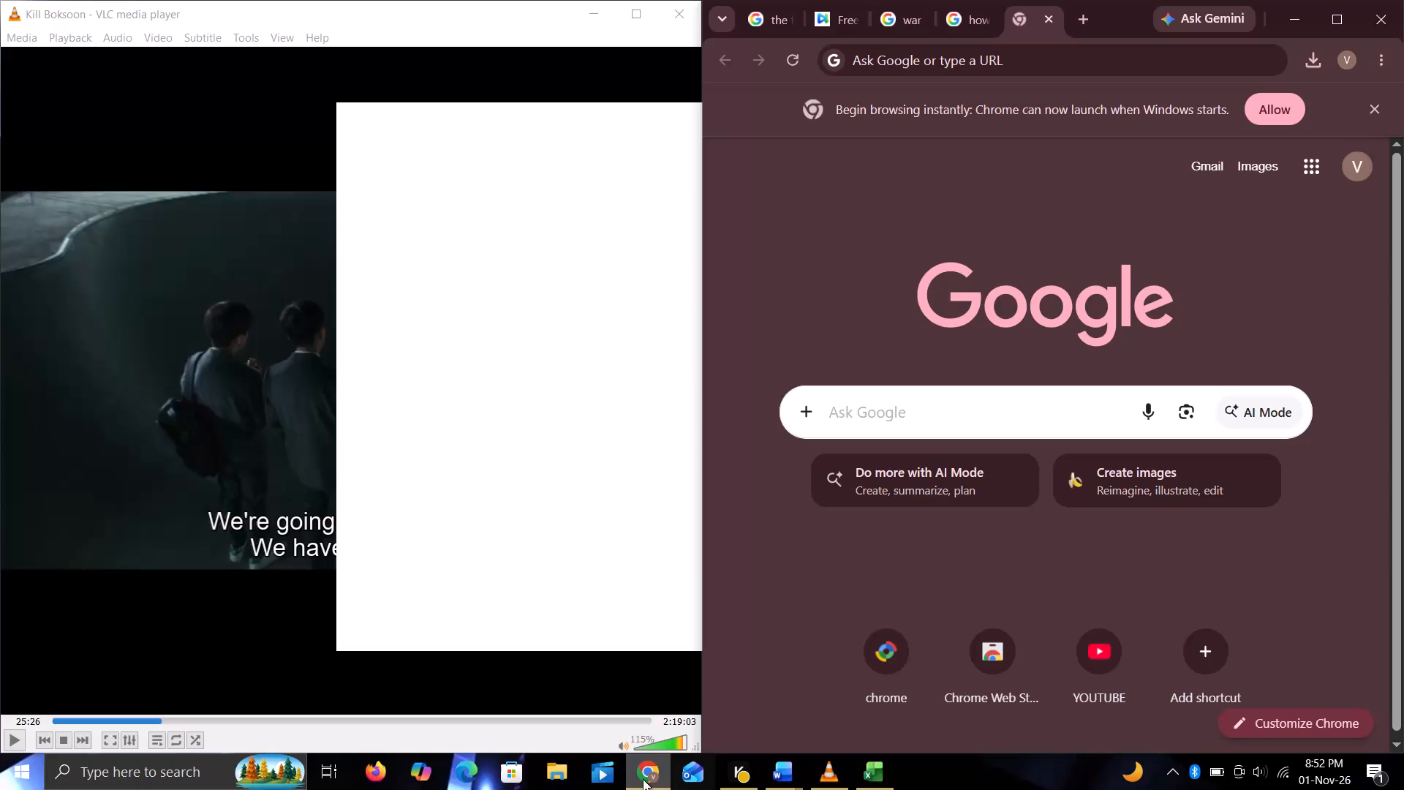
Switch to the Excel workbook Book1 containing the student marks table.
left_click(865, 775)
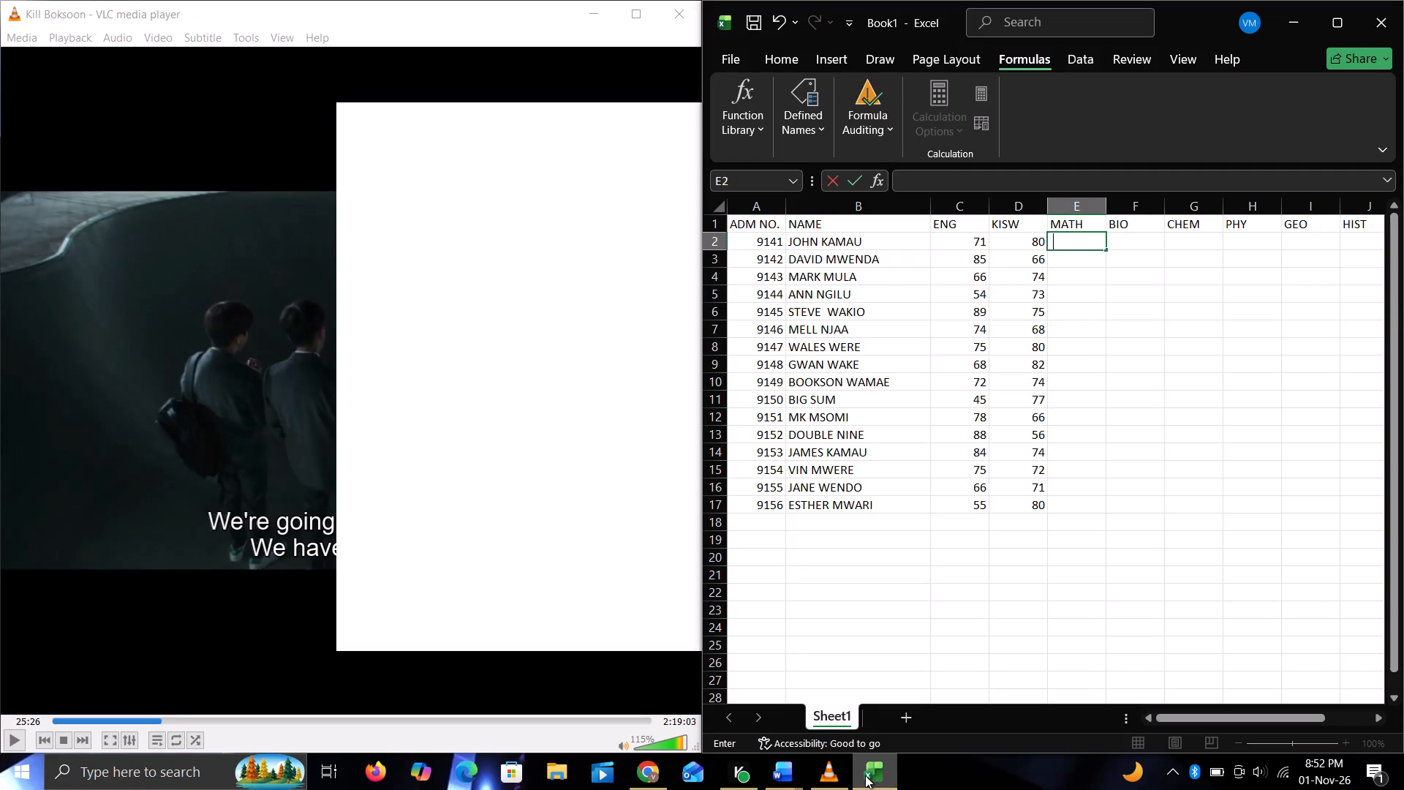
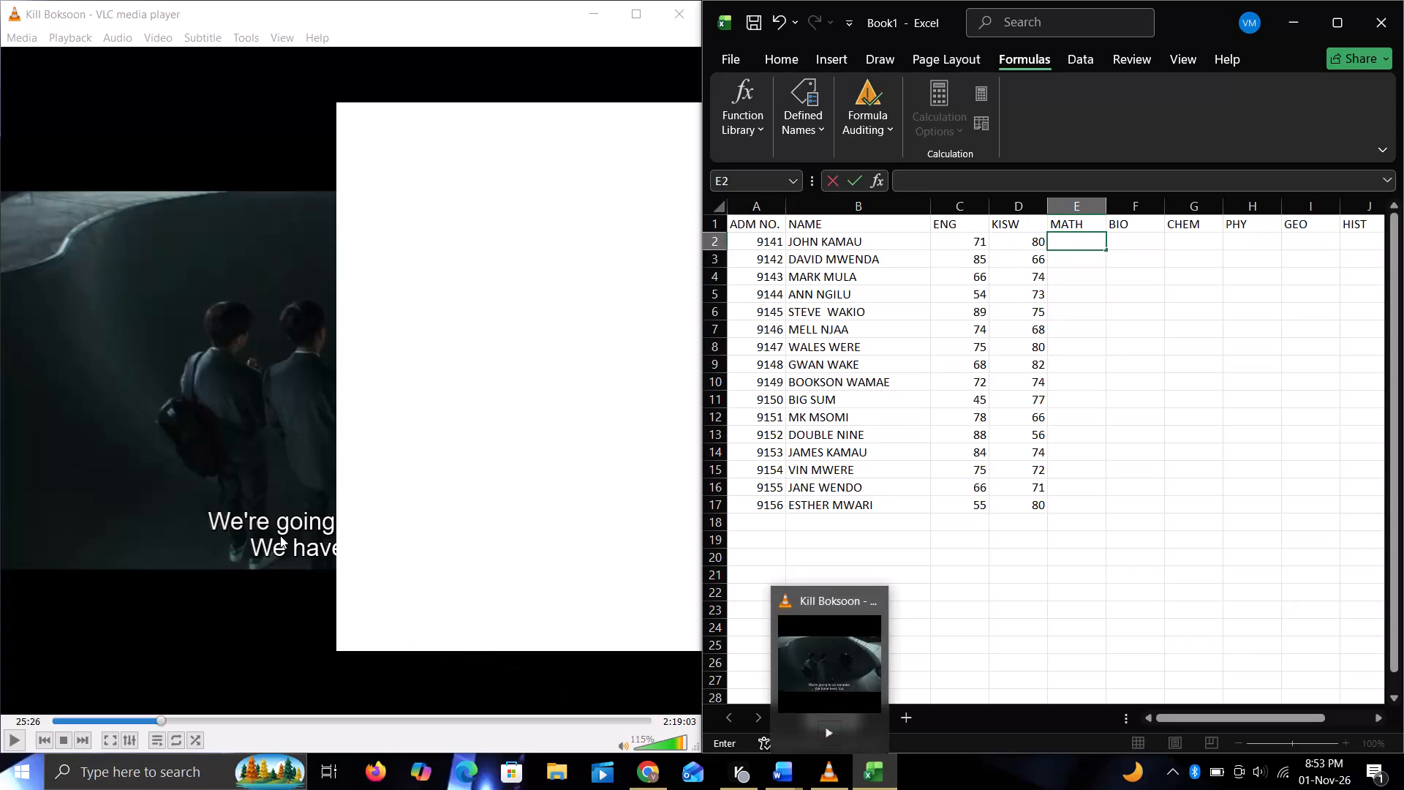
Switch to VLC media player and resume playing the Kill Boksoon video.
left_click(280, 535)
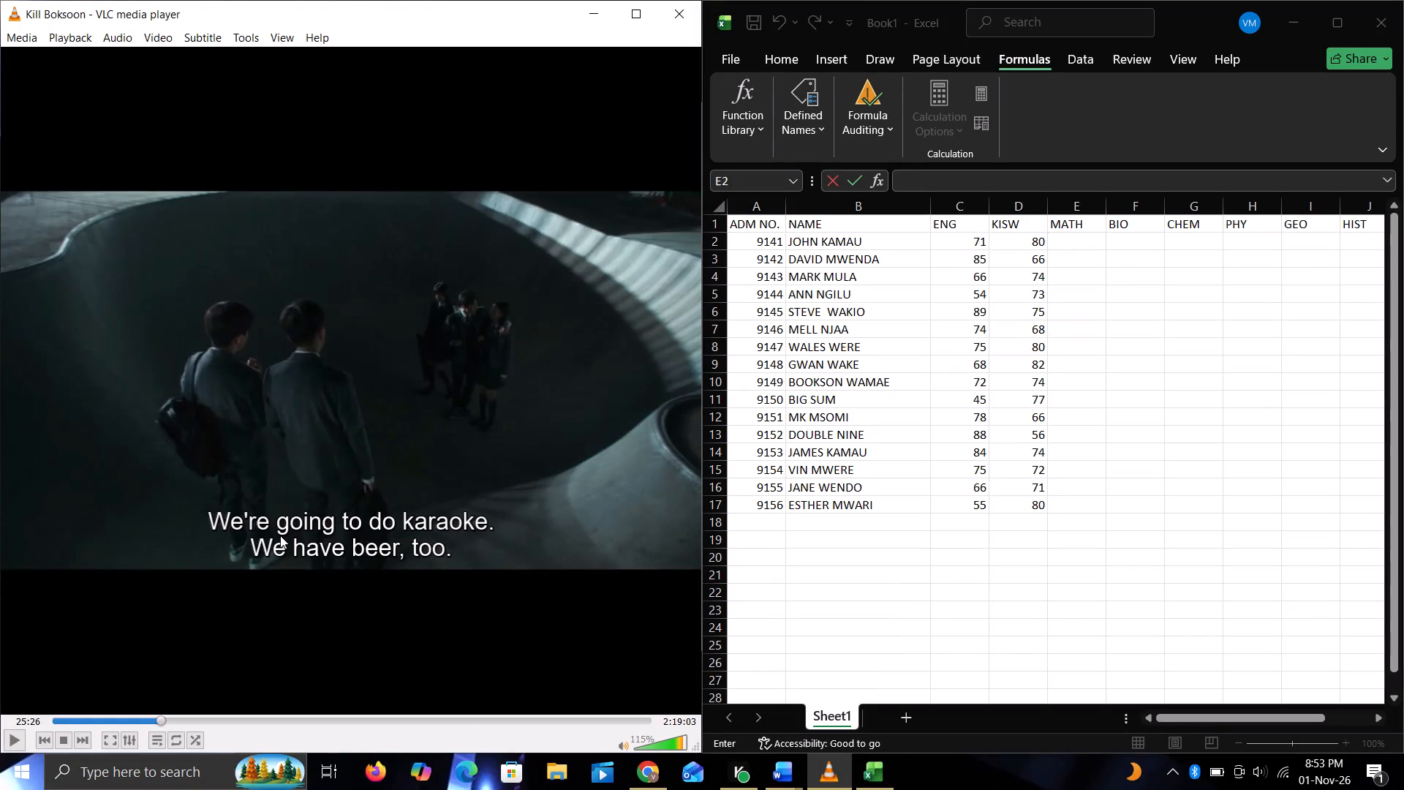
key("space")
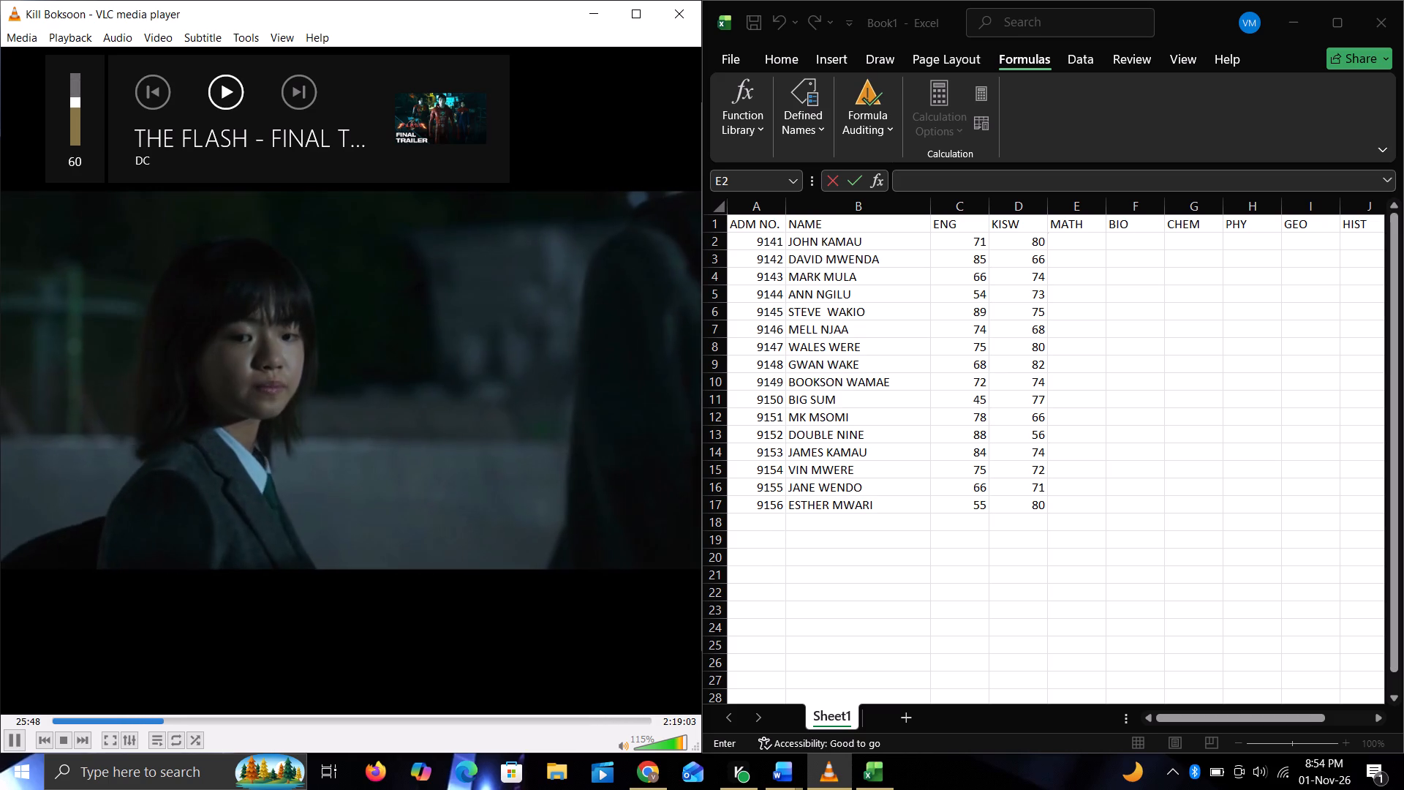
Return to the Book1 workbook in Excel, in cell E2 at the top of the MATH column.
left_click(1082, 233)
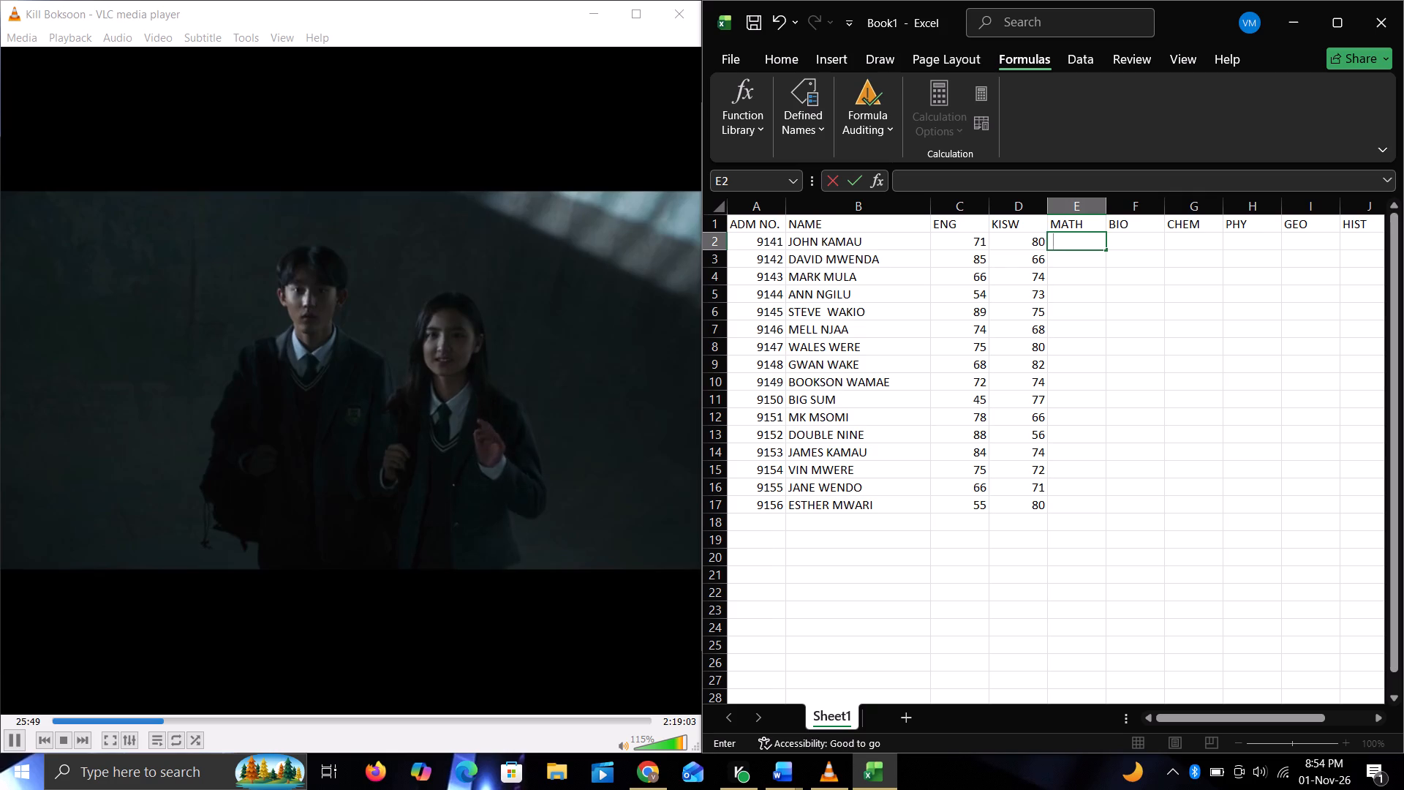
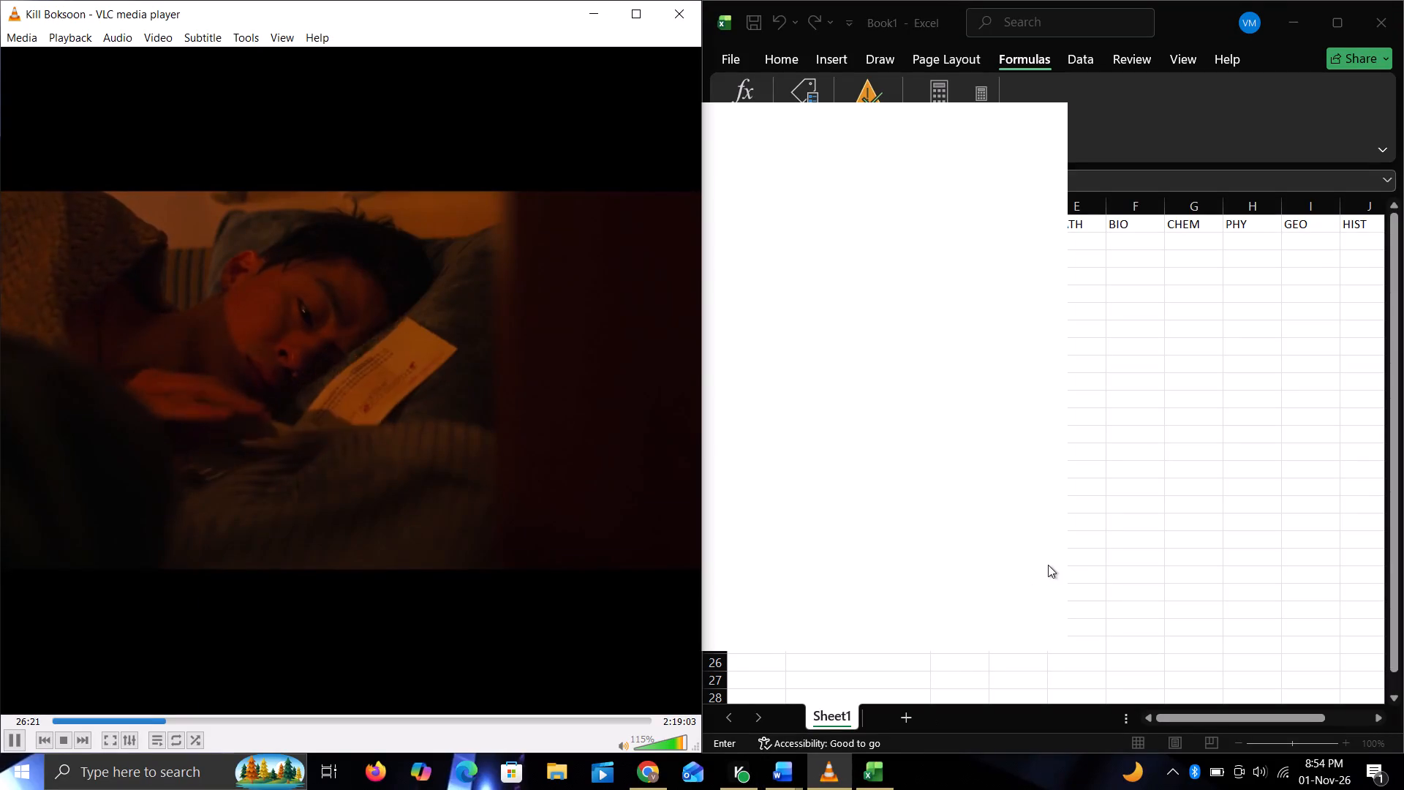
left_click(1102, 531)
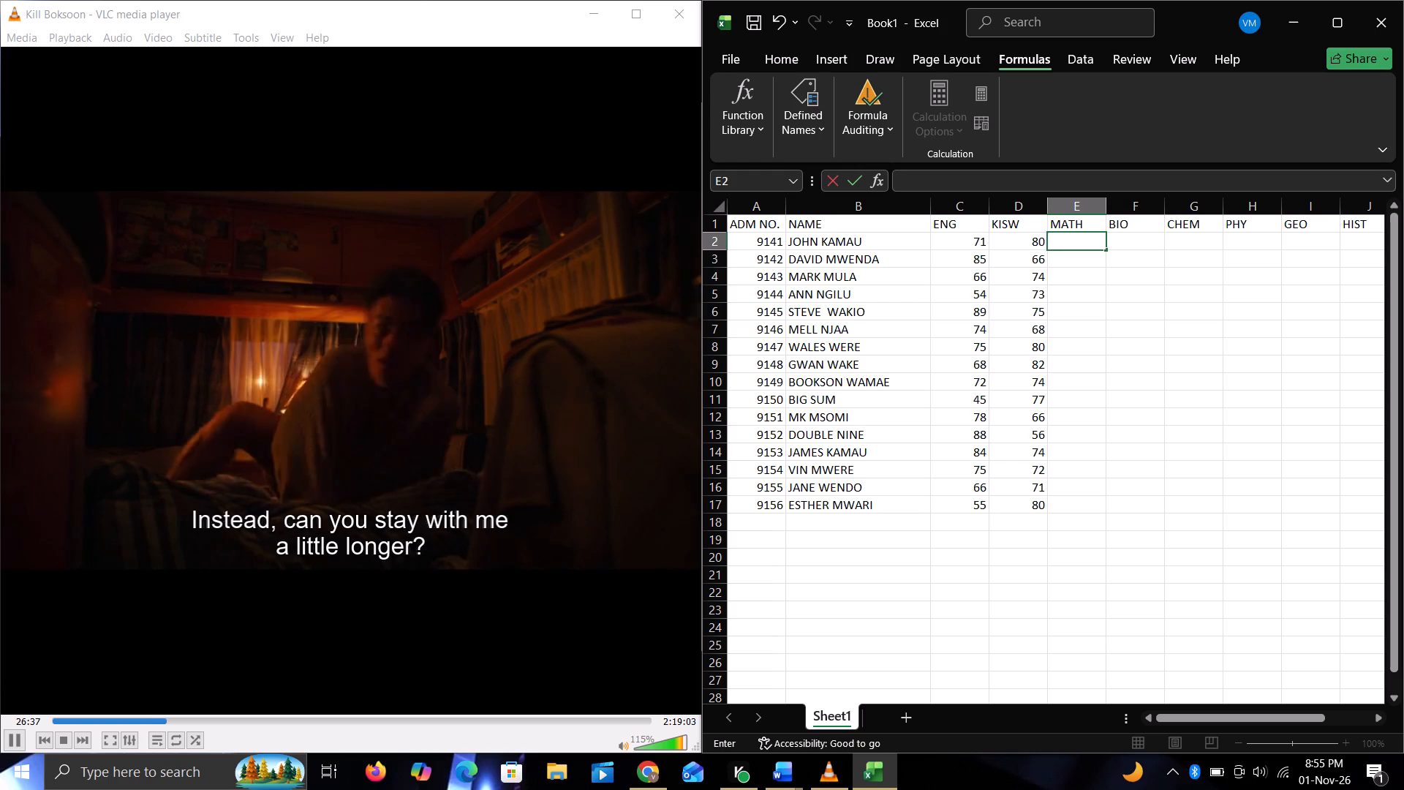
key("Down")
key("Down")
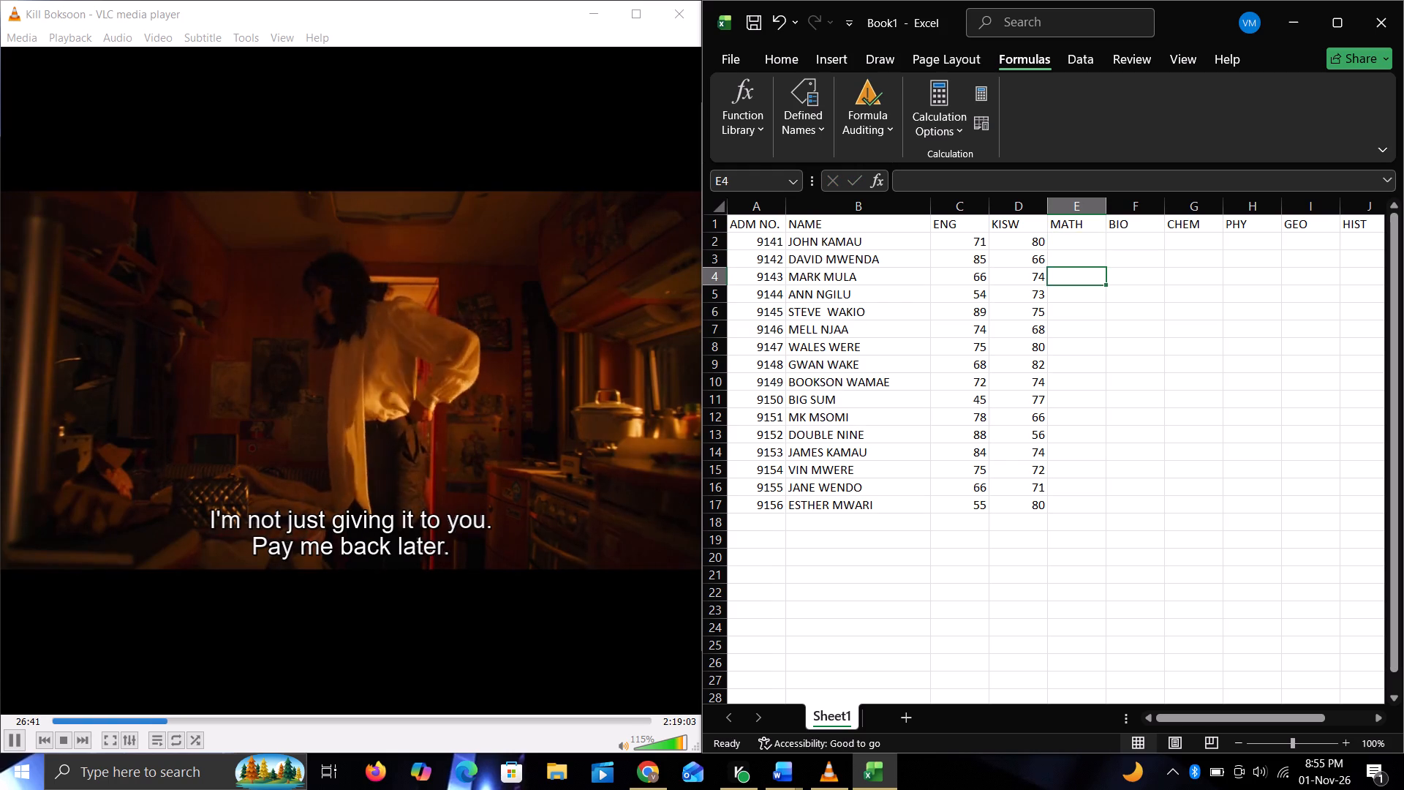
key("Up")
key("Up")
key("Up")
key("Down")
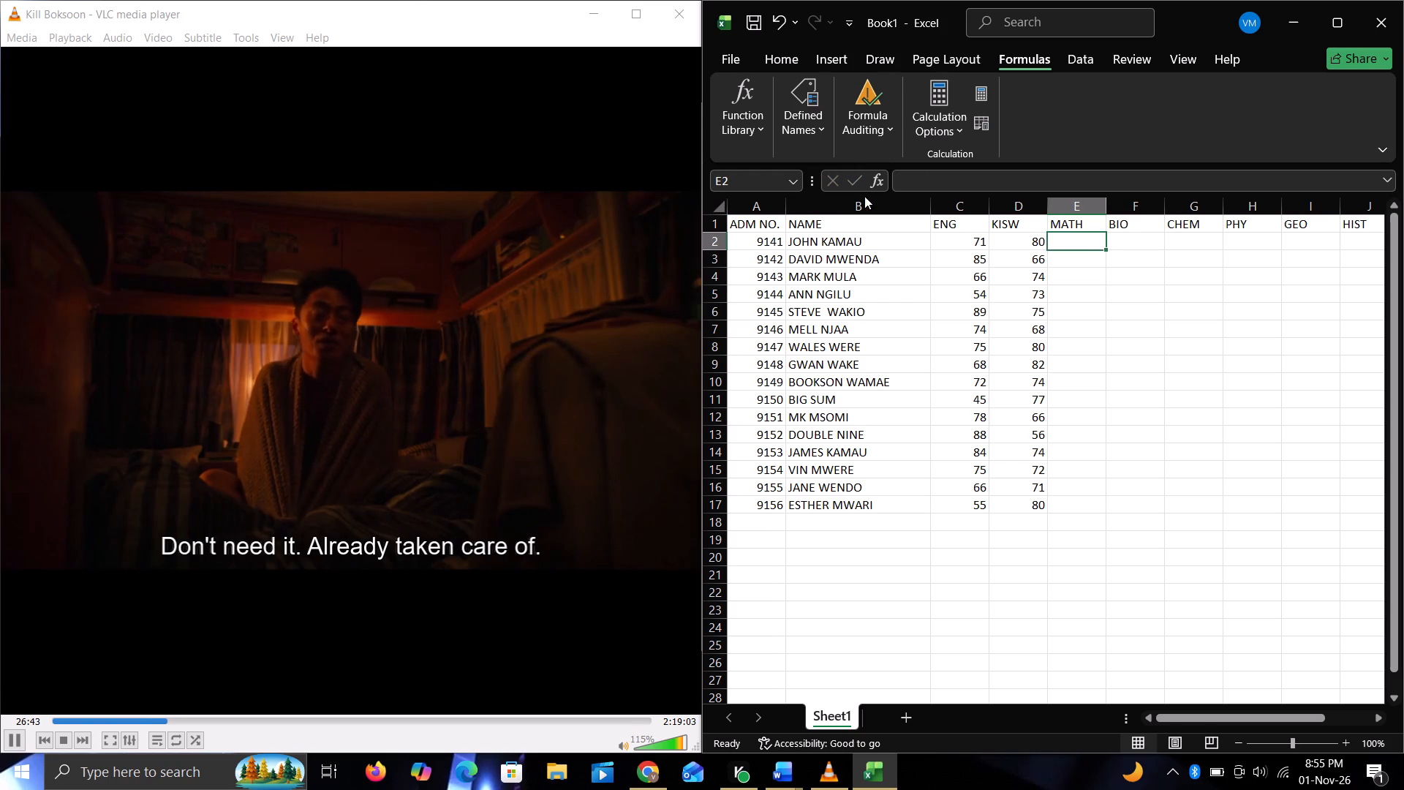
Switch to VLC media player and lower the playback volume to 90%.
left_click(669, 200)
key("Down")
key("Down")
key("Down")
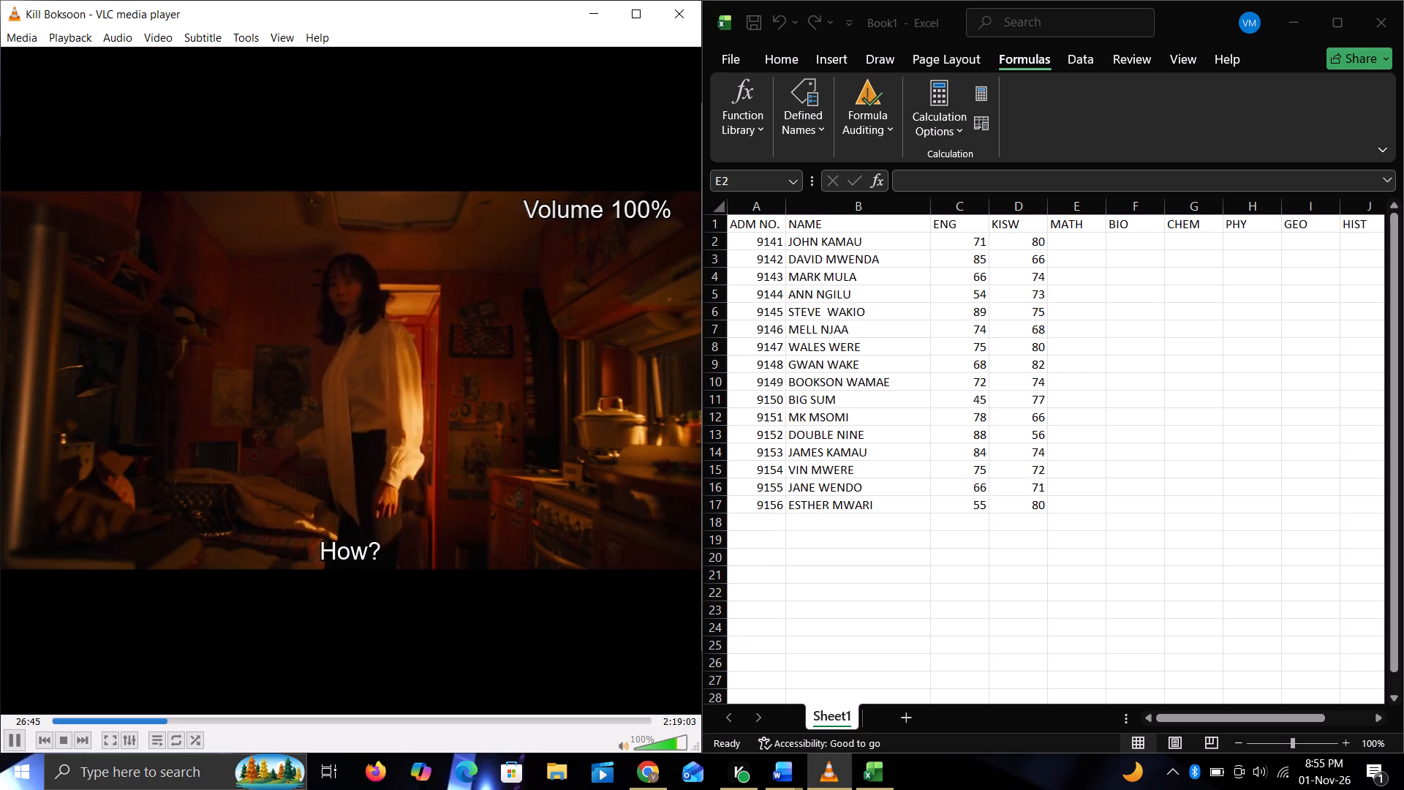
key("Down")
key("Down")
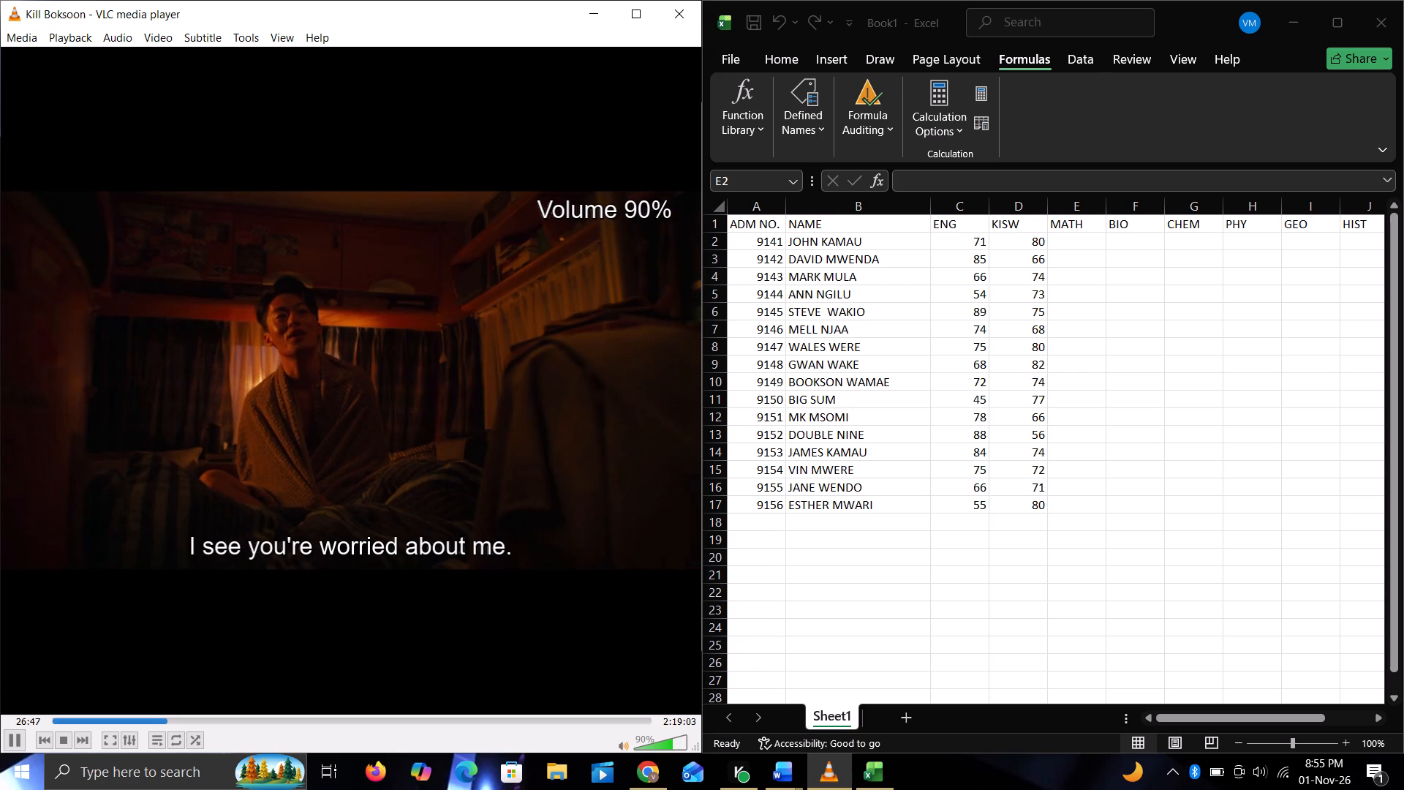
Return to the Book1 workbook in Excel, in cell E2 at the top of the MATH column.
left_click(1060, 244)
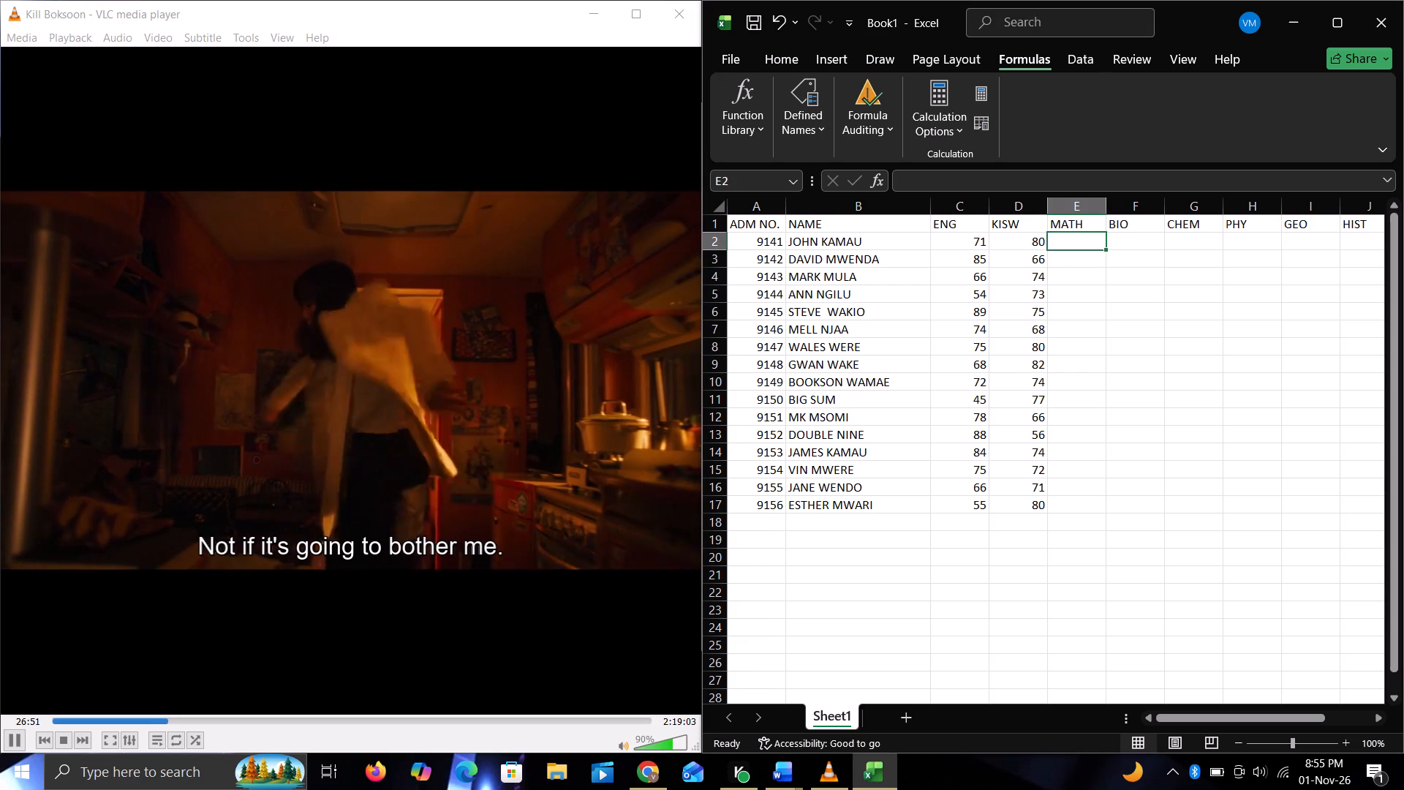
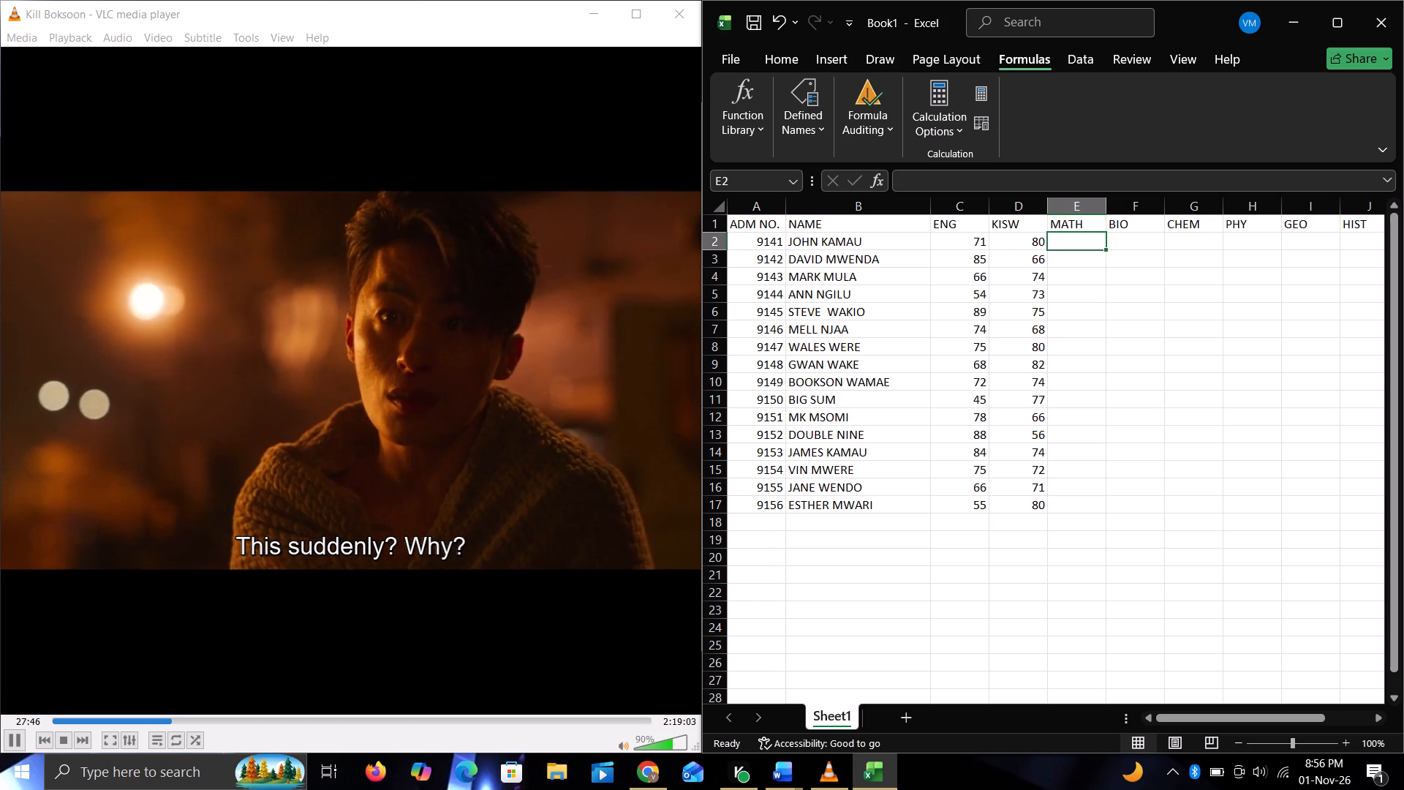
Enter the MATH scores 69, 71, 82, 75 and 56 in cells E2 to E6.
key("6")
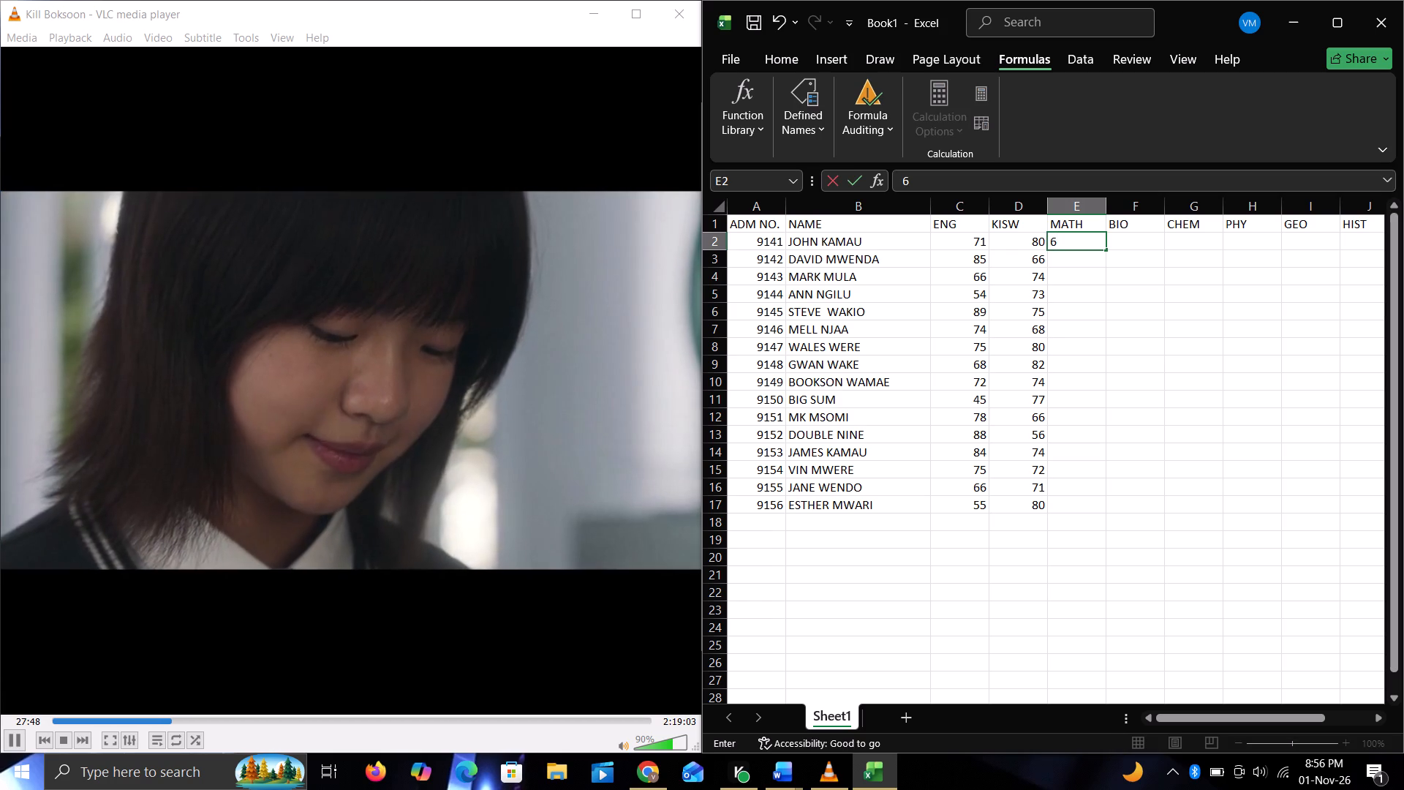
key("9")
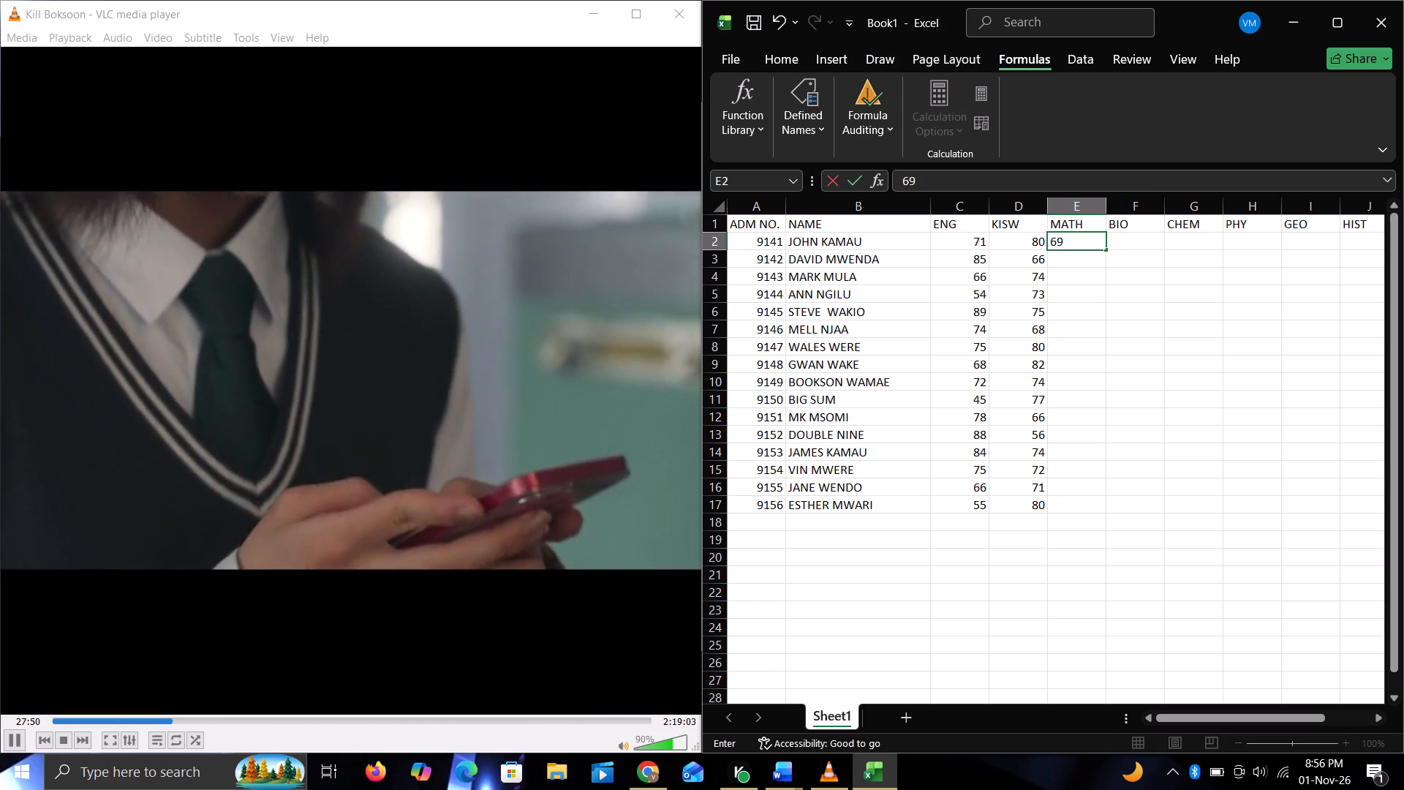
key("Return")
key("7")
key("1")
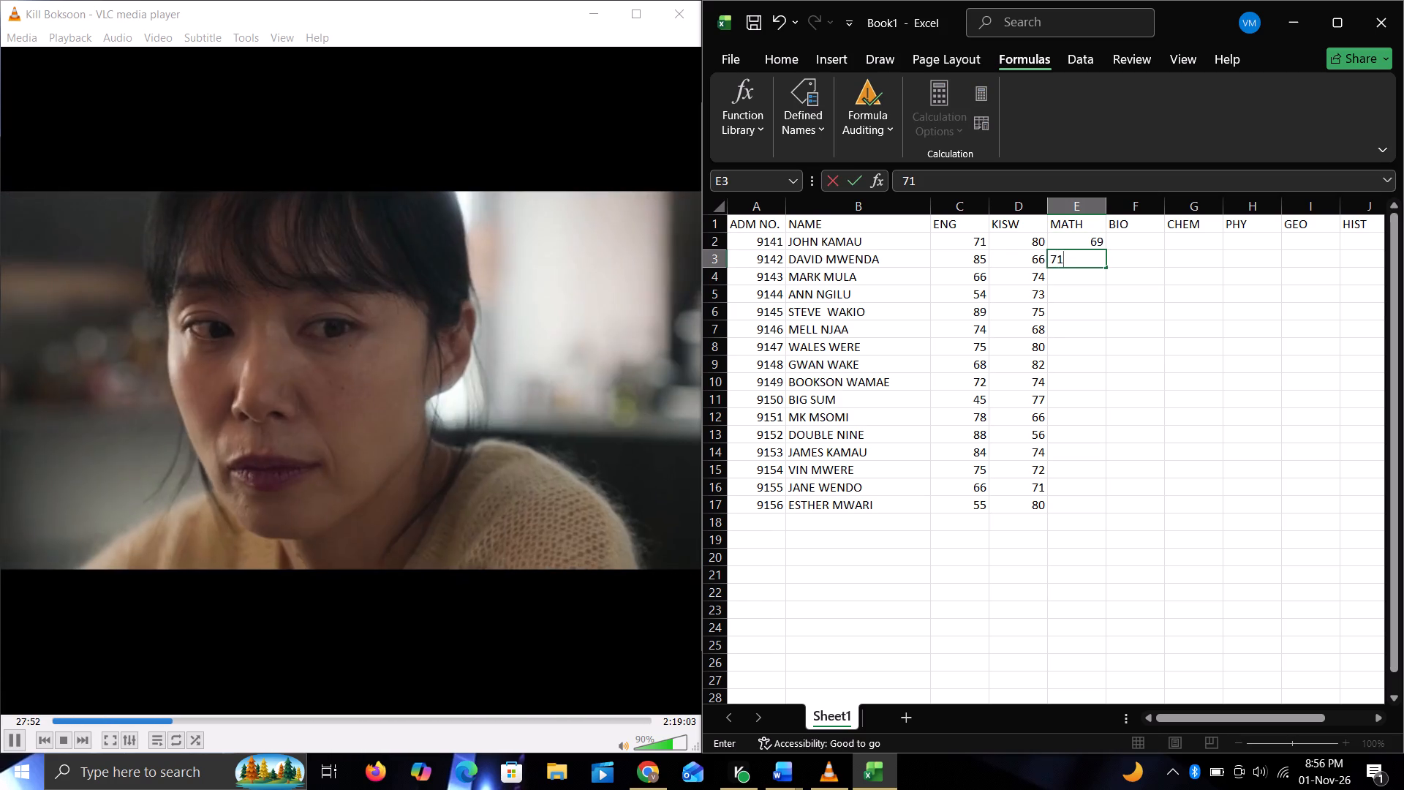
key("Return")
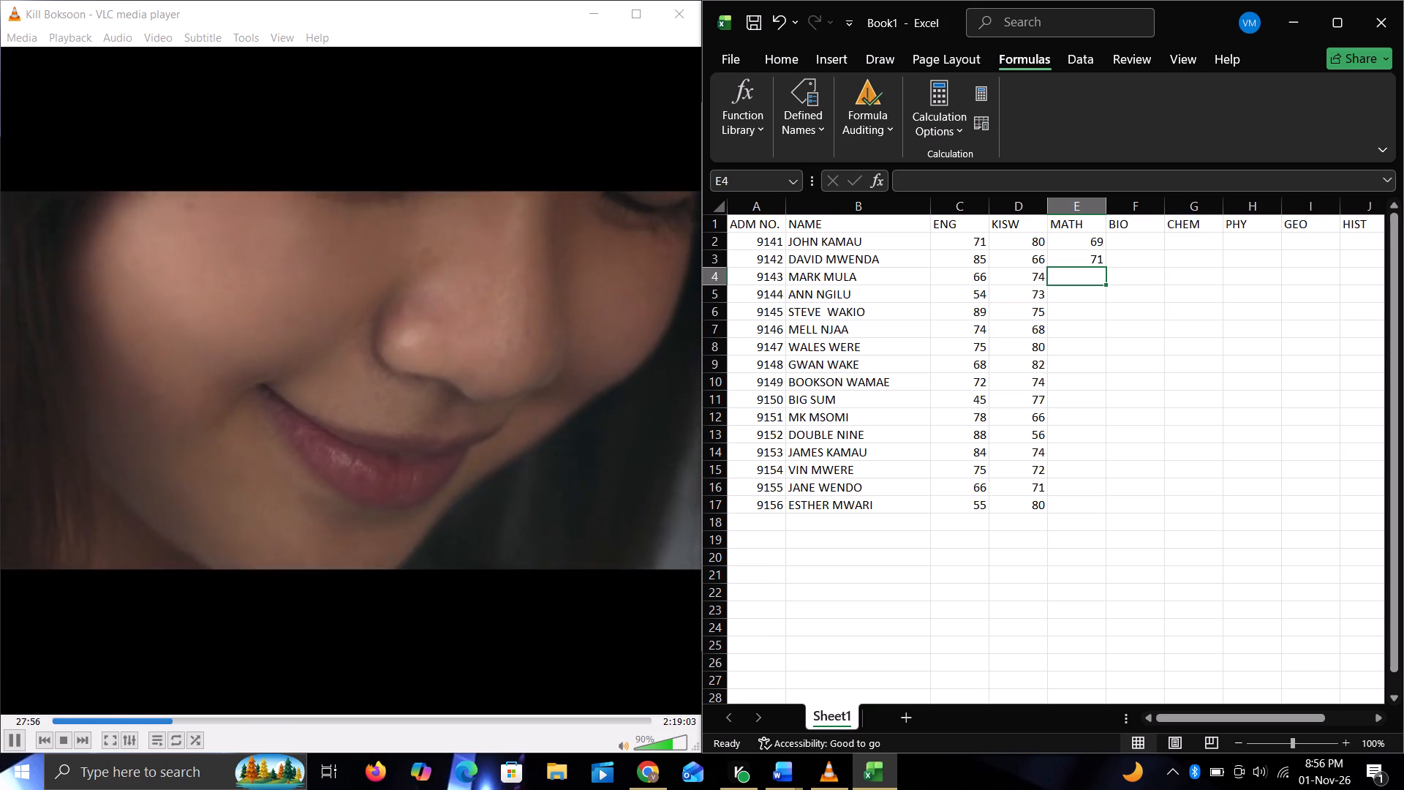
type("82")
key("Return")
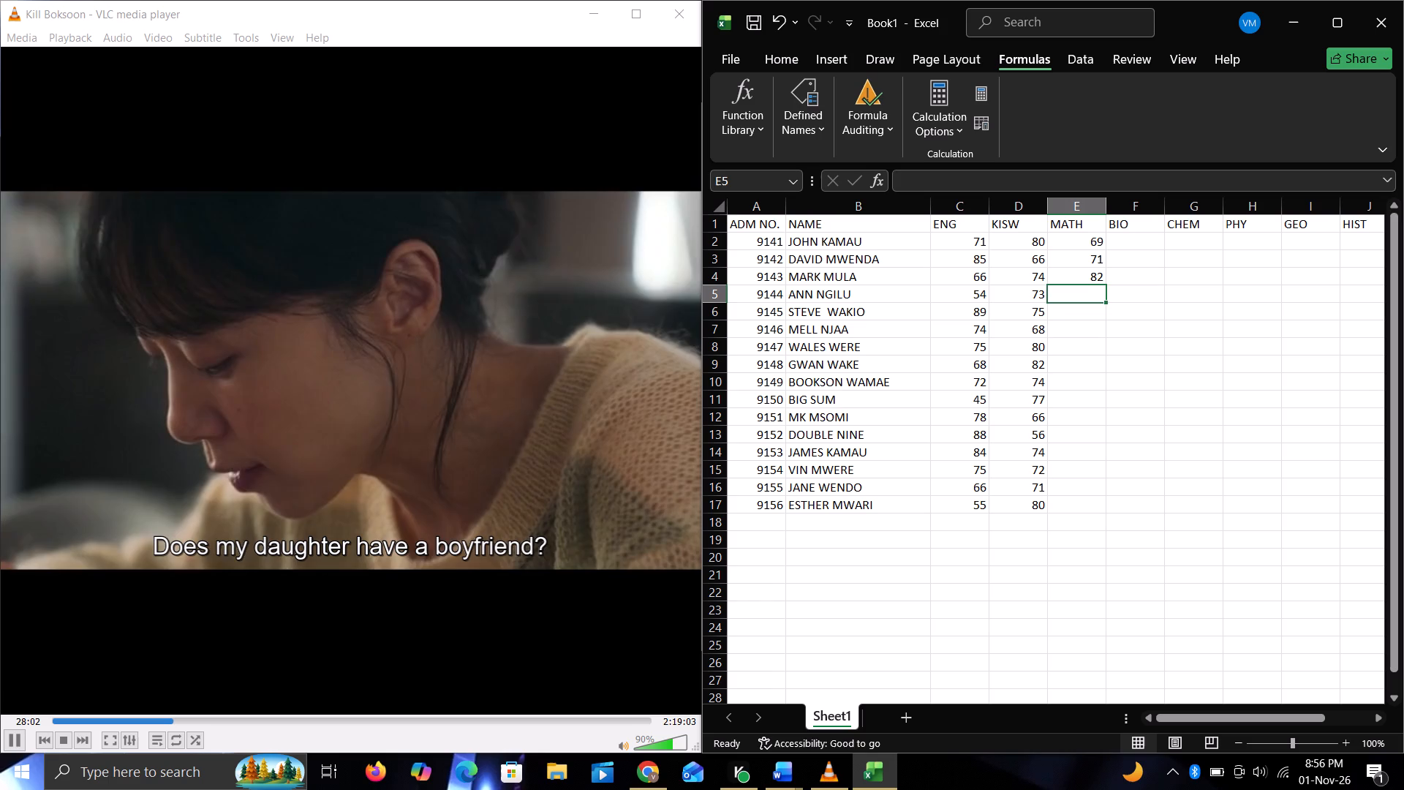
type("75")
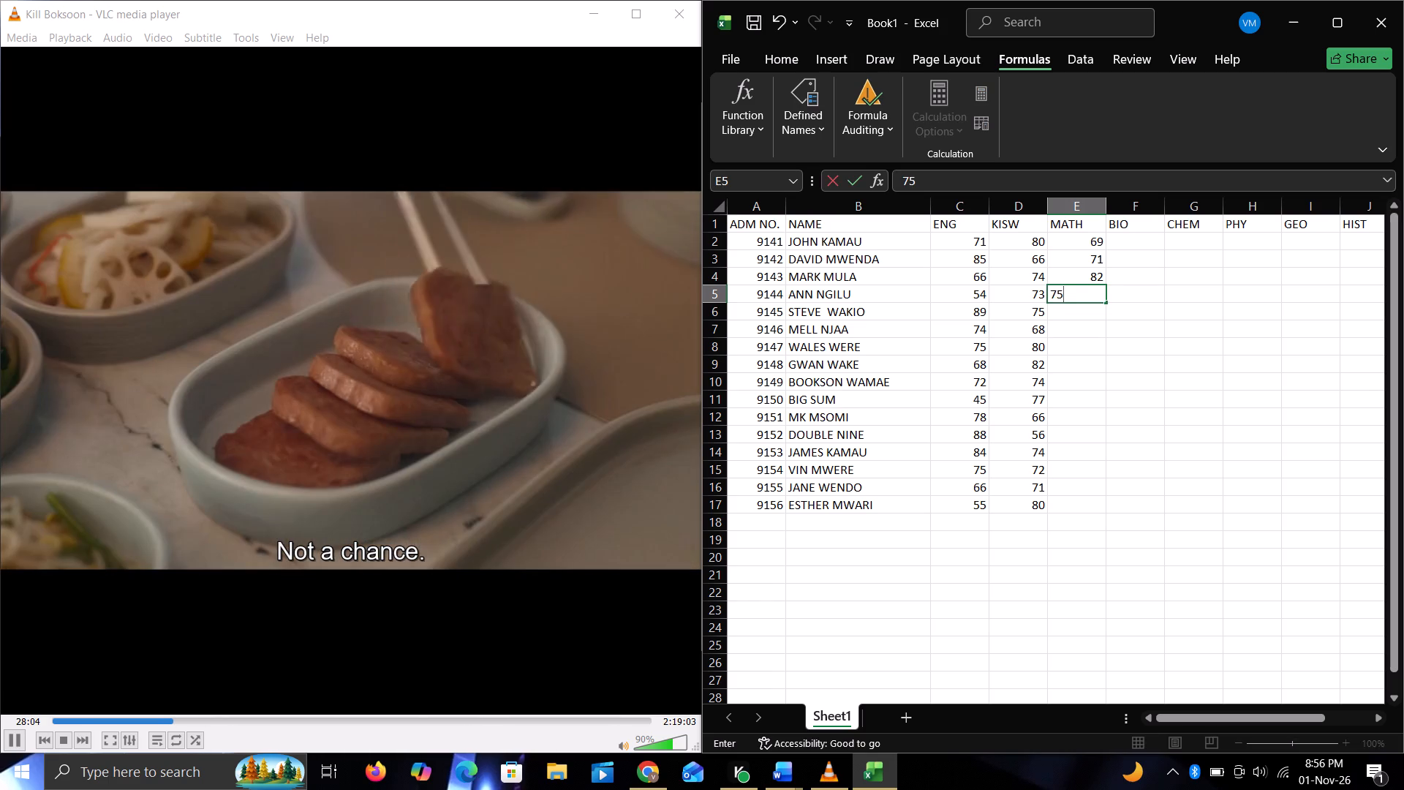
key("Return")
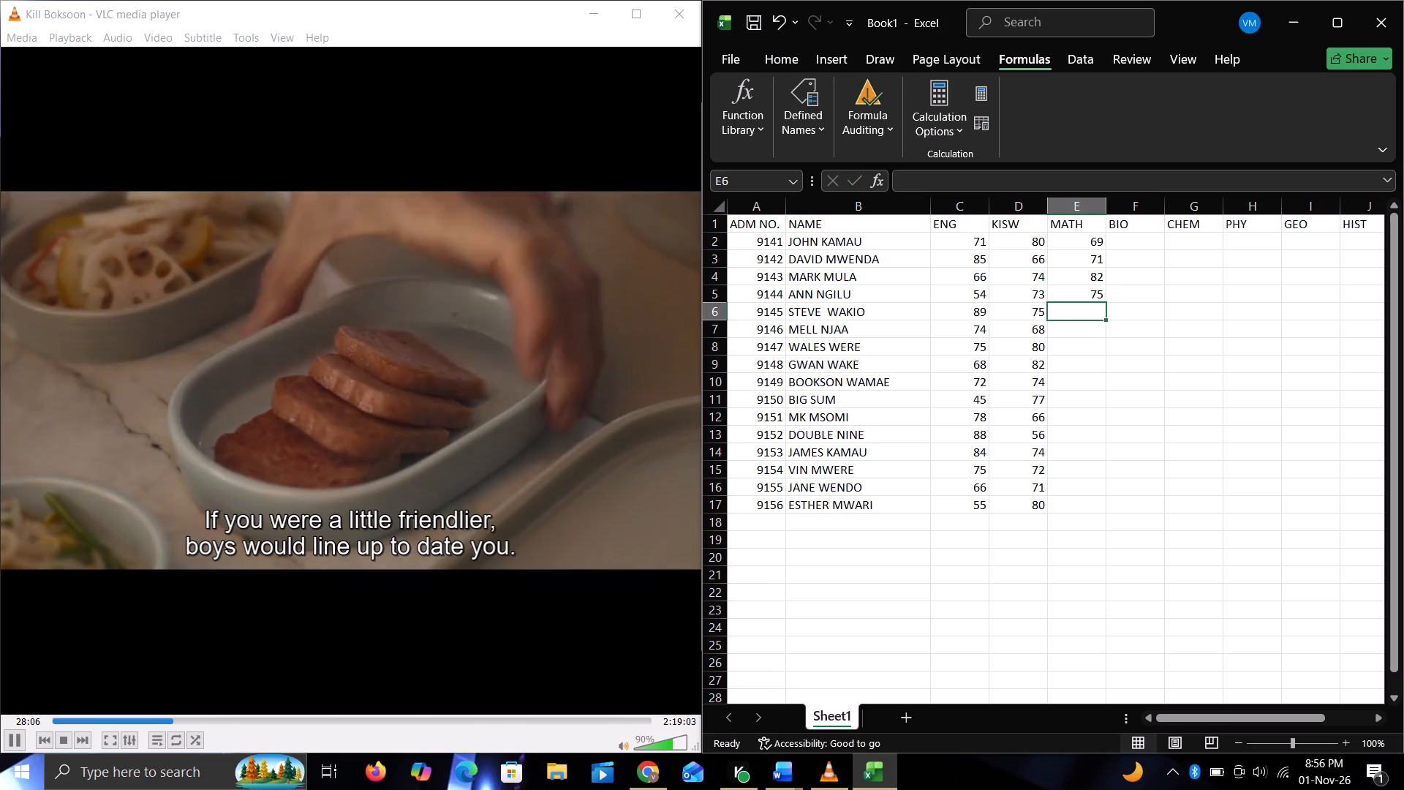
type("56")
key("Return")
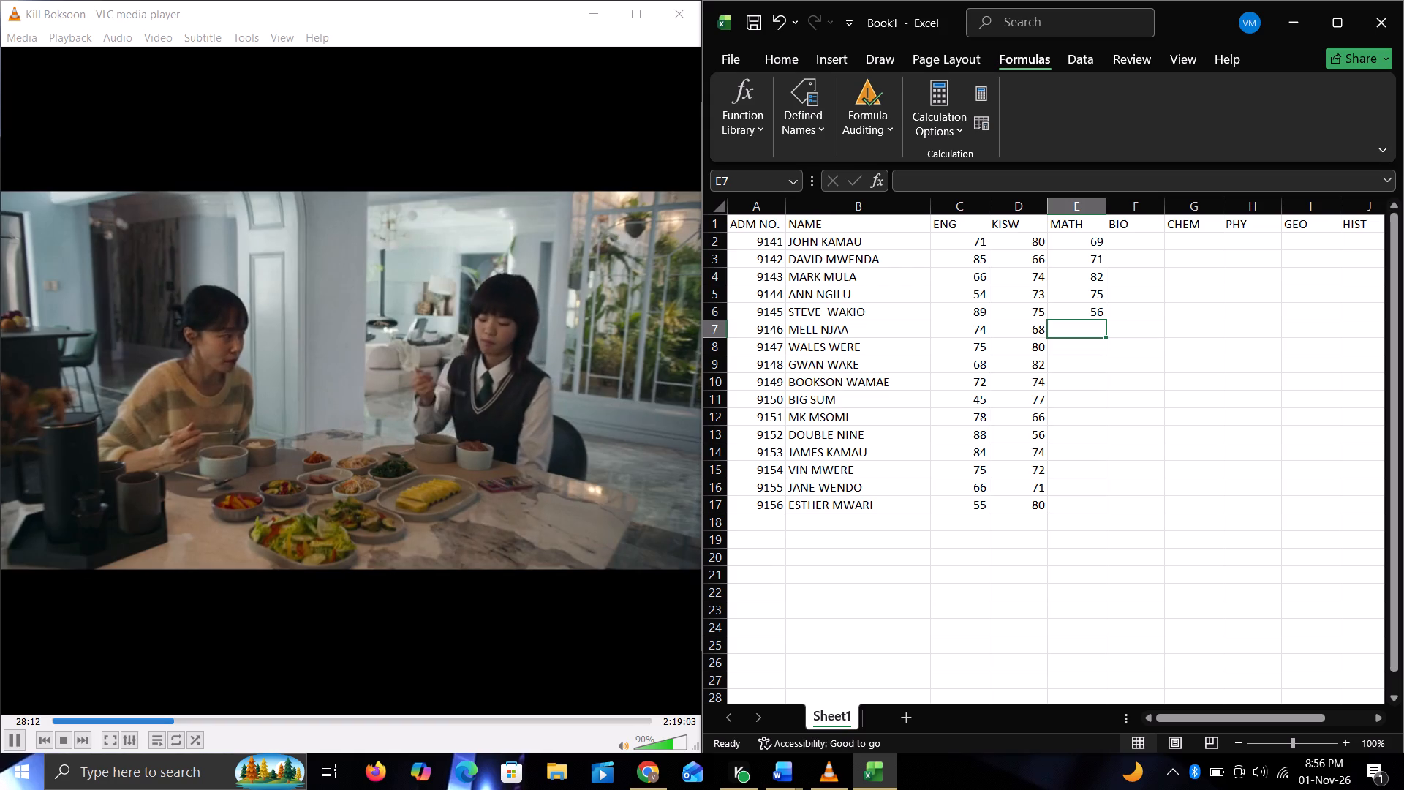
Enter the MATH scores 77, 70, 56, 69 and 90 in cells E7 to E11.
type("77")
key("Return")
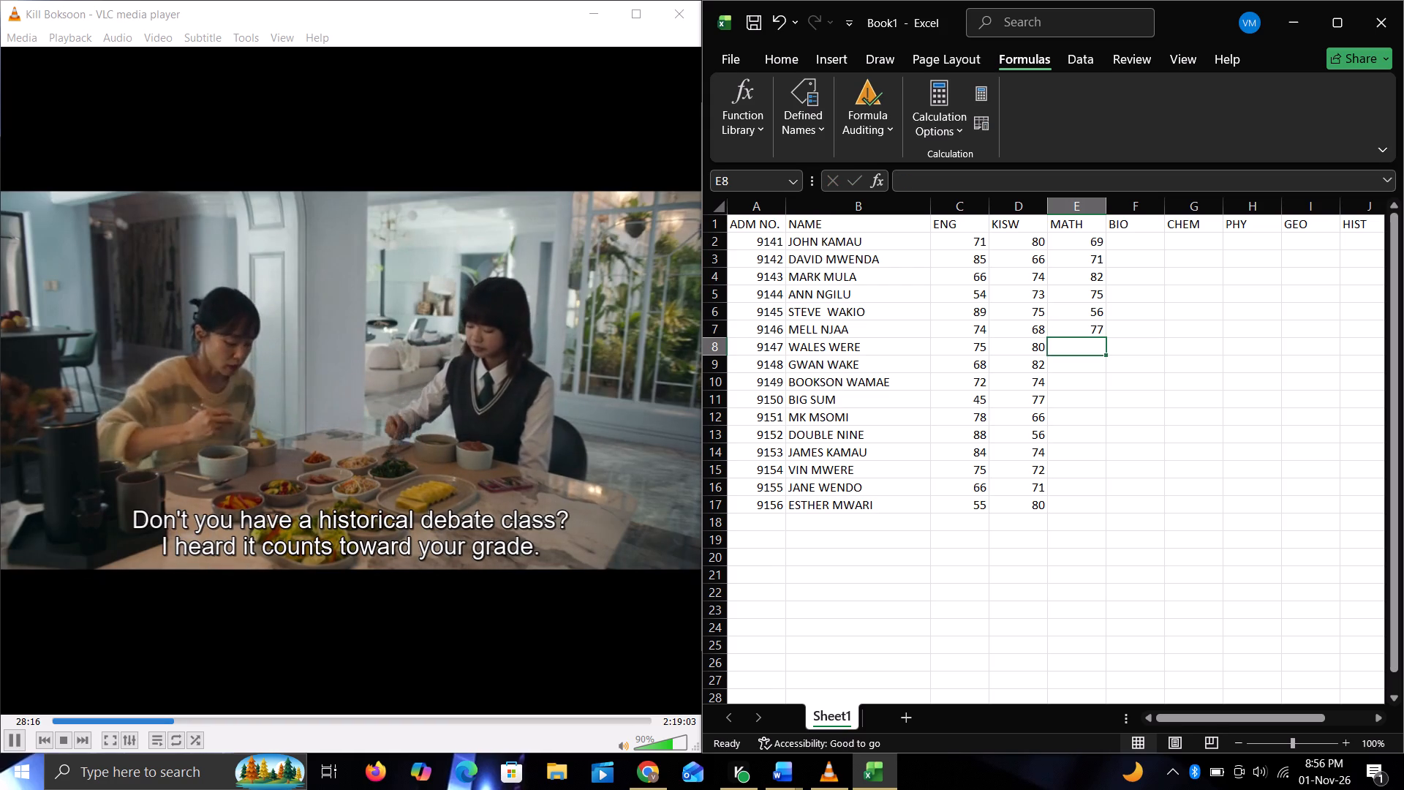
type("70")
key("Return")
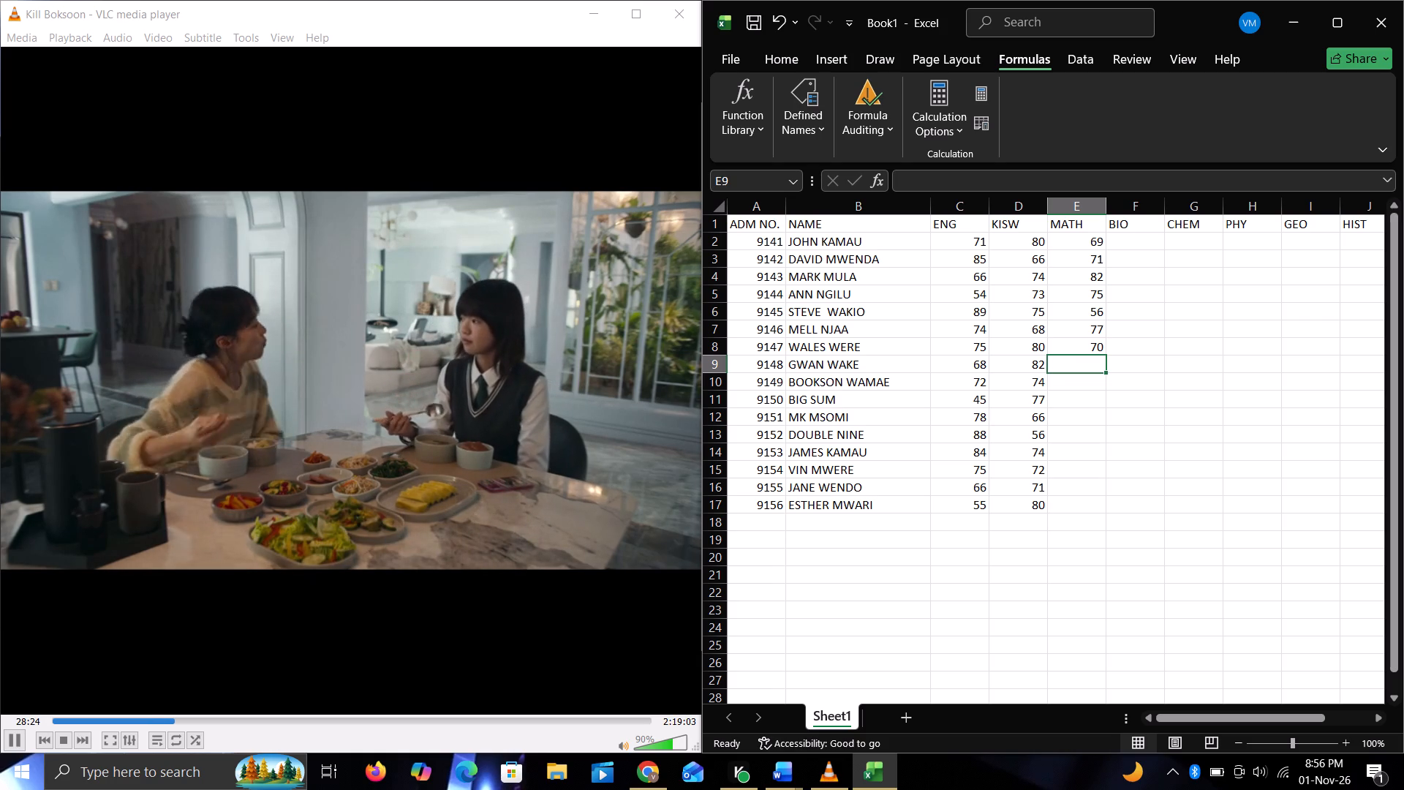
type("56")
key("Return")
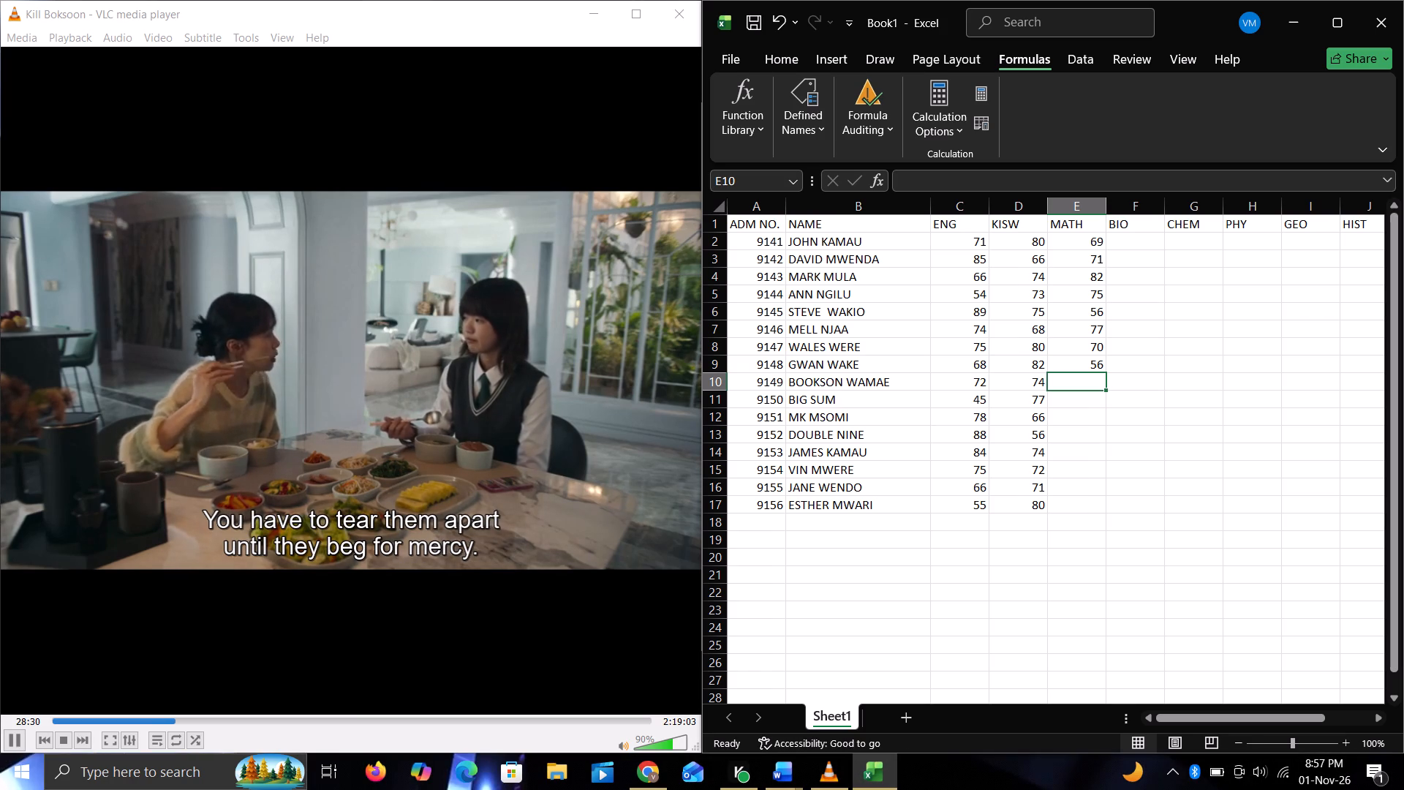
type("69")
key("Return")
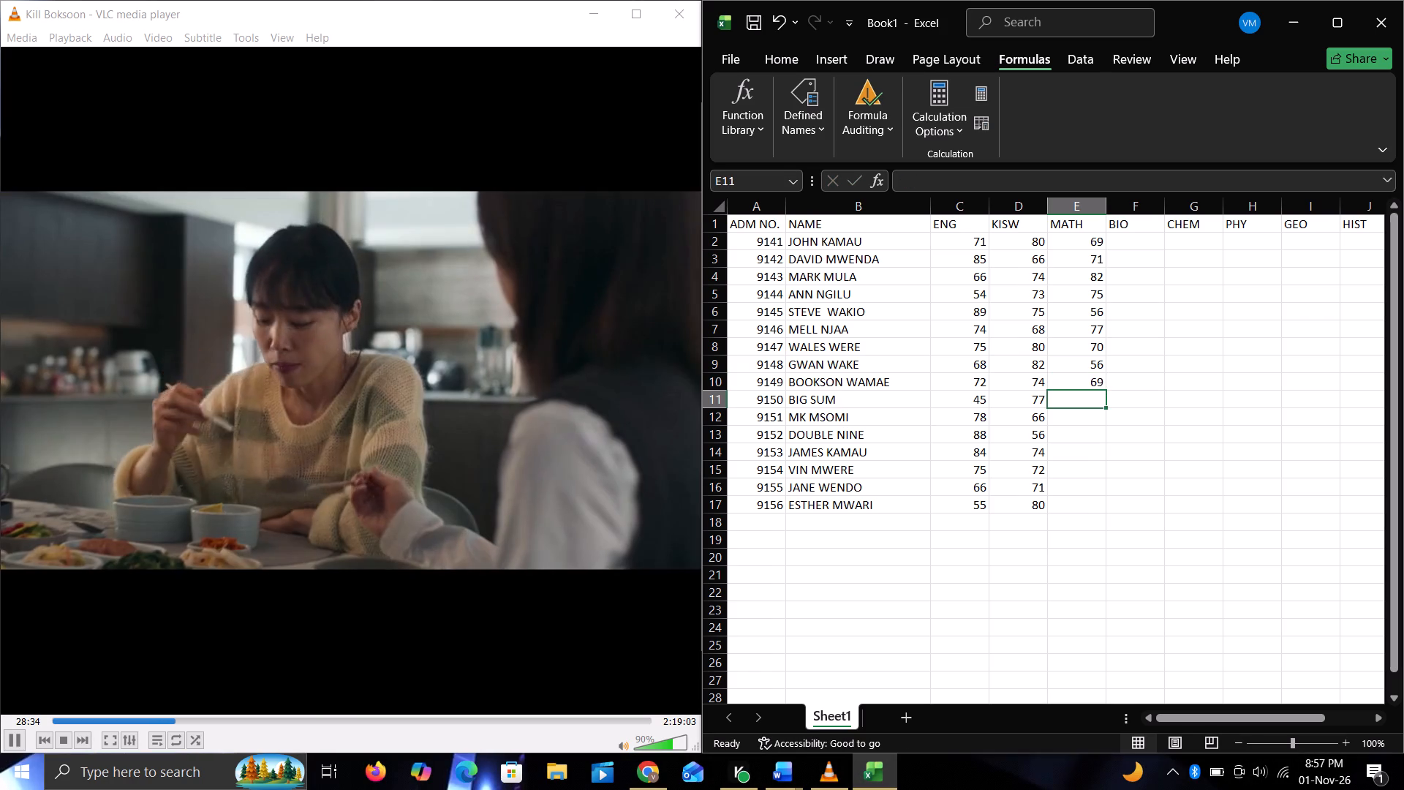
type("90")
key("Return")
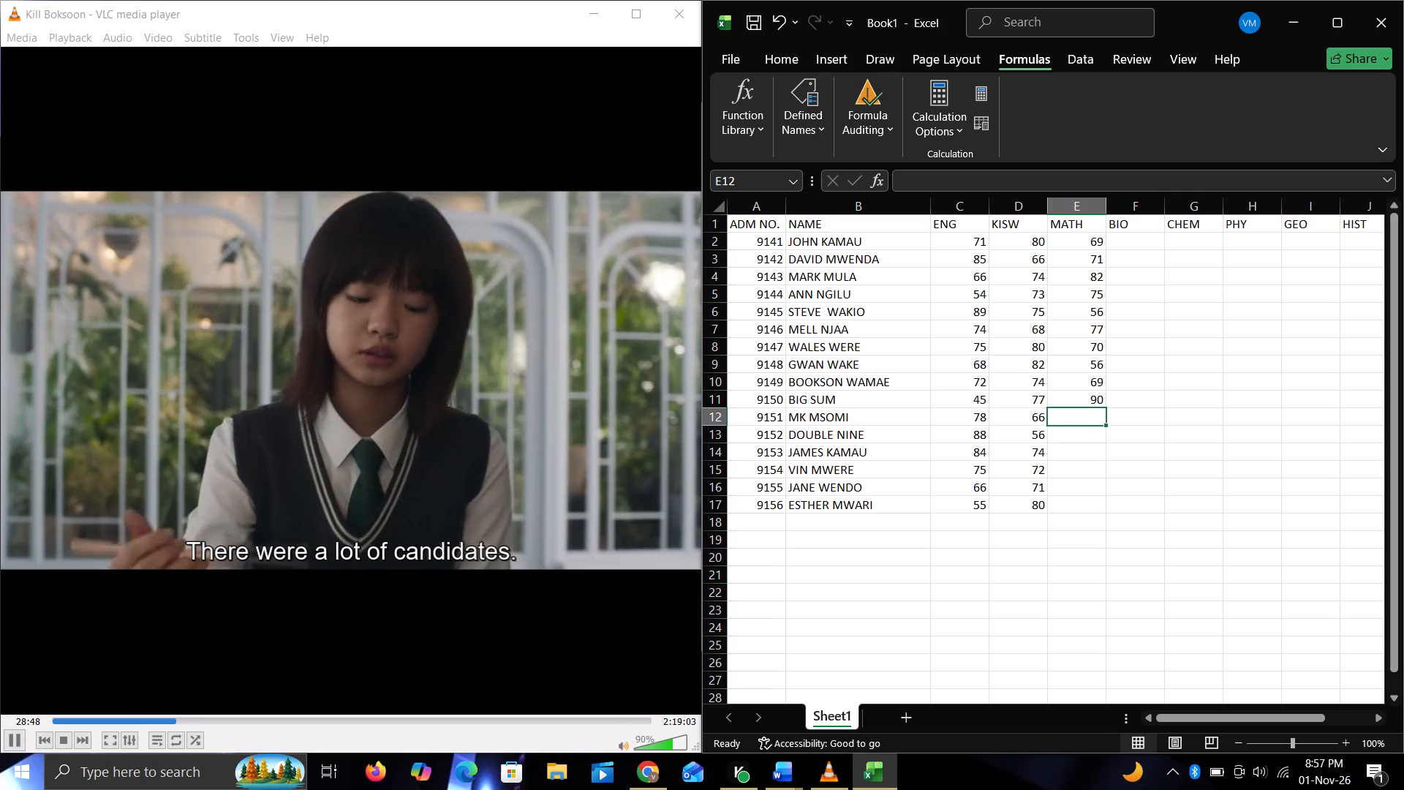
Enter the MATH scores 75, 77 and 62 in cells E12 to E14, correcting the mistyped entry in E14.
type("75")
key("Return")
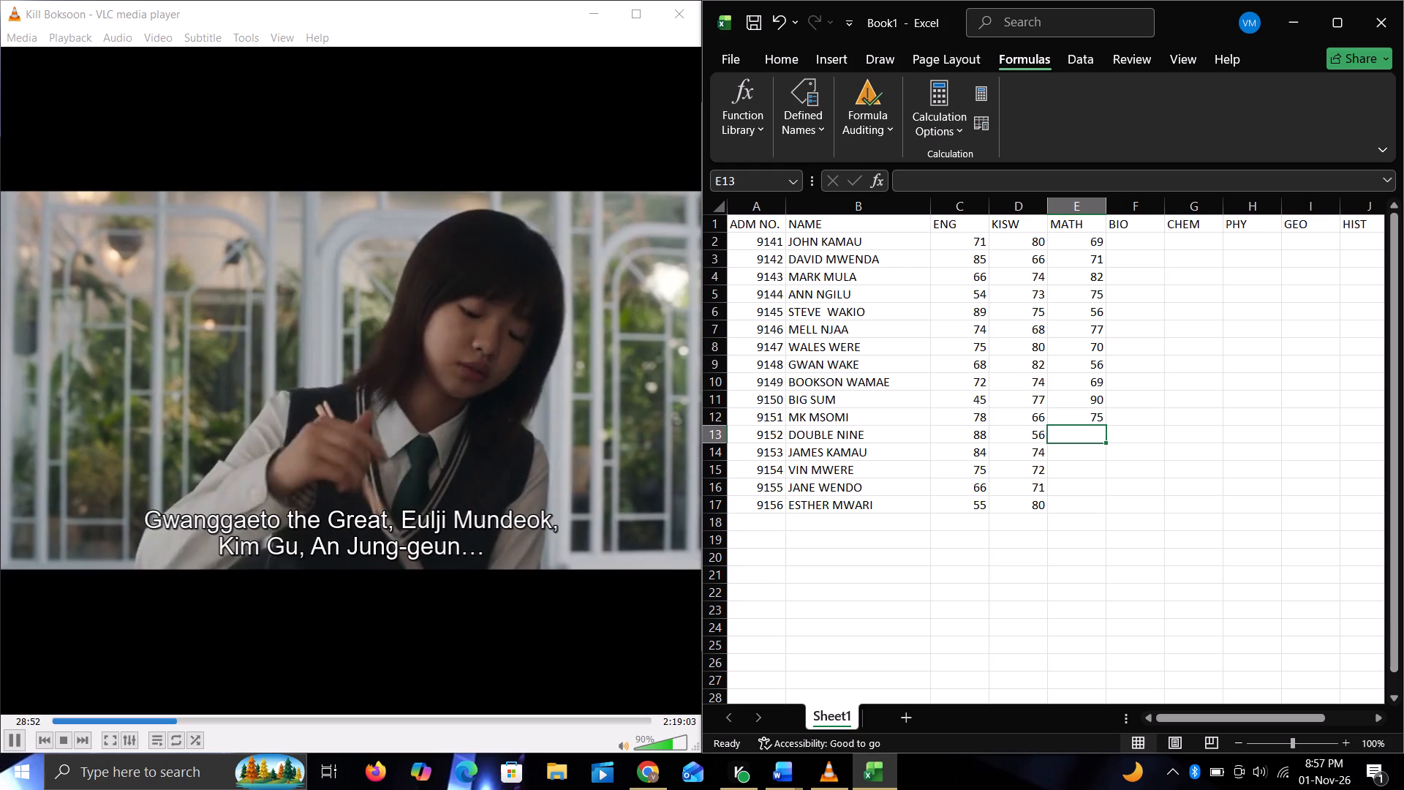
type("77")
key("Return")
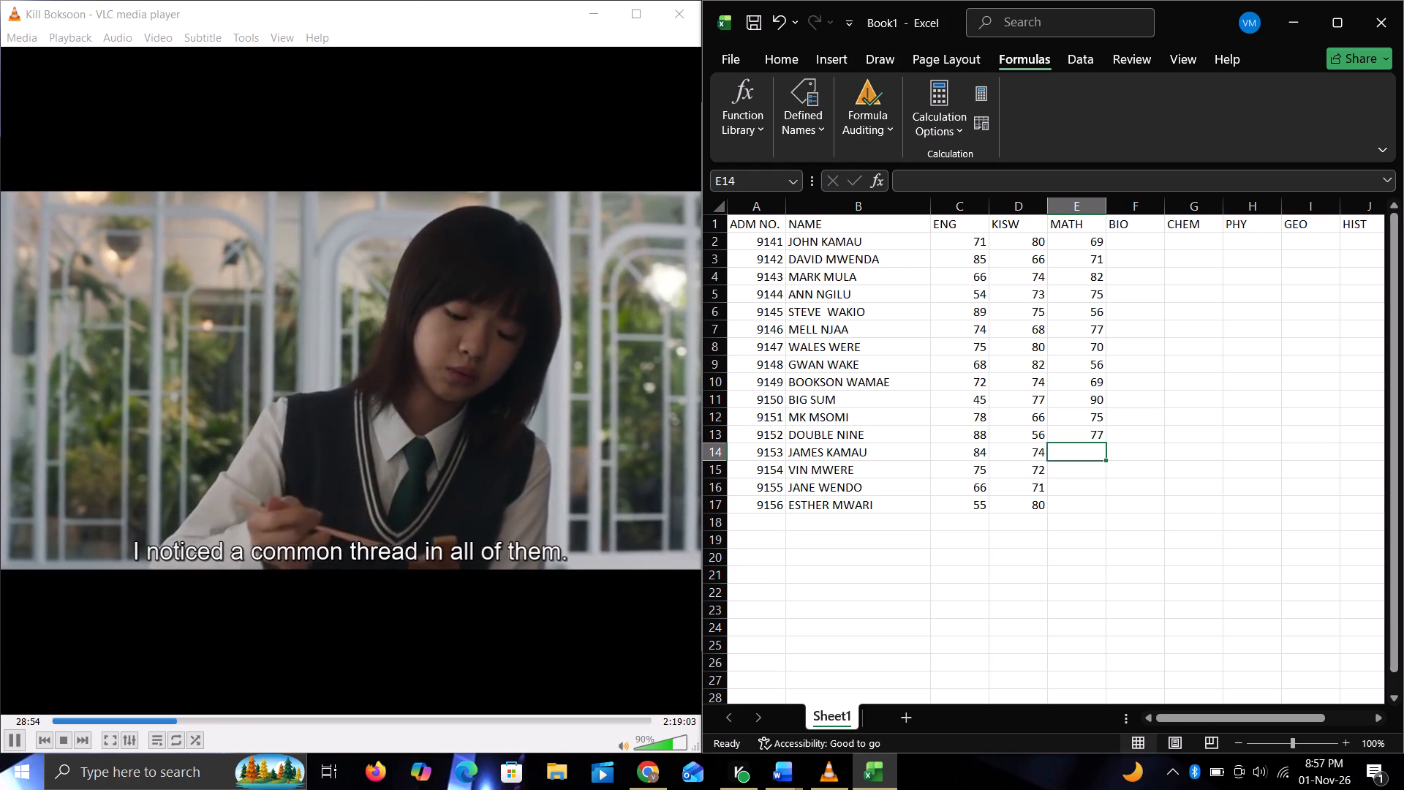
key("6")
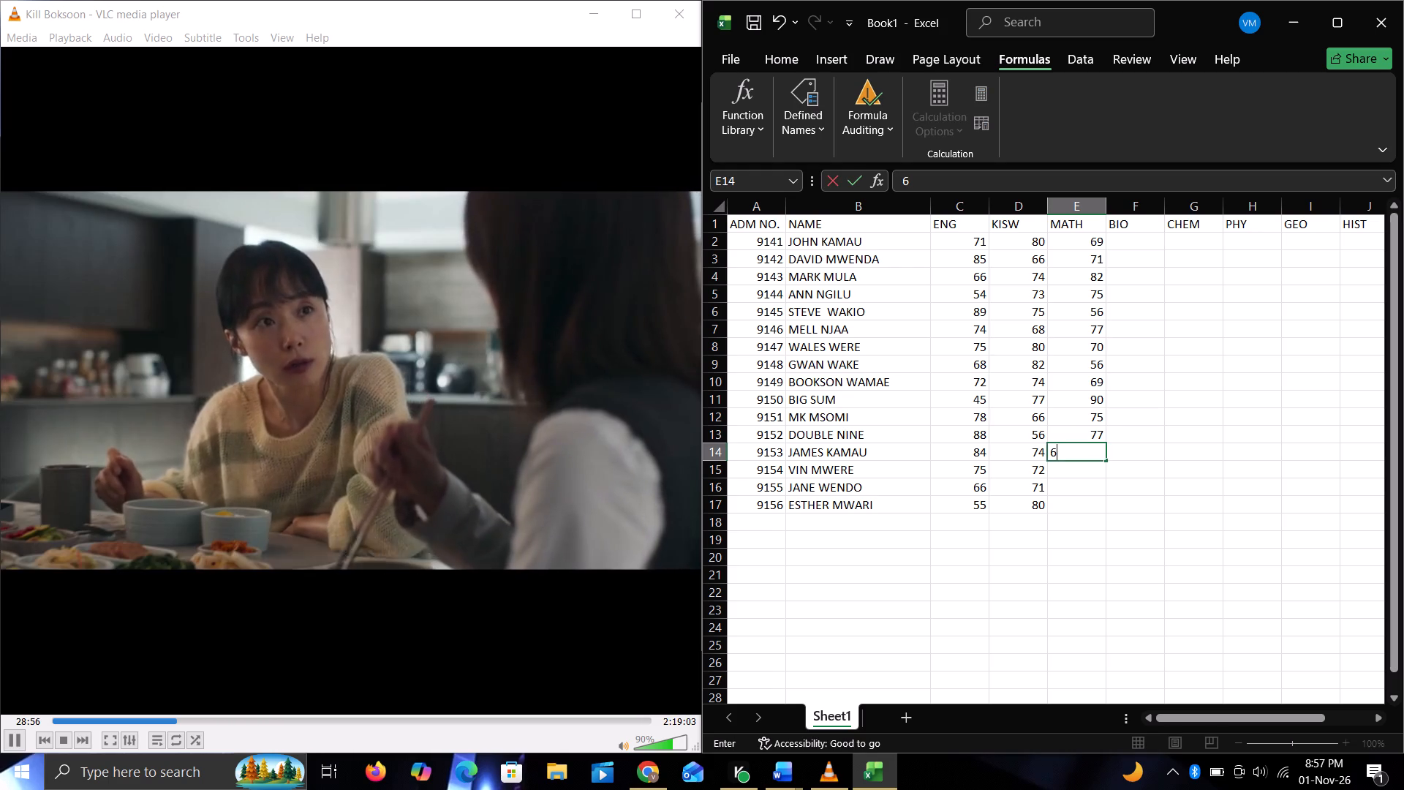
key("Return")
key("BackSpace")
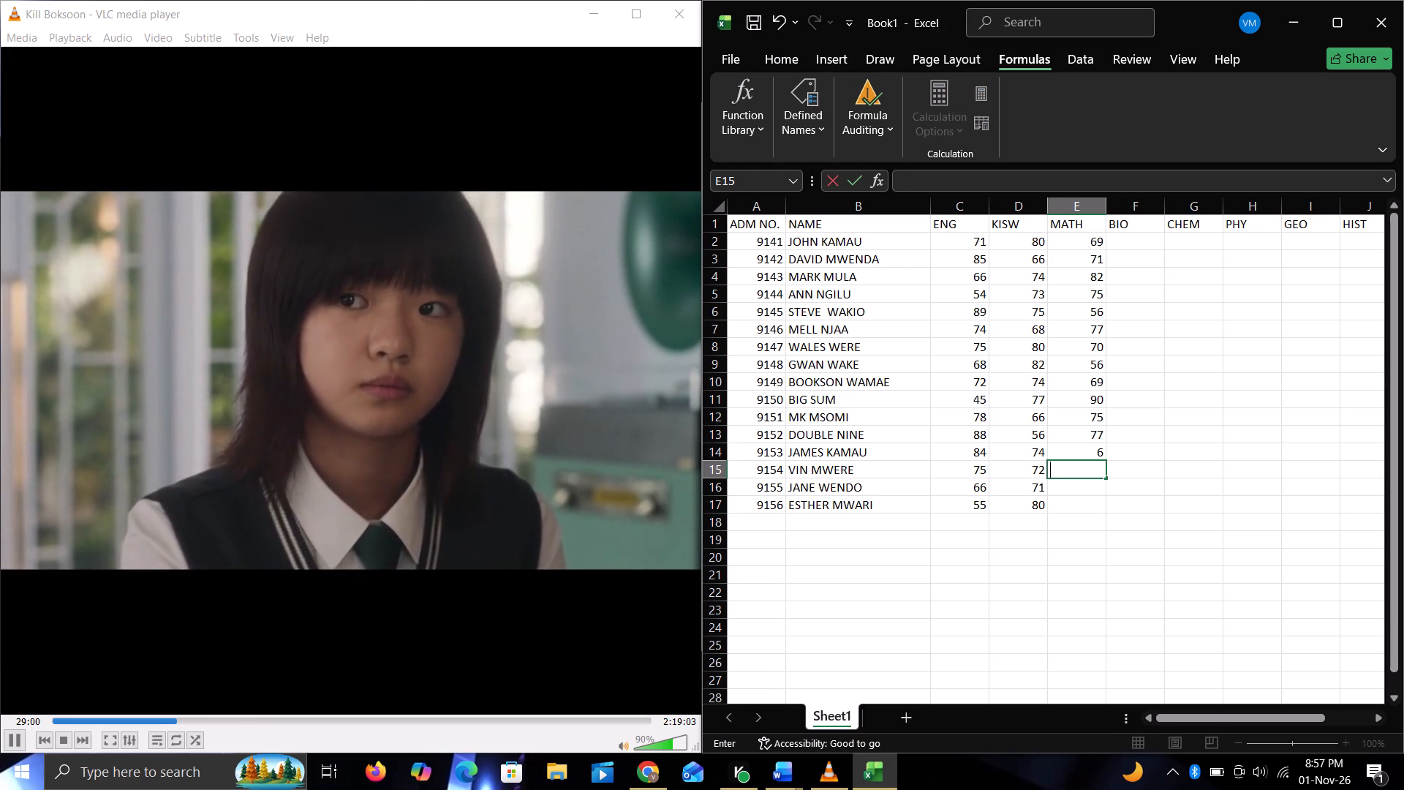
key("Up")
key("6")
key("2")
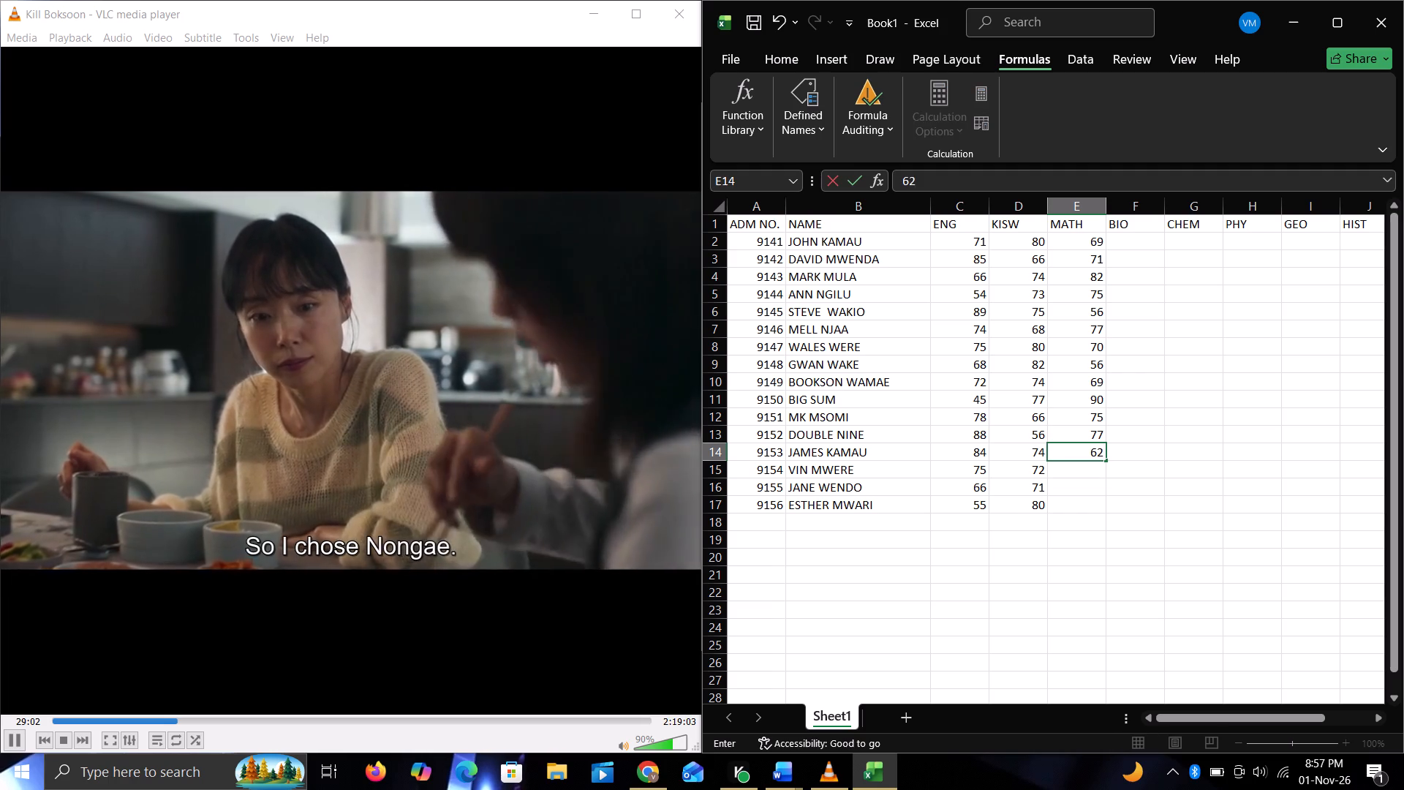
key("Return")
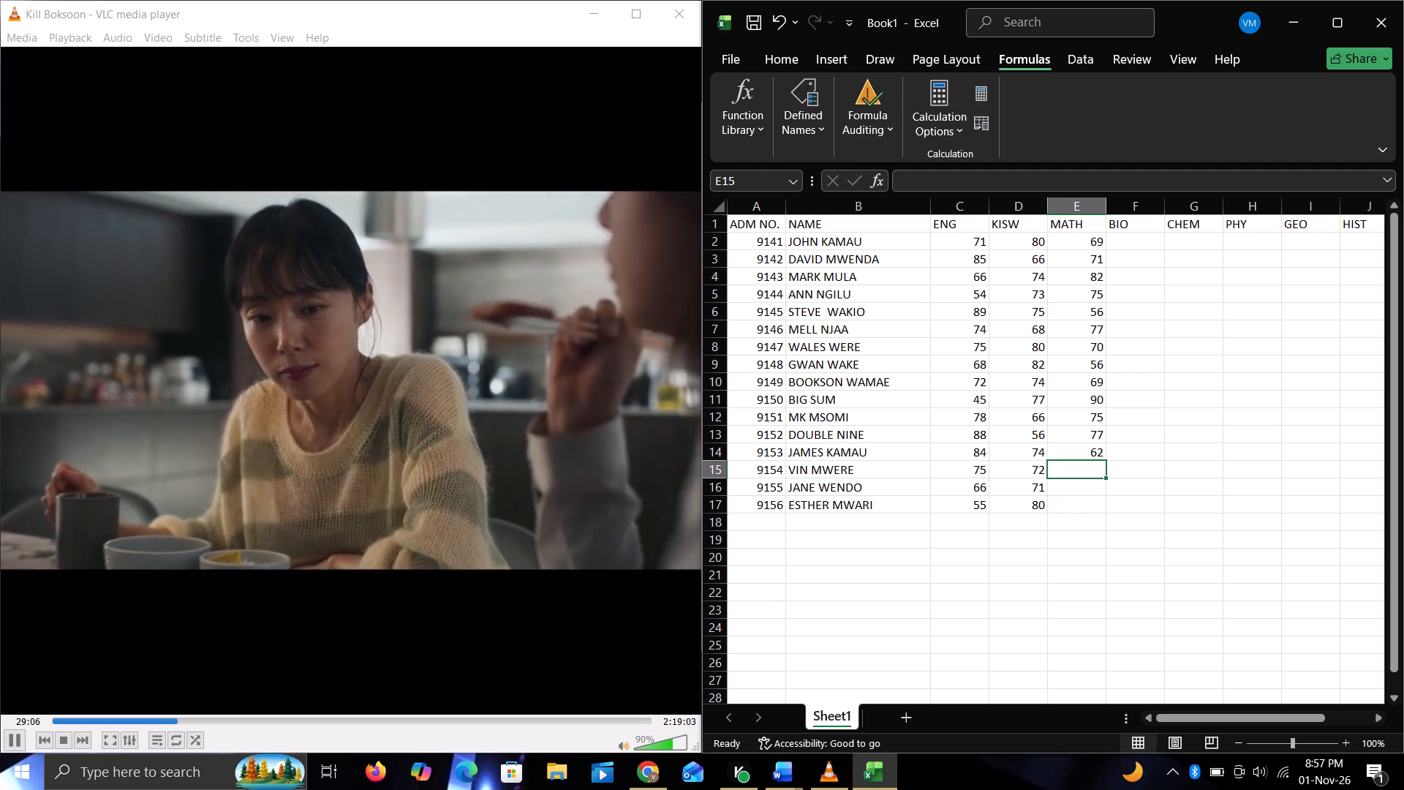
Complete the MATH column with 68, 77 and 79 in cells E15 to E17, correcting the mistyped entry in E15.
key("8")
key("Return")
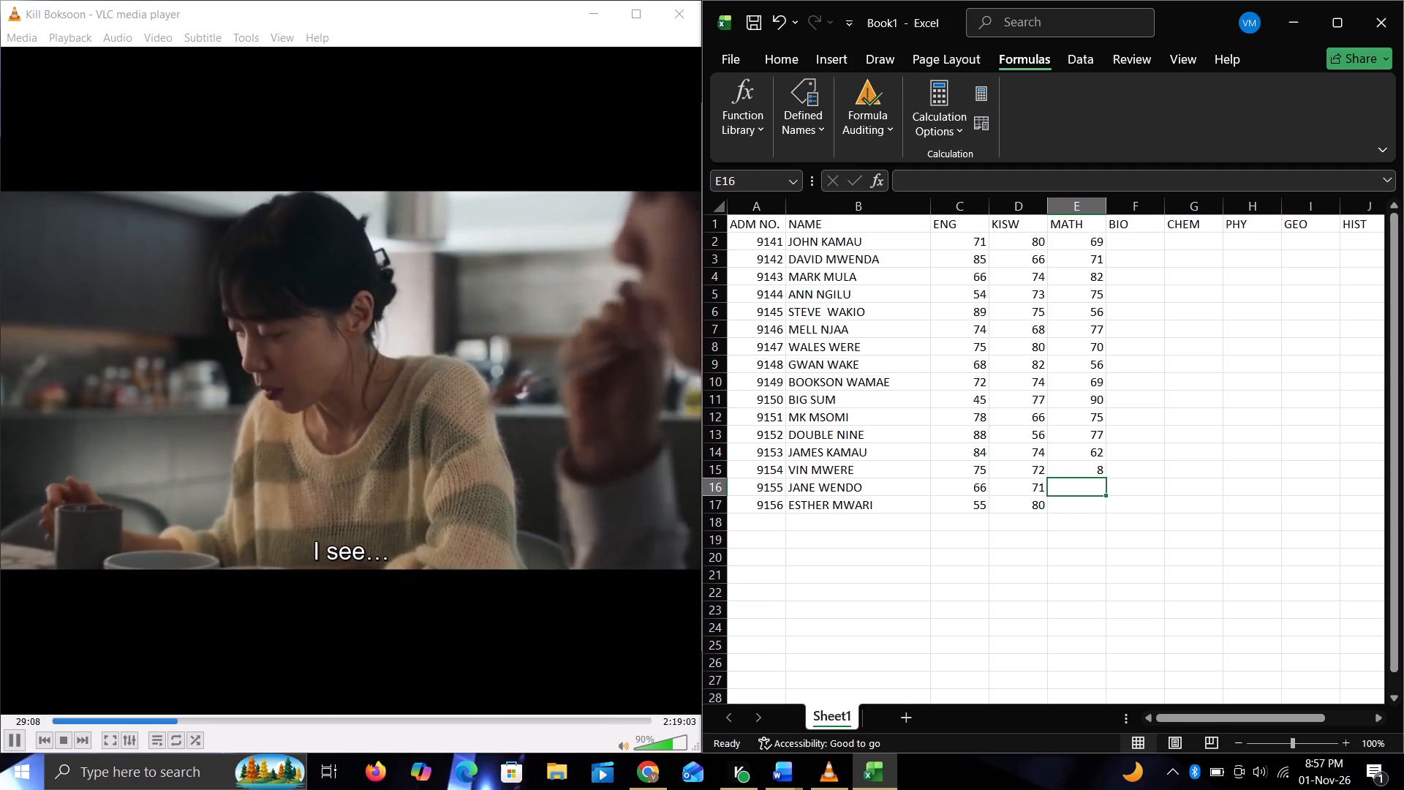
key("Up")
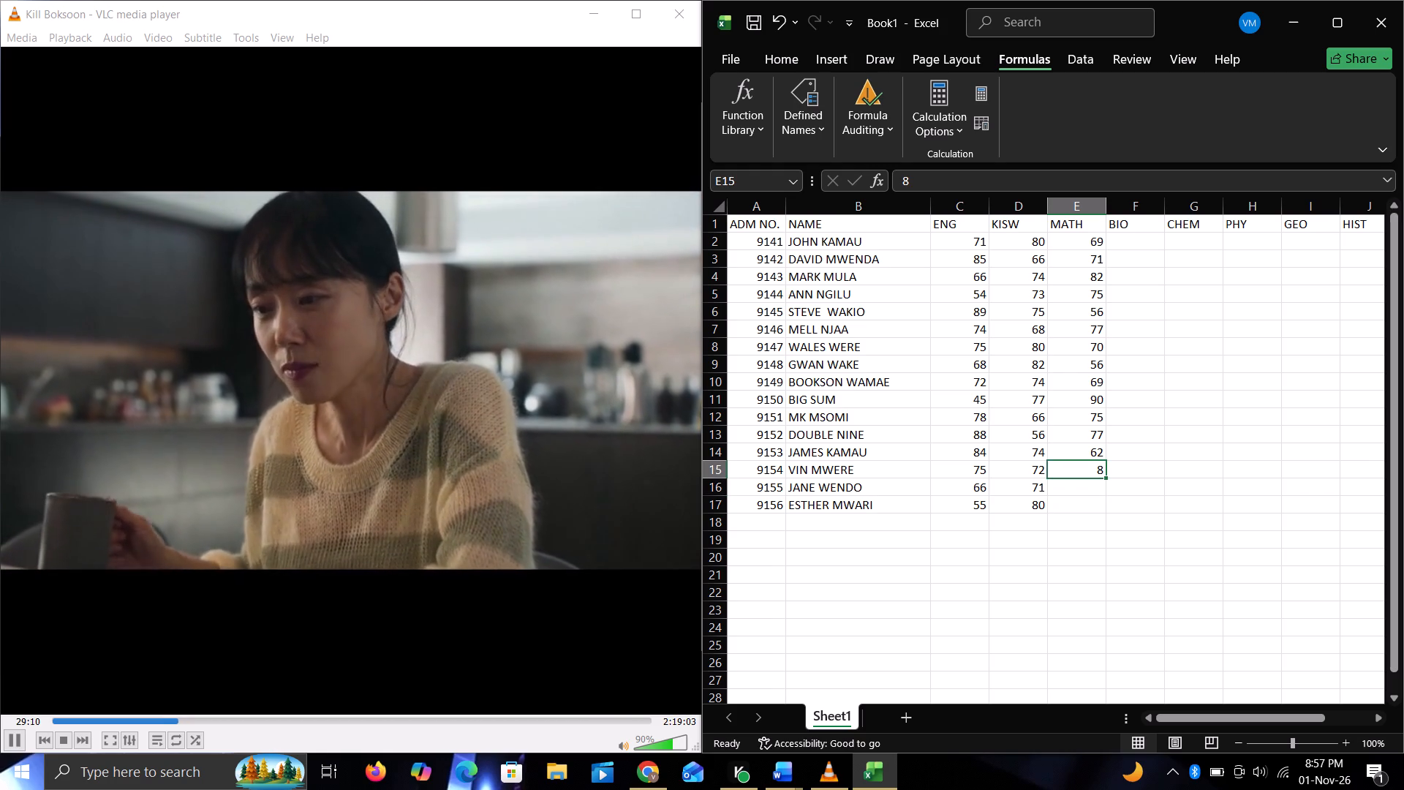
type("68")
key("Return")
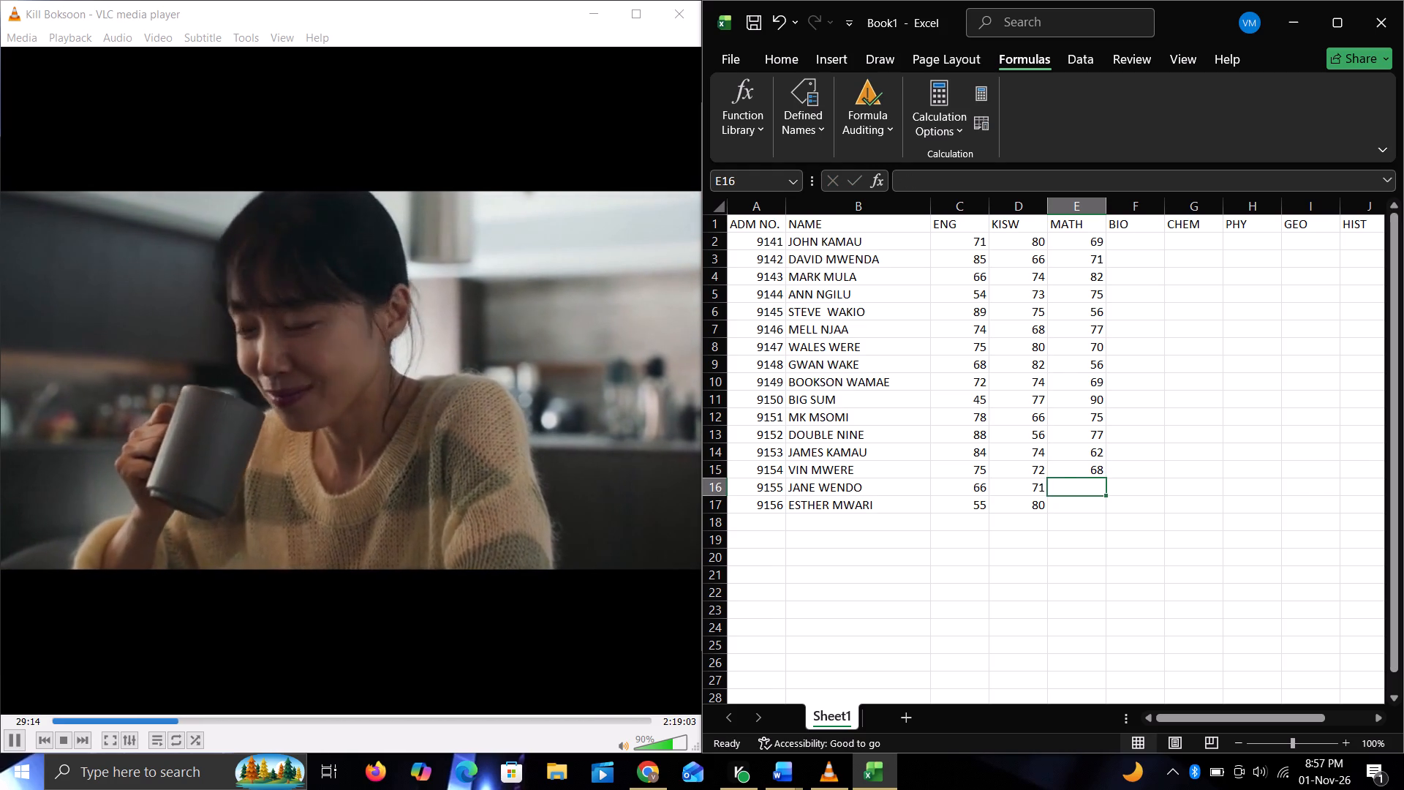
type("77")
key("Return")
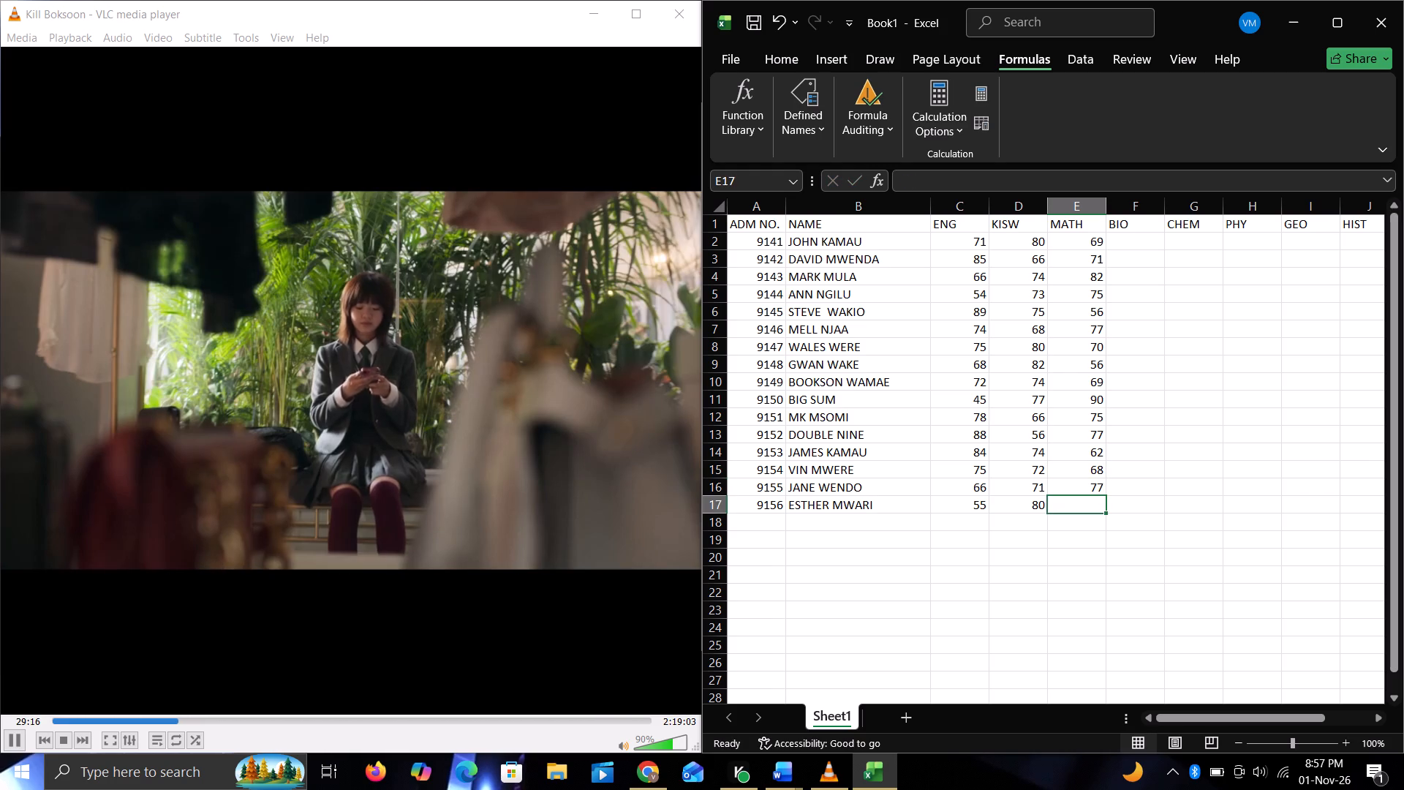
type("79")
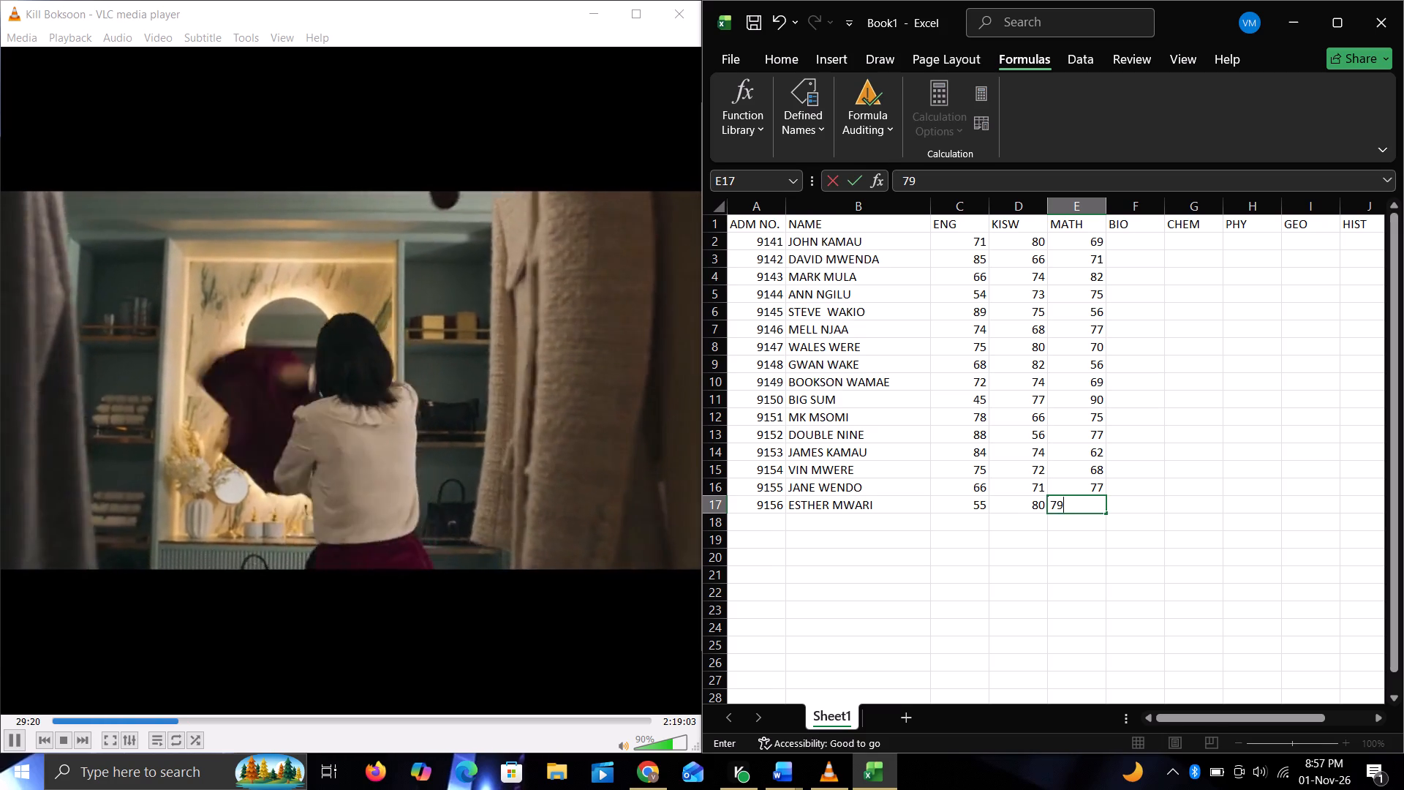
left_click(1136, 243)
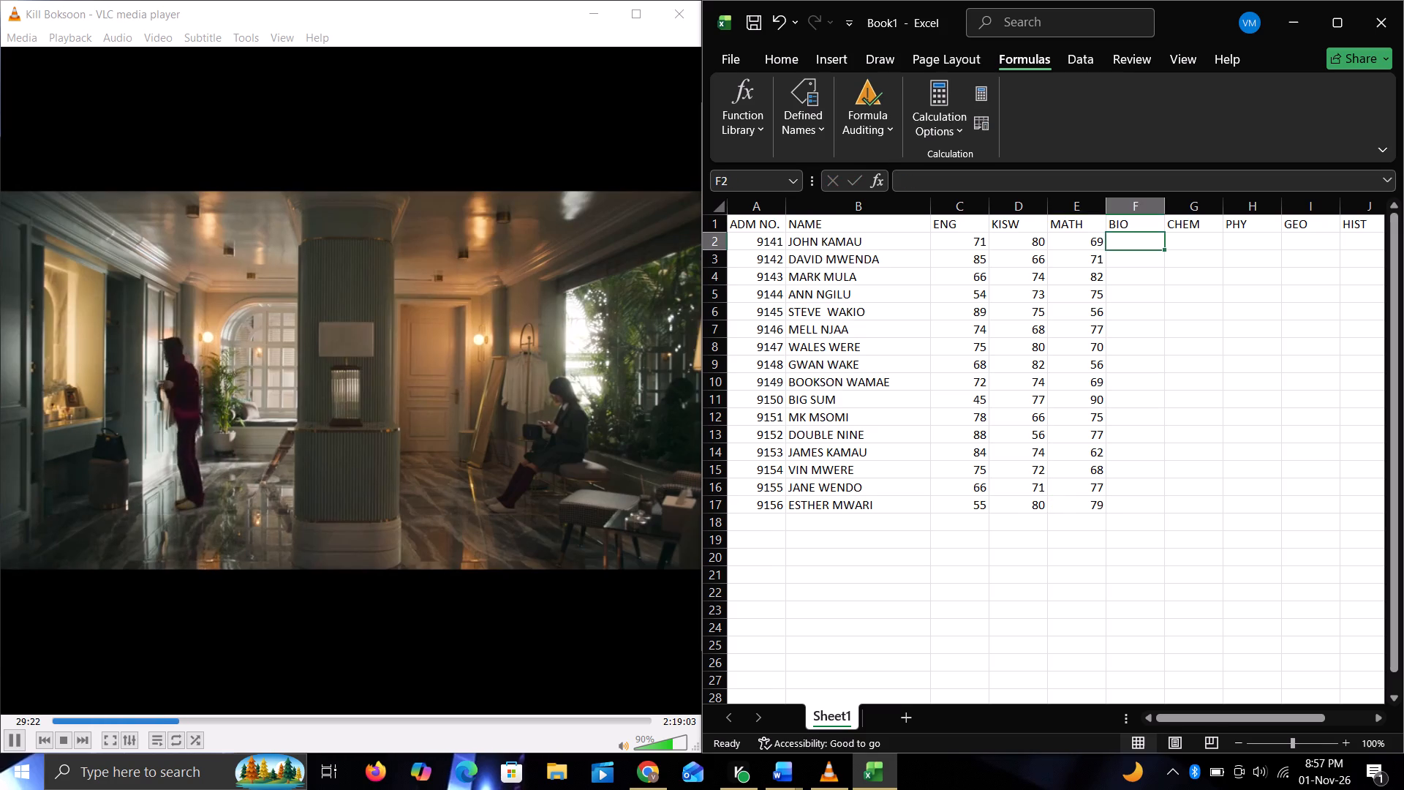
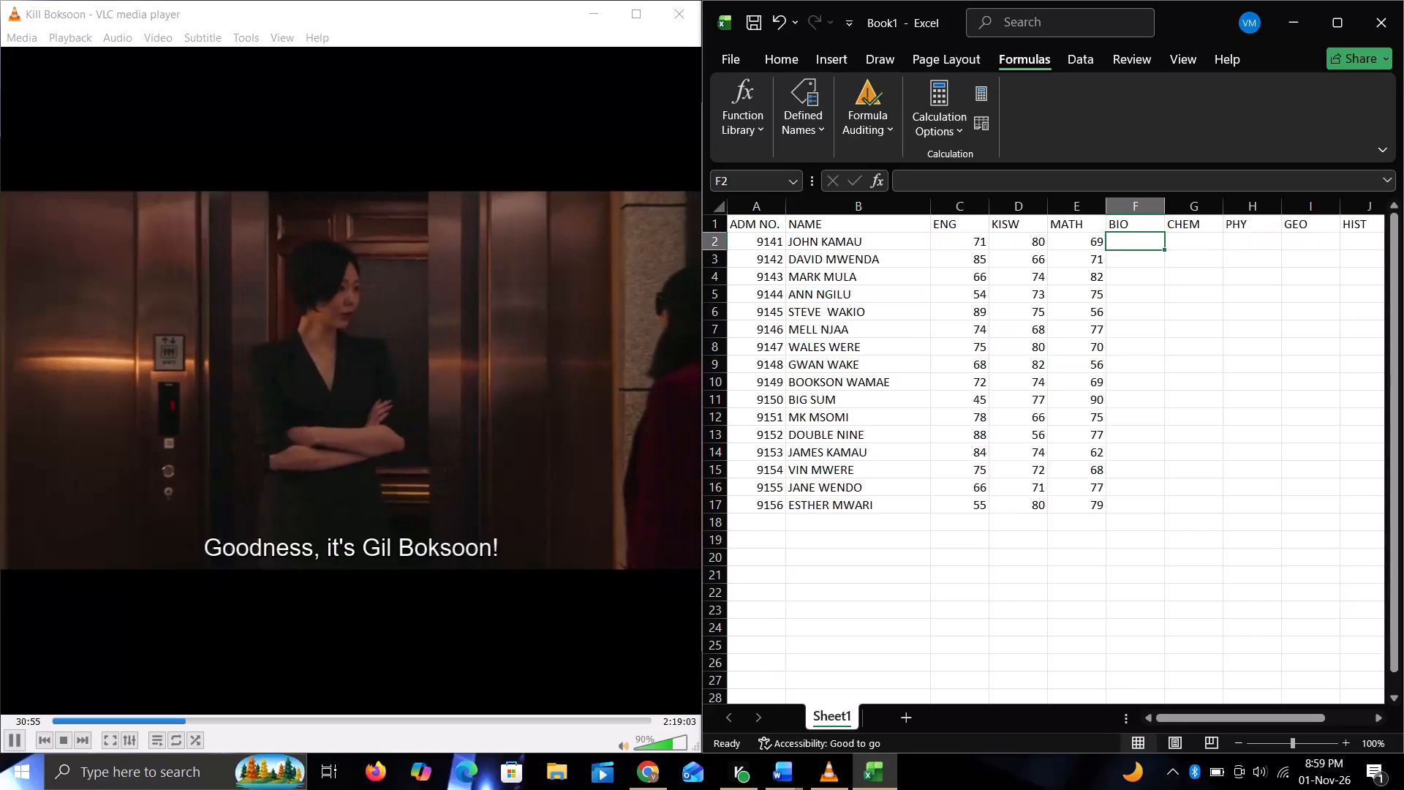
Enter the BIO scores 70, 65, 66, 78 and 85 in cells F2 to F6.
left_click(1139, 247)
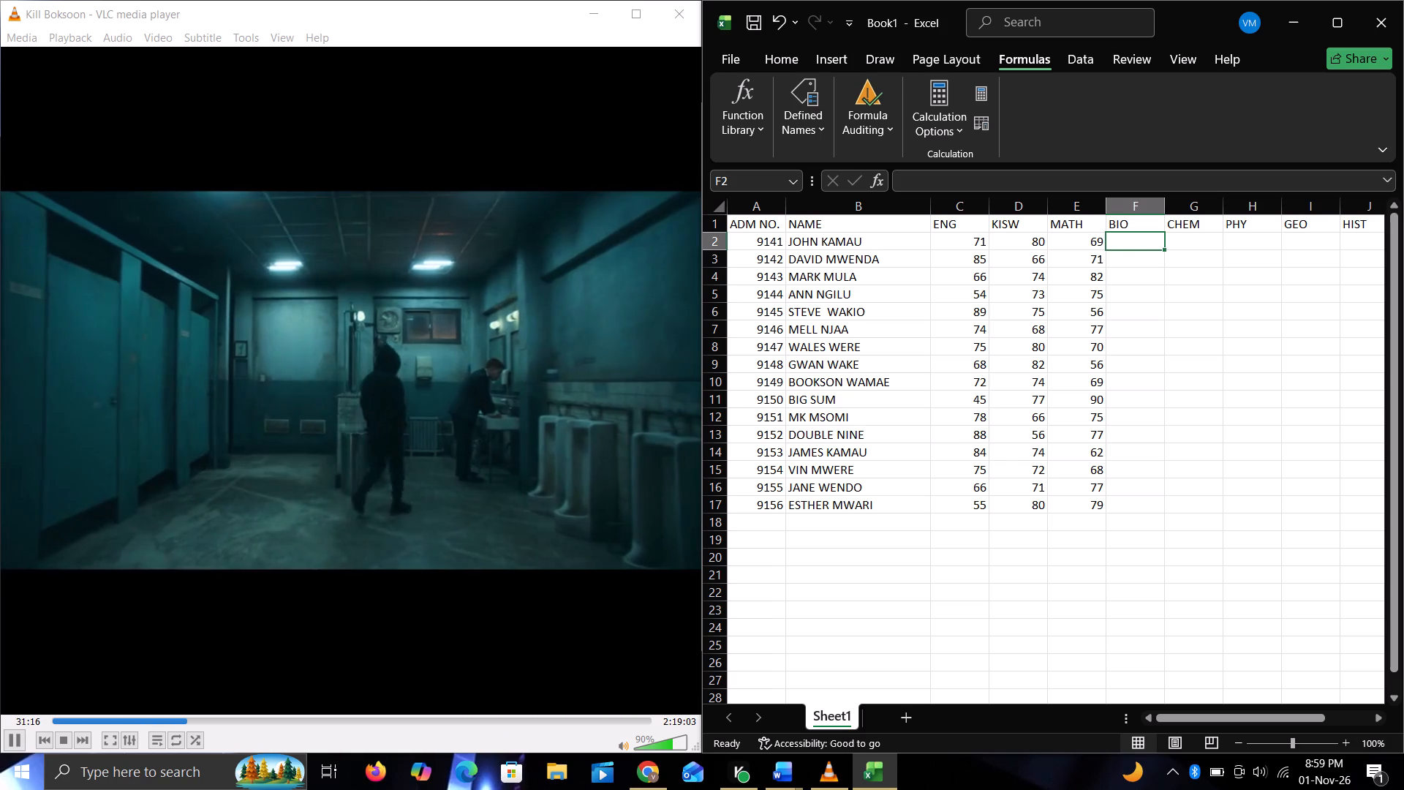
type("70")
key("Return")
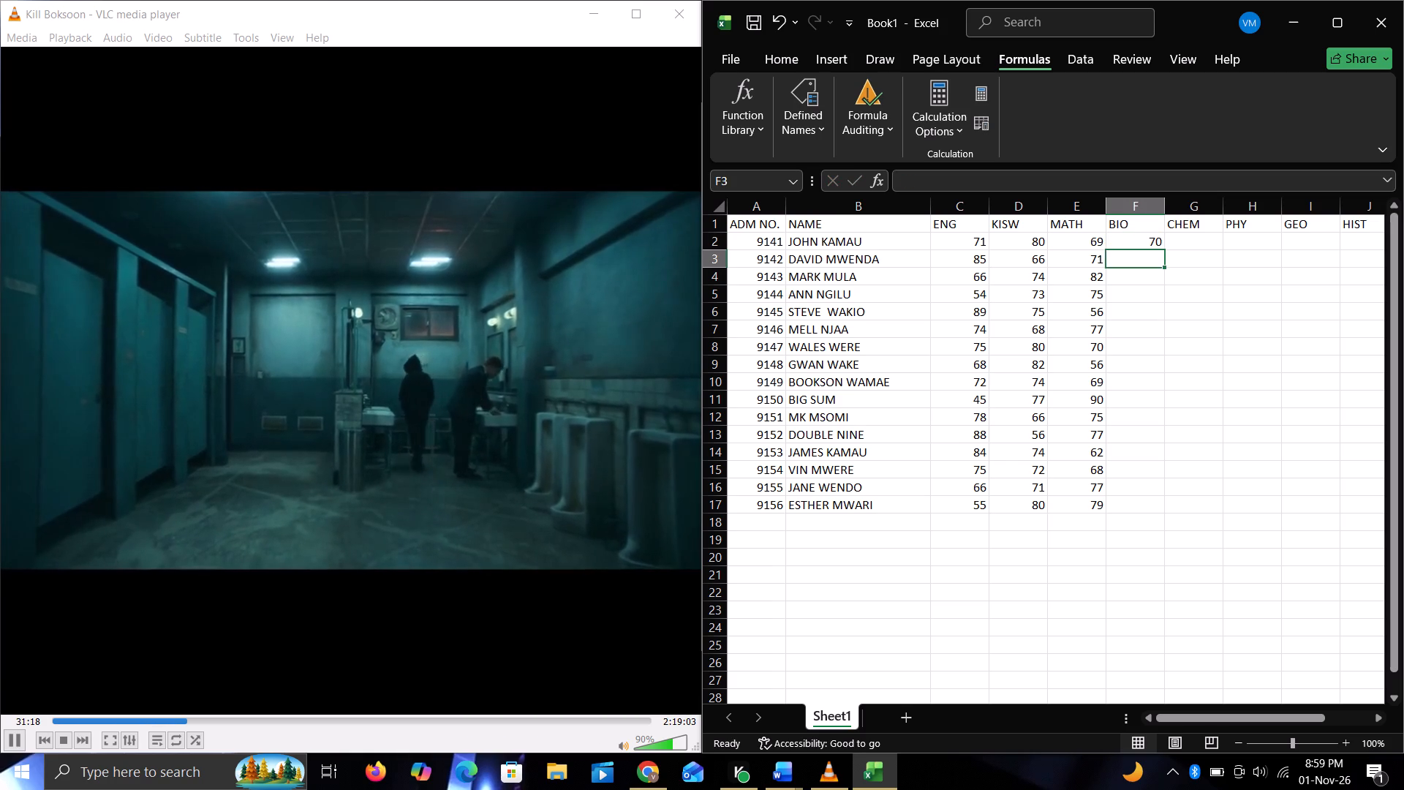
type("65")
key("Return")
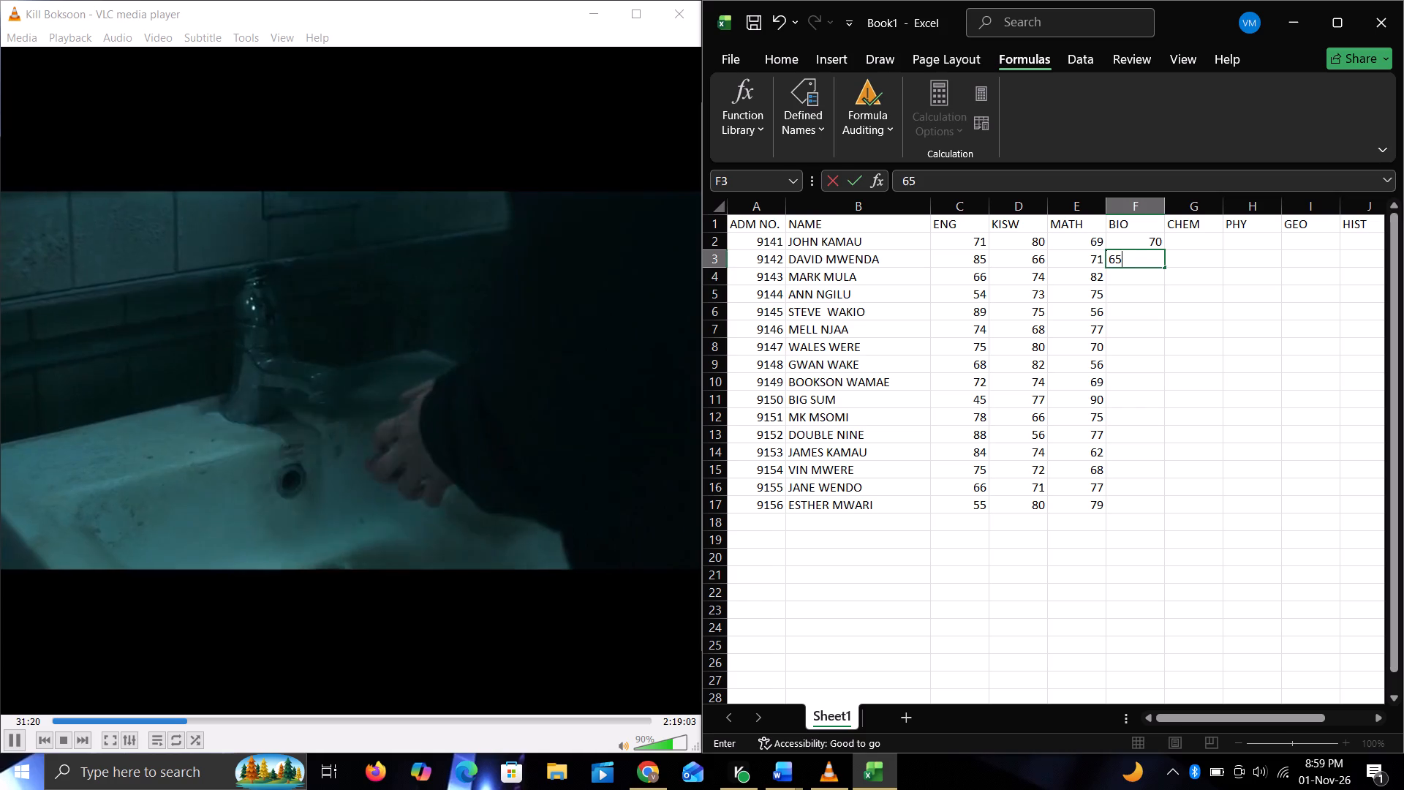
type("66")
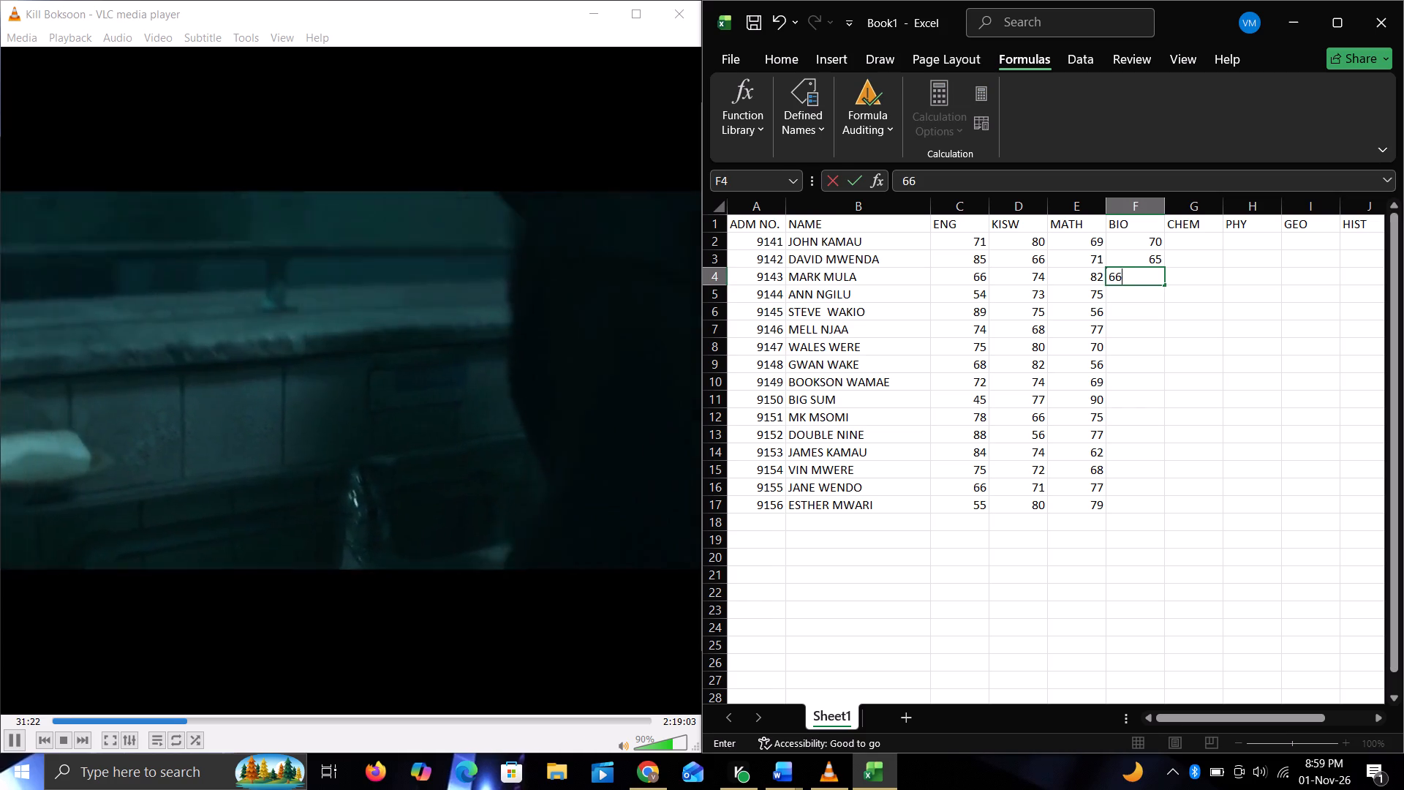
key("Return")
type("78")
key("Return")
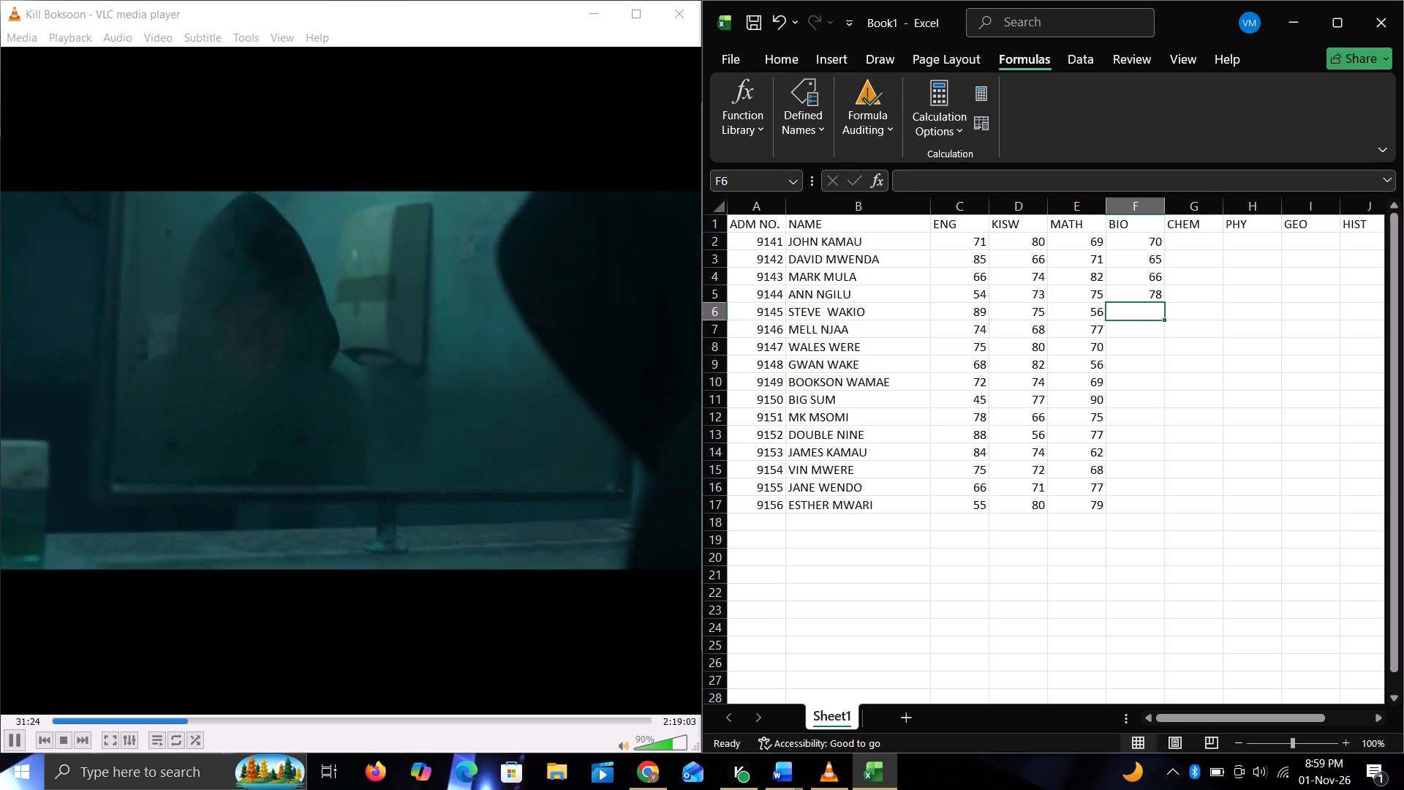
type("85")
key("Return")
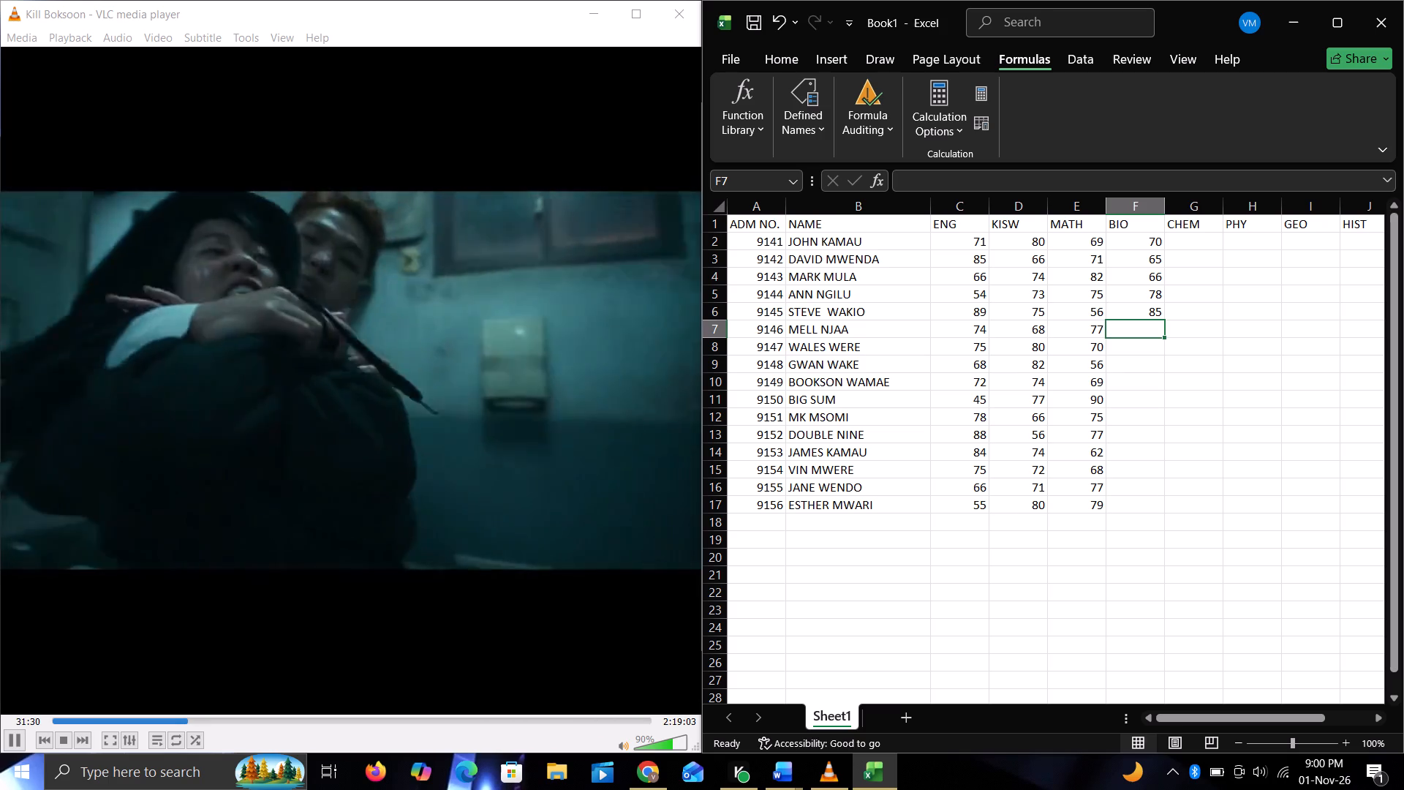
Enter the BIO scores 56, 72, 68, 43 and 55 in cells F7 to F11.
type("56")
key("Return")
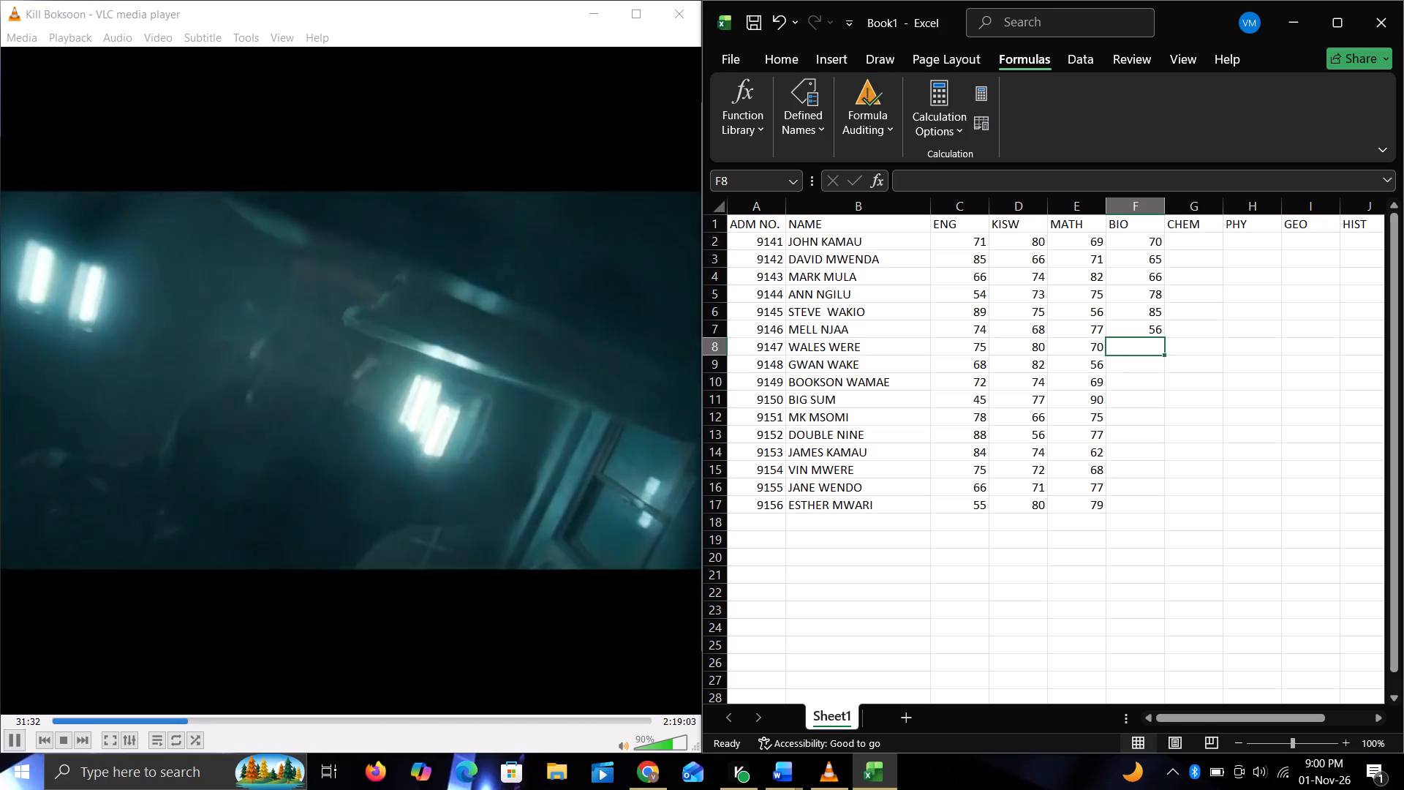
type("72")
key("Return")
type("68")
key("Return")
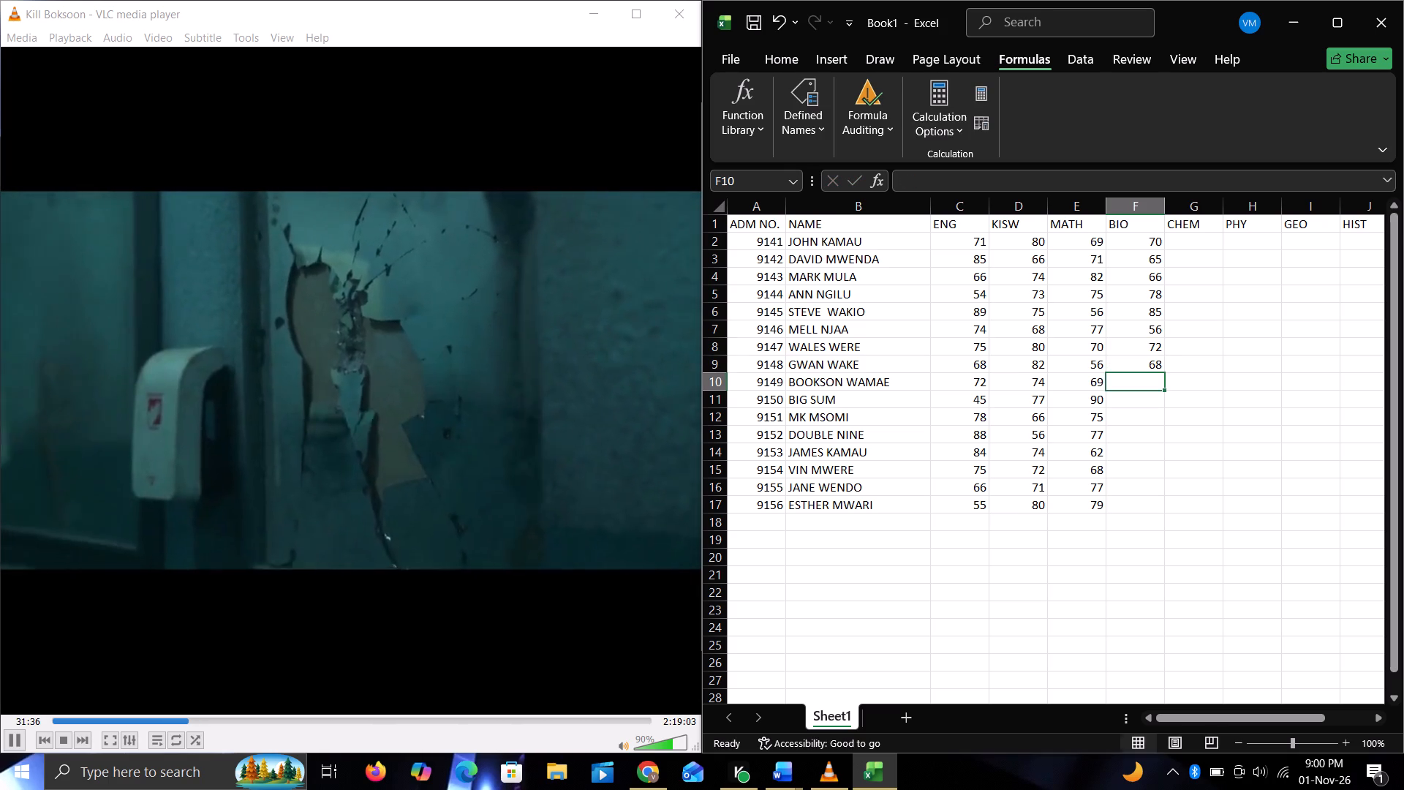
type("43")
key("Return")
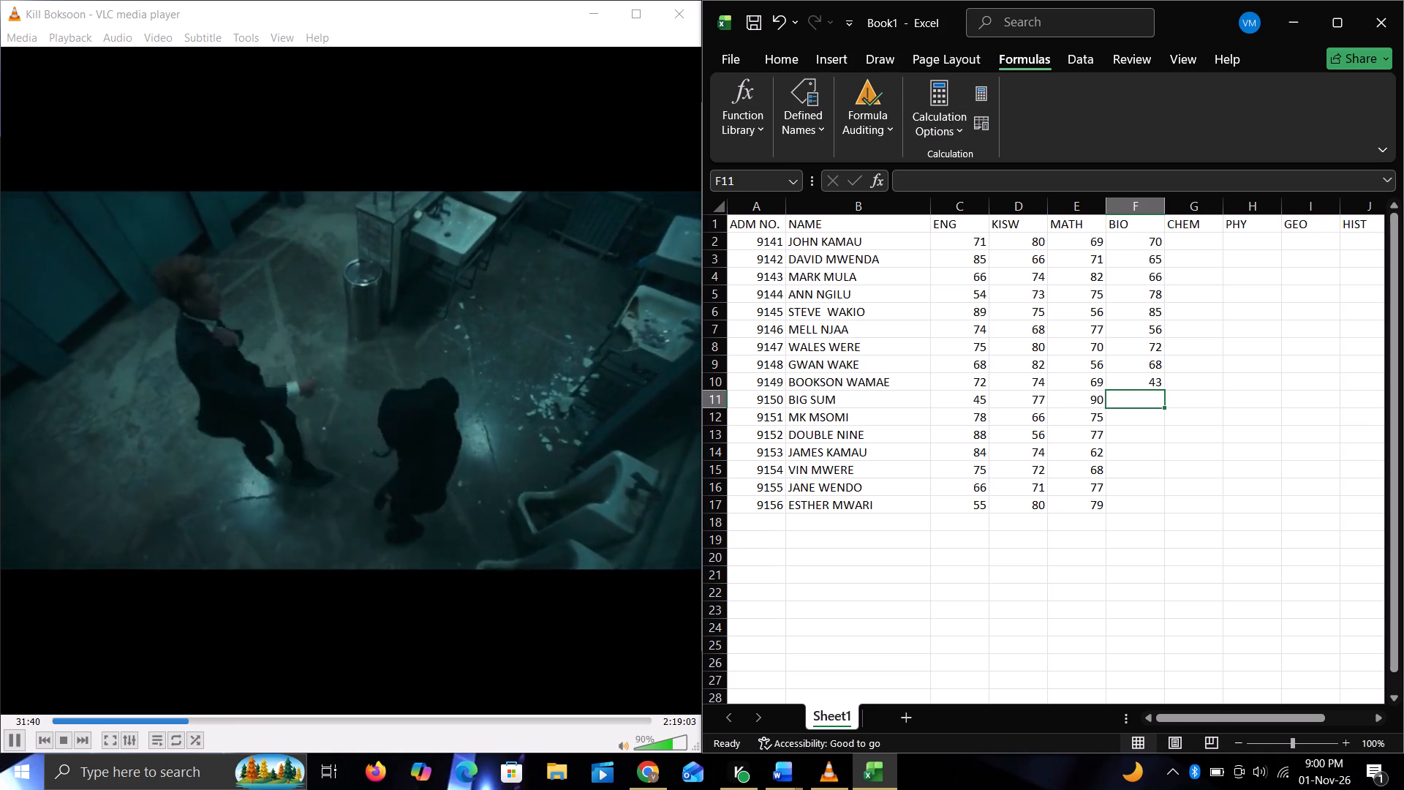
type("55")
key("Return")
Complete the BIO column with 74, 69, 67, 59, 70 and 72 in cells F12 to F17.
type("74")
key("Return")
type("69")
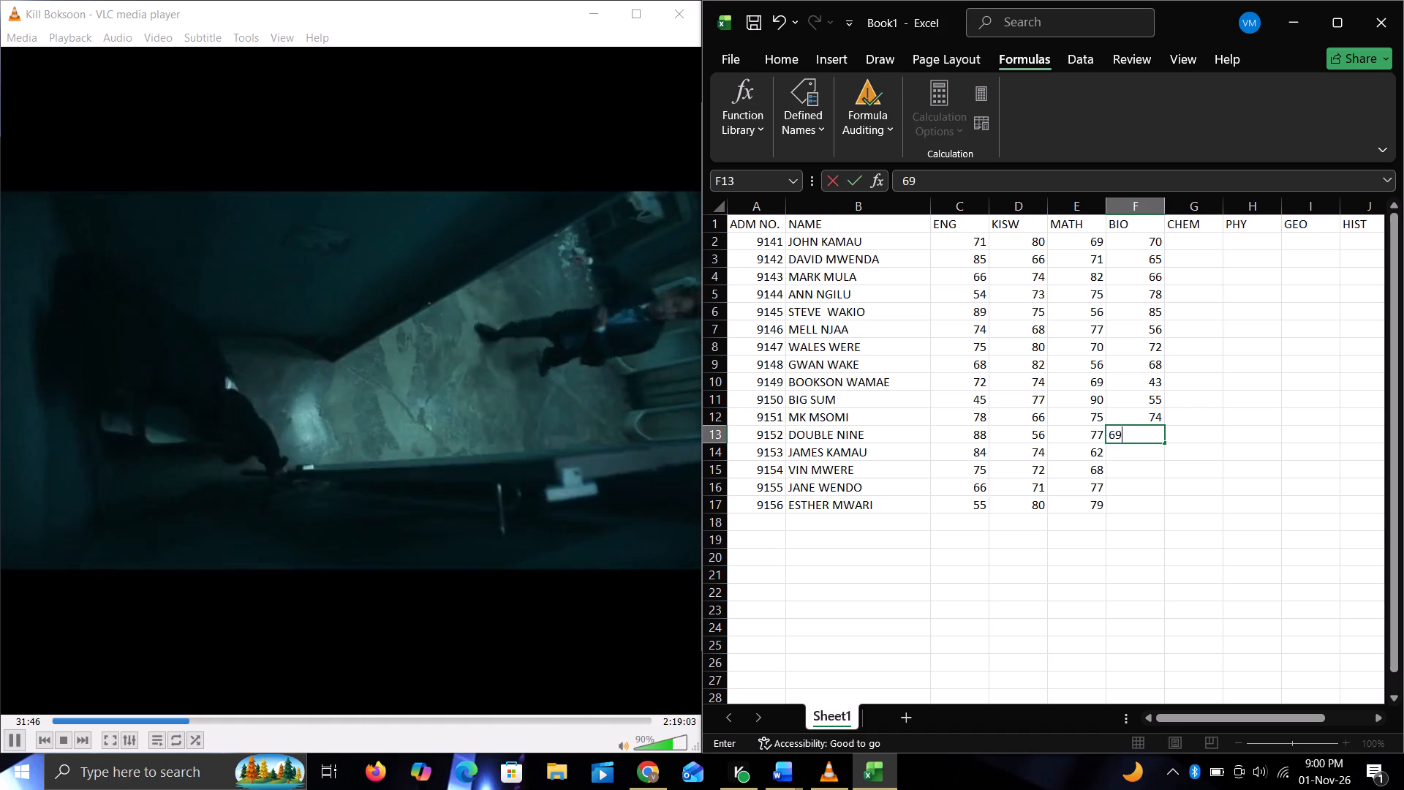
key("Return")
type("67")
key("Return")
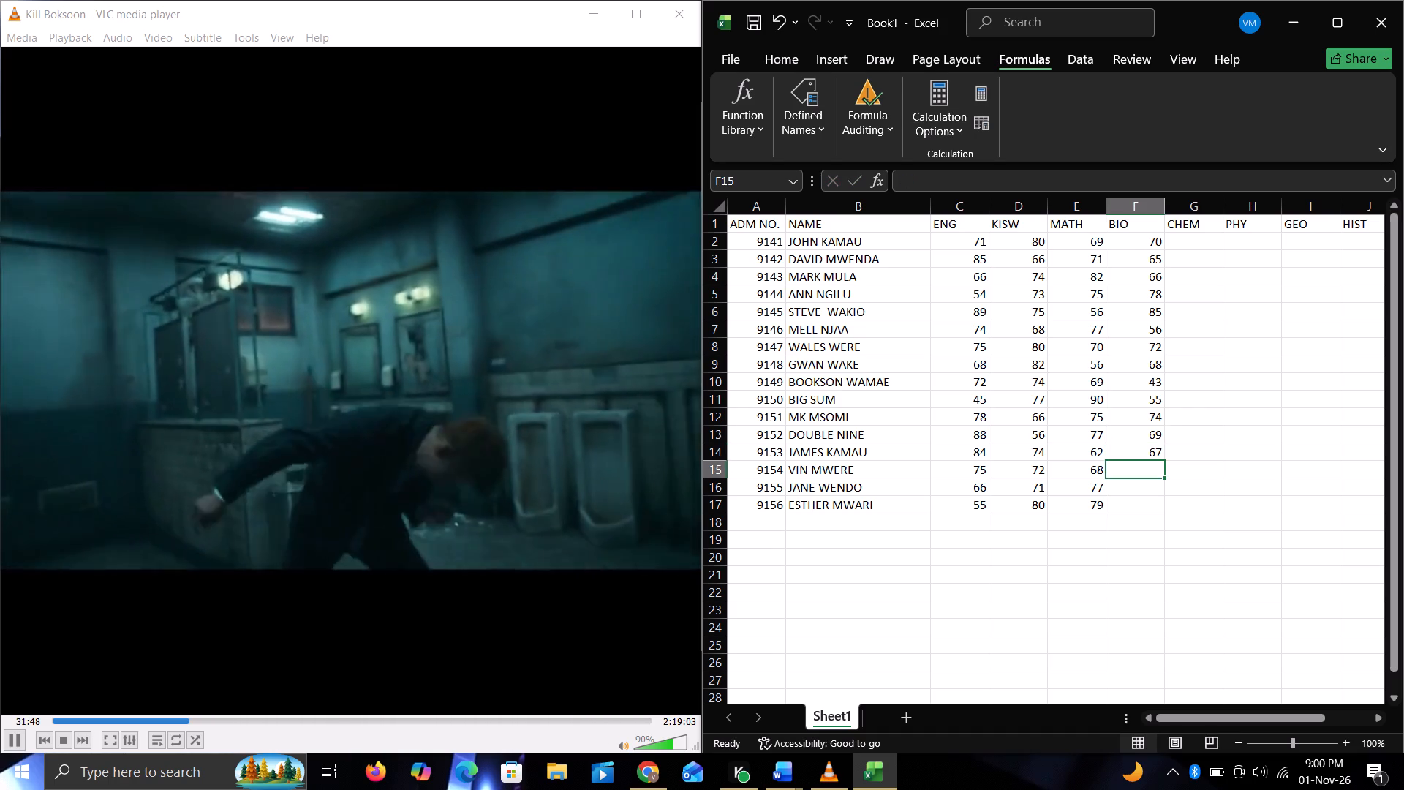
key("5")
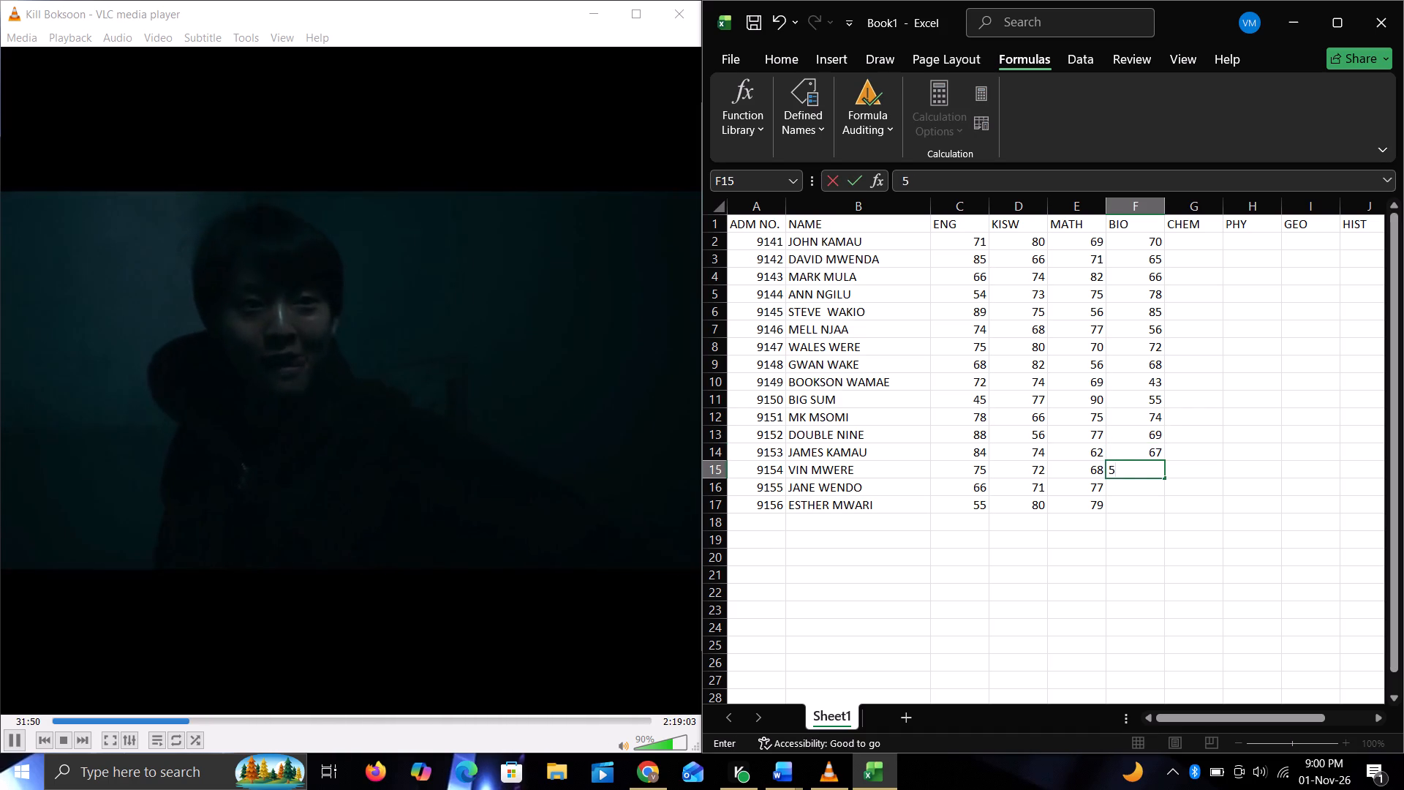
key("9")
key("Return")
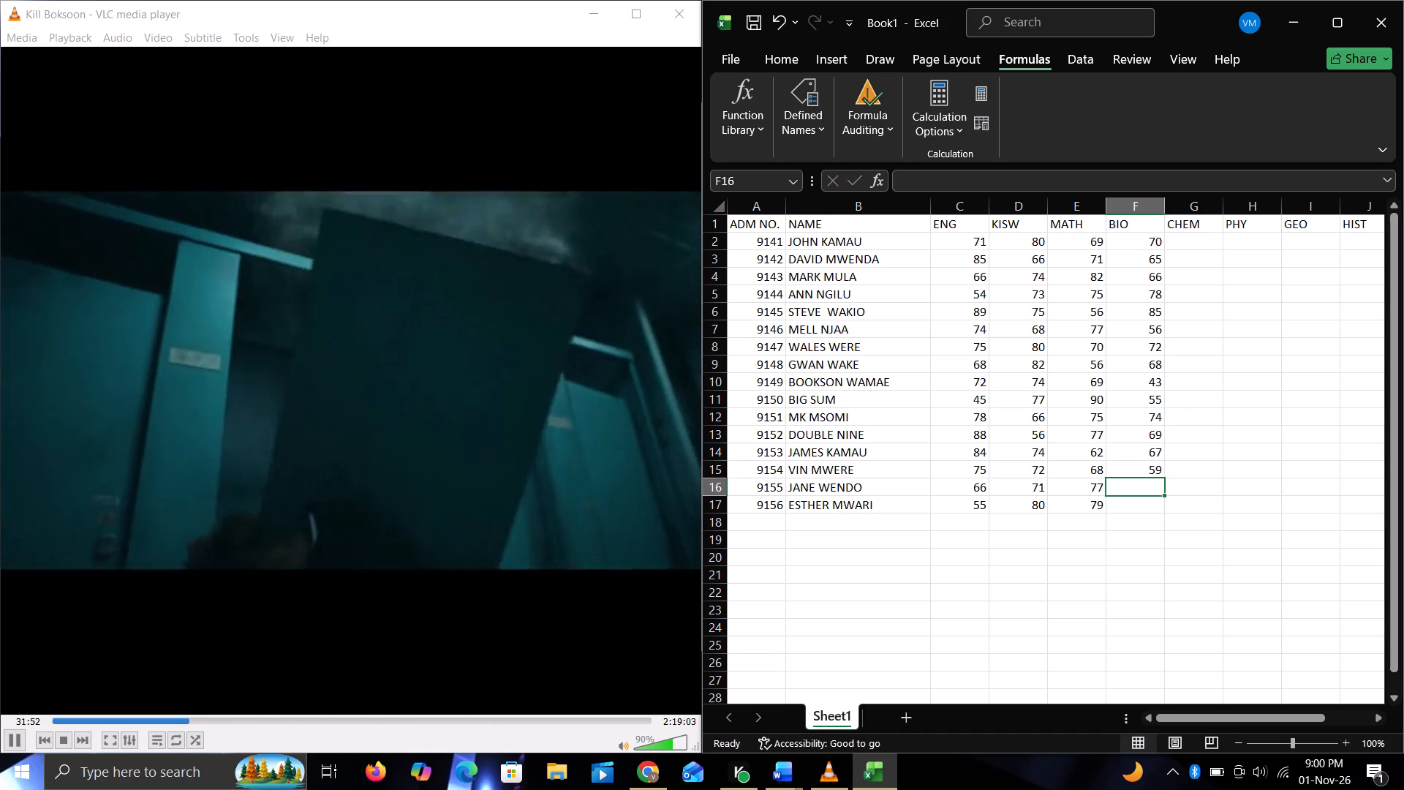
type("70")
key("Return")
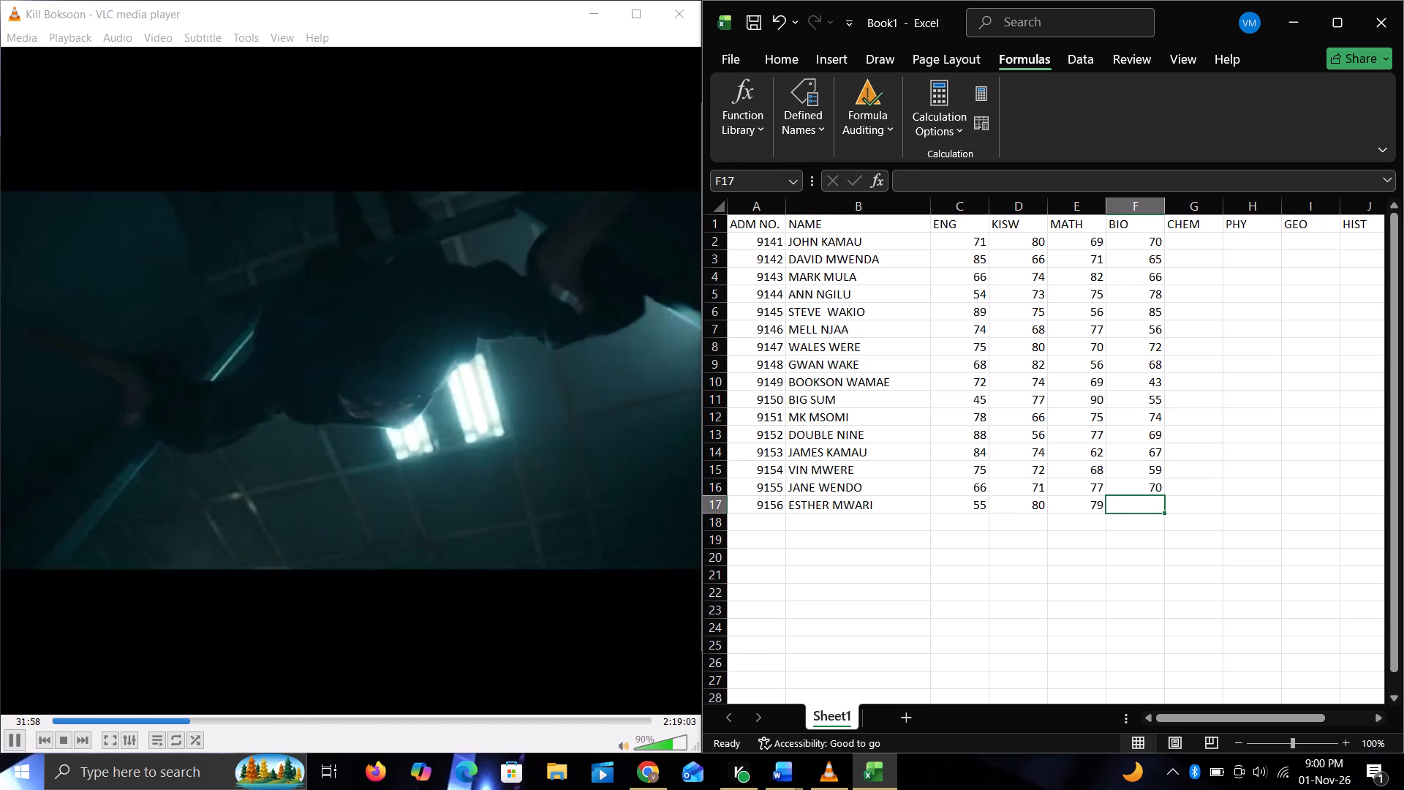
type("72")
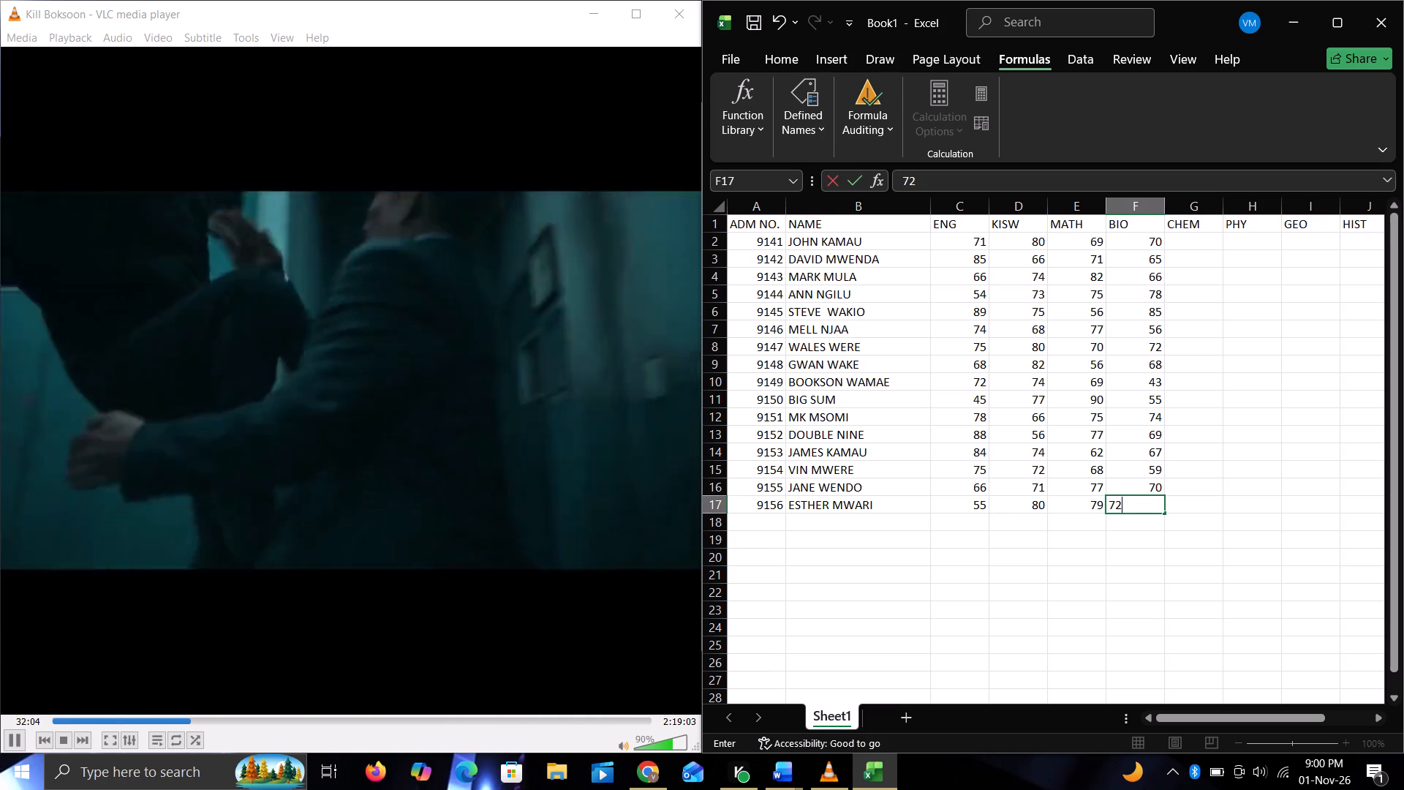
left_click(1202, 241)
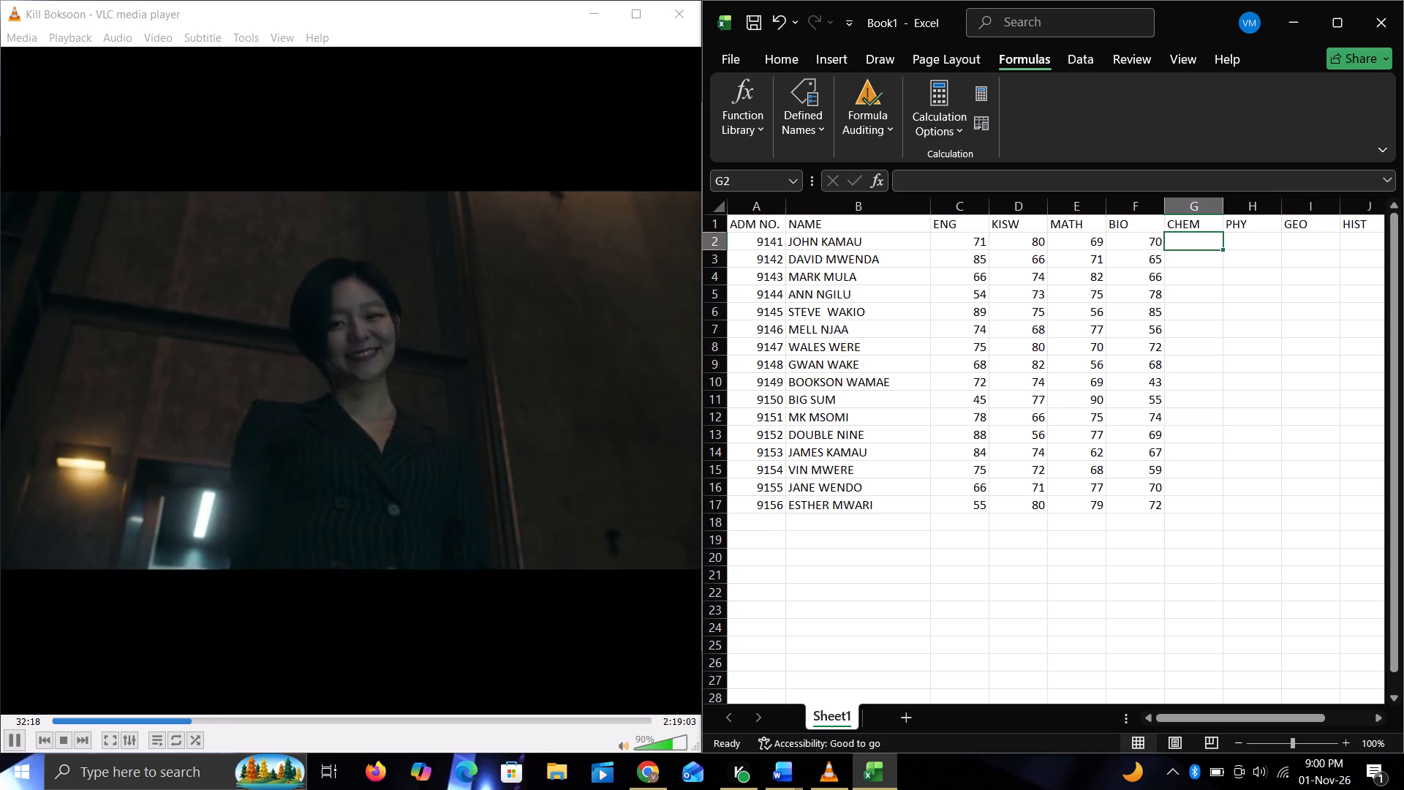
Select the first empty score cell of the CHEM column, G2.
left_click(1206, 247)
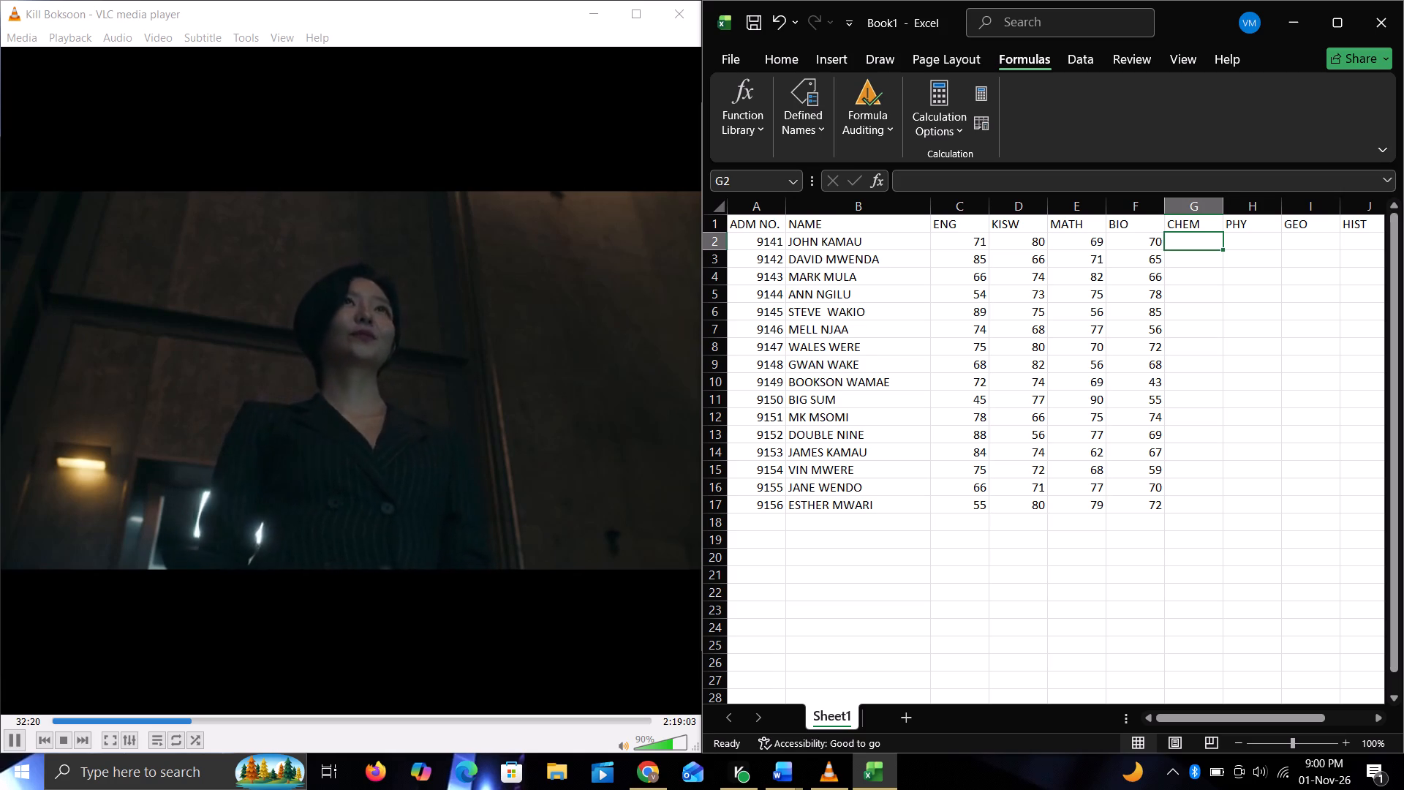
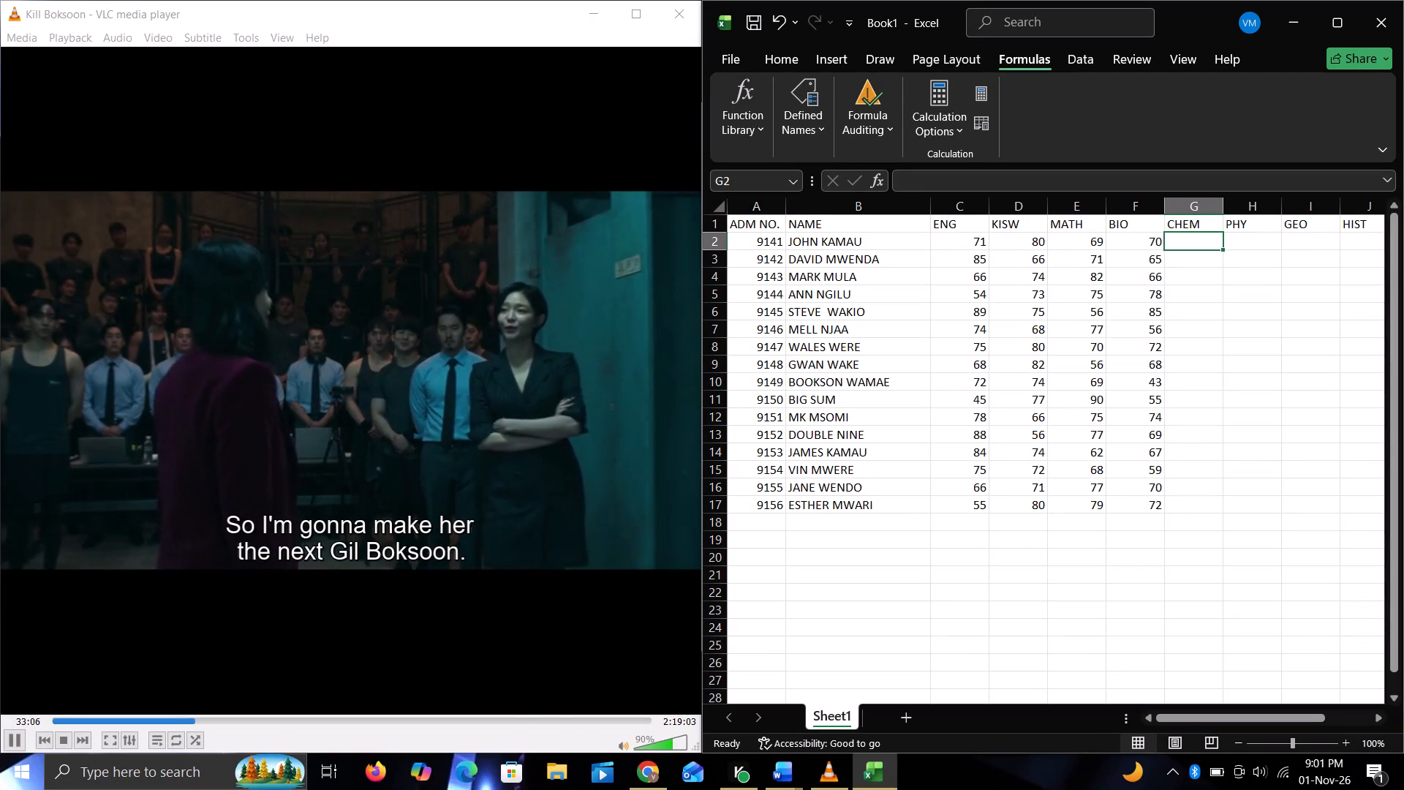
Enter the CHEM scores 81, 78, 75, 58 and 68 in cells G2 to G6.
key("8")
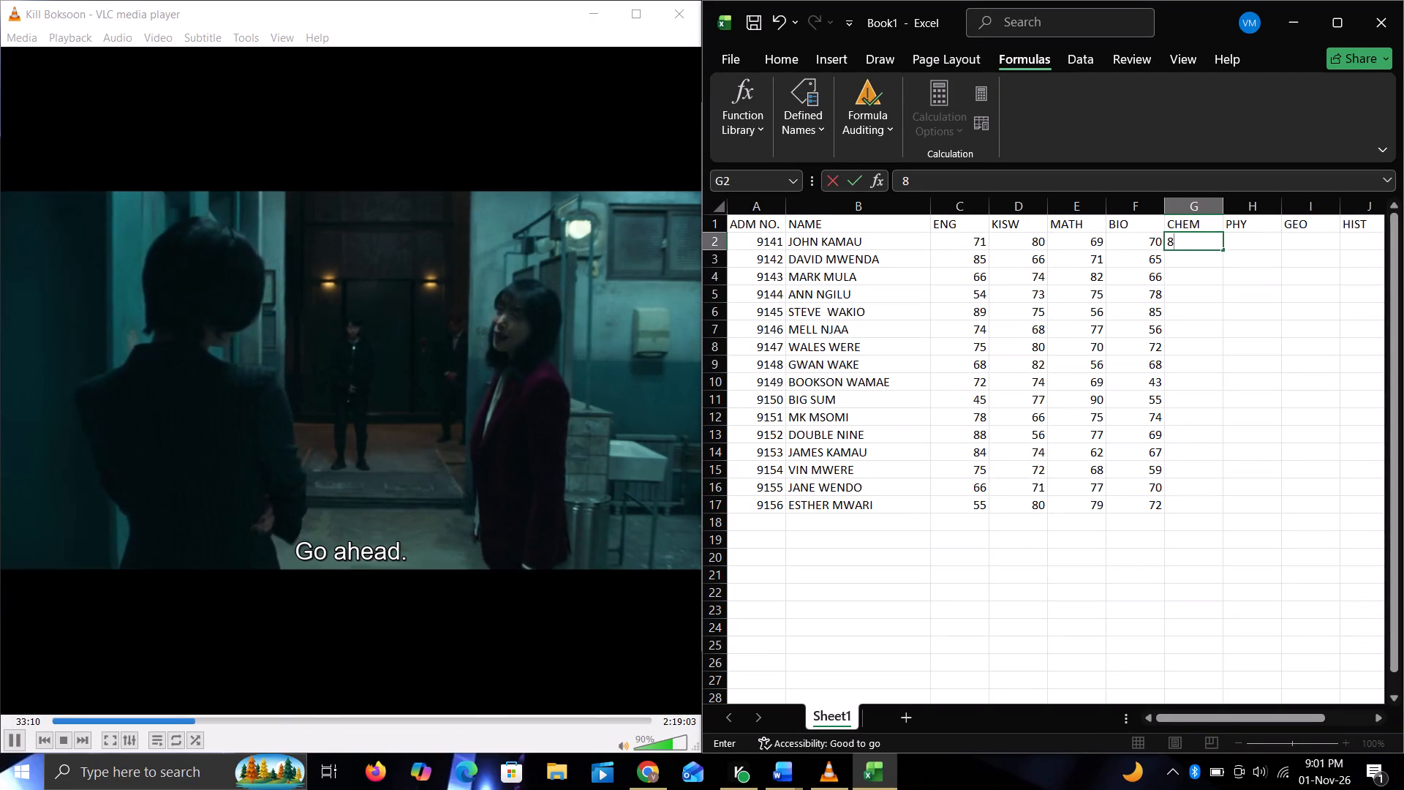
key("1")
key("Return")
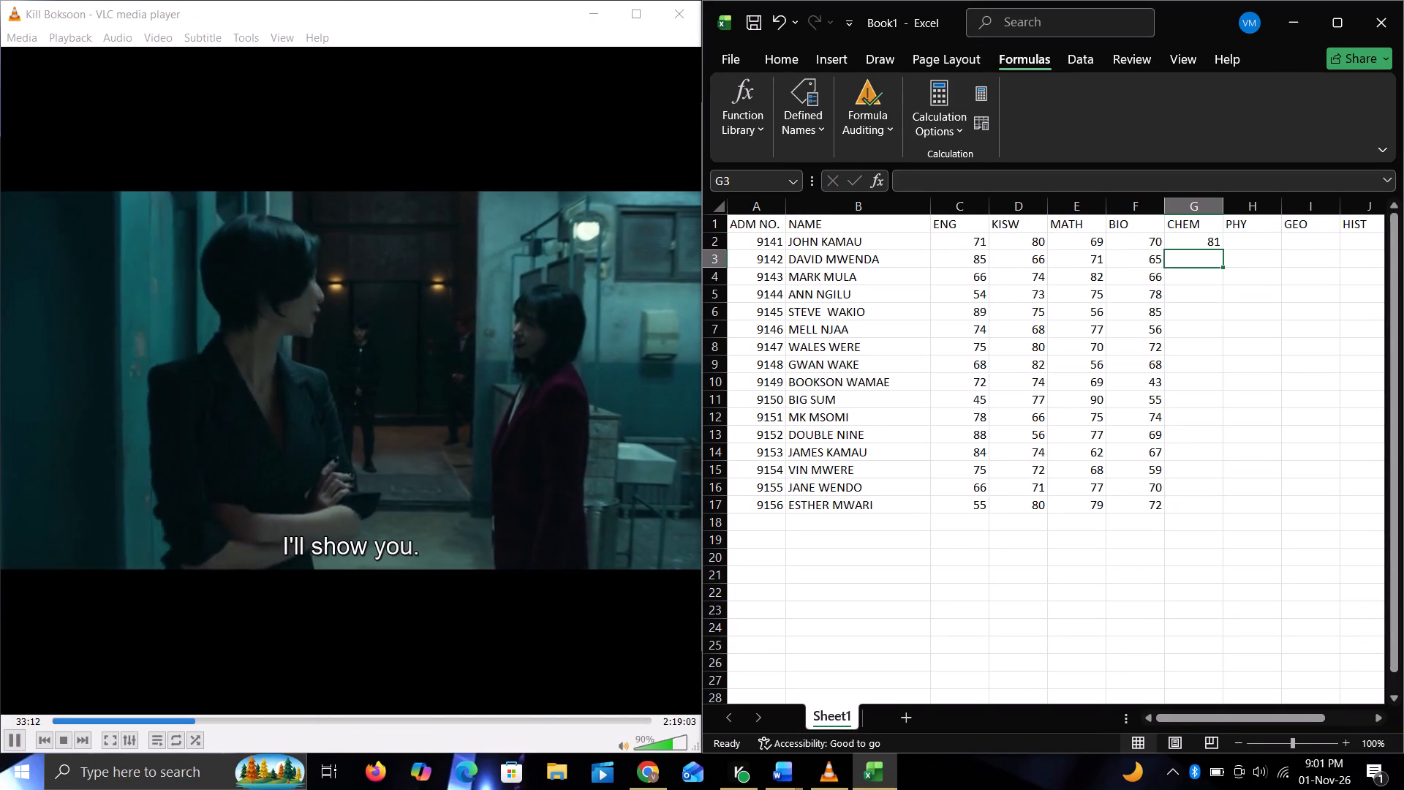
type("78")
key("Return")
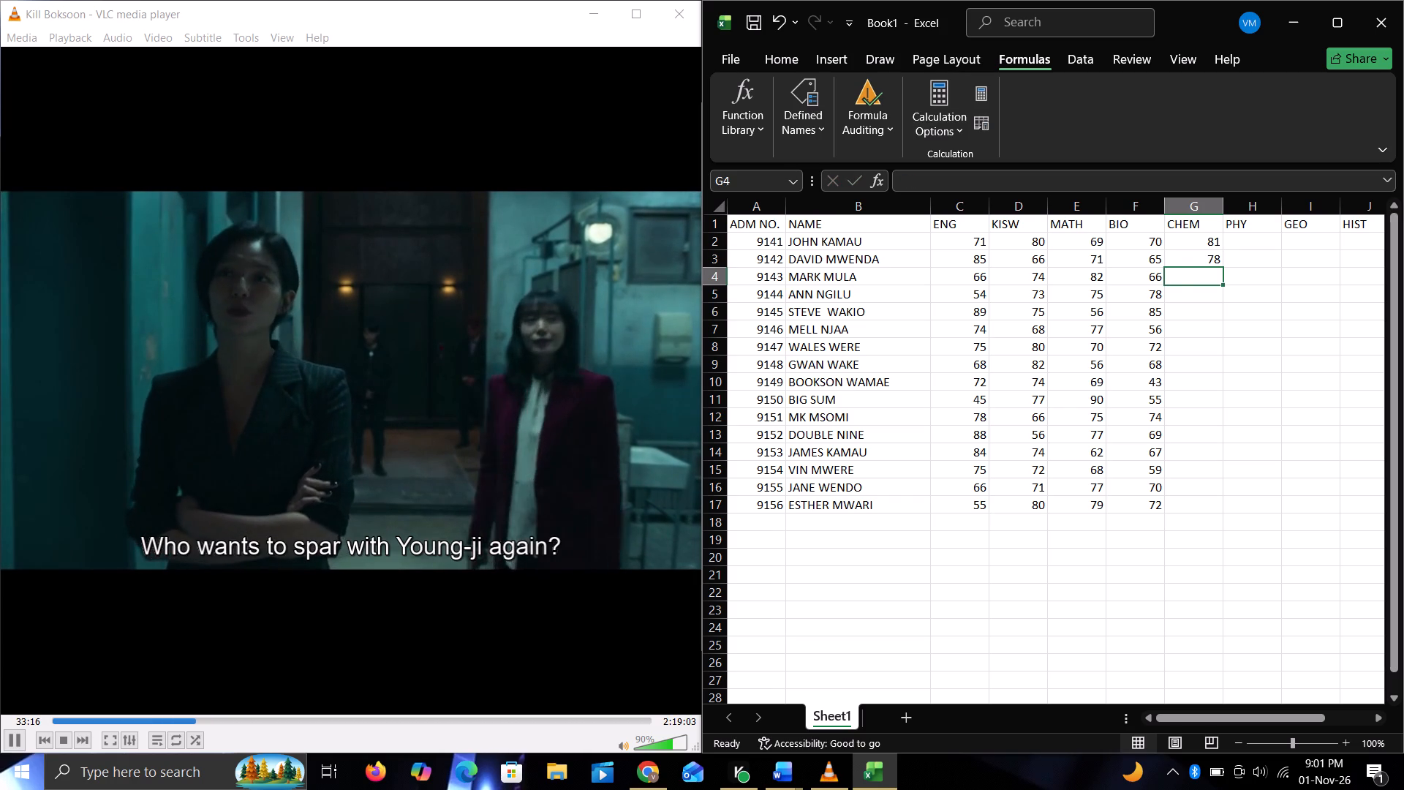
type("75")
key("Return")
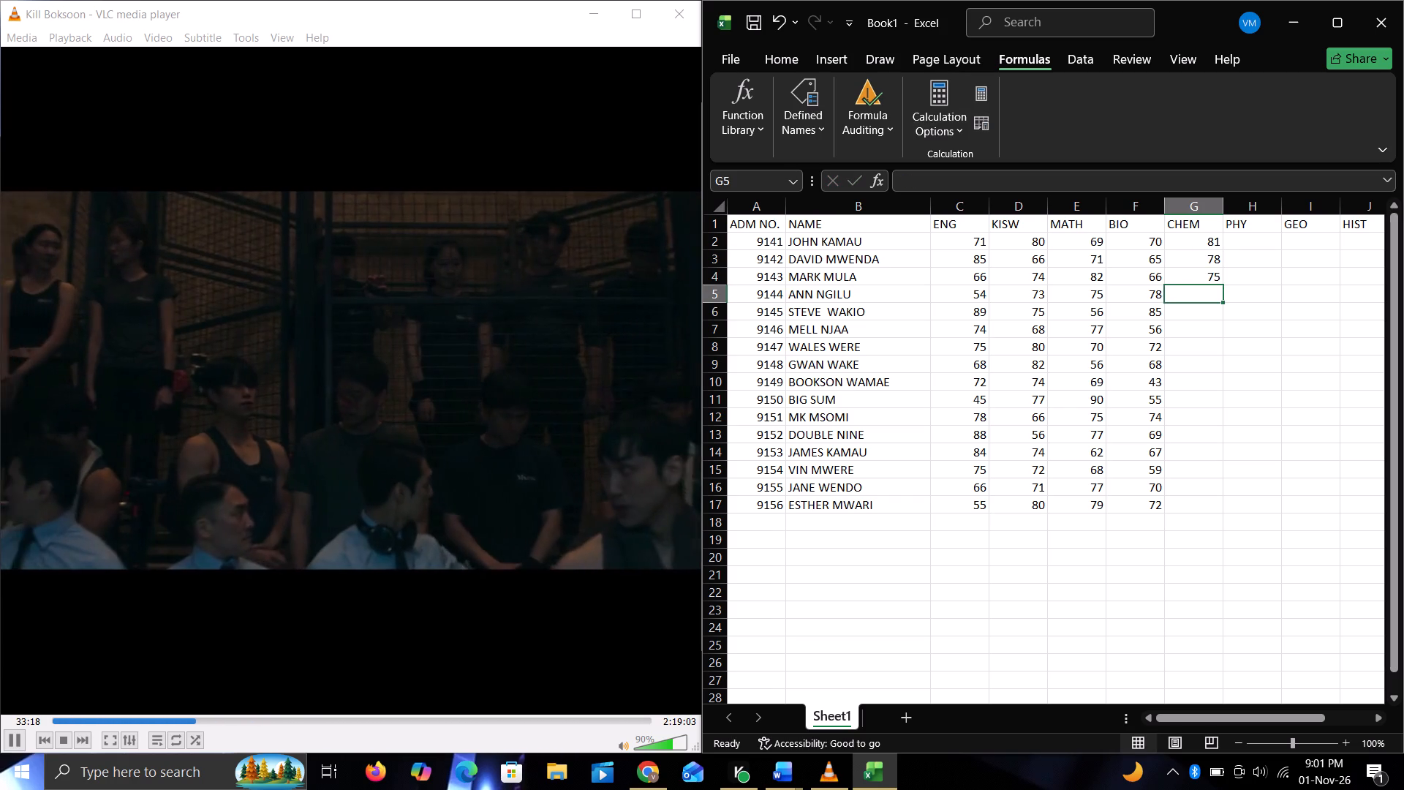
type("58")
key("Return")
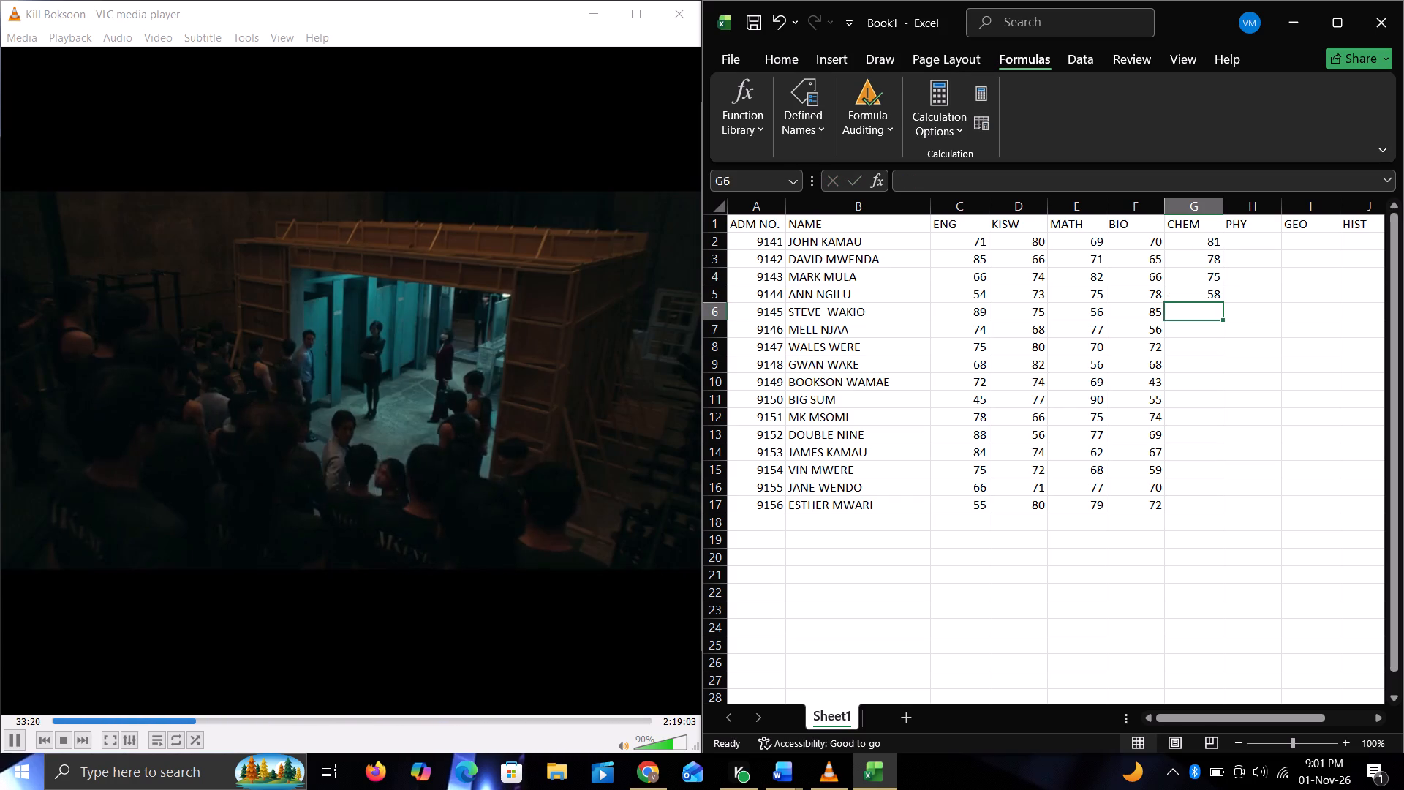
type("68")
key("Return")
Enter the CHEM scores 74, 73, 68, 65 and 48 in cells G7 to G11.
type("74")
key("Return")
type("73")
key("Return")
type("68")
key("Return")
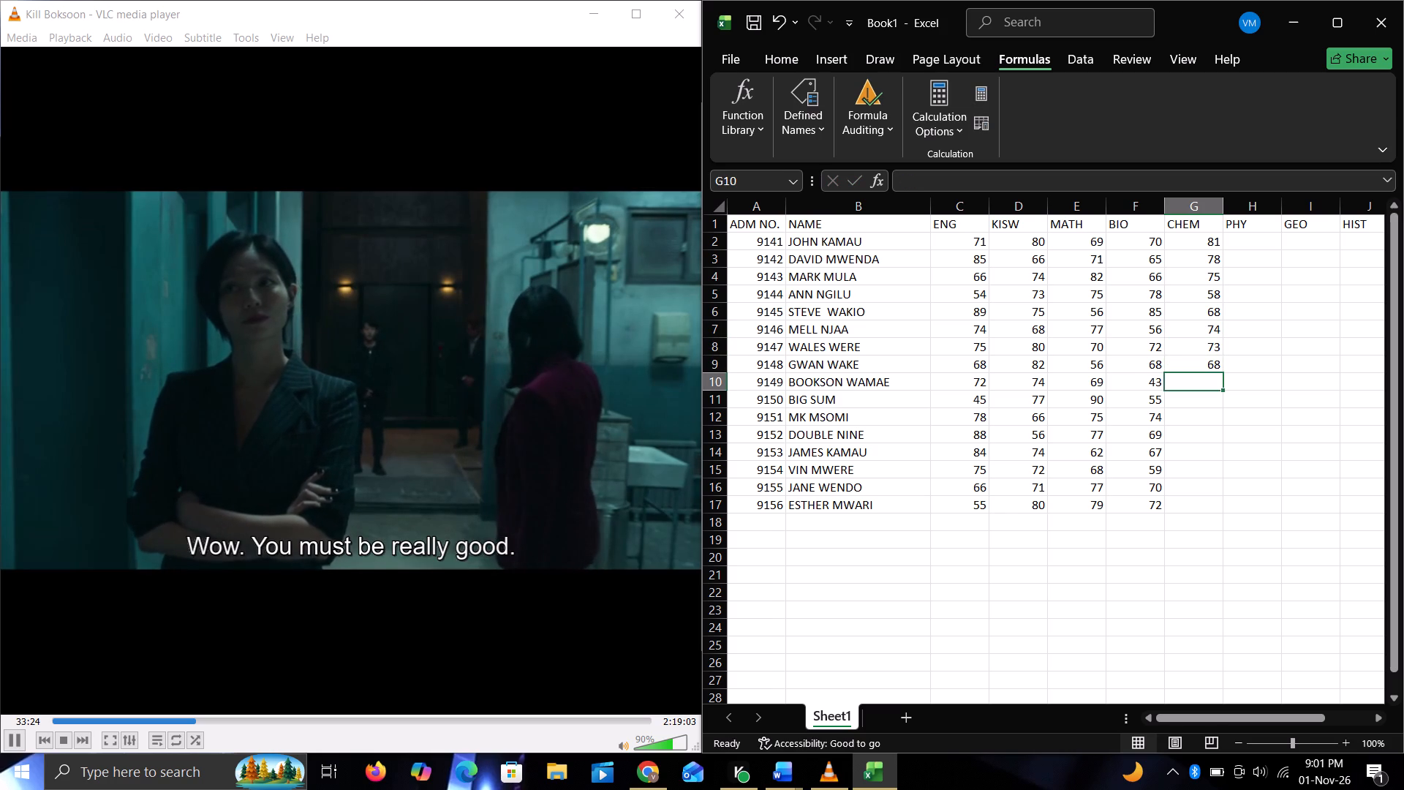
type("65")
key("Return")
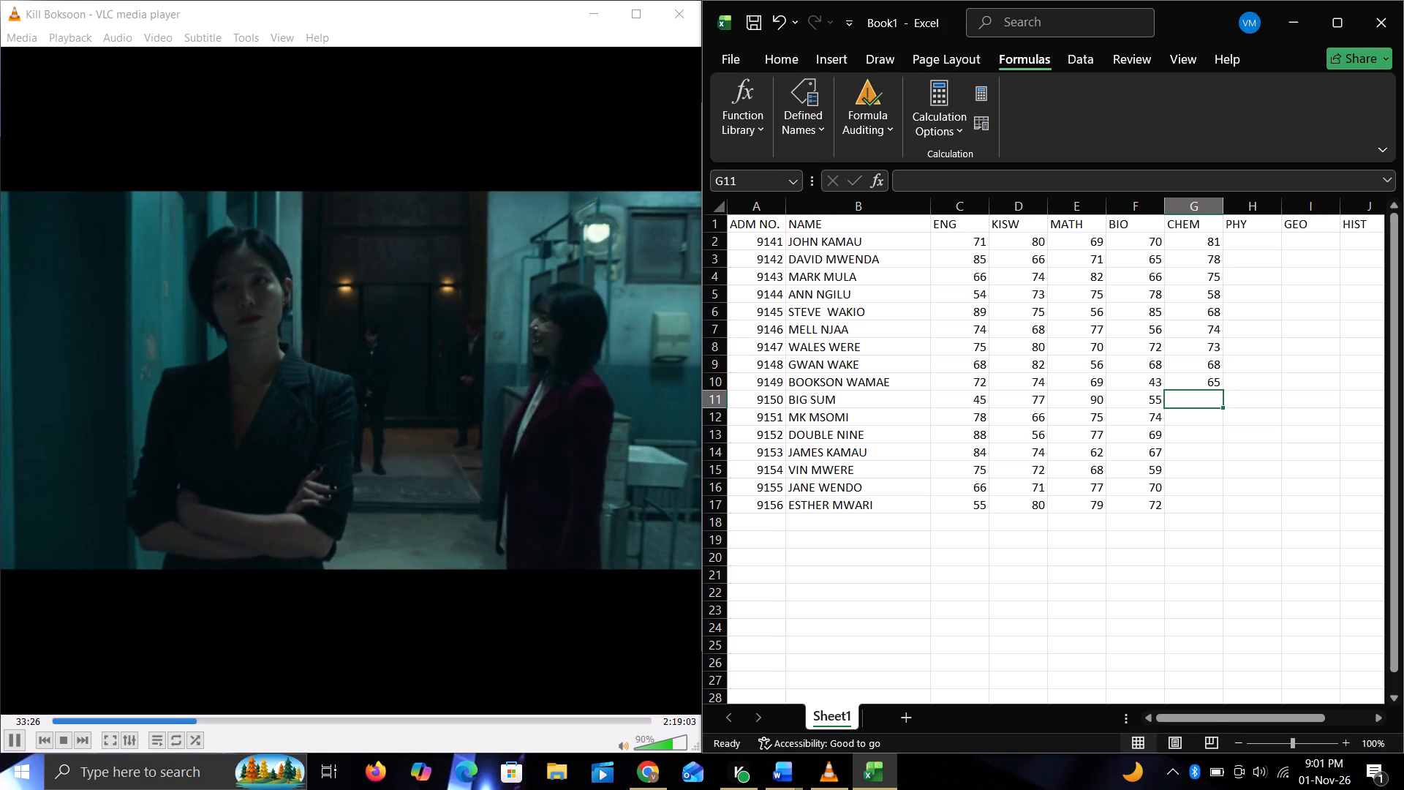
type("48")
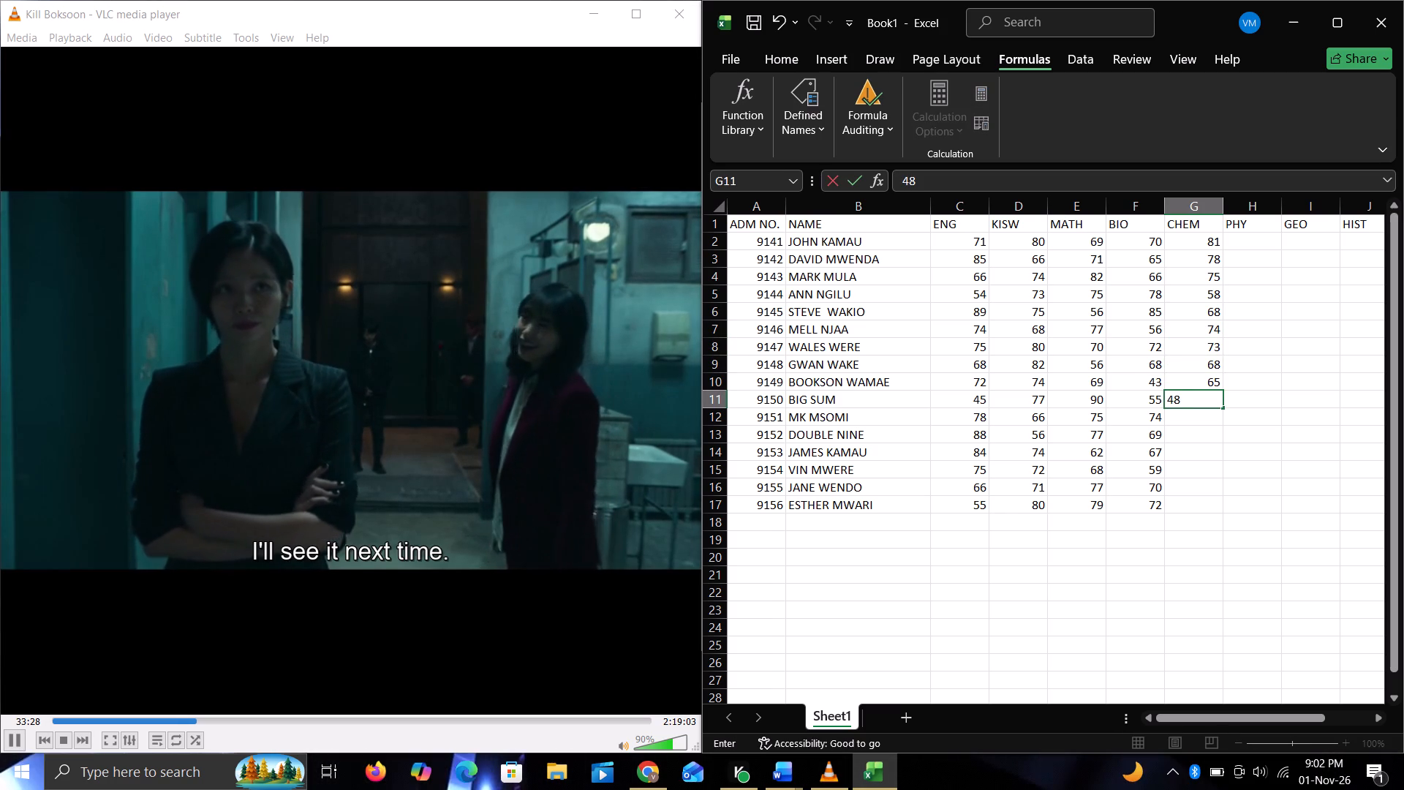
key("Return")
Complete the CHEM column with 77, 75, 71, 65, 56 and 73 in cells G12 to G17.
type("77")
key("Return")
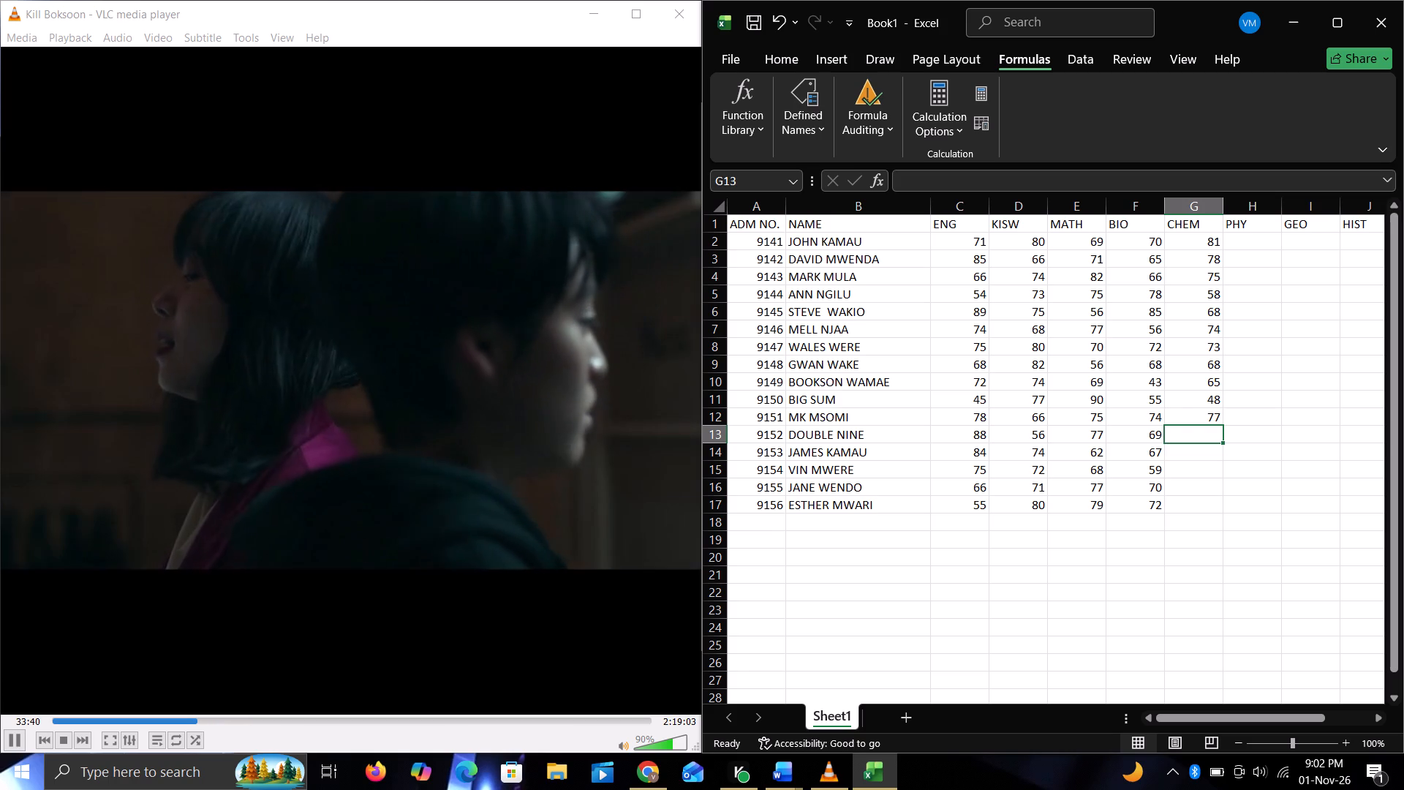
type("75")
key("Return")
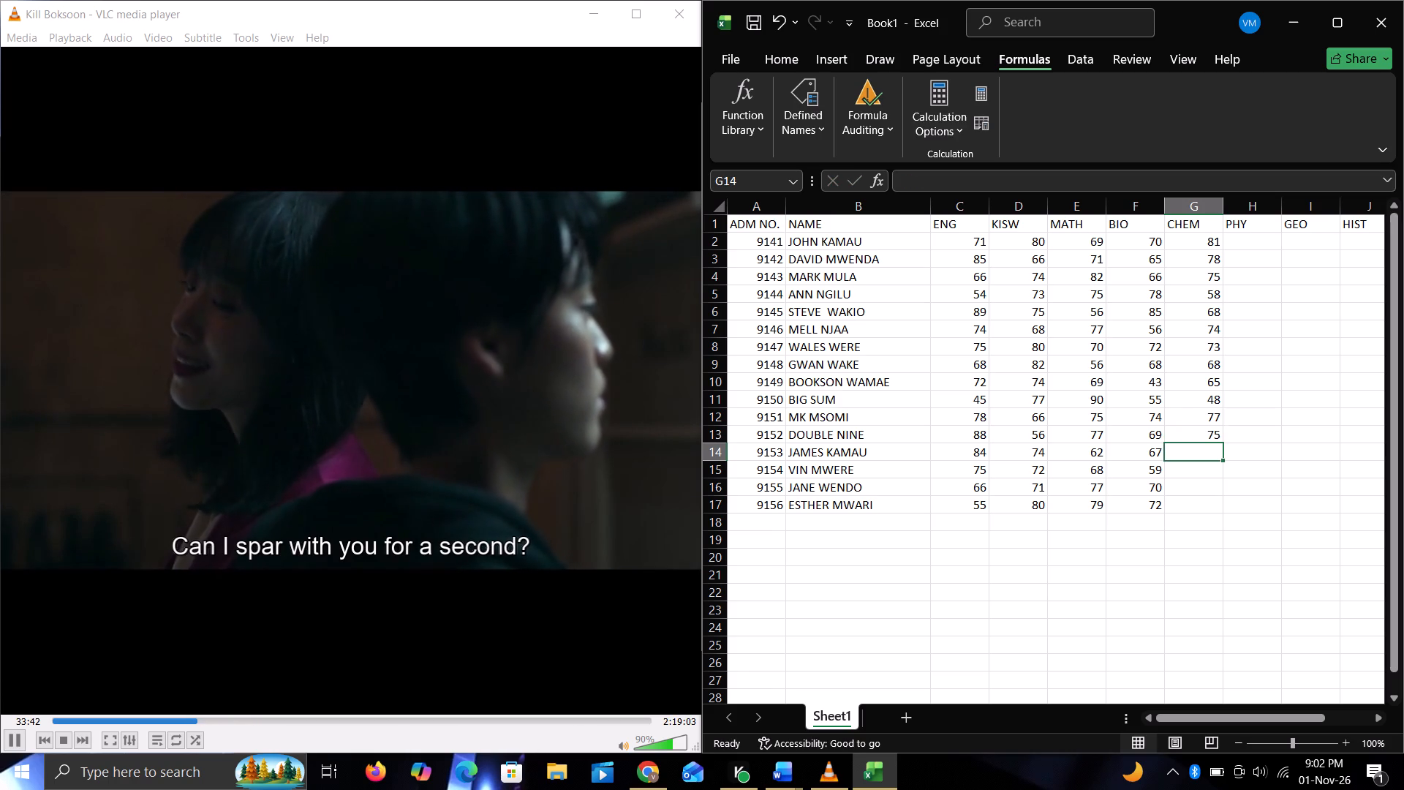
type("71.")
key("BackSpace")
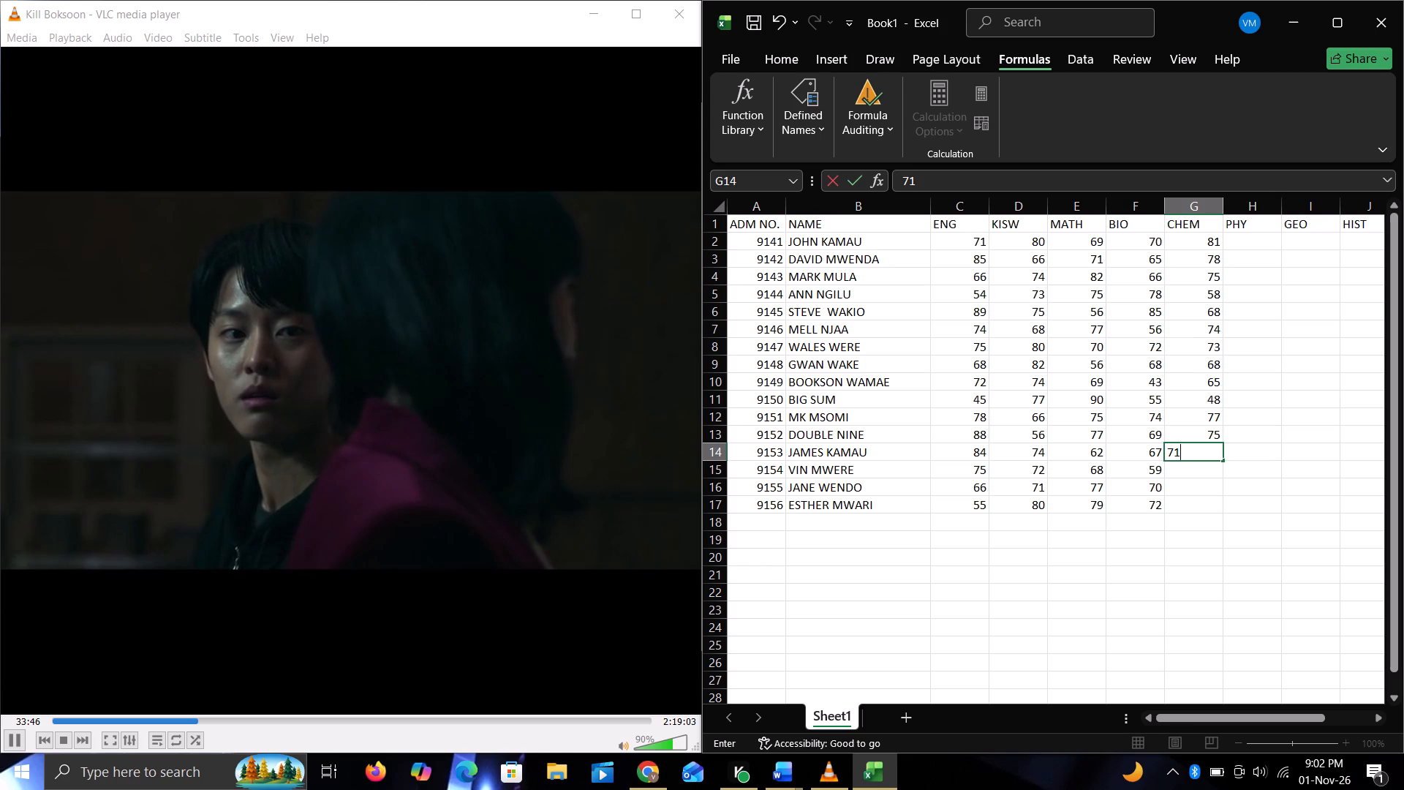
key("Return")
type("65")
key("Return")
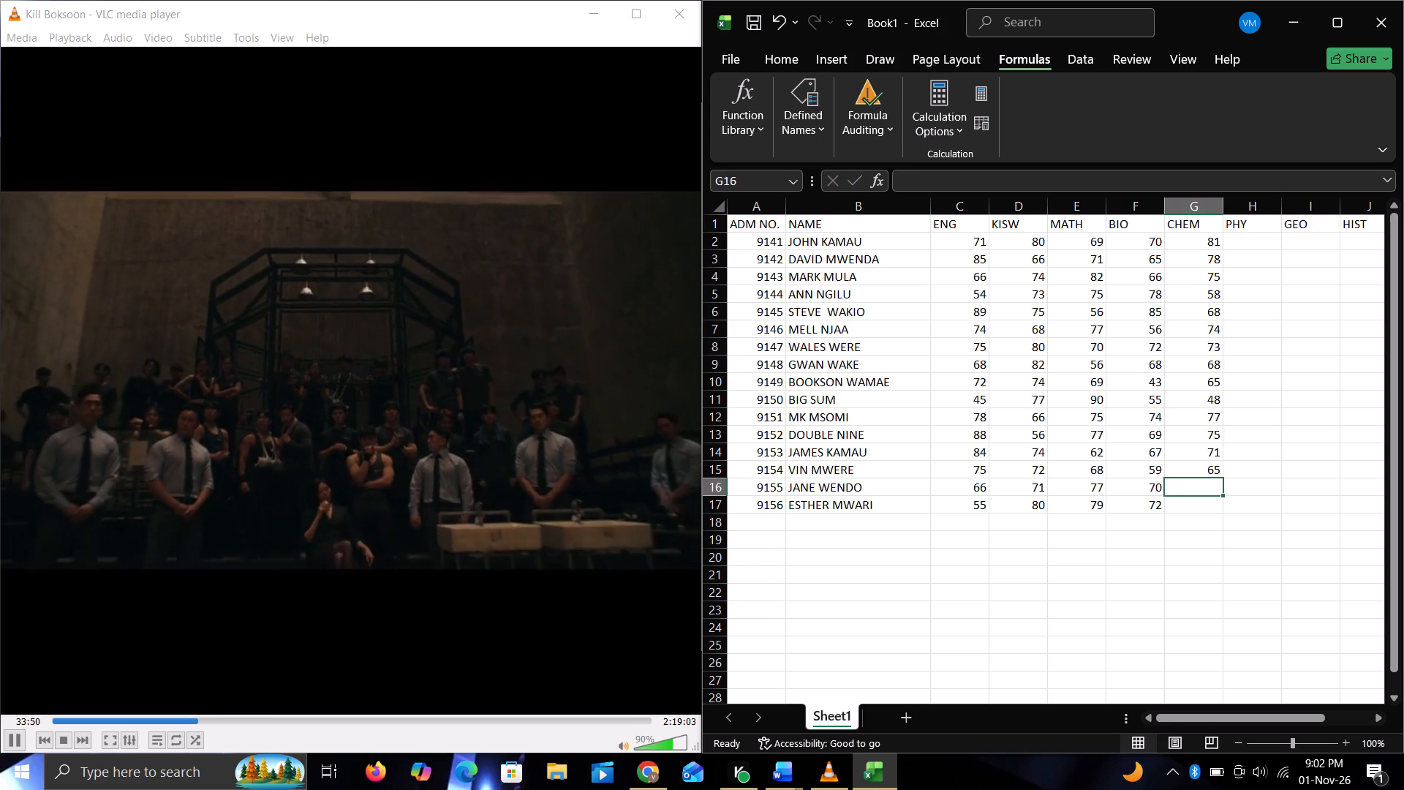
type("56")
key("Return")
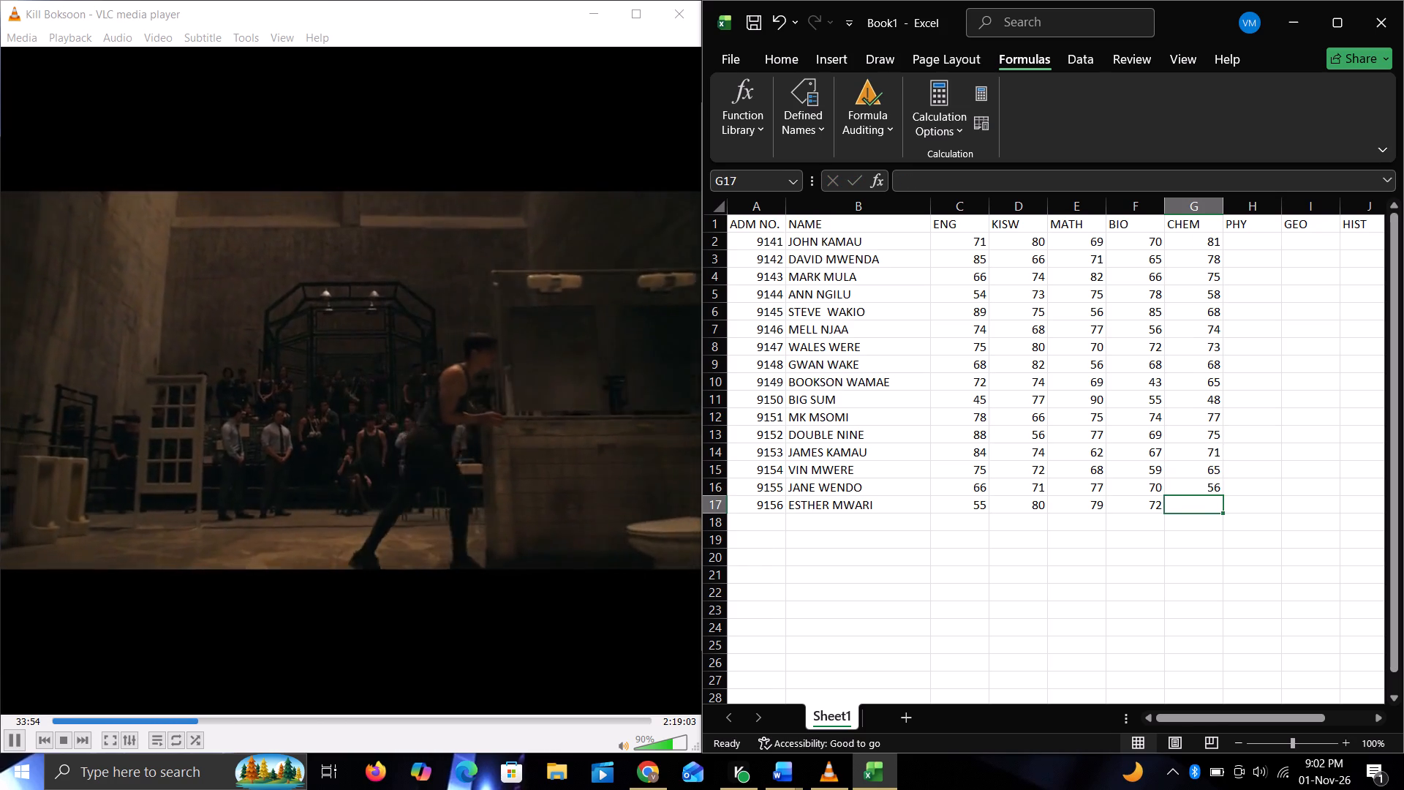
type("73")
key("Return")
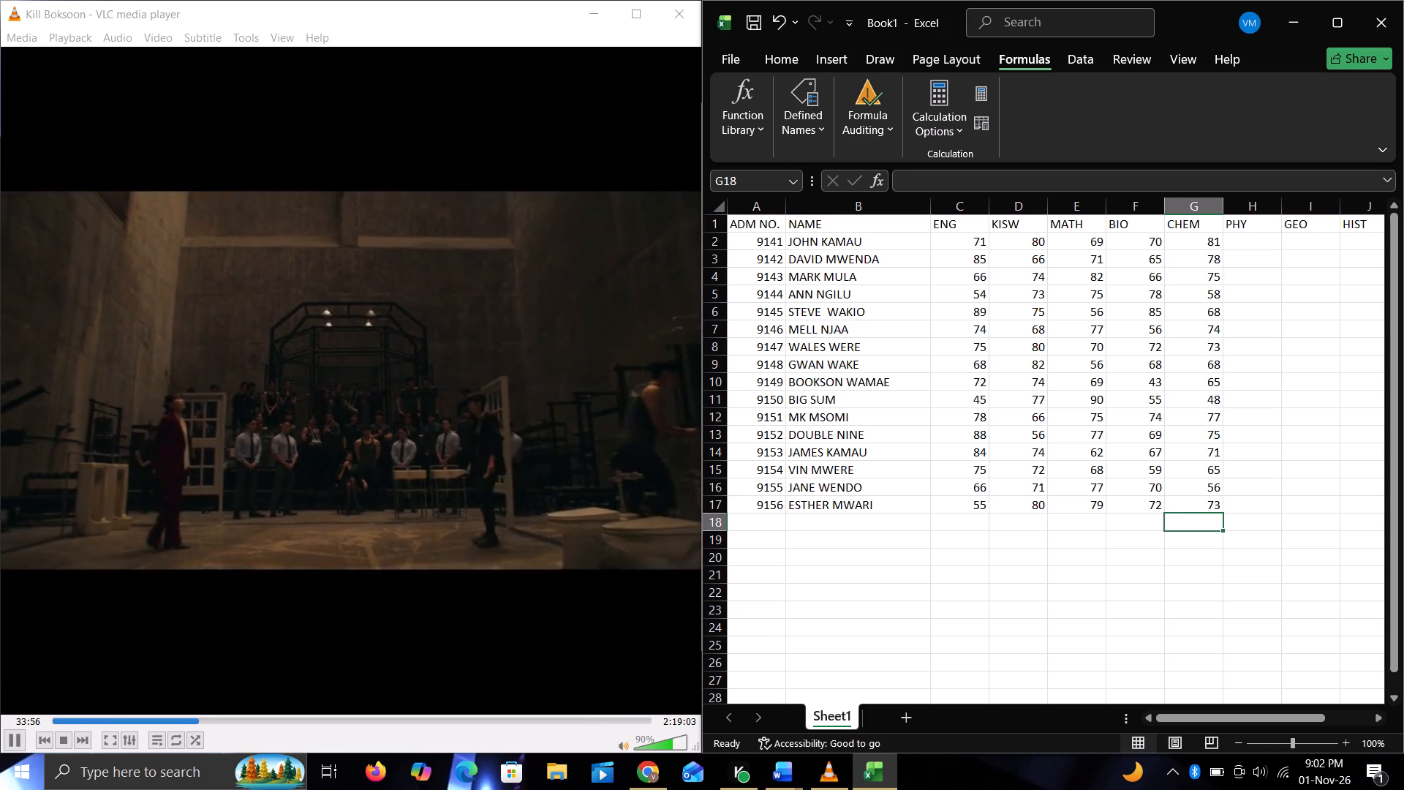
Enter the PHY scores 68, 65, 55, 48 and 71 in cells H2 to H6.
left_click(1253, 242)
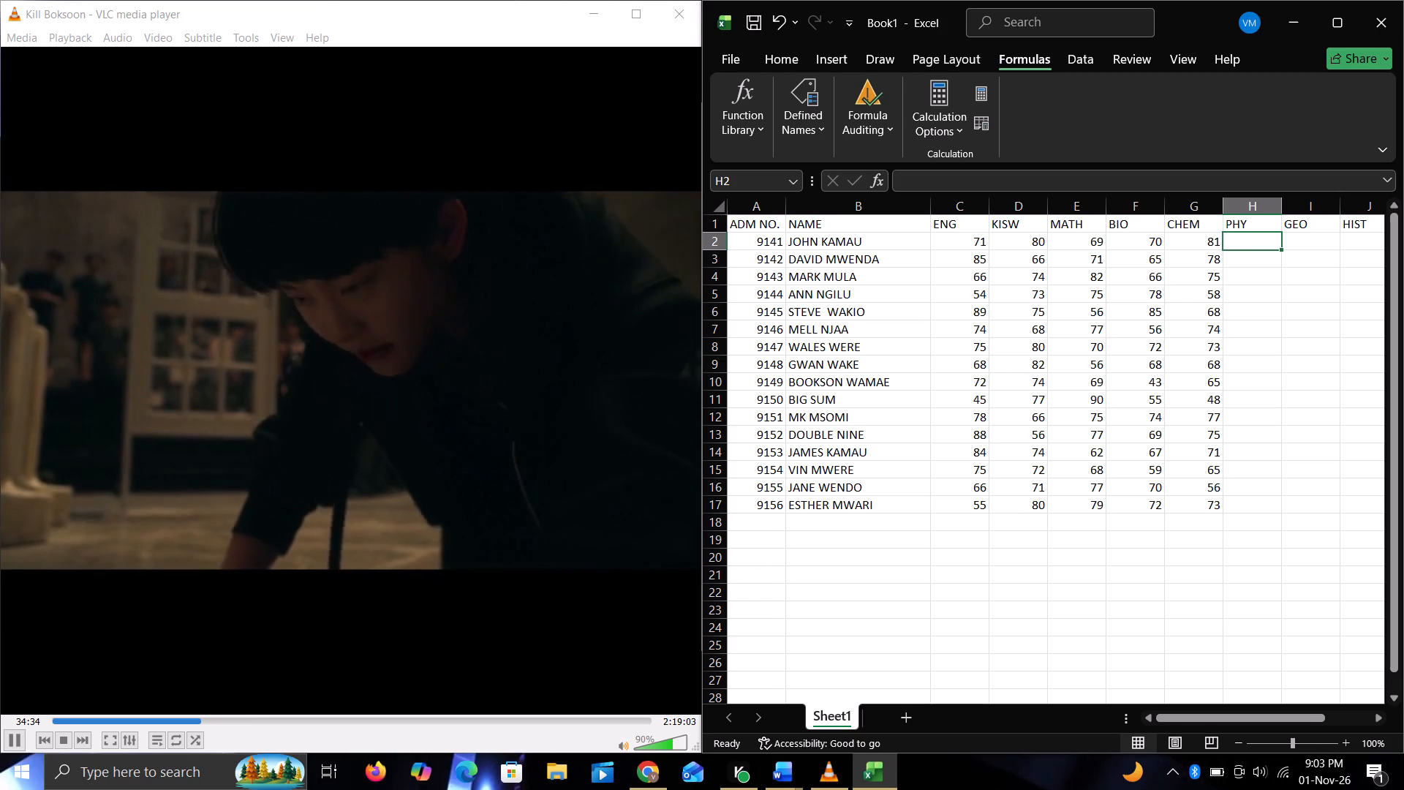
type("68")
key("Return")
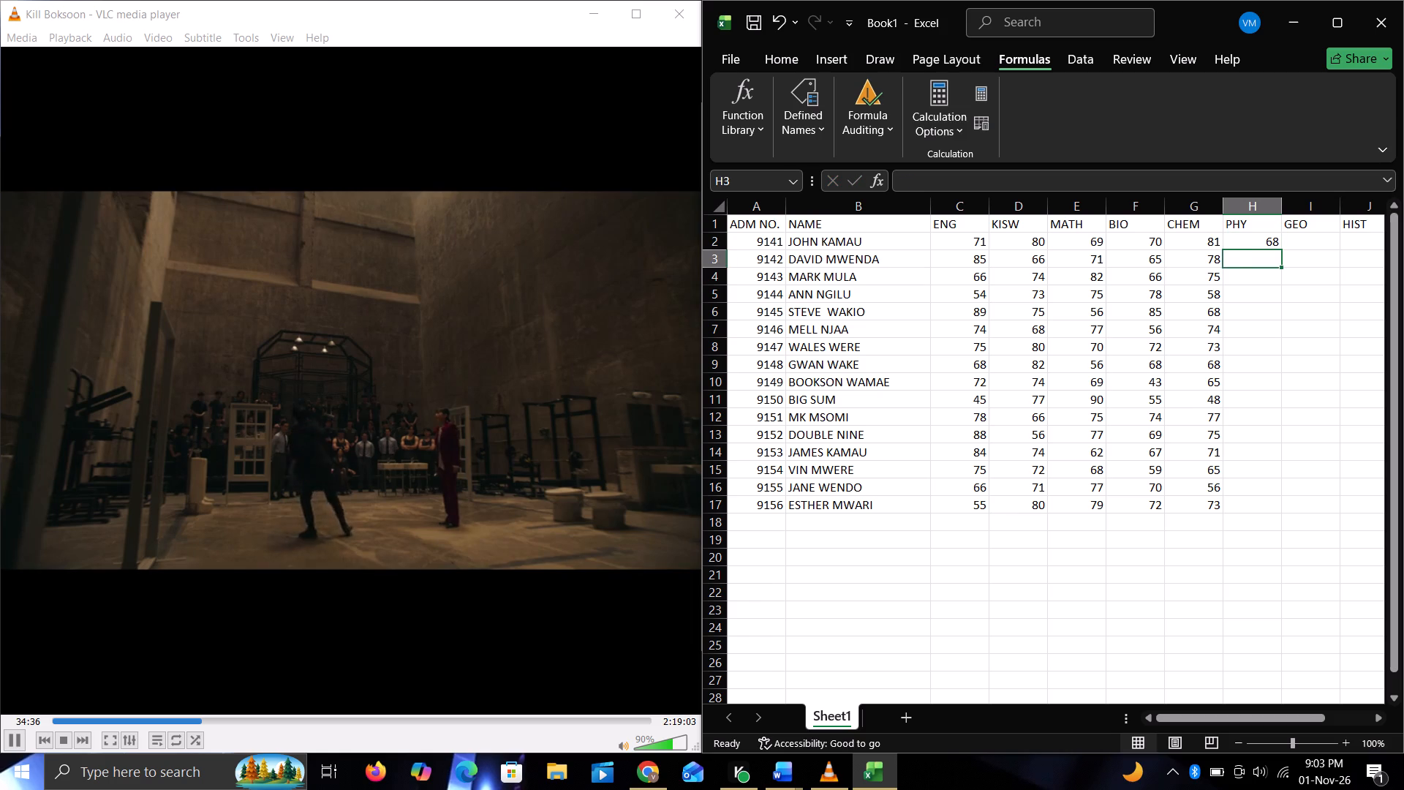
type("65")
key("Return")
type("55")
key("Return")
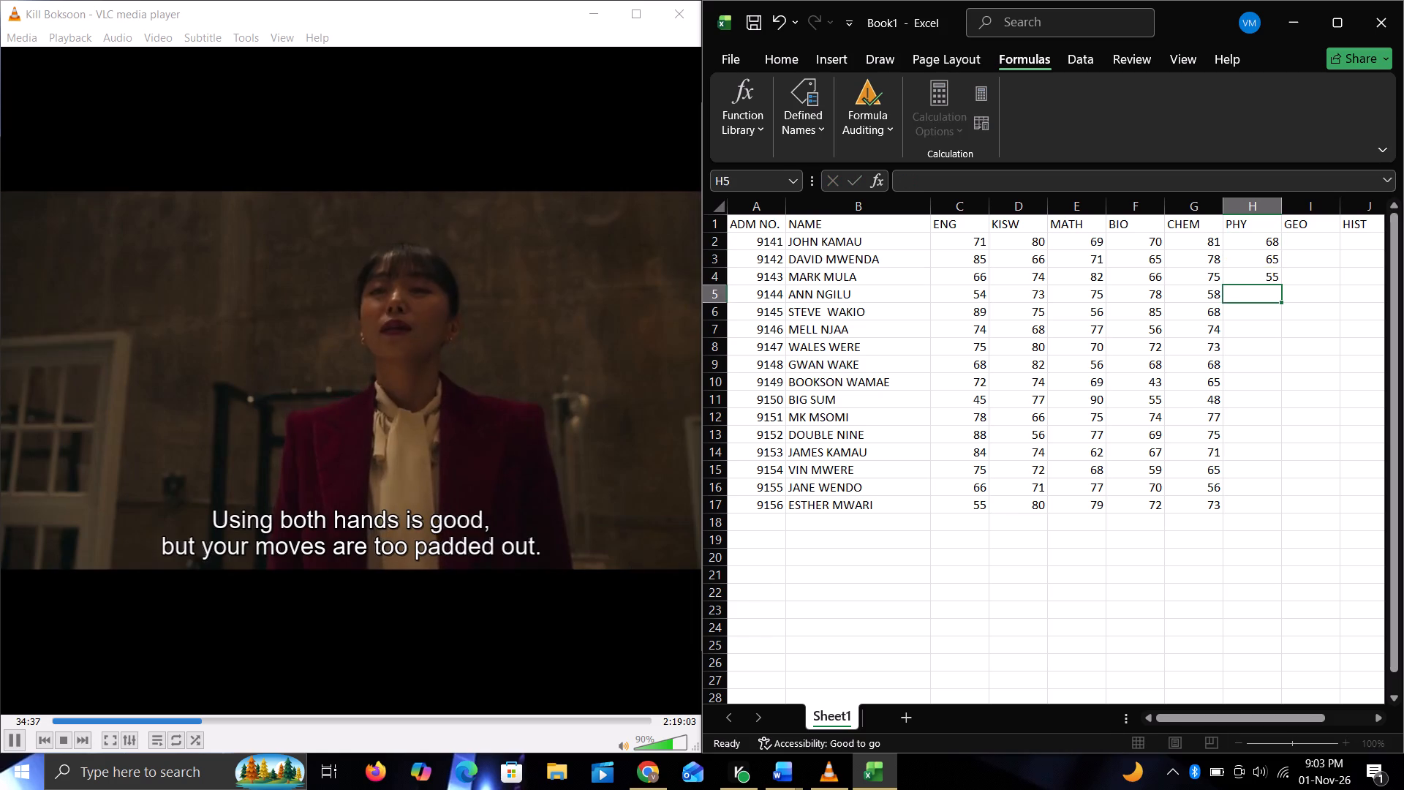
type("48")
key("Return")
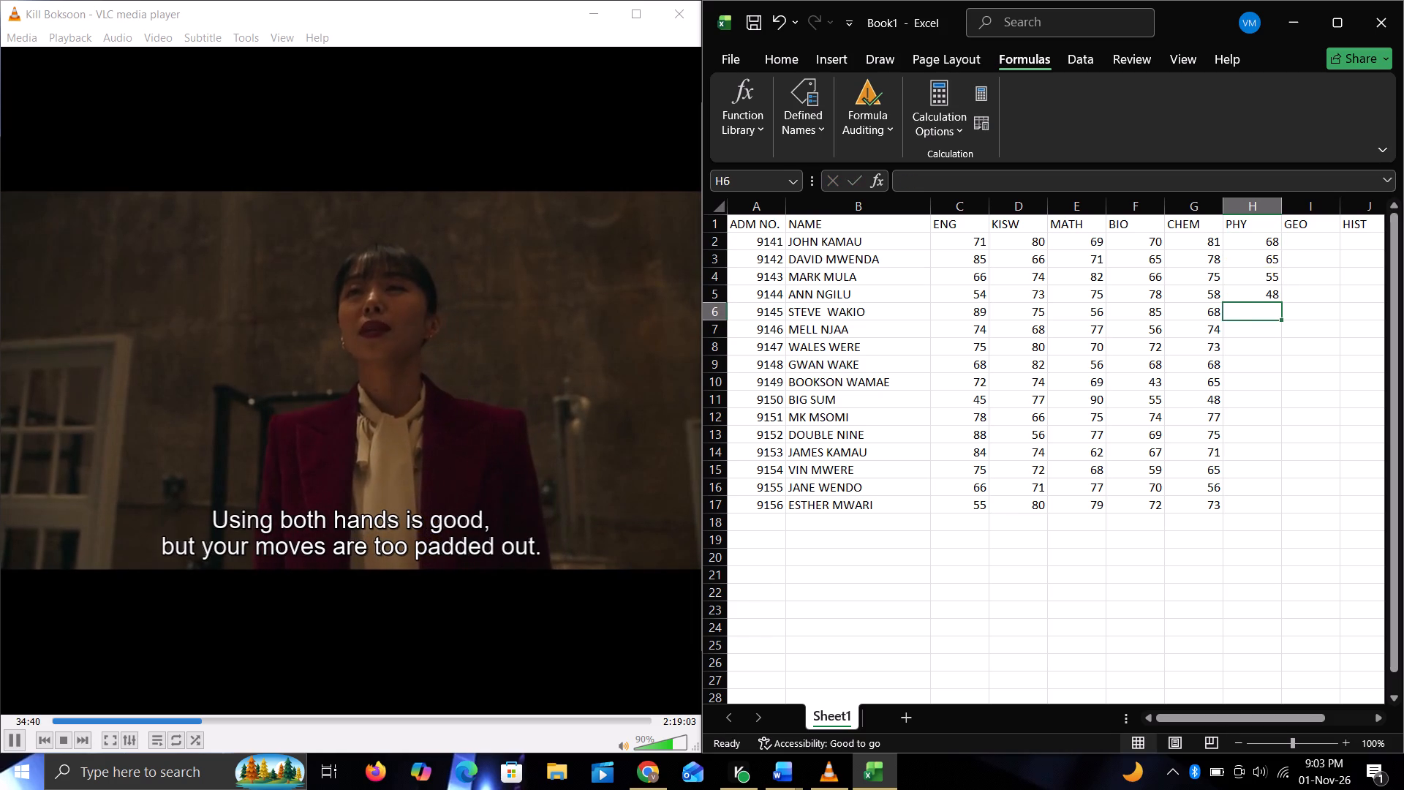
type("71")
key("Return")
Enter the PHY scores 68, 65, 54, 78 and 58 in cells H7 to H11.
key("Return")
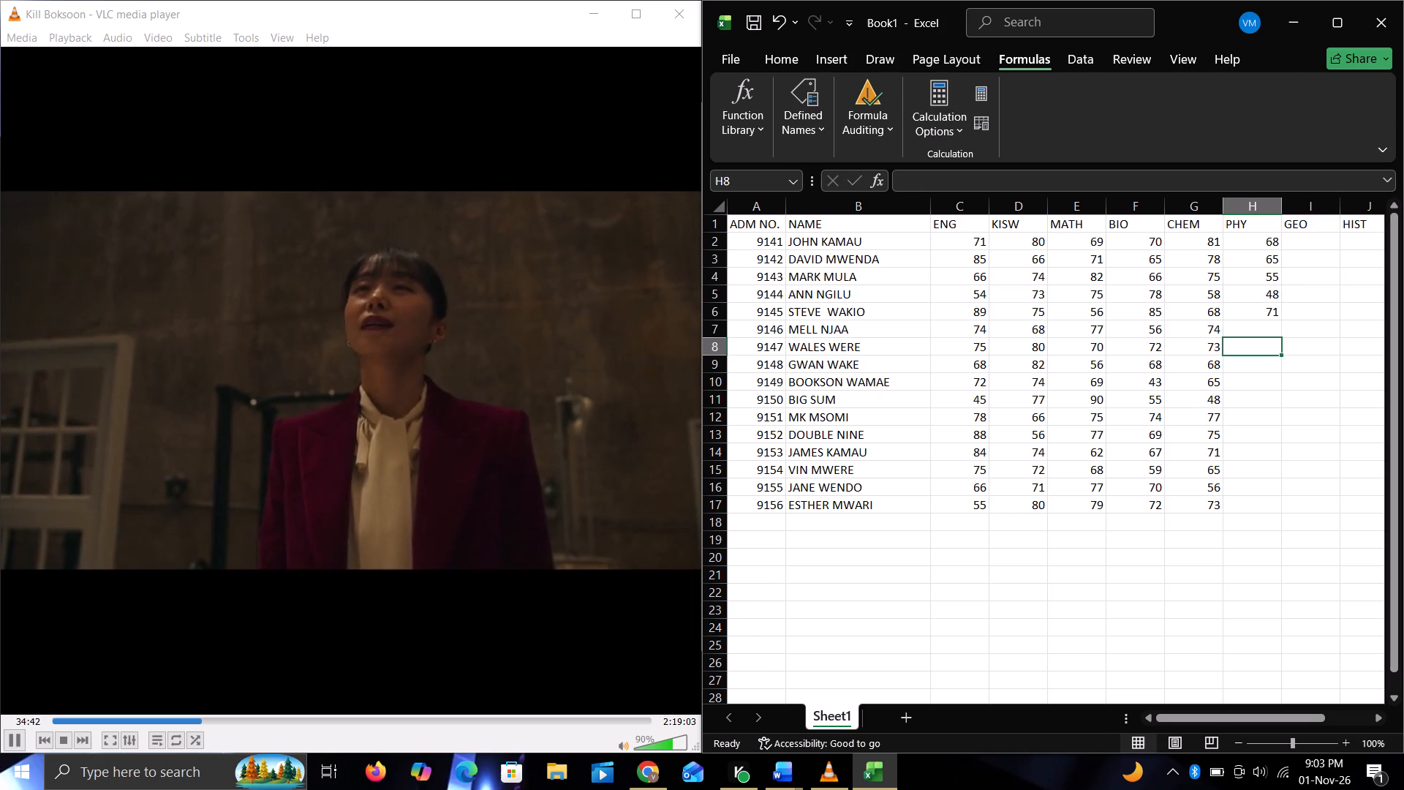
type("65")
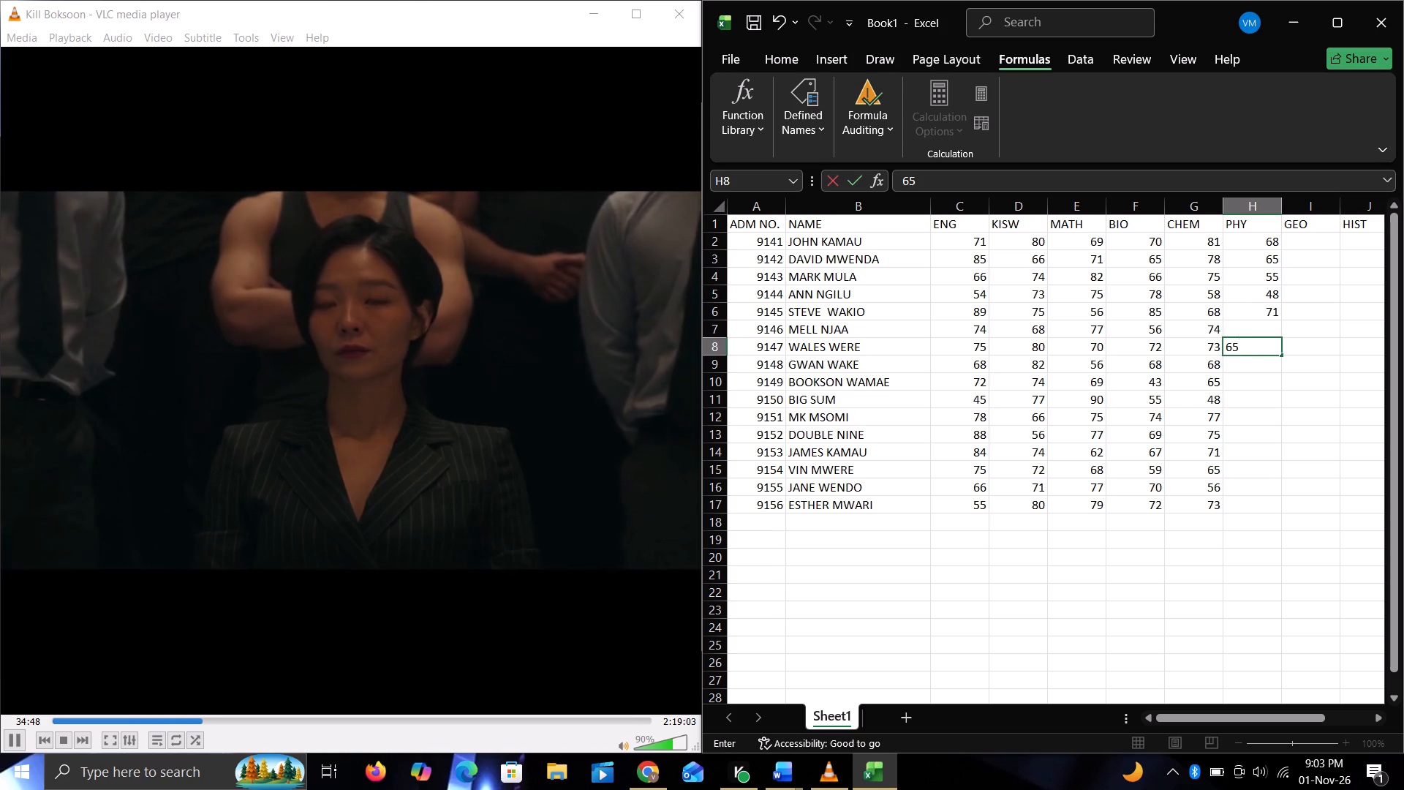
left_click(1234, 333)
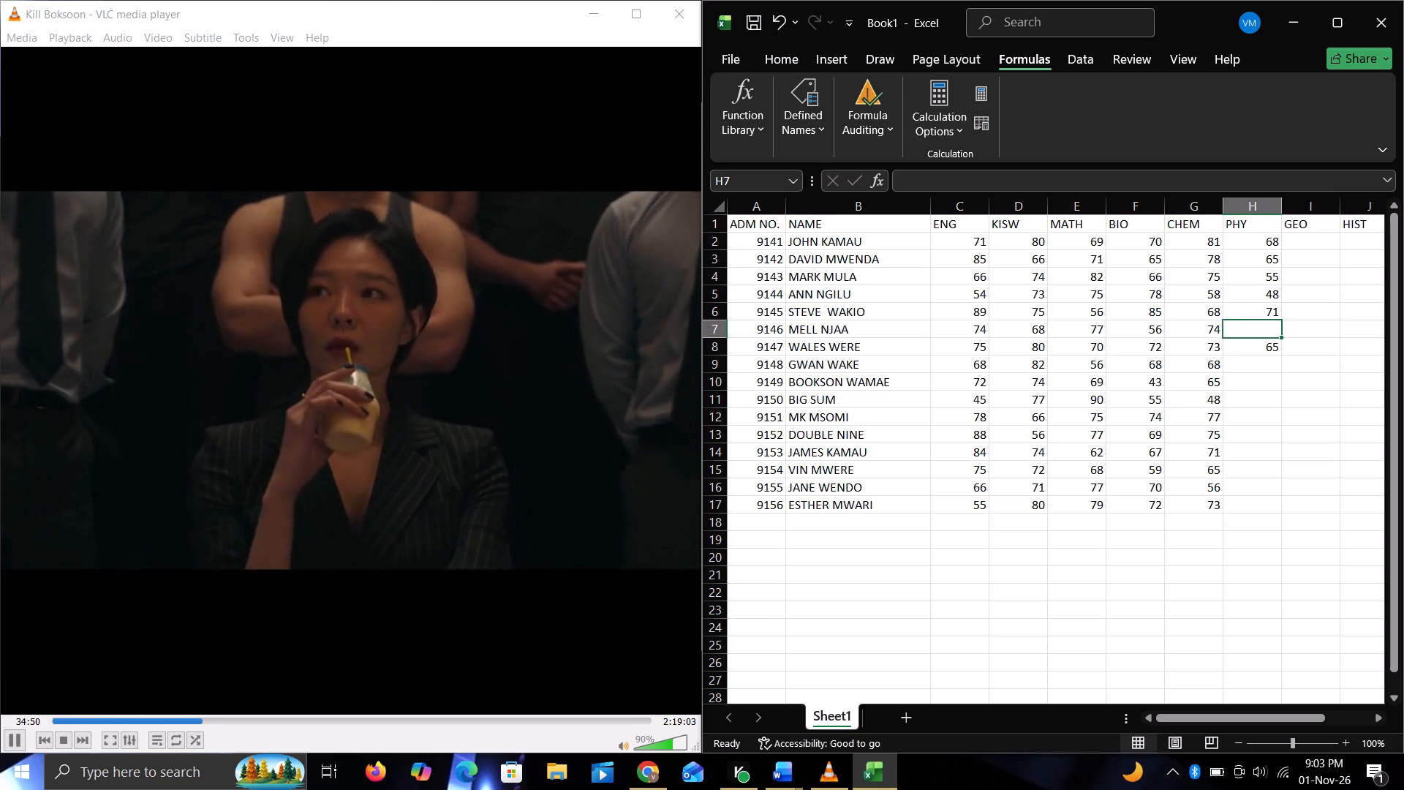
type("68")
key("Return")
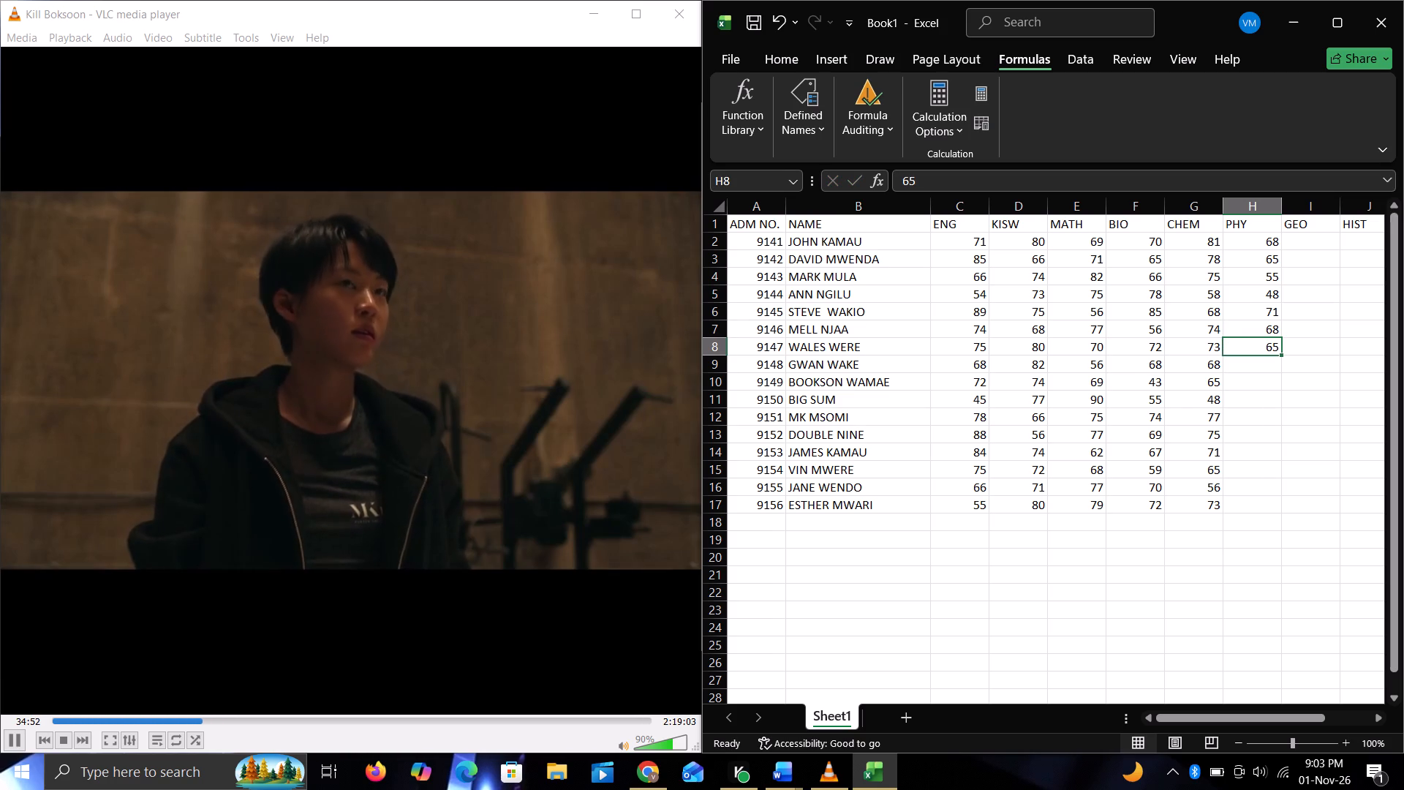
key("Return")
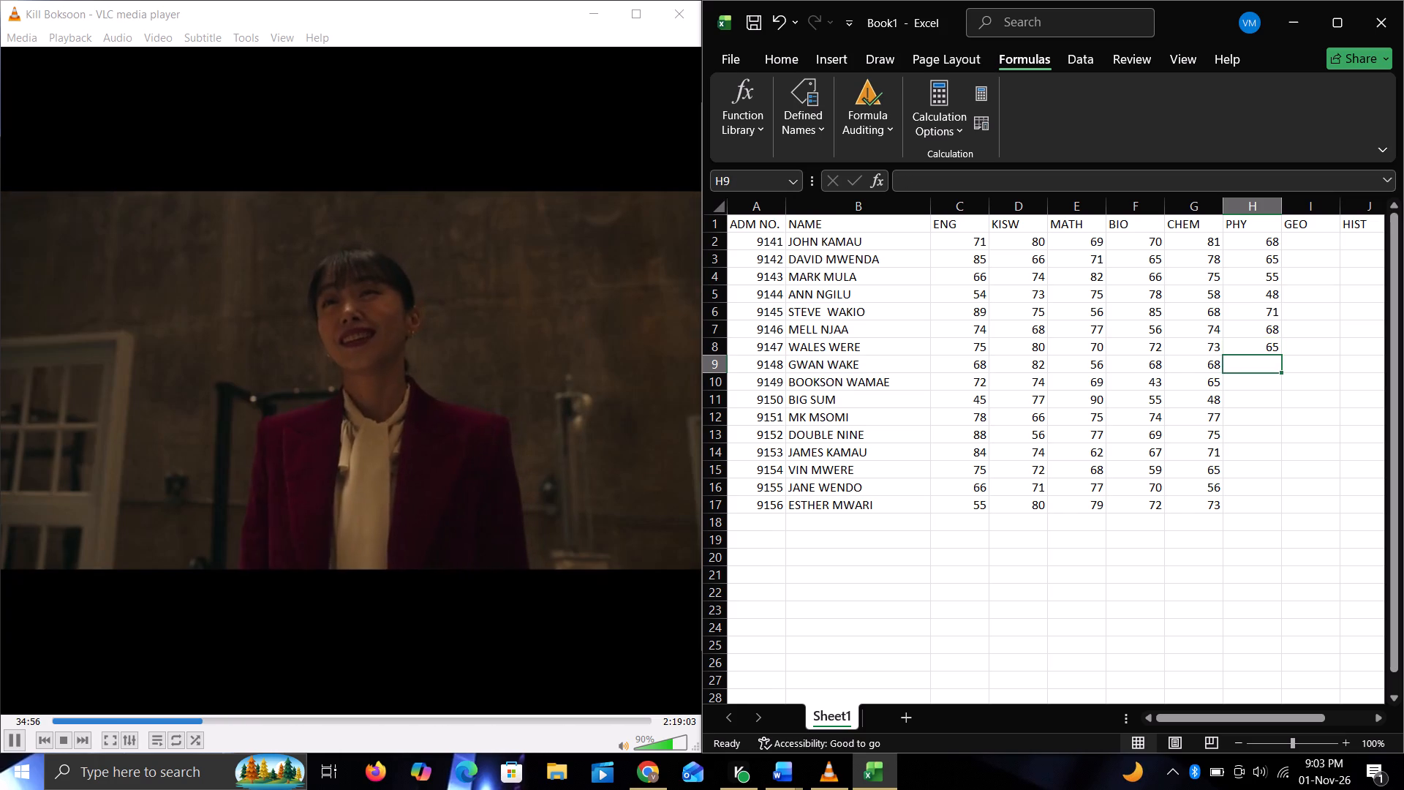
type("54")
key("Return")
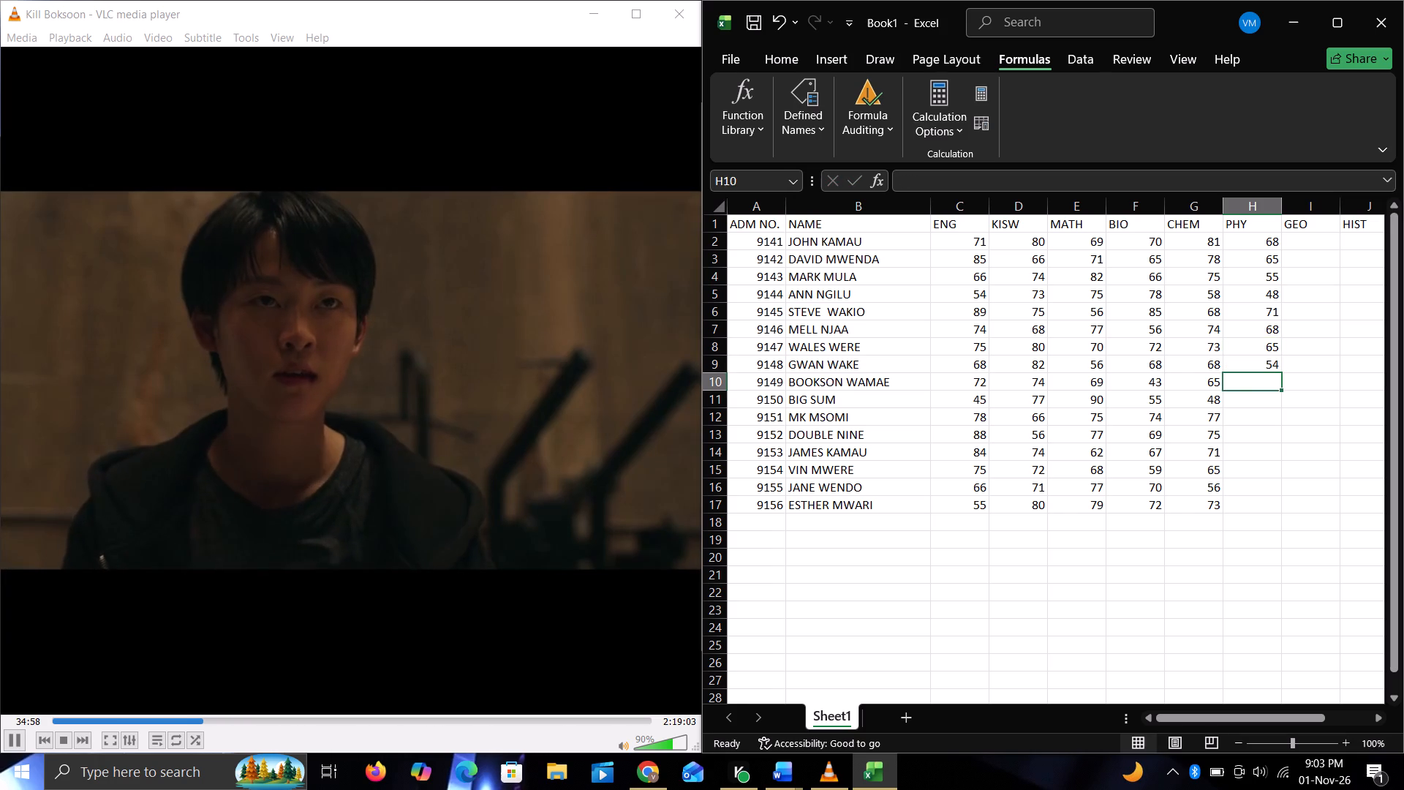
type("78")
key("Return")
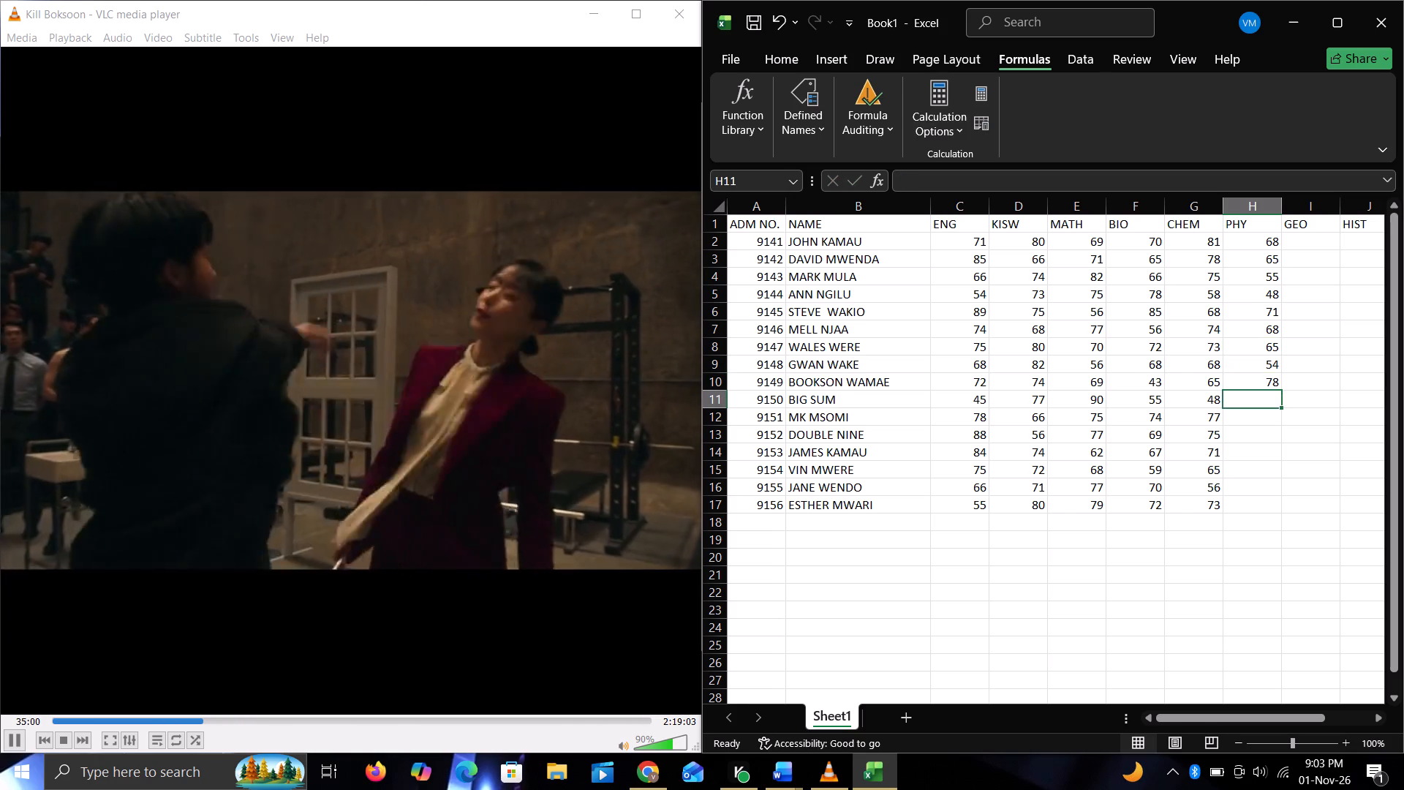
type("58")
key("Return")
Complete the PHY column with 64, 68, 69, 72, 48 and 56 in cells H12 to H17.
type("64")
key("Return")
type("68")
key("Return")
type("69")
key("Return")
type("72")
key("Return")
type("48")
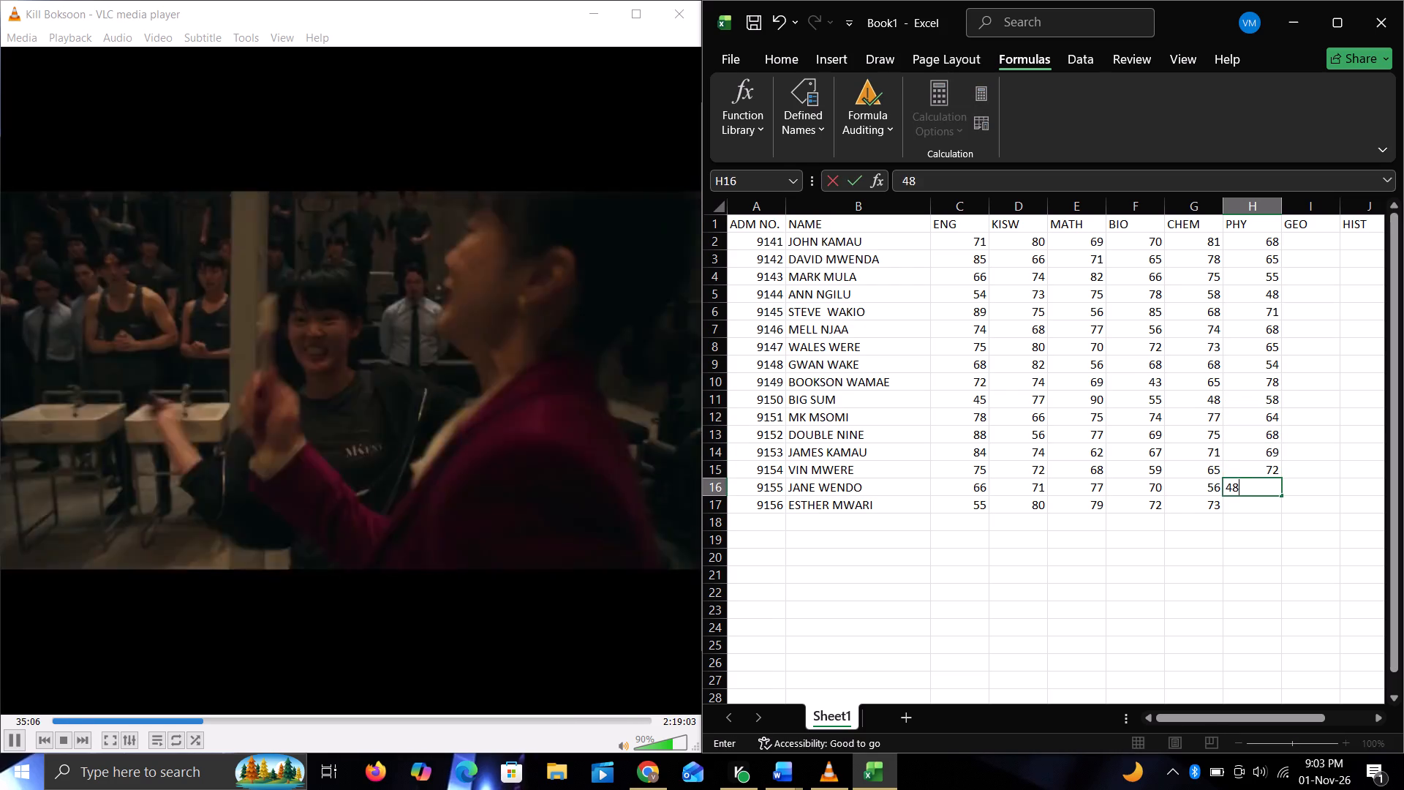
key("Return")
type("56")
key("Return")
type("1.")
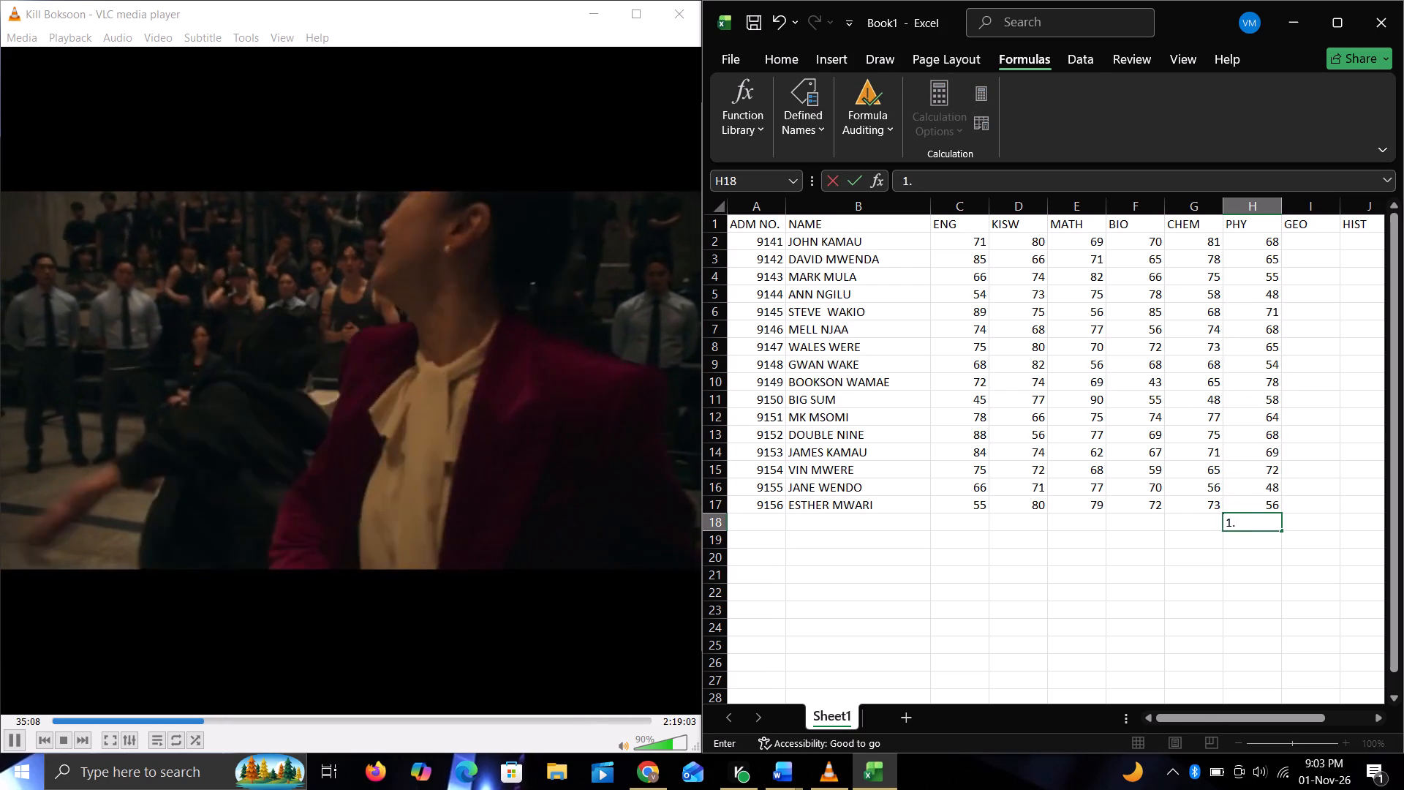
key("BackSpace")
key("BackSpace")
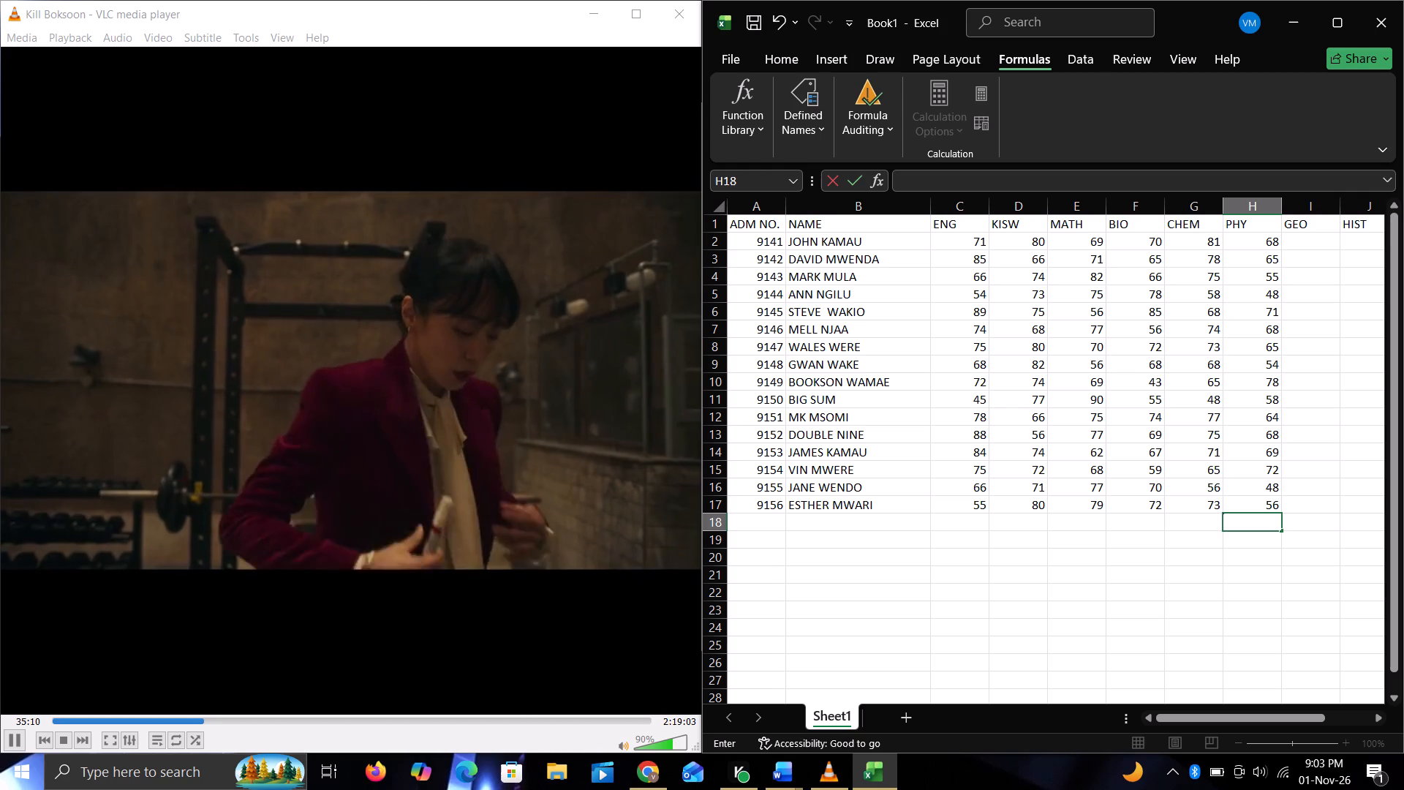
Enter the GEO scores 78, 85, 85, 96 and 85 in cells I2 to I6.
left_click(1299, 243)
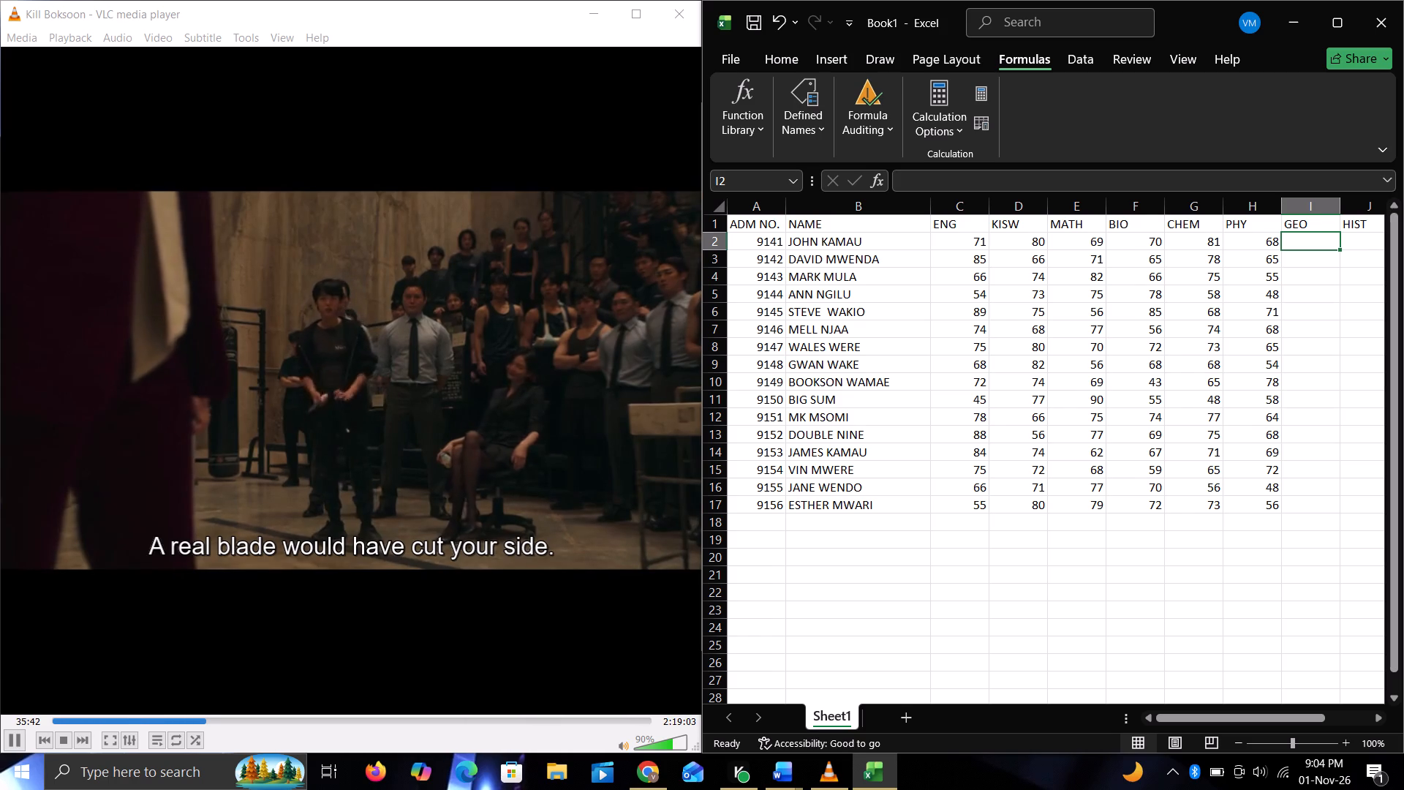
scroll(1299, 243, "left", 3)
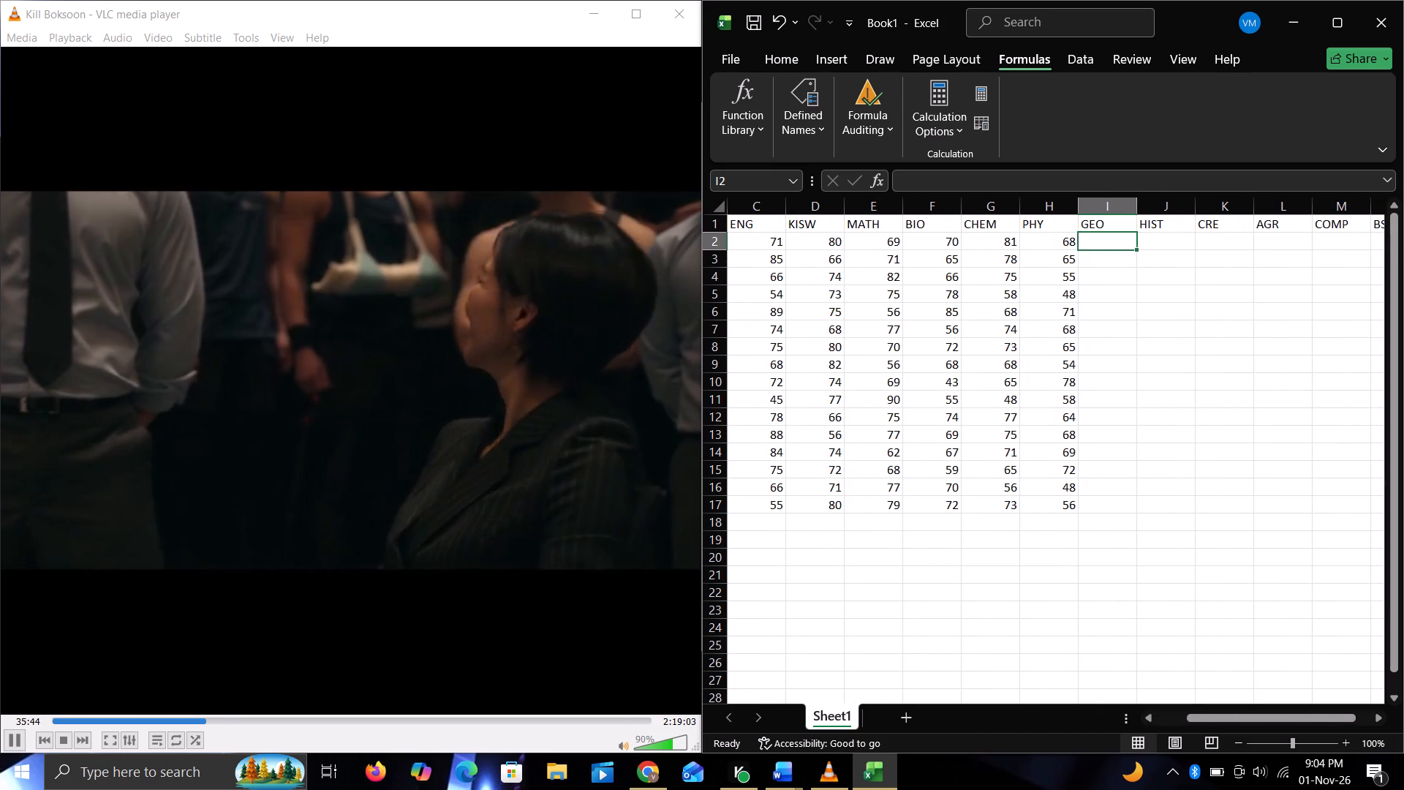
left_click(1111, 243)
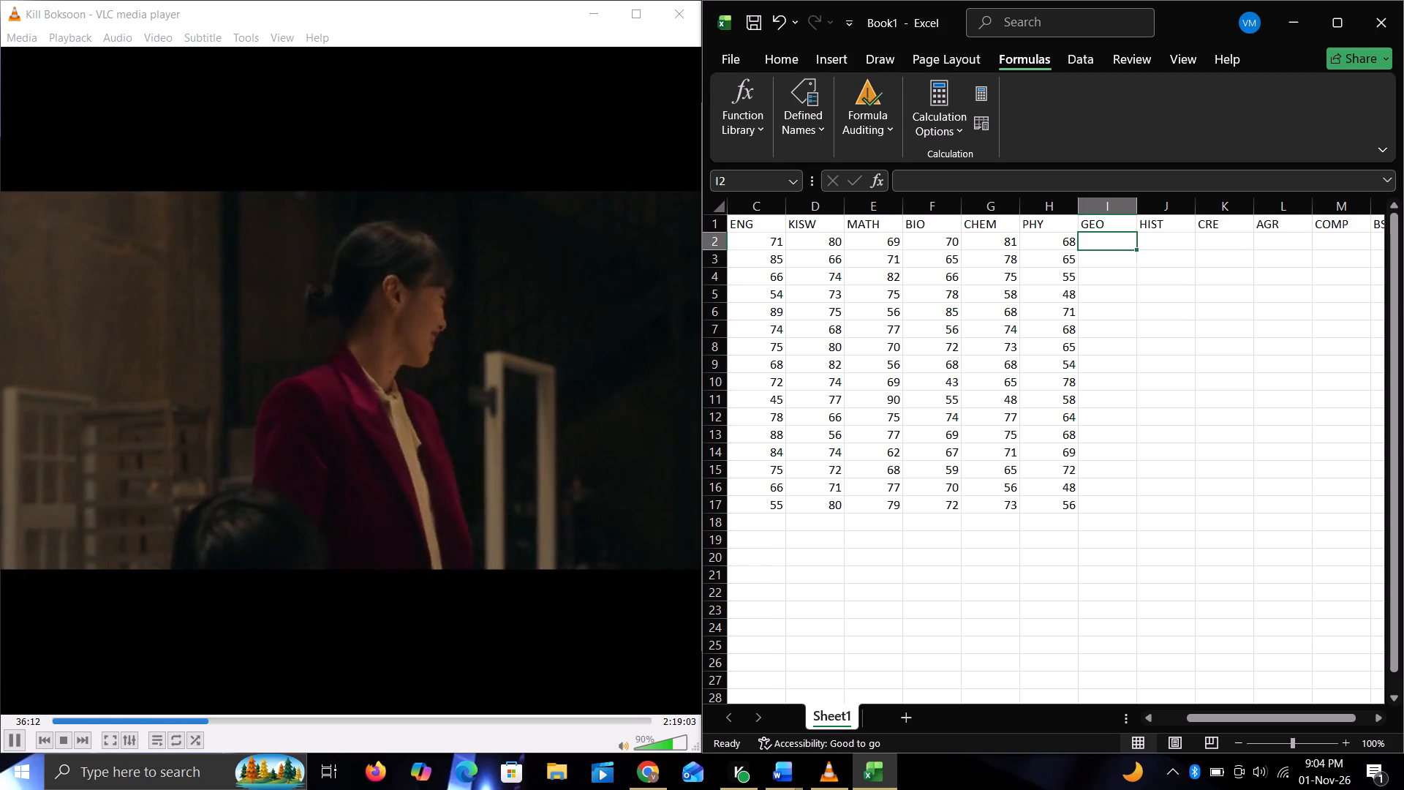
type("78")
key("Return")
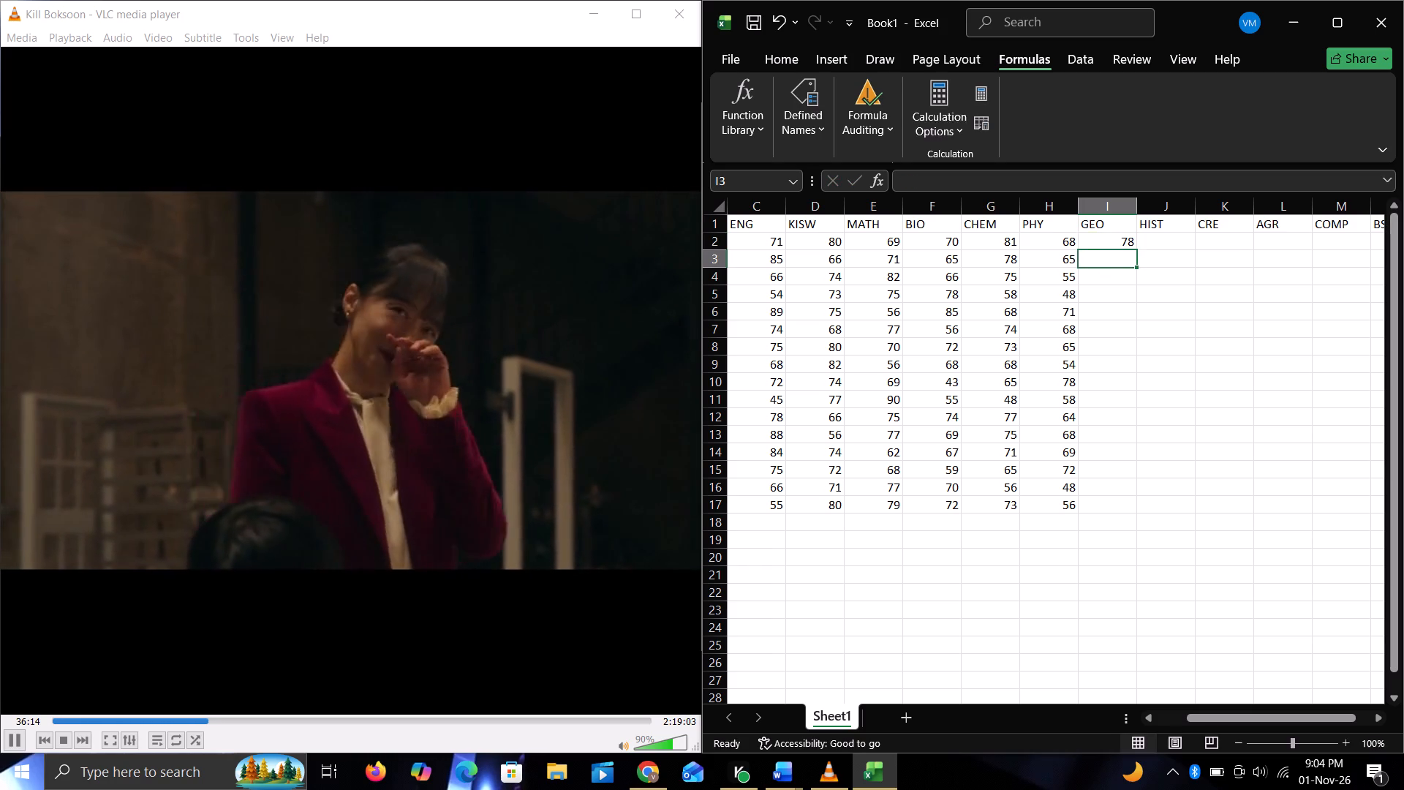
type("85")
key("Return")
type("85")
key("Return")
type("96")
key("Return")
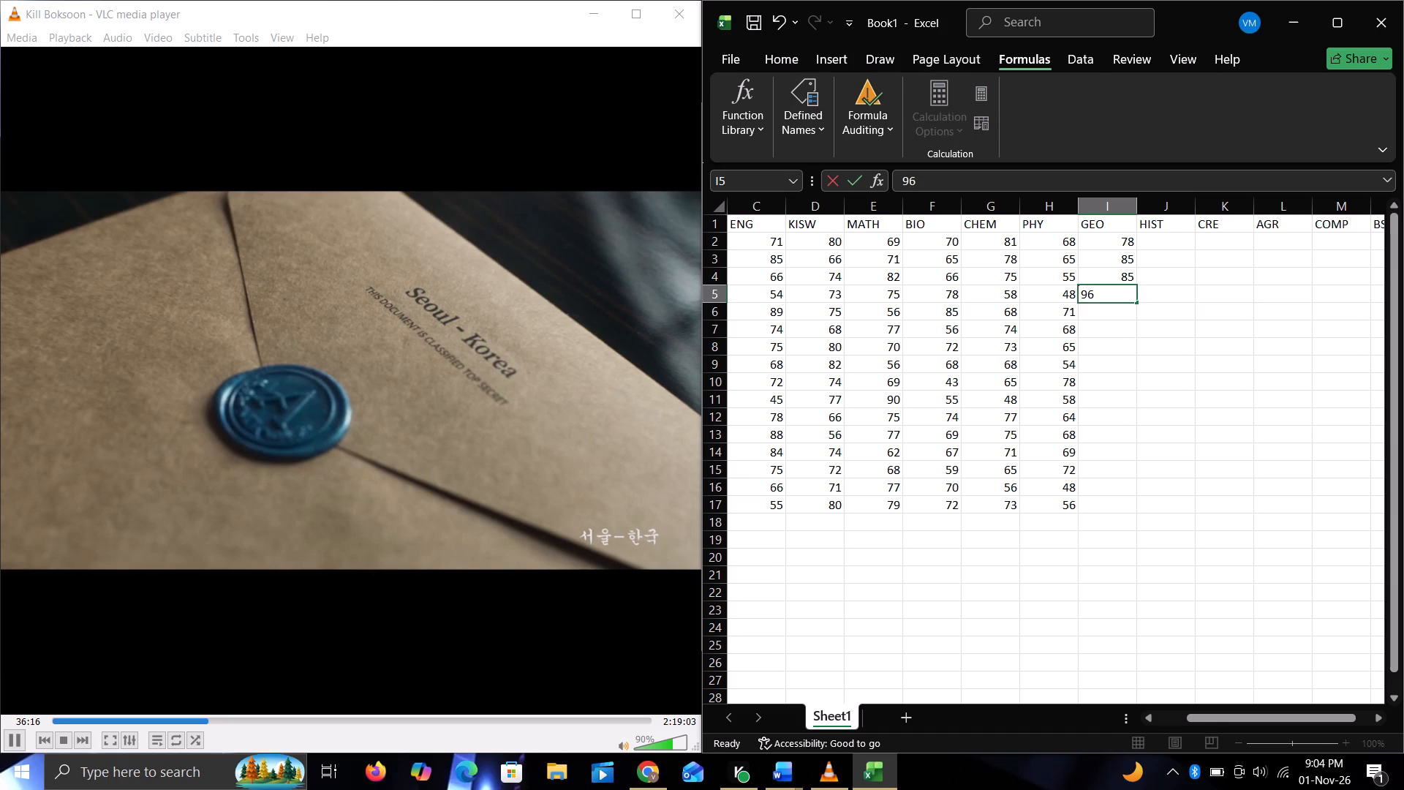
type("85")
key("Return")
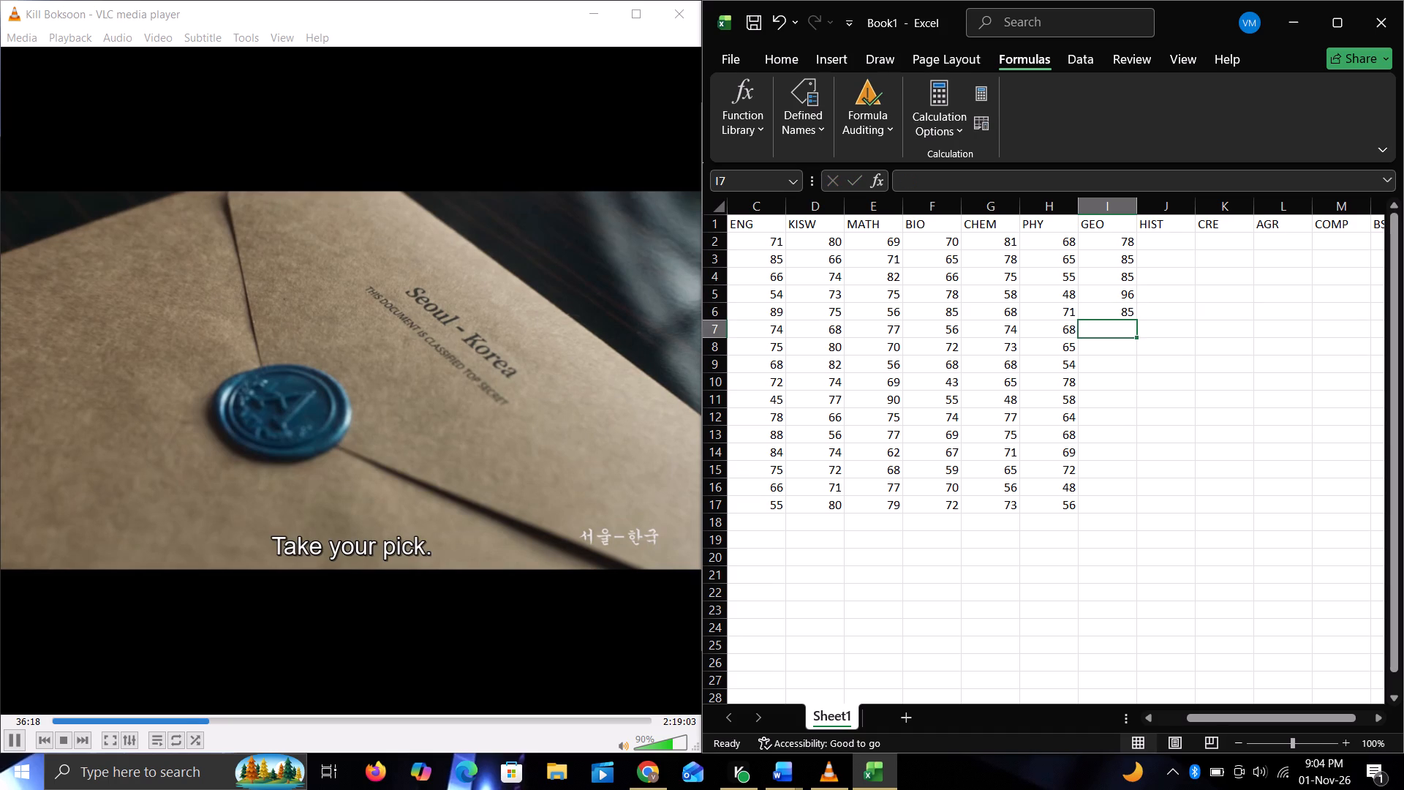
Enter the GEO scores 78, 56, 68, 78 and 72 in cells I7 to I11.
type("78")
key("Return")
type("56")
key("Return")
type("68")
key("Return")
type("78")
key("Return")
type("72")
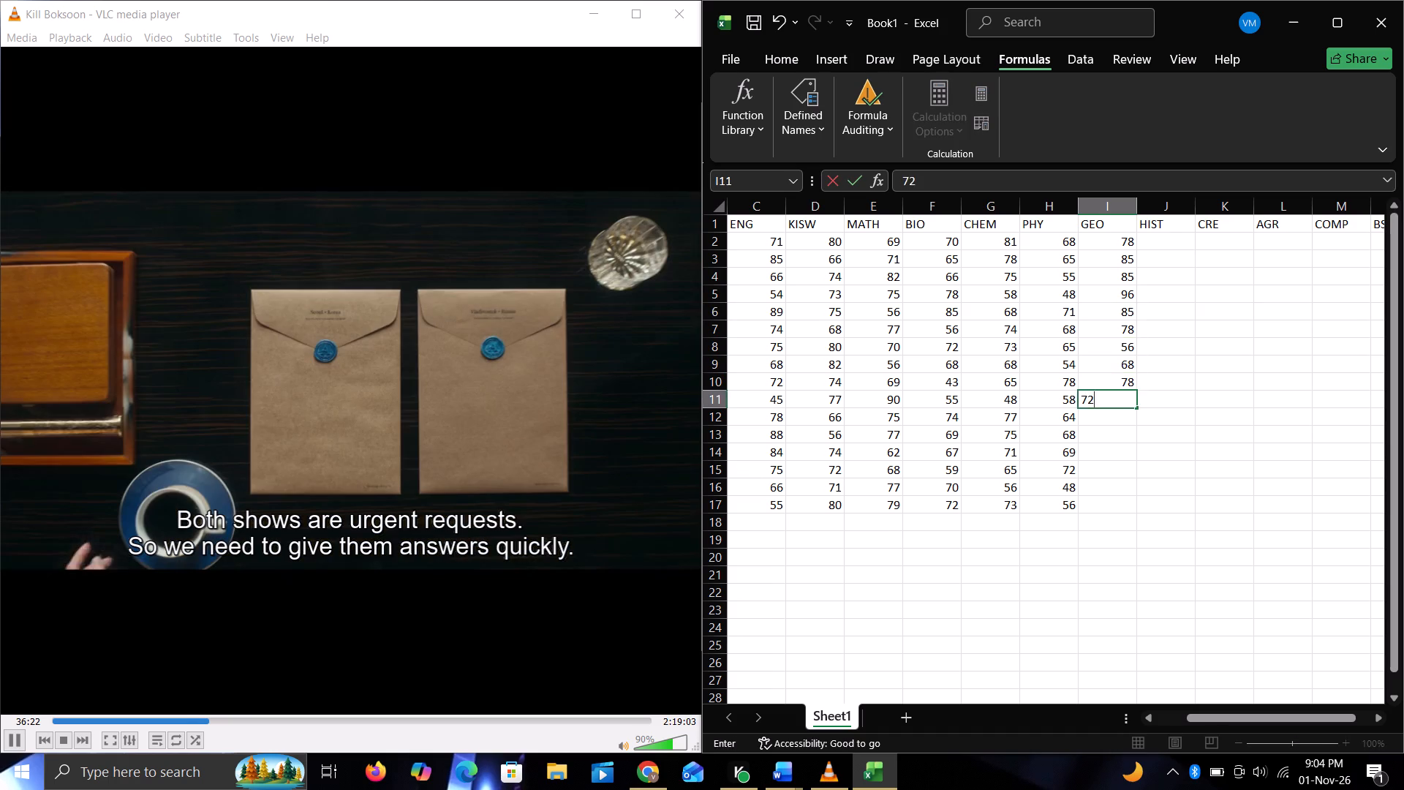
key("Return")
Complete the GEO column with 81, 76, 72, 73, 84 and 69 in cells I12 to I17.
type("13")
key("BackSpace")
key("BackSpace")
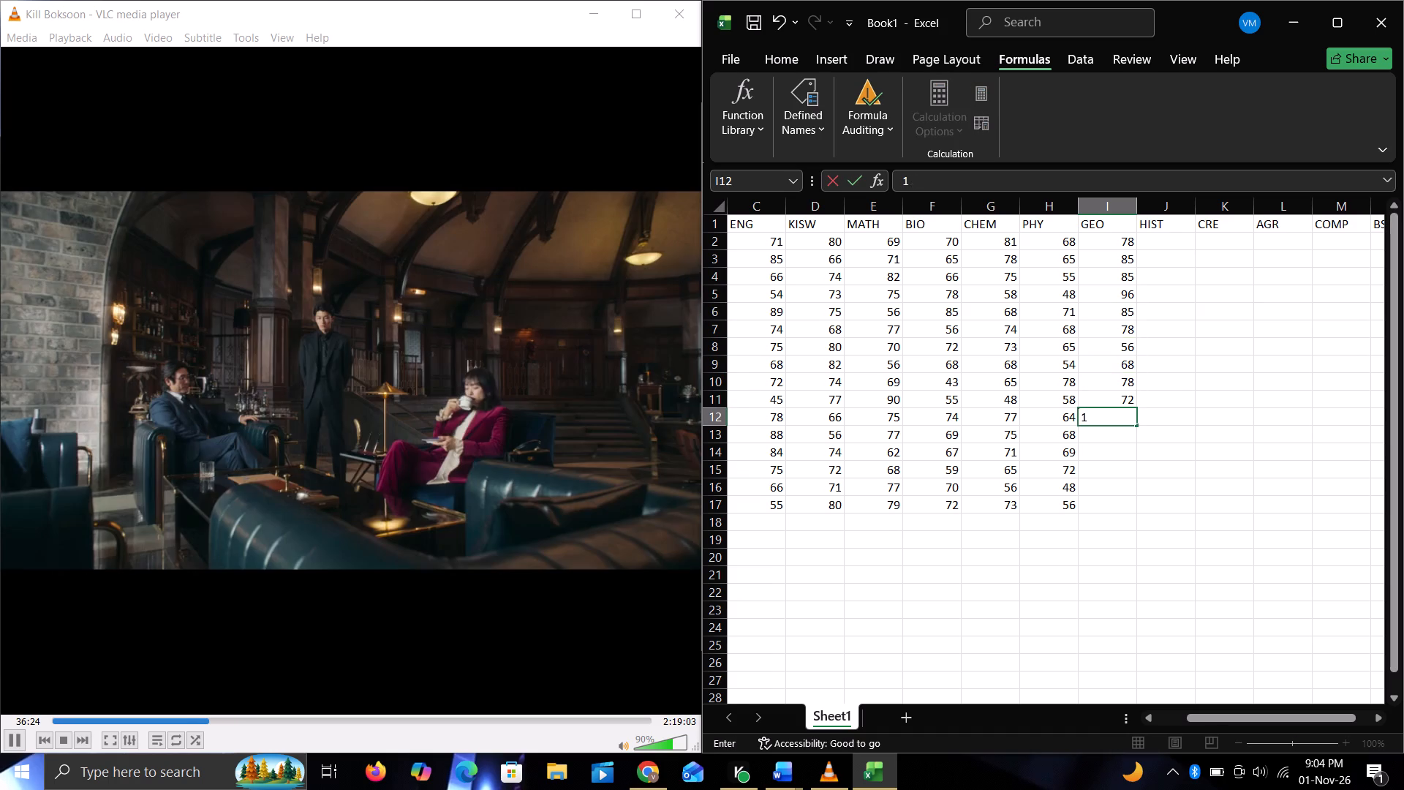
type("81")
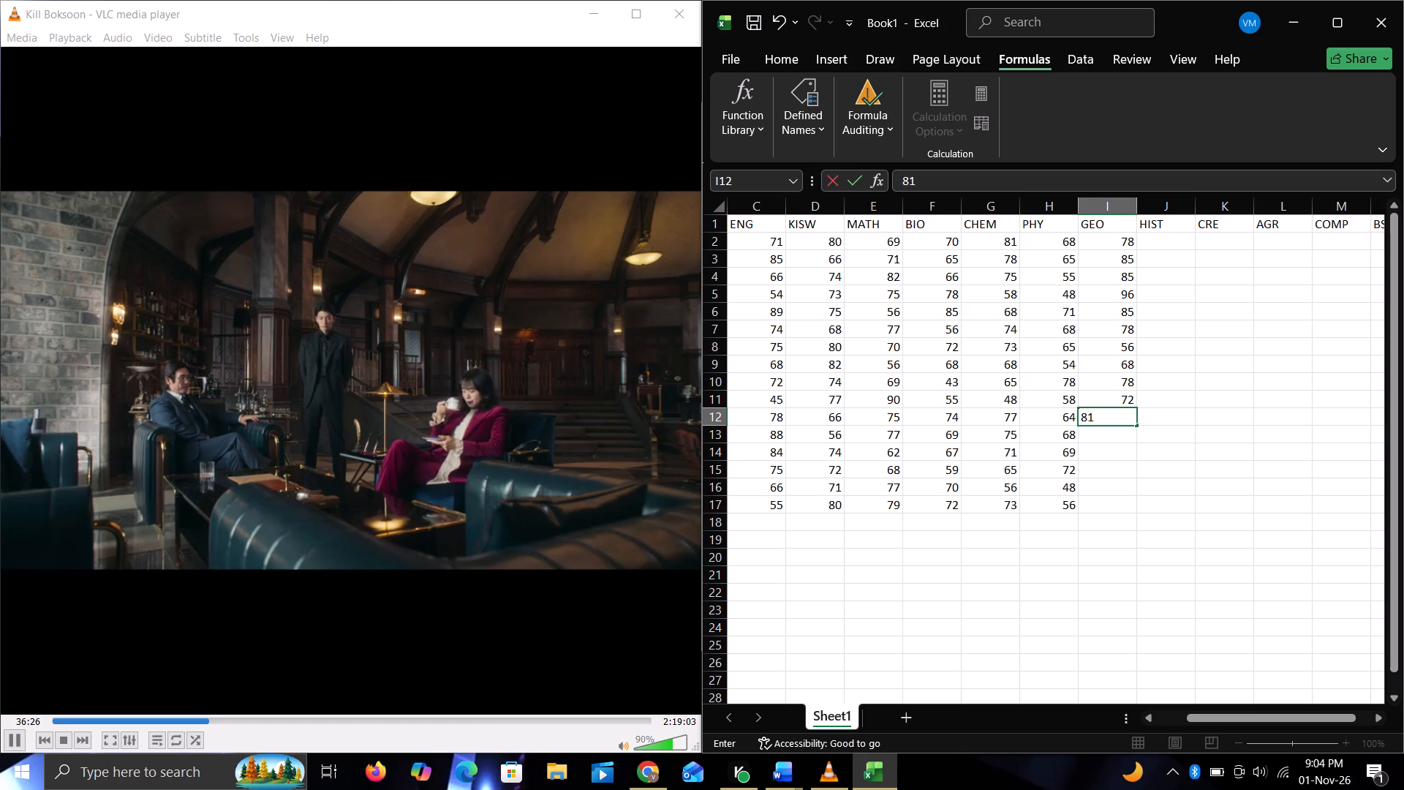
key("Return")
type("76")
key("Return")
type("72")
key("Return")
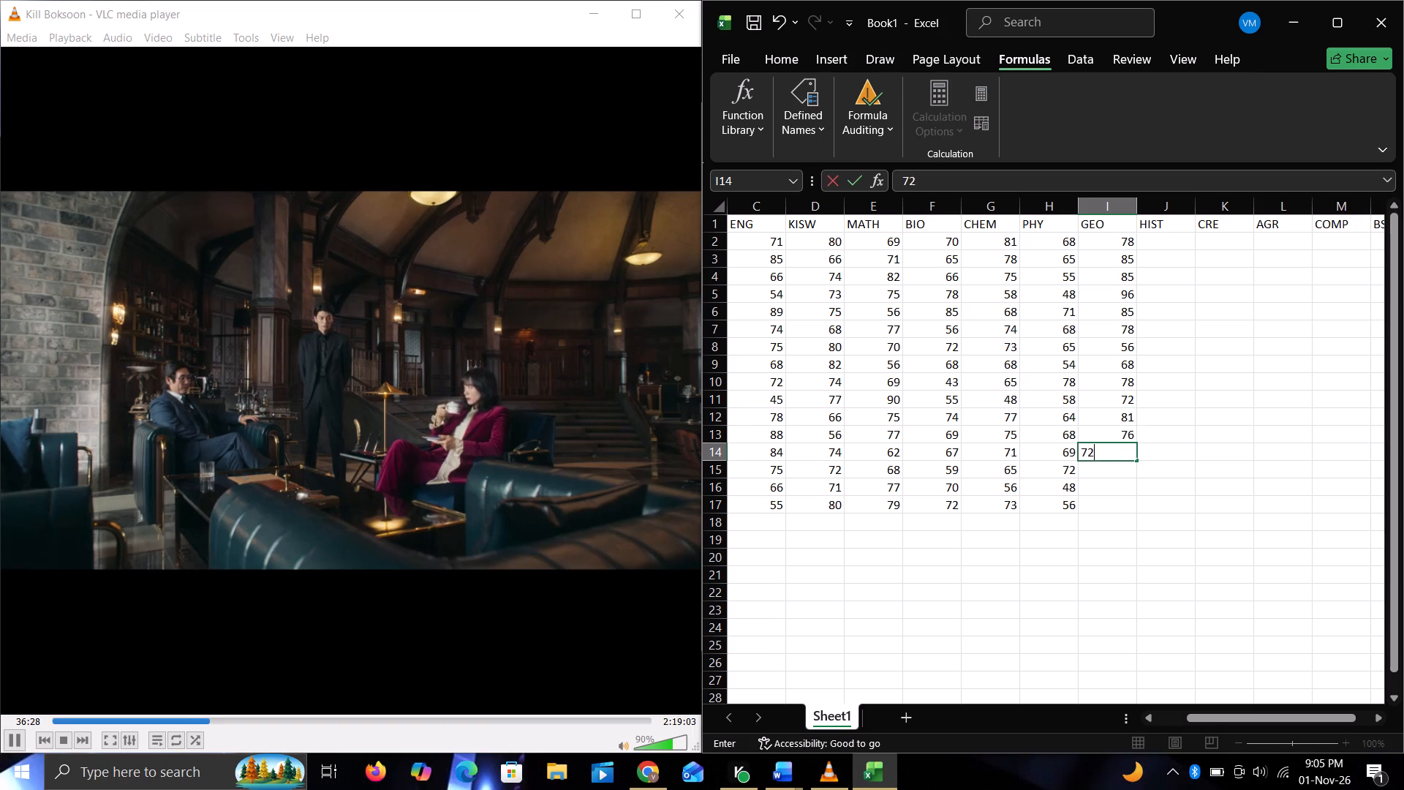
type("73")
key("Return")
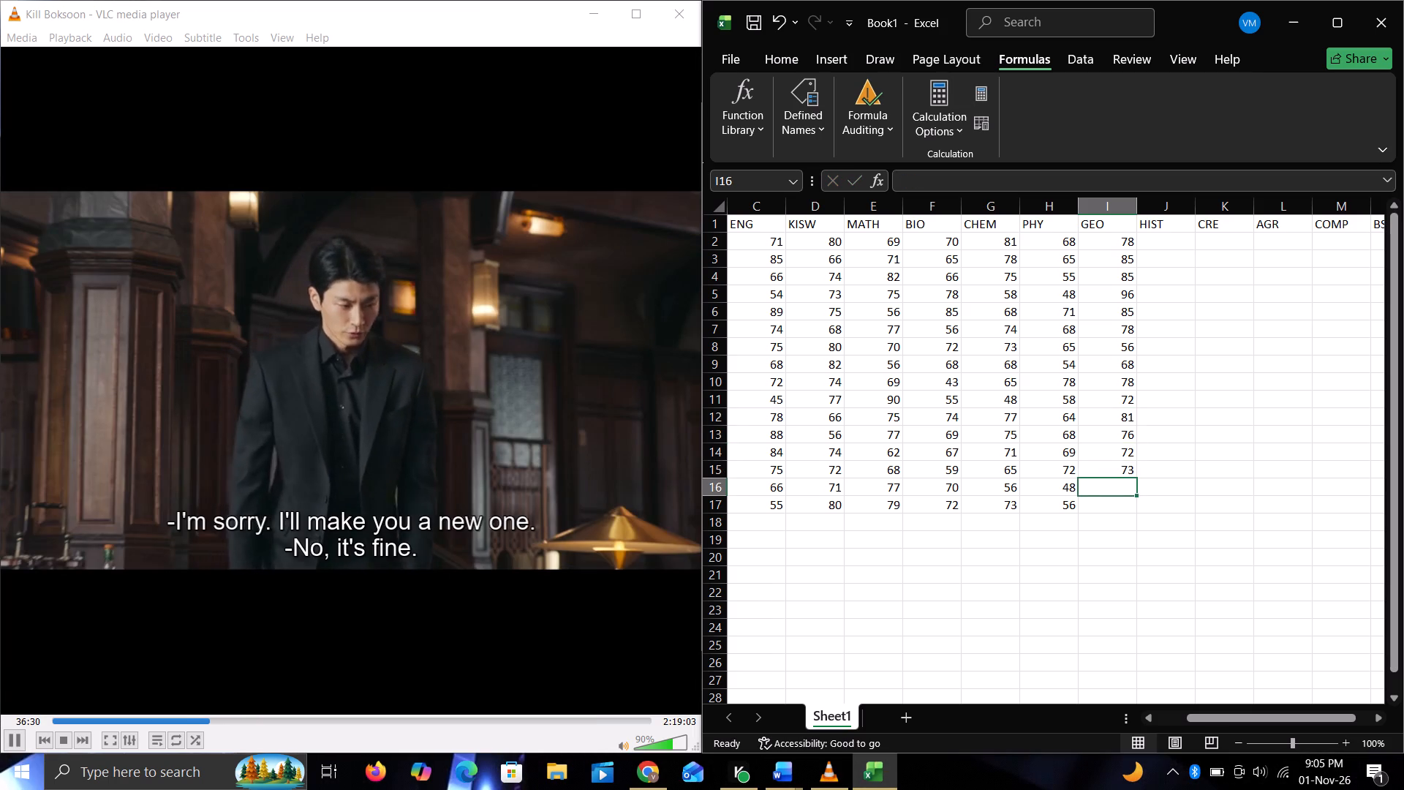
type("84")
key("Return")
key("6")
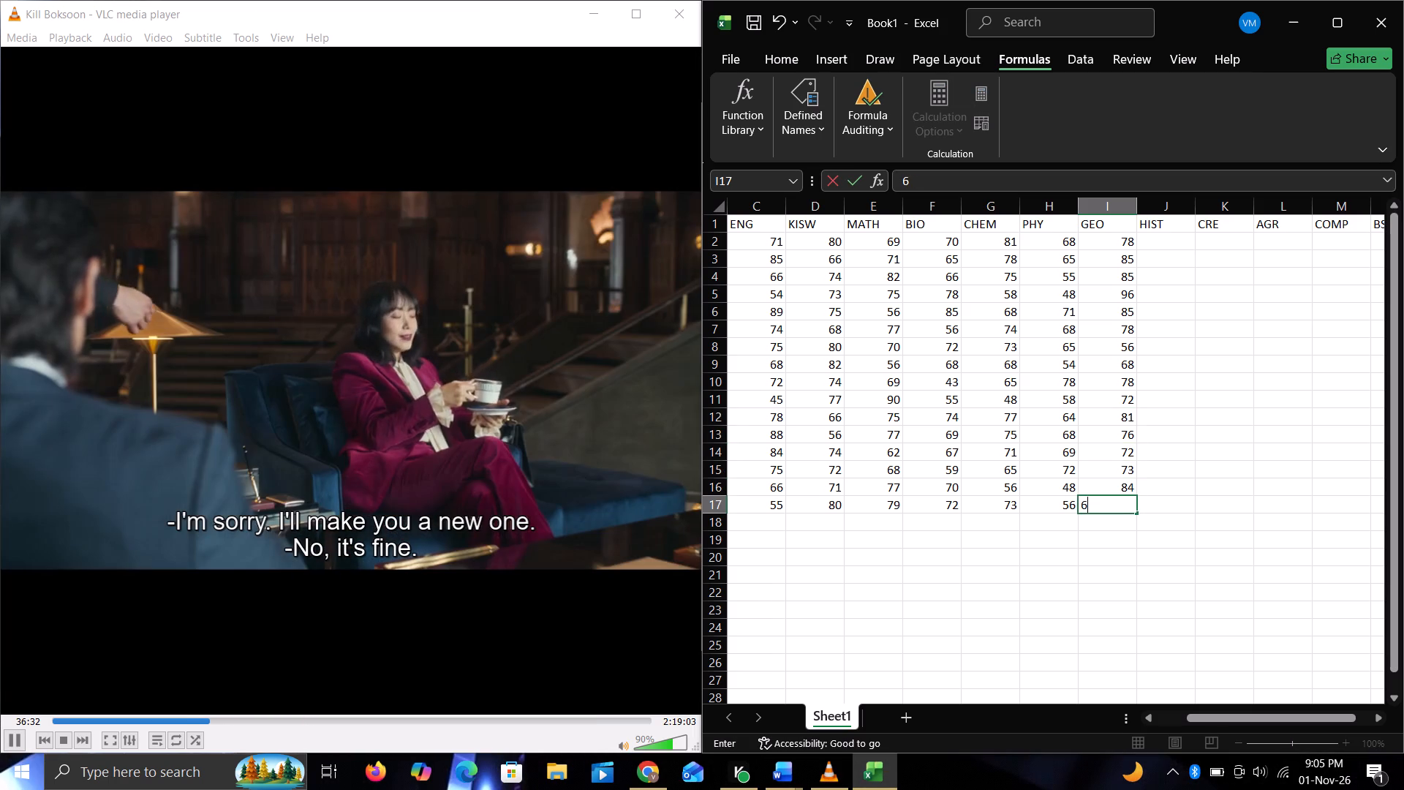
key("9")
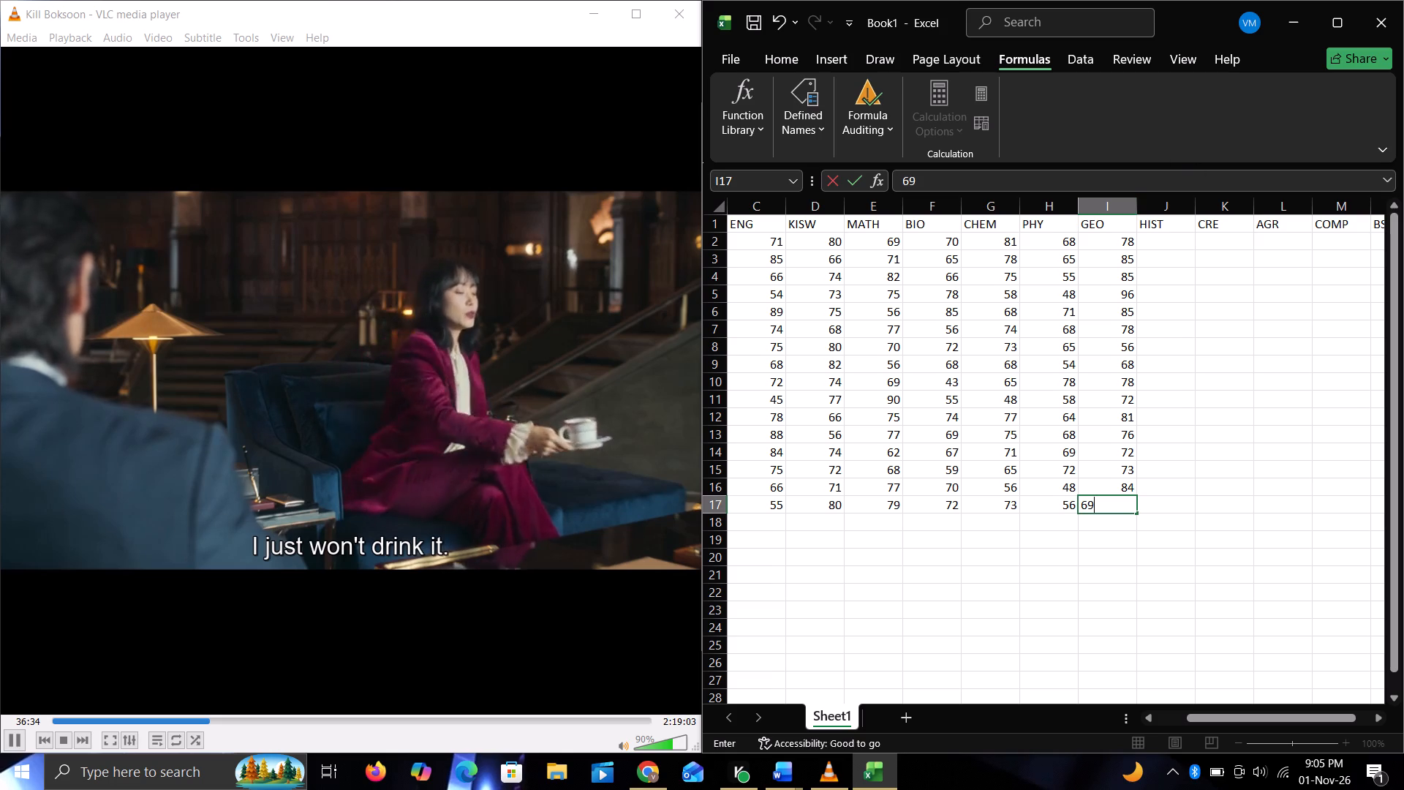
Enter the HIST scores 80, 85, 64, 86 and 72 in cells J2 to J6.
left_click(1163, 250)
left_click(1163, 241)
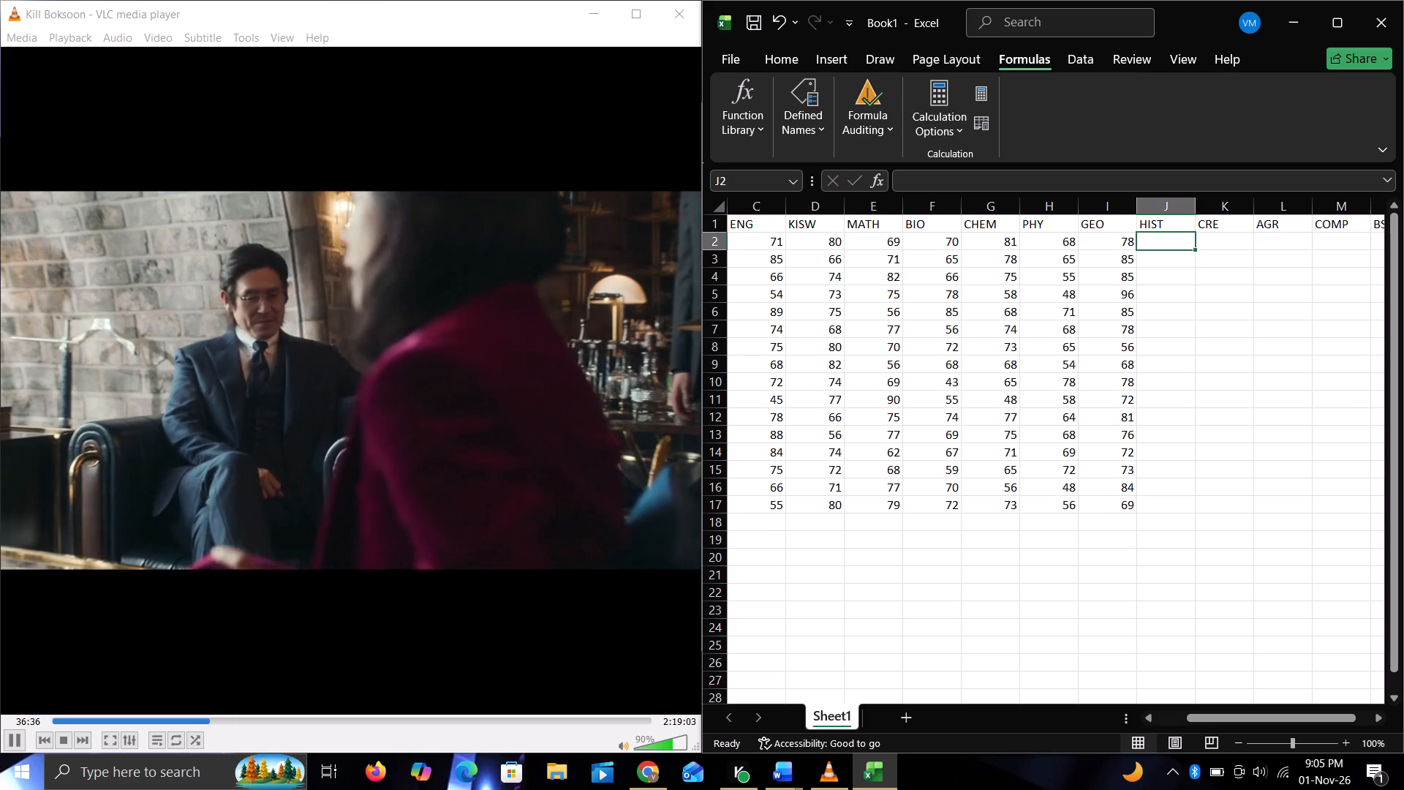
type("80")
key("Return")
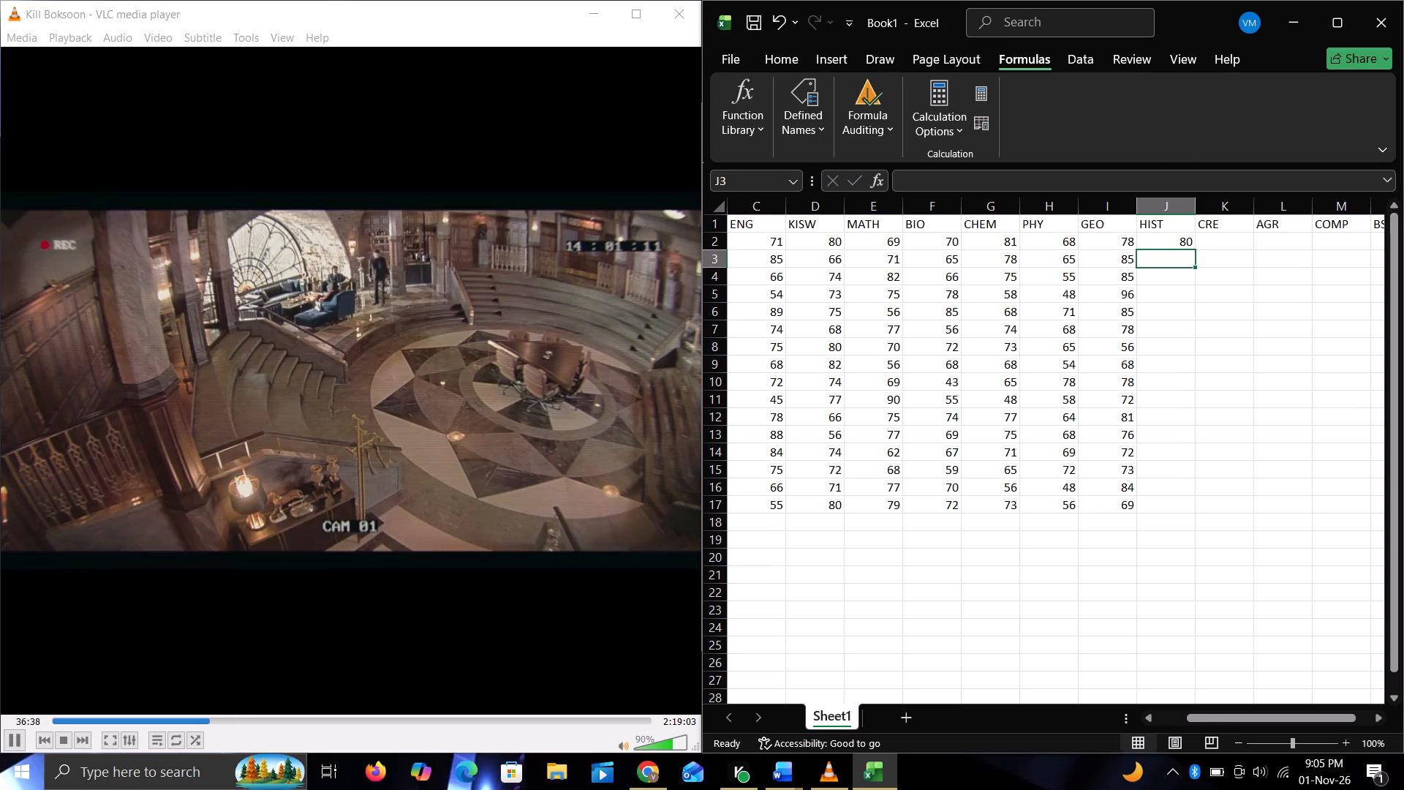
type("85")
key("Return")
type("64")
key("Return")
type("86")
key("Return")
type("72")
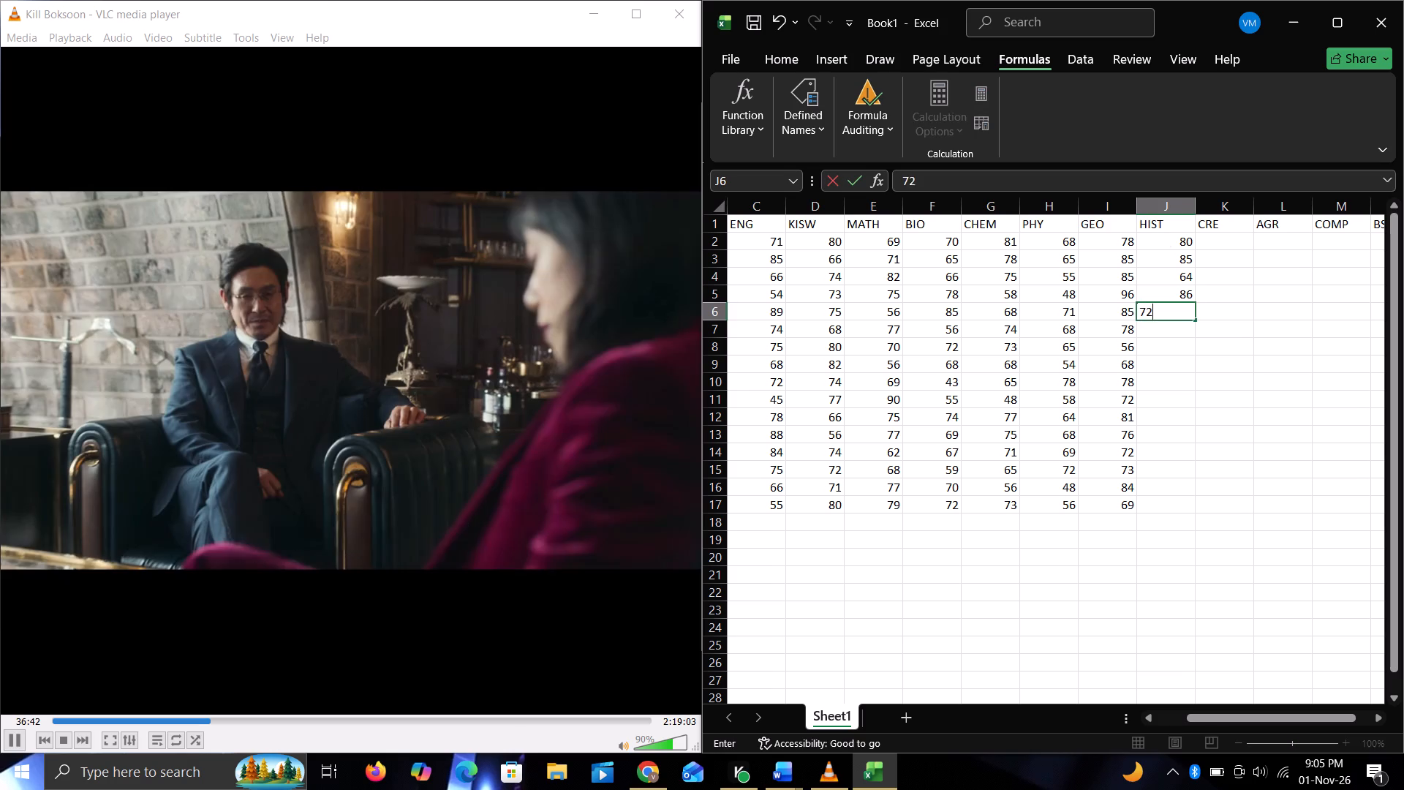
key("Return")
Enter the HIST scores 76, 94, 86, 72 and 81 in cells J7 to J11.
type("762")
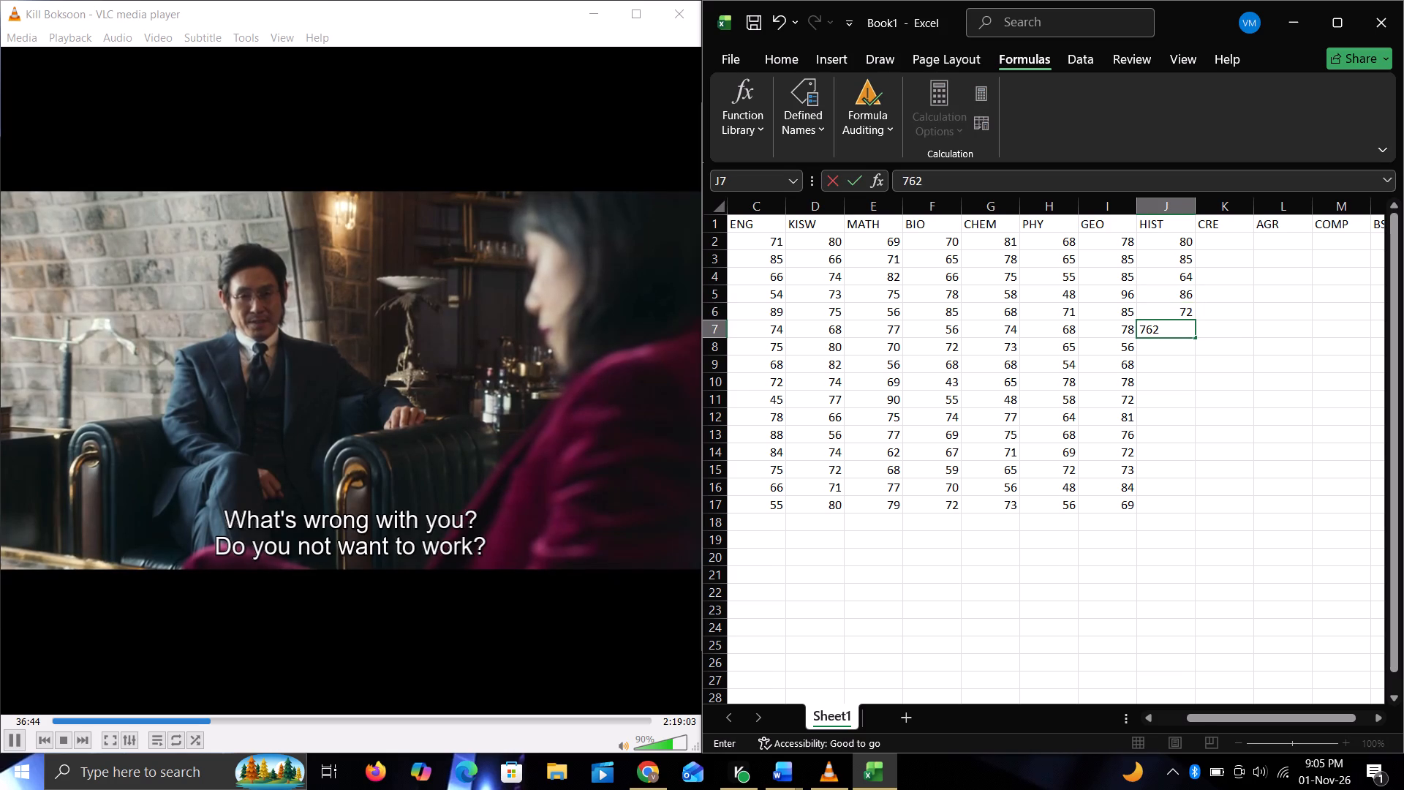
key("BackSpace")
key("Return")
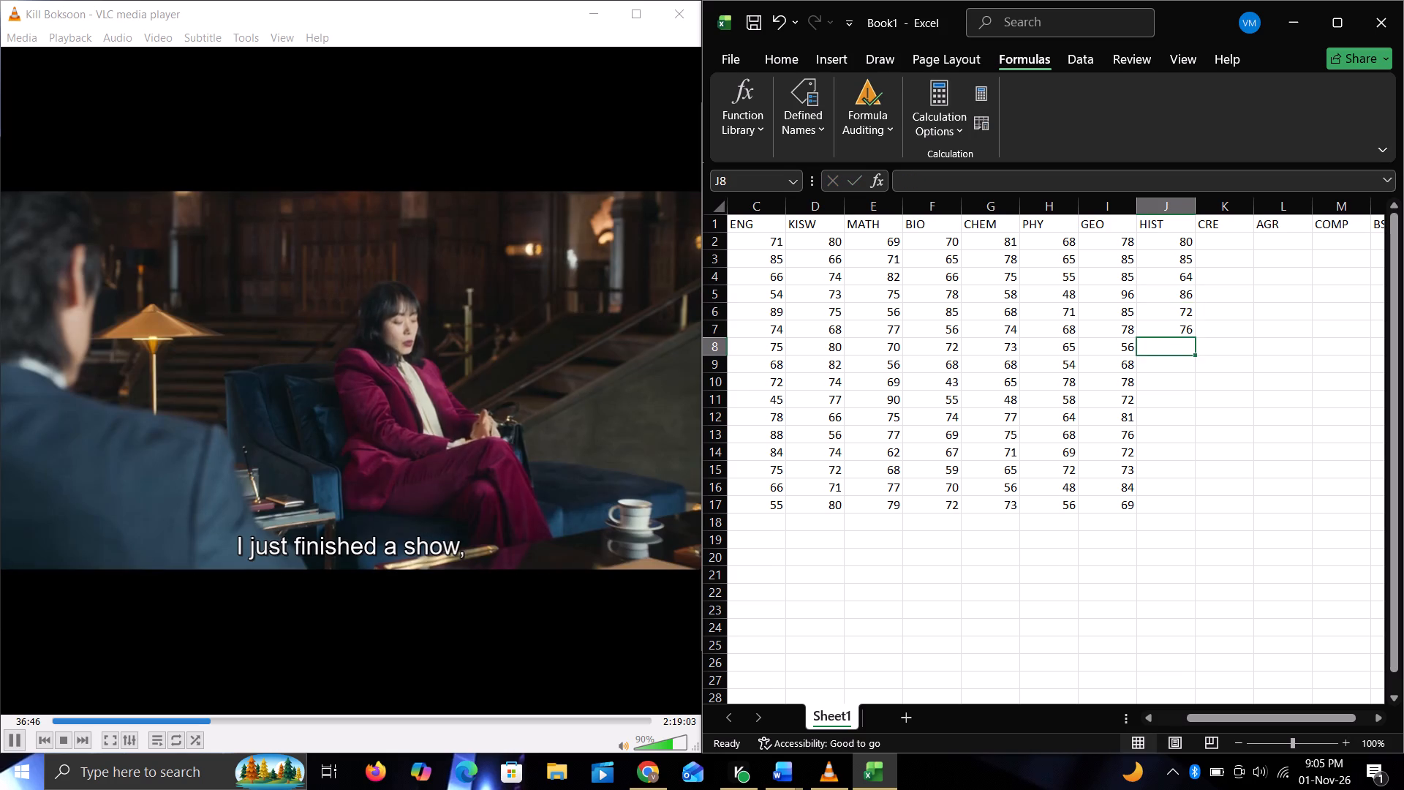
type("94")
key("Return")
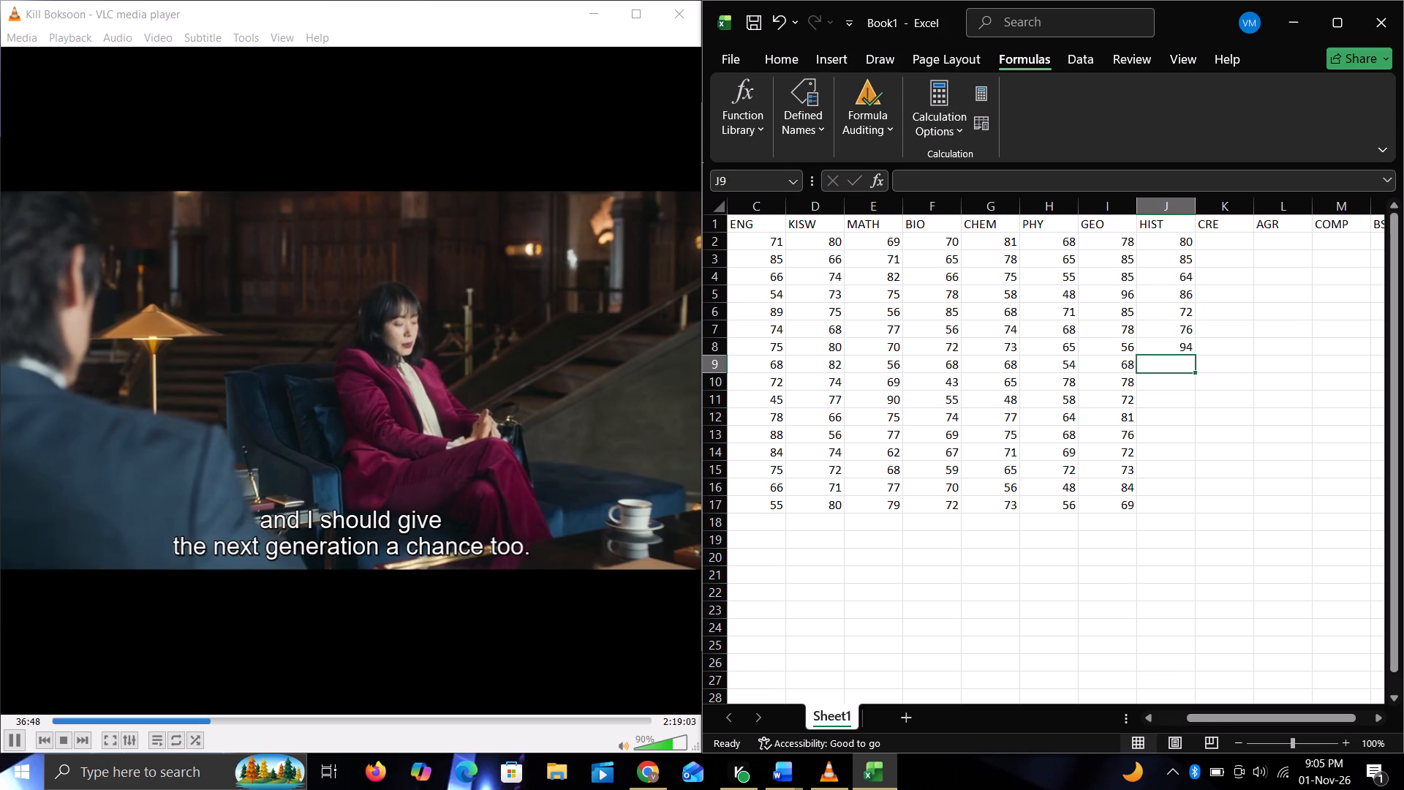
type("86")
key("Return")
type("72")
key("Return")
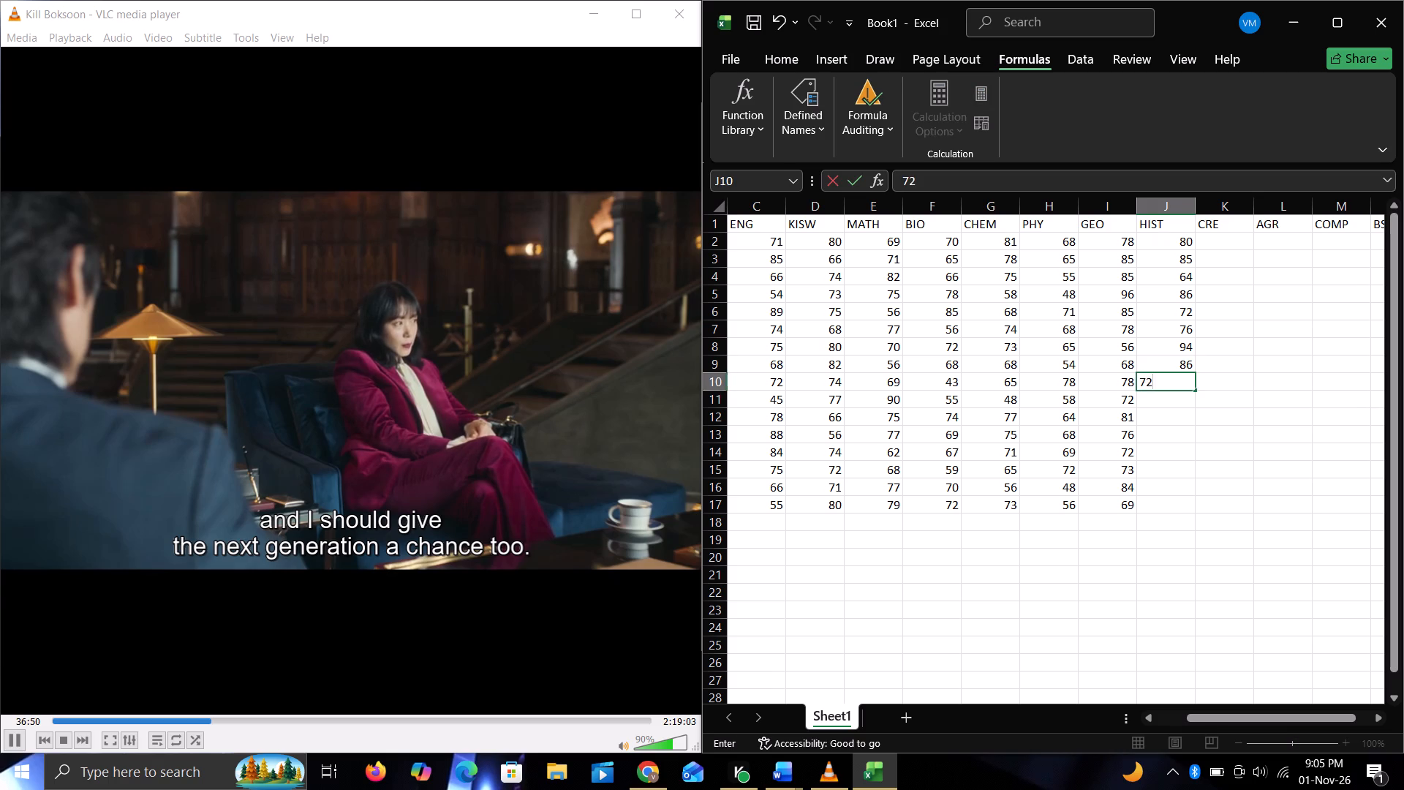
type("81")
key("Return")
Complete the HIST column with 73, 79, 72, 82, 76 and 82 in cells J12 to J17.
type("73")
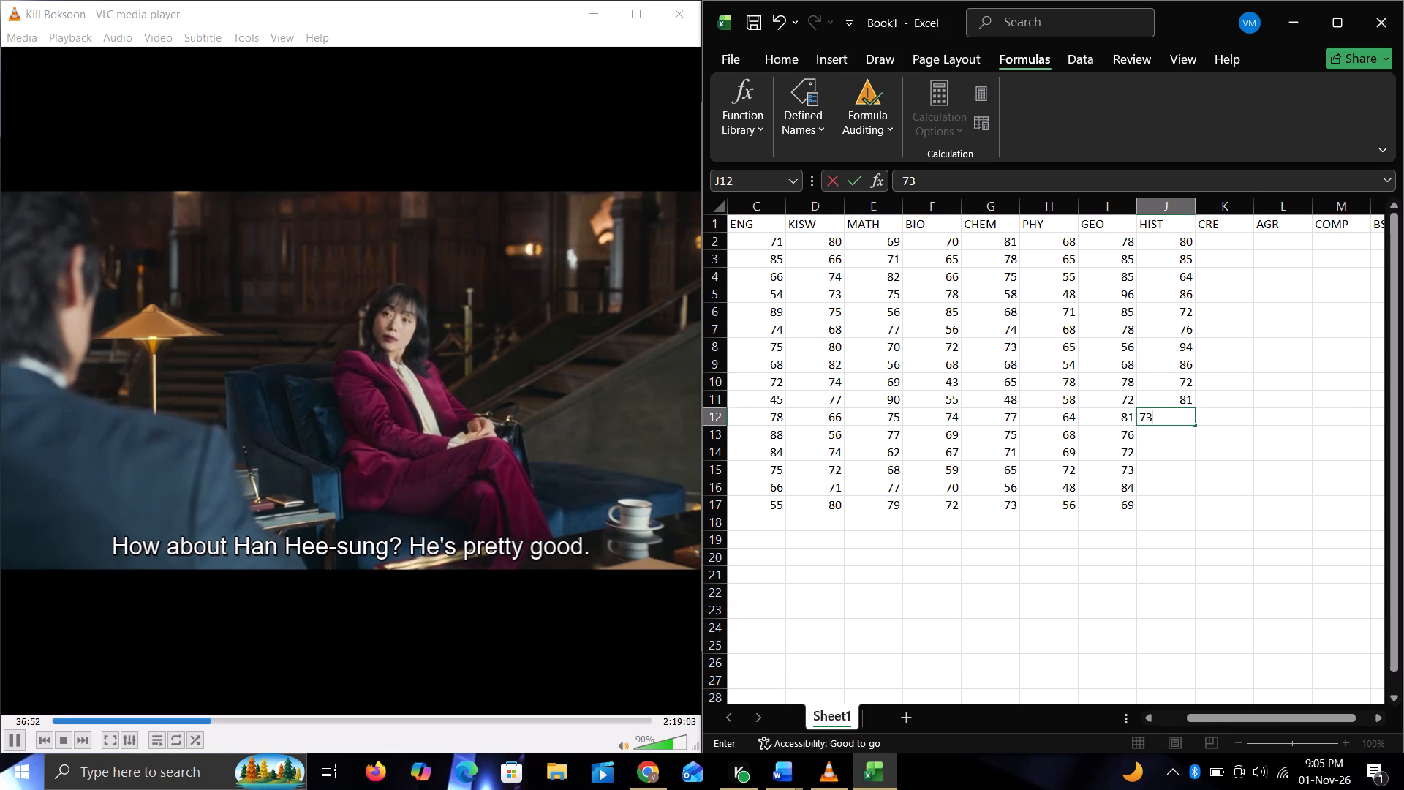
key("Return")
type("79")
key("Return")
type("72")
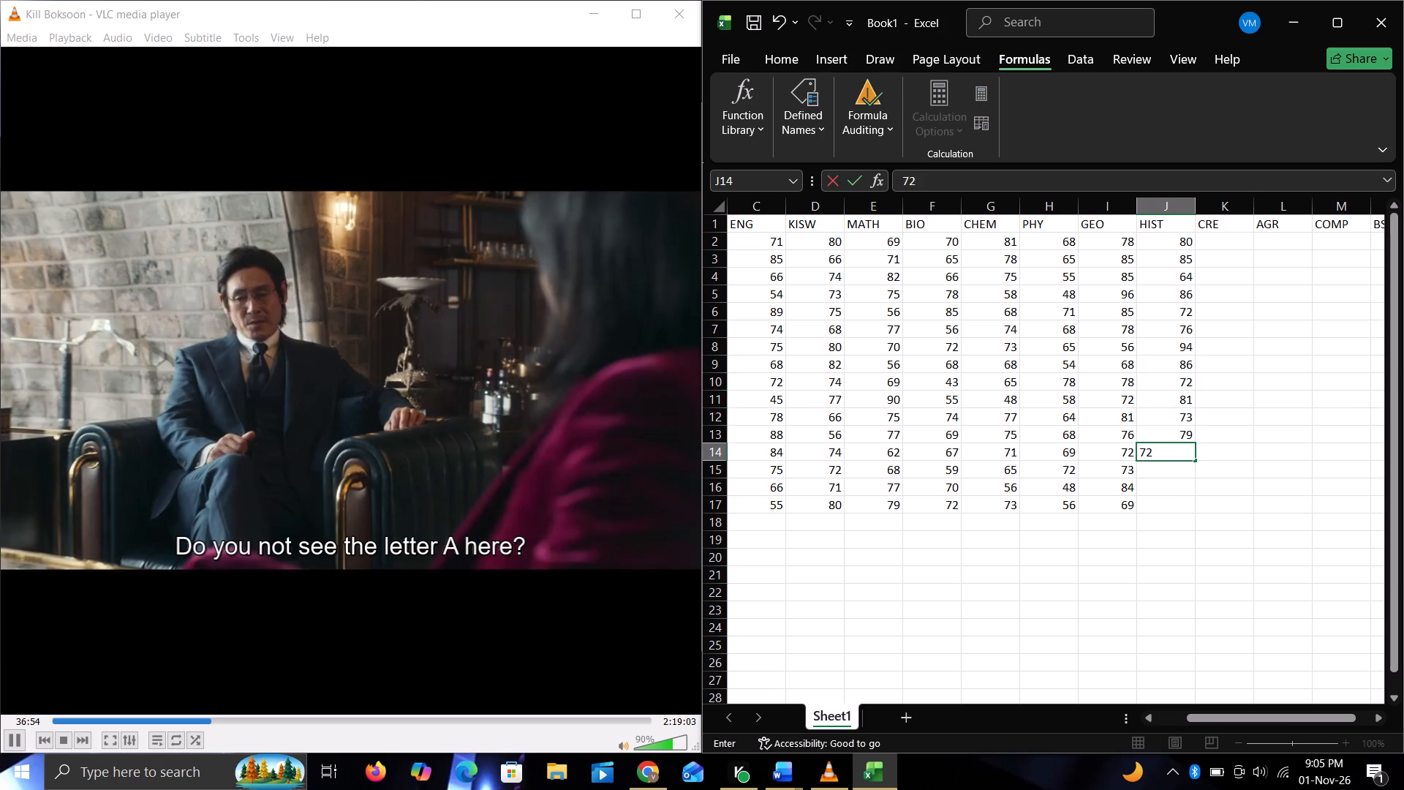
key("Return")
key("8")
key("2")
key("Return")
type("76")
key("Return")
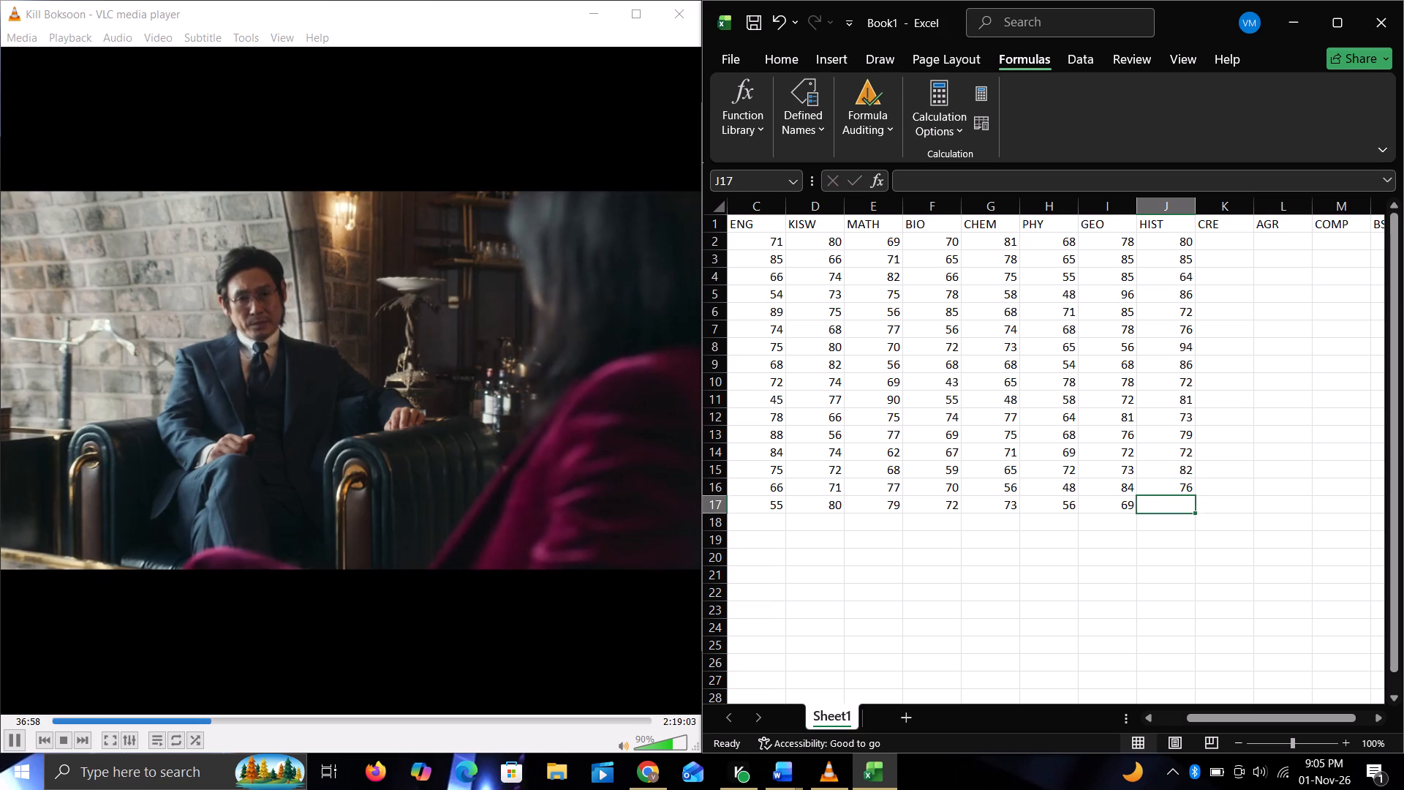
type("82")
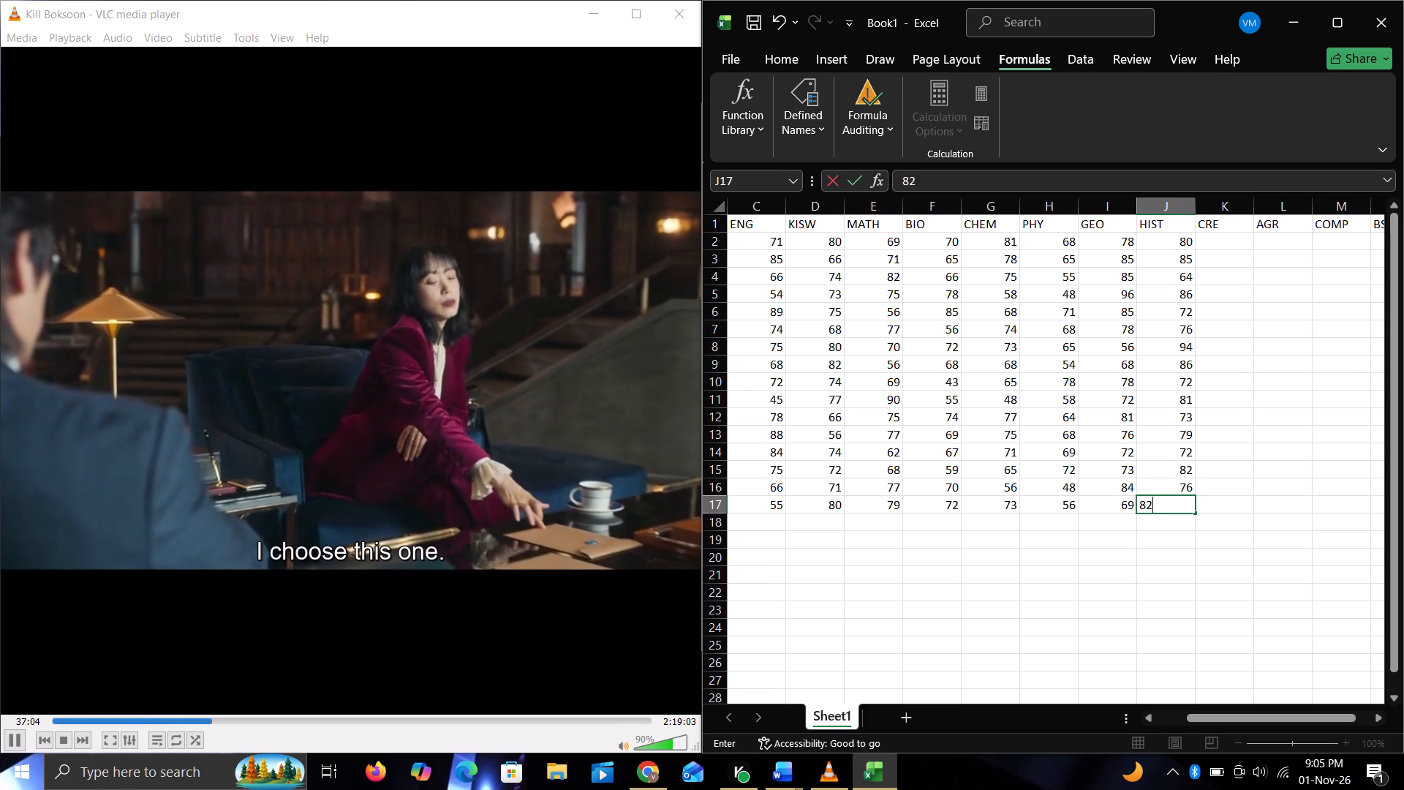
Enter the CRE scores 85, 86, 81, 86 and 94 in cells K2 to K6.
double_click(1227, 244)
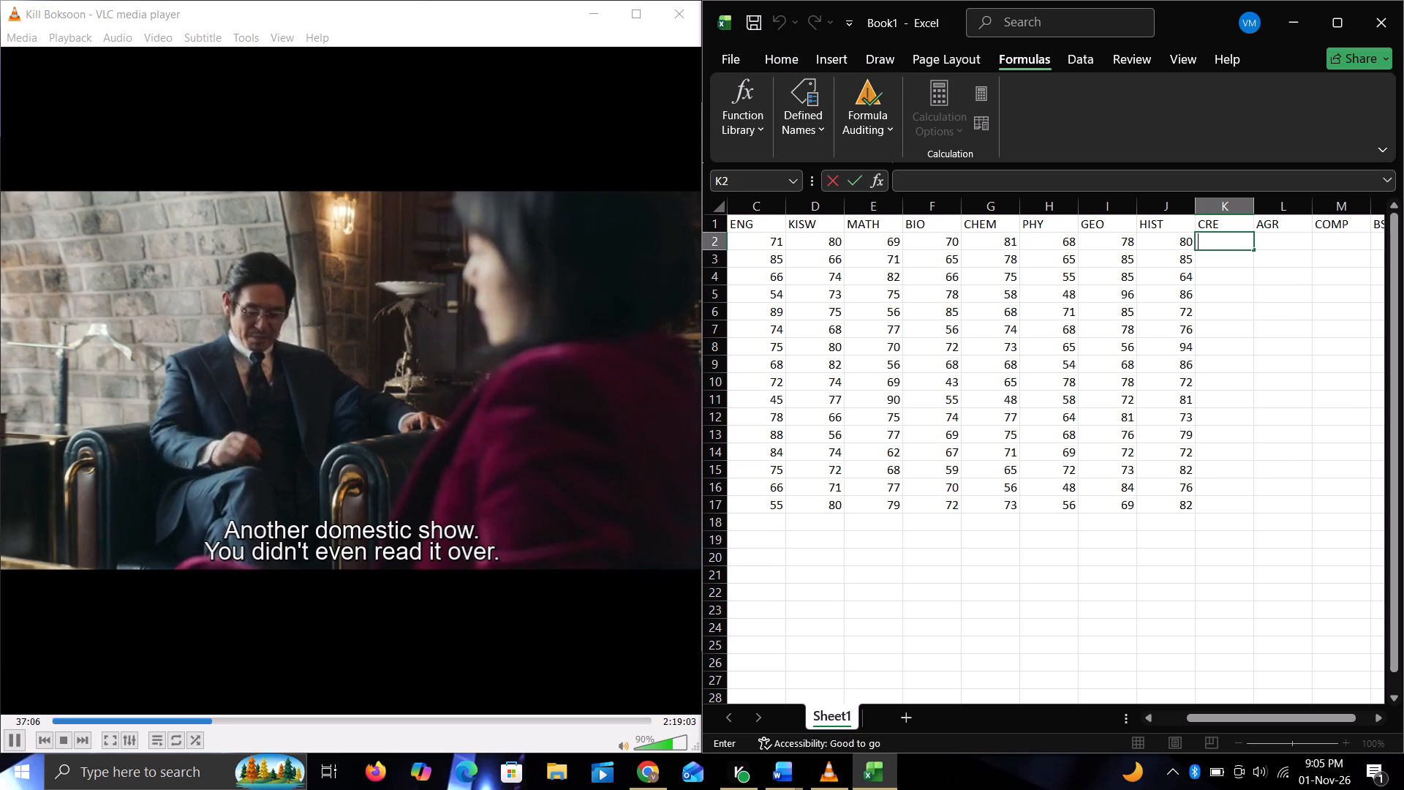
type("85")
key("Return")
type("86")
key("Return")
type("81")
key("Return")
key("7")
key("BackSpace")
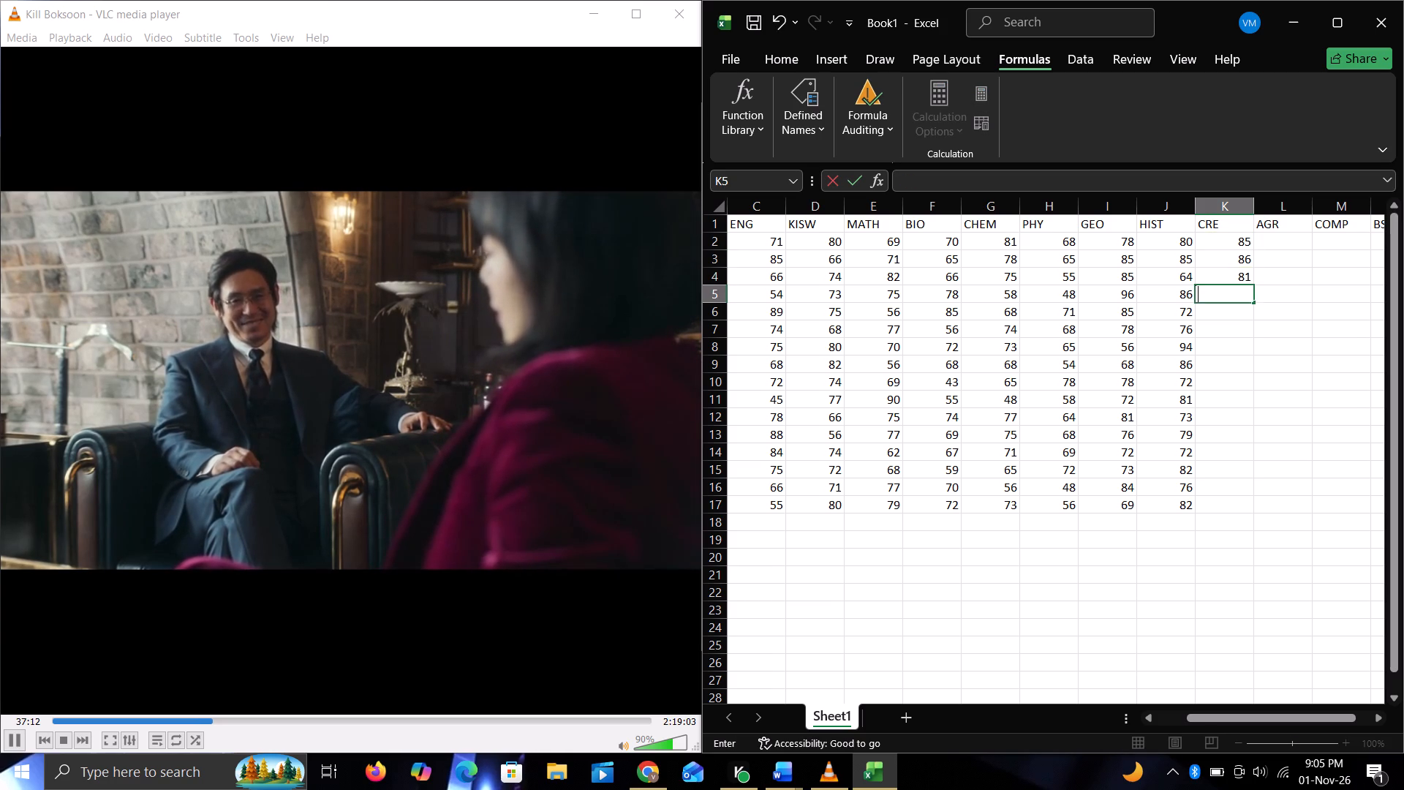
type("86")
key("Return")
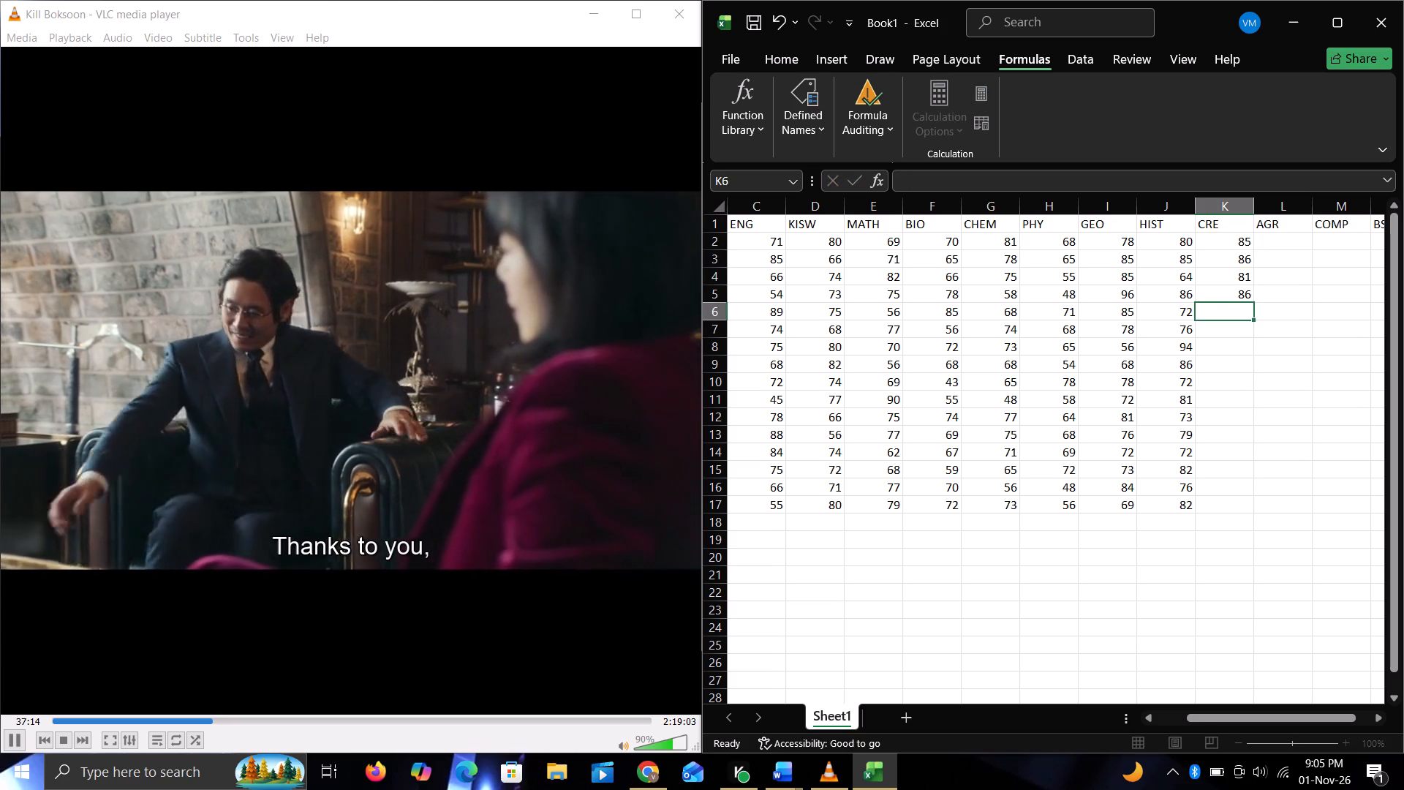
type("94")
key("Return")
Enter the CRE scores 83, 87, 88, 86 and 75 in cells K7 to K11.
type("83")
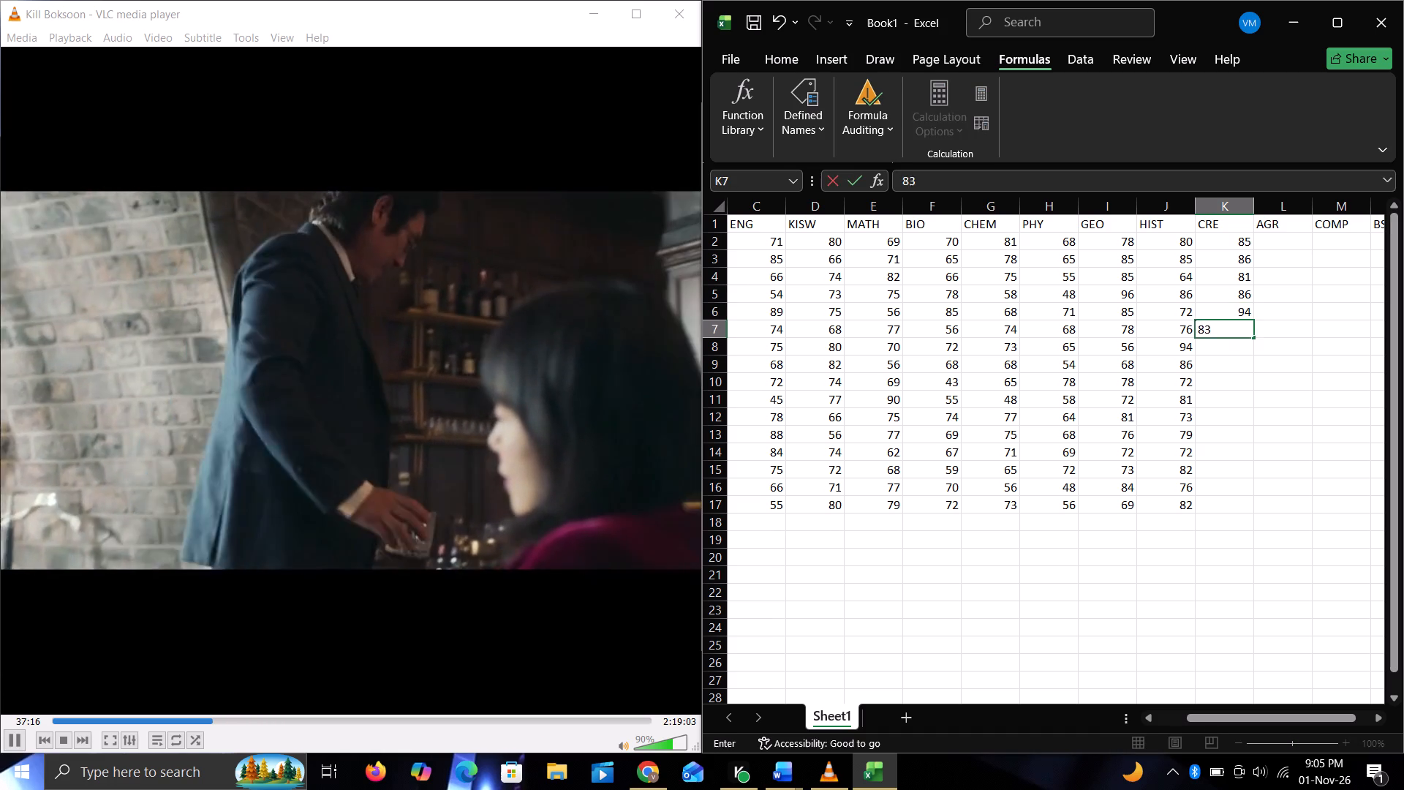
key("Return")
type("87")
key("Return")
type("88")
key("Return")
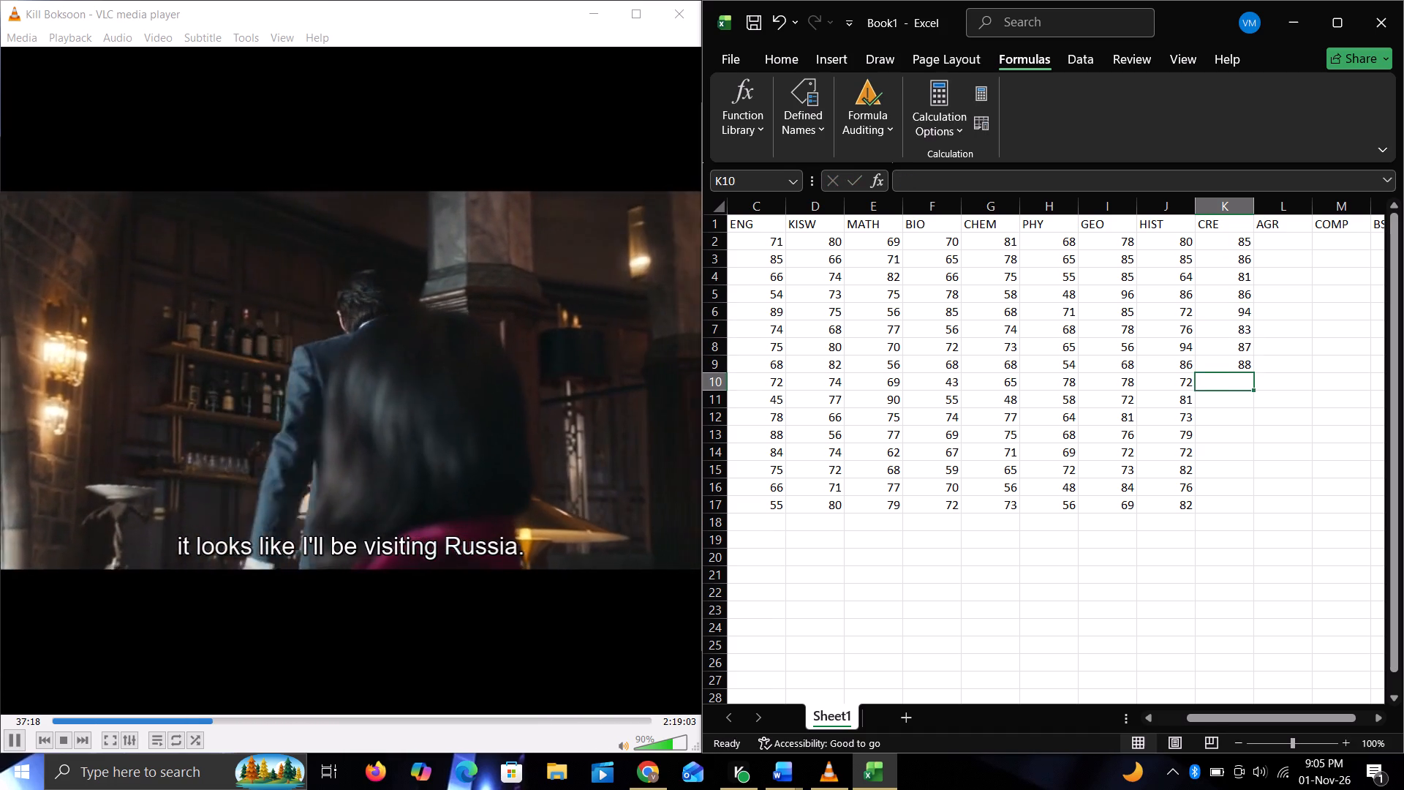
type("86")
key("Return")
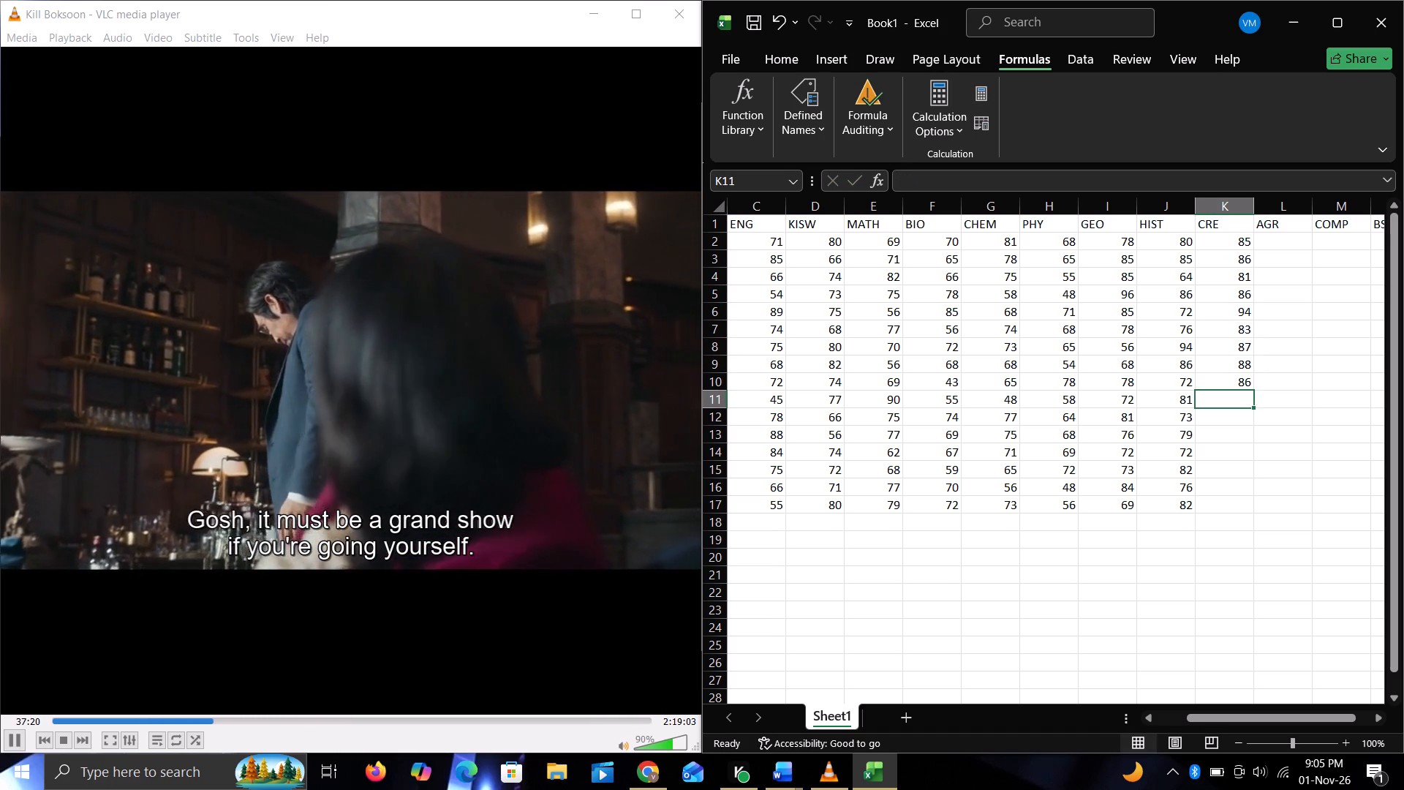
type("75")
key("Return")
Complete the CRE column with 76, 78, 81, 79, 83 and 88 in cells K12 to K17.
type("76")
key("Return")
type("78")
key("Return")
type("81")
key("Return")
type("79")
key("Return")
type("83")
key("Return")
type("88")
Enter the AGR scores 75, 68, 54, 85 and 66 in cells L2 to L6.
left_click(1287, 237)
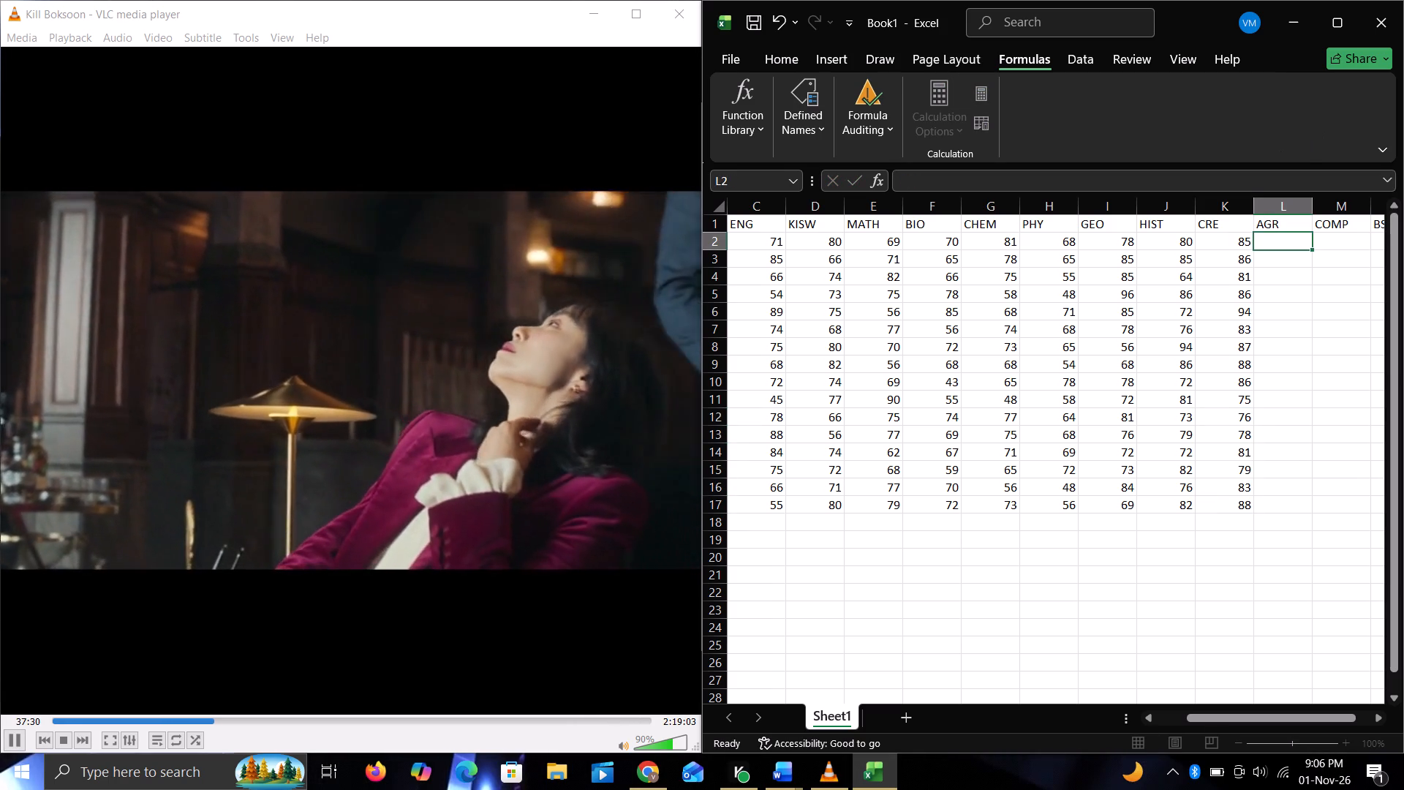
type("75")
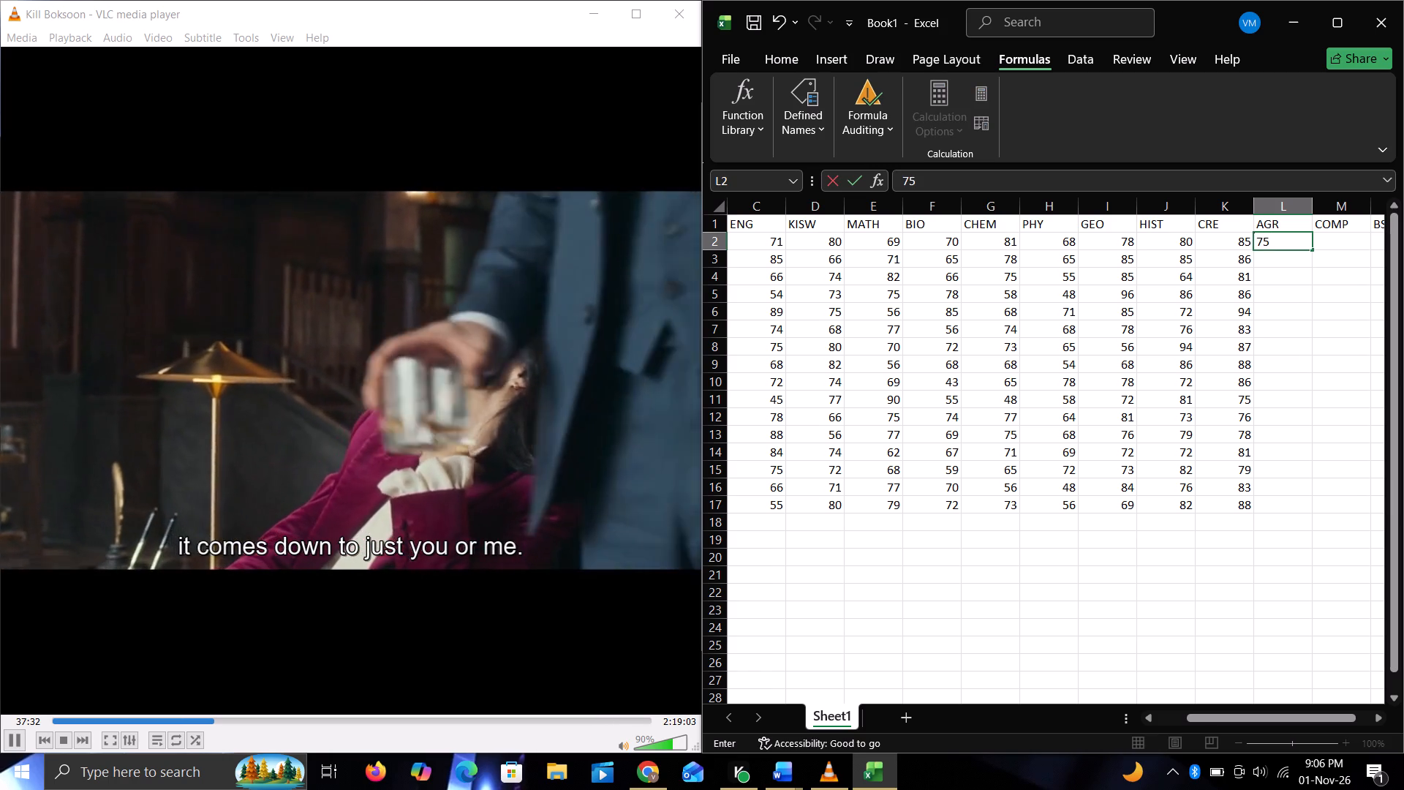
key("Return")
type("68")
key("Return")
key("5")
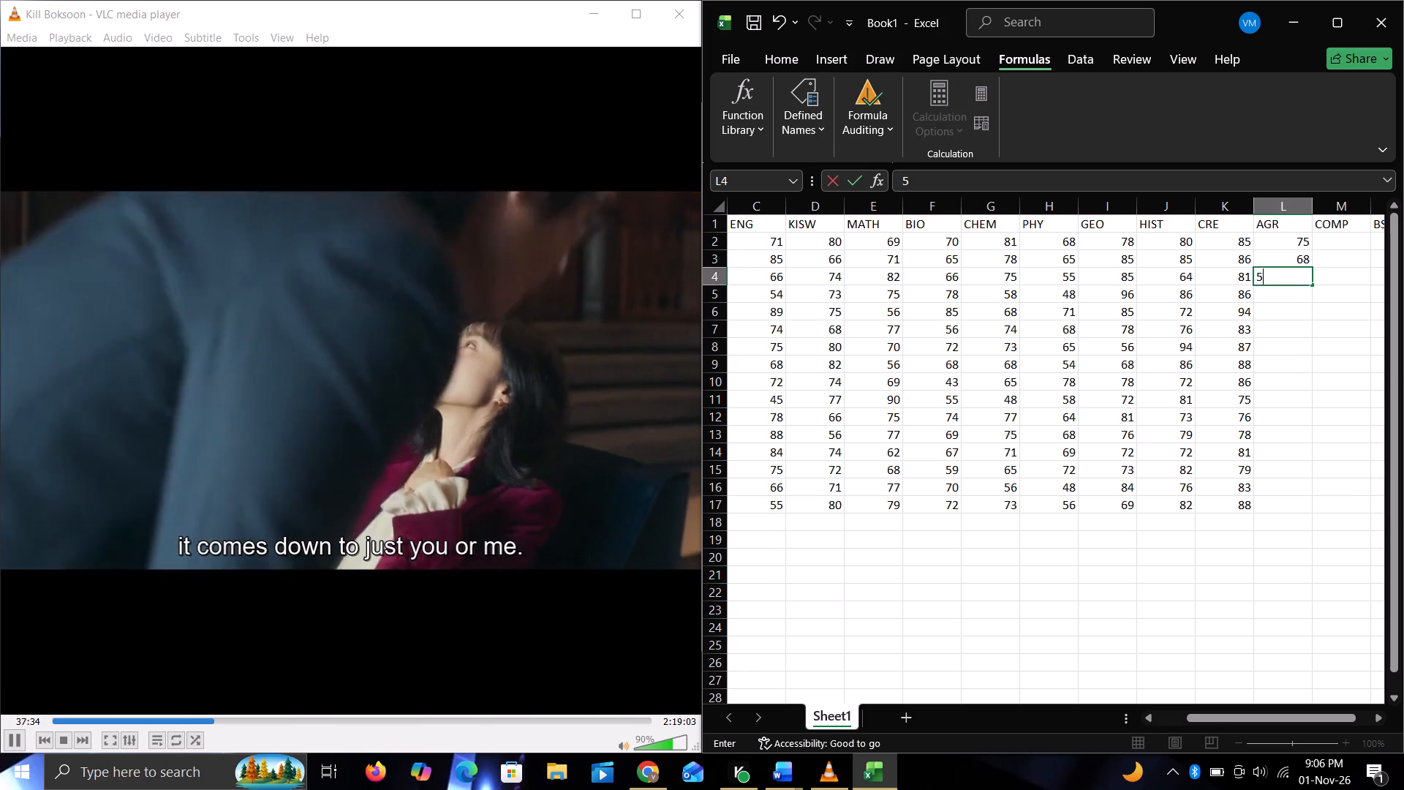
key("4")
key("Return")
type("85")
key("Return")
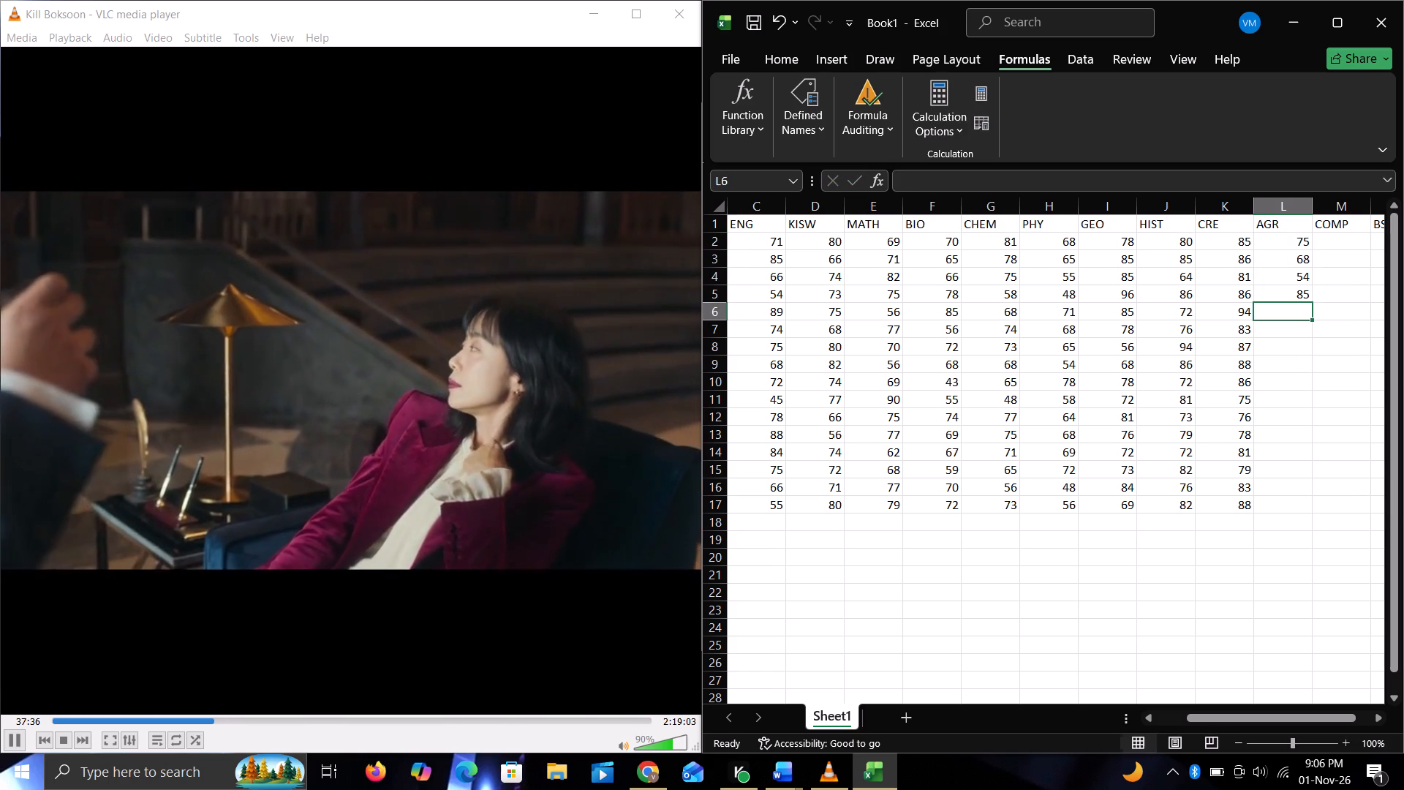
type("66")
key("Return")
Enter the AGR scores 73, 59, 73 and 56 in cells L7 to L10 and skip cell L11.
type("73")
key("Return")
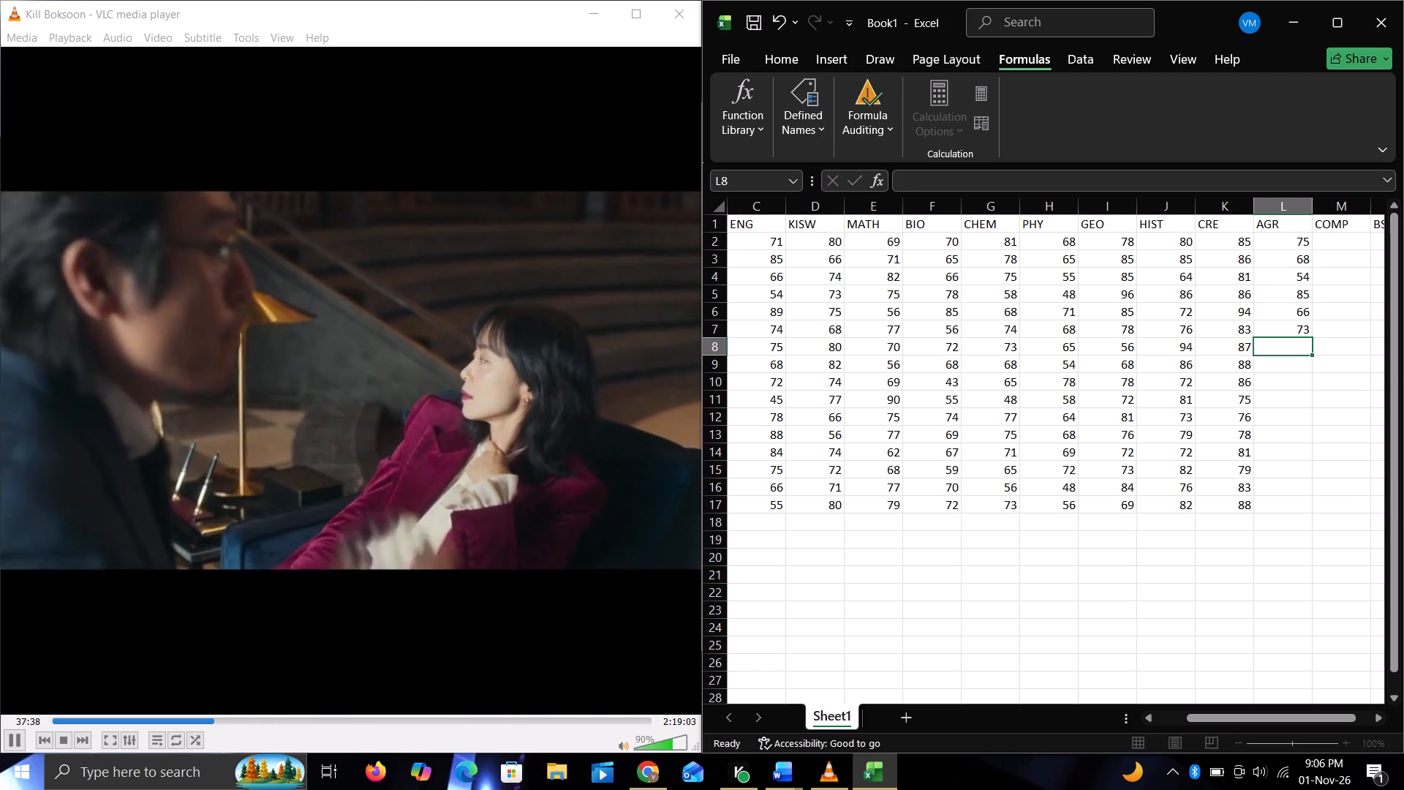
type("59")
key("Return")
type("73")
key("Return")
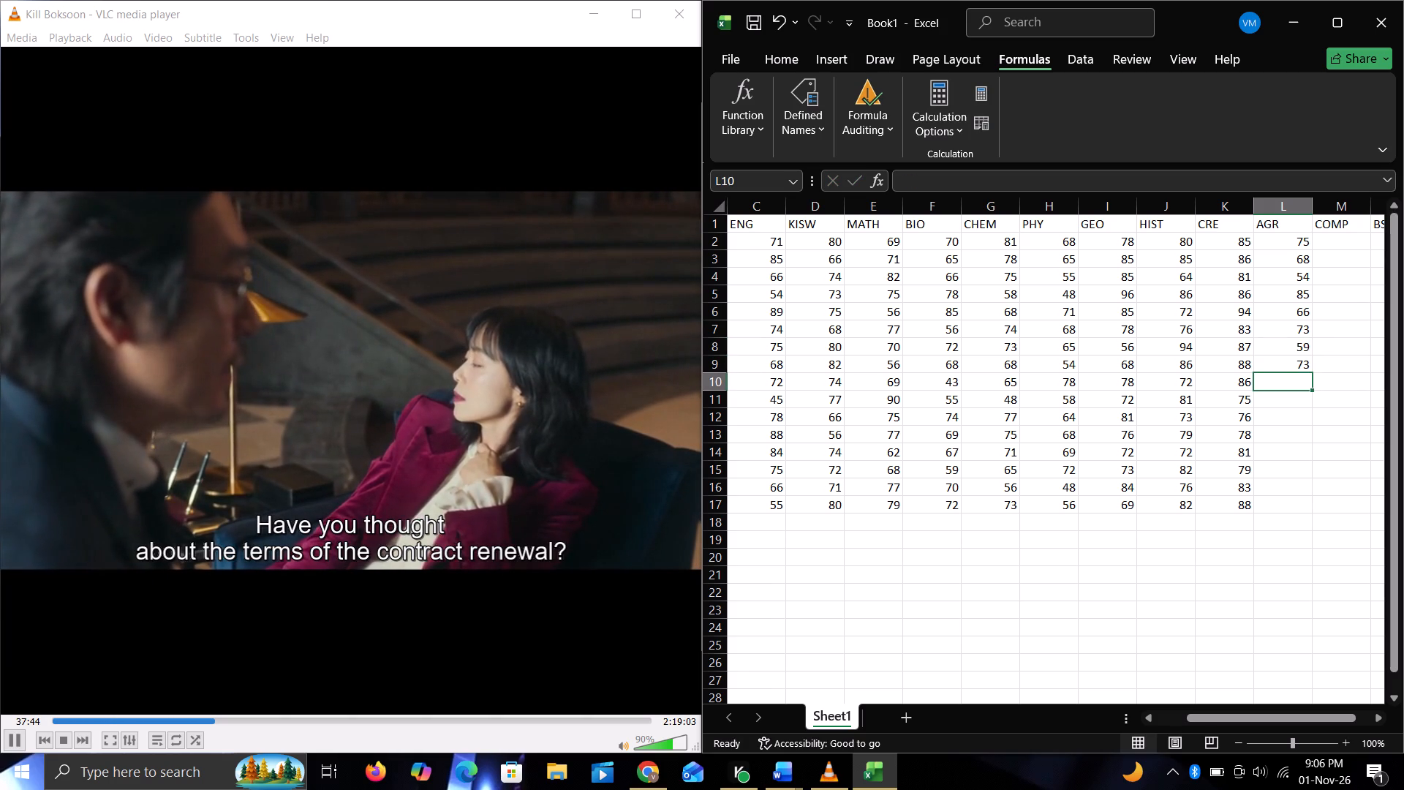
type("56")
key("Return")
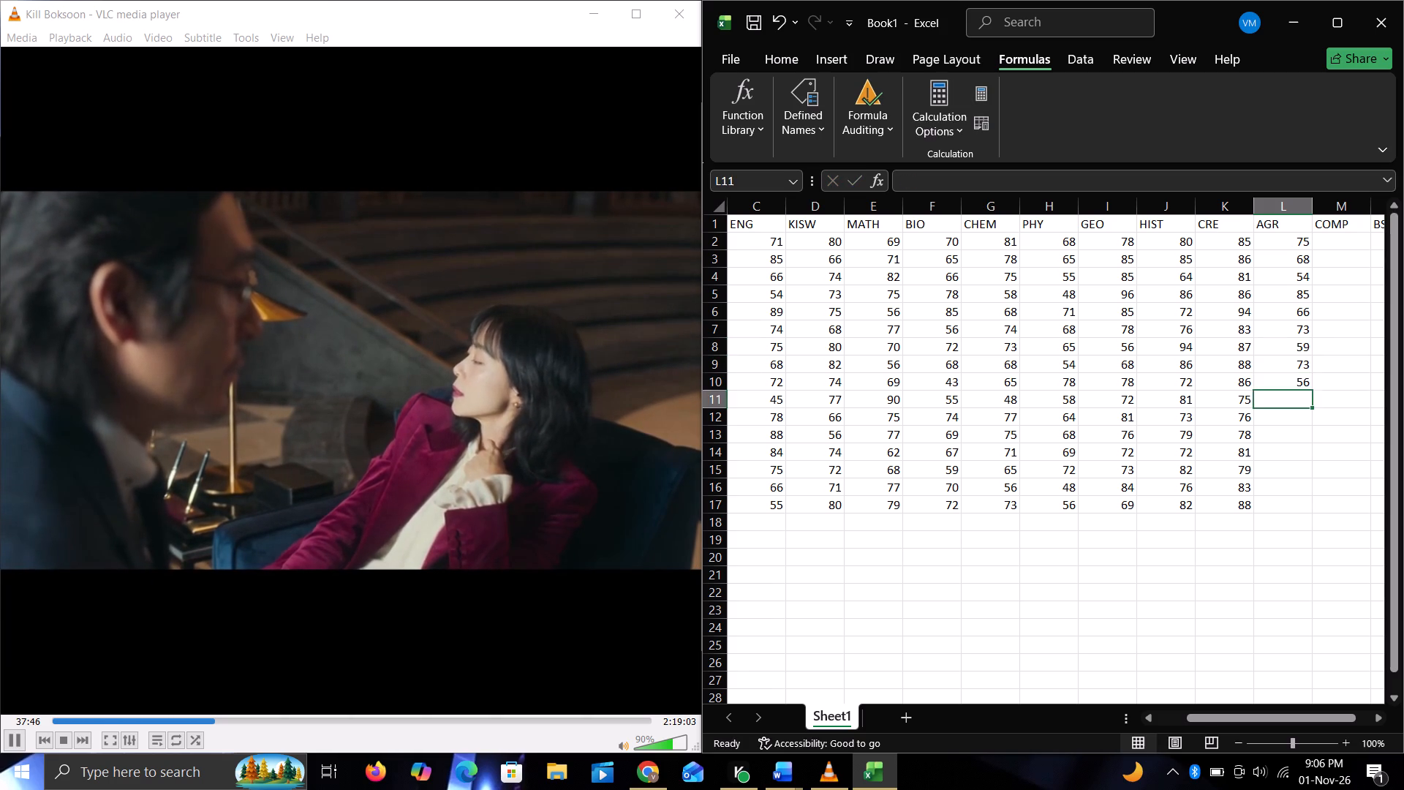
key("Return")
Enter the AGR scores 66, 47, 56, 76, 82 and 77 in cells L12 to L17.
type("66")
key("Return")
type("47")
key("Return")
type("56")
key("Return")
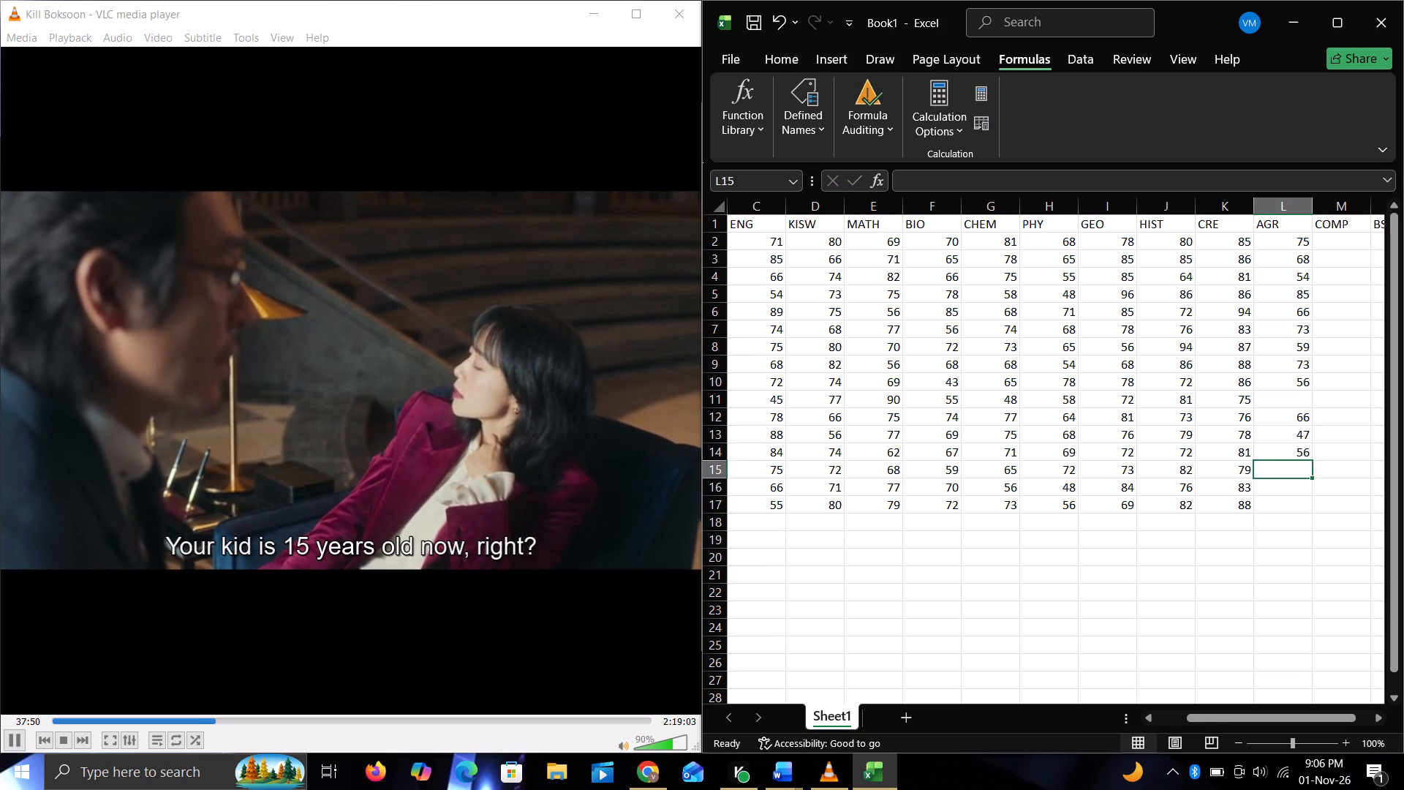
type("76")
key("Return")
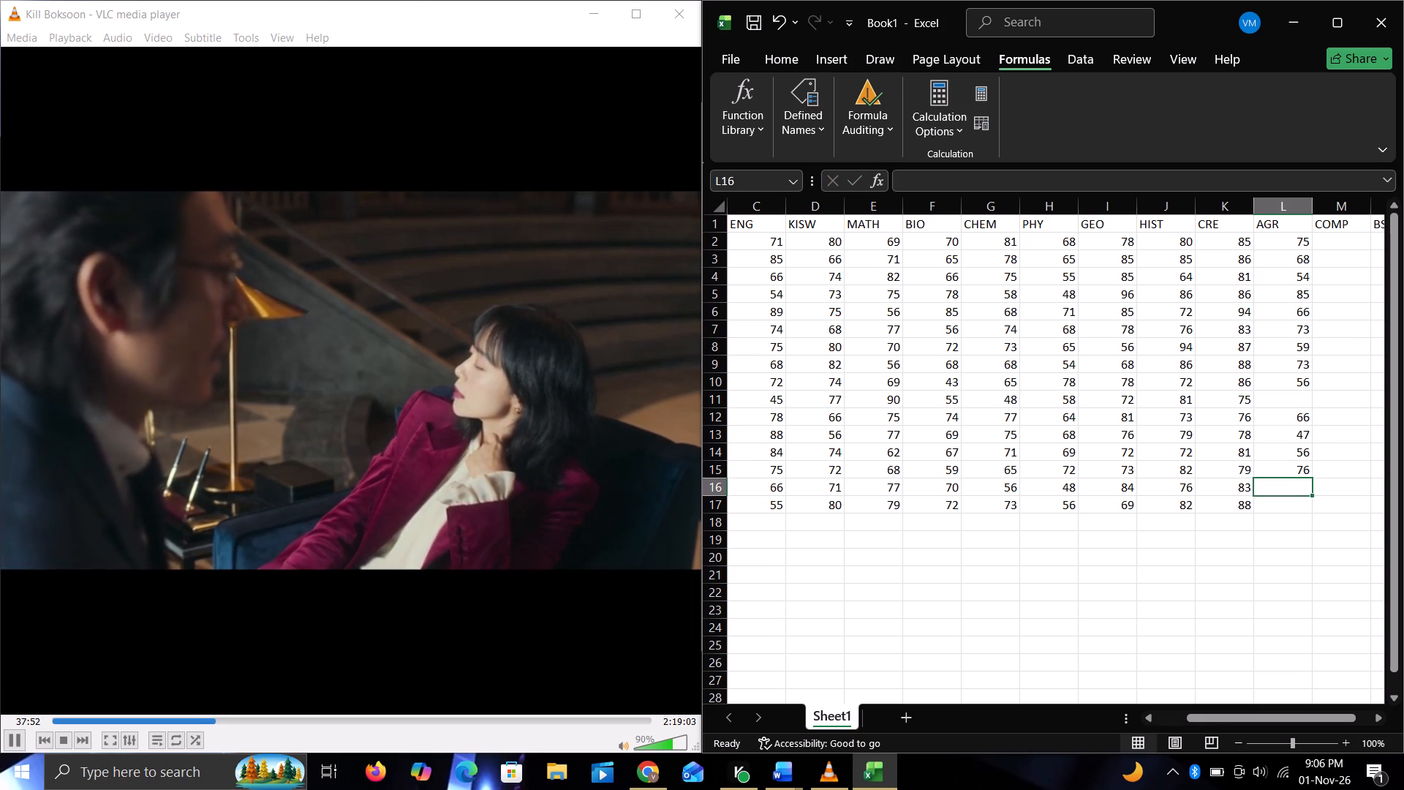
type("82")
key("Return")
type("77")
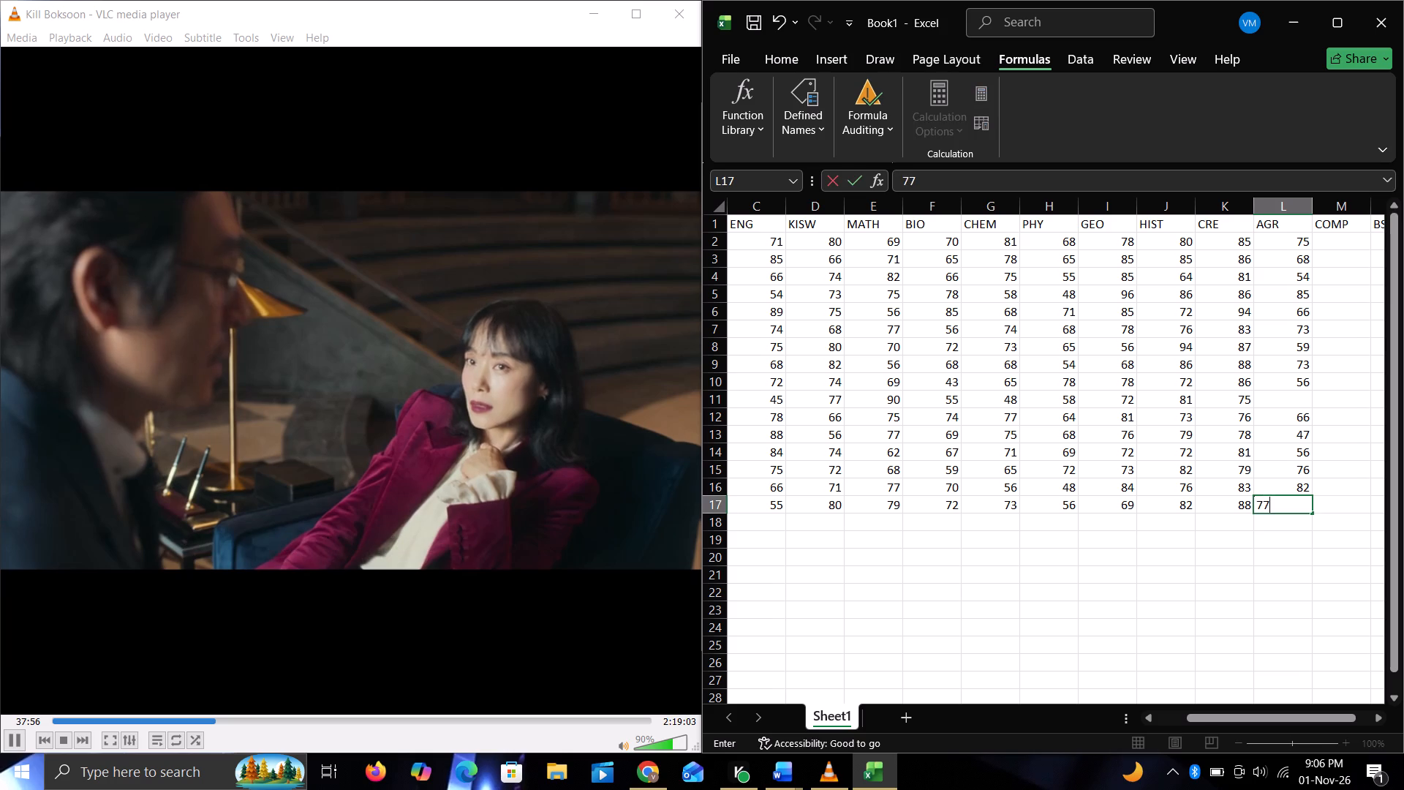
key("Return")
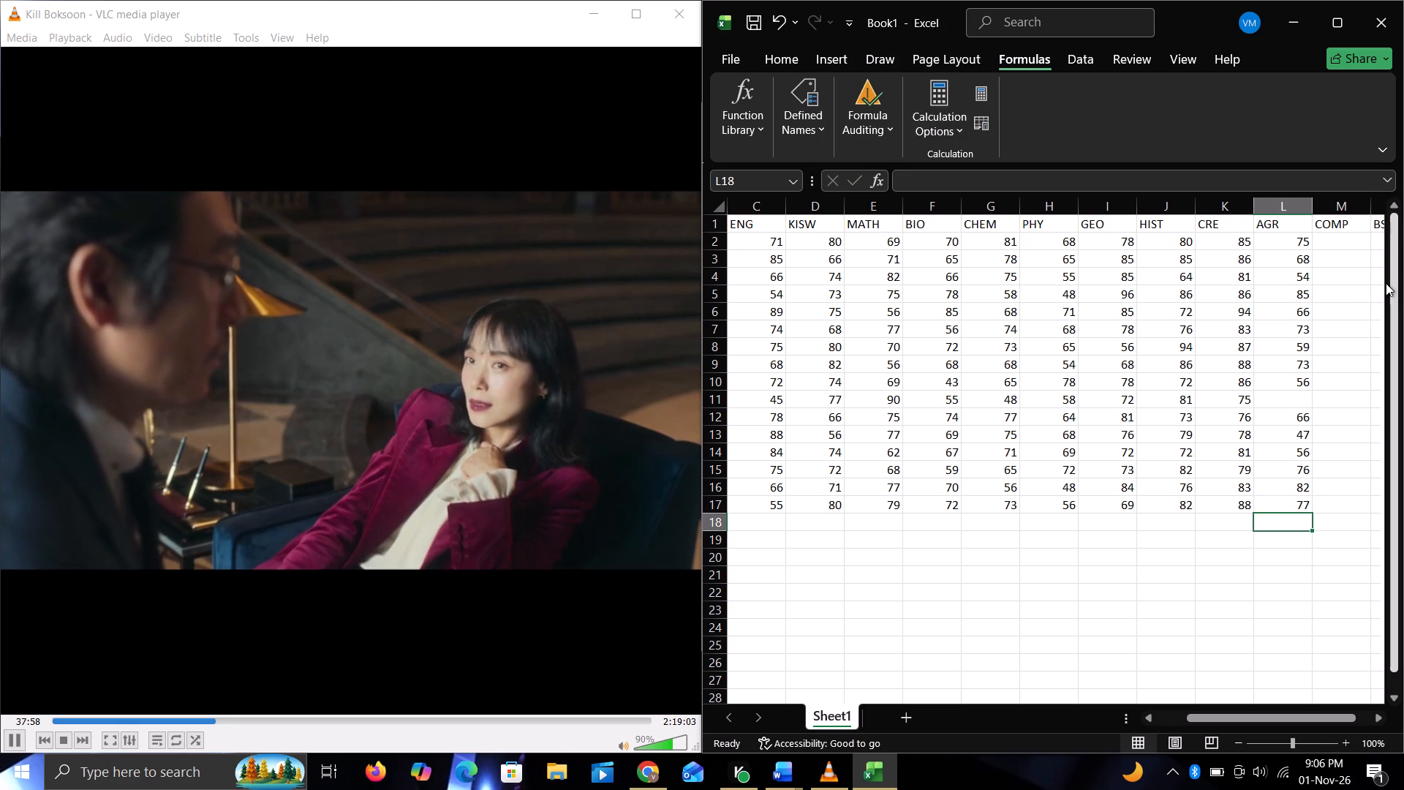
Fill the empty AGR cell L11 with the score 66.
left_click(1298, 400)
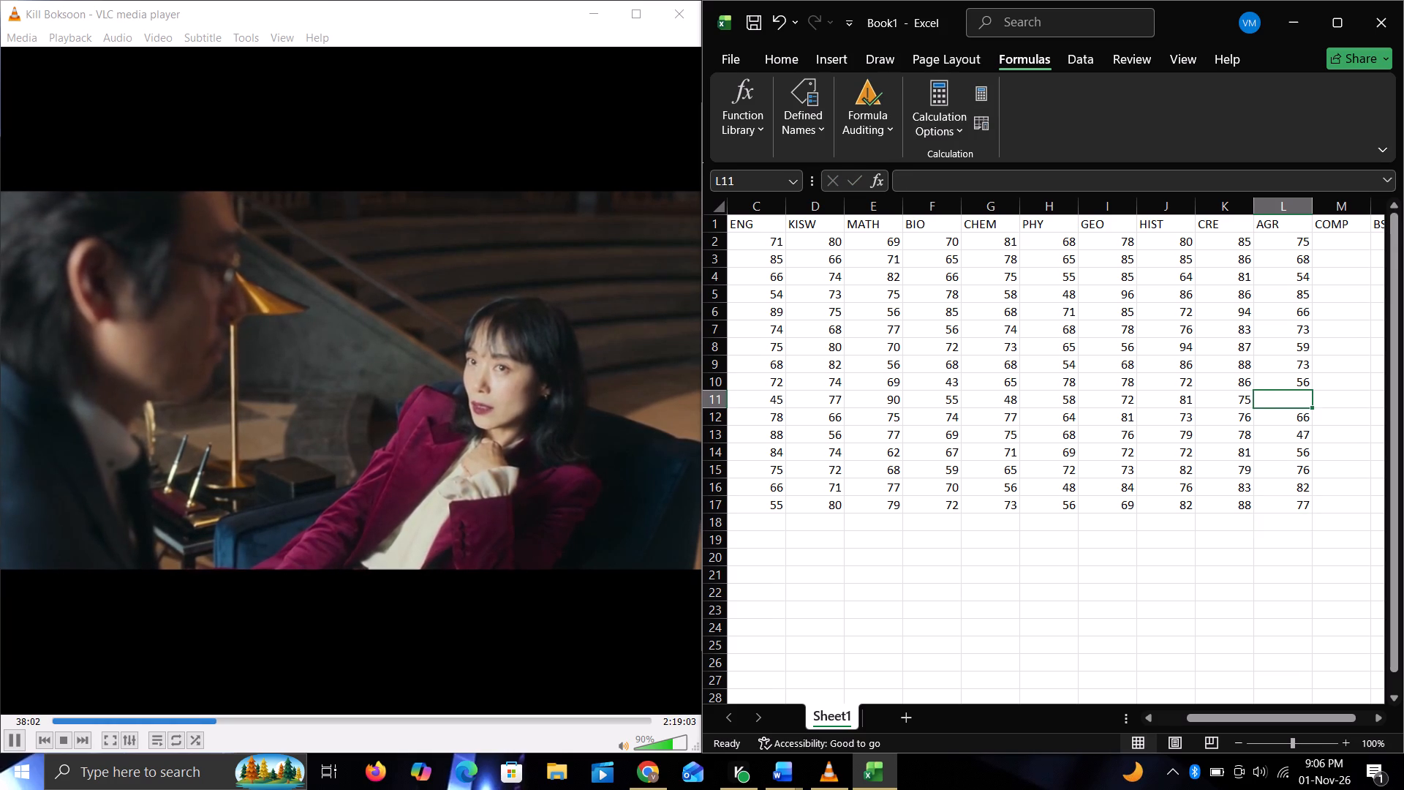
type("66")
Enter the COMP scores 68, 77, 67, 69 and 72 in cells M2 to M6.
left_click(1343, 247)
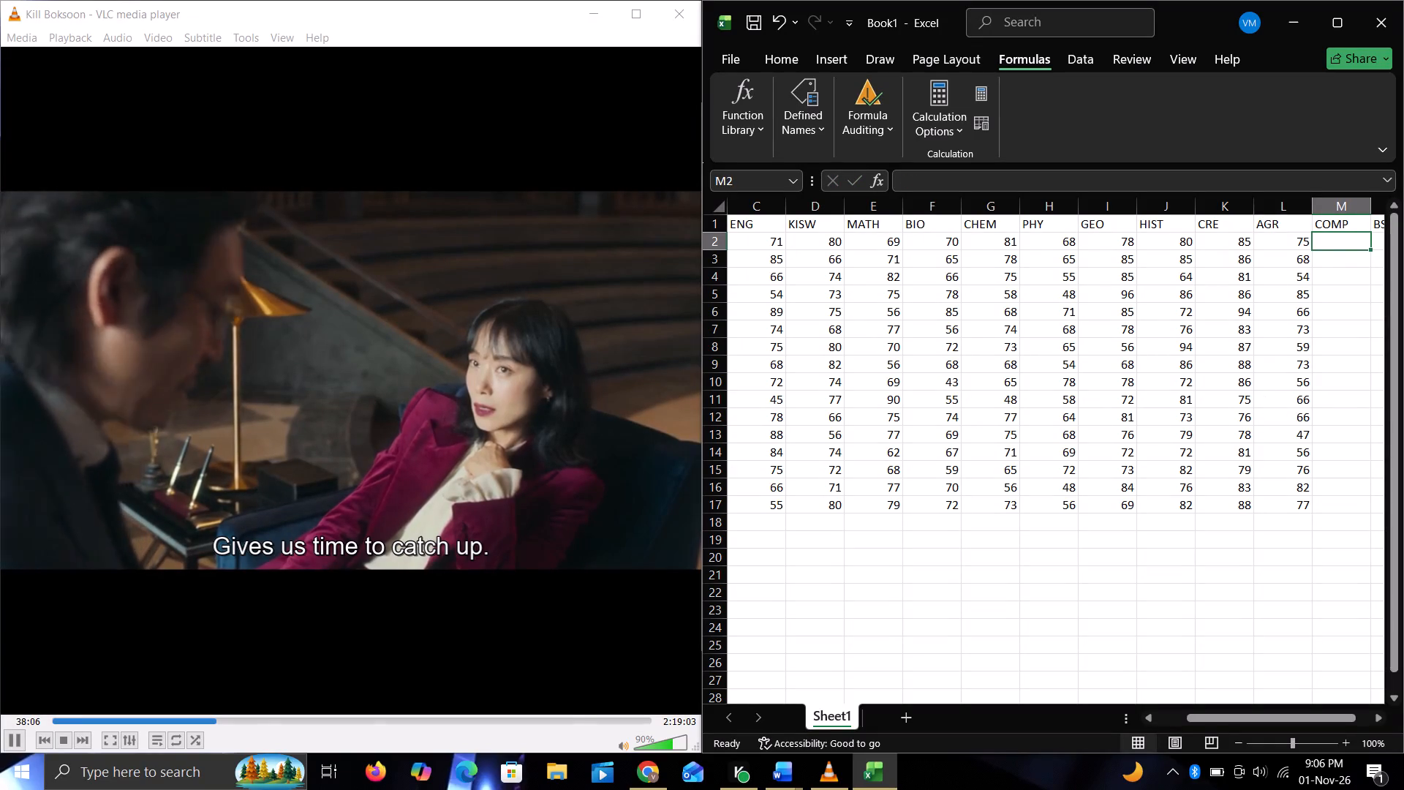
type("85")
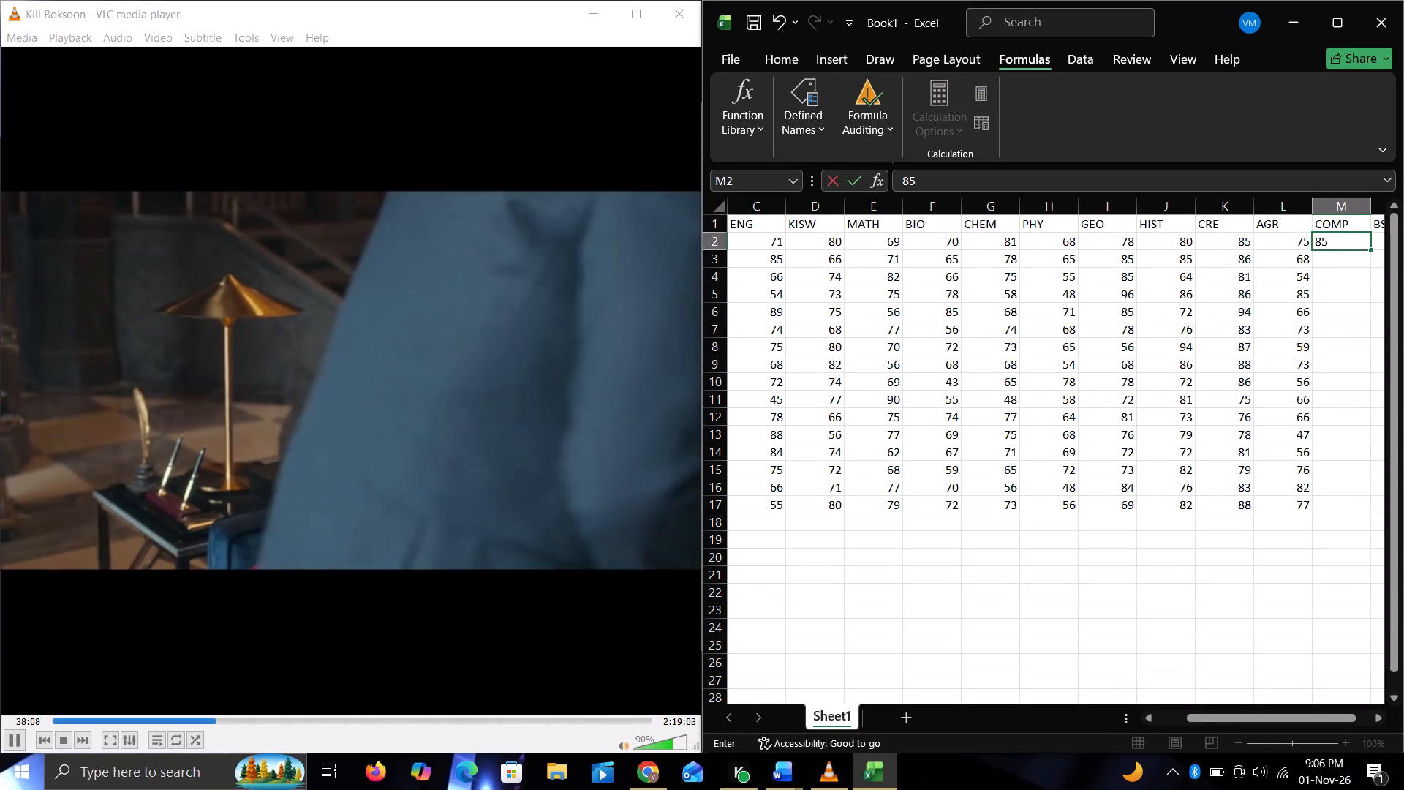
key("BackSpace")
key("BackSpace")
type("68")
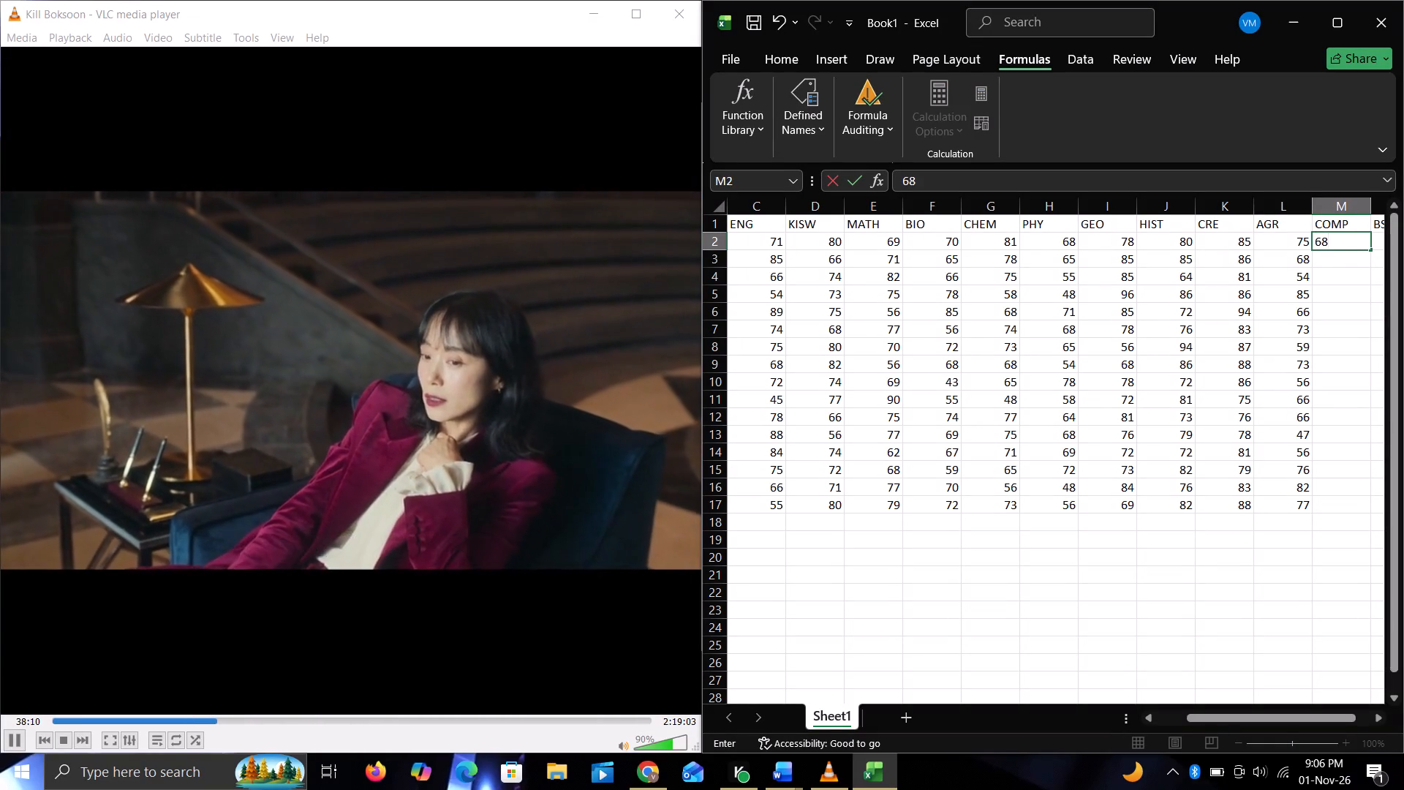
key("Return")
type("77")
key("Return")
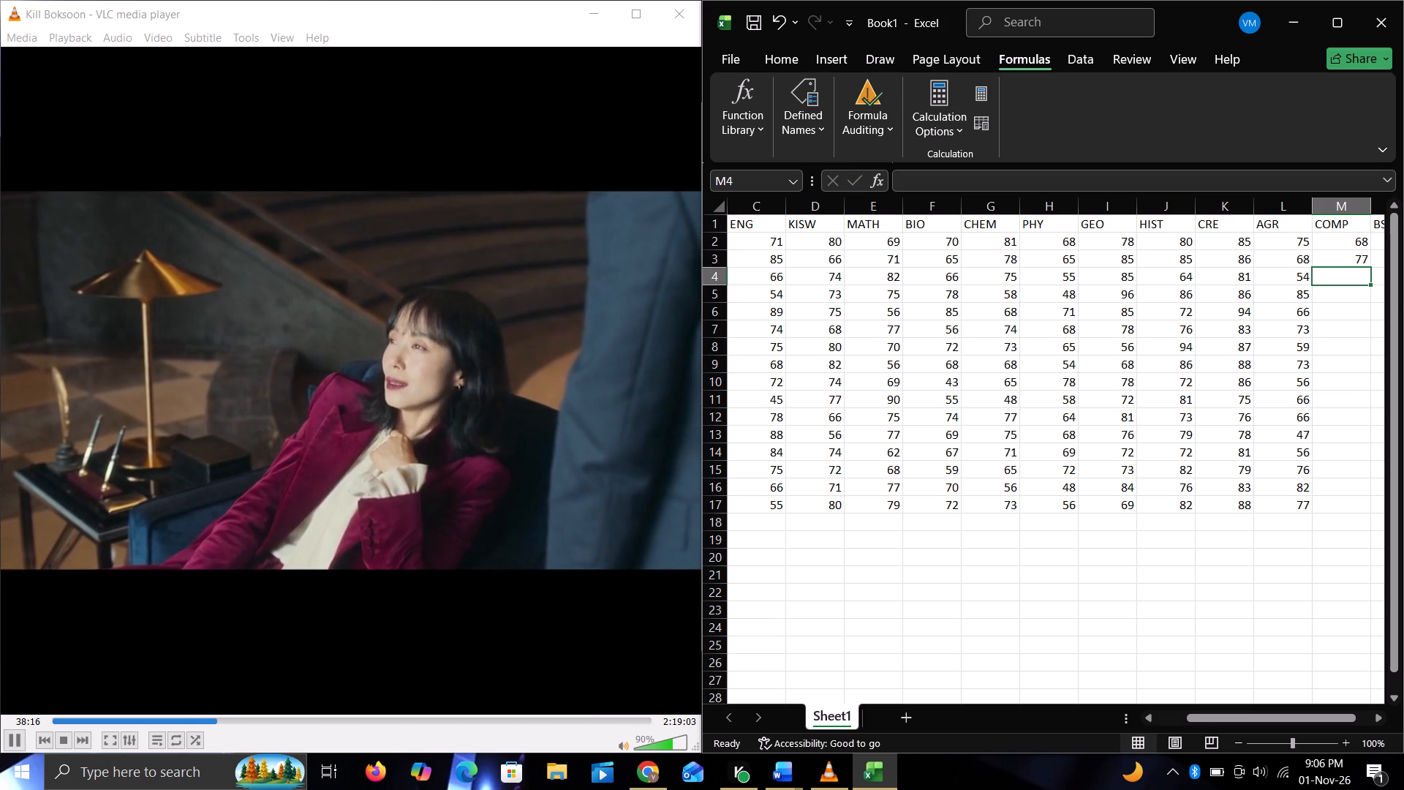
type("67")
key("Return")
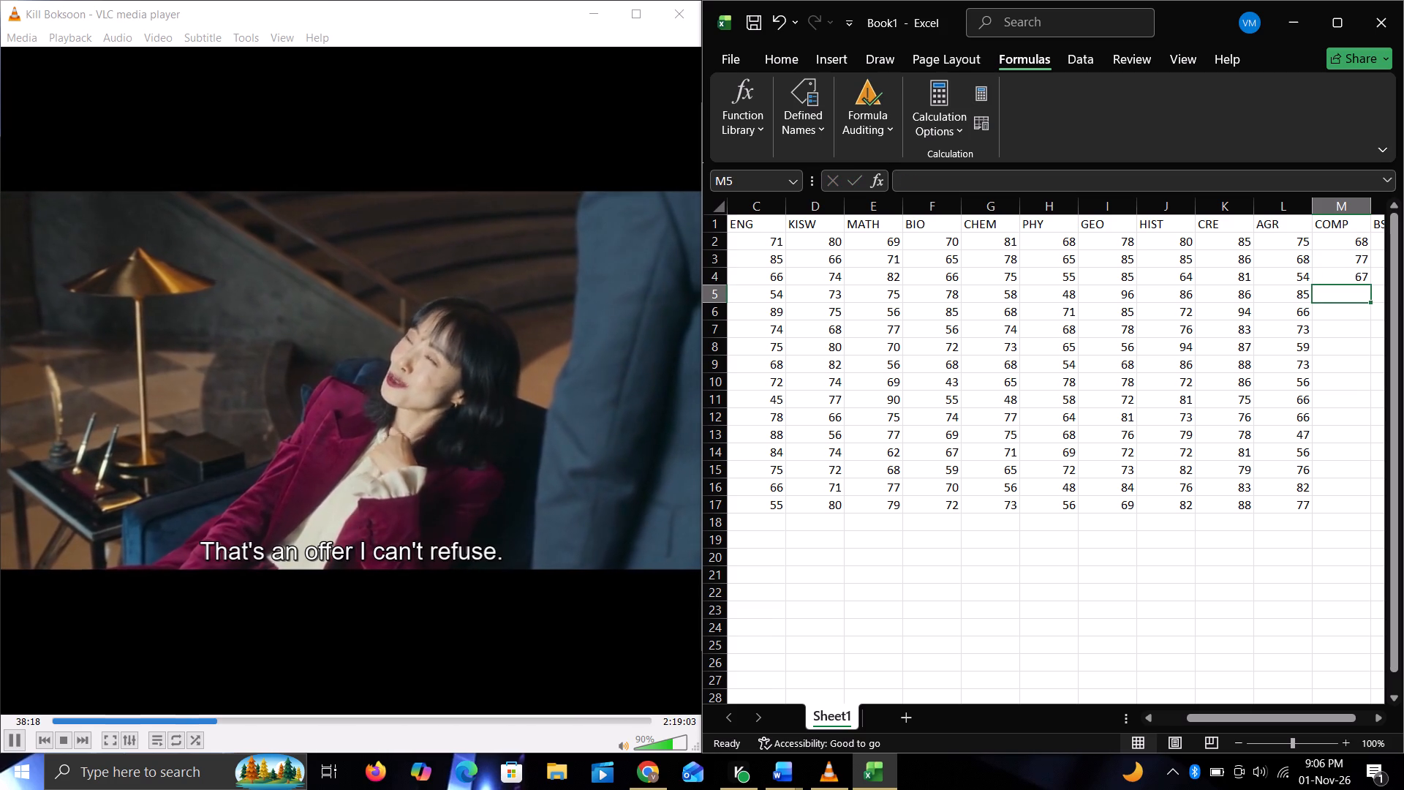
type("69")
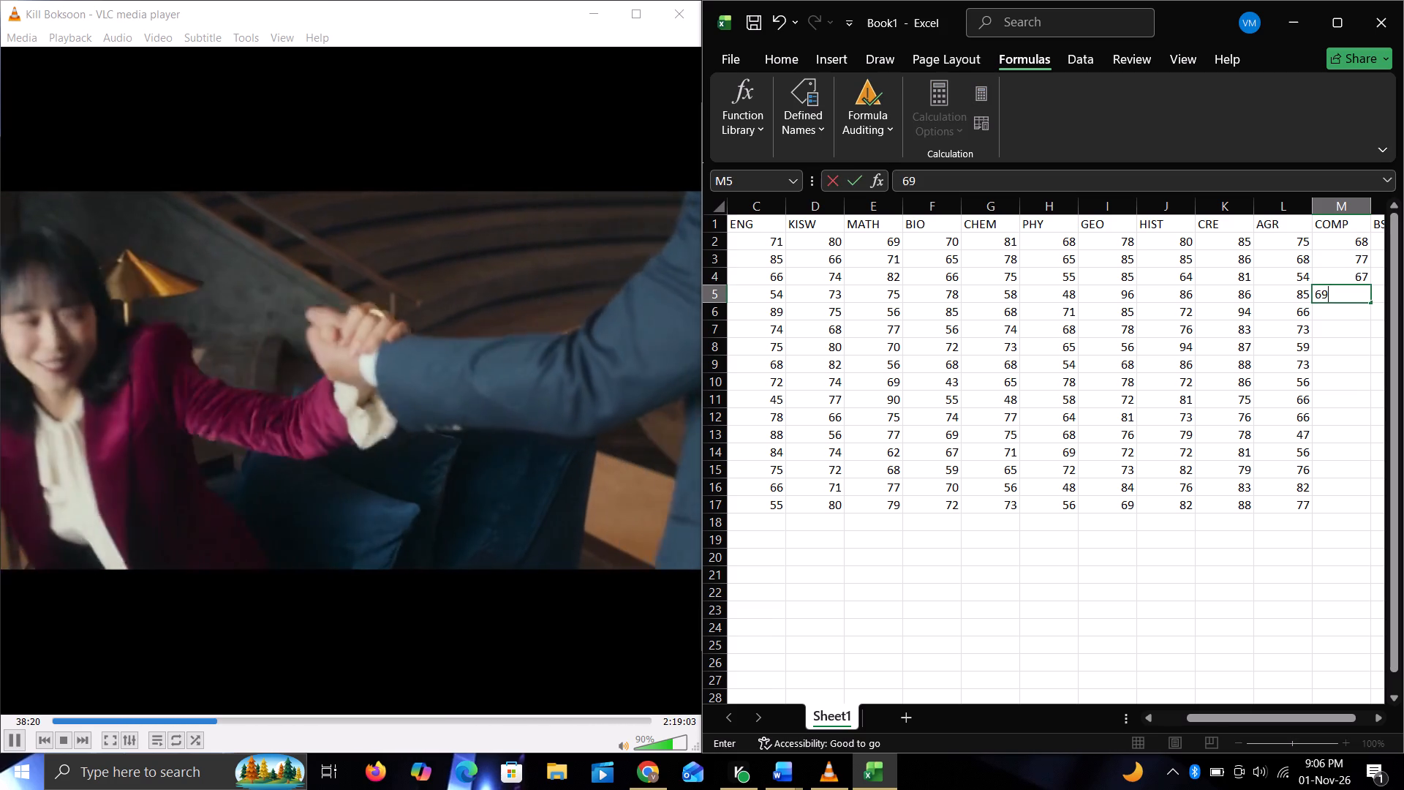
key("Return")
type("72")
key("Return")
Enter the COMP scores 68, 71, 66, 69, 73 and 75 in cells M7 to M12.
type("68")
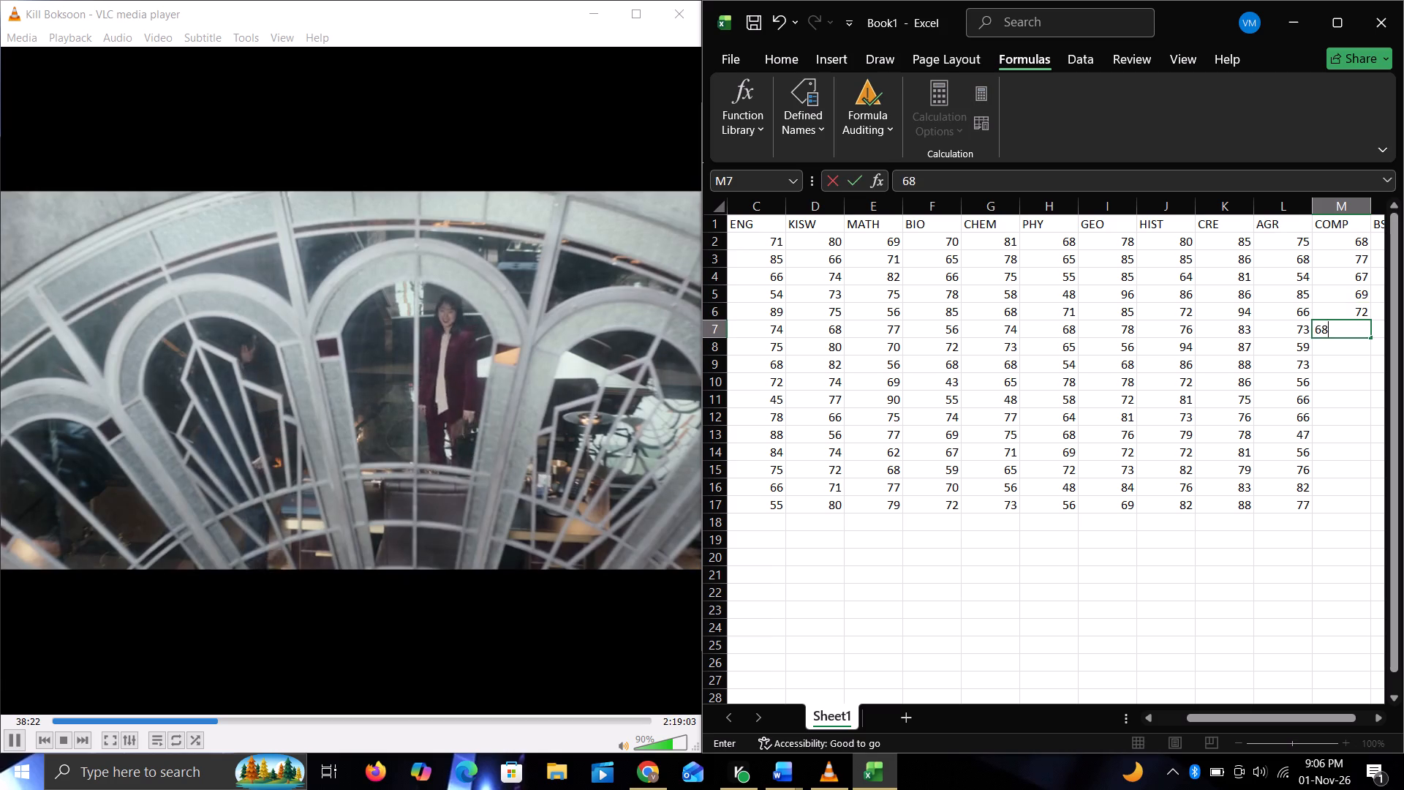
key("Return")
type("71")
key("Return")
type("66")
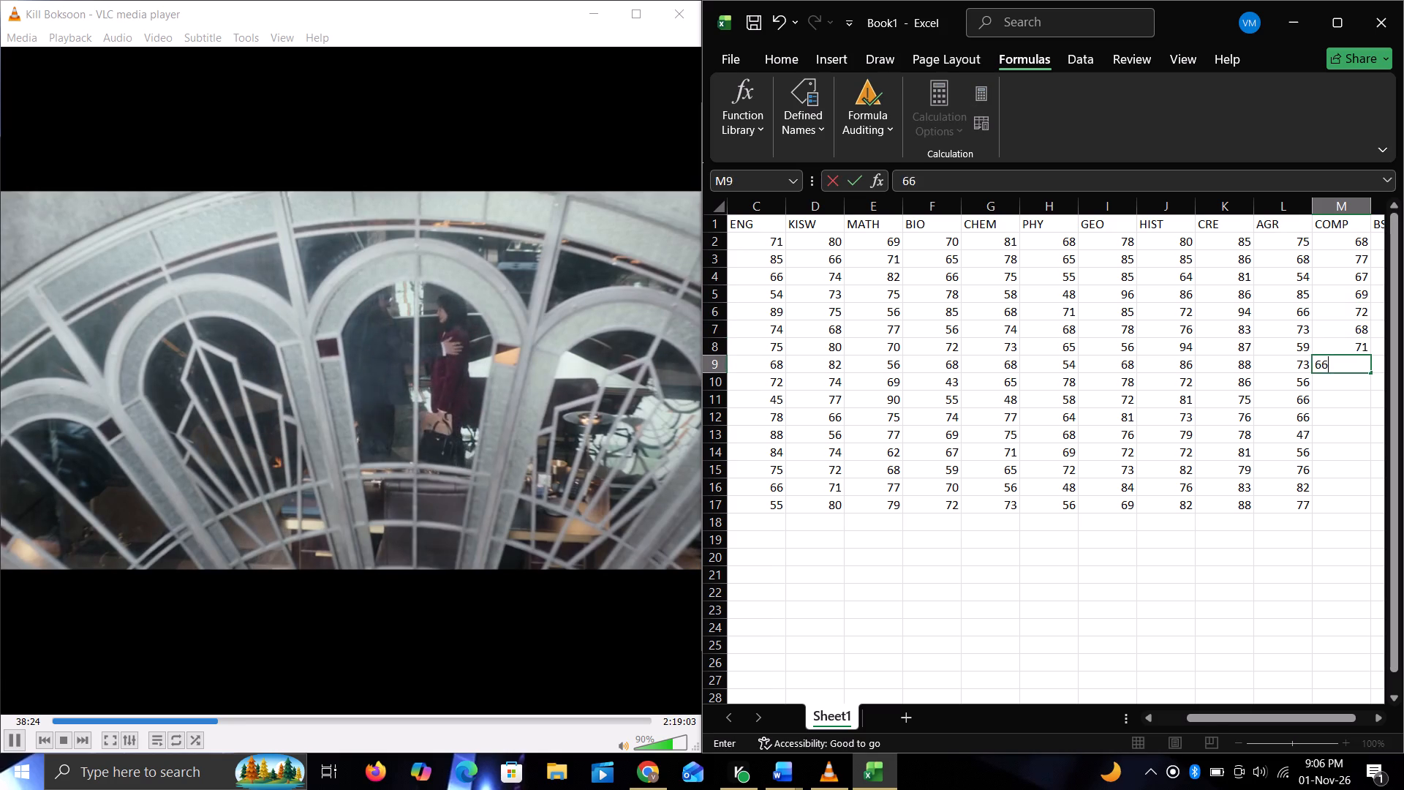
key("Return")
type("69")
key("Return")
type("73")
key("Return")
type("75")
key("Return")
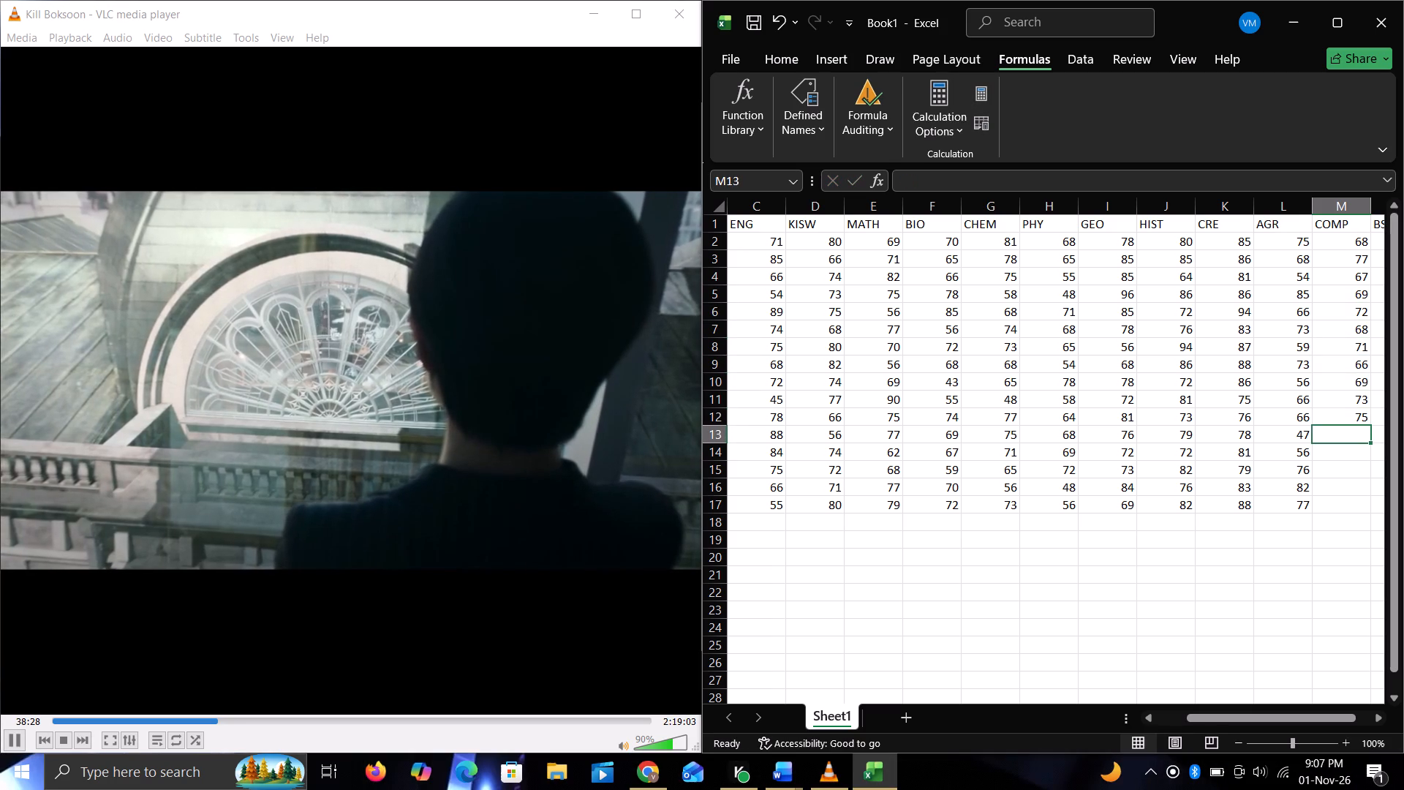
Complete the COMP column with 74, 48, 68, 77 and 69 in cells M13 to M17.
type("74")
key("Return")
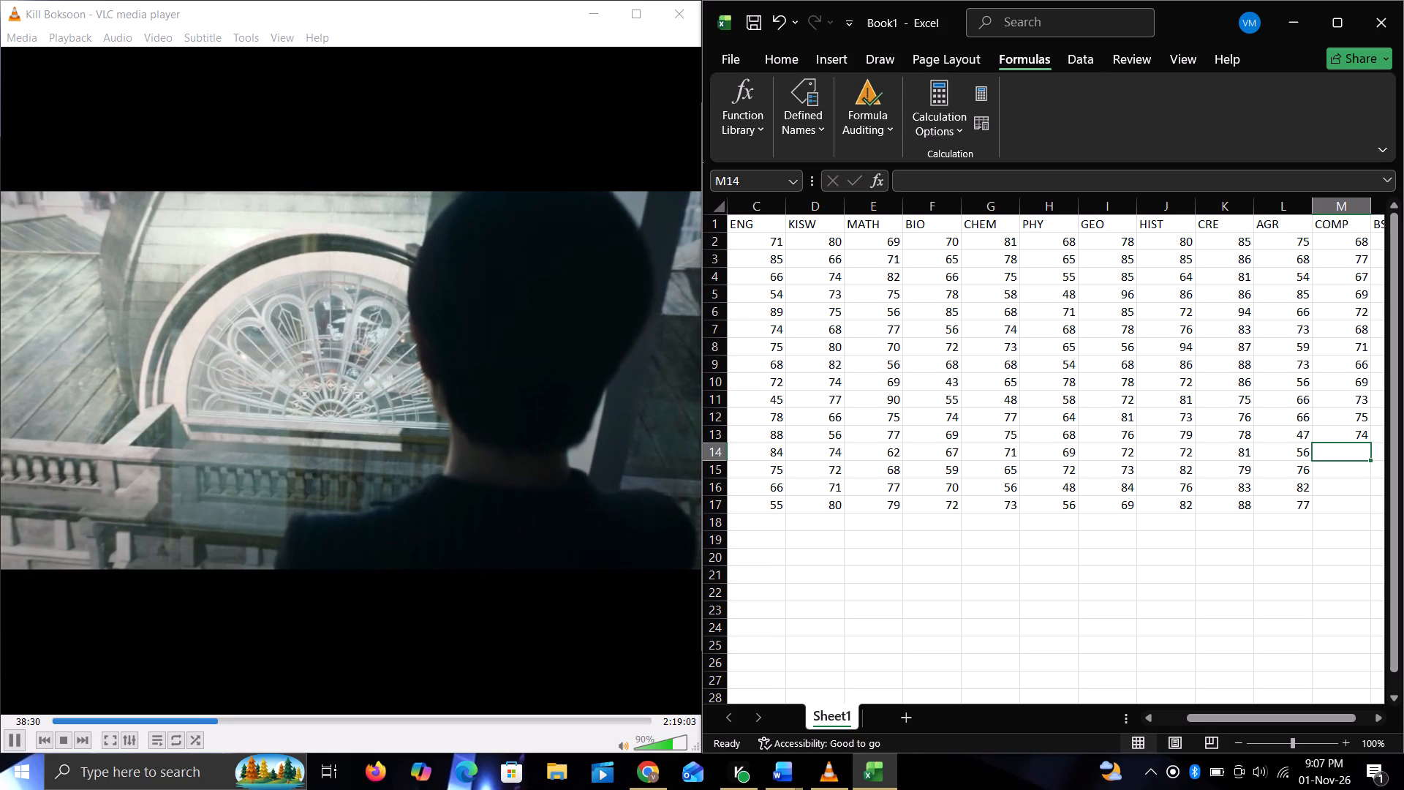
type("48")
key("Return")
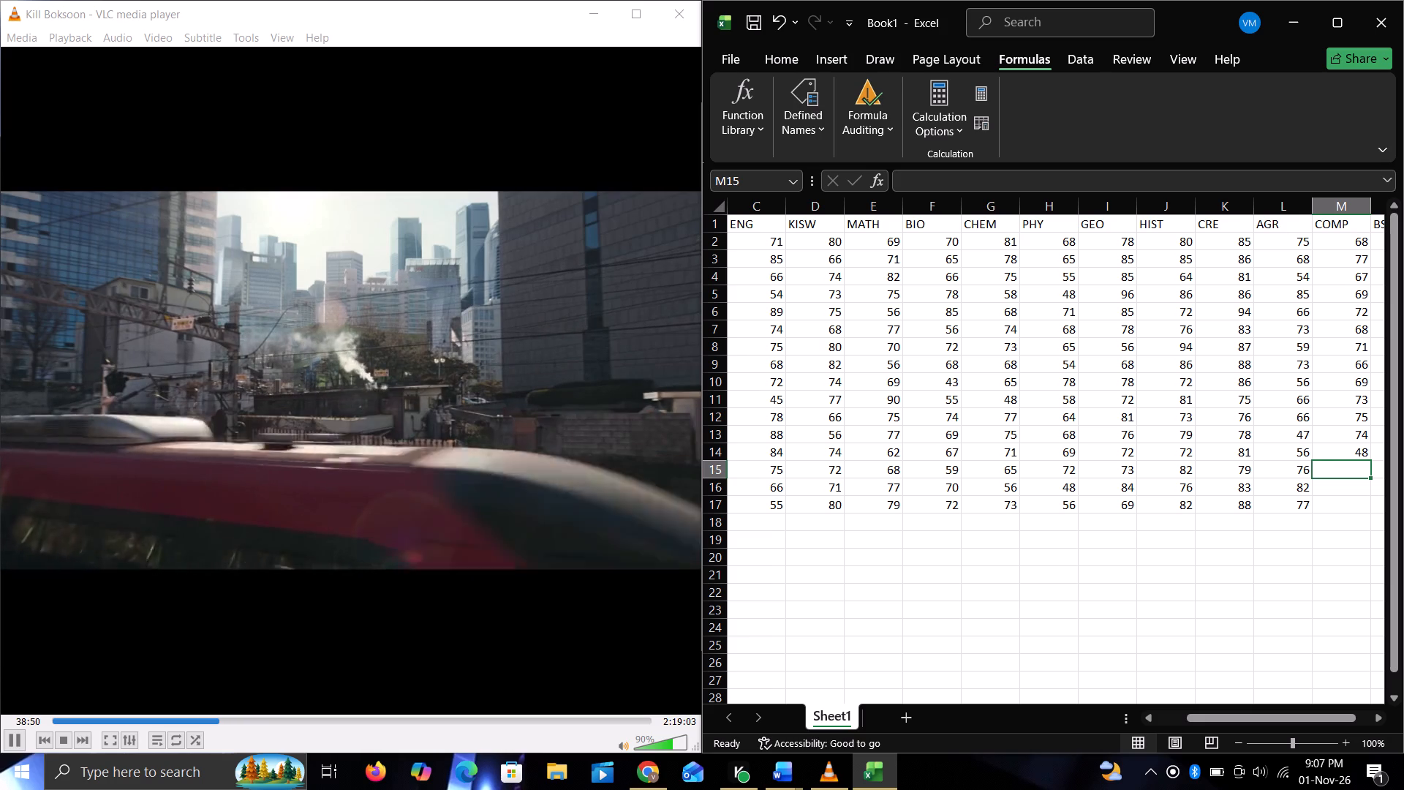
type("68")
key("Return")
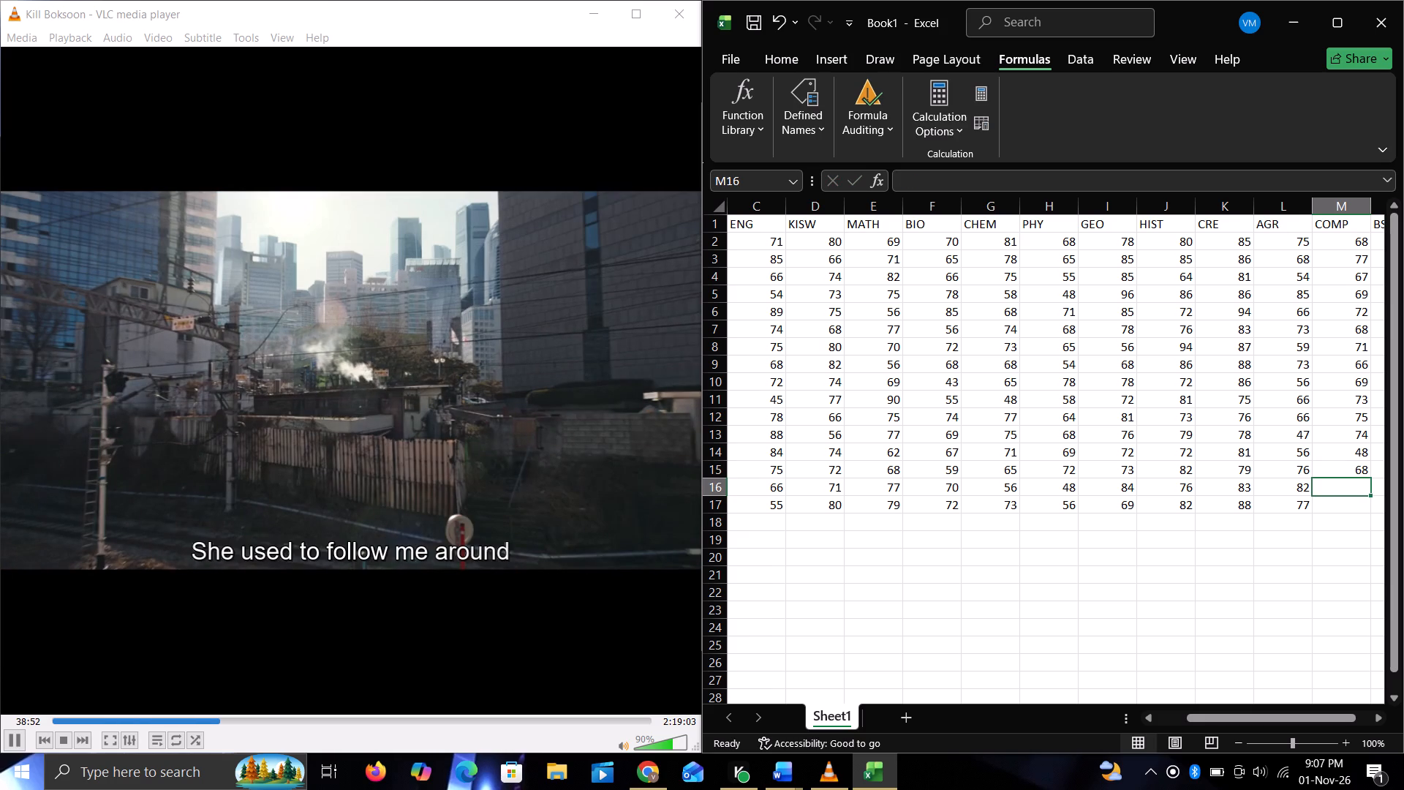
type("77")
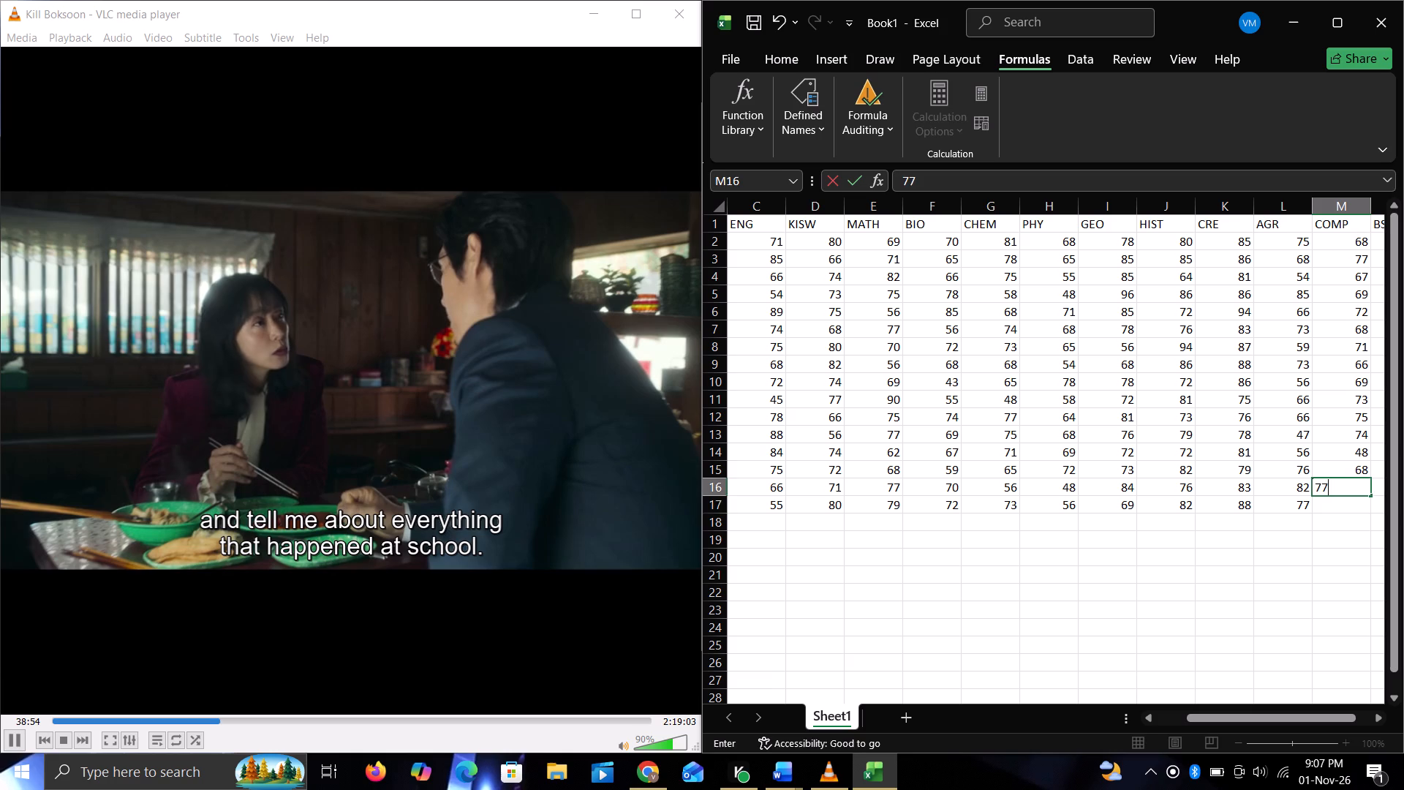
key("Return")
type("69")
Enter the BST scores 85, 86, 76 and 77 in cells N2 to N5.
scroll(1343, 247, "left", 3)
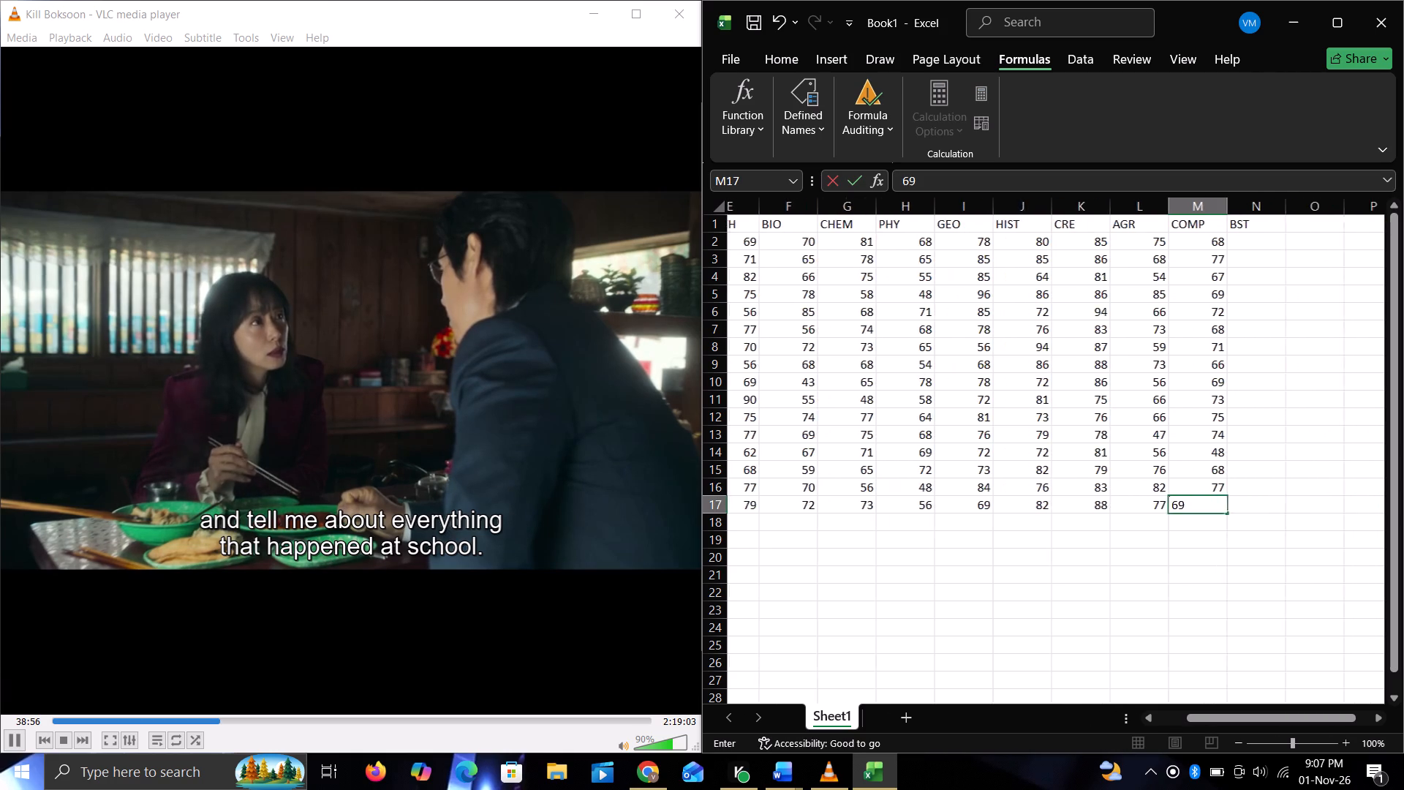
scroll(1343, 247, "left", 1)
left_click(1100, 240)
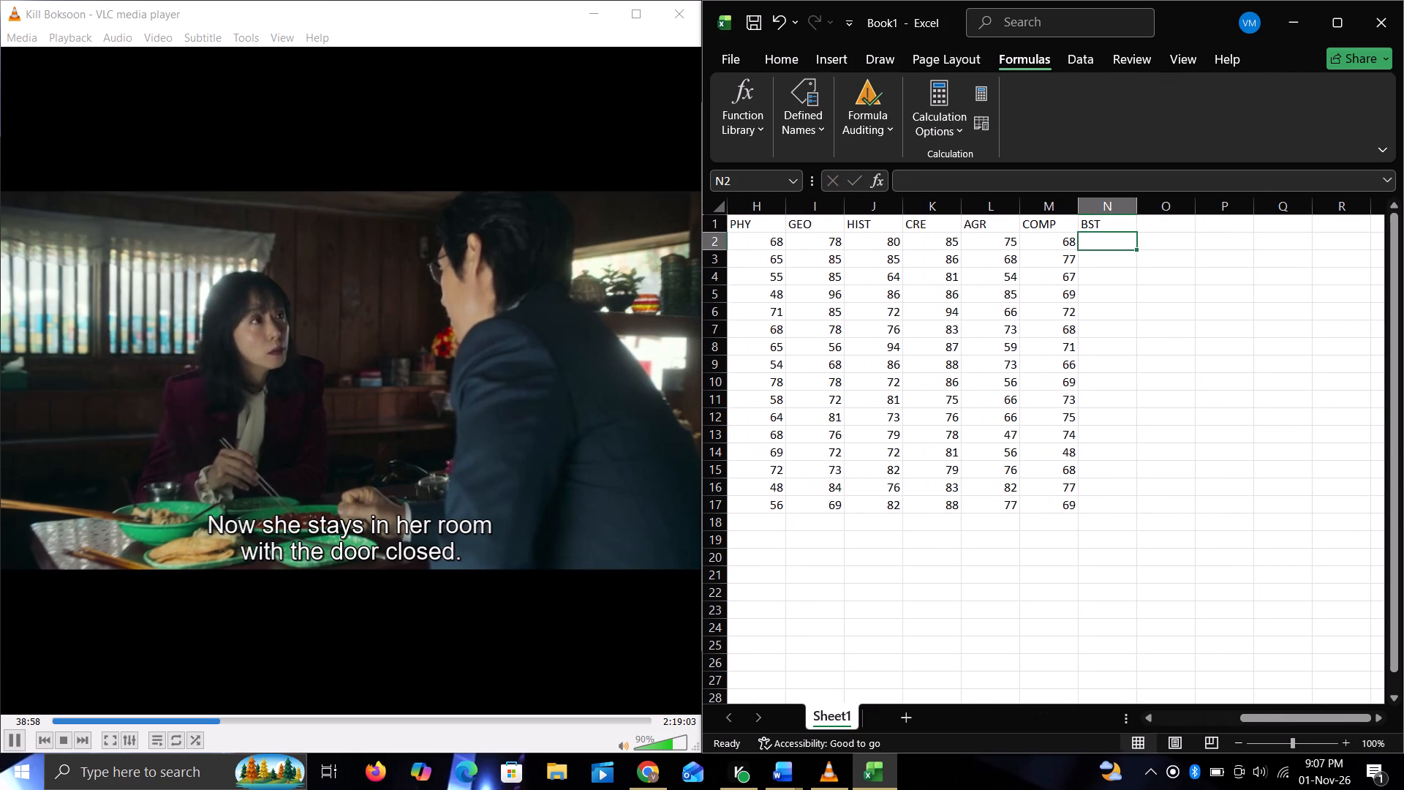
type("85")
key("Return")
type("86")
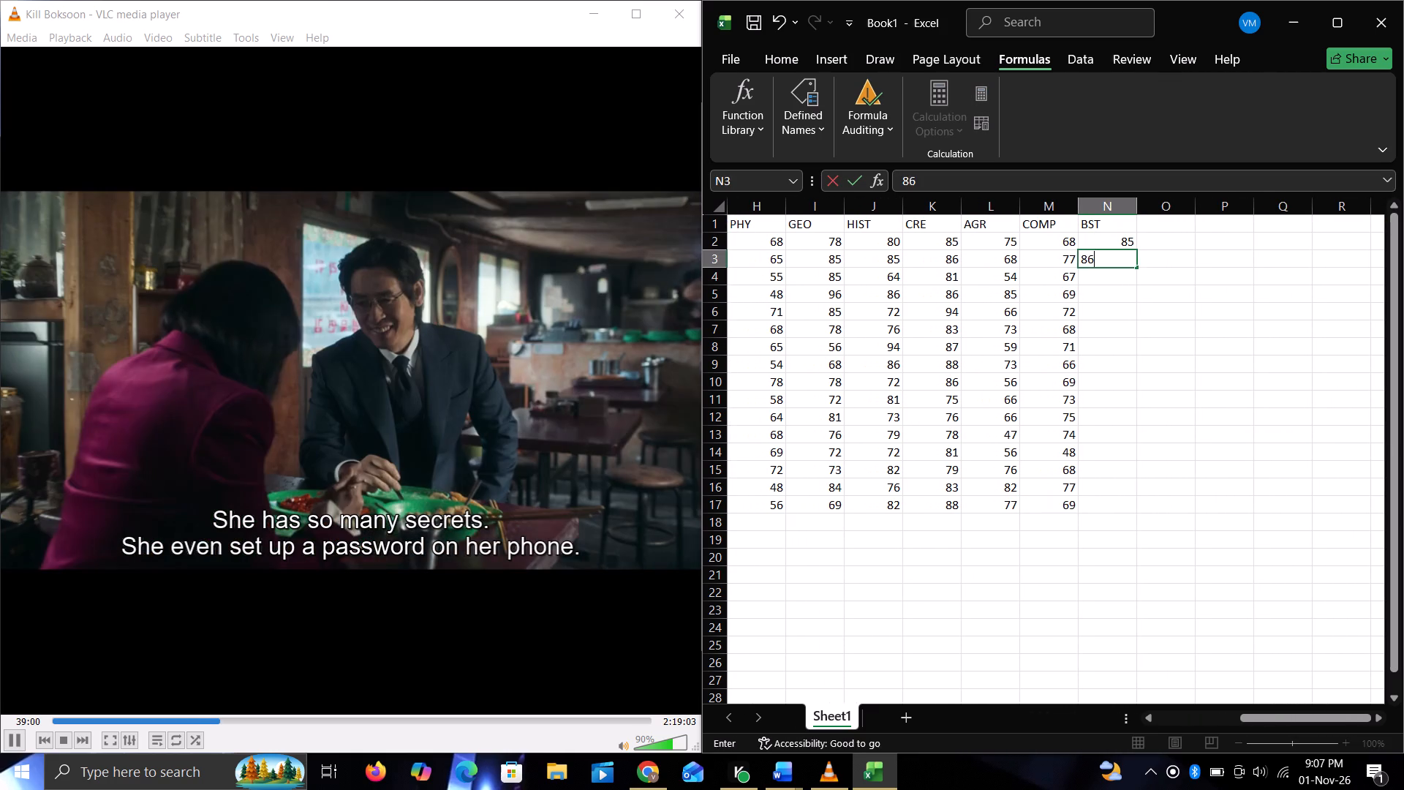
key("Return")
type("76")
key("Return")
type("77")
key("Return")
Enter the BST scores 59, 77, 72, 68 and 94 in cells N6 to N10.
type("95")
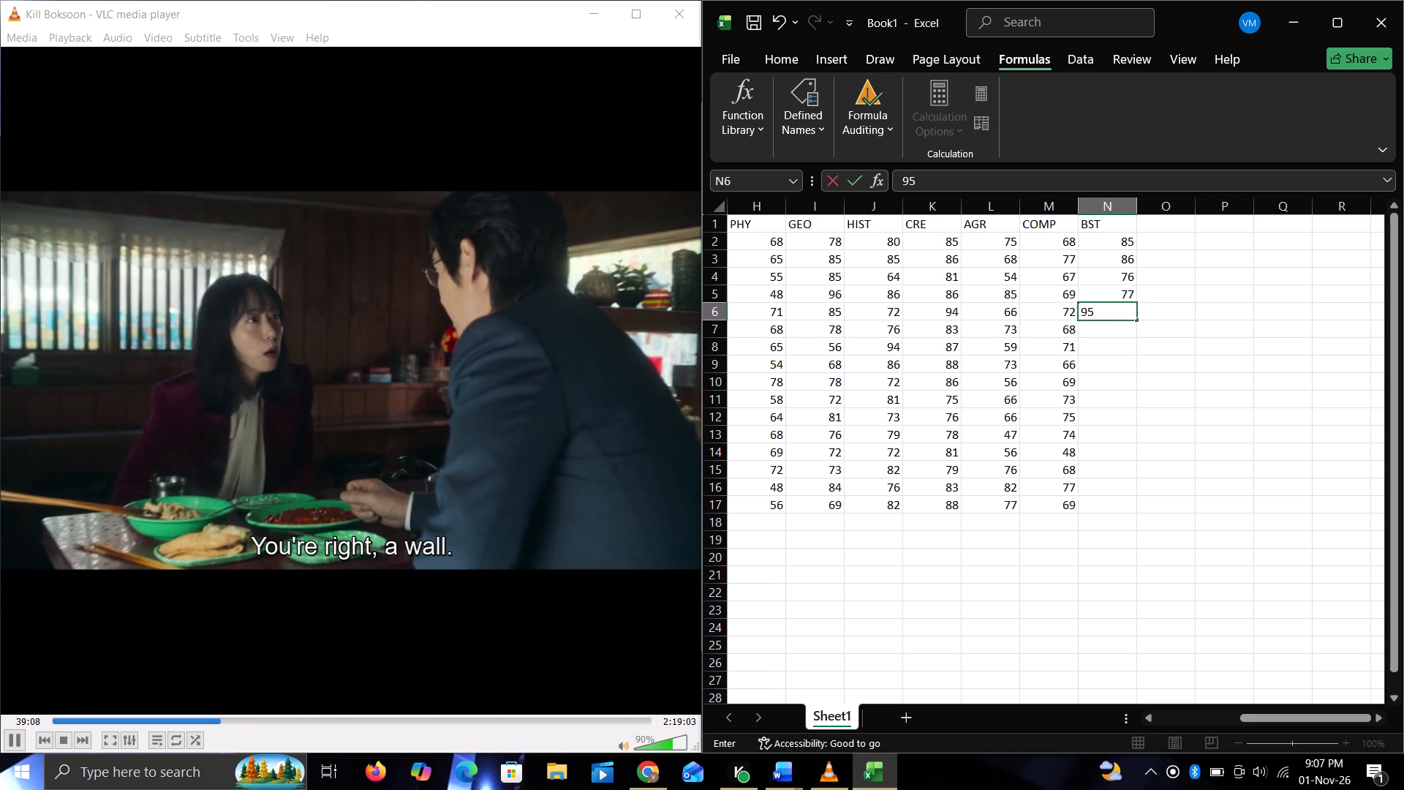
key("BackSpace")
key("BackSpace")
type("59")
key("Return")
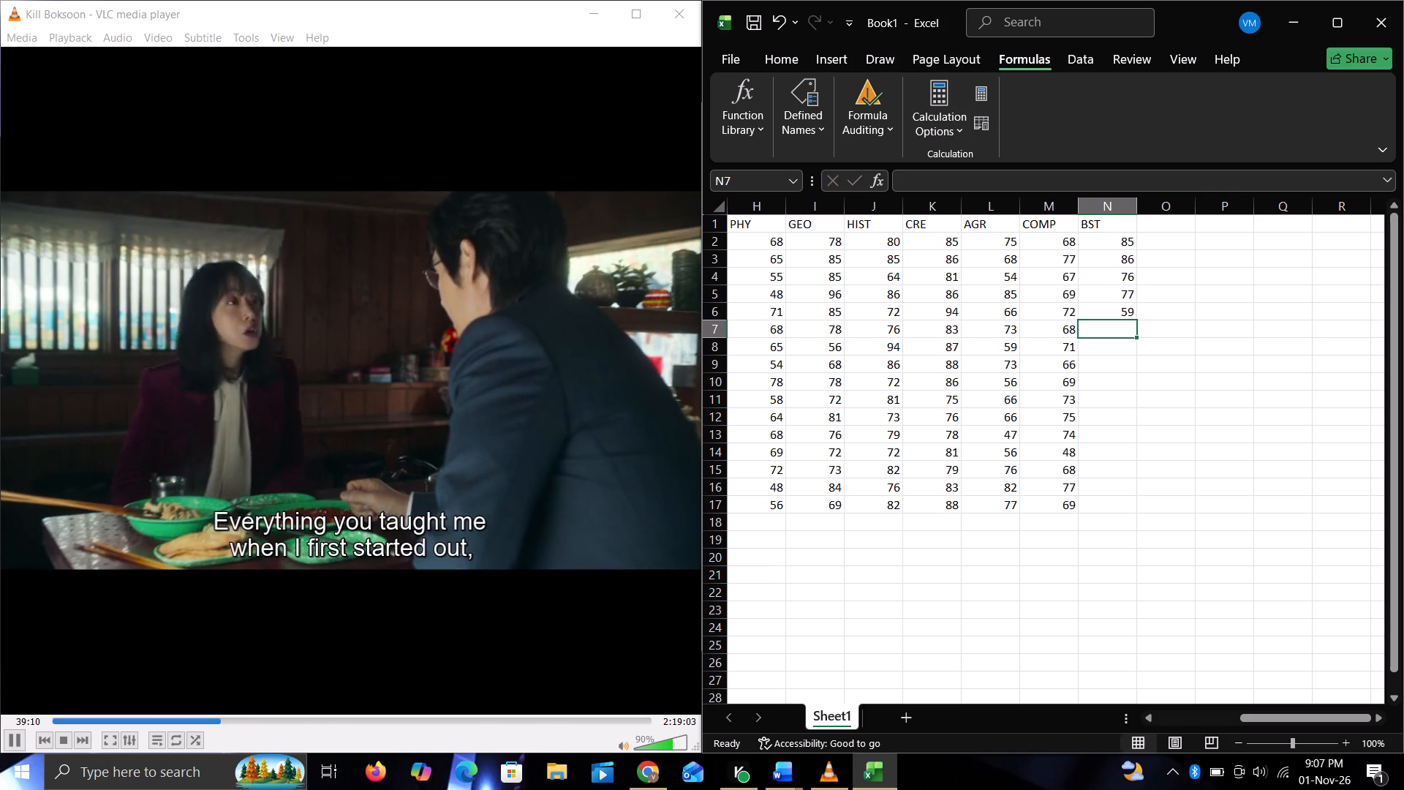
type("77")
key("Return")
type("72")
key("Return")
type("68")
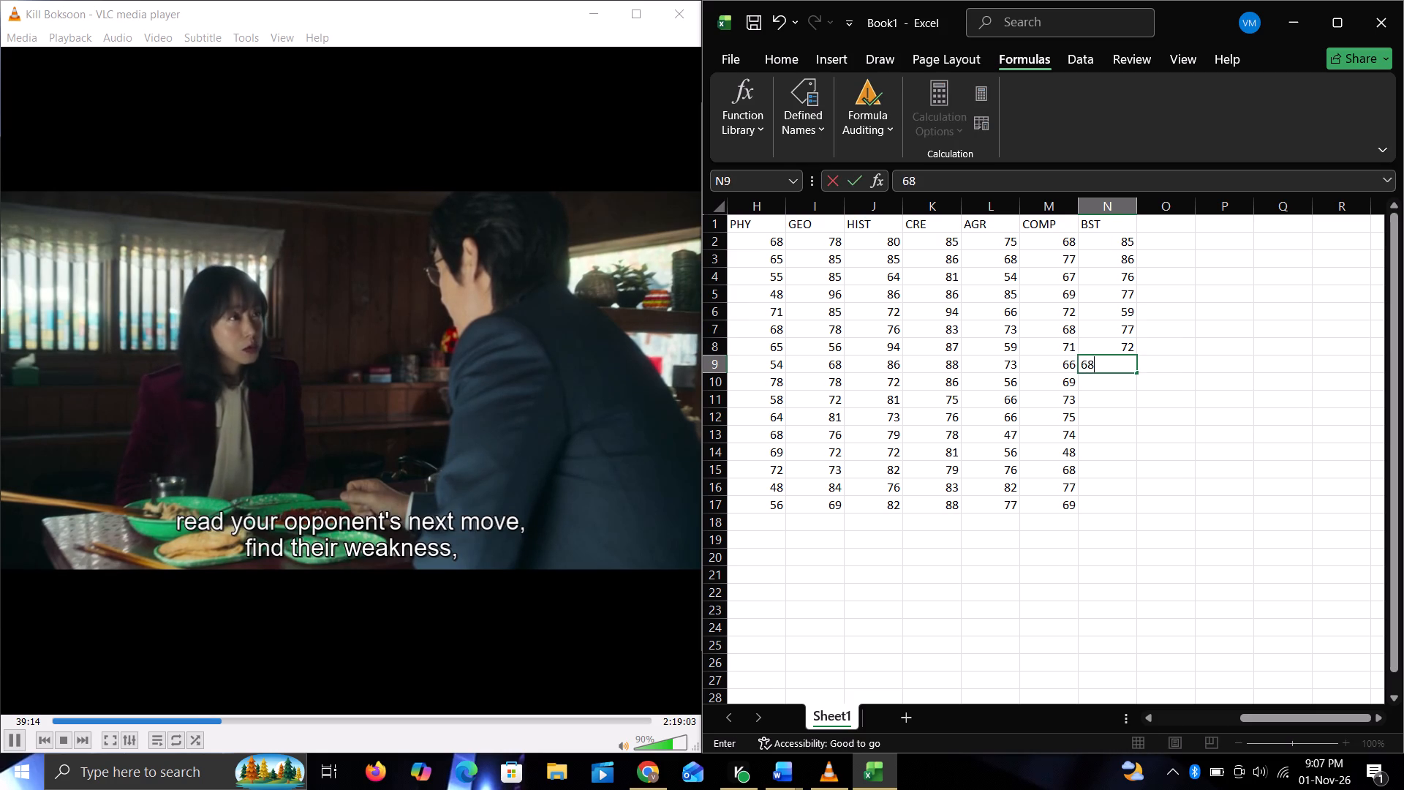
key("Return")
type("94")
key("Return")
Complete the BST column with 76, 82, 77, 74, 76, 88 and 75 in cells N11 to N17.
type("76")
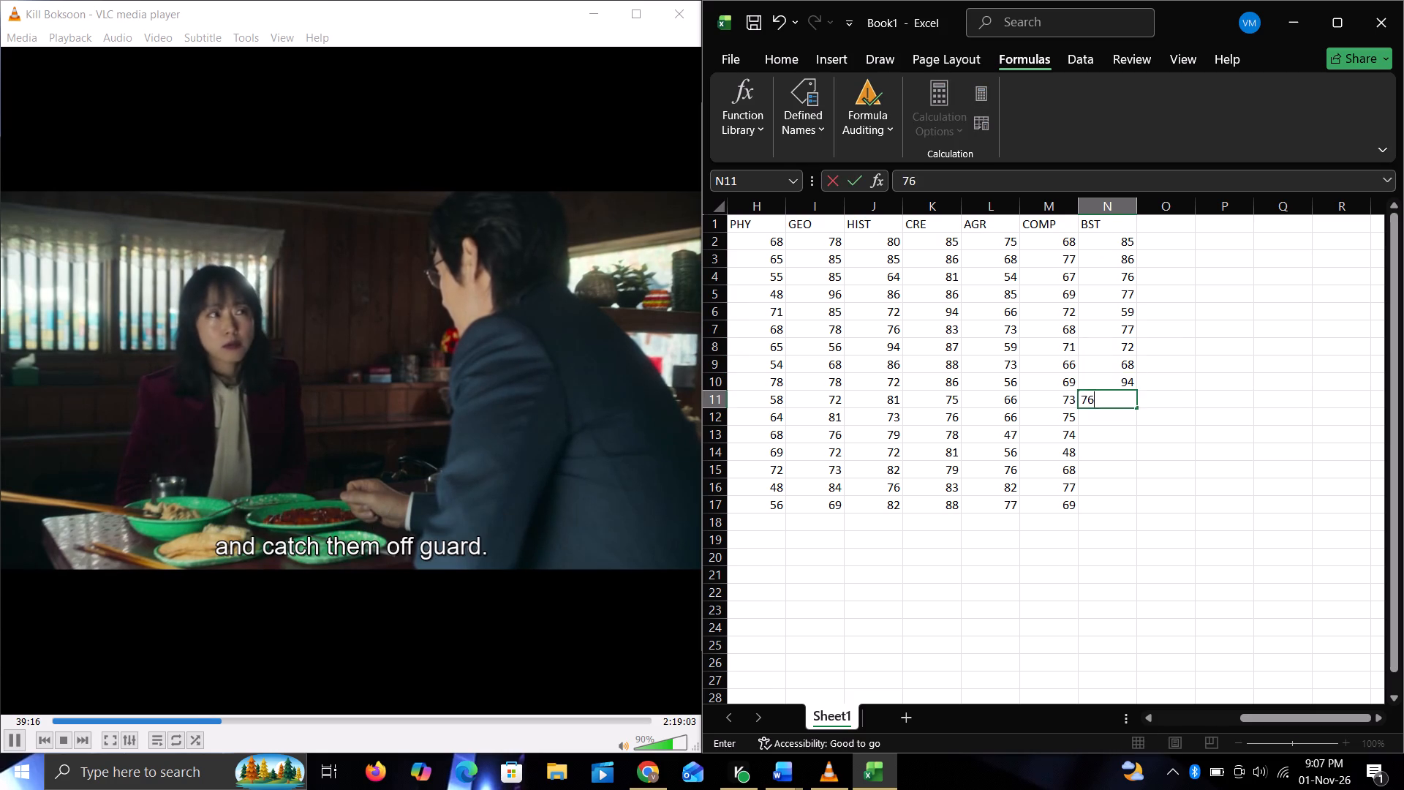
key("Return")
type("82")
key("Return")
type("77")
key("Return")
type("74")
key("Return")
type("76")
key("Return")
type("88")
key("Return")
type("75")
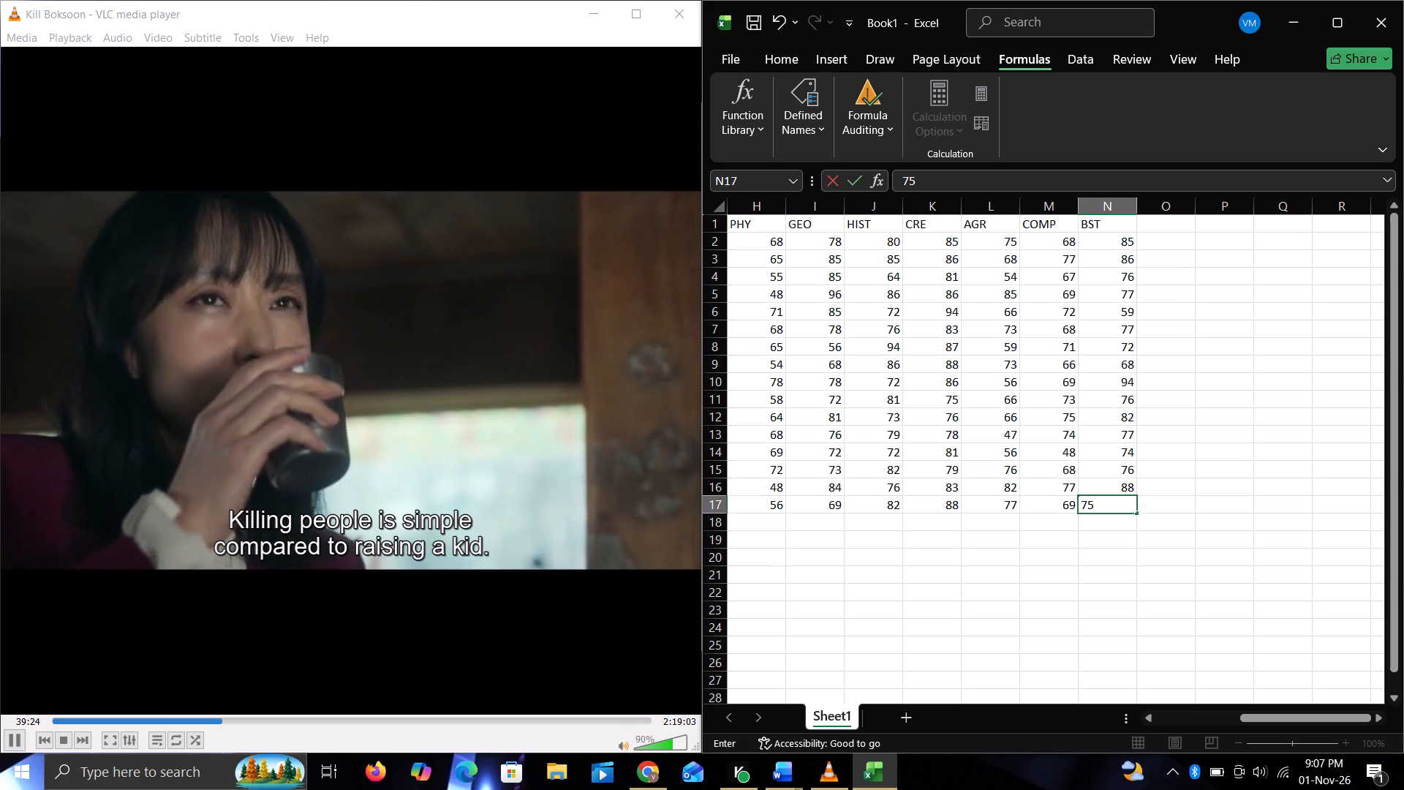
Add the column header TOTAL in cell O1, beside the BST header.
scroll(1100, 240, "right", 3)
scroll(1100, 240, "left", 2)
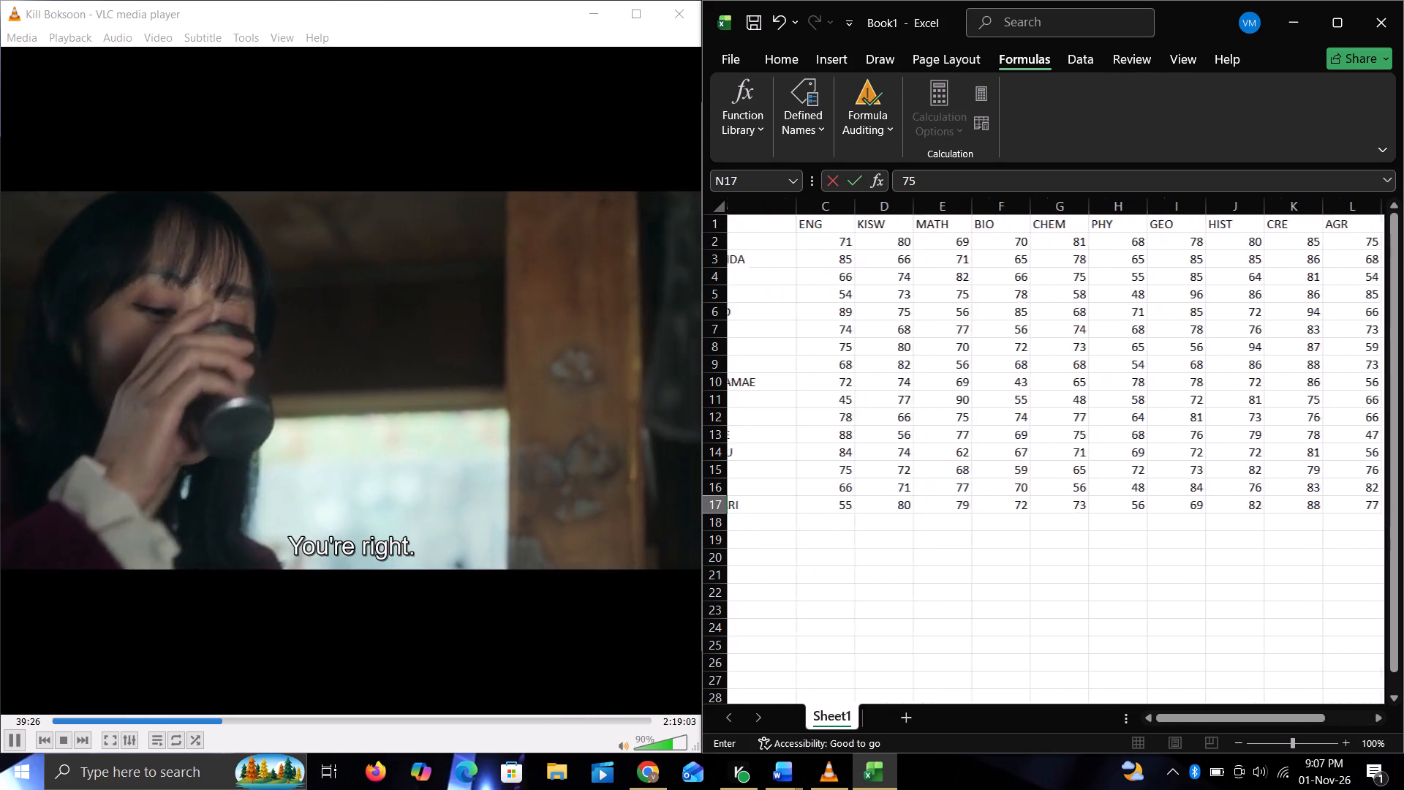
scroll(1100, 240, "left", 2)
scroll(1100, 240, "right", 5)
scroll(1100, 240, "left", 1)
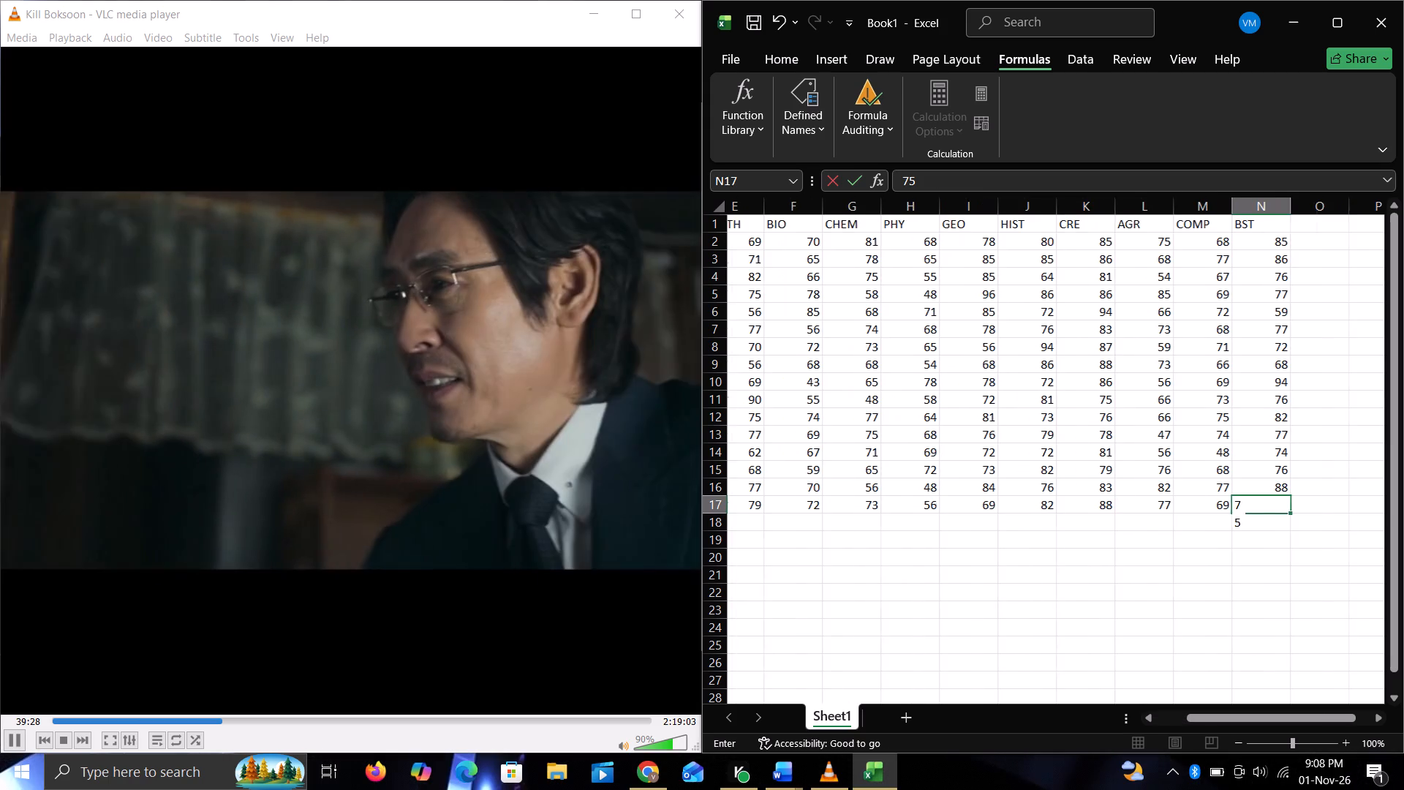
scroll(1100, 240, "left", 1)
left_click(1225, 233)
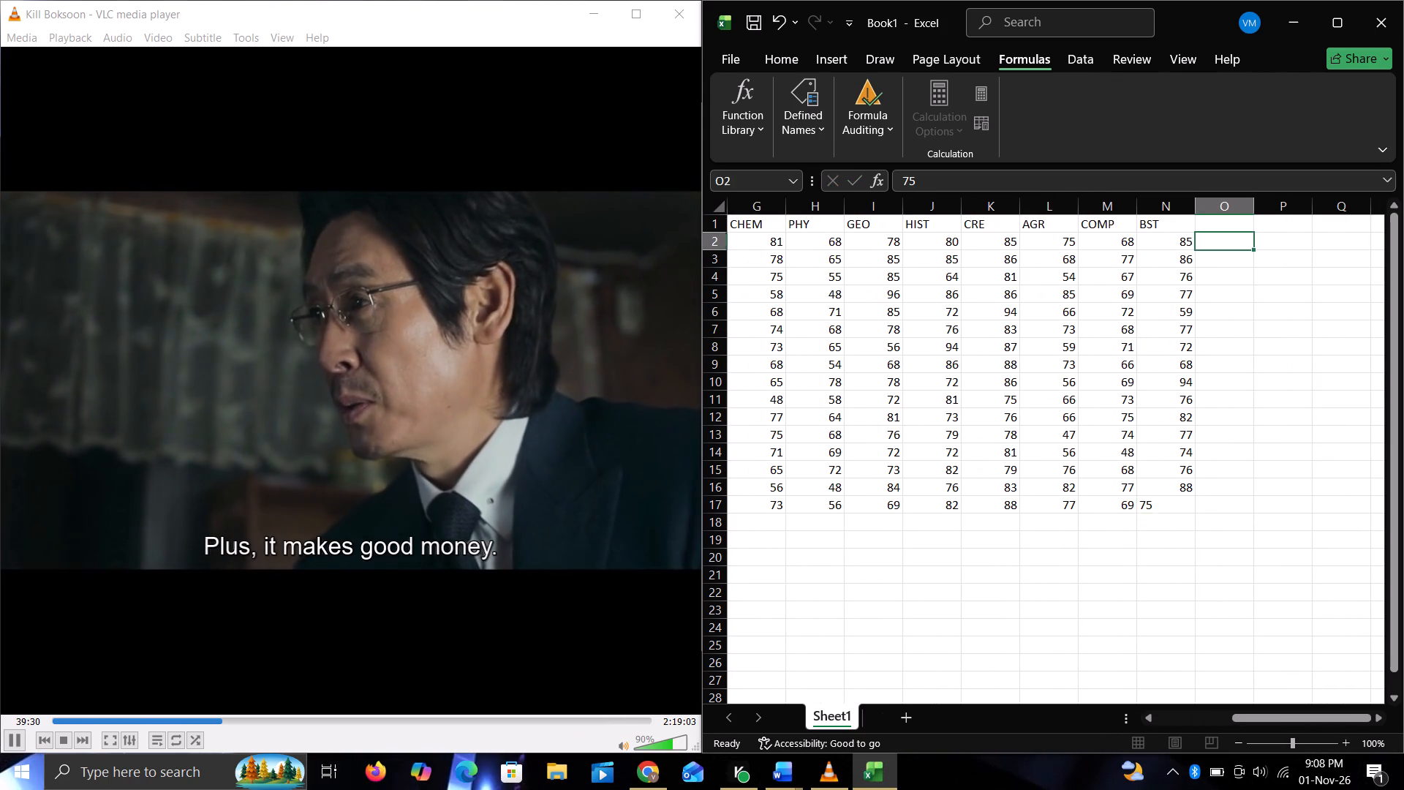
left_click(1225, 217)
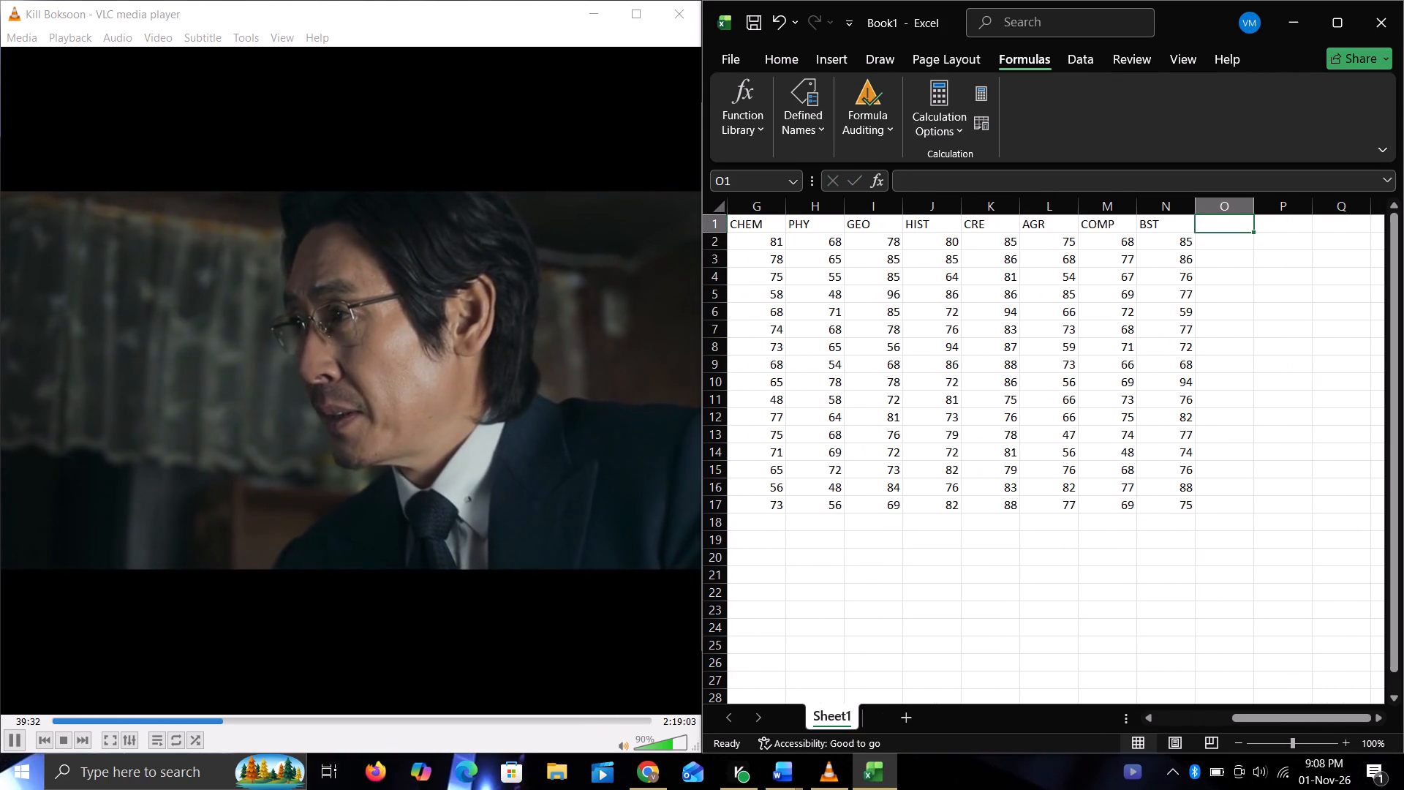
type("TOTAL")
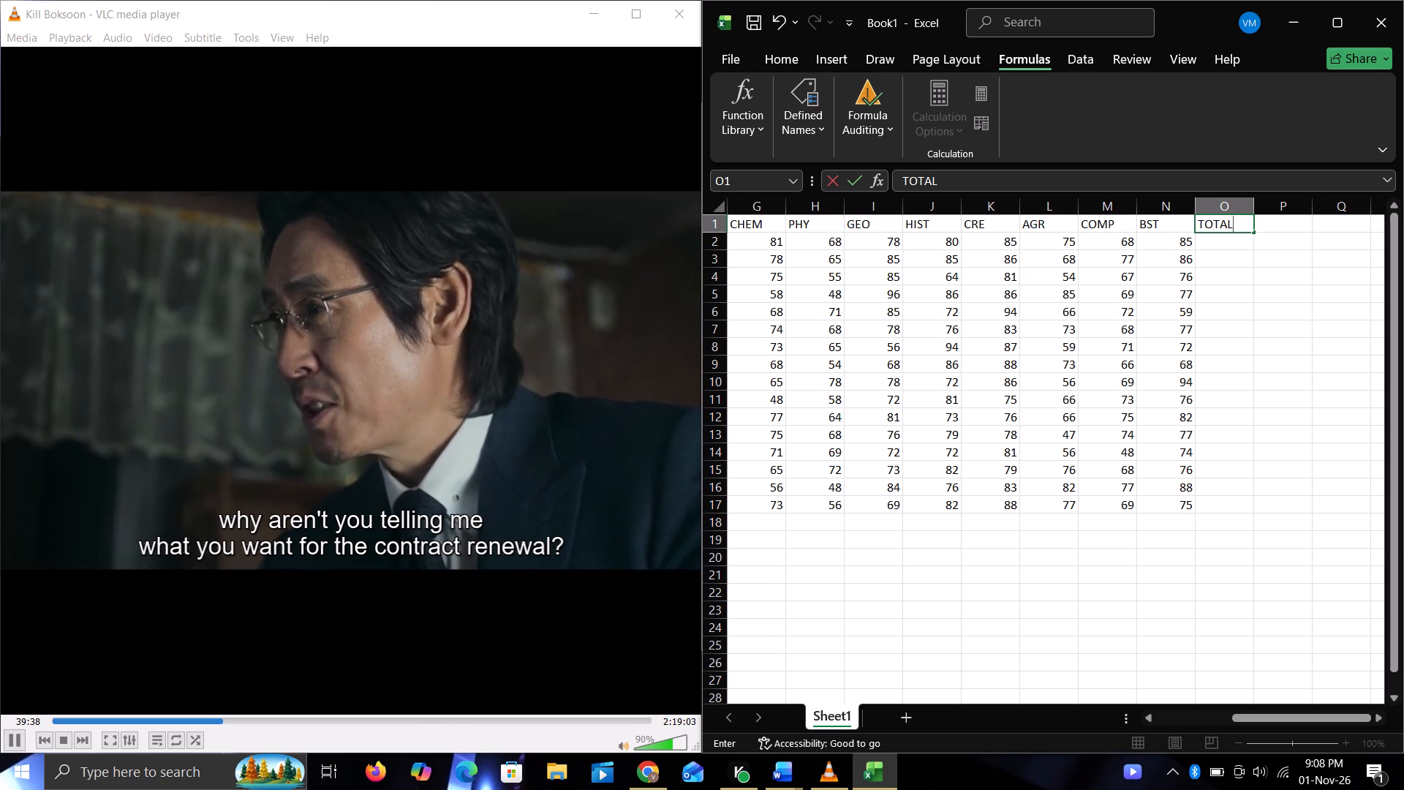
Enter the formula =SUM(C2:N2) in cell O2 to total the first student's marks from ENG to BST.
left_click(1221, 251)
left_click(1223, 246)
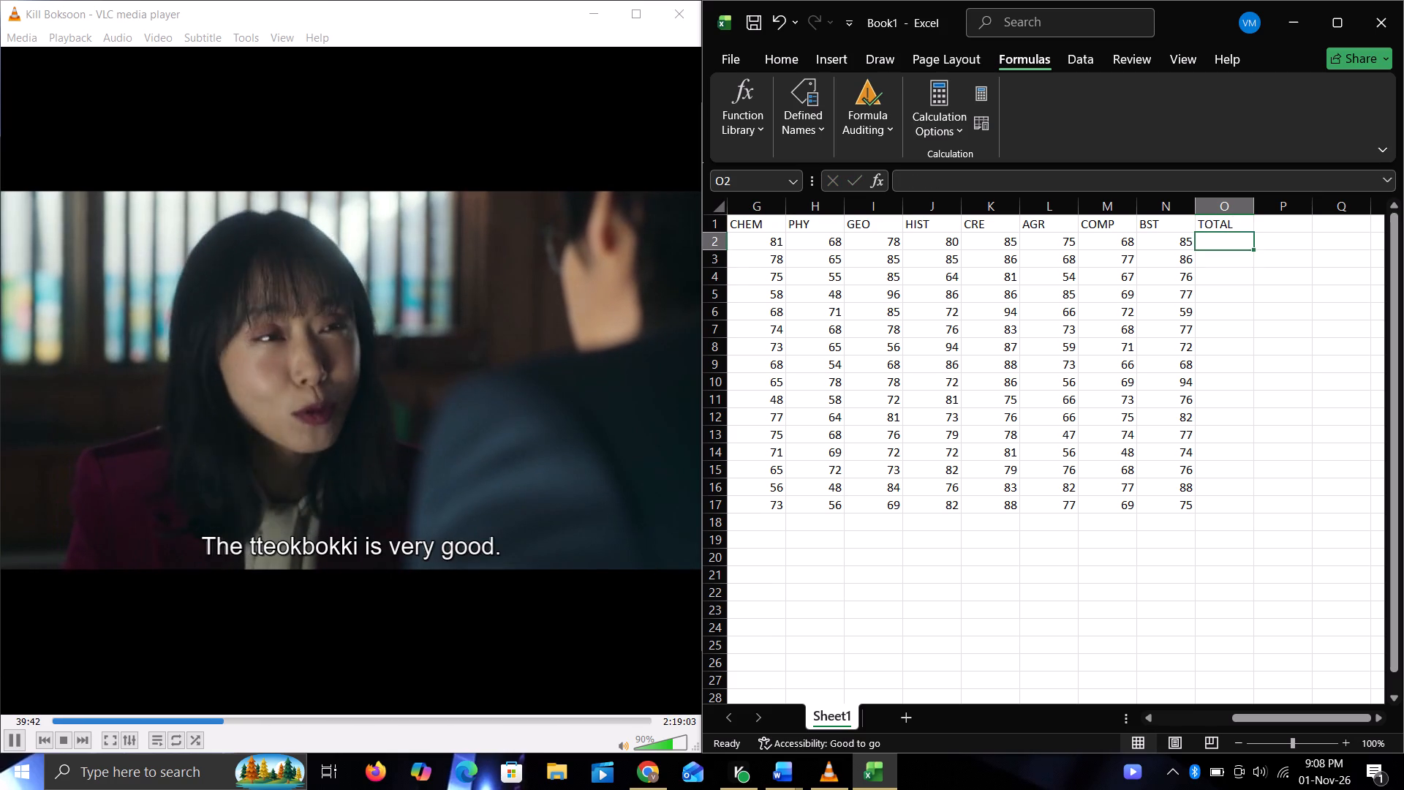
key("equal")
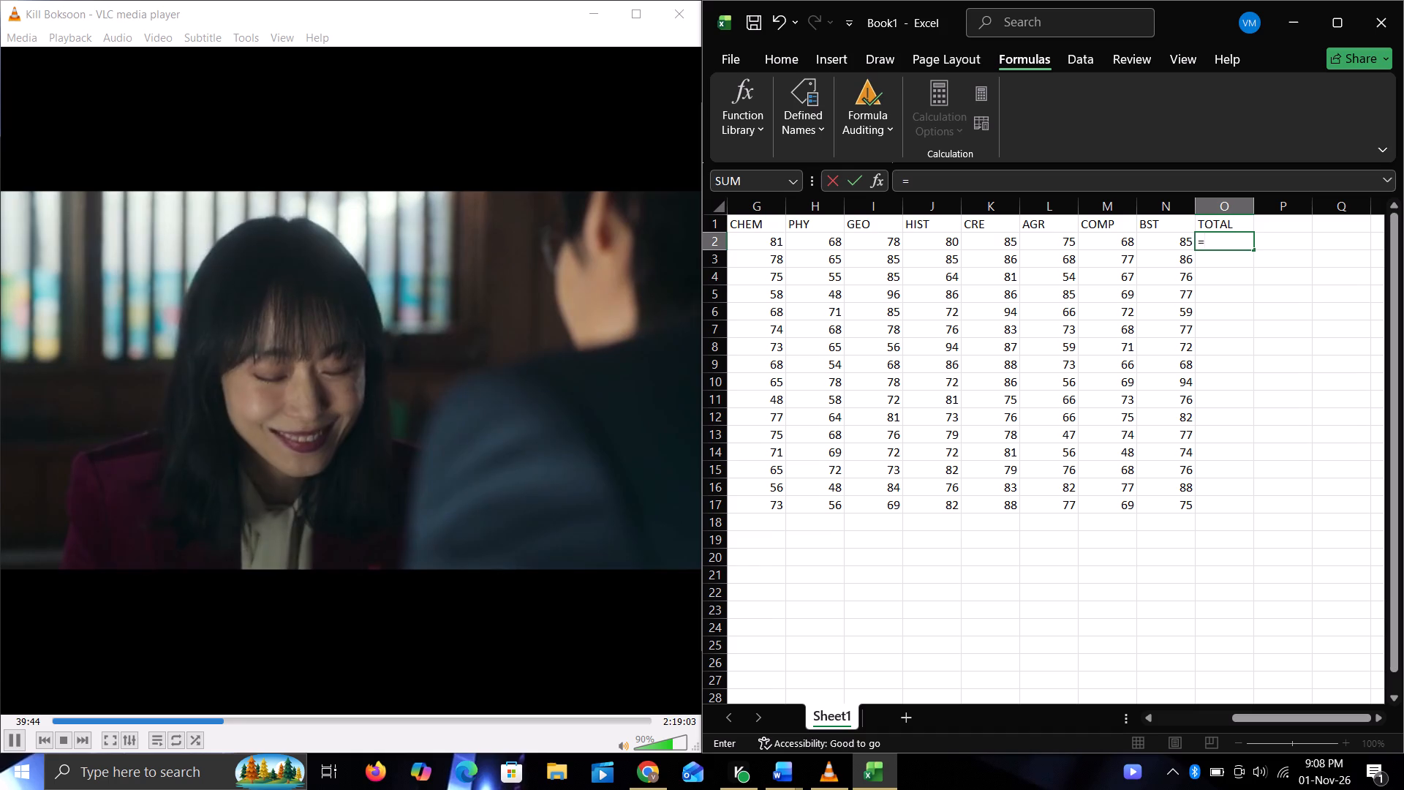
type("SUM")
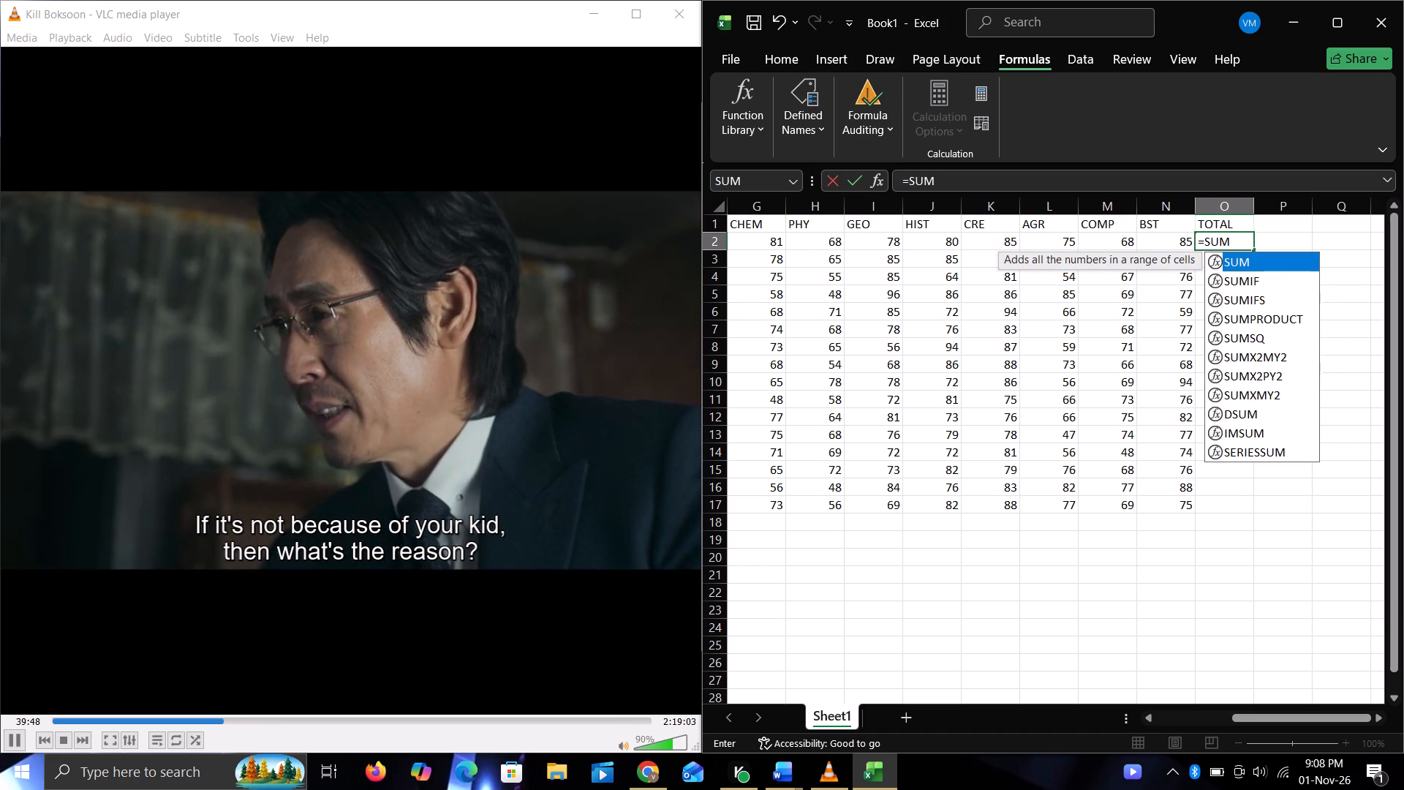
key("shift+parenleft")
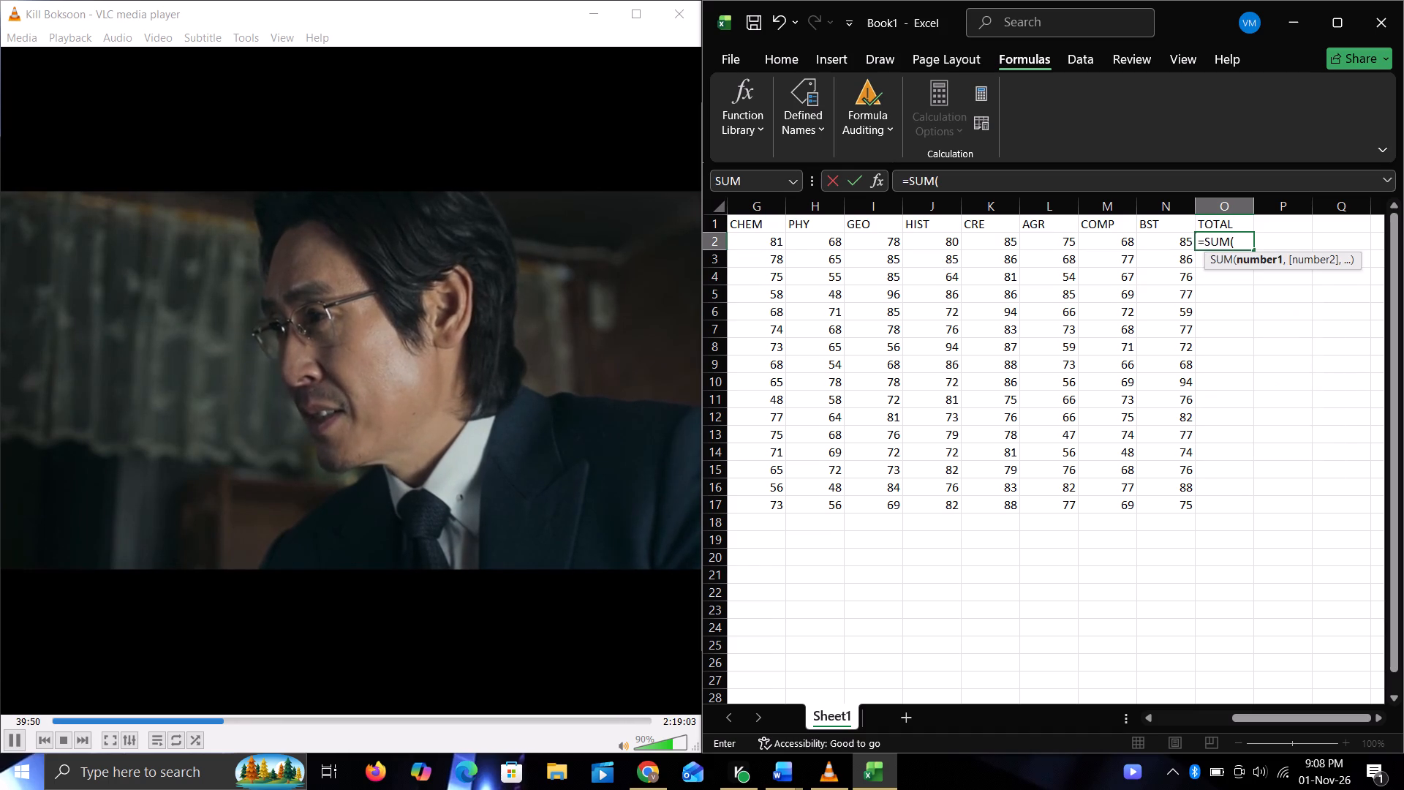
scroll(1223, 246, "right", 1)
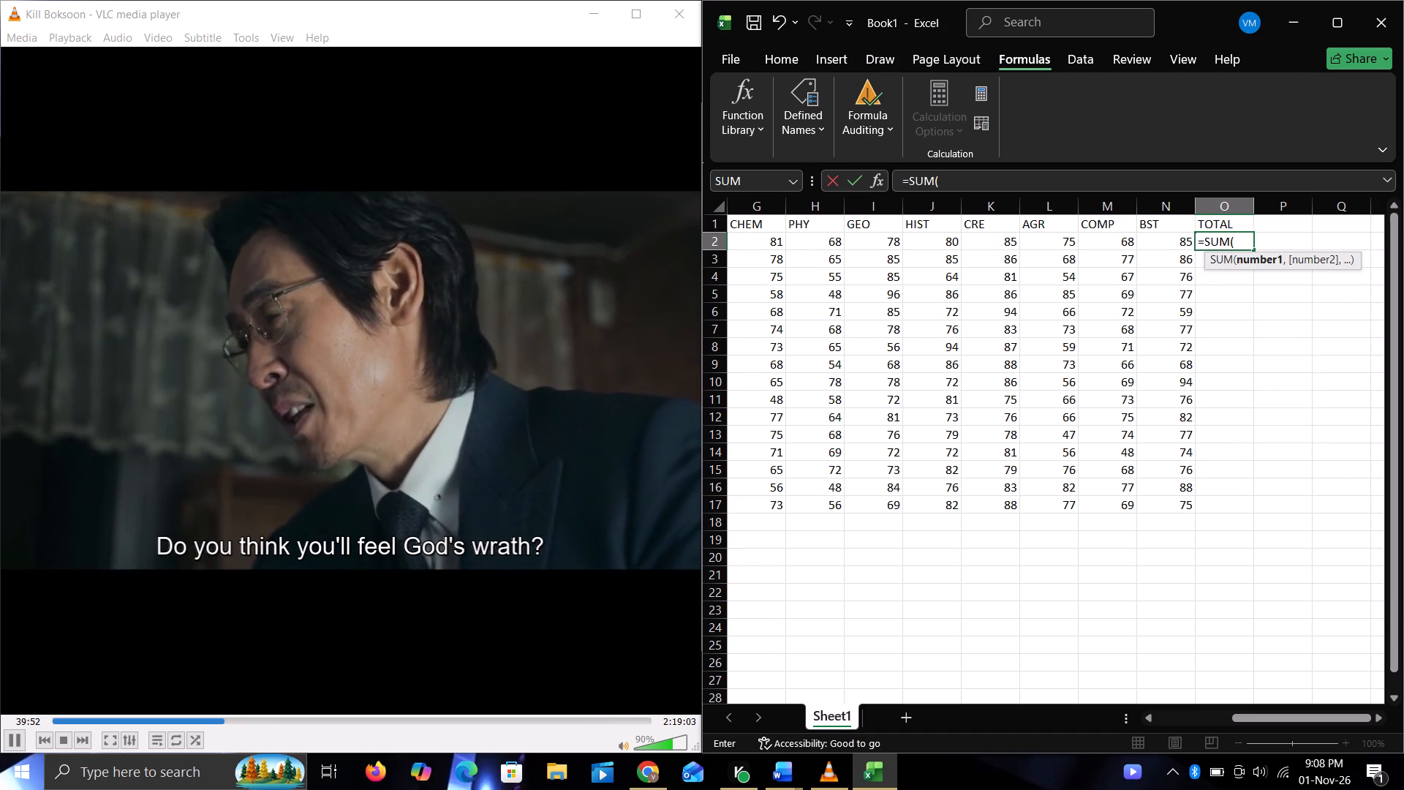
scroll(1007, 336, "right", 3)
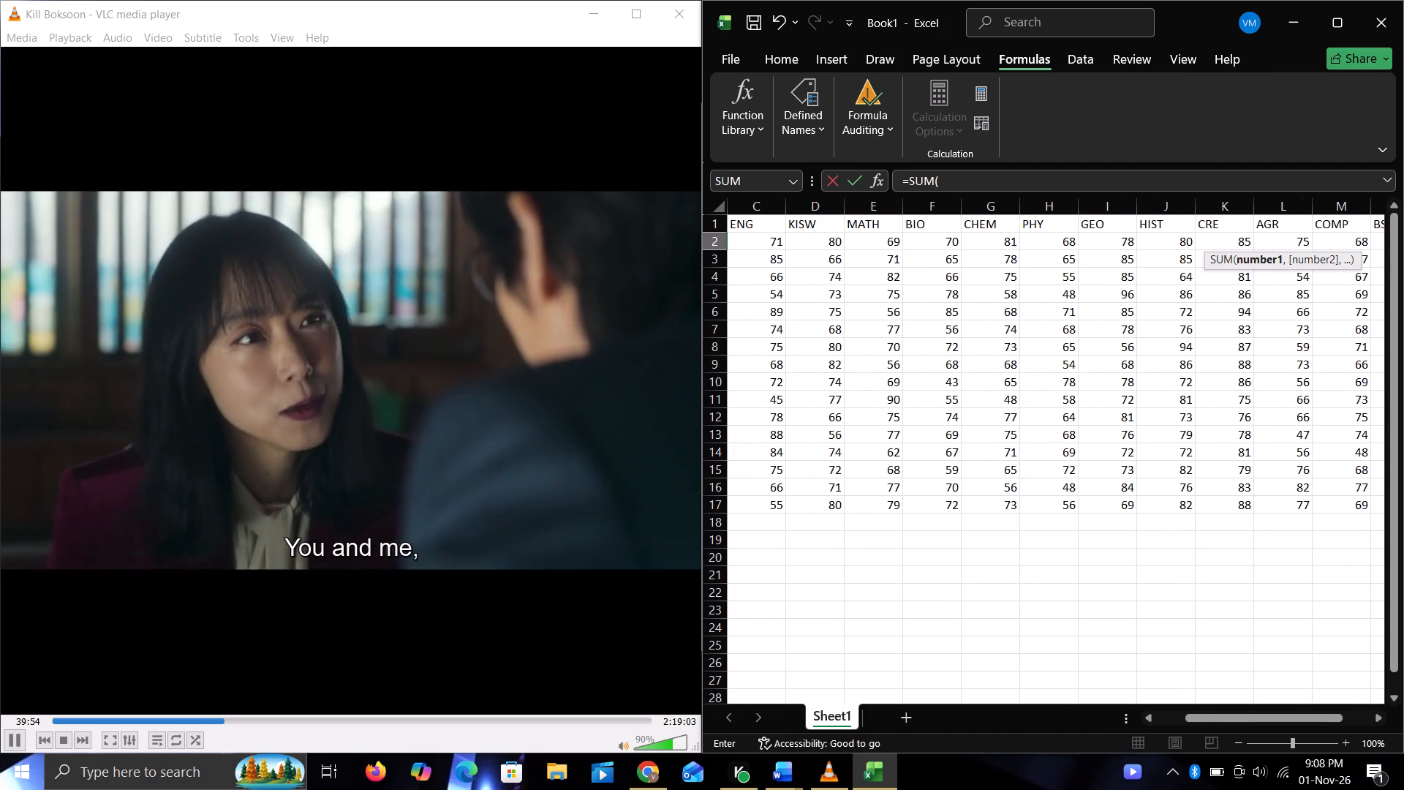
left_click(773, 237)
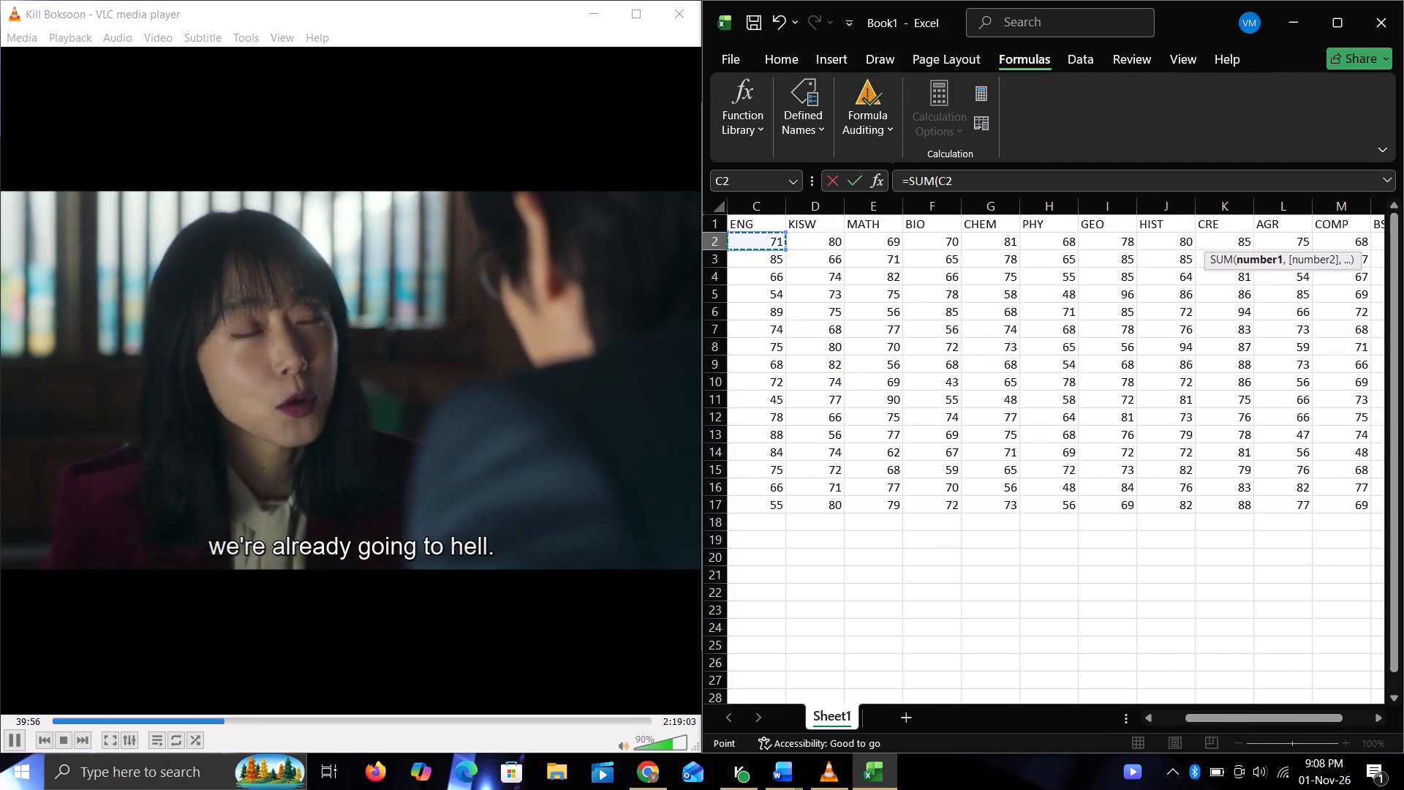
left_click(785, 252)
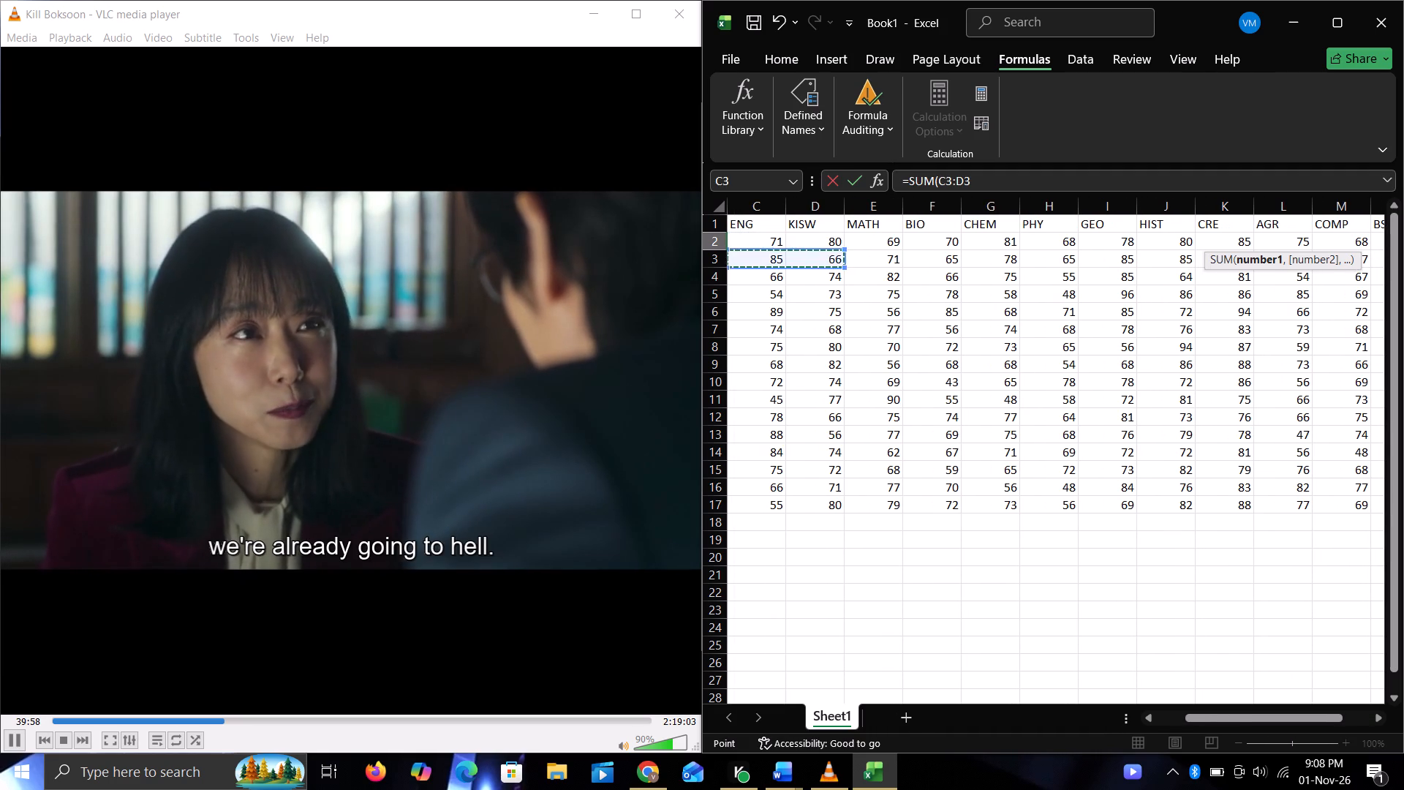
left_click(775, 238)
left_click_drag(786, 247, 802, 247)
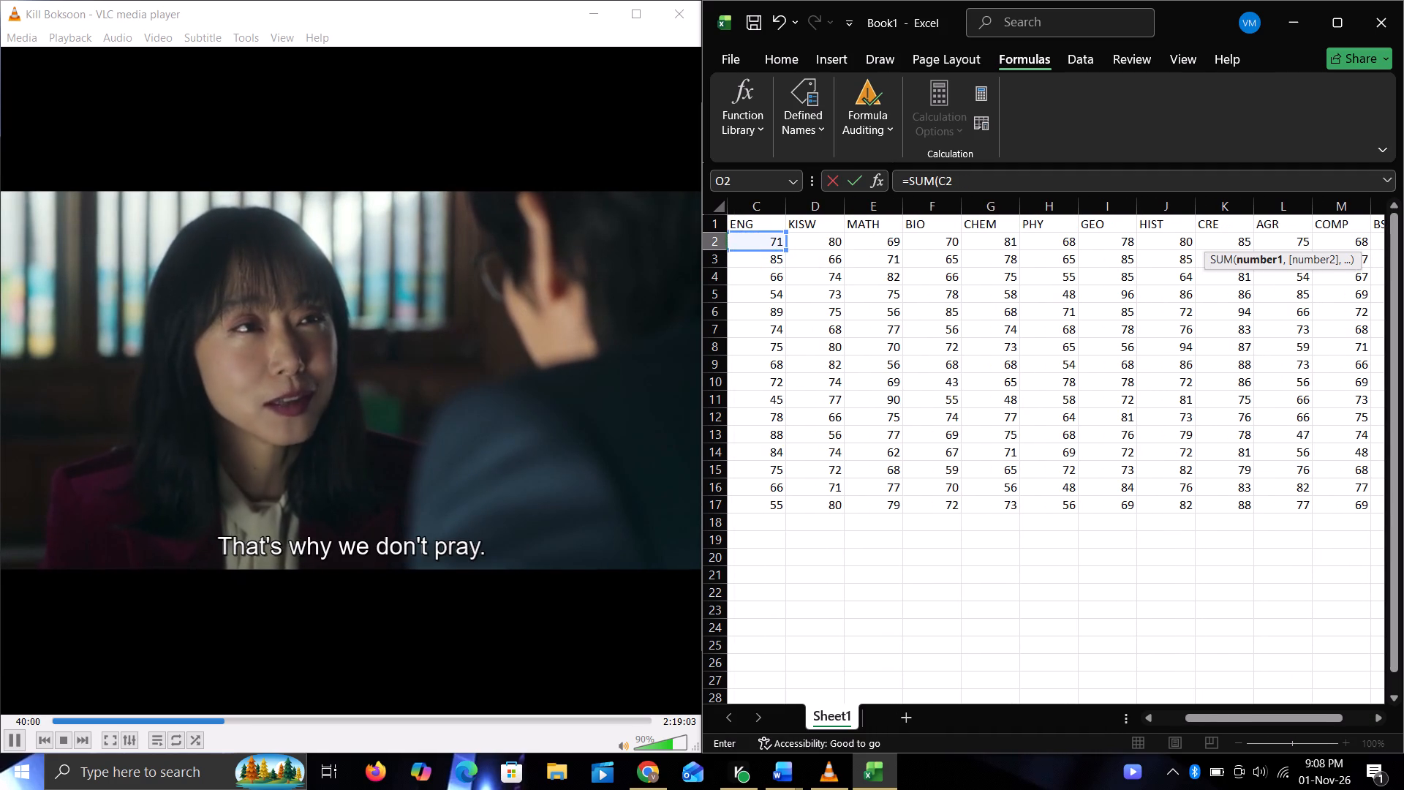
left_click_drag(802, 247, 1095, 243)
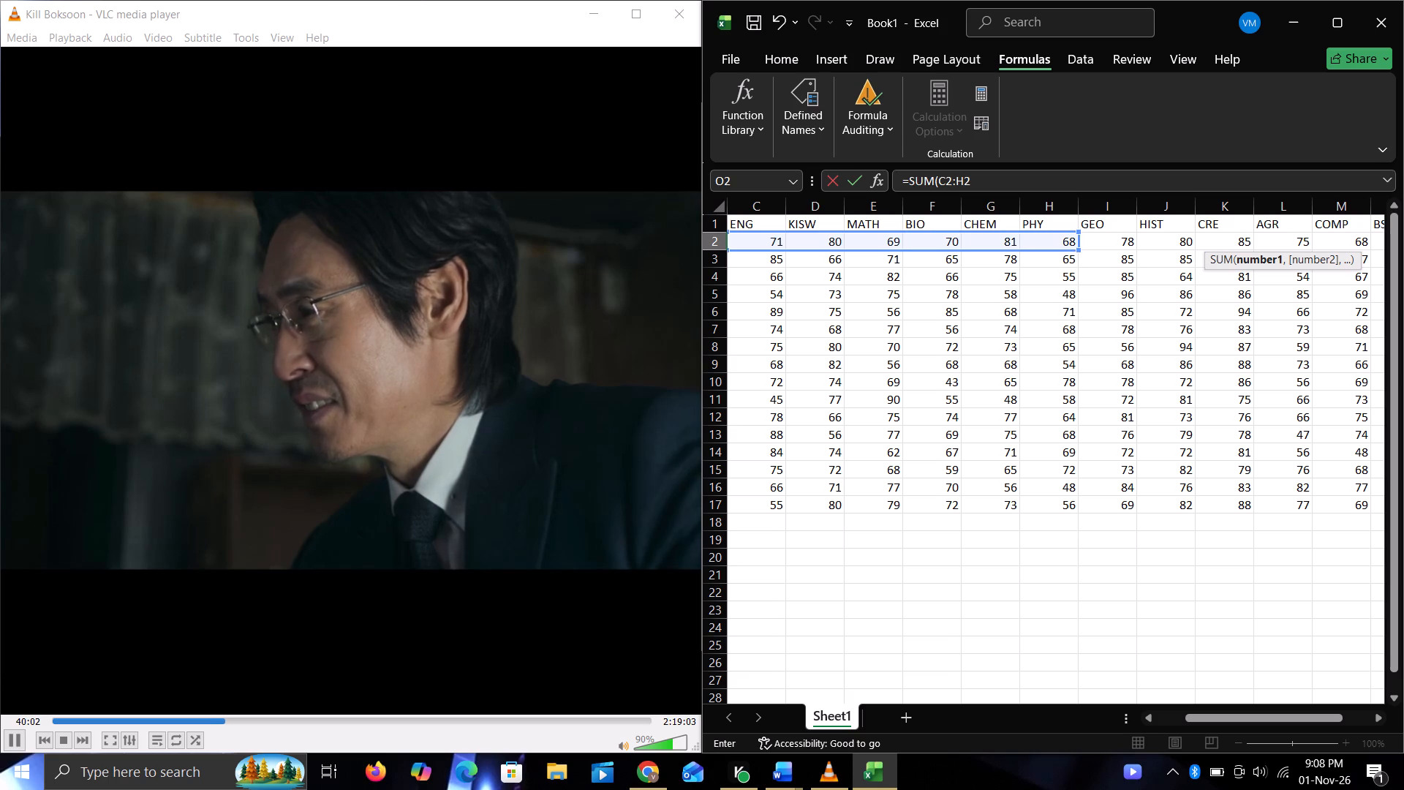
left_click_drag(1095, 243, 1329, 256)
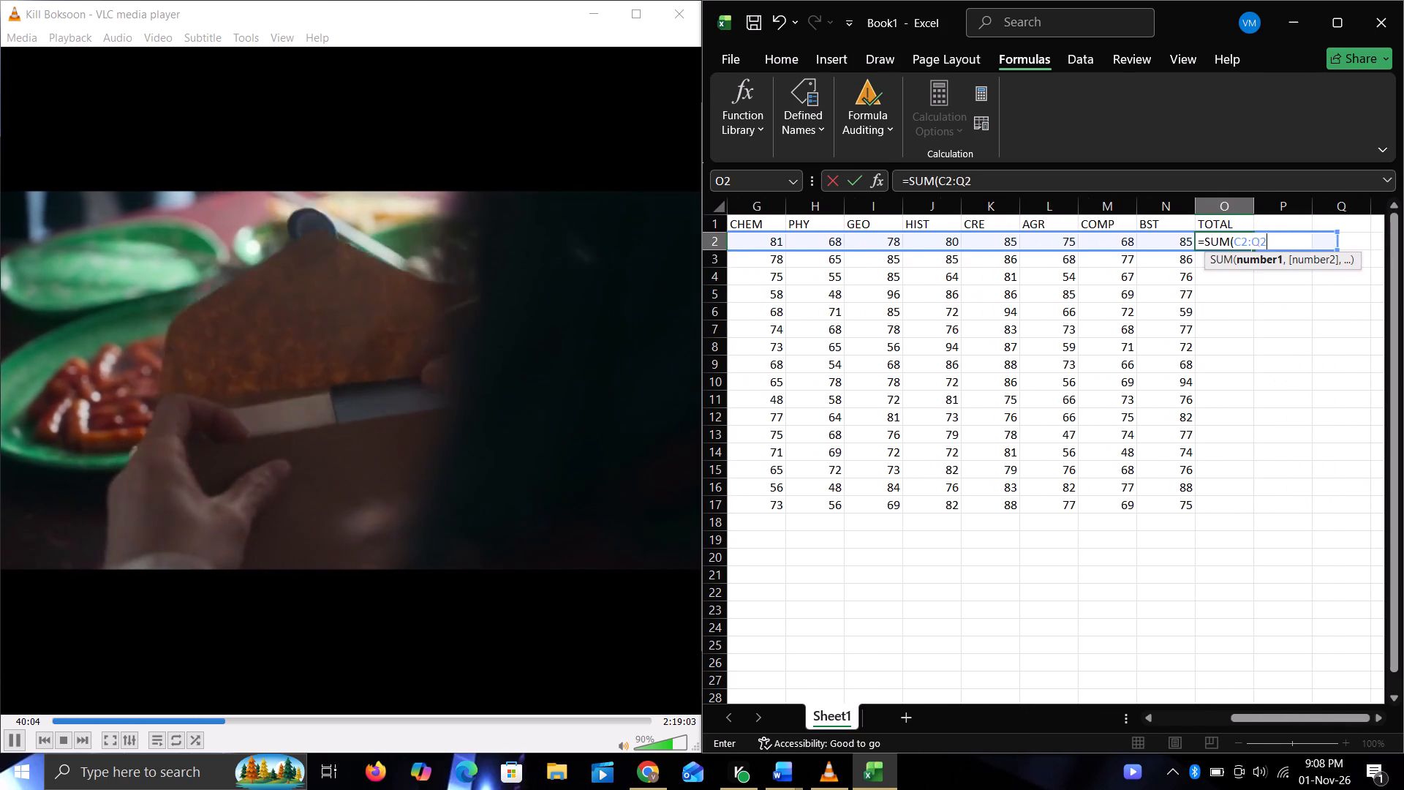
left_click_drag(1329, 256, 1188, 252)
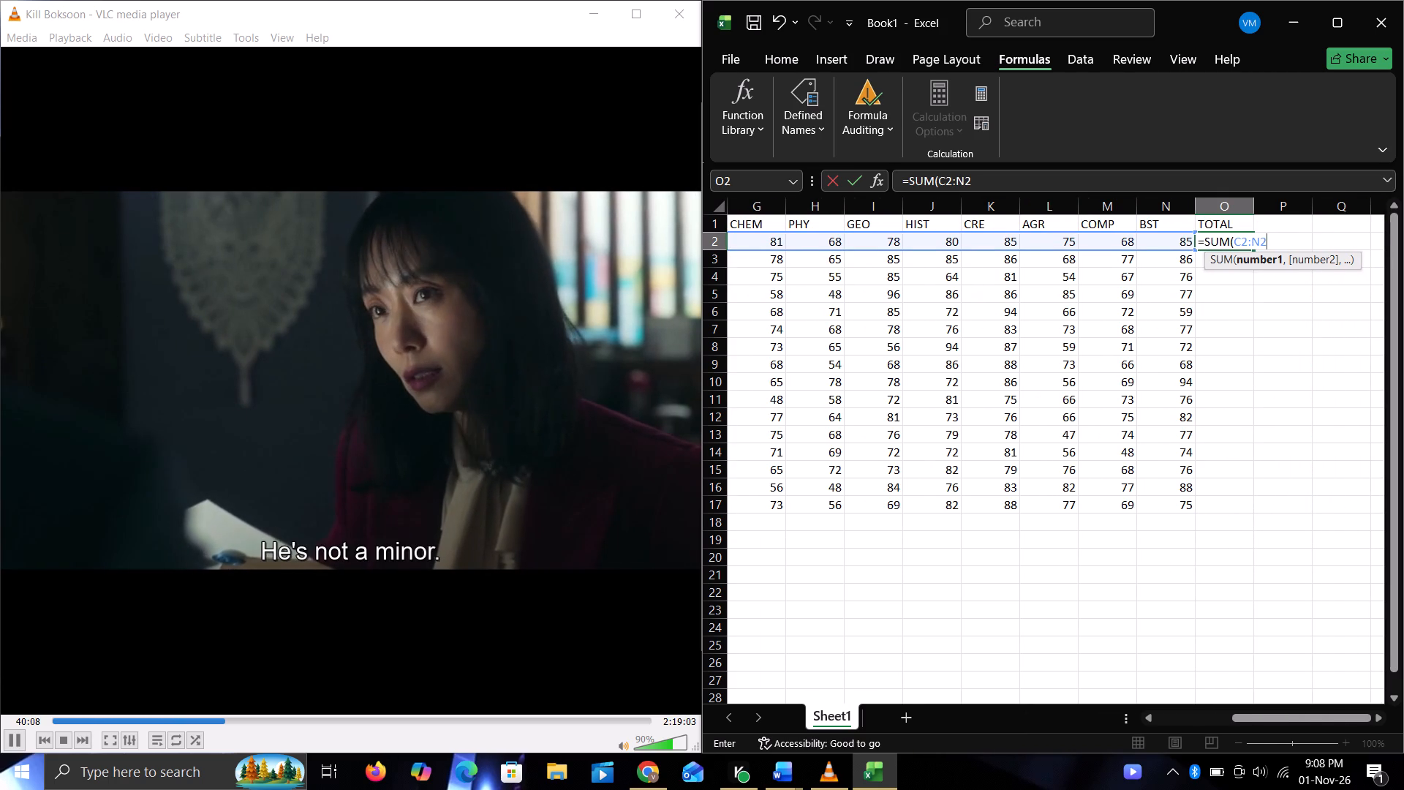
key("shift+parenright")
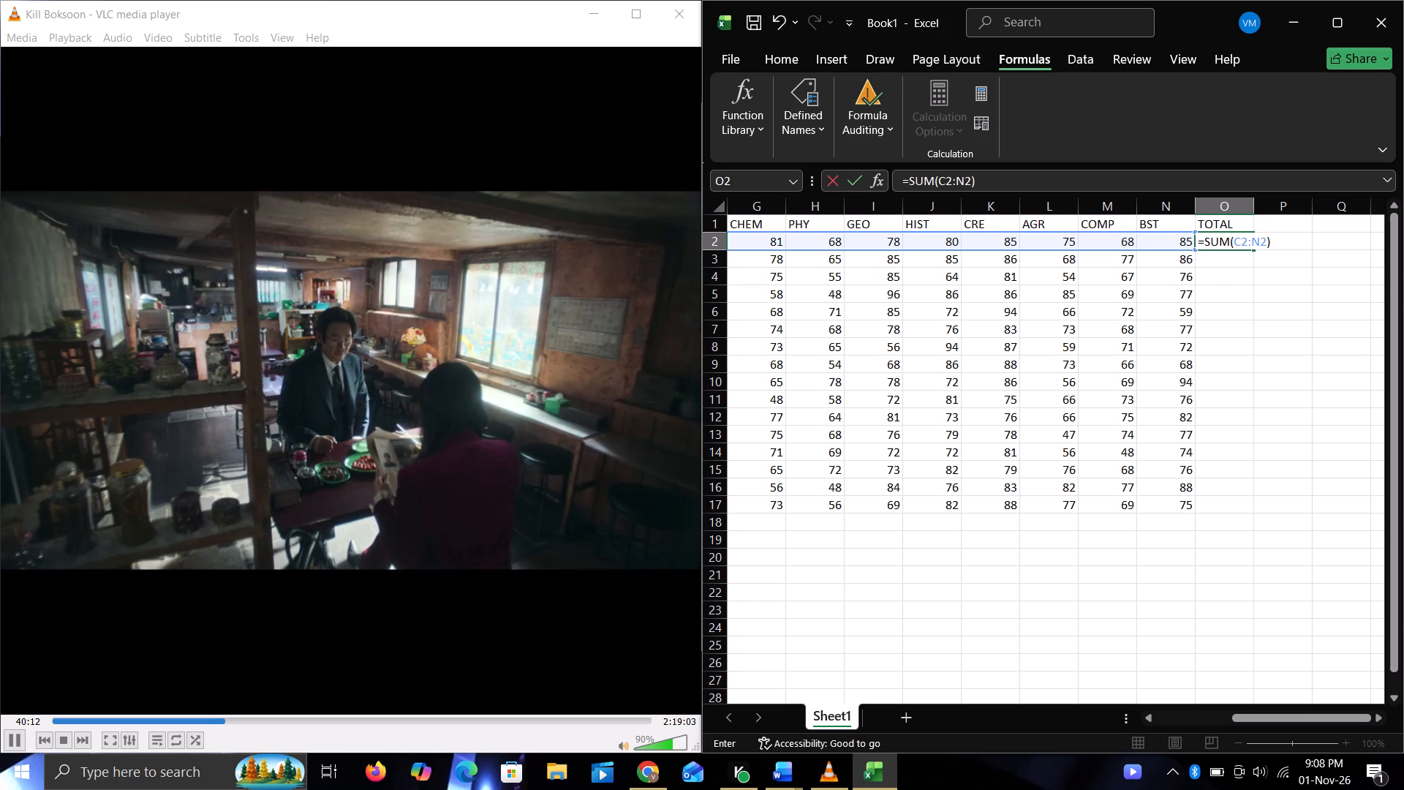
key("Return")
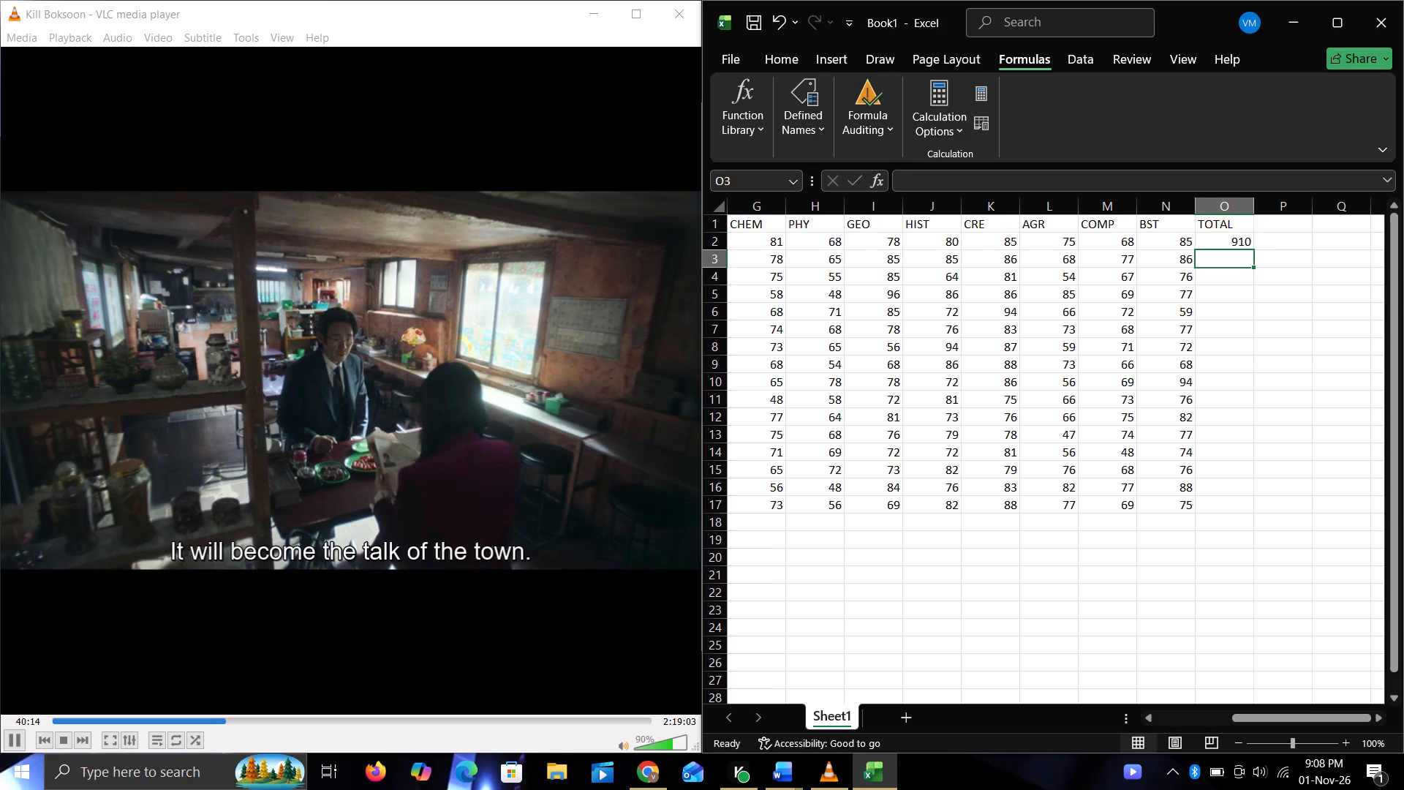
Fill the TOTAL formula from cell O2 down to O17 for all the remaining students.
left_click(1243, 240)
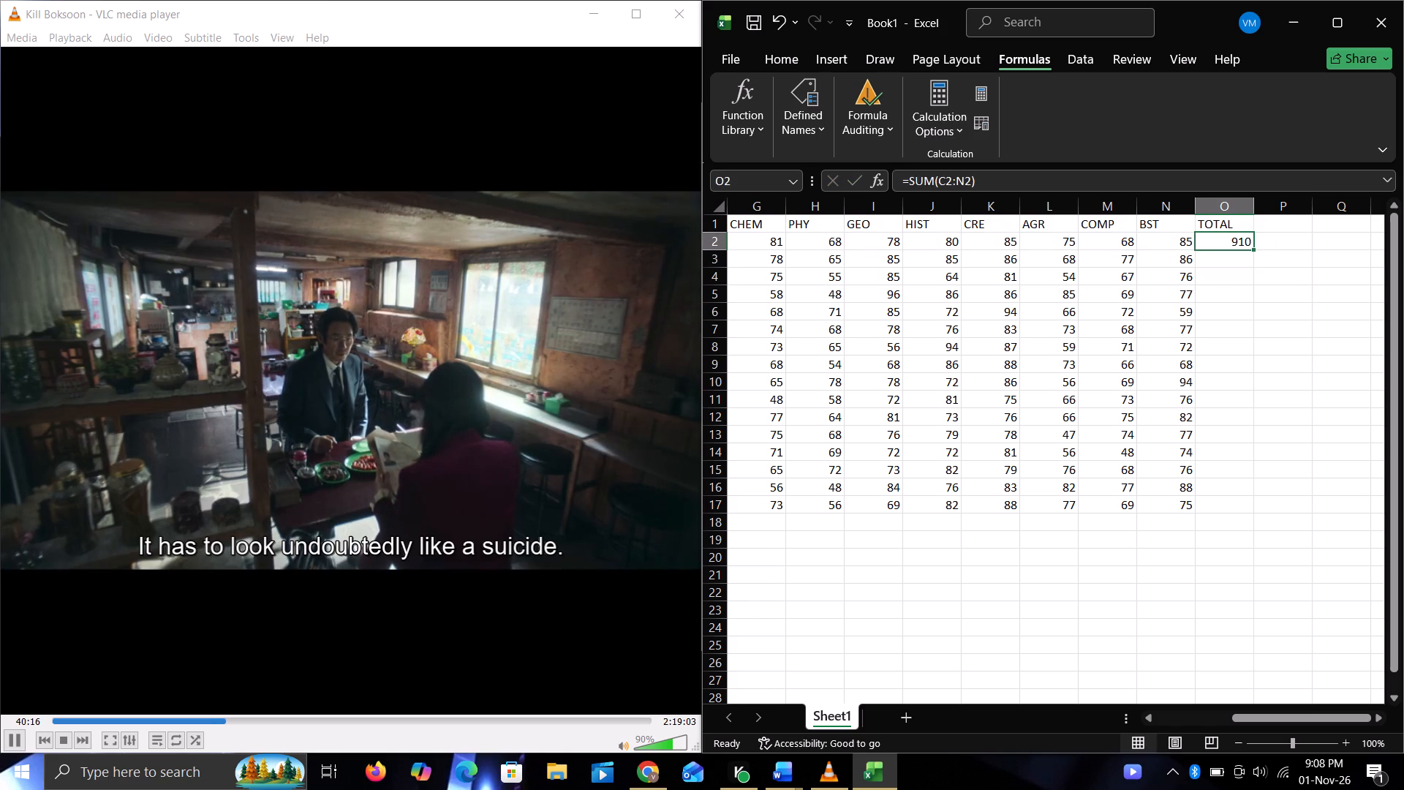
left_click_drag(1254, 249, 1254, 278)
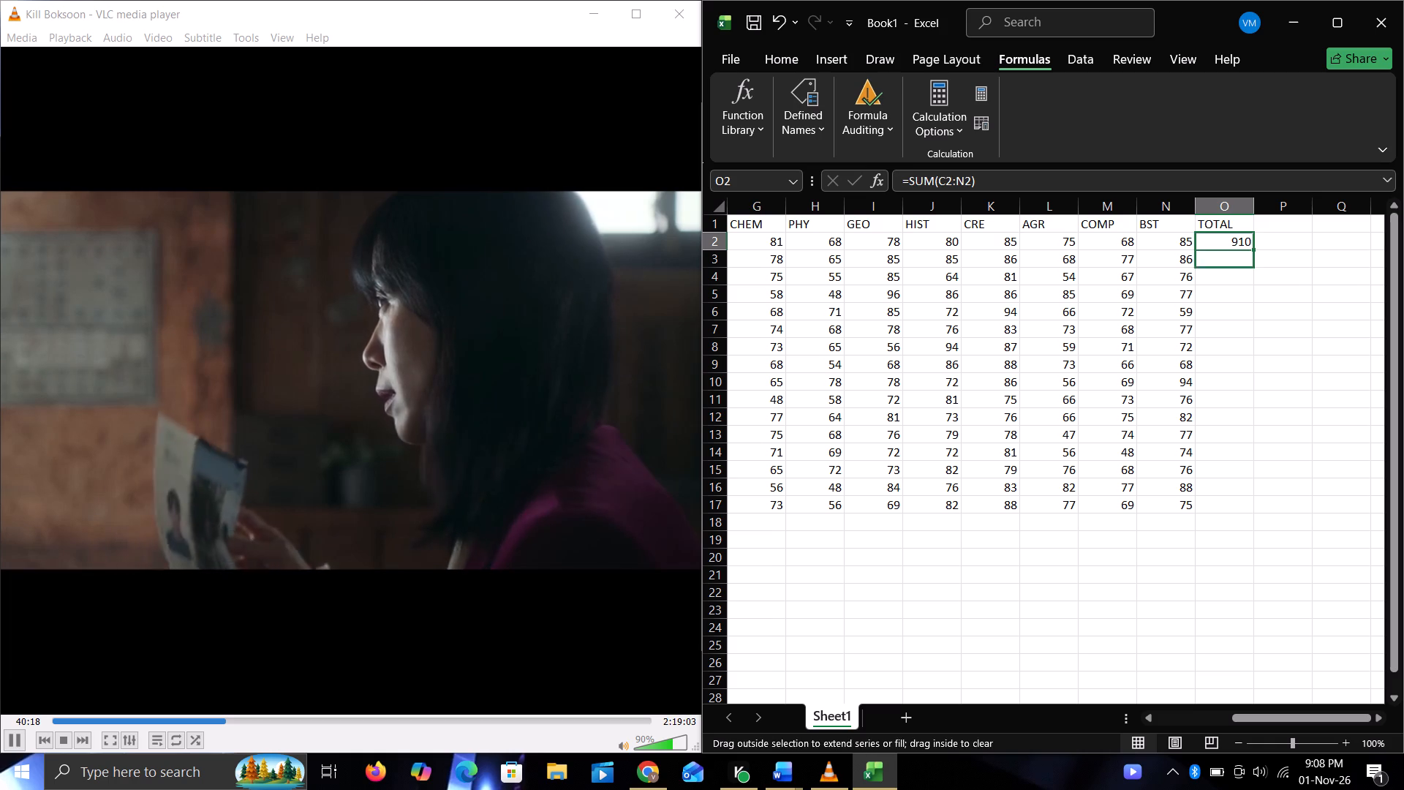
left_click_drag(1254, 278, 1269, 516)
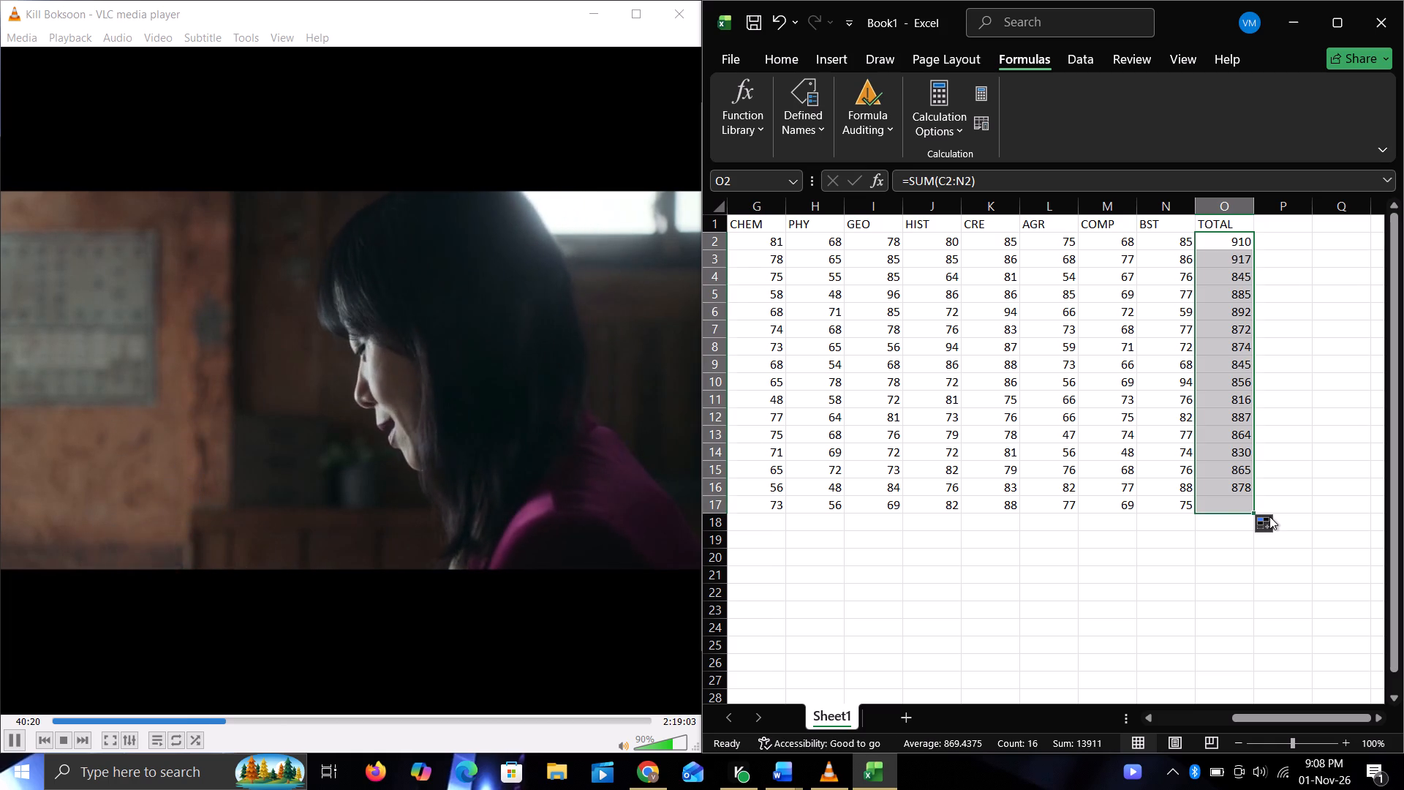
Clear the PHY scores in cells H3, H5, H7 and H9, leaving the alternate rows filled.
left_click(1133, 258)
scroll(1133, 258, "right", 2)
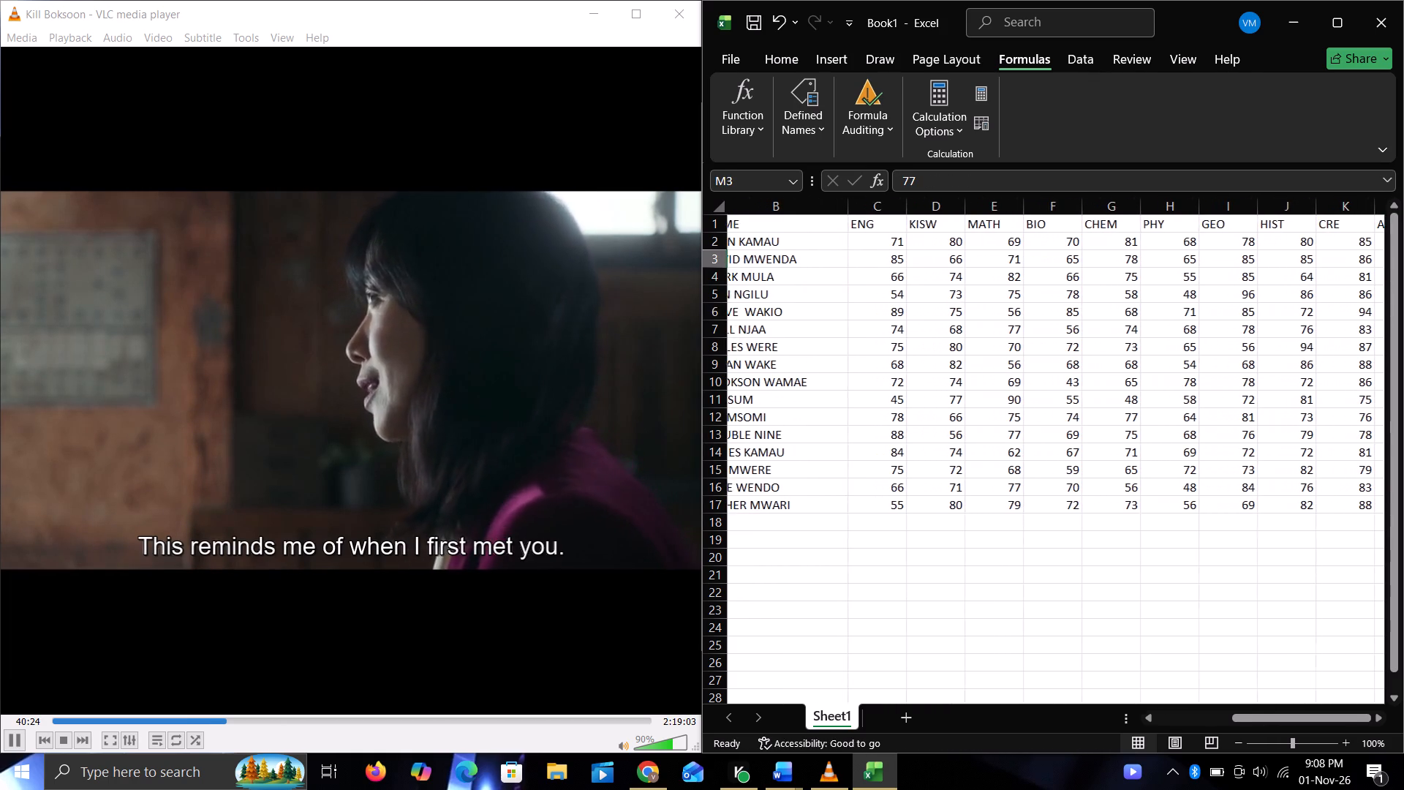
scroll(1133, 258, "left", 1)
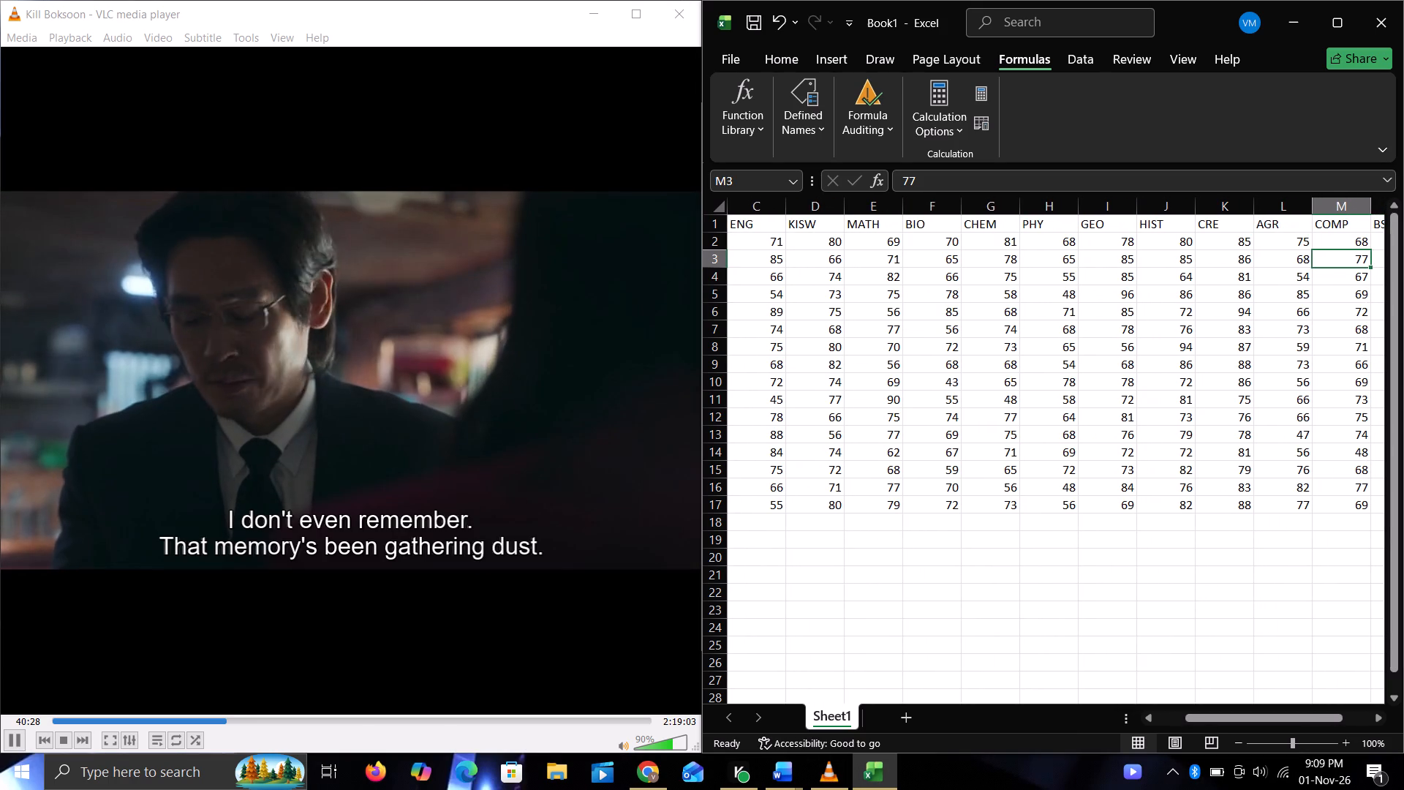
left_click(1034, 244)
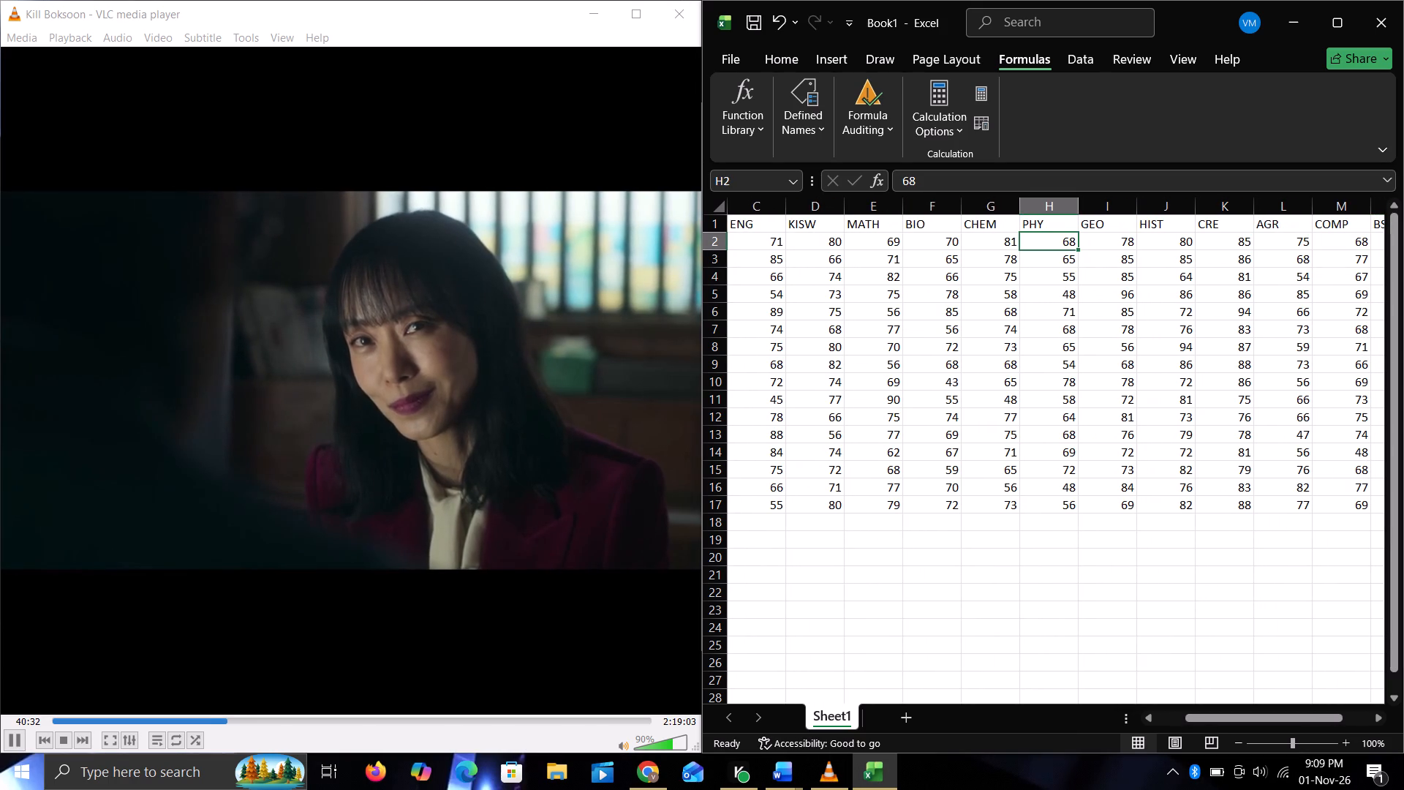
left_click(1034, 263)
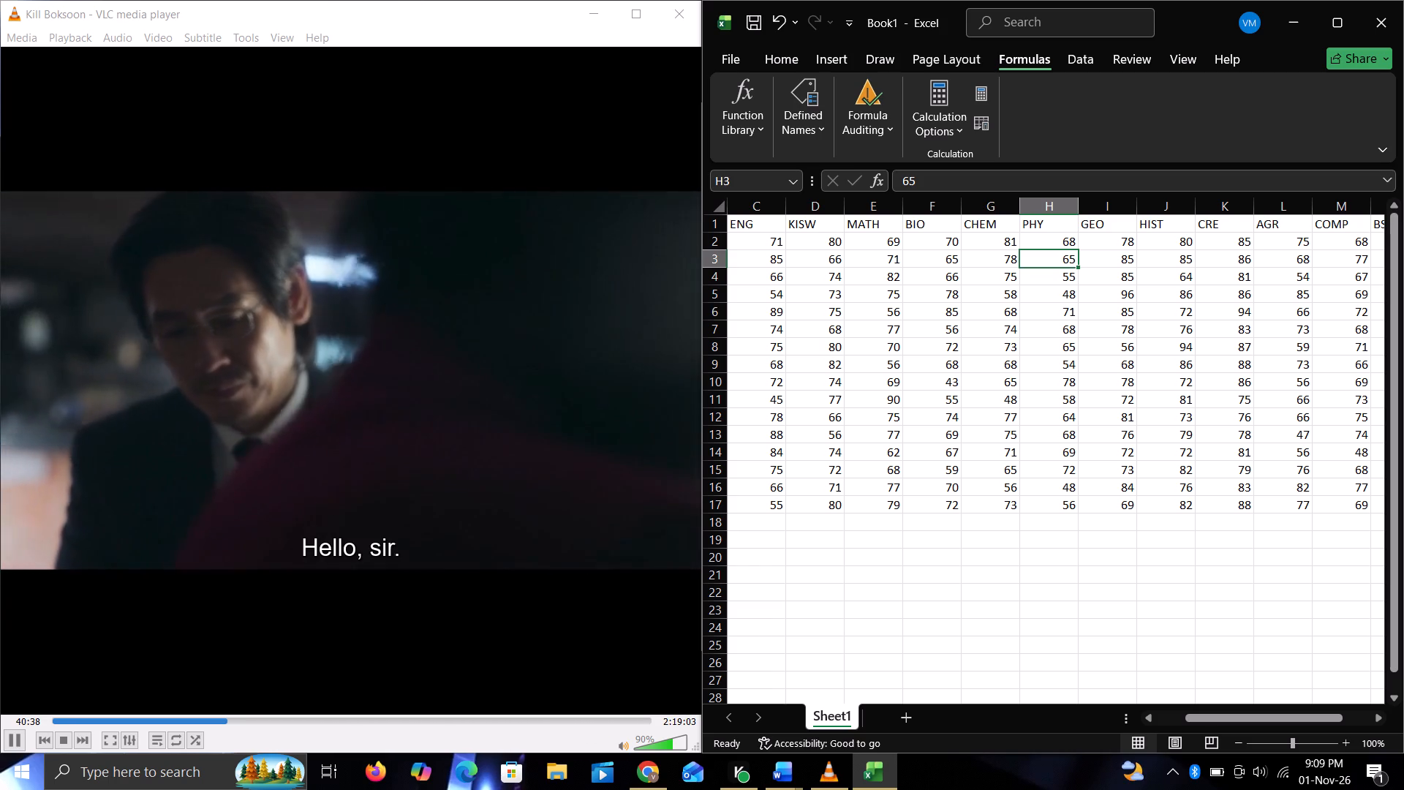
key("BackSpace")
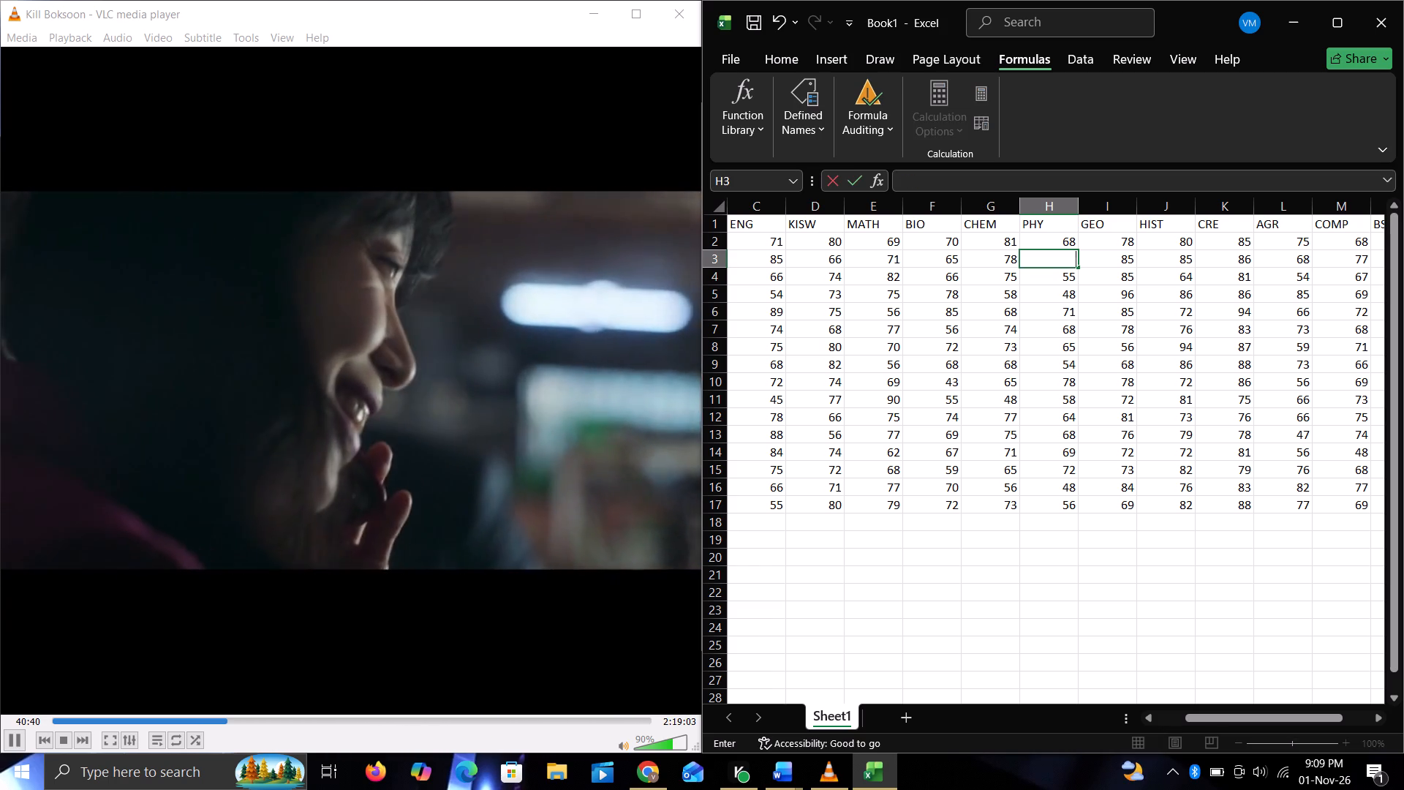
key("Return")
key("Return")
key("BackSpace")
key("Return")
key("Return")
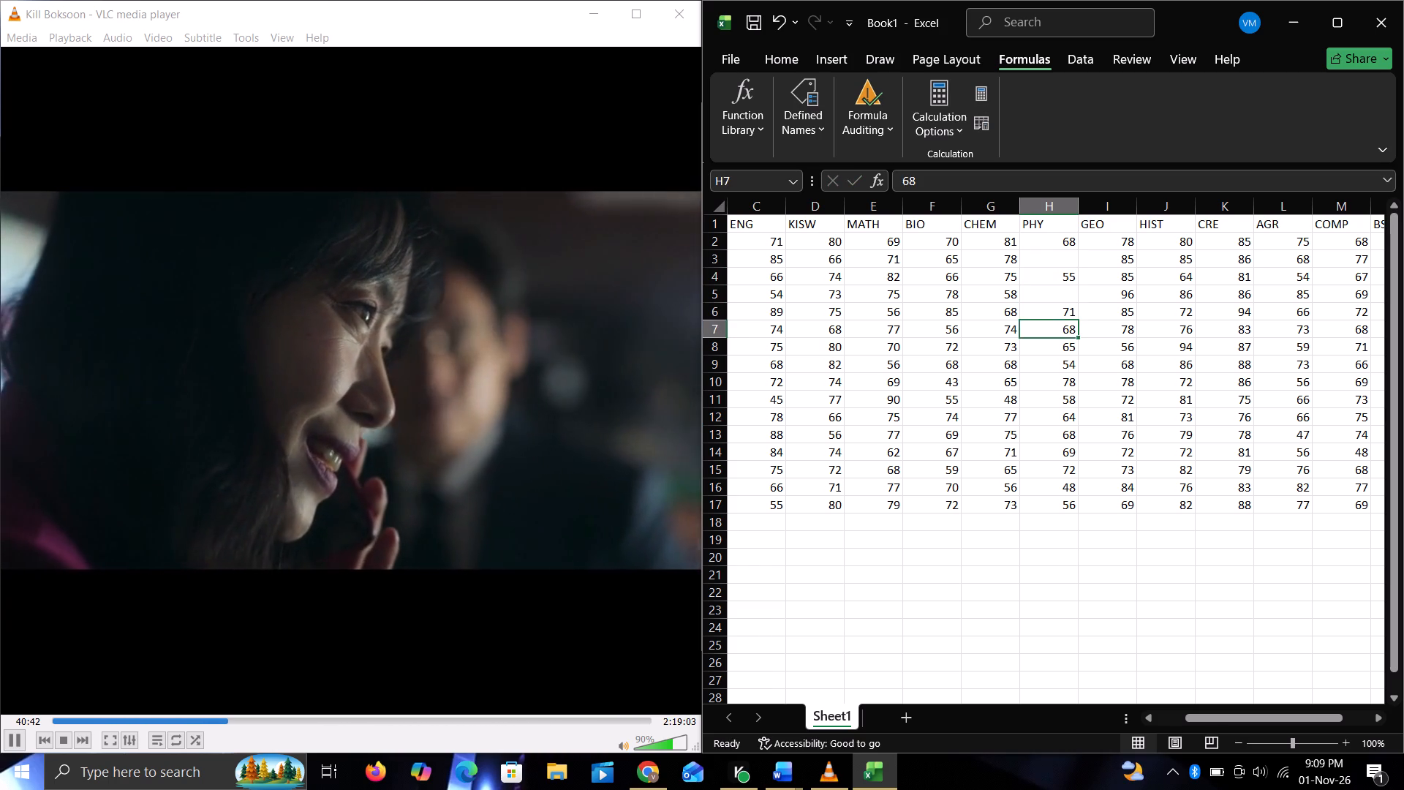
key("BackSpace")
key("Return")
key("Return")
key("BackSpace")
key("Return")
key("Return")
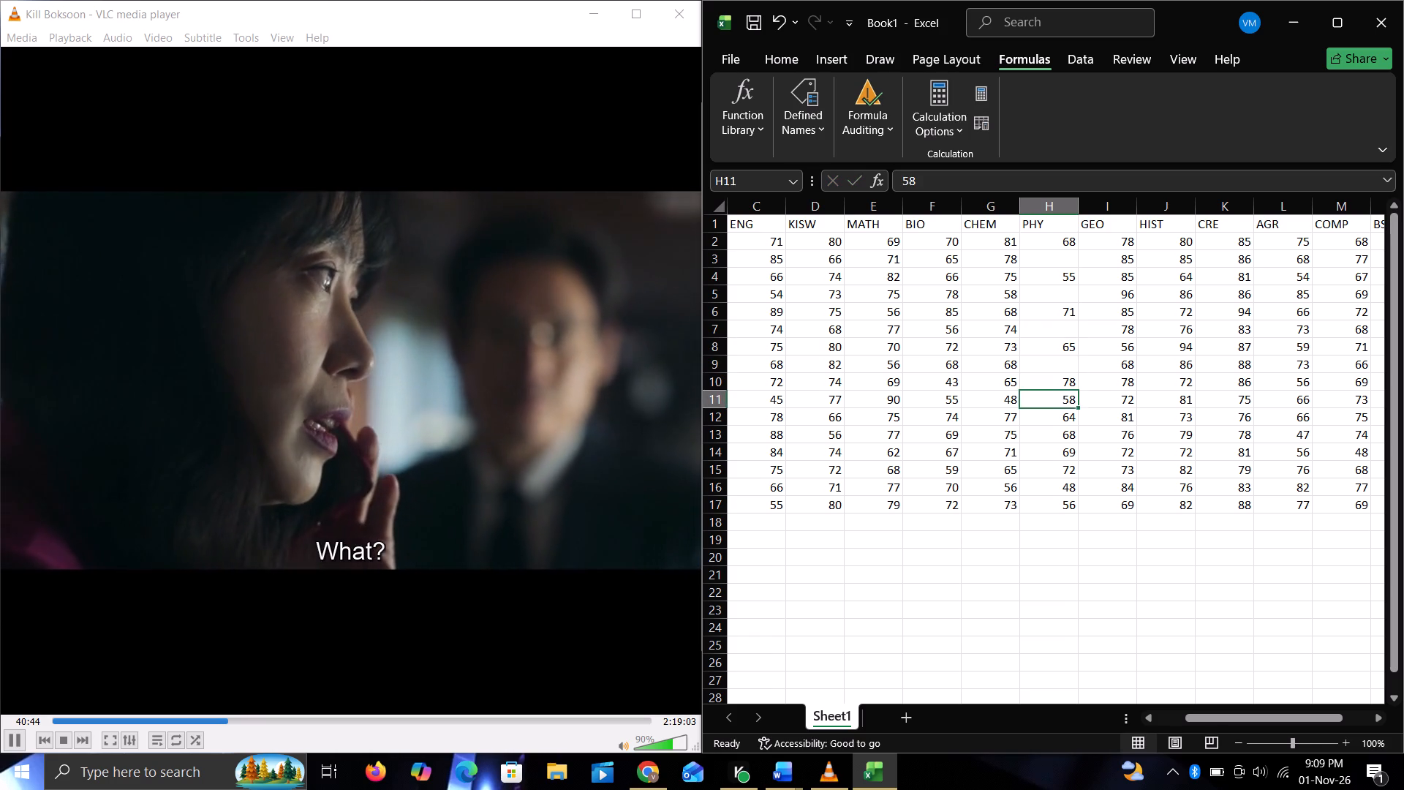
Clear the PHY scores in cells H11, H13, H15 and H17.
key("BackSpace")
key("Return")
key("Return")
key("BackSpace")
key("Return")
key("Return")
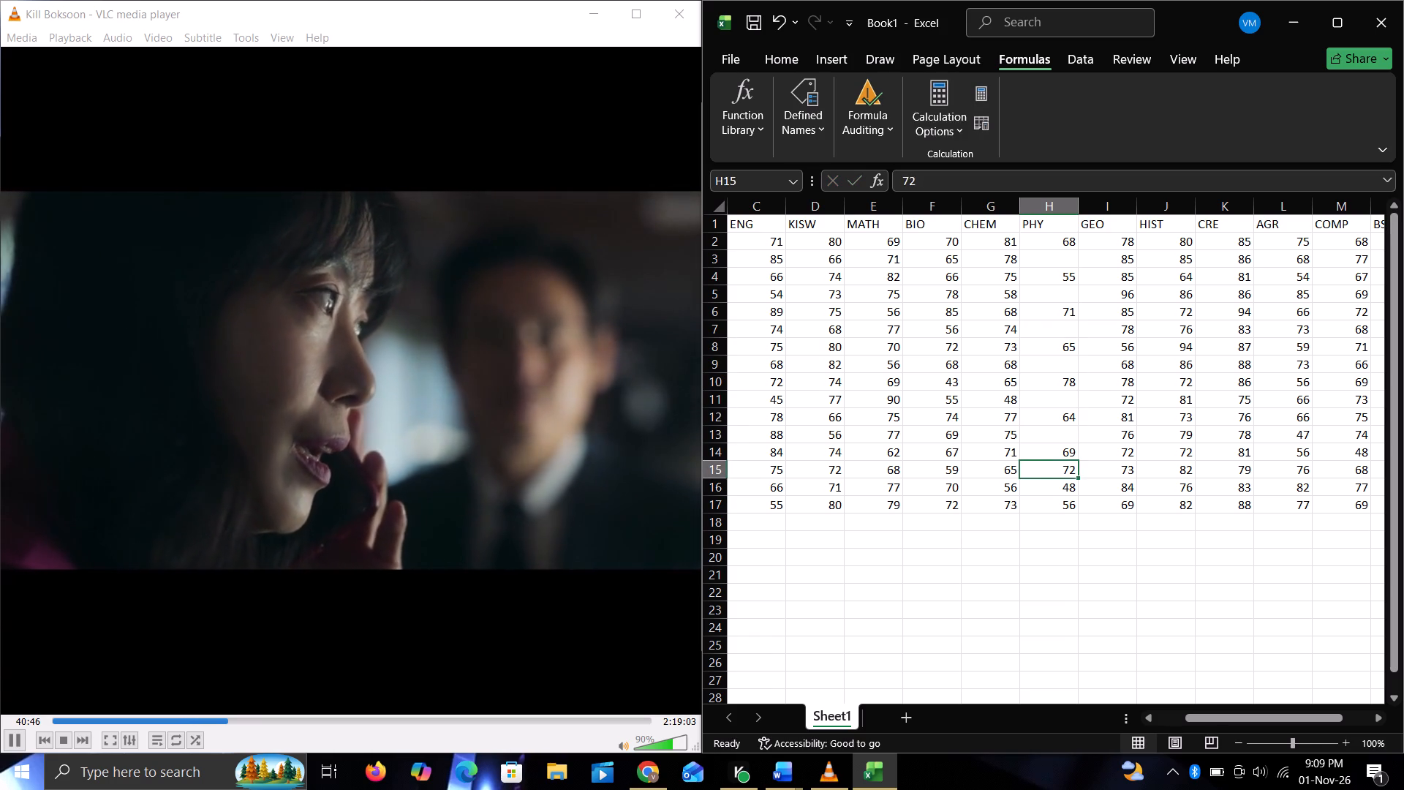
key("BackSpace")
key("Return")
key("Return")
key("BackSpace")
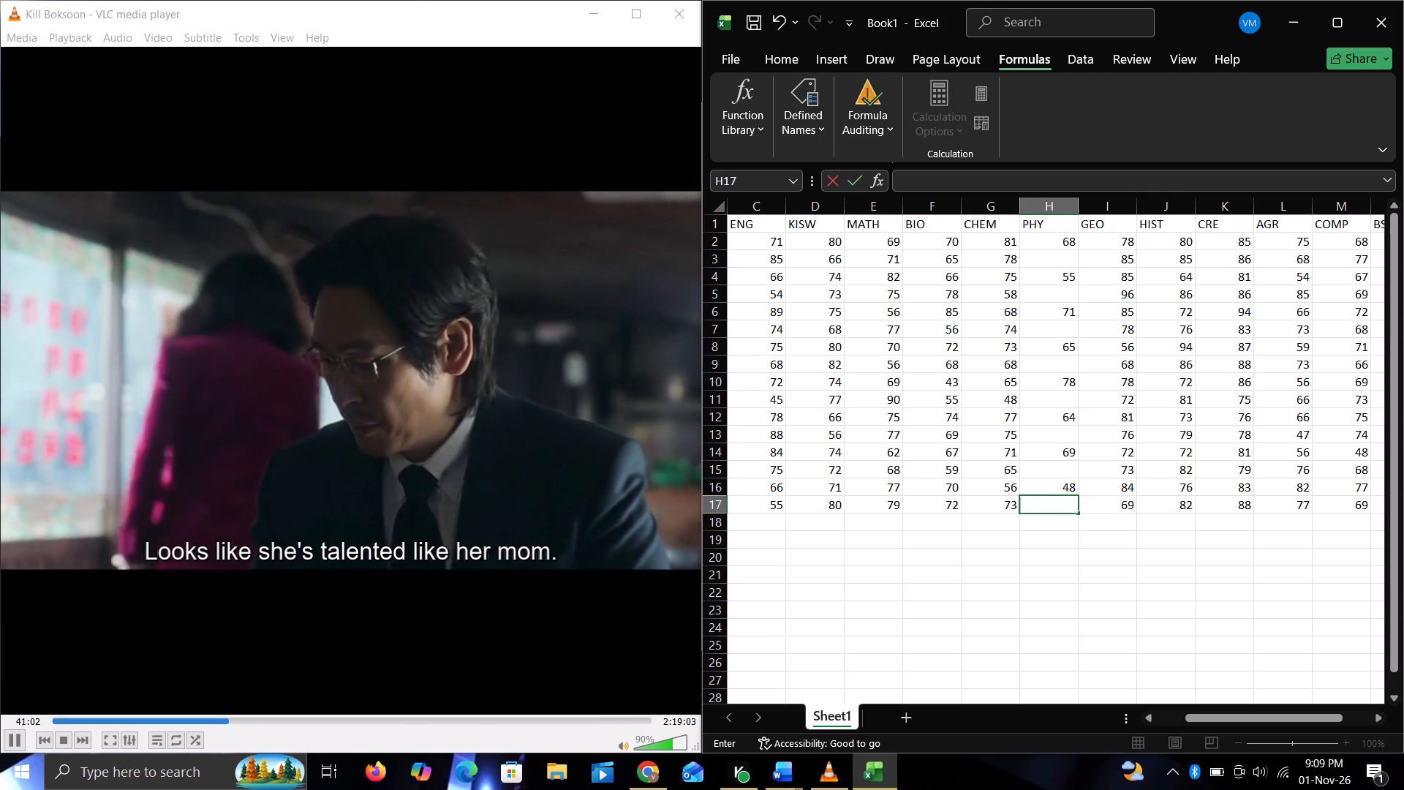
Add the column header NO in cell P1, beside the TOTAL header.
scroll(1126, 237, "left", 5)
scroll(1126, 237, "right", 5)
scroll(1126, 237, "left", 1)
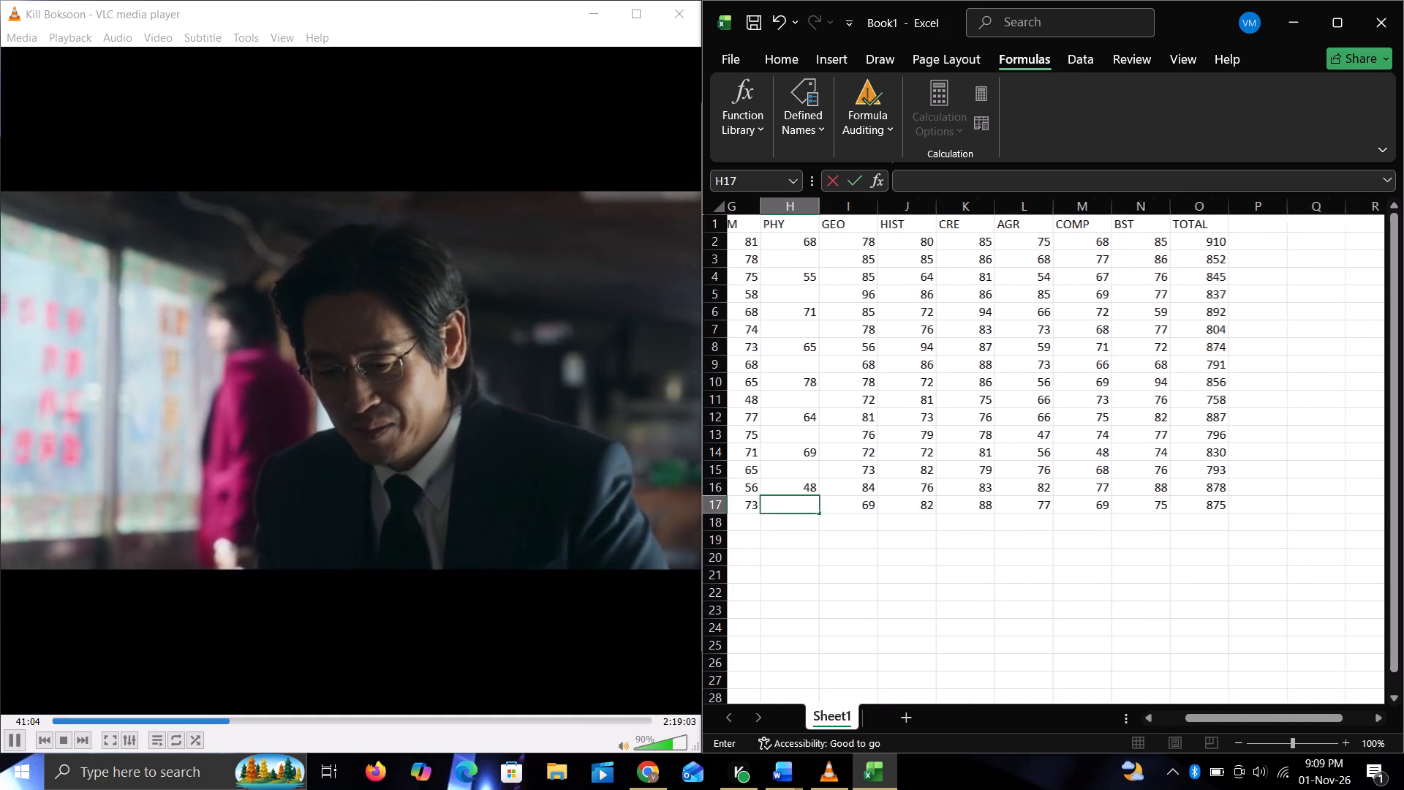
scroll(1126, 237, "left", 1)
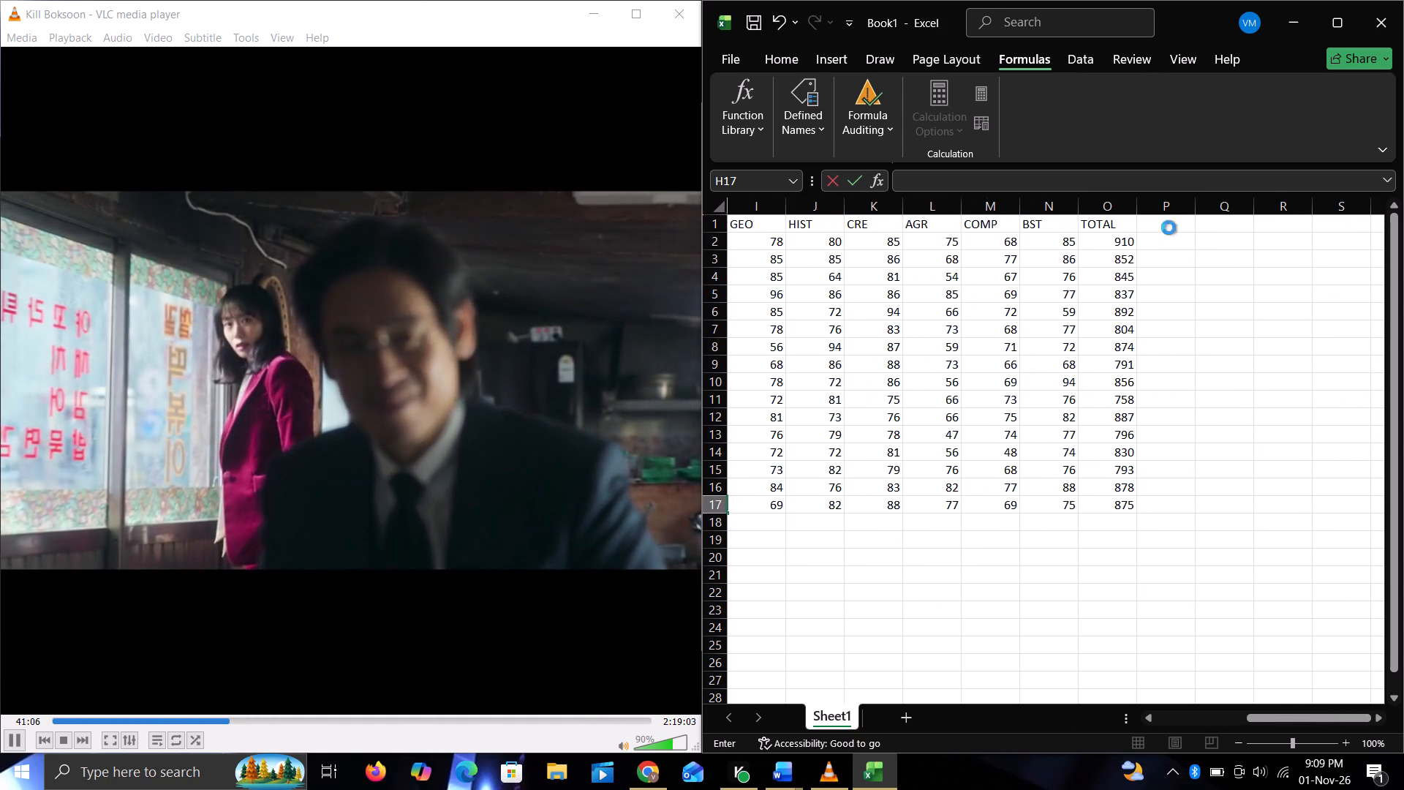
left_click(1169, 227)
type("NO")
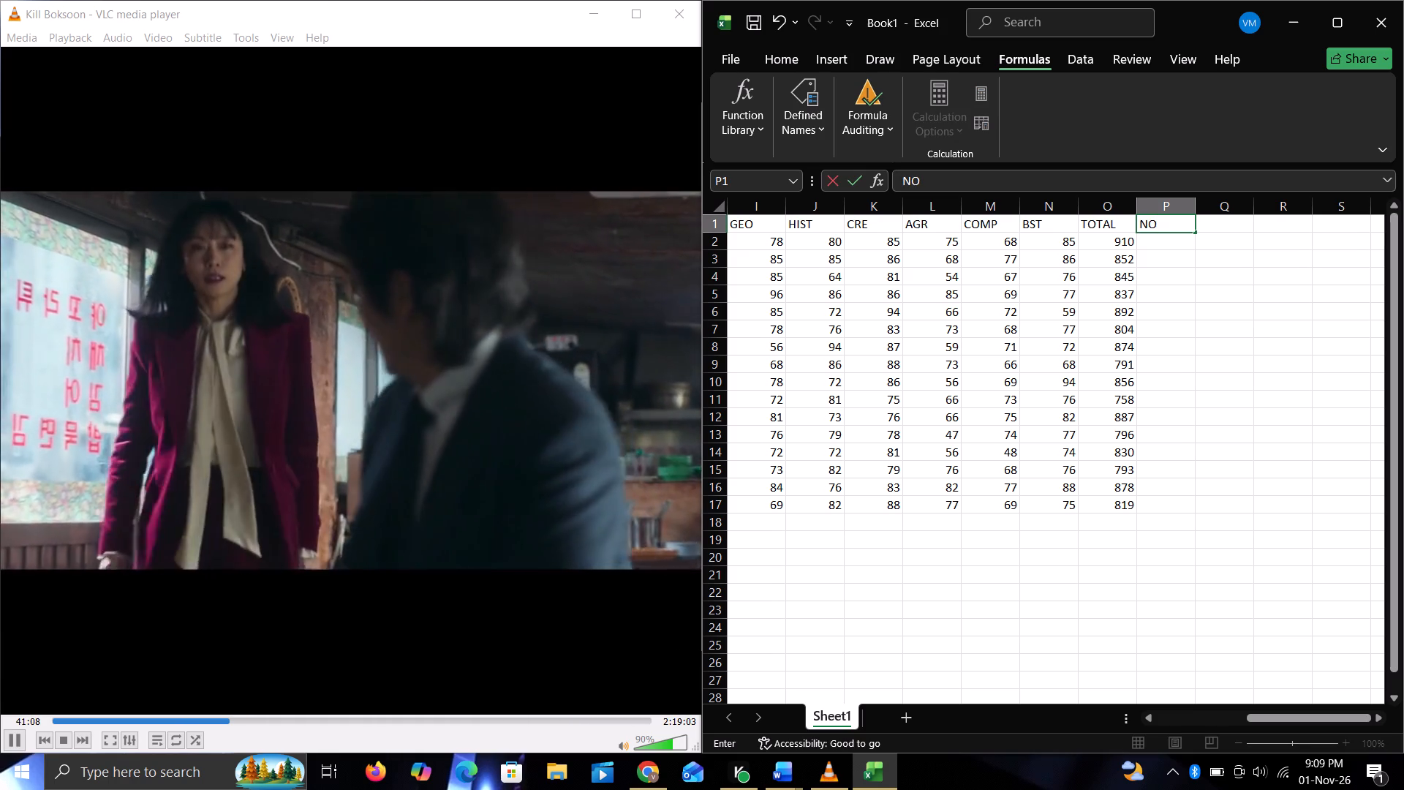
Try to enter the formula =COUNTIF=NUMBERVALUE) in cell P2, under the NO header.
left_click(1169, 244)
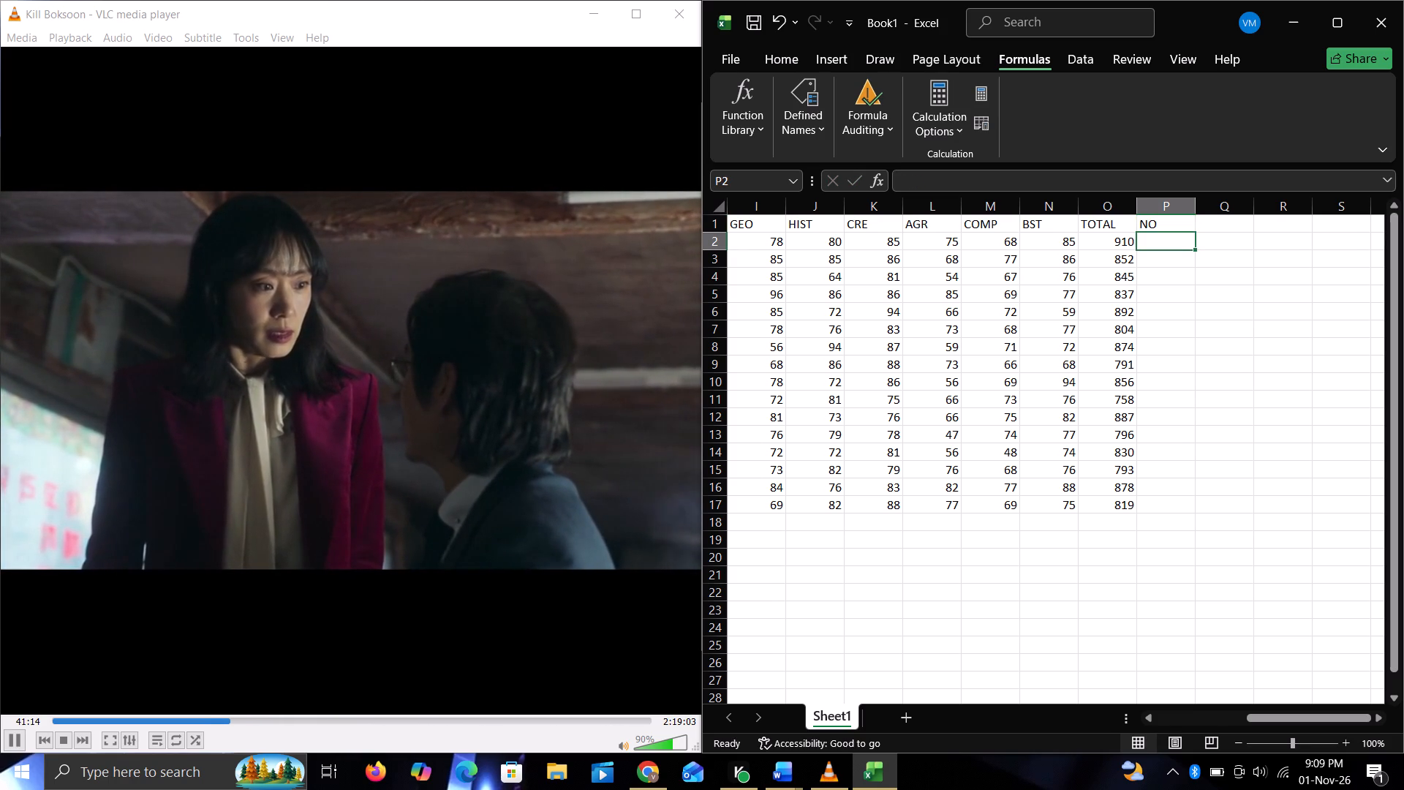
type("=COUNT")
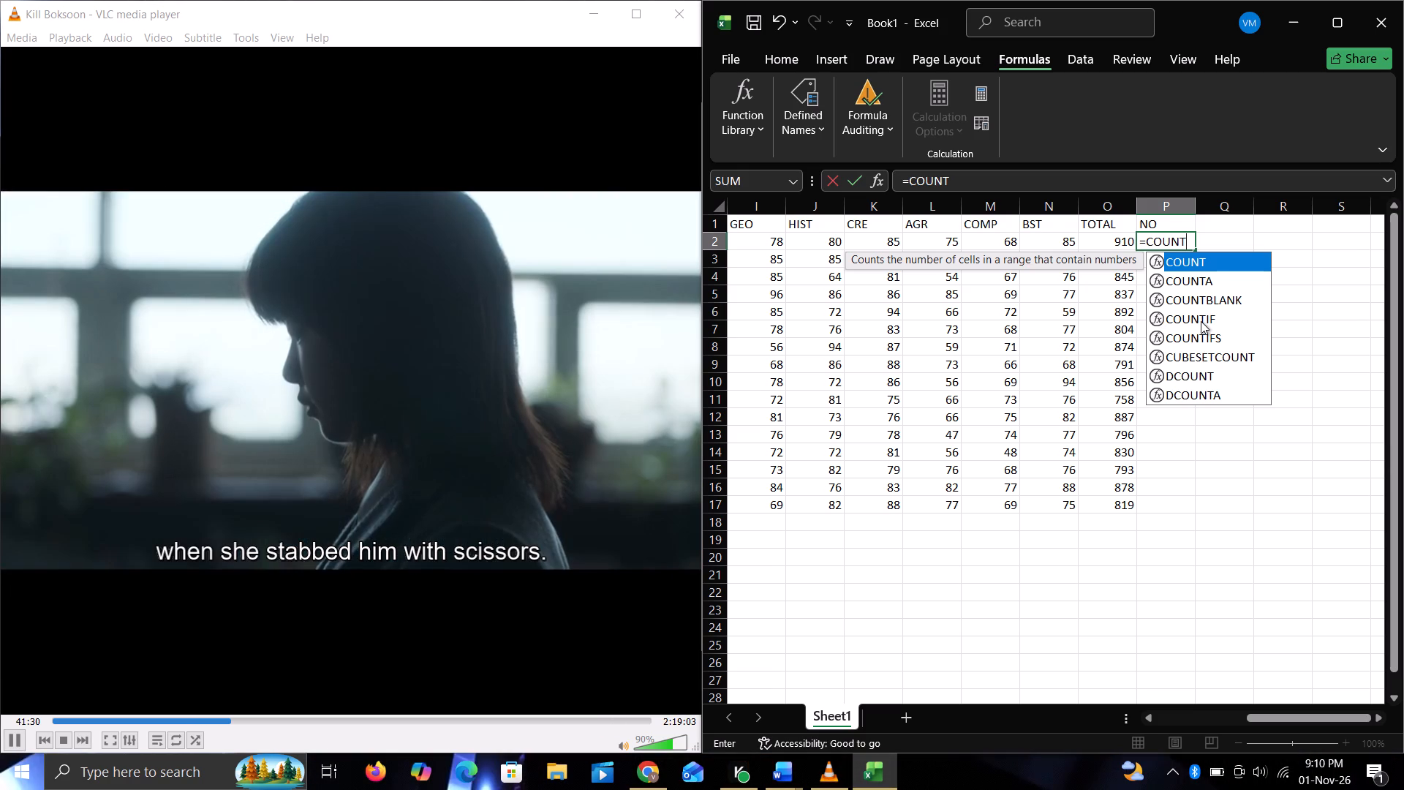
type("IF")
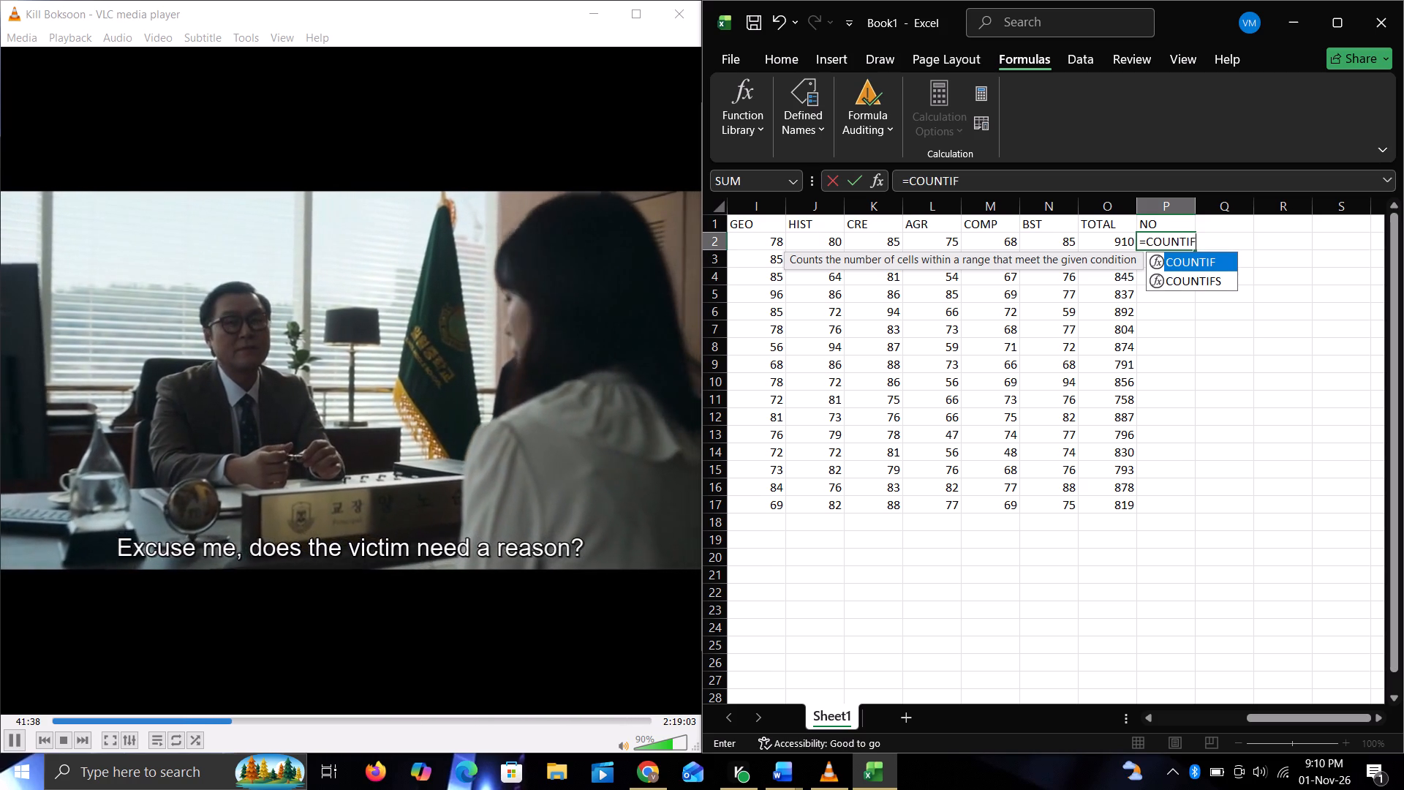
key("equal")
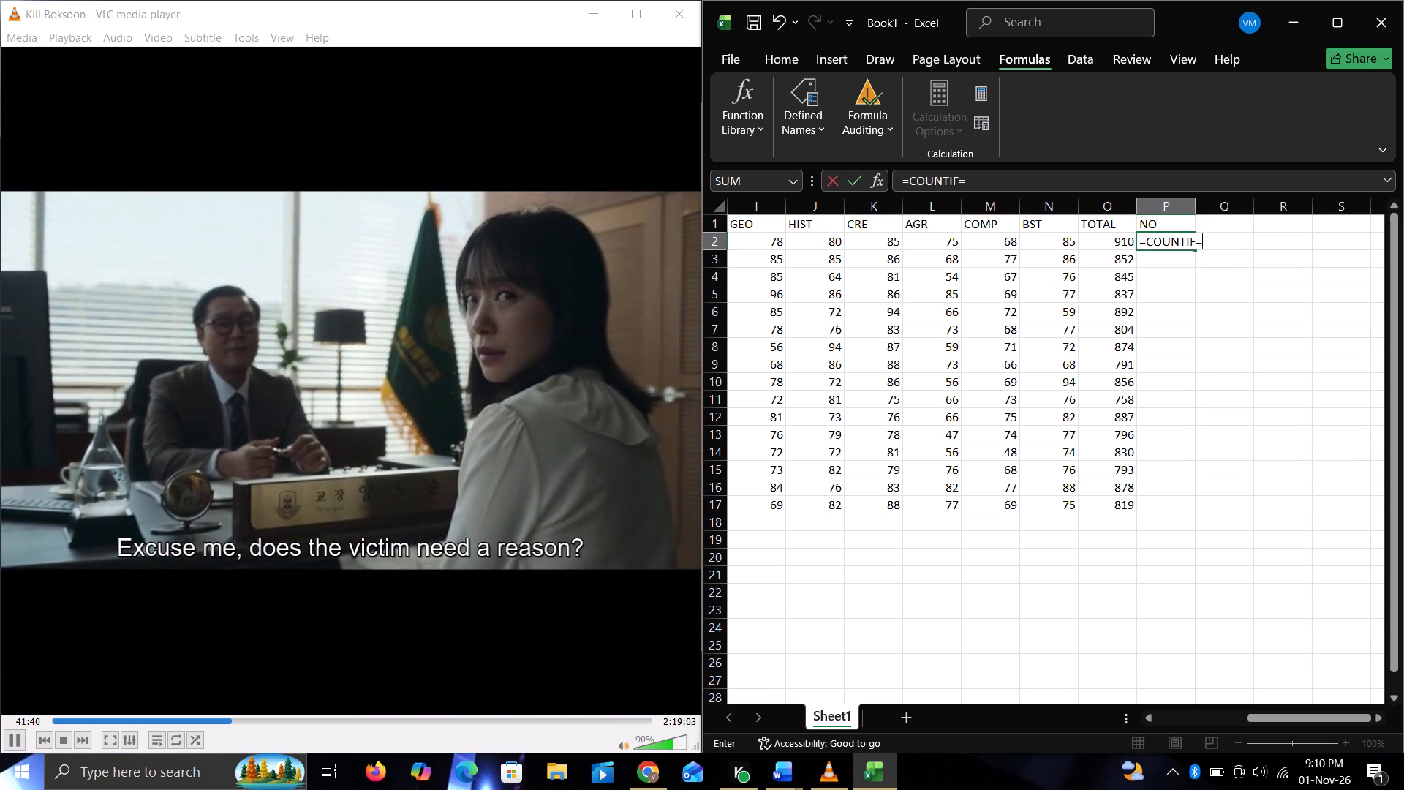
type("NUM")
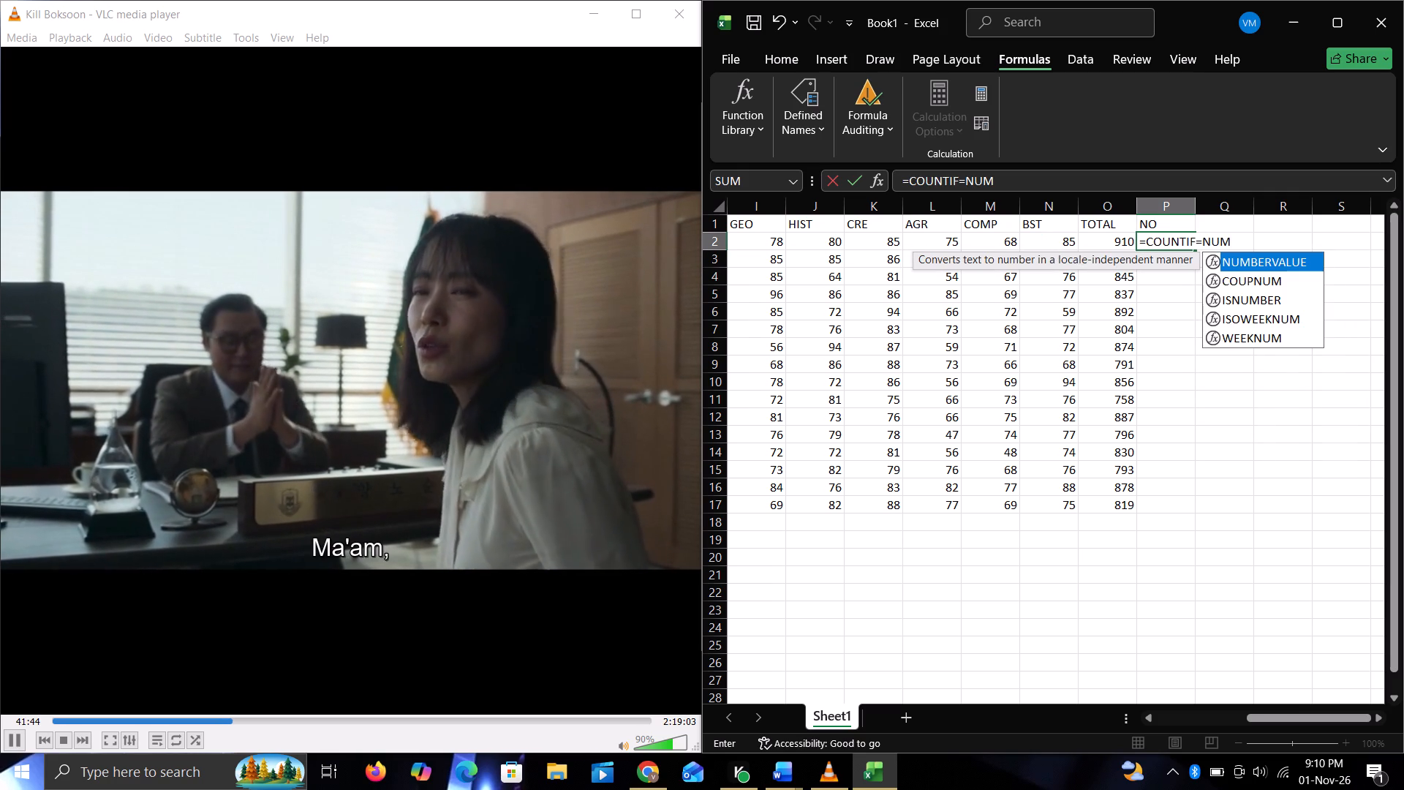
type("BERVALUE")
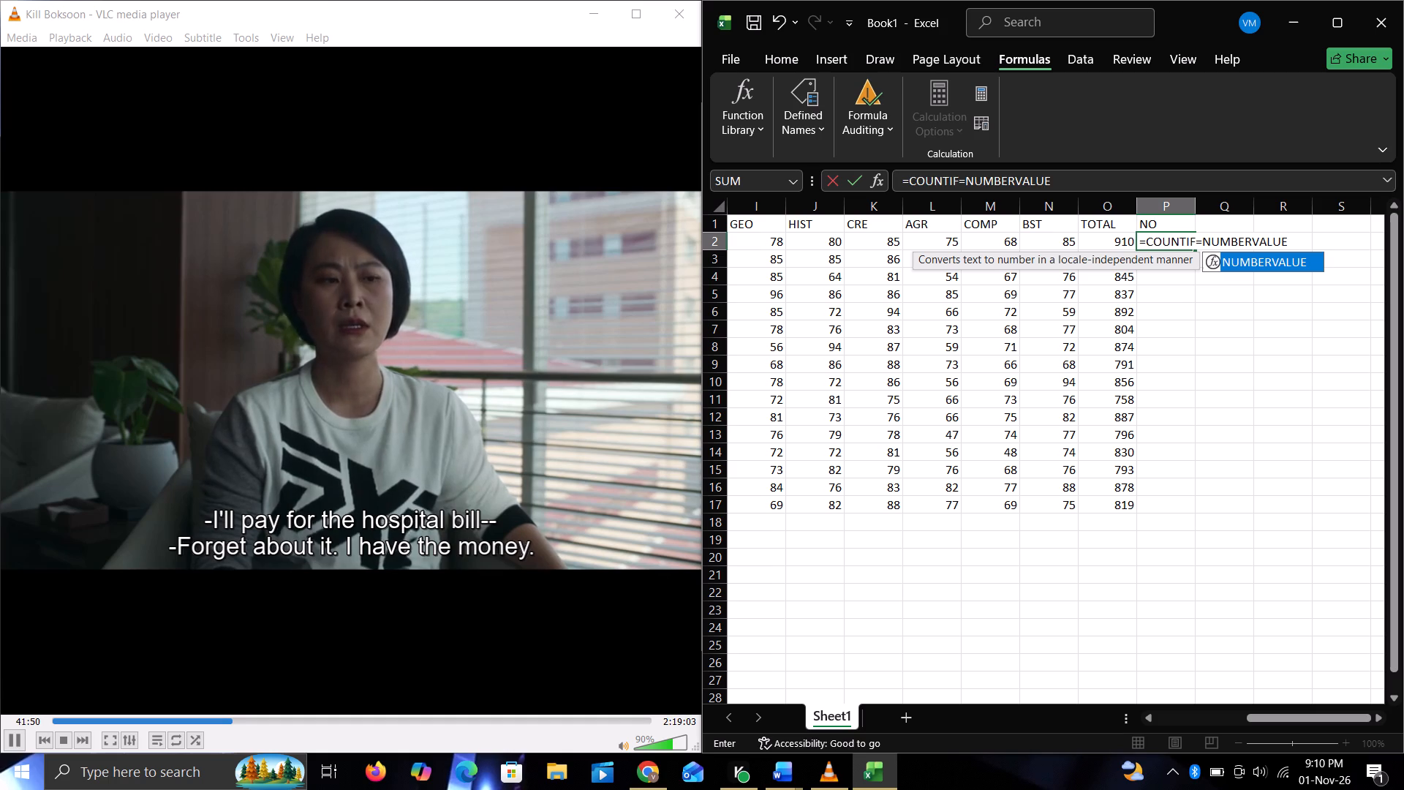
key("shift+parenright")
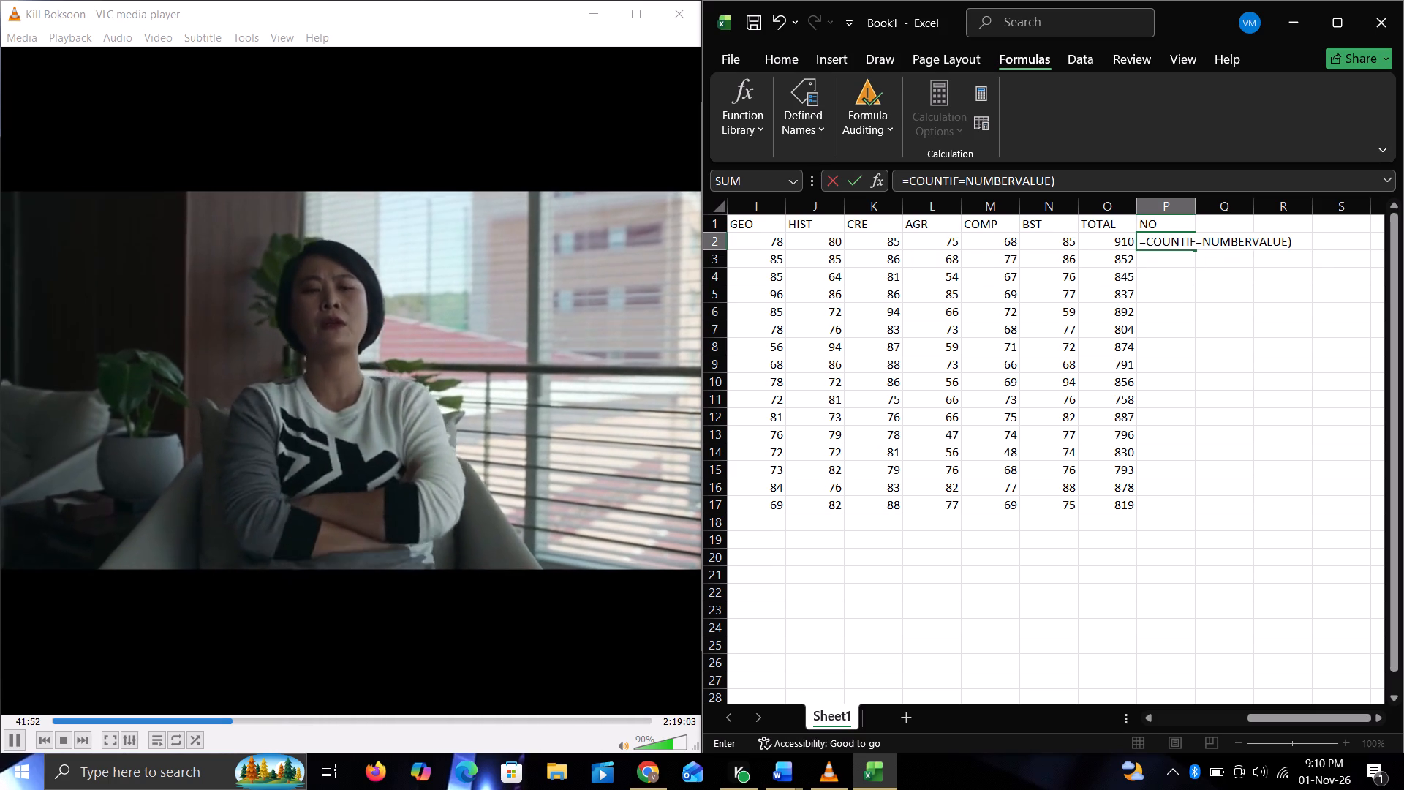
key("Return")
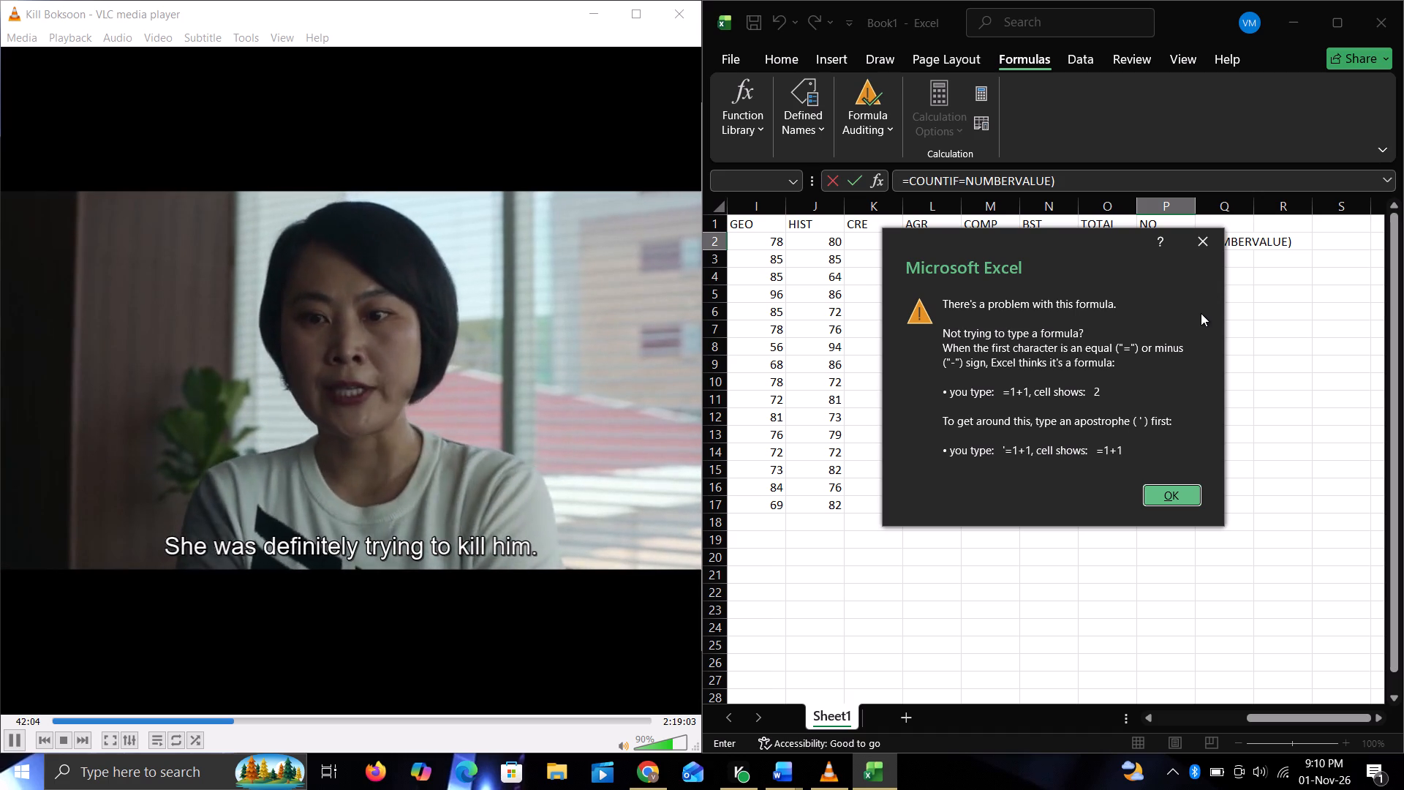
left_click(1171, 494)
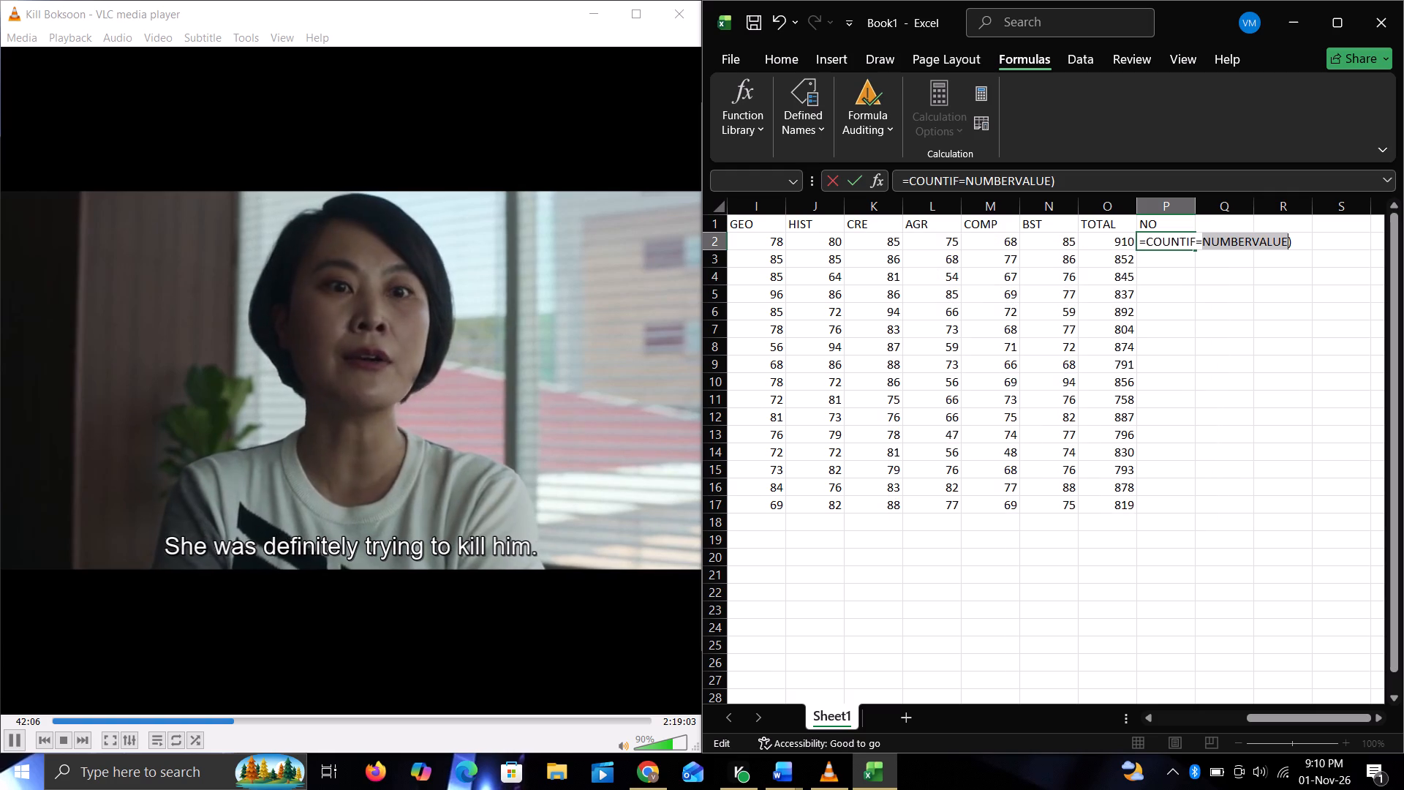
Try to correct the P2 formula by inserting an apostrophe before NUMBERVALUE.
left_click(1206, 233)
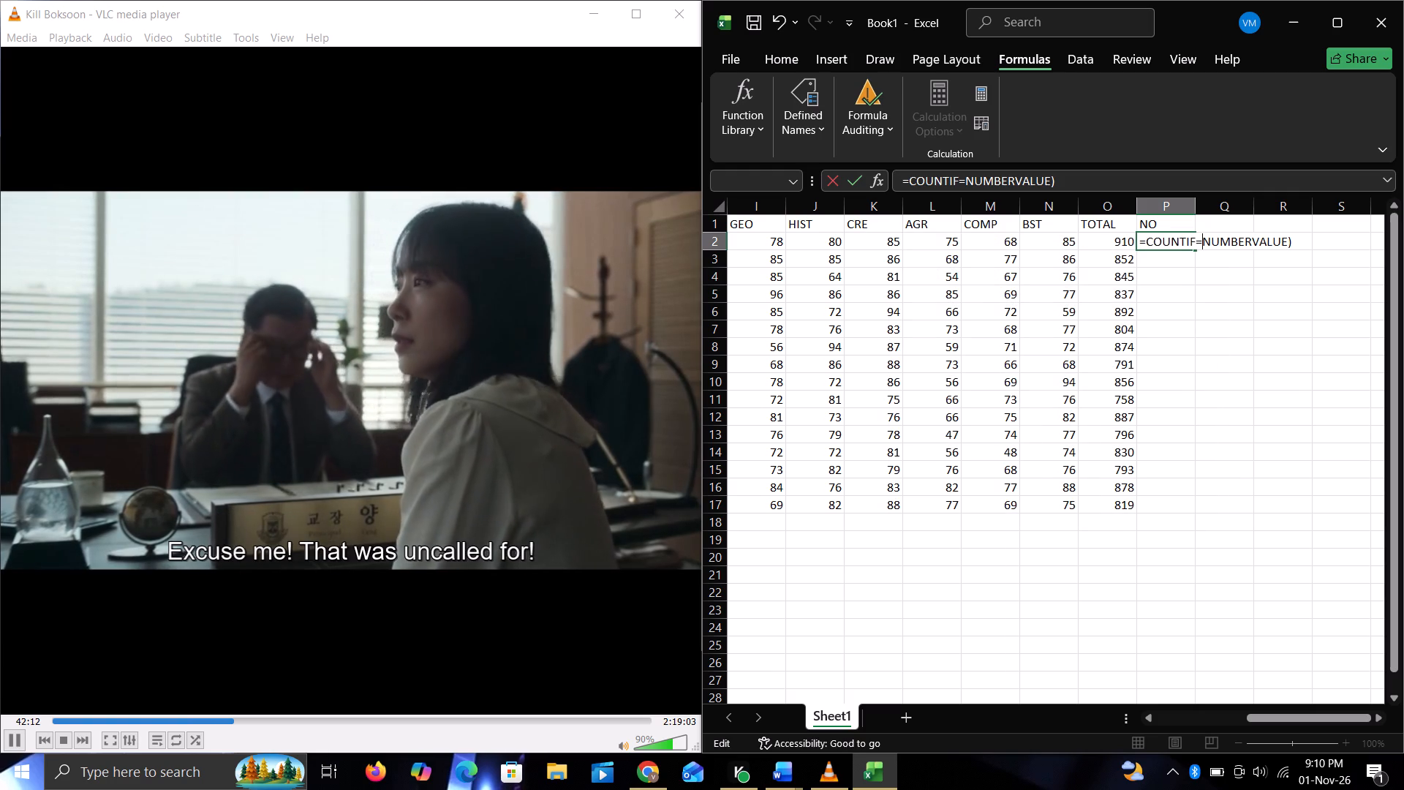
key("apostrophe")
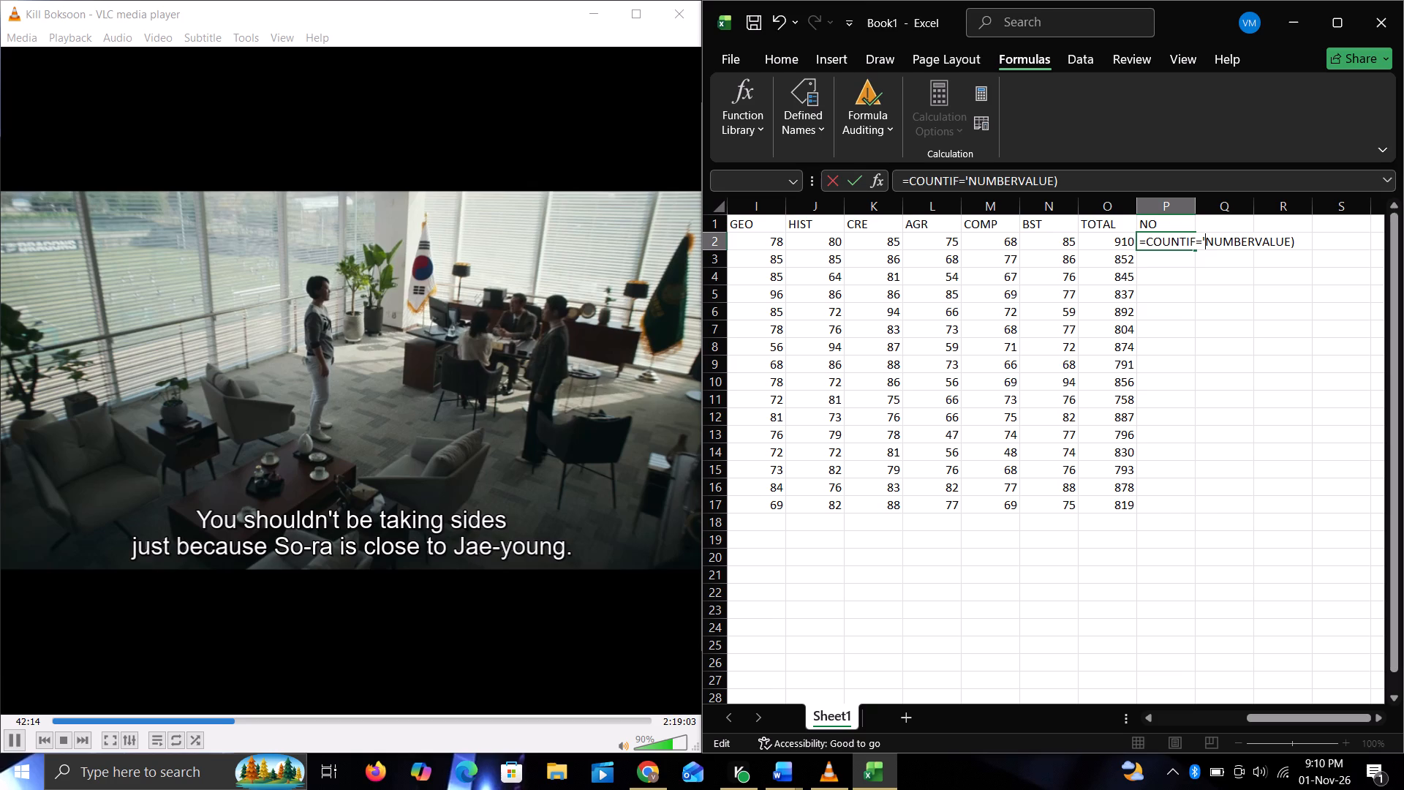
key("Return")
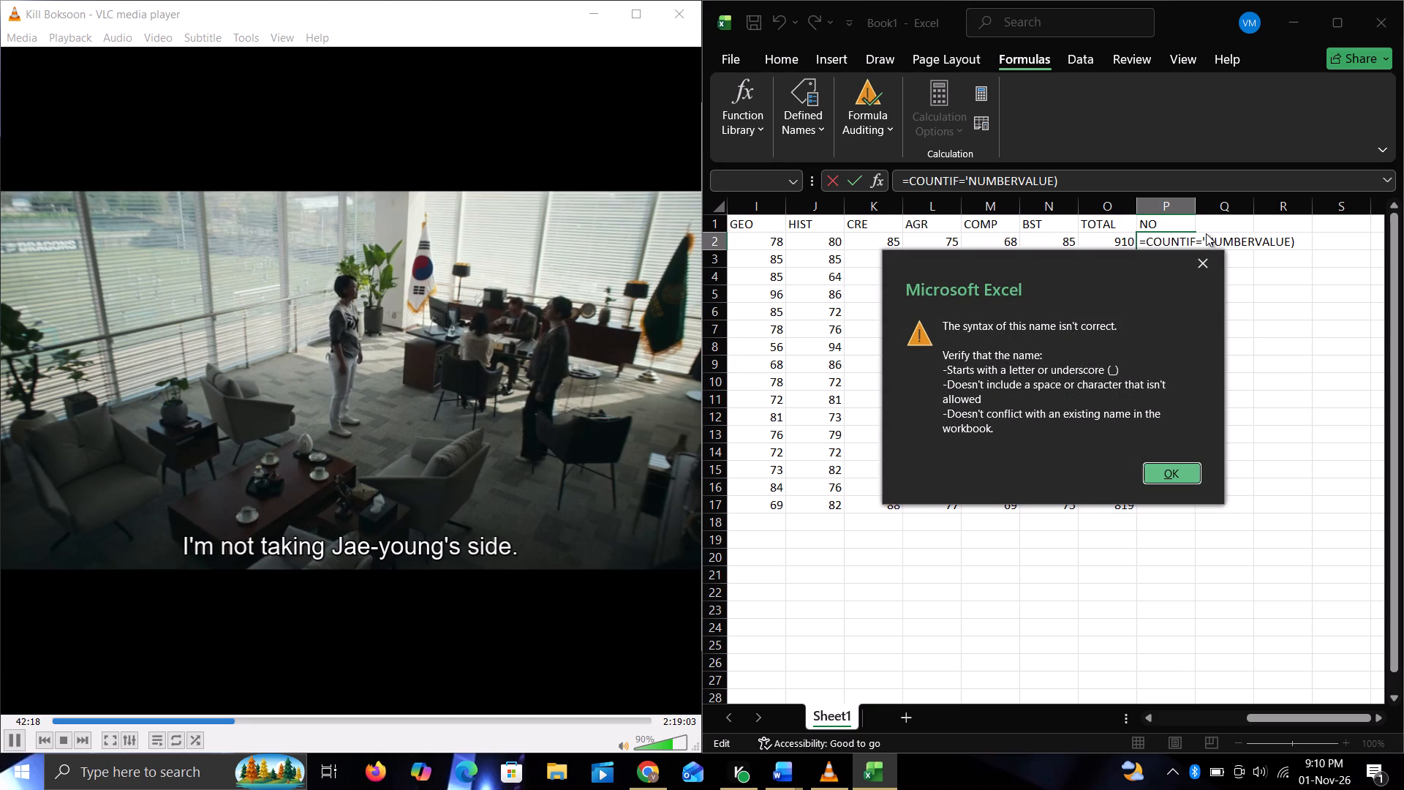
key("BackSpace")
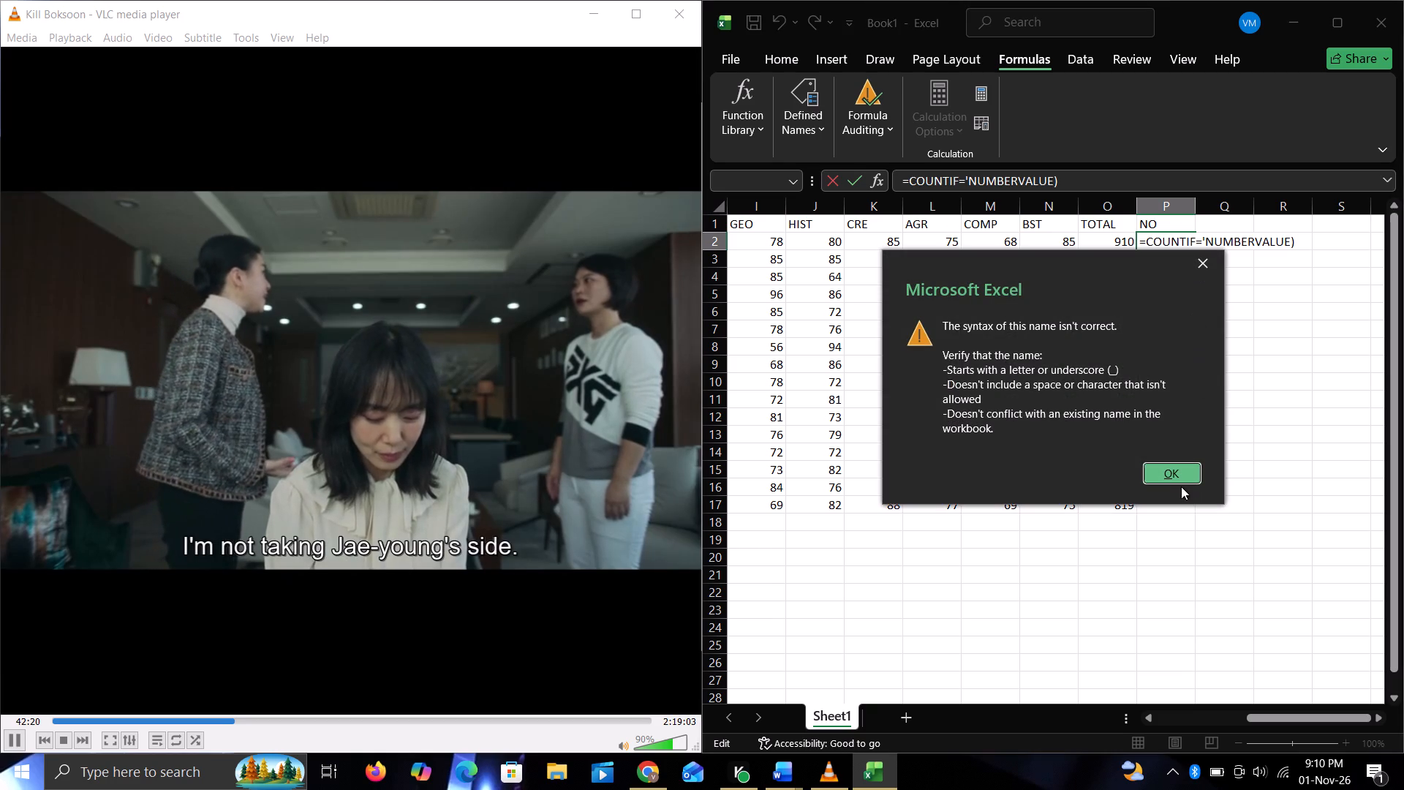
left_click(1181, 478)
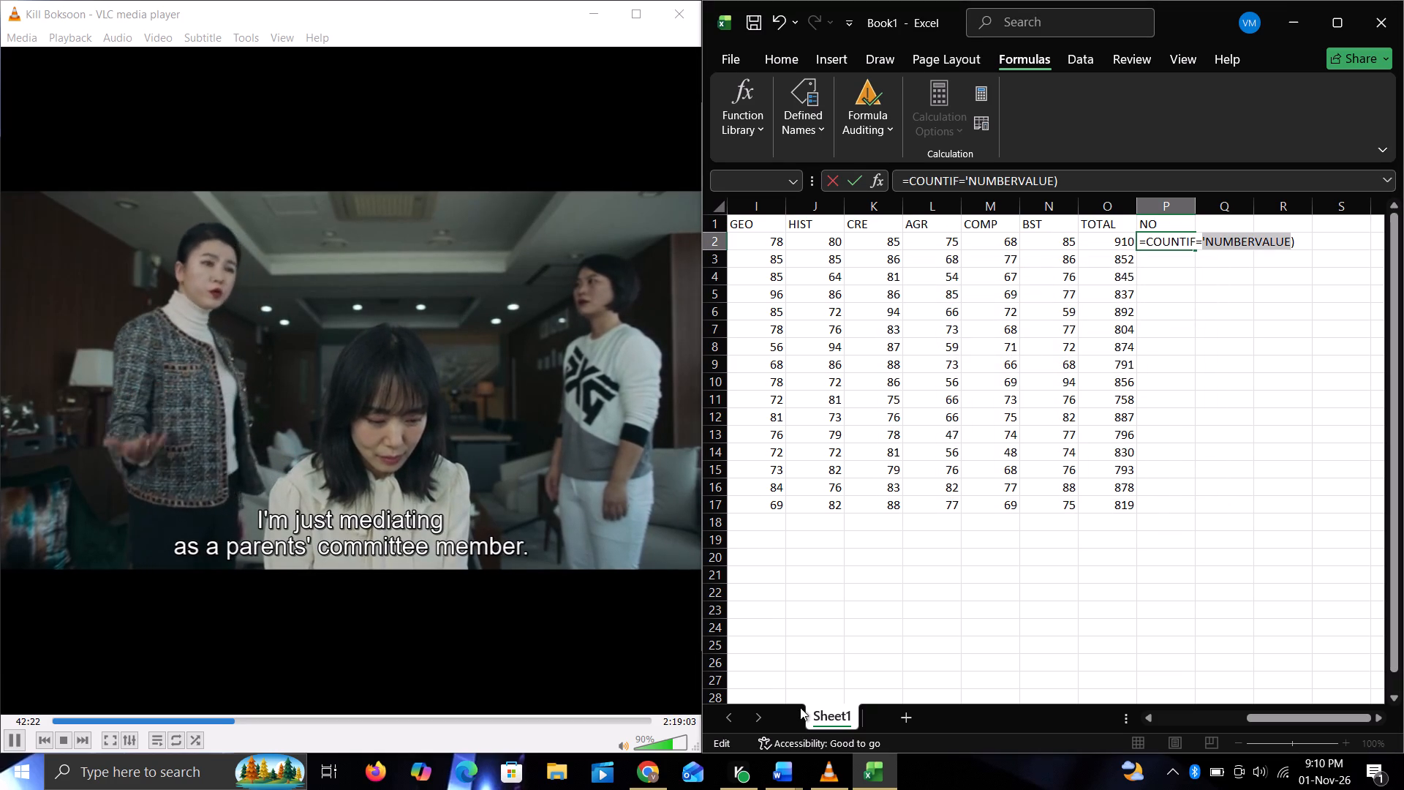
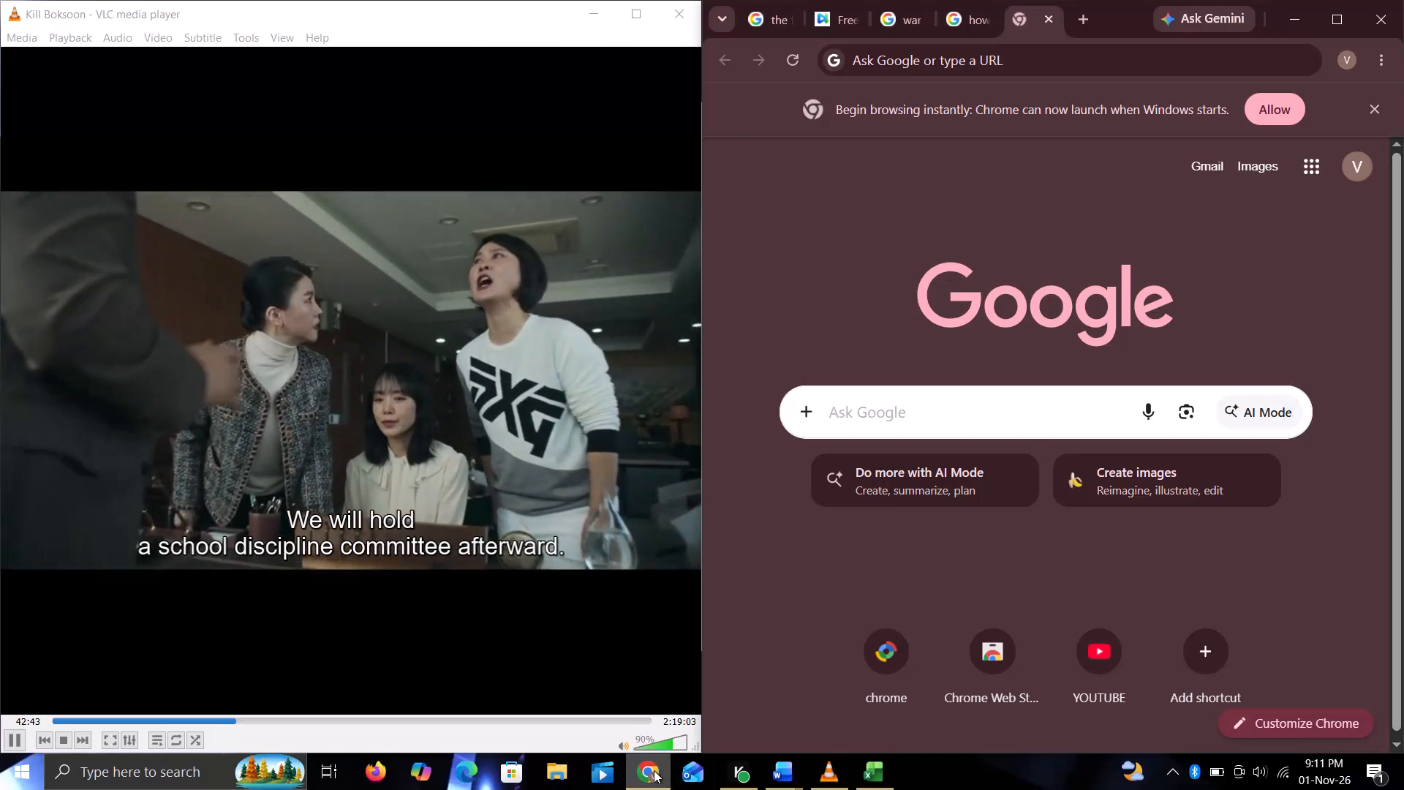
Return to the earlier Google results in Chrome and run the past search "how to make excel write numbers in order".
left_click(971, 20)
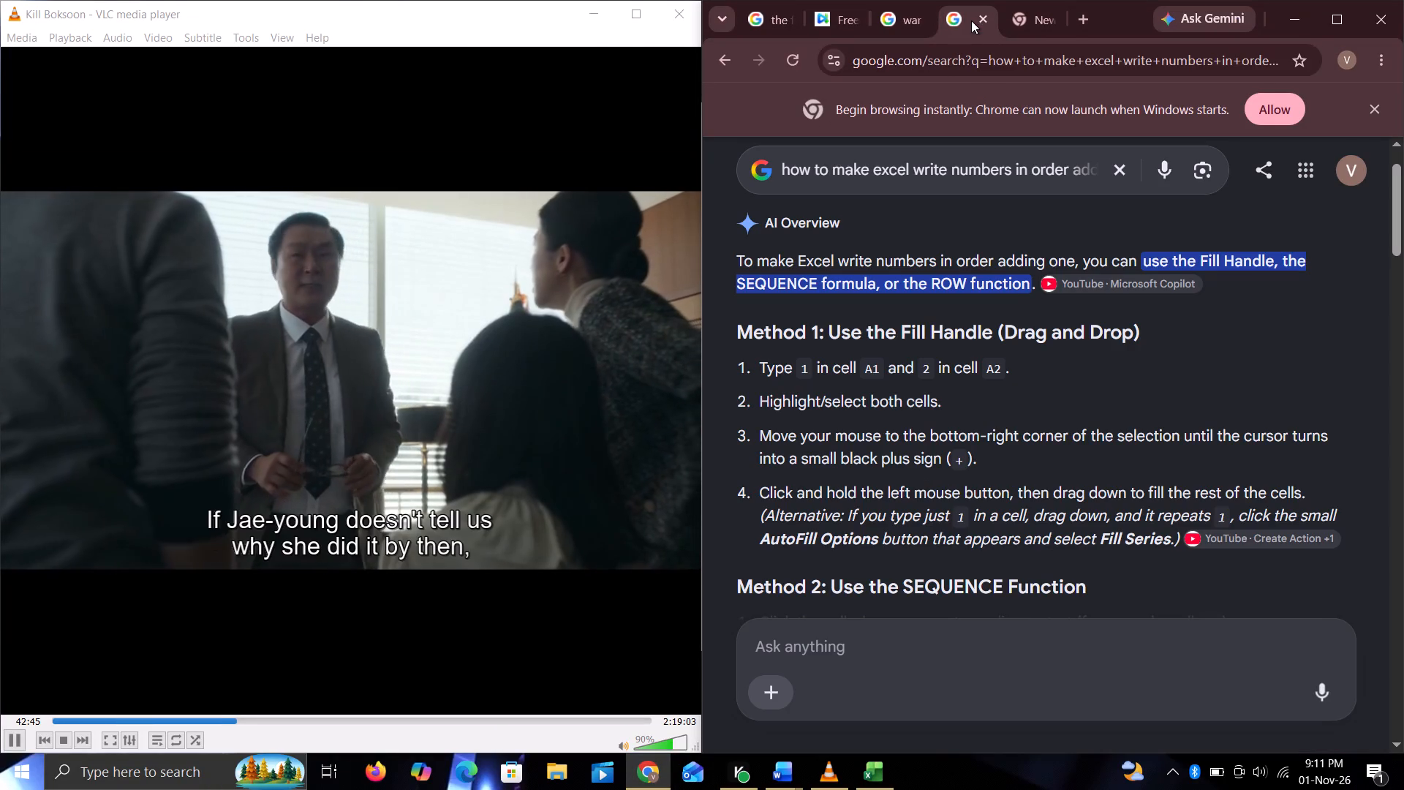
left_click(1119, 173)
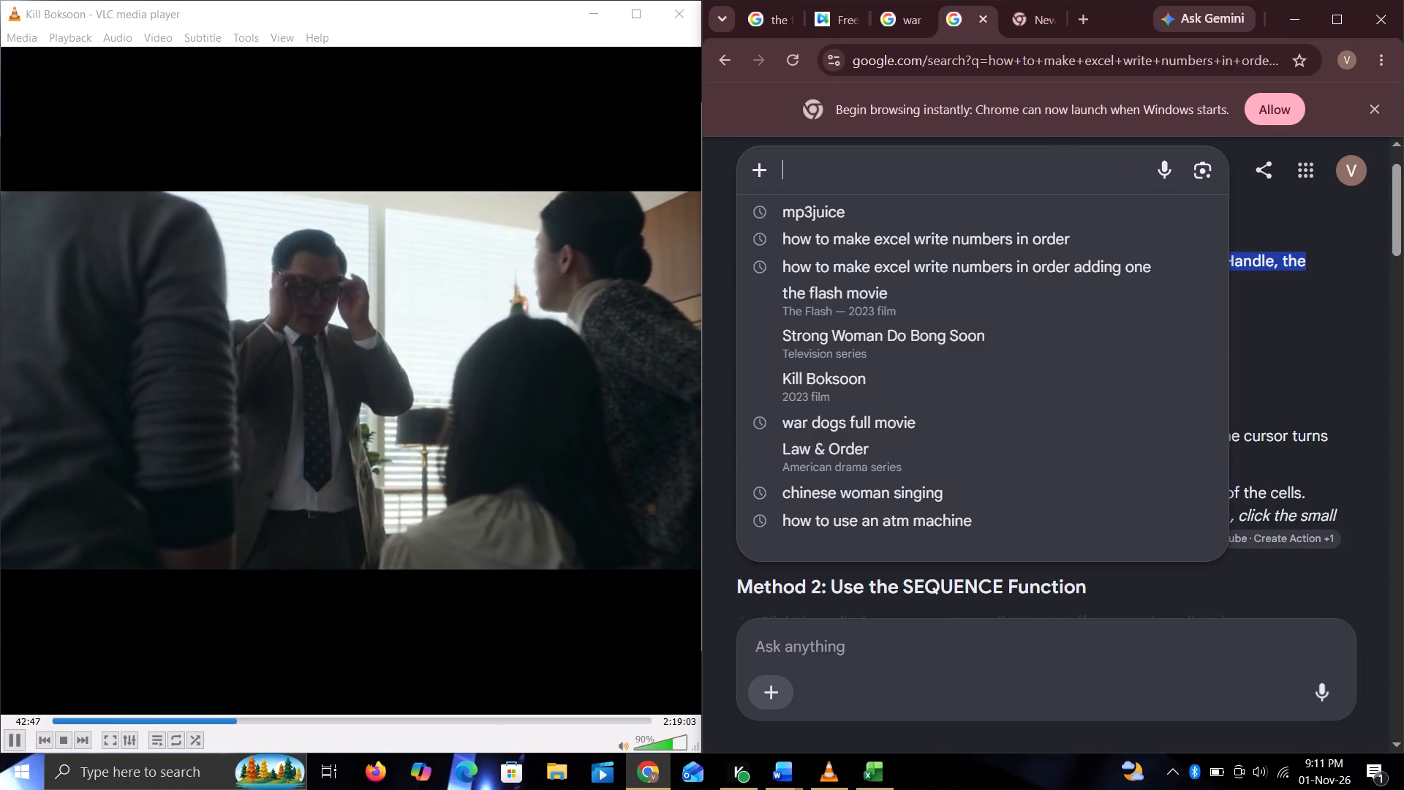
left_click(965, 238)
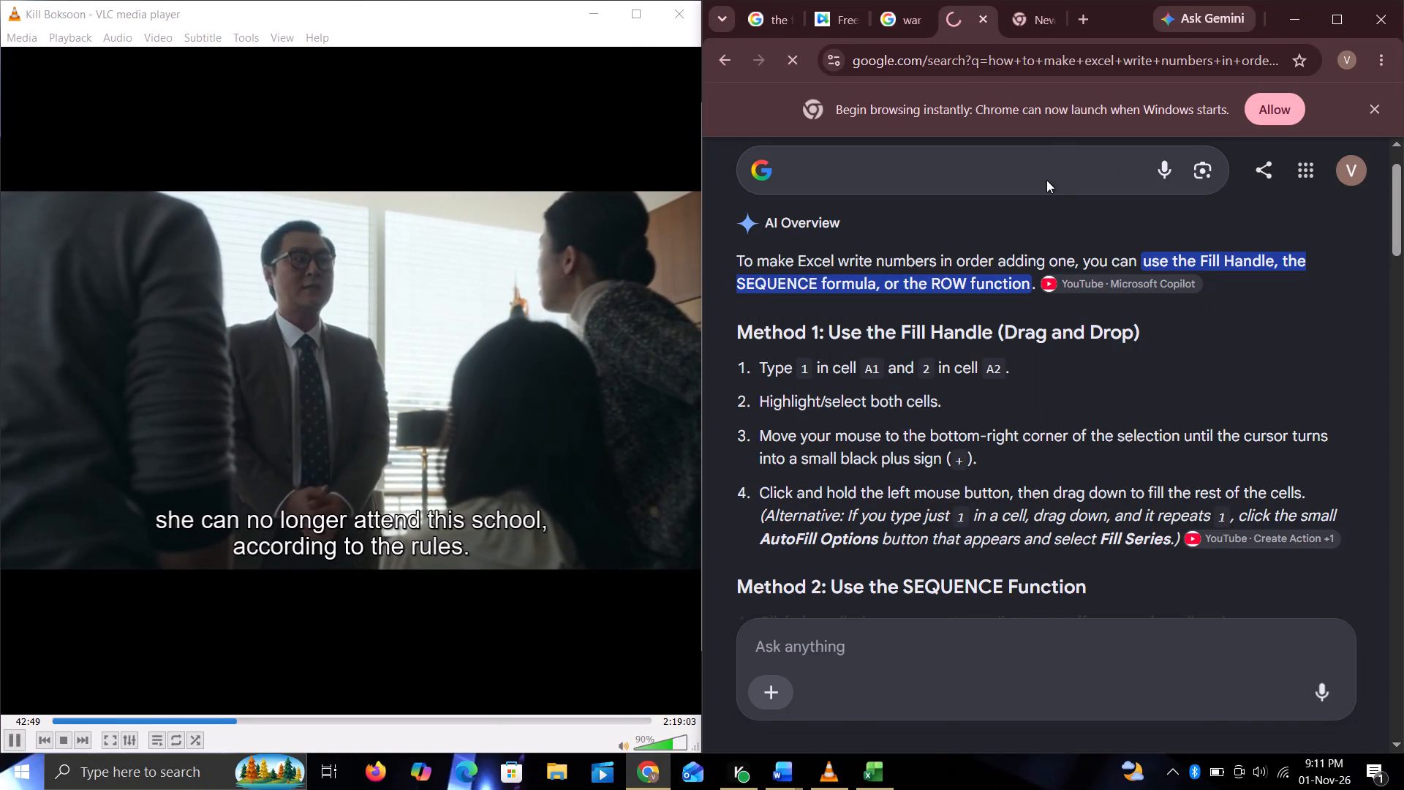
Reword the query to "how to make excel count numbers" and search the suggestion "how to make excel count cells with numbers".
left_click(1080, 183)
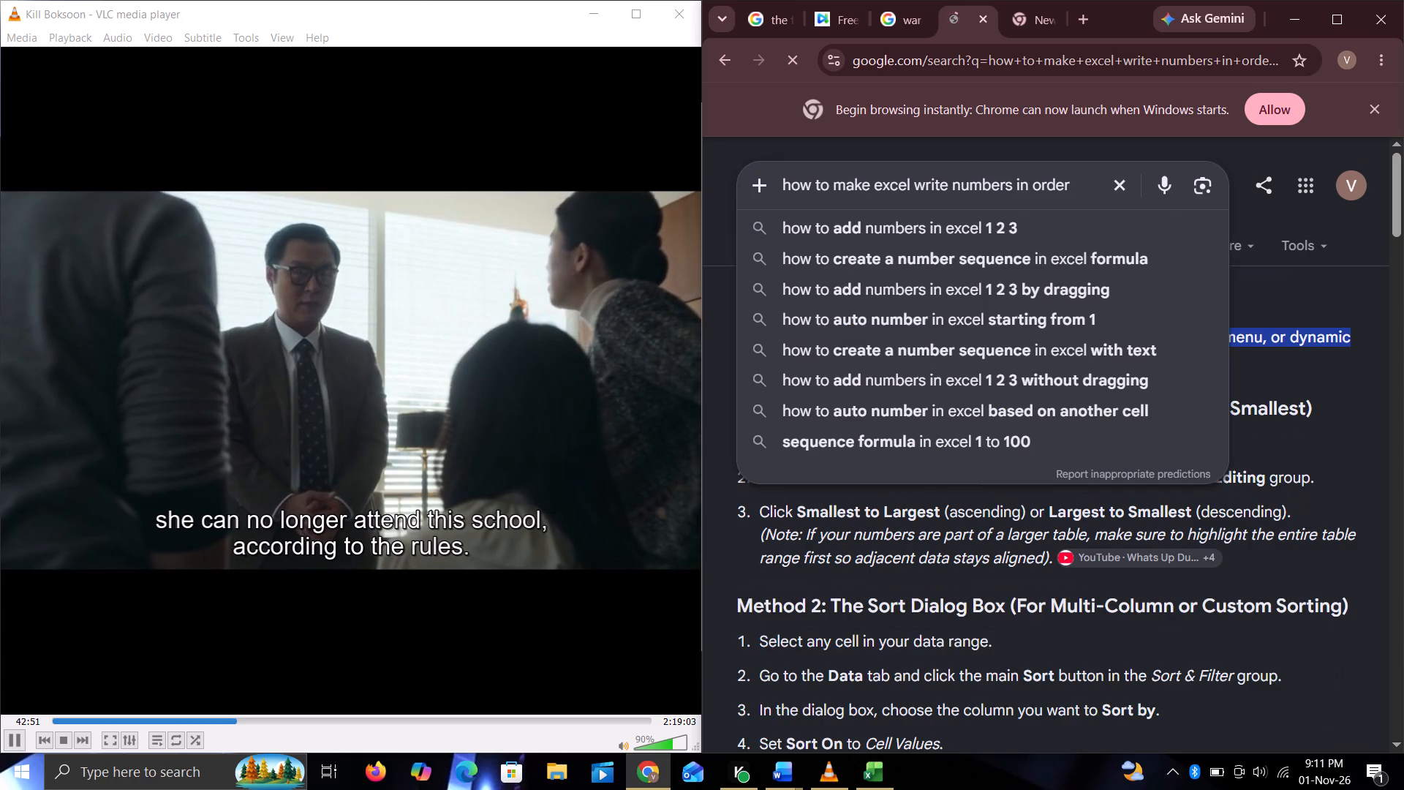
key("Left")
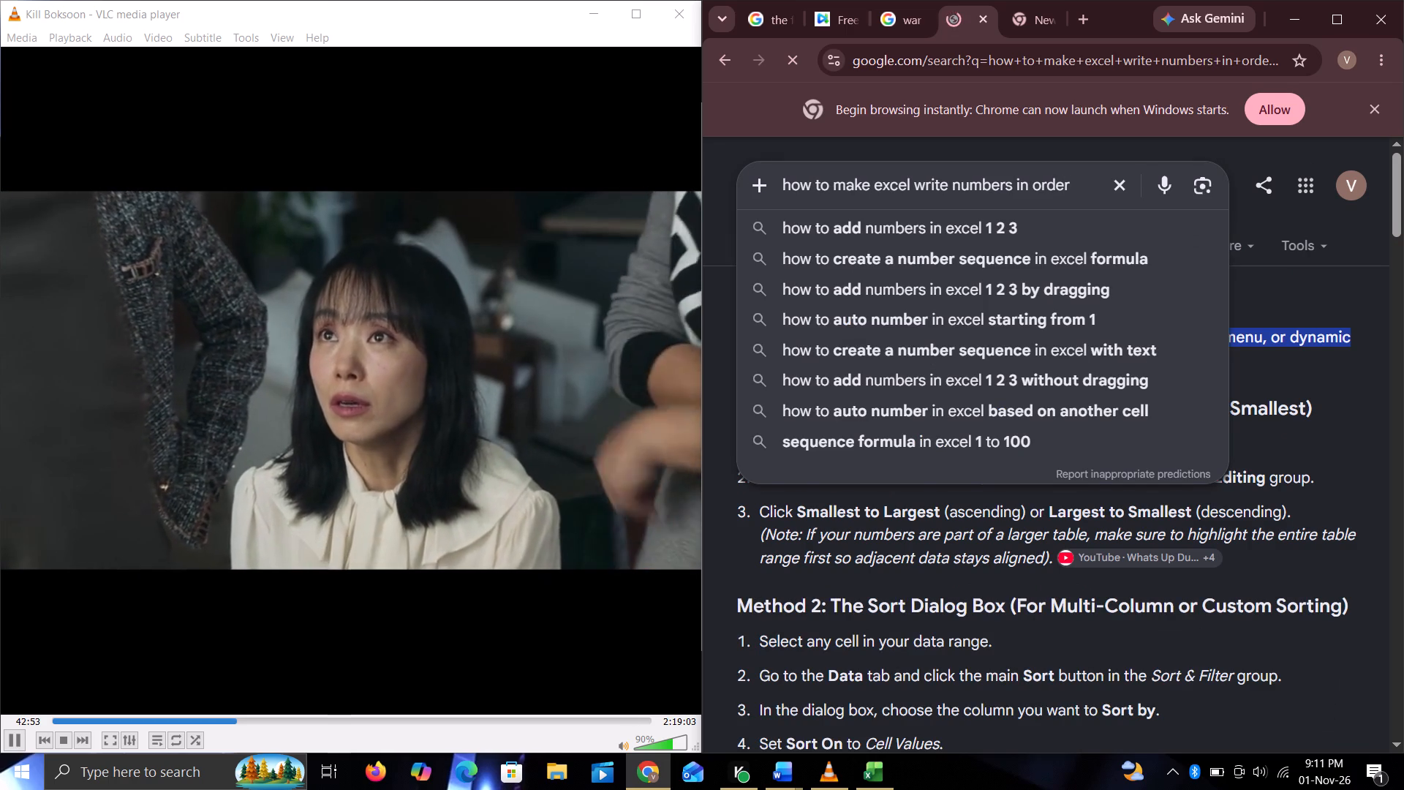
key("Right")
key("backslash")
key("BackSpace")
key("BackSpace")
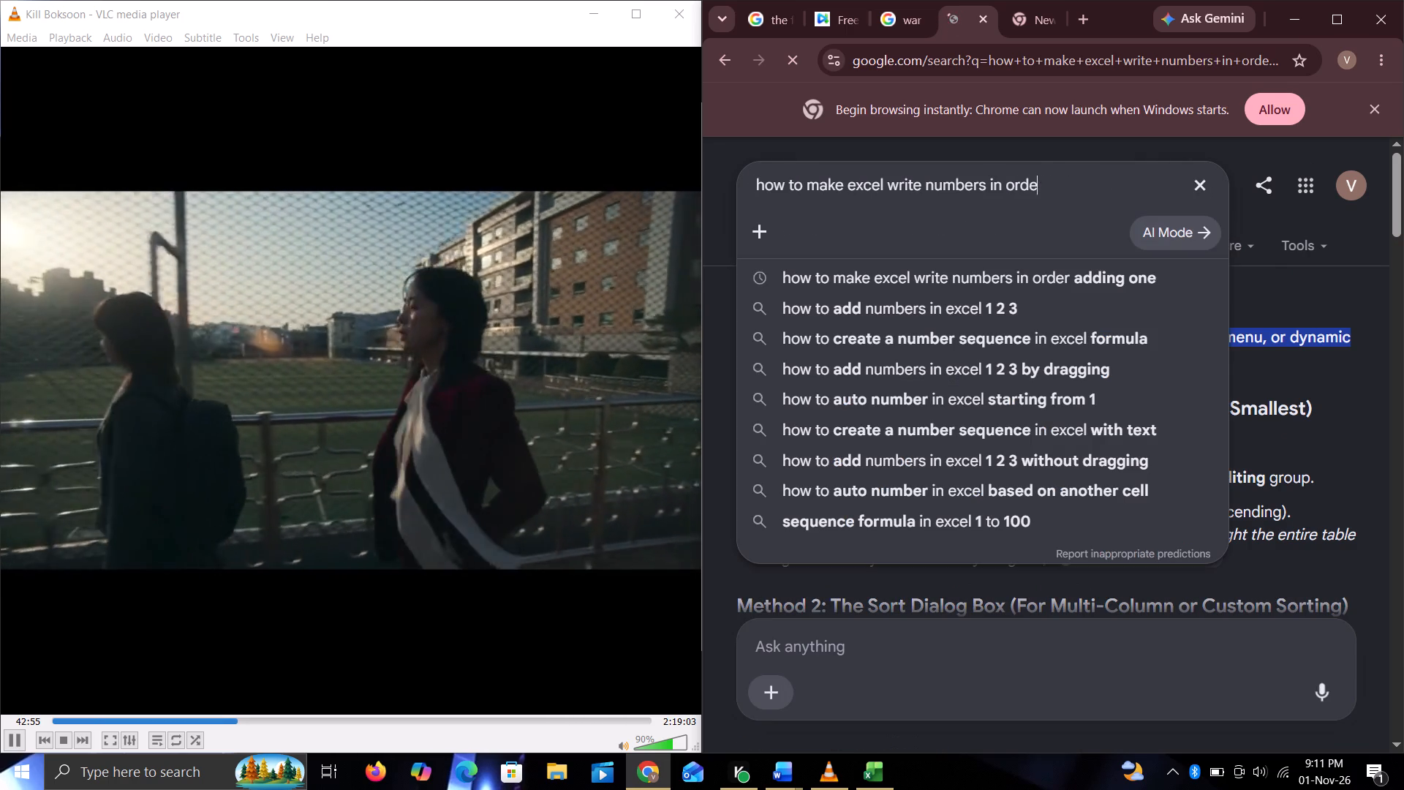
key("BackSpace")
key("BackSpace")
key("BackSpace")
key("BackSpace")
key("BackSpace")
key("BackSpace")
key("BackSpace")
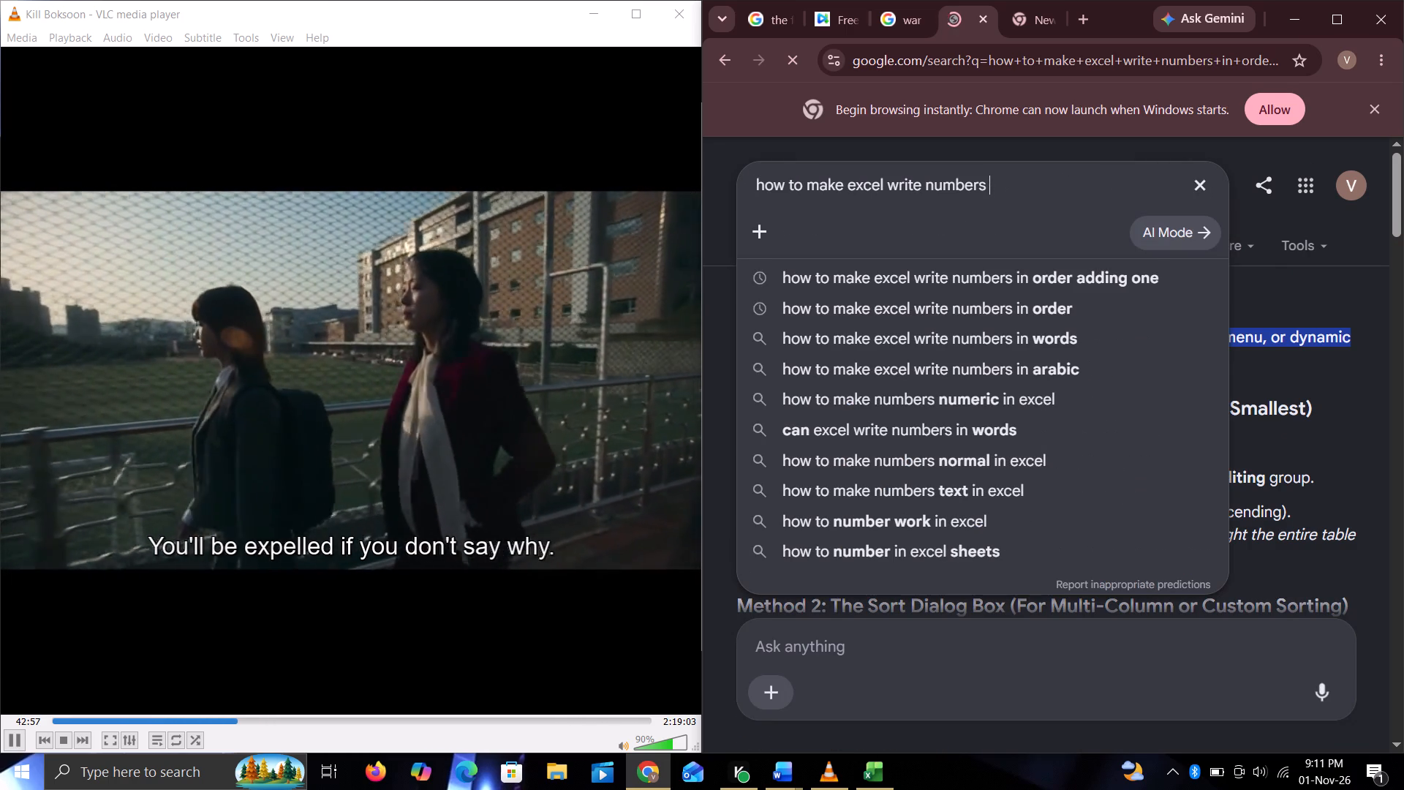
key("Left")
key("Left")
key("Left")
key("Left")
key("Left")
key("Left")
key("Left")
key("Left")
key("Left")
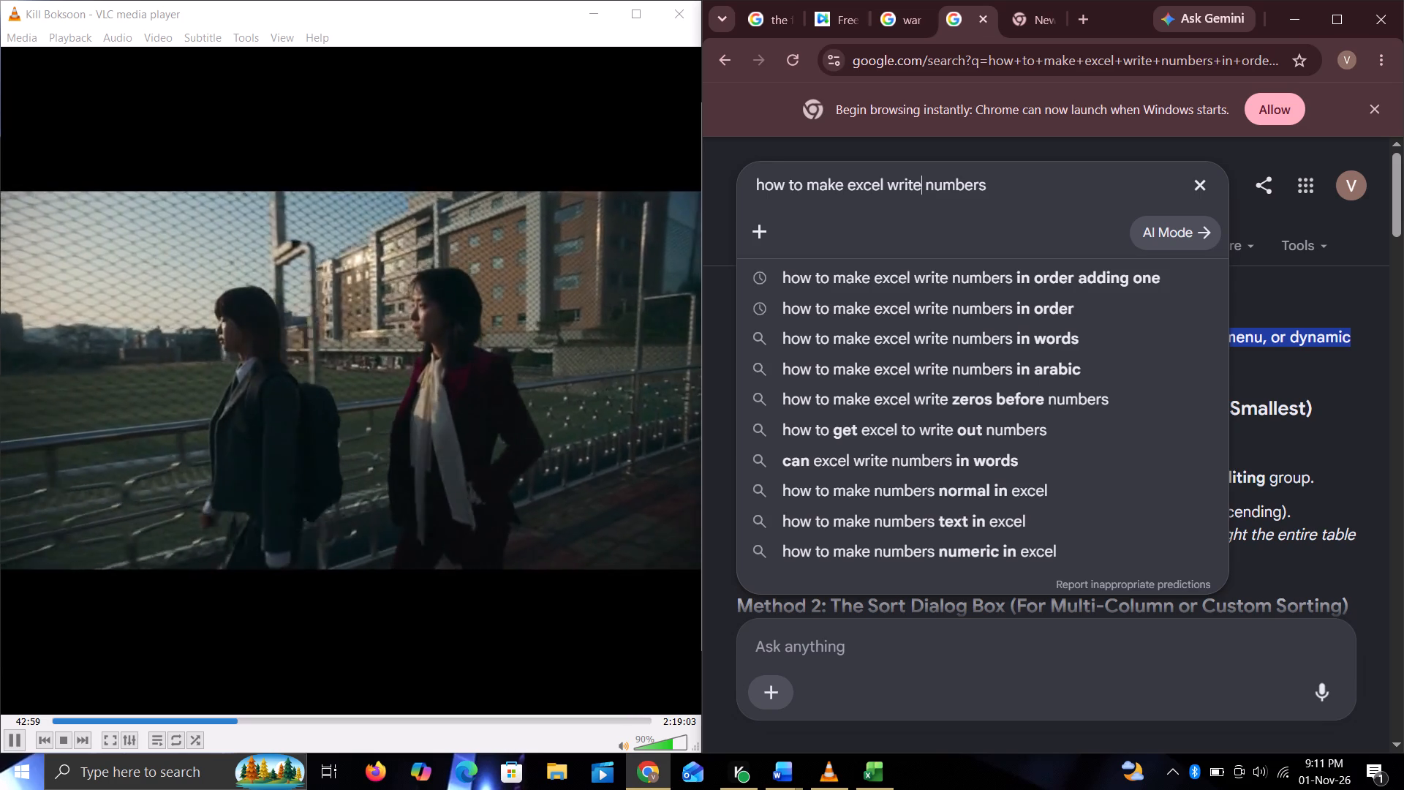
key("BackSpace")
key("BackSpace")
key("BackSpace")
key("BackSpace")
key("BackSpace")
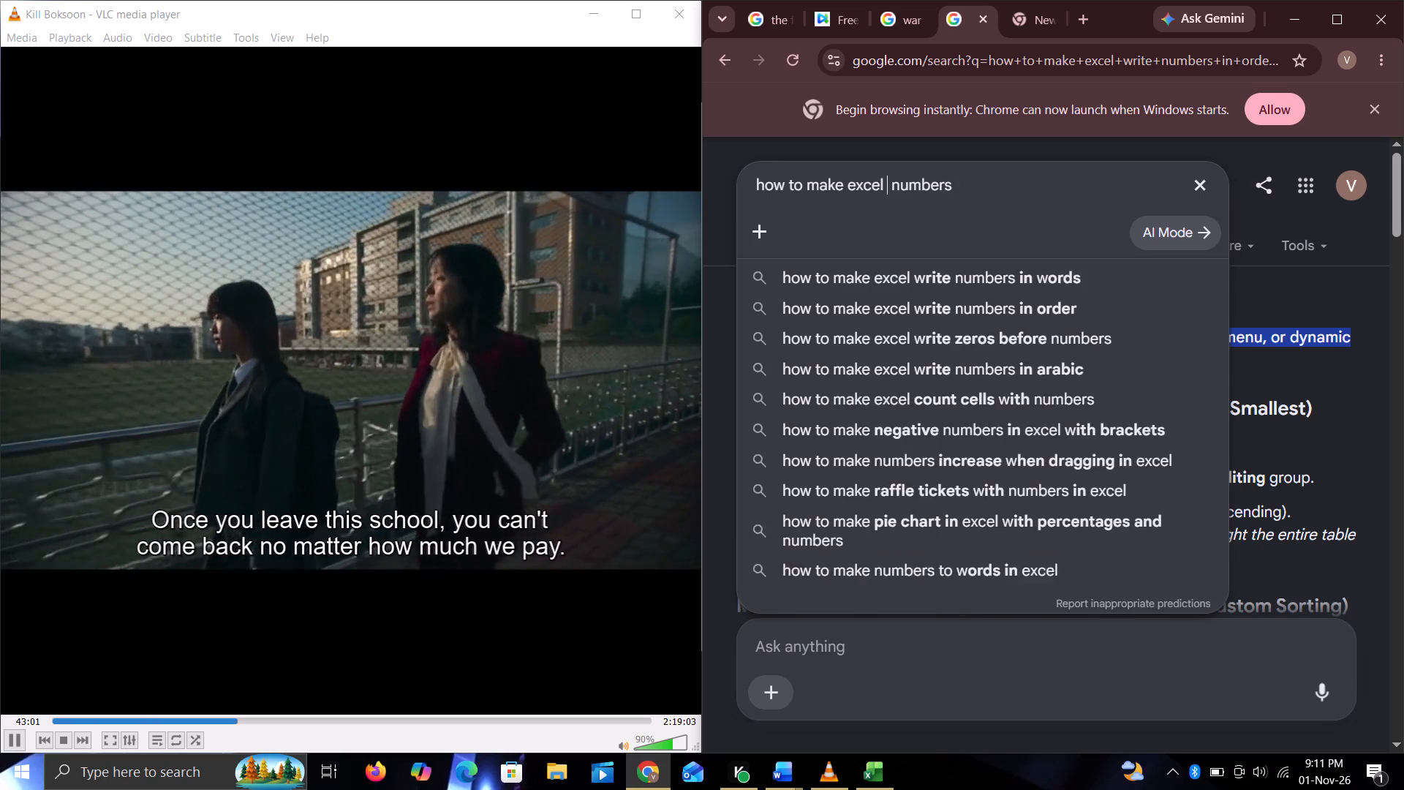
type("COU")
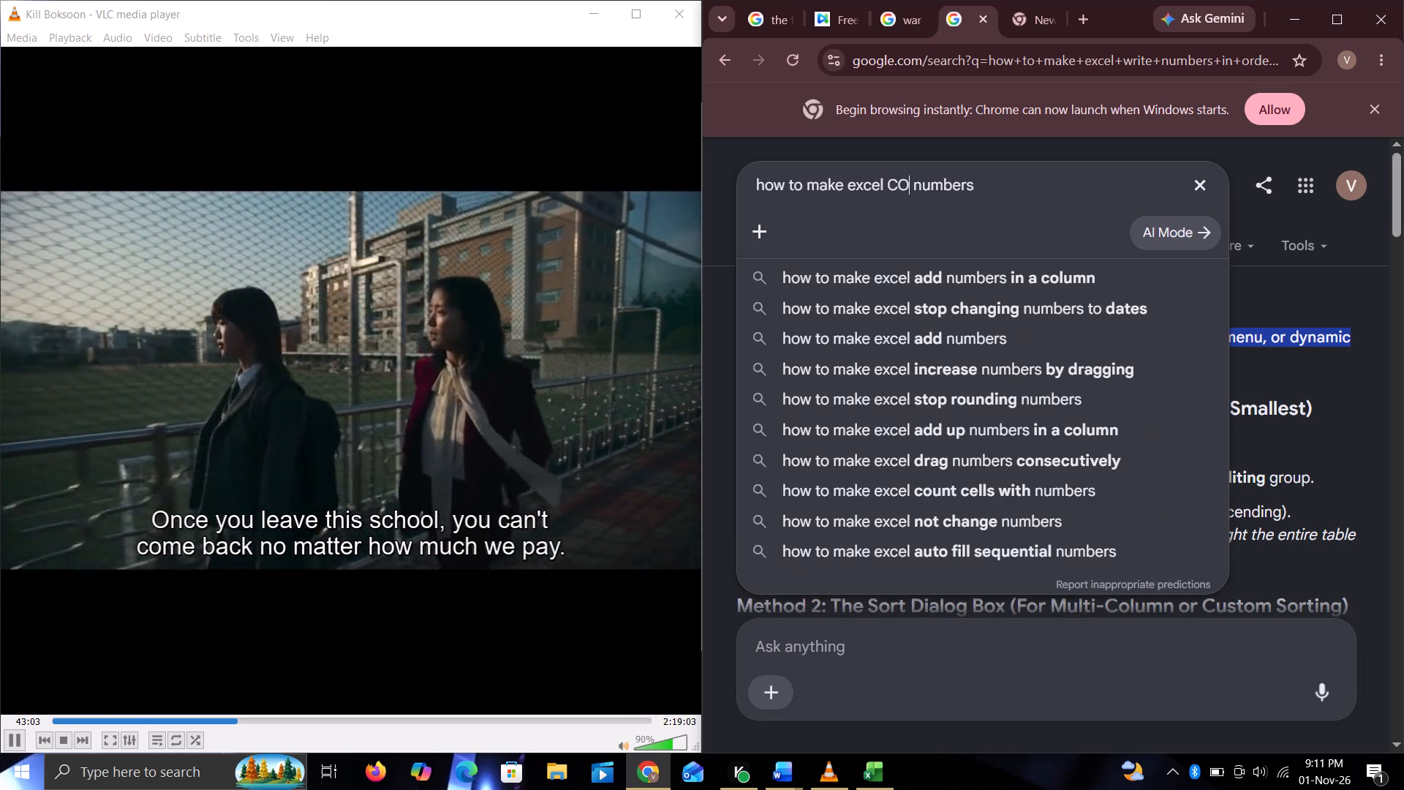
key("BackSpace")
key("BackSpace")
key("BackSpace")
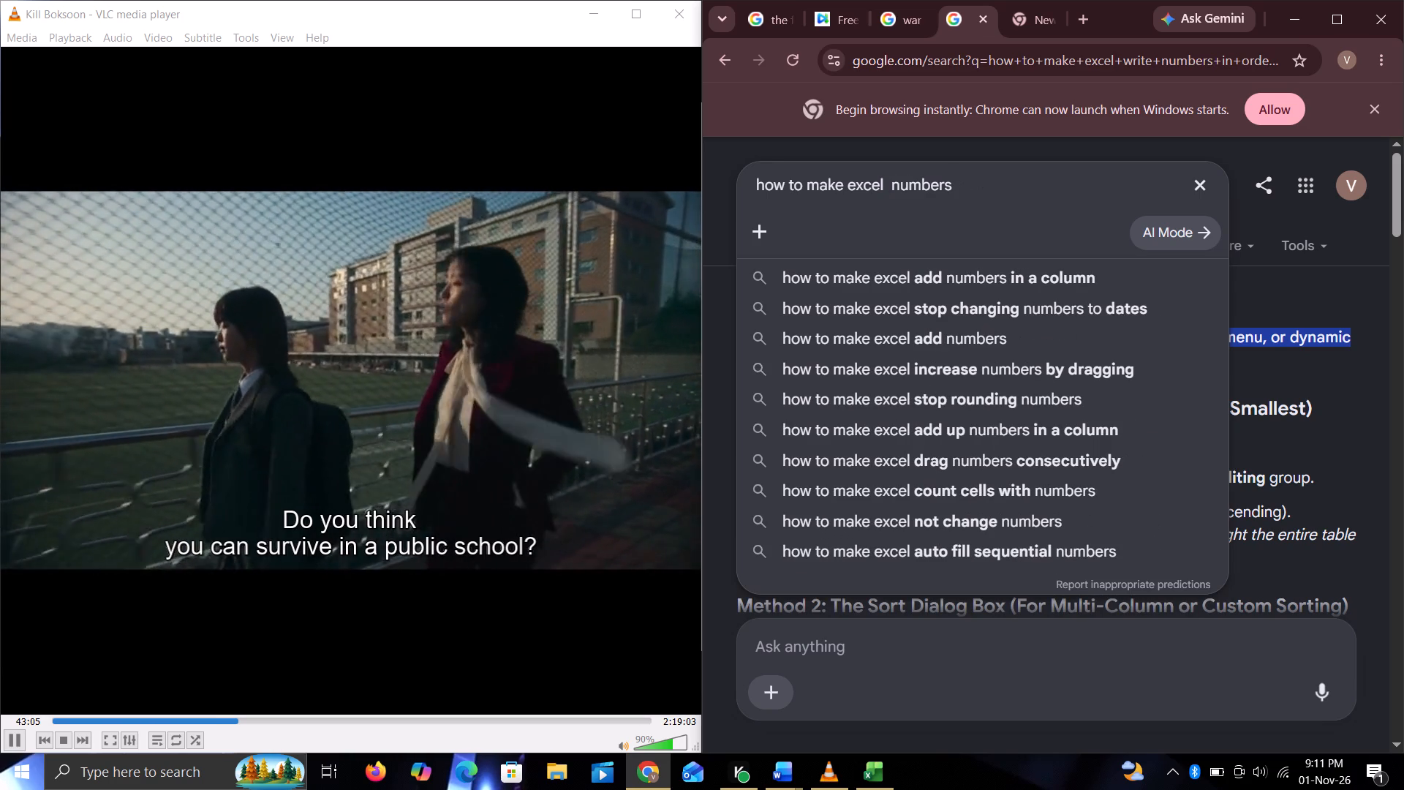
type("count")
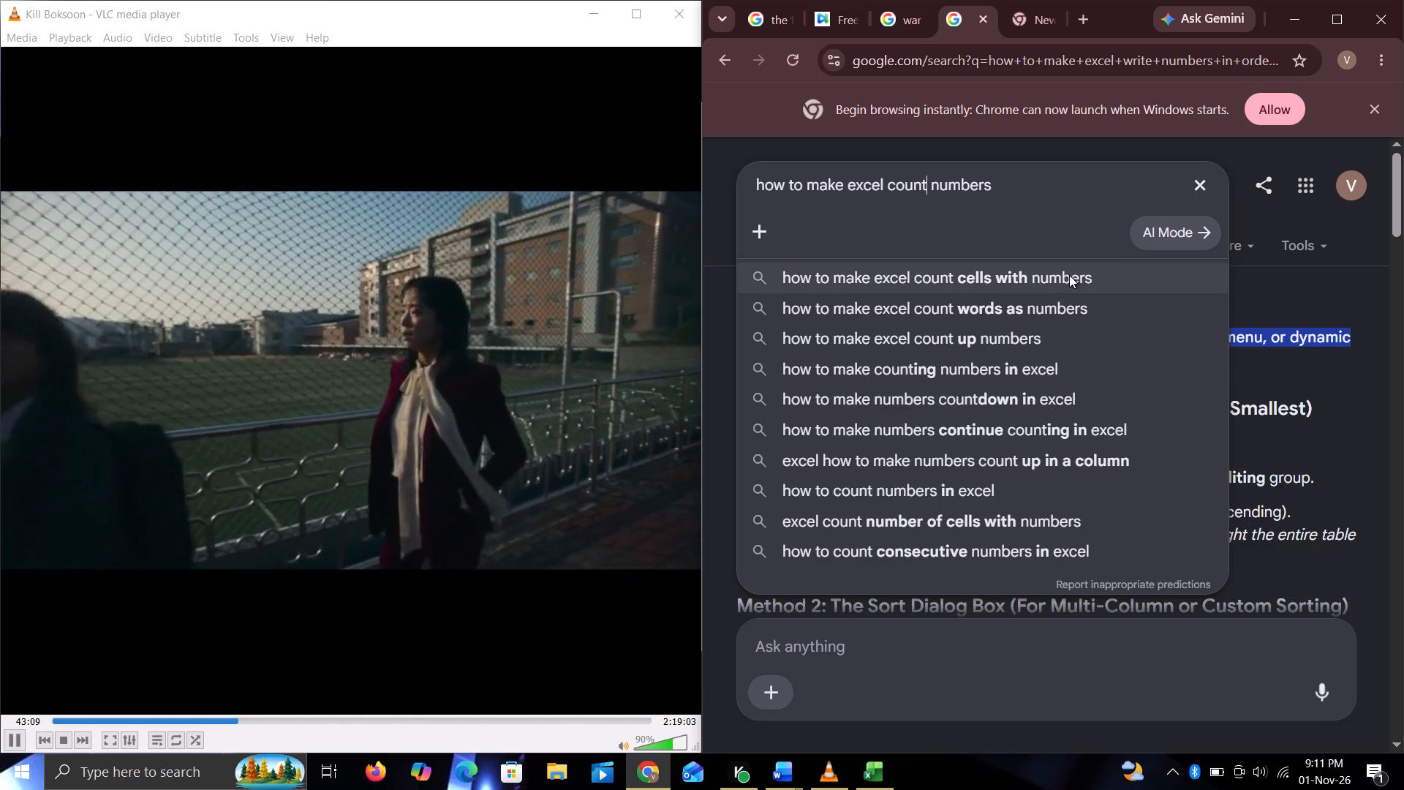
left_click(1069, 275)
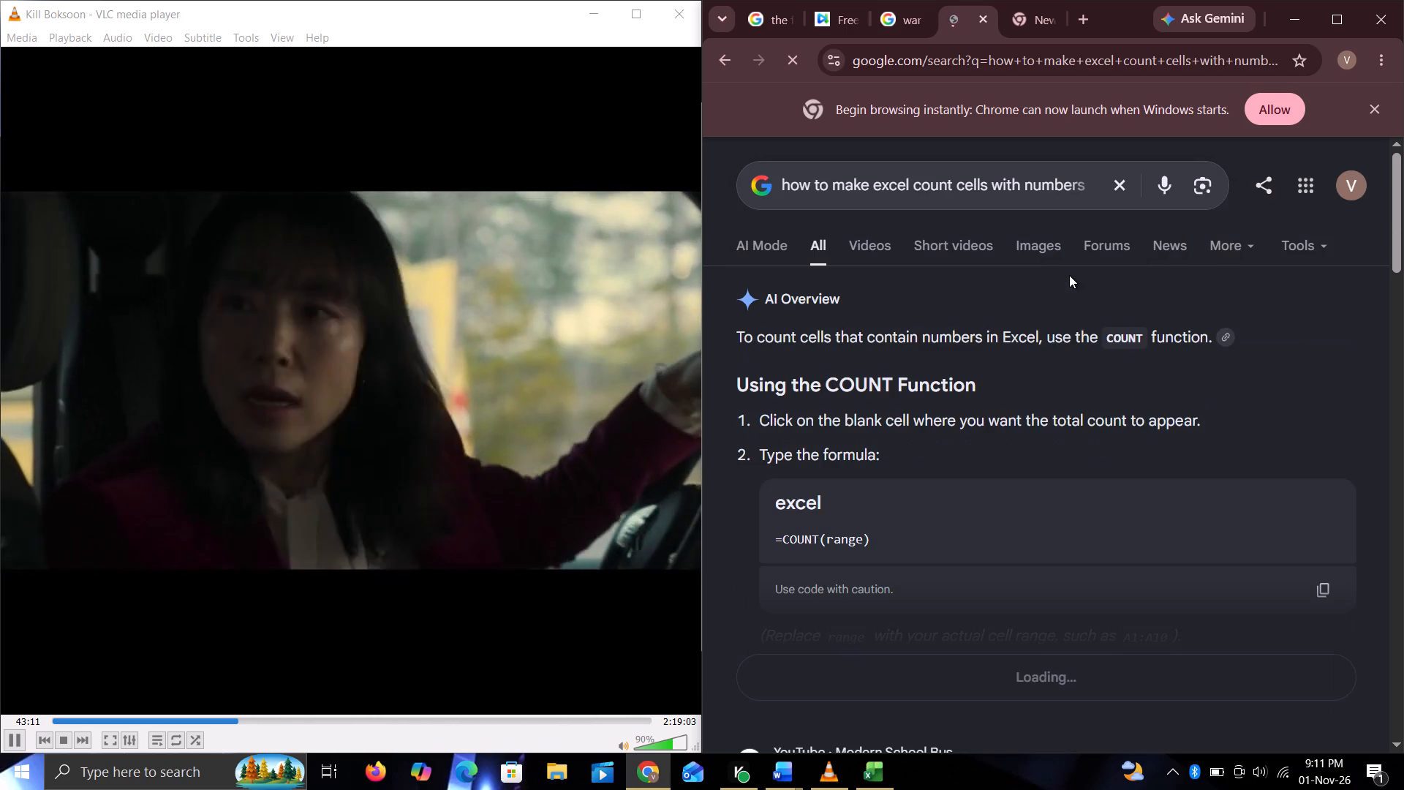
Read the AI overview's instructions for using the COUNT function on cells with numbers.
scroll(1072, 373, "down", 2)
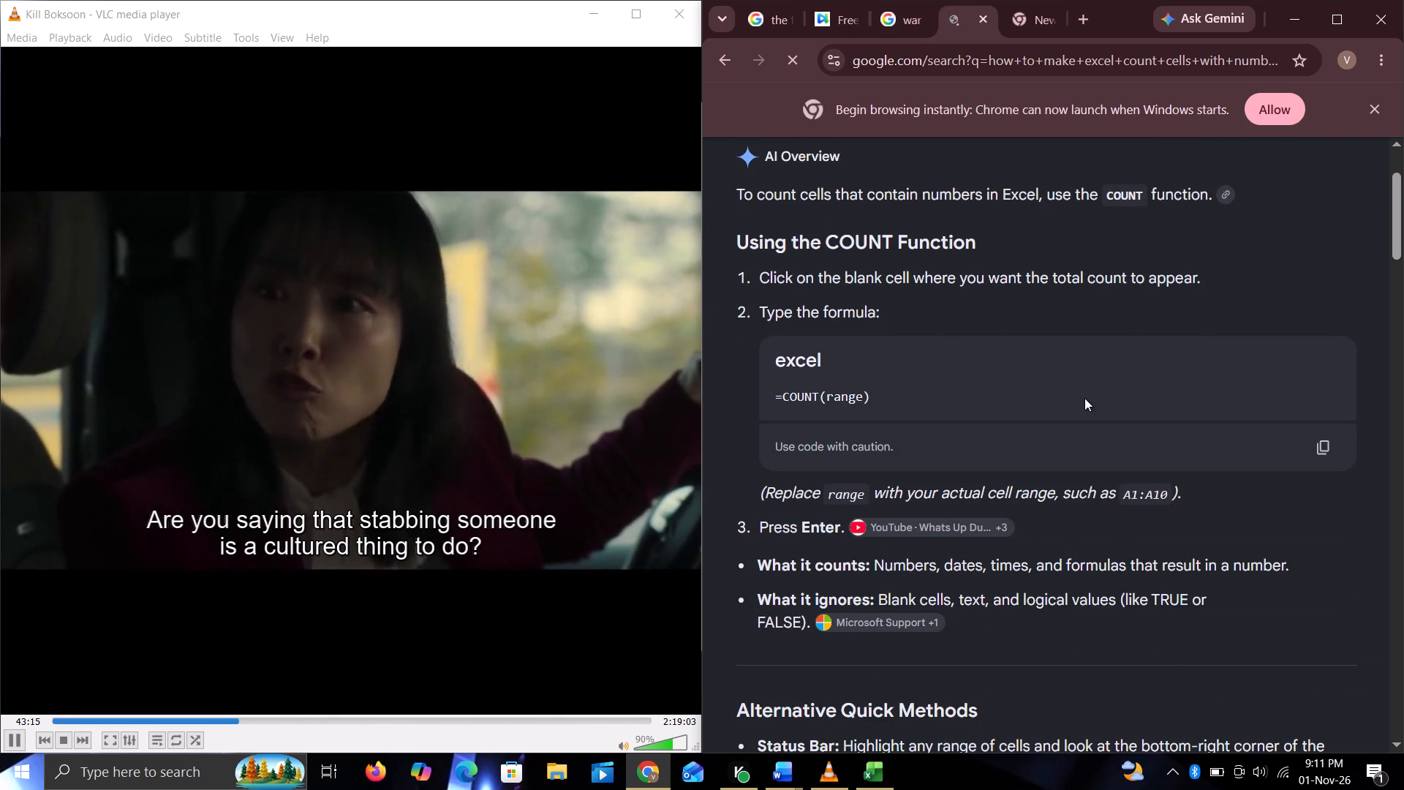
scroll(1084, 398, "down", 1)
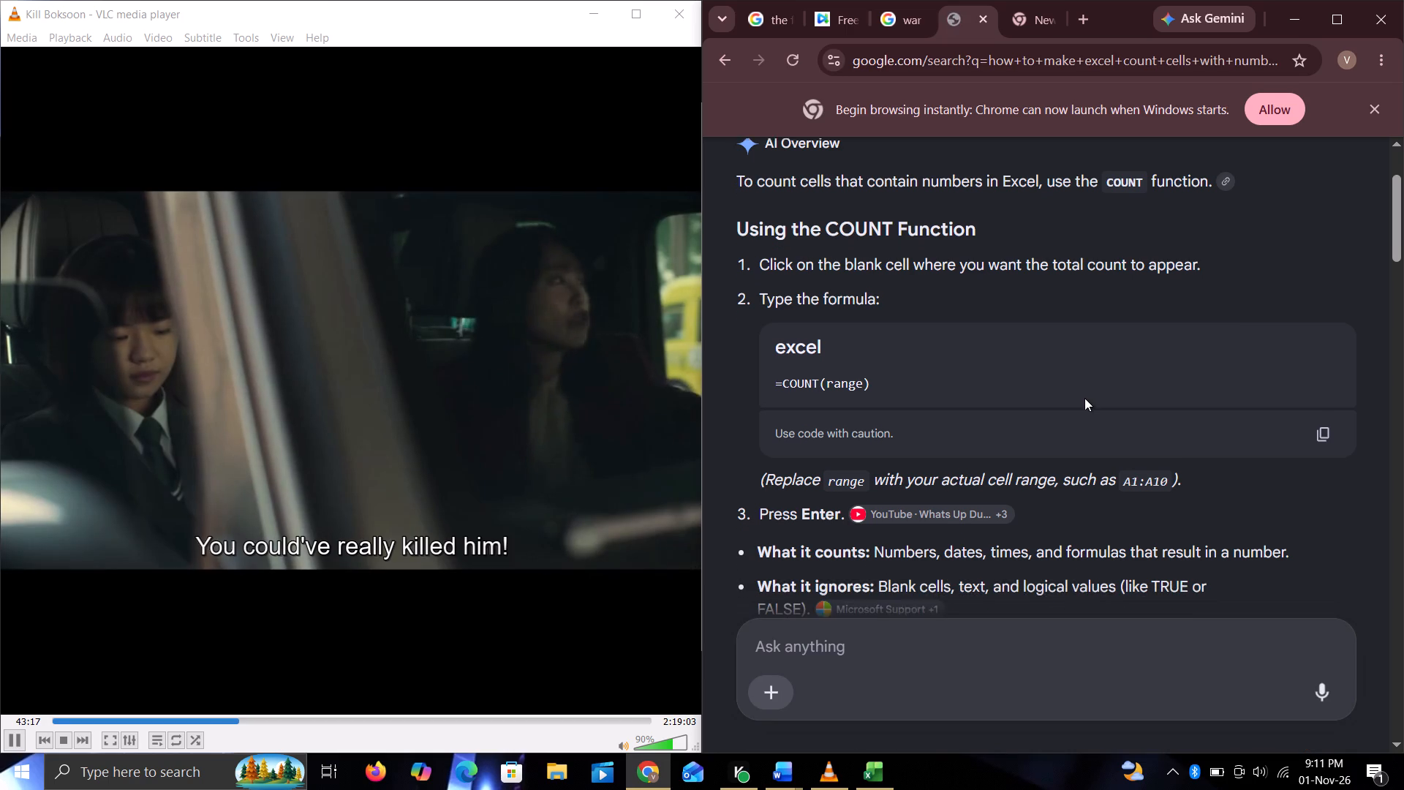
scroll(1084, 398, "down", 3)
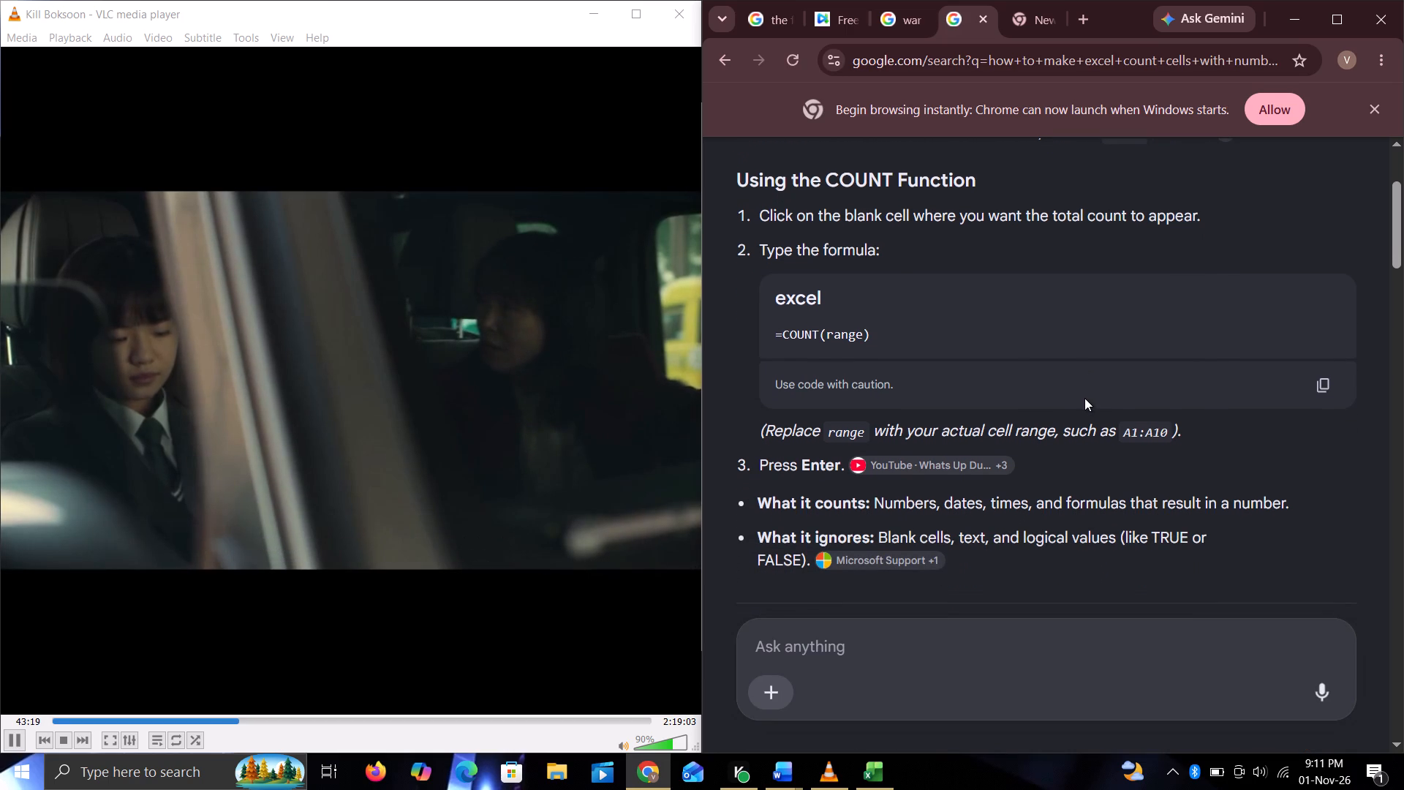
scroll(1084, 398, "down", 3)
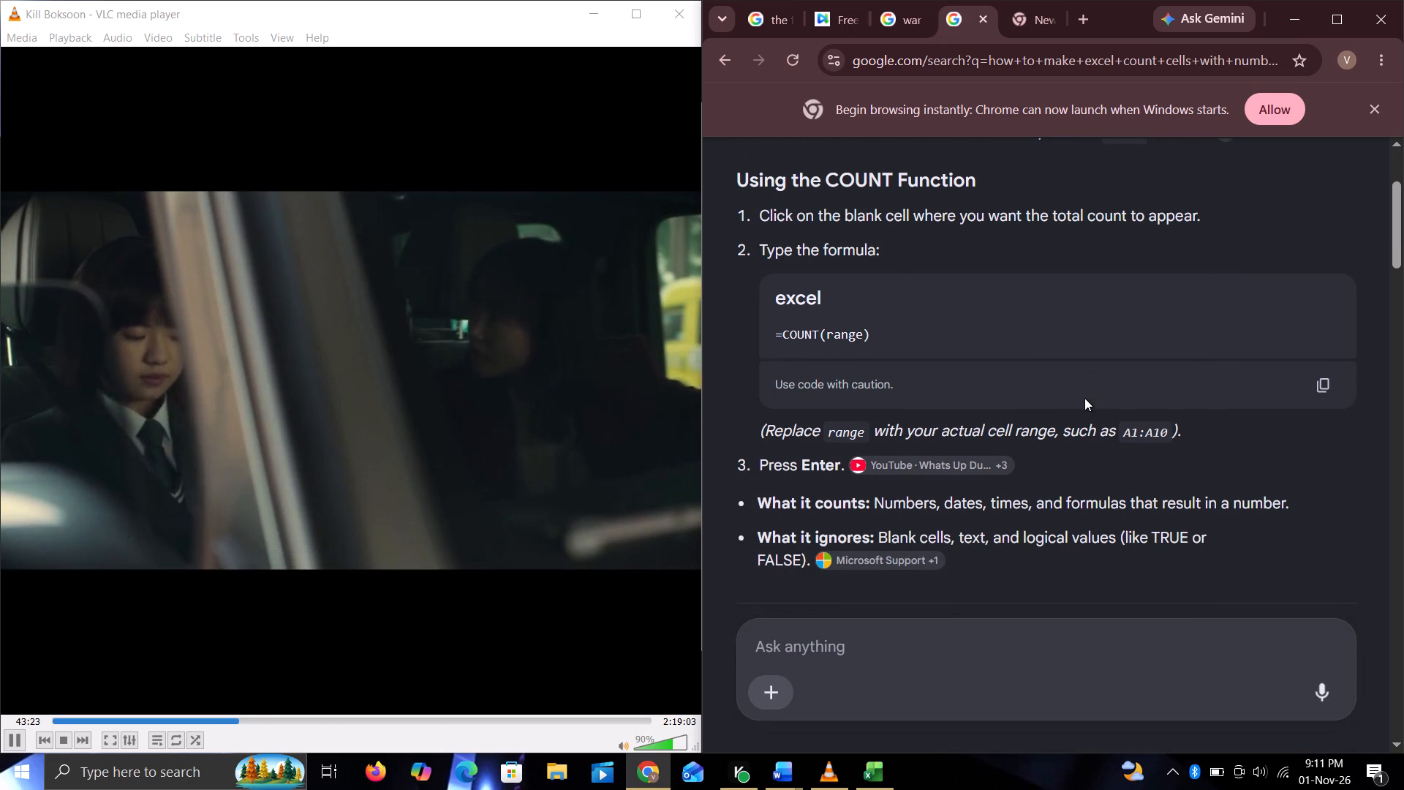
scroll(1084, 398, "down", 1)
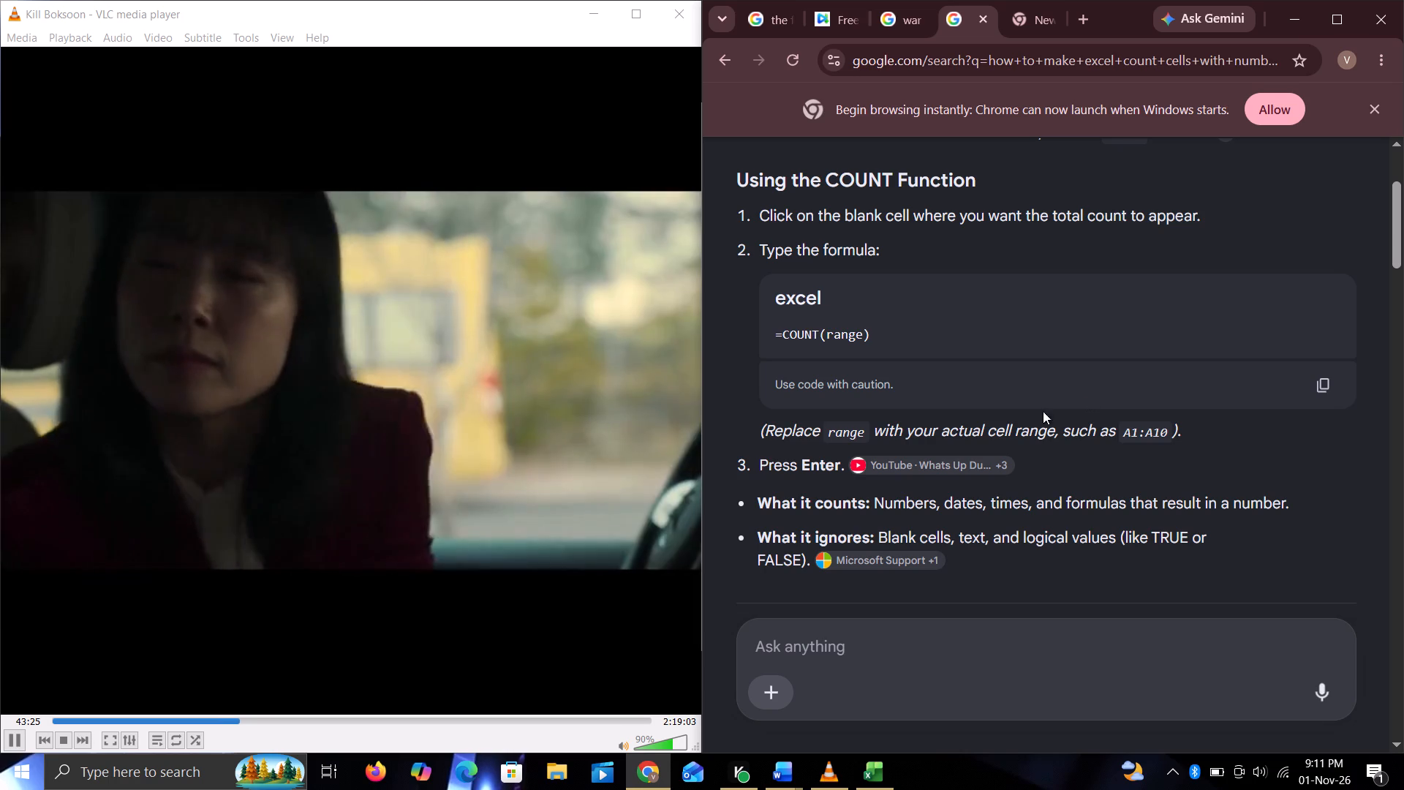
Switch to Excel and change COUNTIF to COUNT in the unfinished formula in cell P2.
left_click(864, 770)
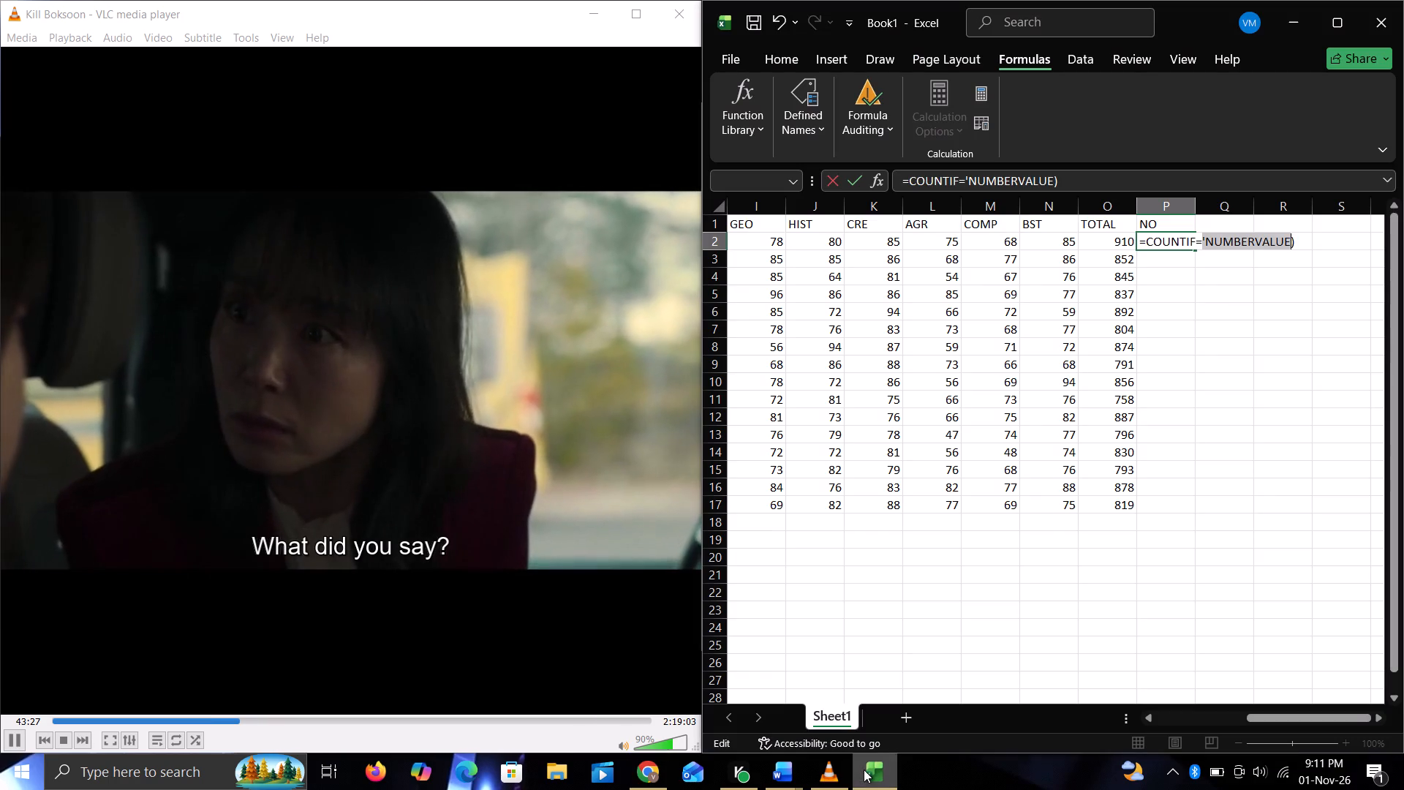
left_click(1196, 241)
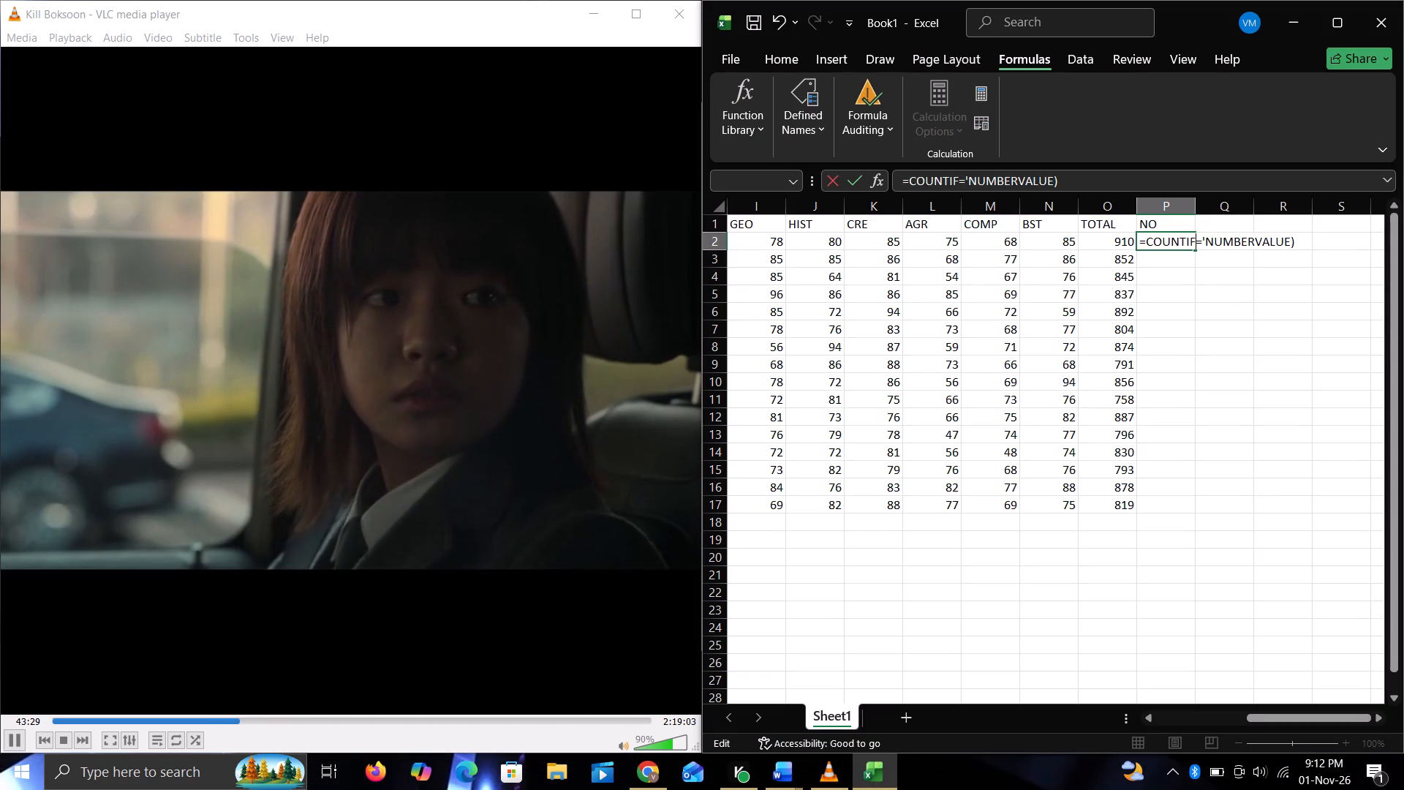
key("BackSpace")
key("BackSpace")
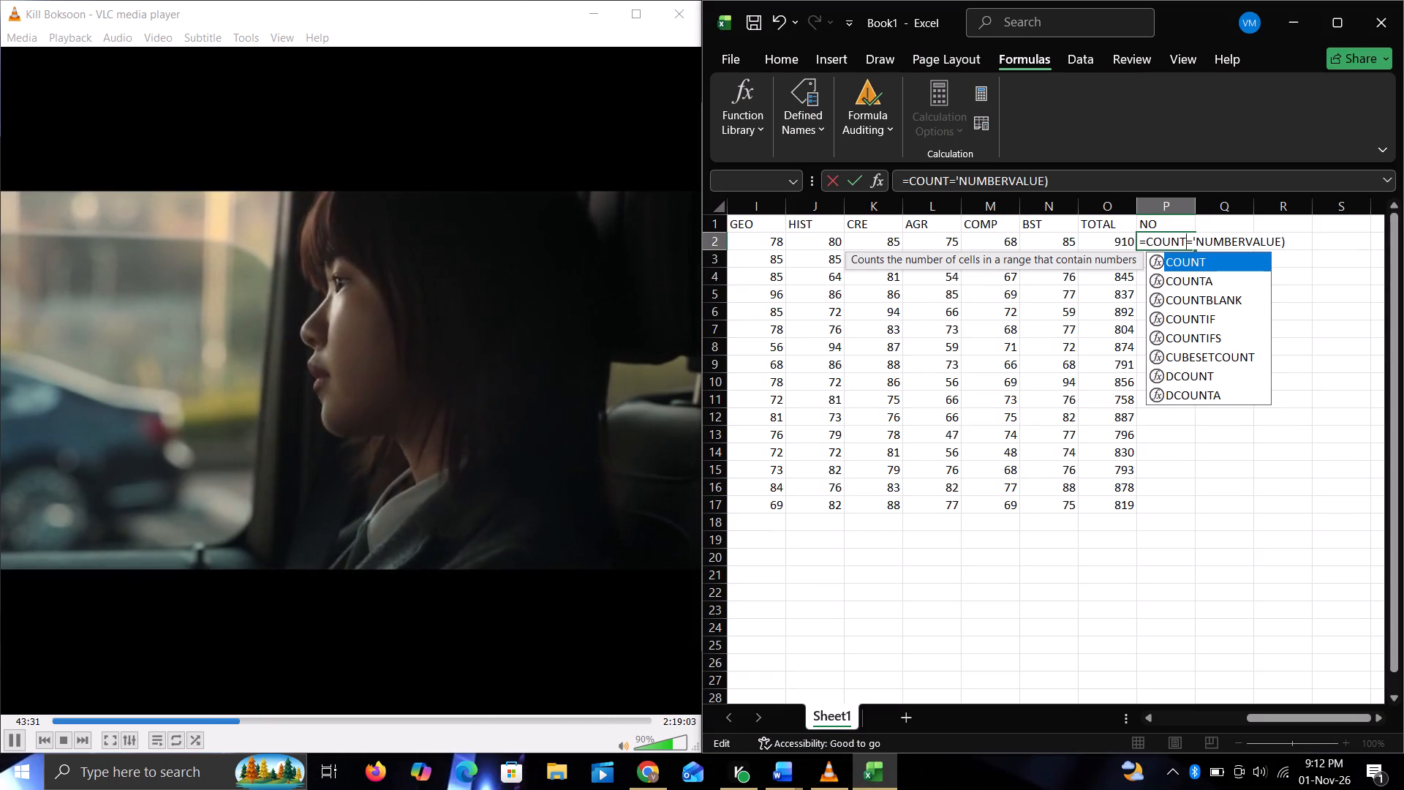
Delete NUMBERVALUE from the P2 formula, leaving =COUNT=').
key("Right")
key("Right")
key("Right")
key("Right")
key("Right")
key("Right")
key("Right")
key("Right")
key("Right")
key("Right")
key("Right")
key("Right")
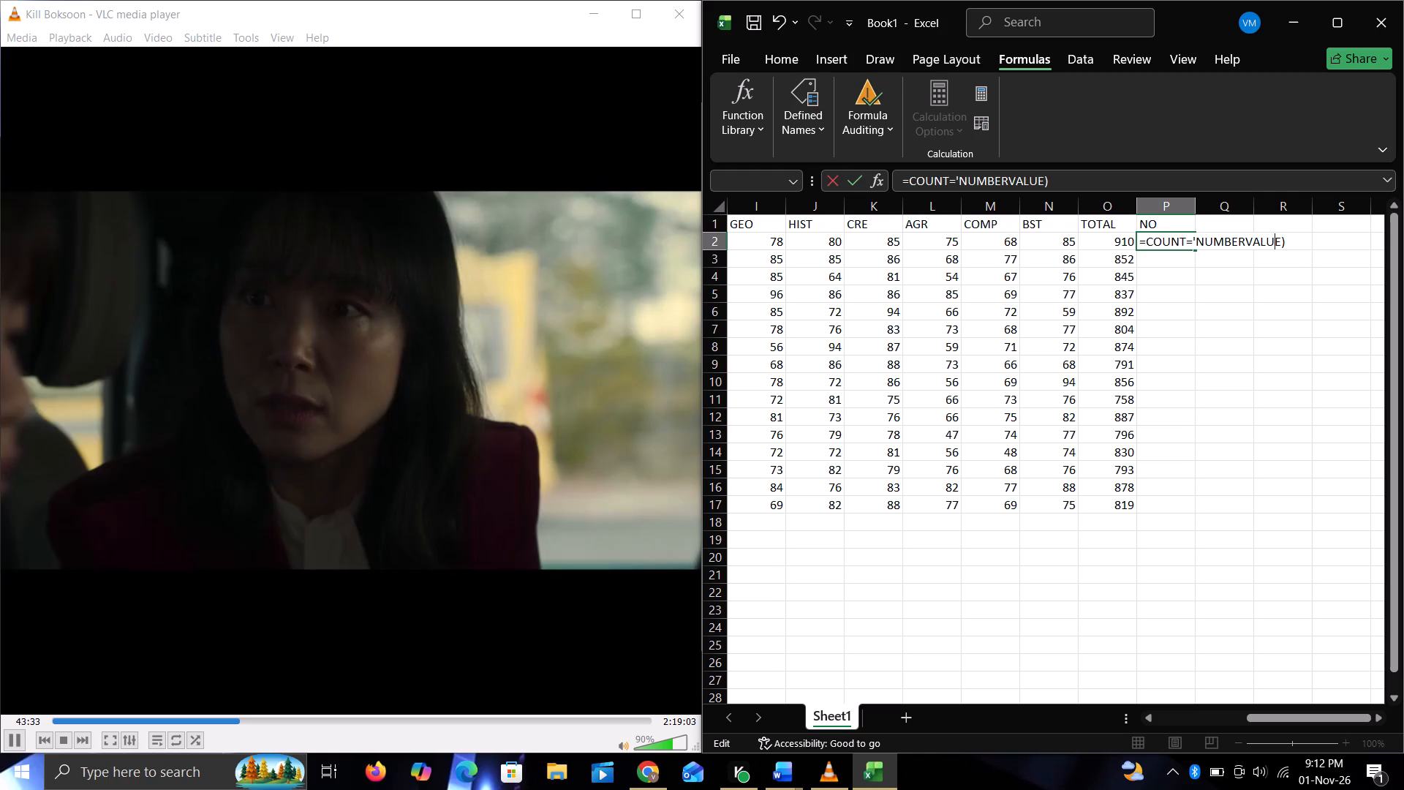
key("Right")
key("BackSpace")
key("BackSpace")
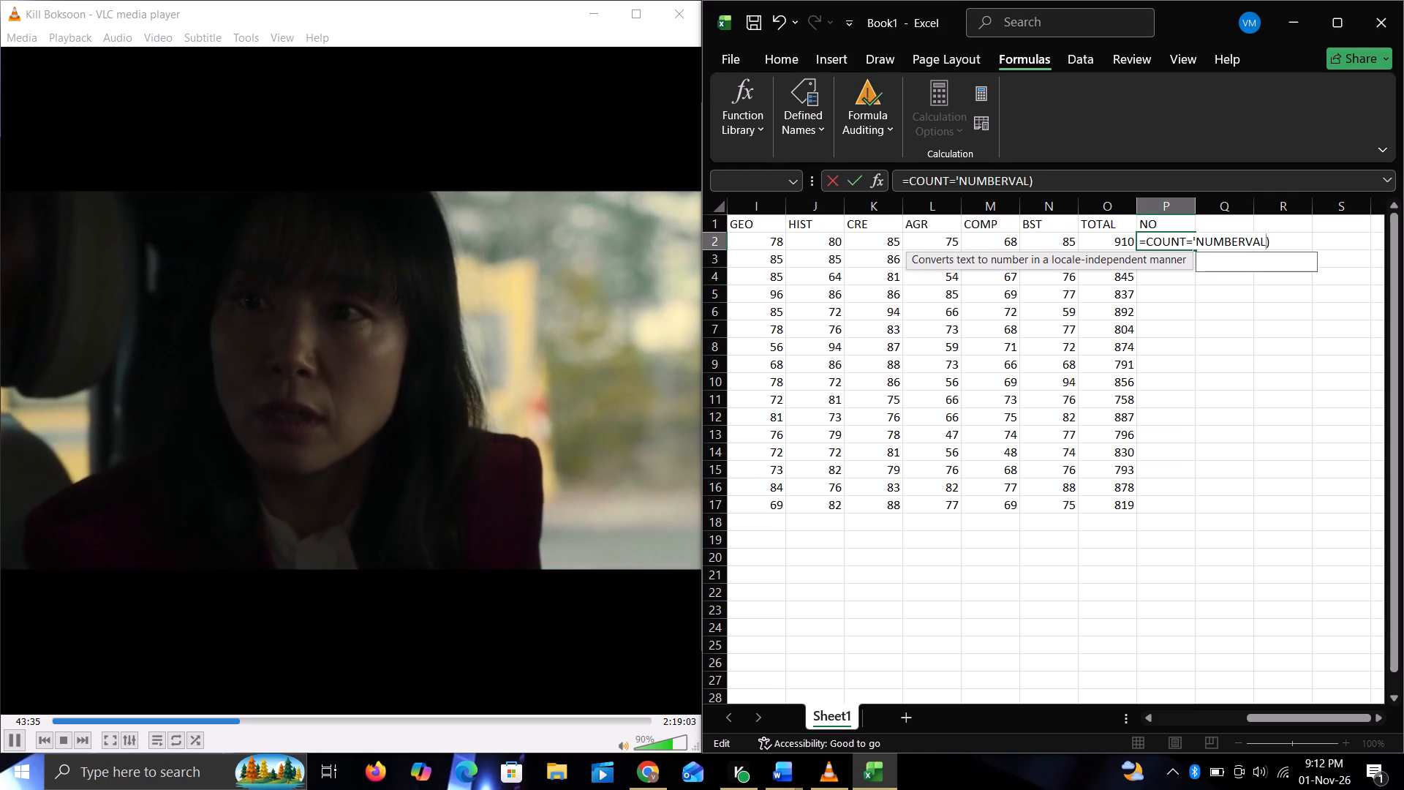
key("BackSpace")
key("BackSpace")
key("BackSpace")
key("BackSpace")
key("BackSpace")
key("BackSpace")
key("BackSpace")
key("BackSpace")
key("BackSpace")
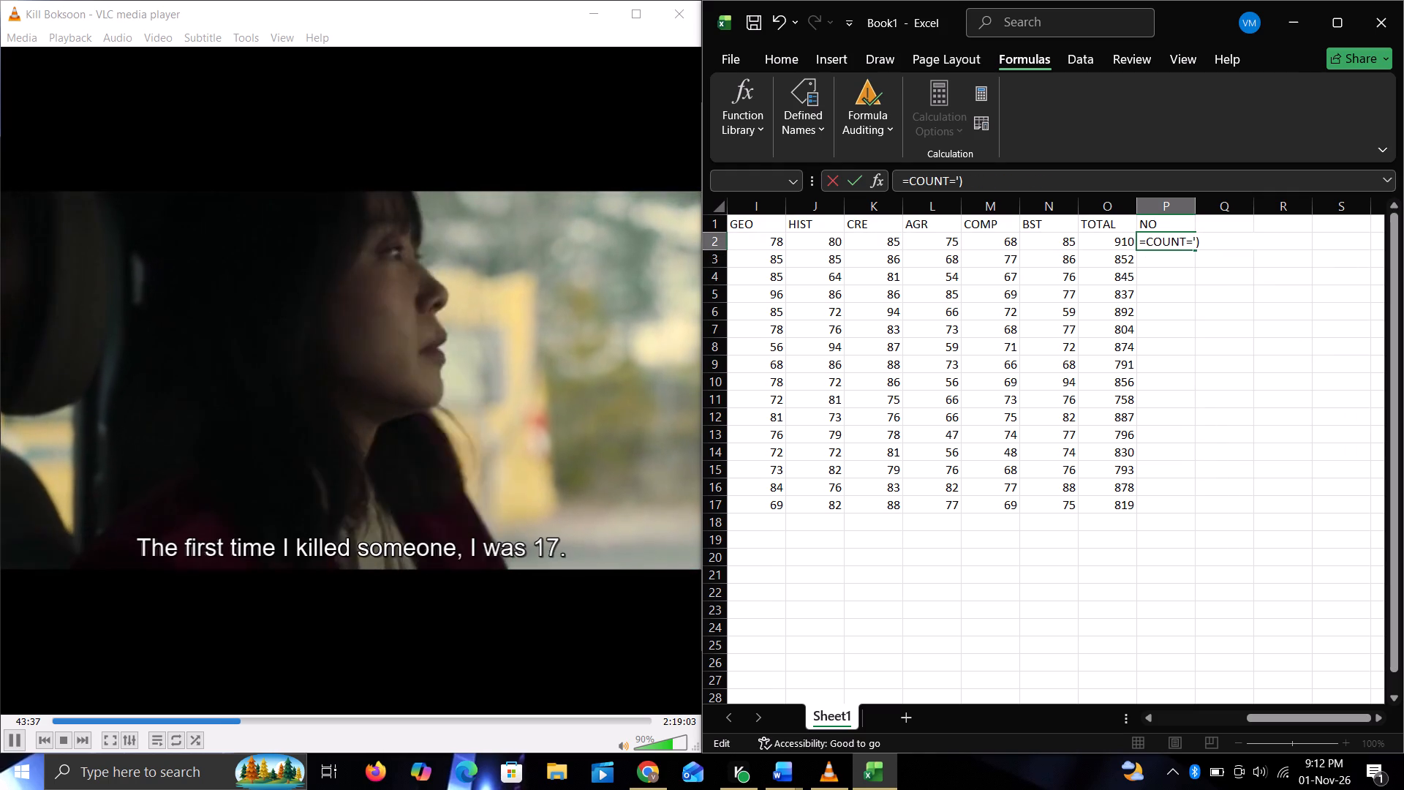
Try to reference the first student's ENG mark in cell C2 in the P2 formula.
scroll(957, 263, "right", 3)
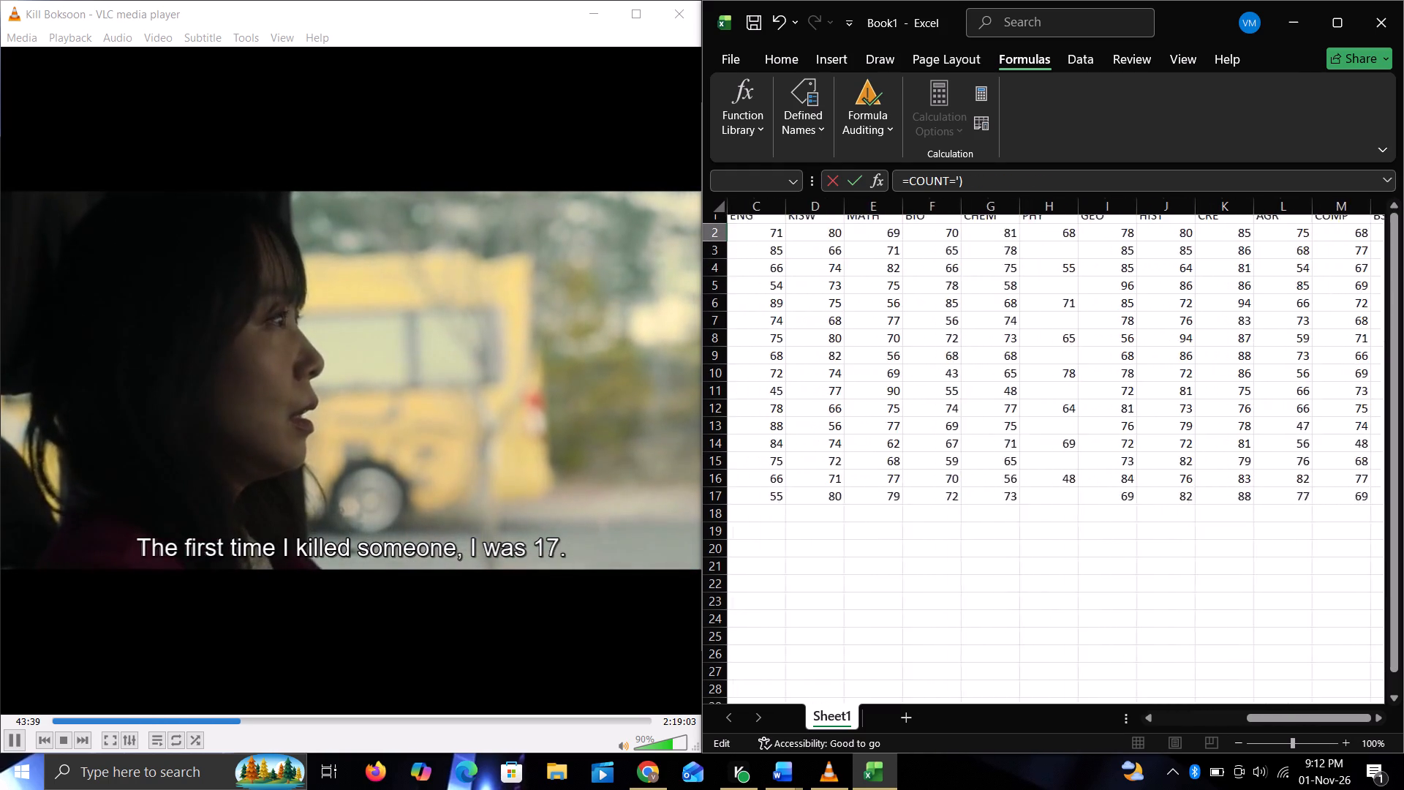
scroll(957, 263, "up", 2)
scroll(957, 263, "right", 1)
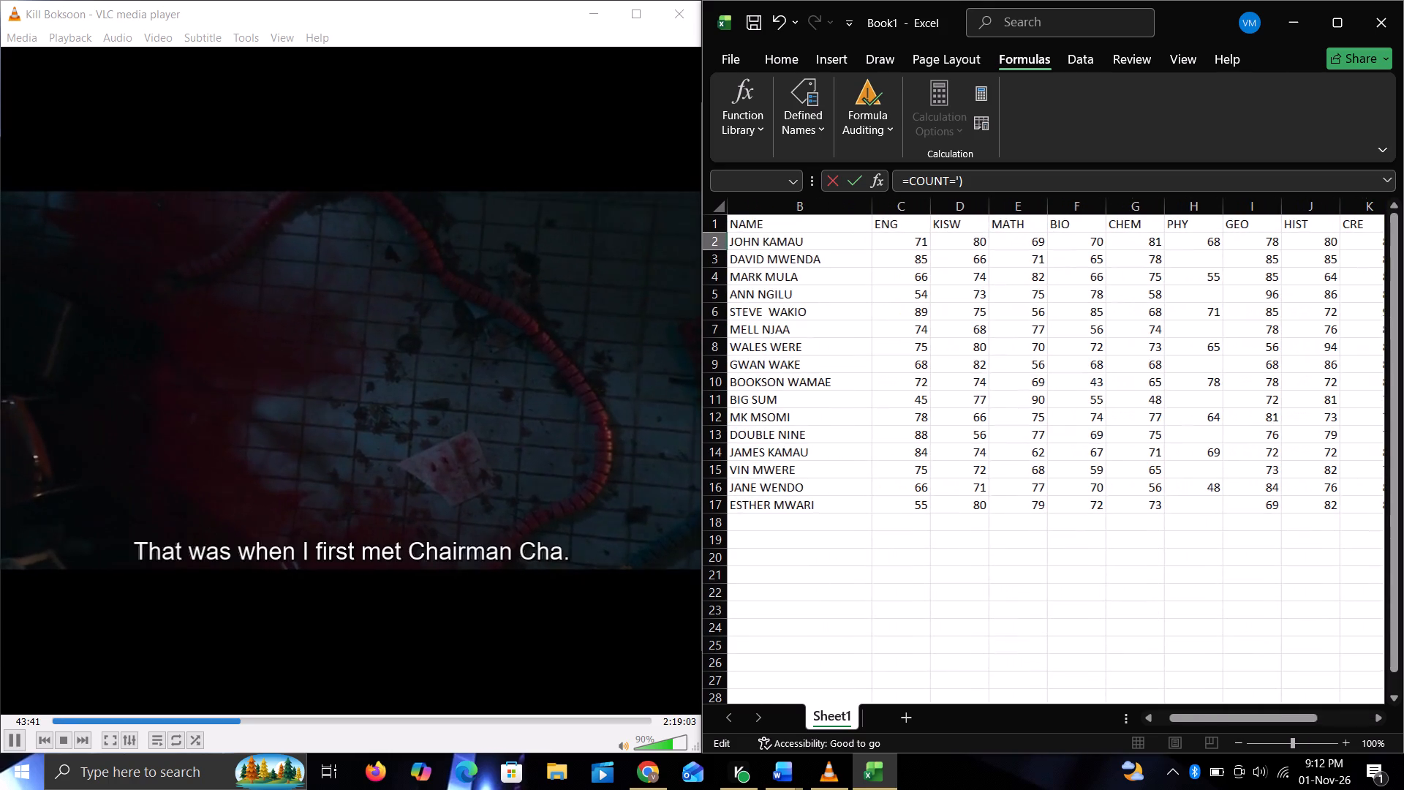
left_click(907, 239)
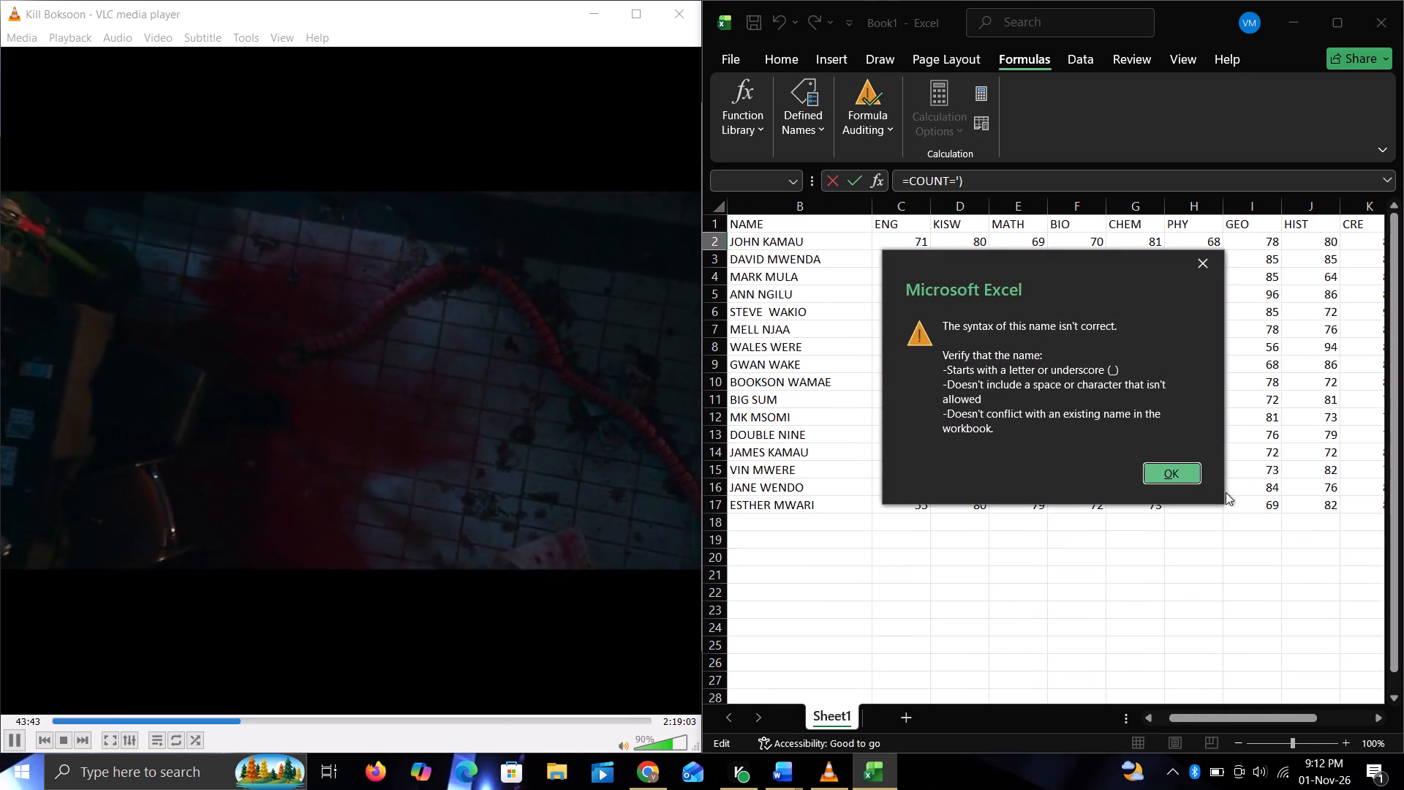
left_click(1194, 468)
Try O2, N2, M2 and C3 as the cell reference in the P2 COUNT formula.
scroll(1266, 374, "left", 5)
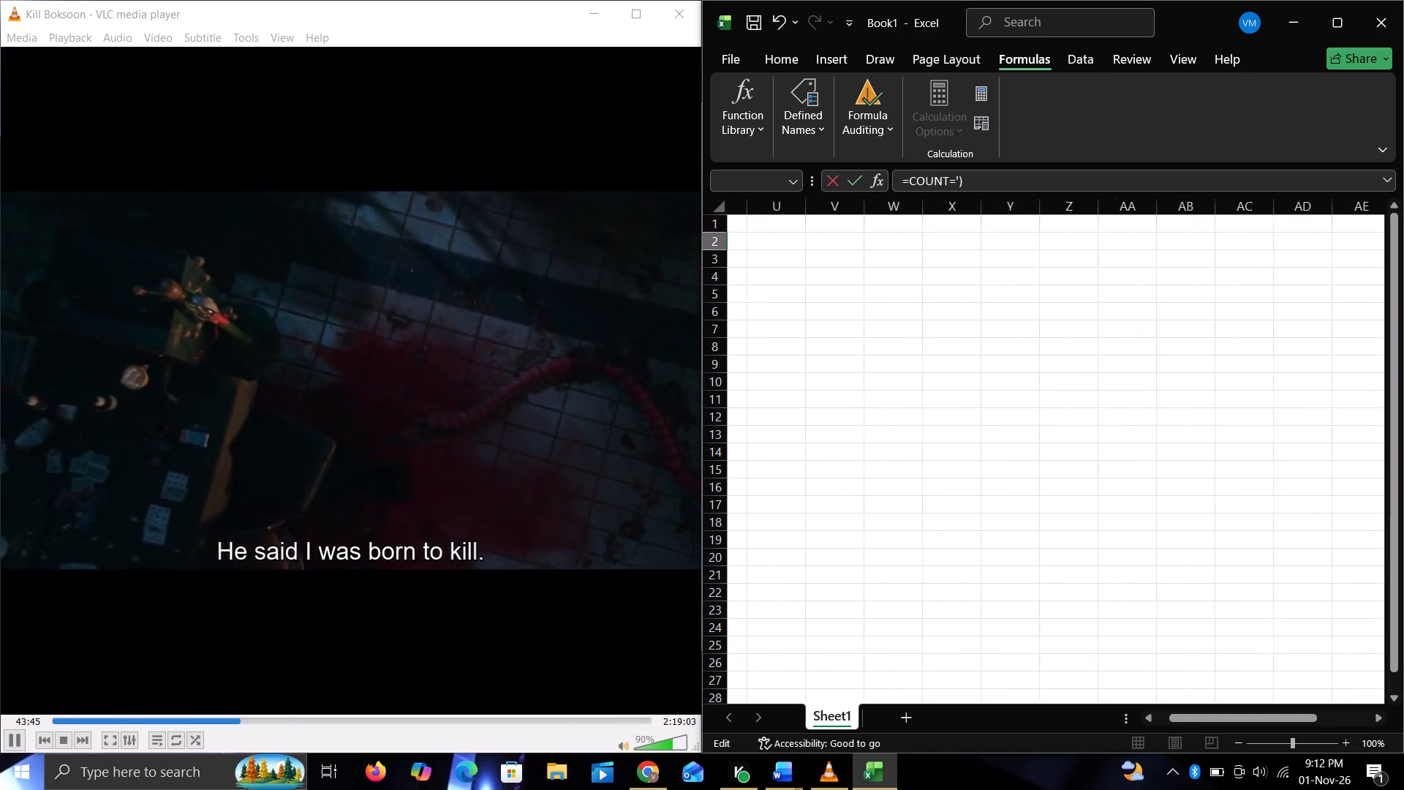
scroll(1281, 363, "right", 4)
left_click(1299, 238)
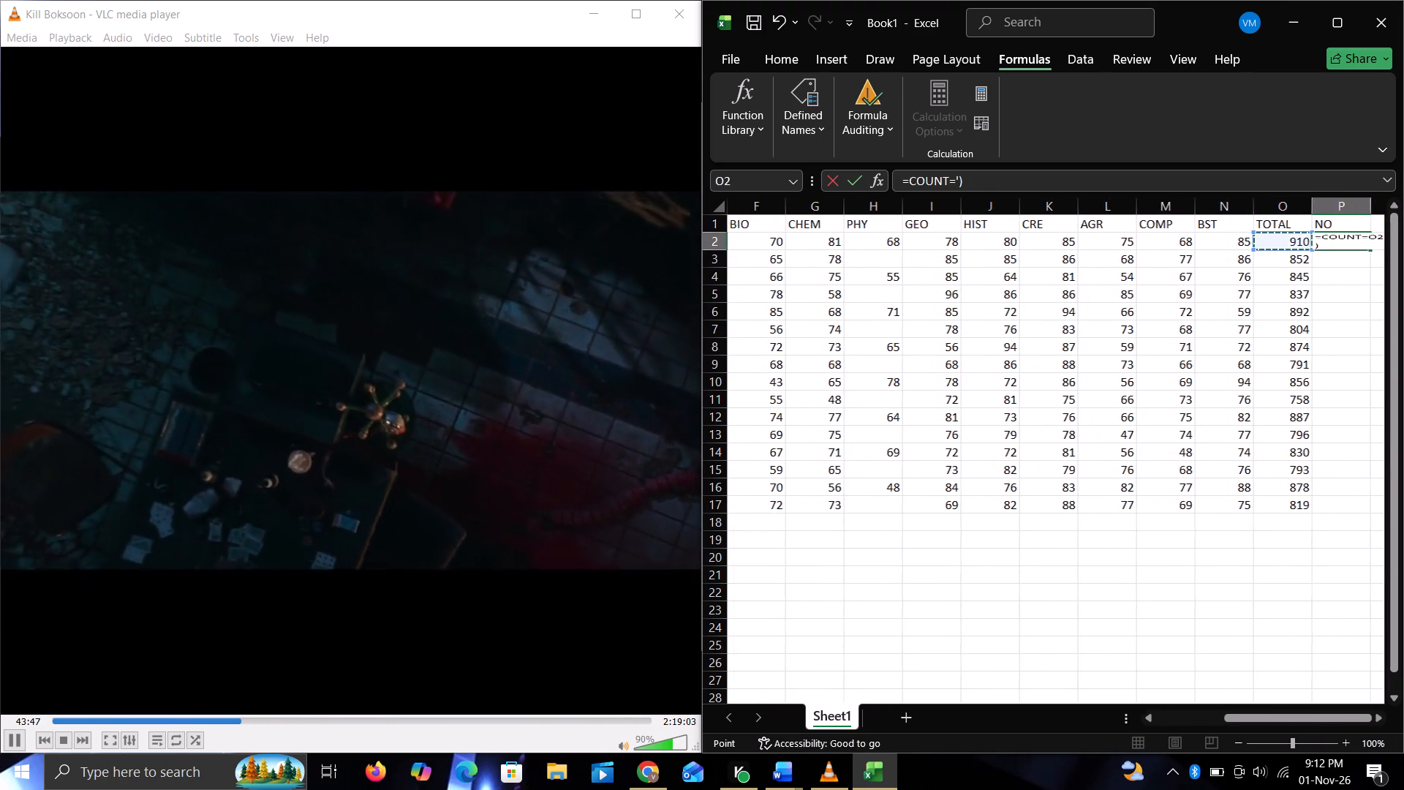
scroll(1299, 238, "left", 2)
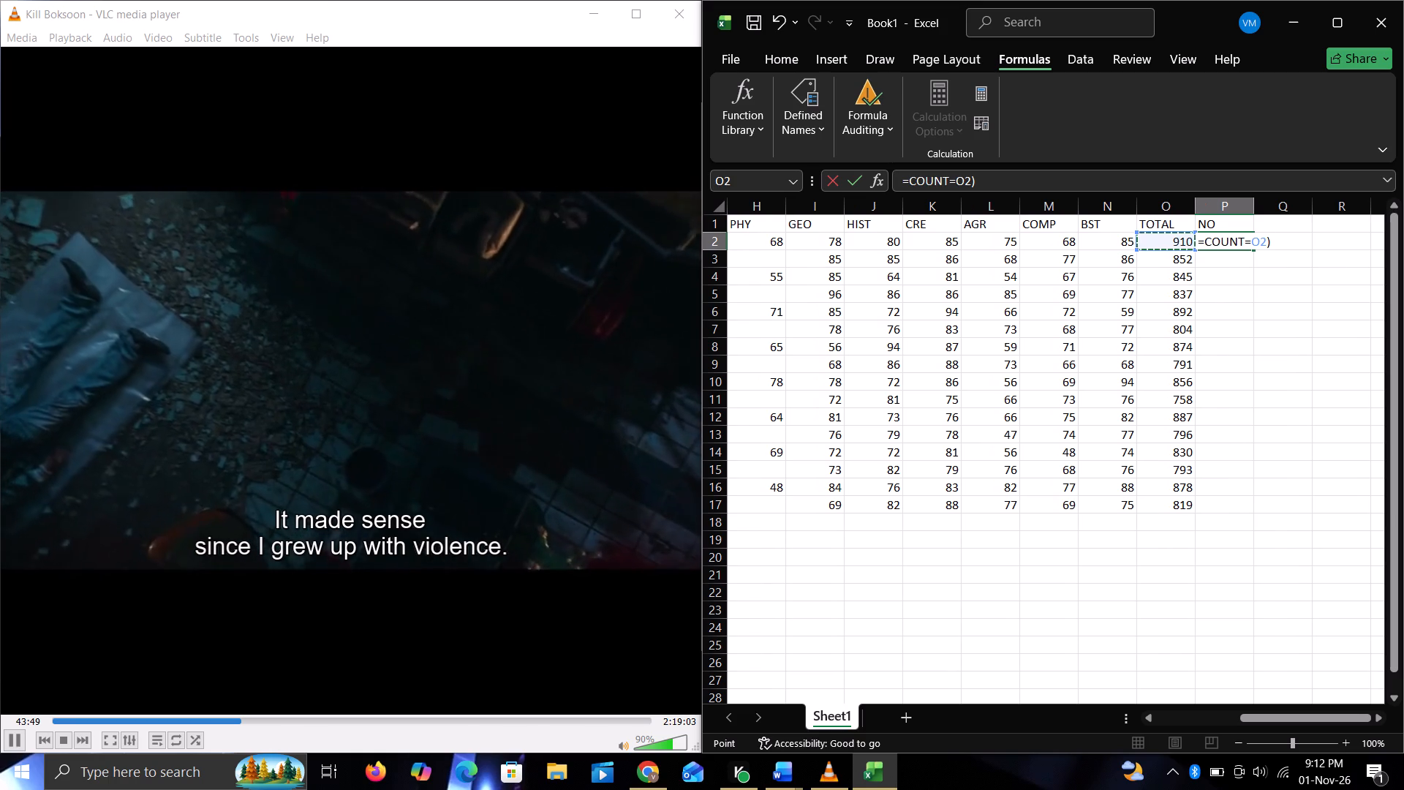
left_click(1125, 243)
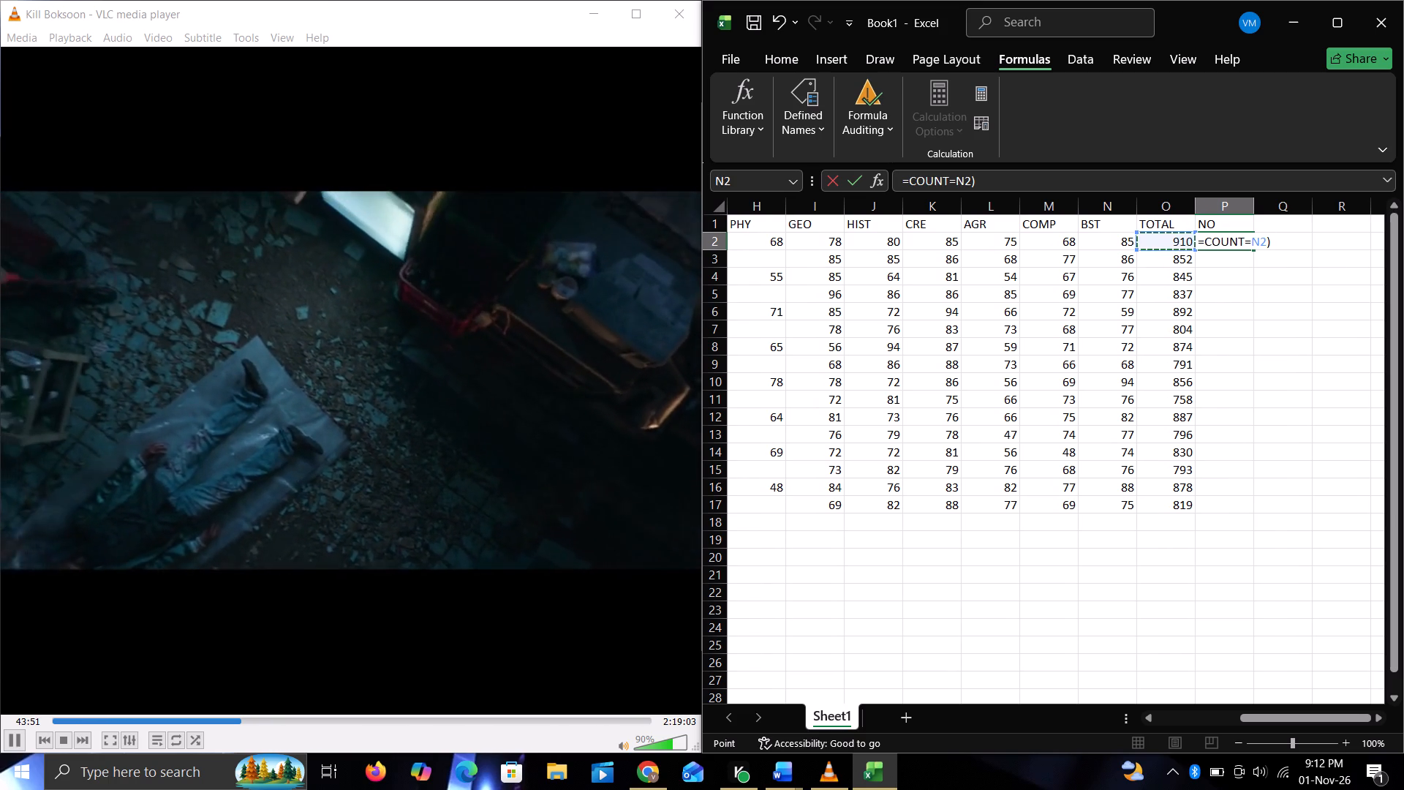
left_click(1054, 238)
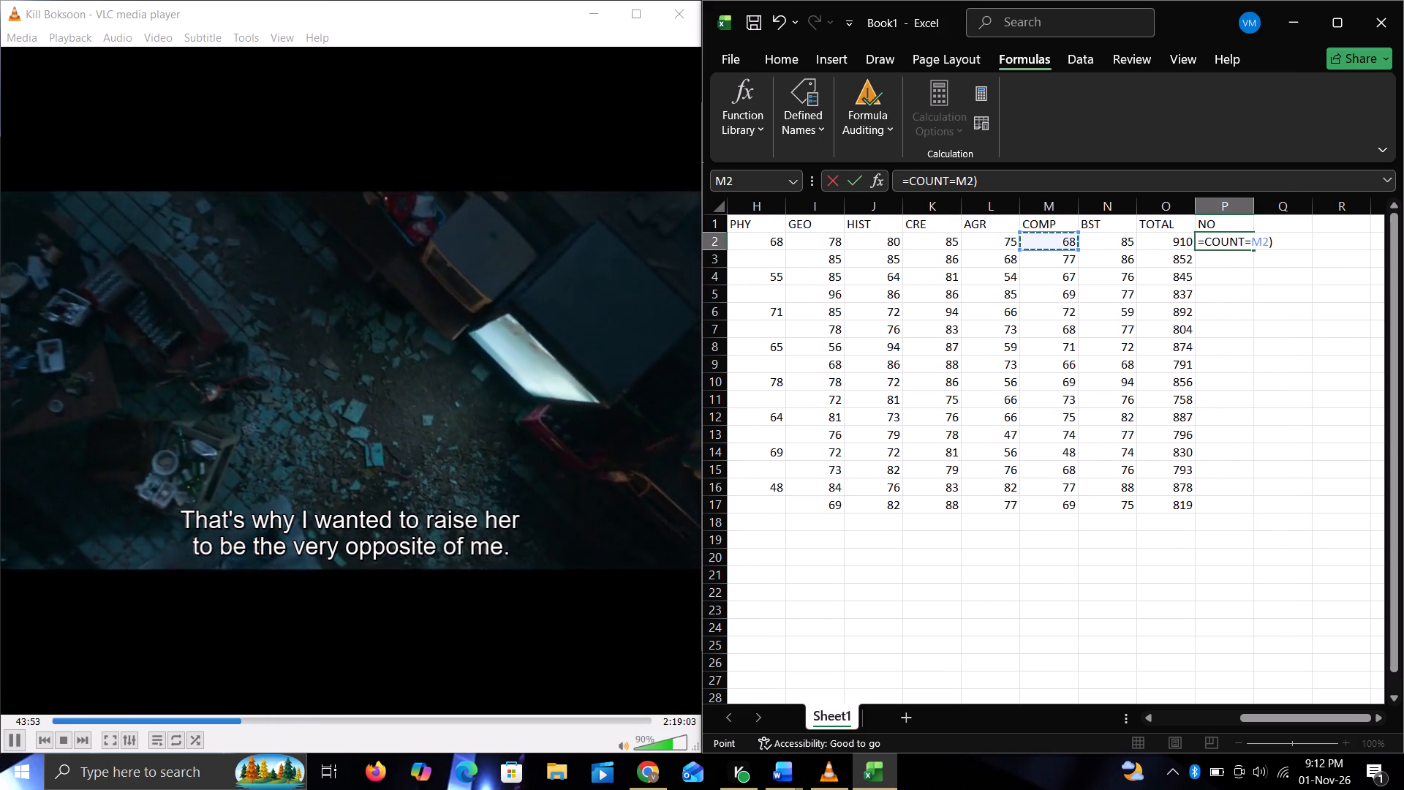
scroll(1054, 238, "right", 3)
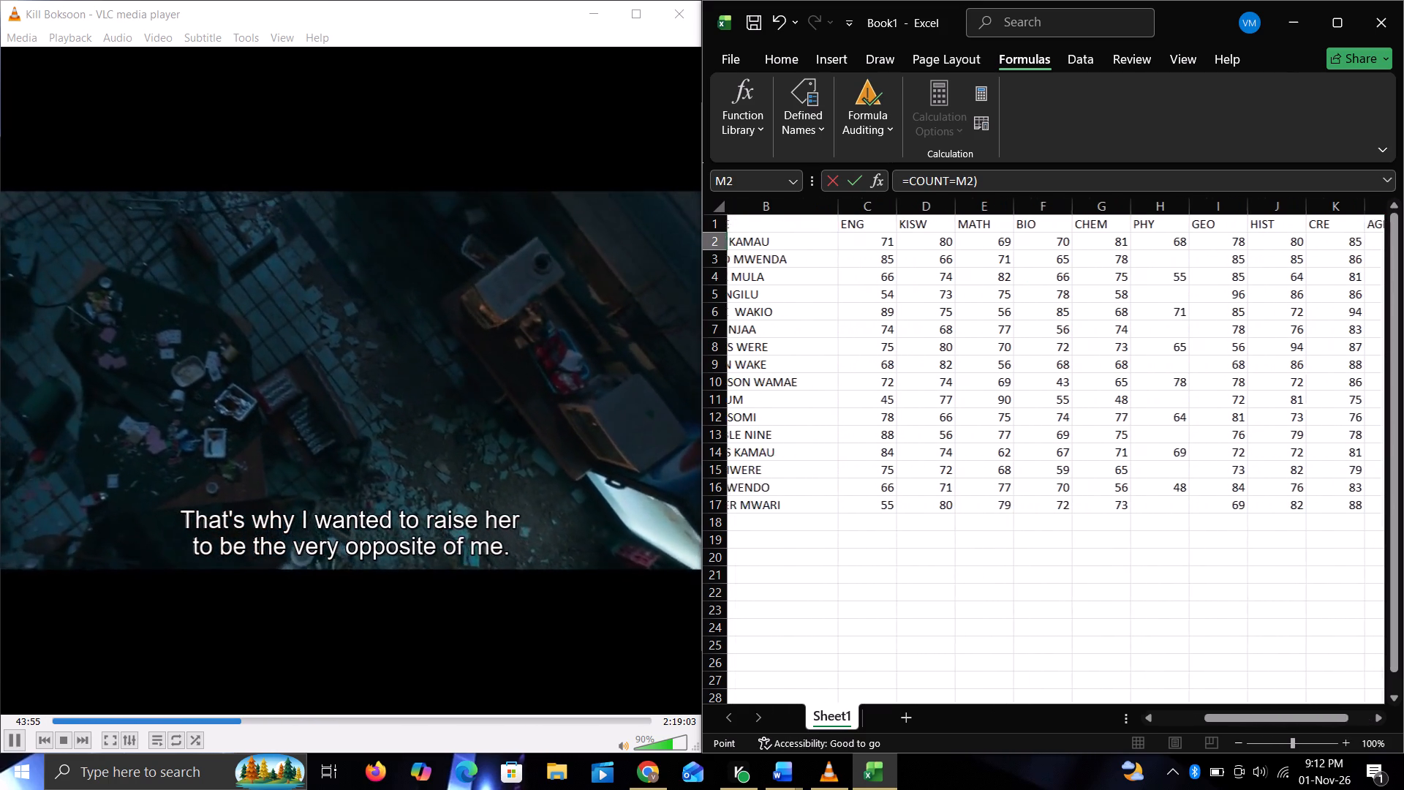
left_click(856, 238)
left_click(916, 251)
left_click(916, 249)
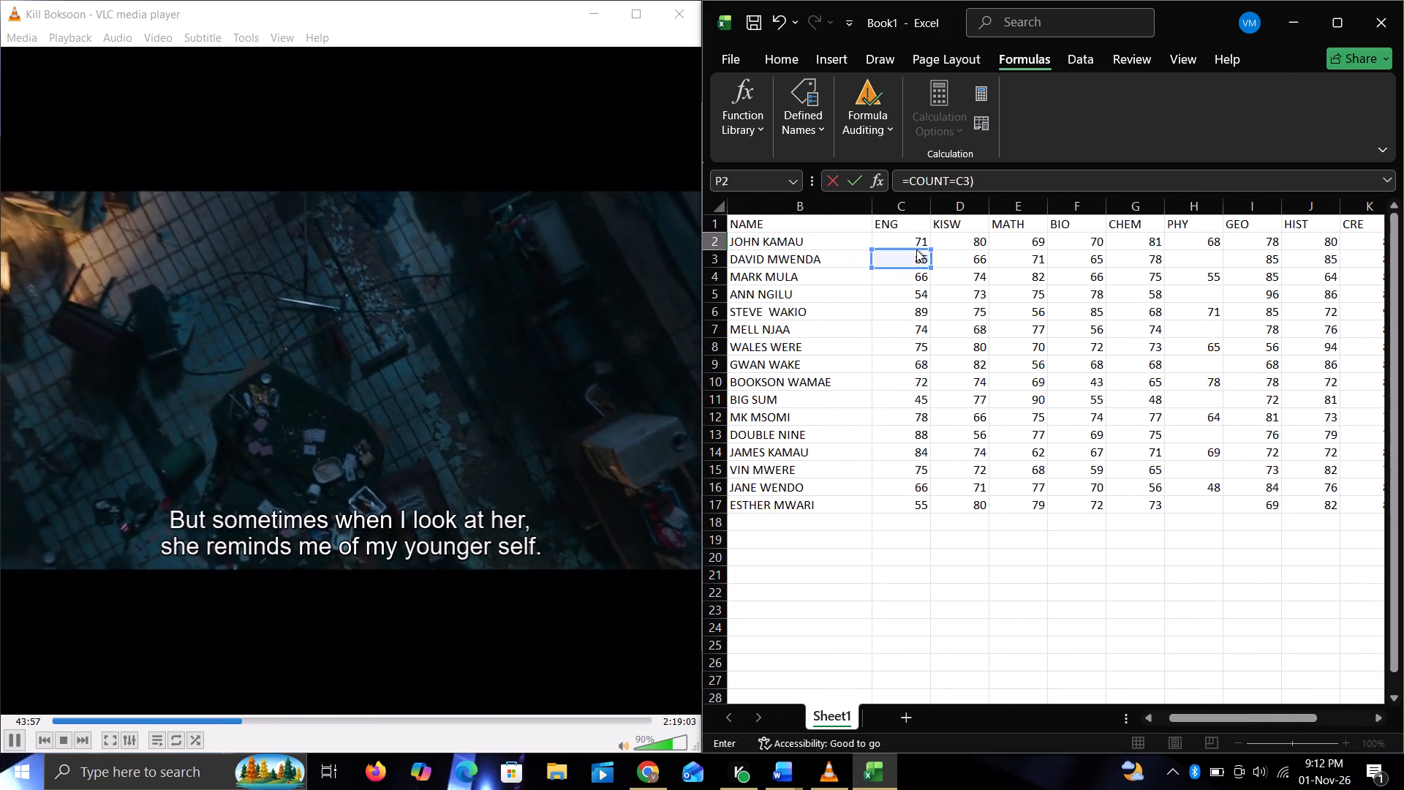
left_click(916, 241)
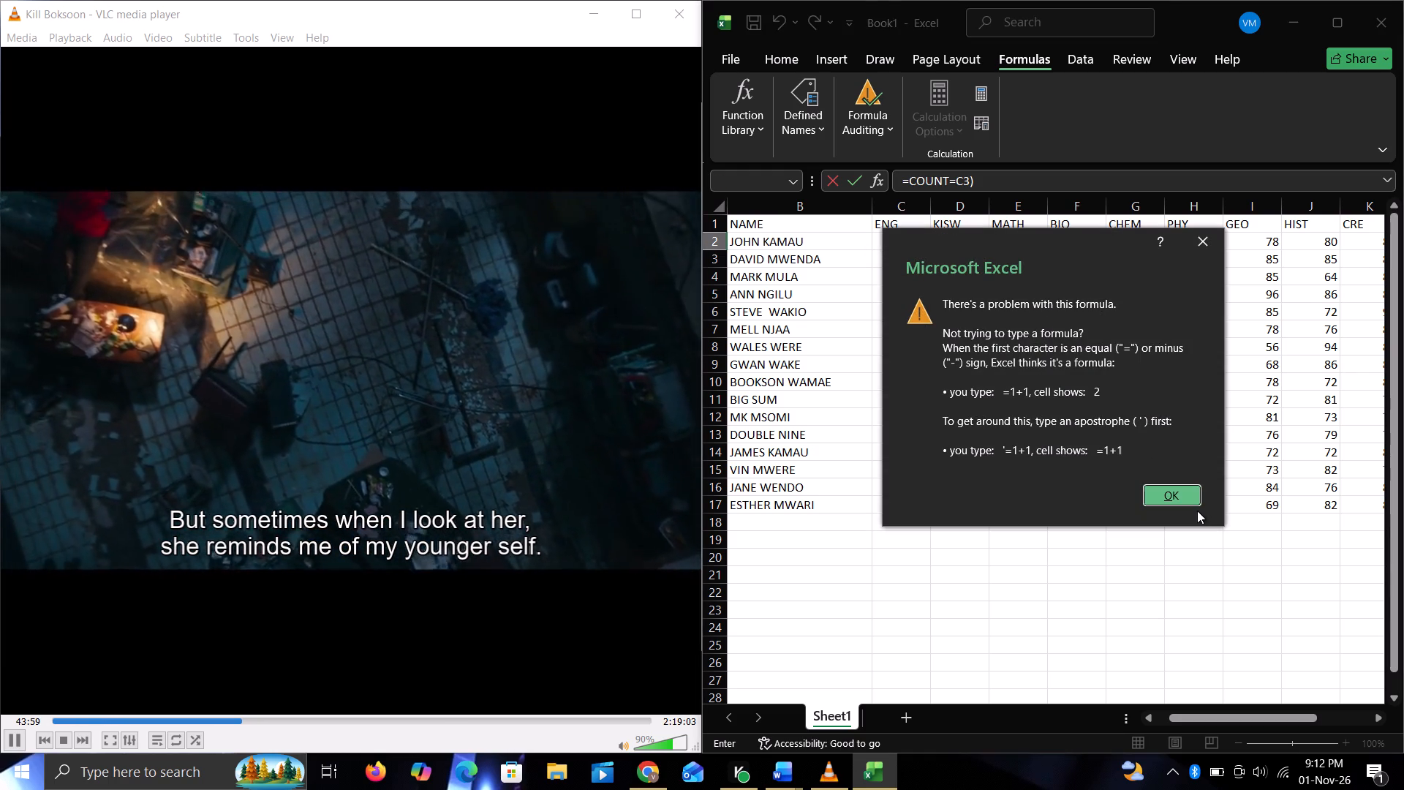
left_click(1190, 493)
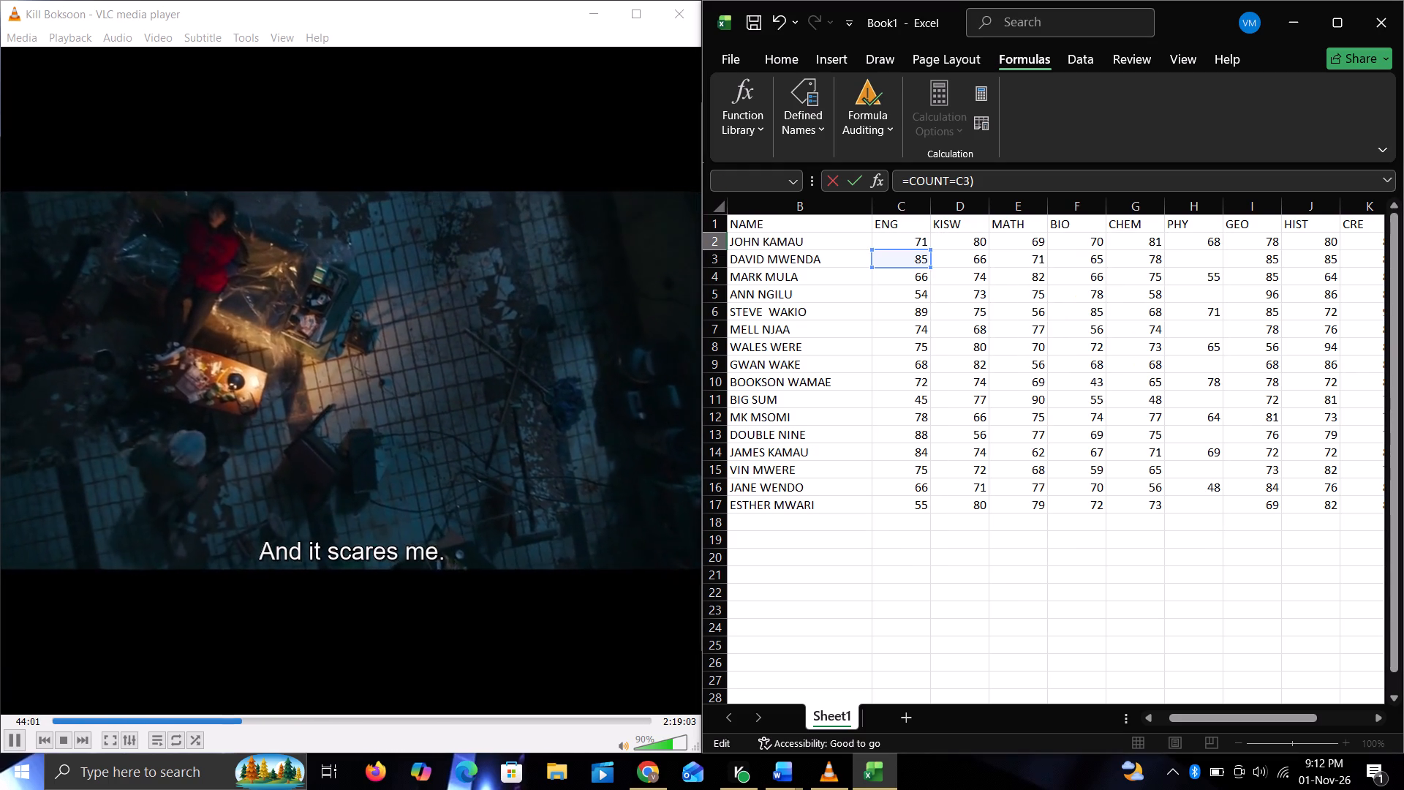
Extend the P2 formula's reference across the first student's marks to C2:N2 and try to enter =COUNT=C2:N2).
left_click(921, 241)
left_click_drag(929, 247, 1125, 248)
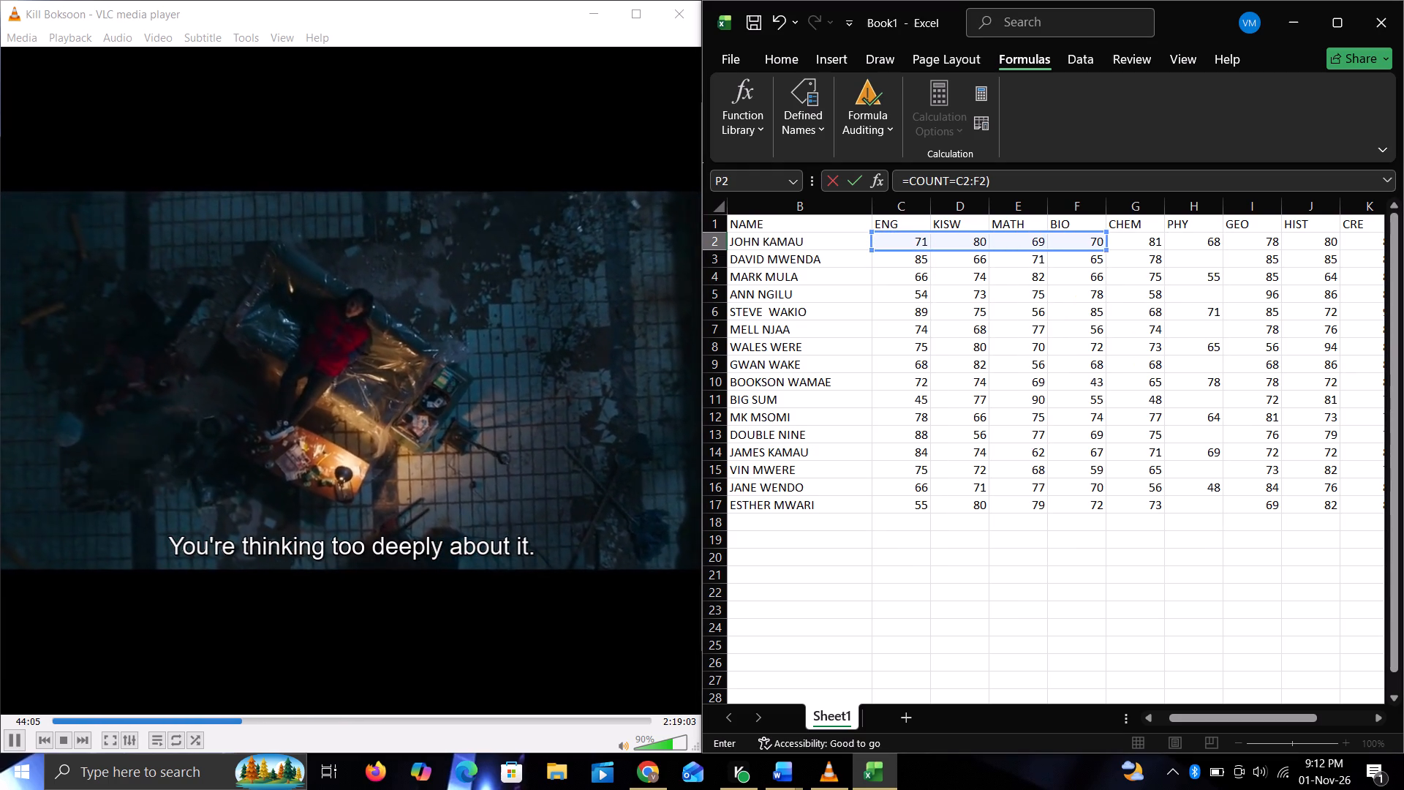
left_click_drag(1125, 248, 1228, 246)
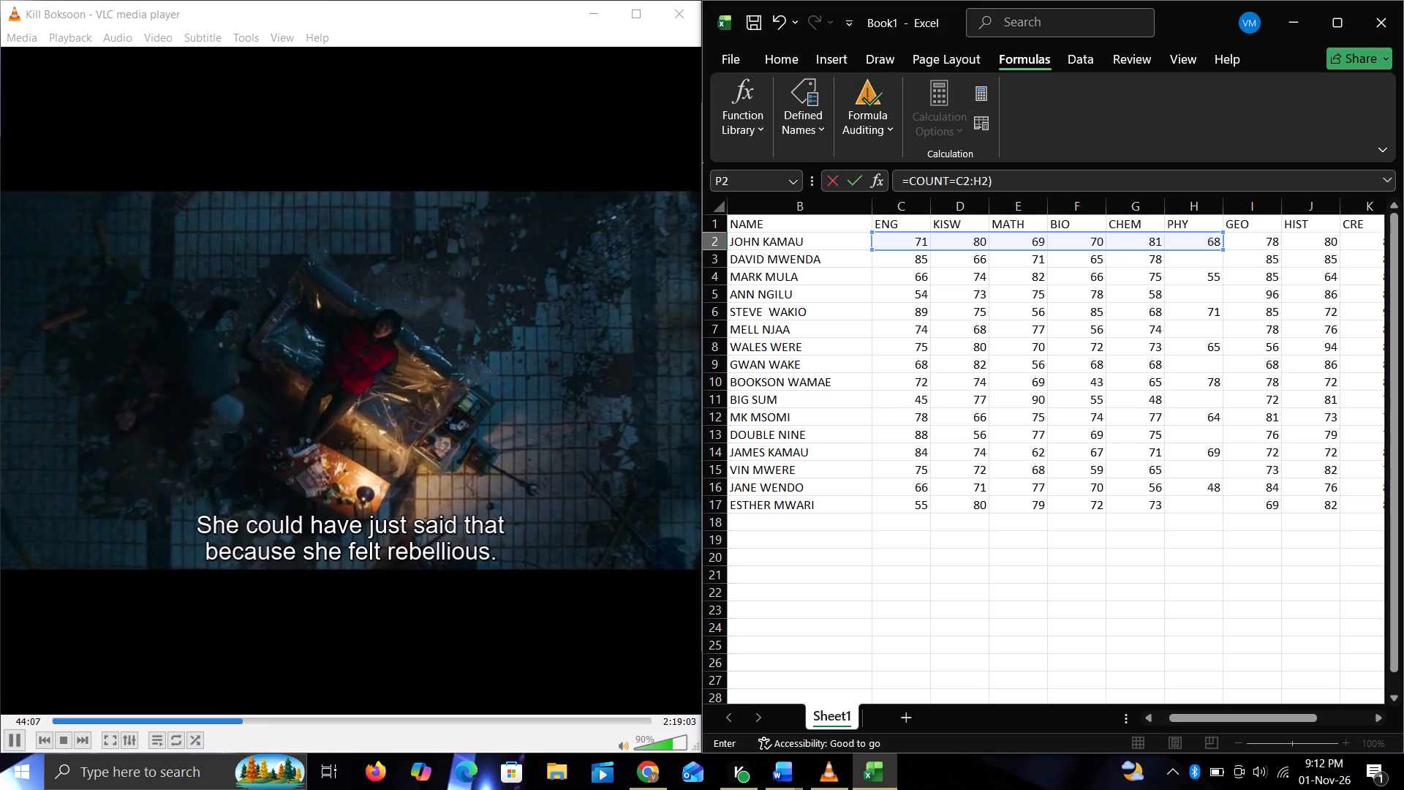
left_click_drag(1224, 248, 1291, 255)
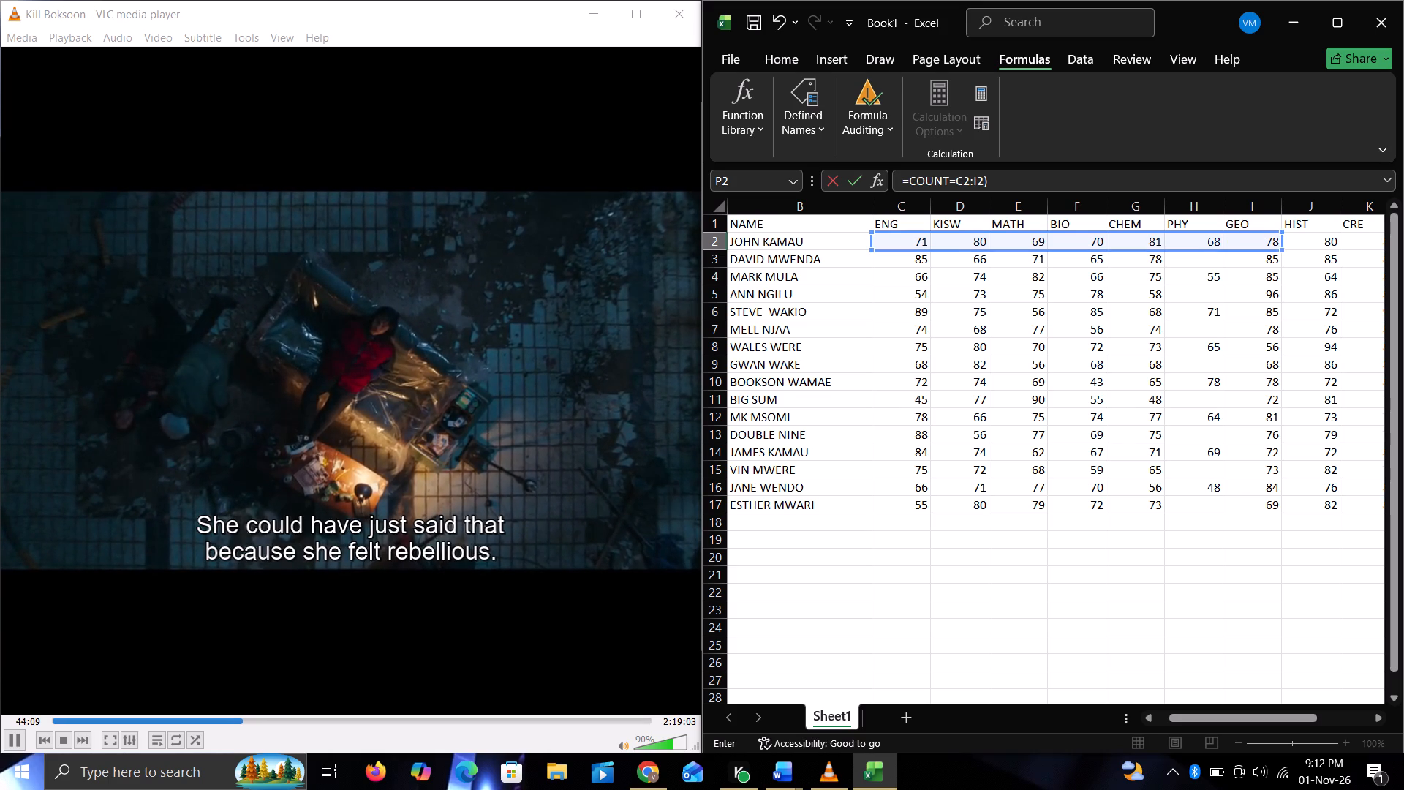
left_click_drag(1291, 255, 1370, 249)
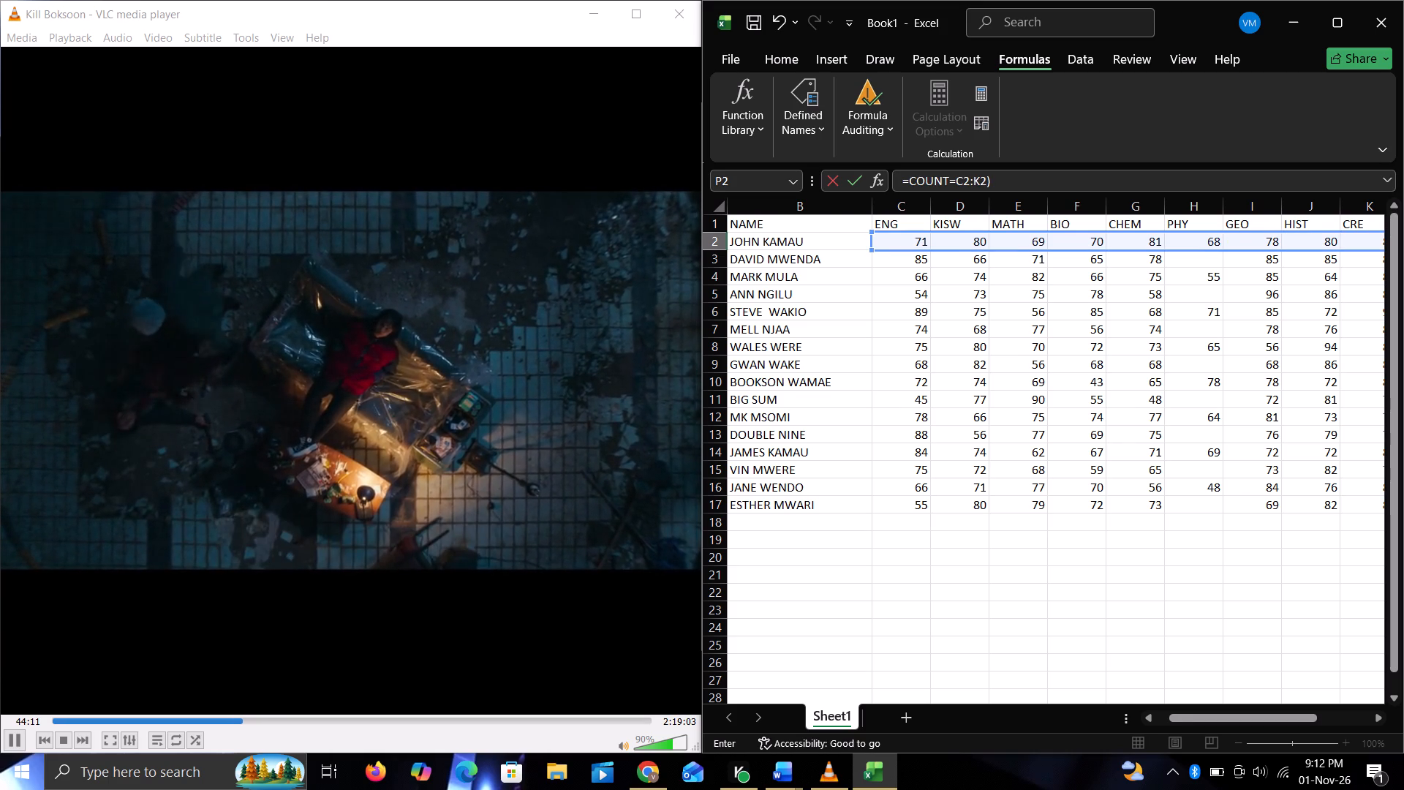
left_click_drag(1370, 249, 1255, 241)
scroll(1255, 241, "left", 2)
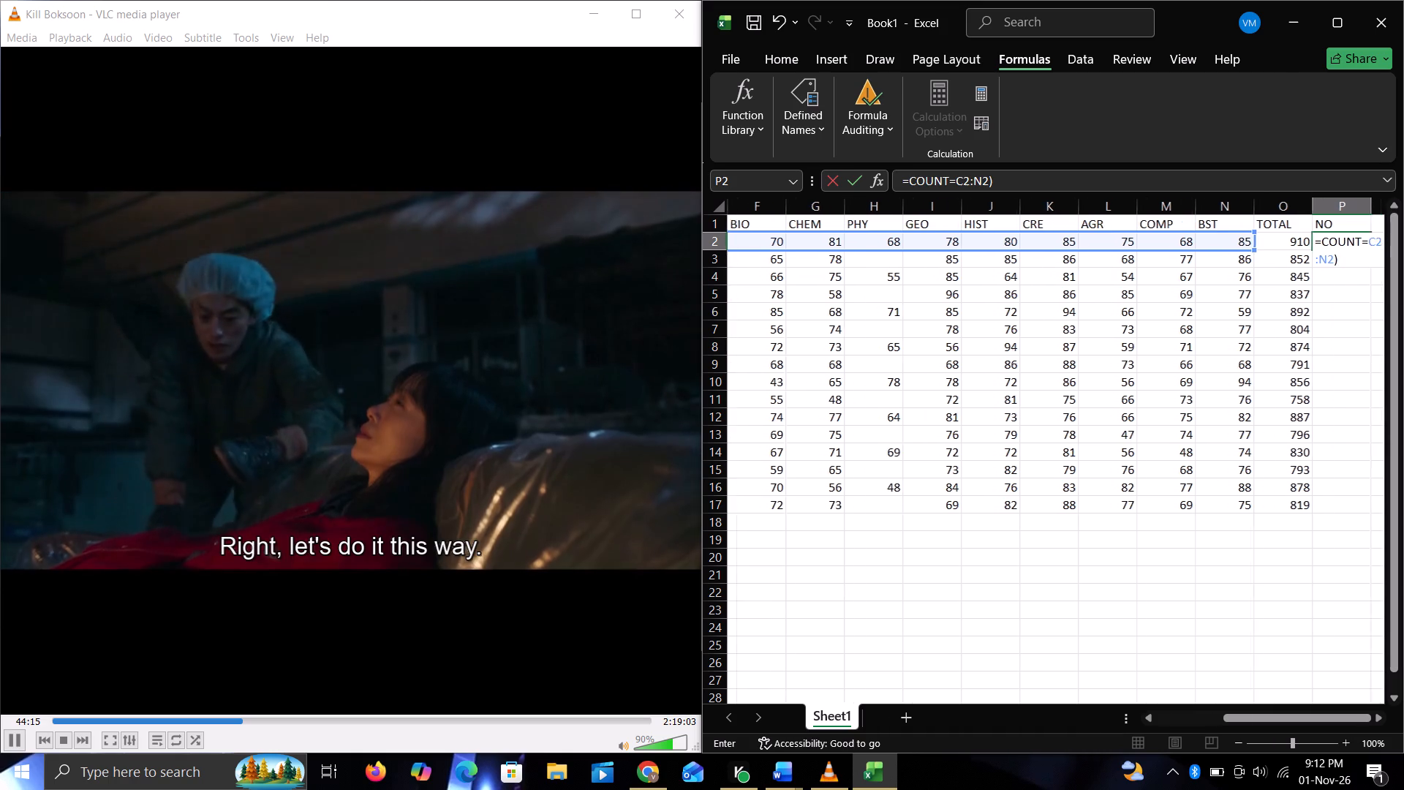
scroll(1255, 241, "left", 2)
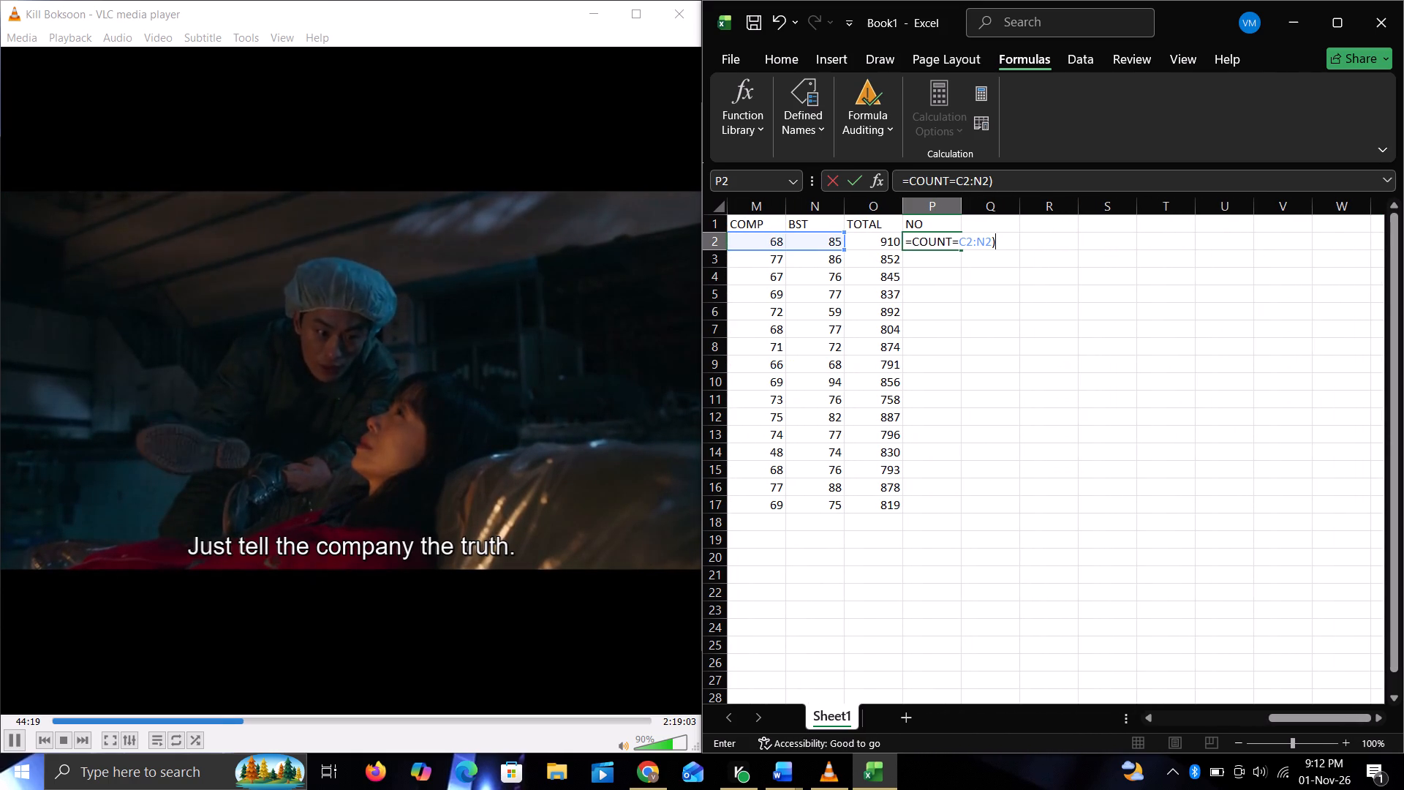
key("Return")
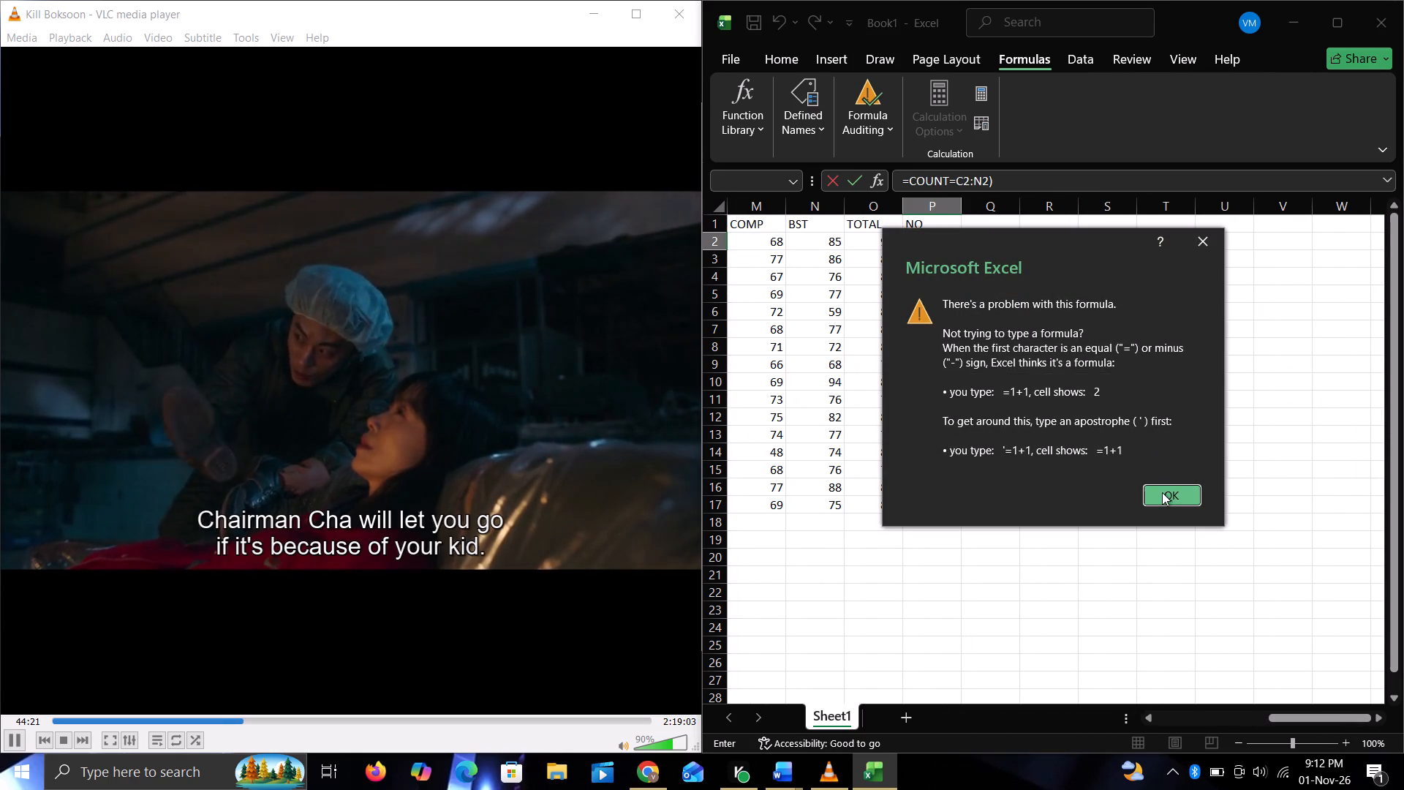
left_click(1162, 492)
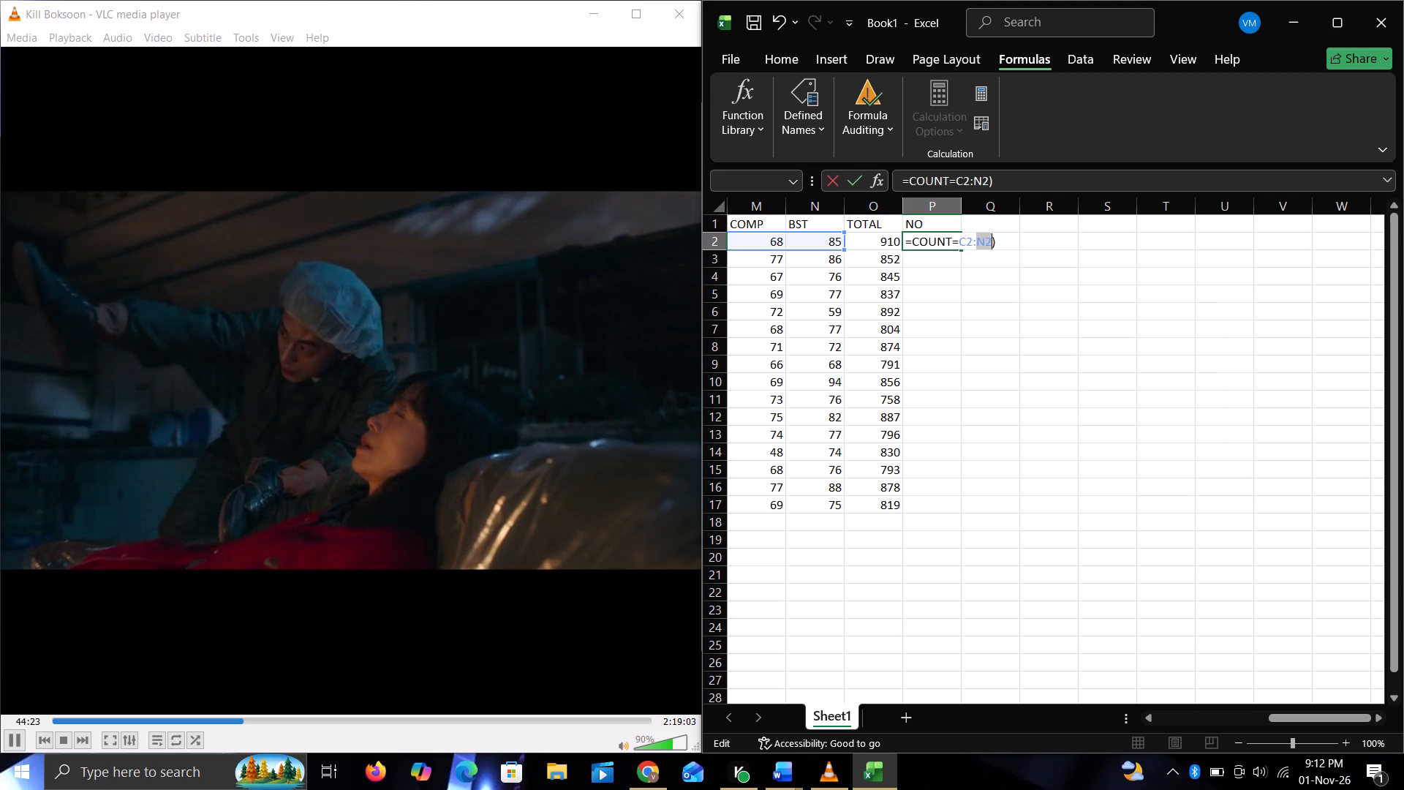
Examine the first student's marks from ENG to BST covered by the range in the P2 formula.
scroll(997, 246, "right", 9)
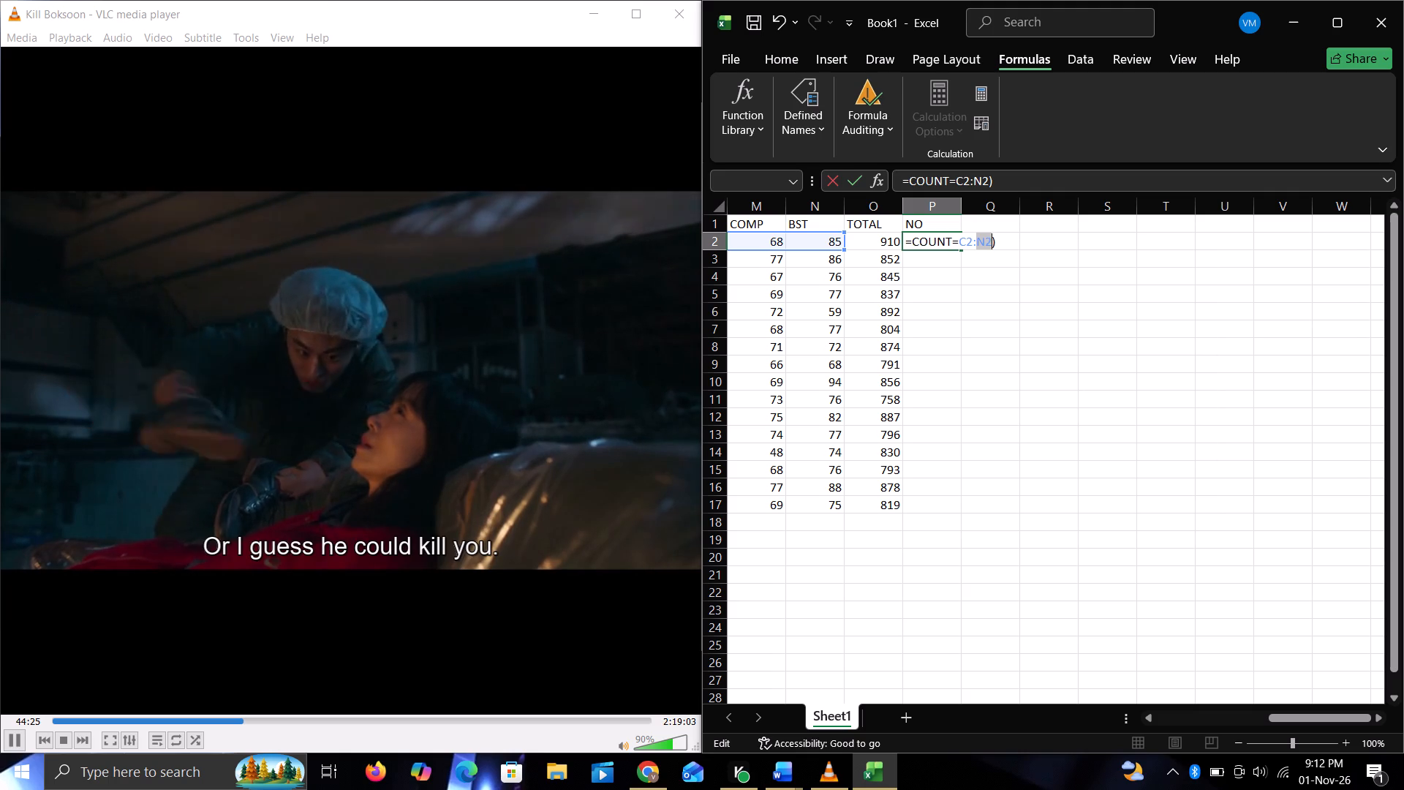
scroll(882, 345, "right", 3)
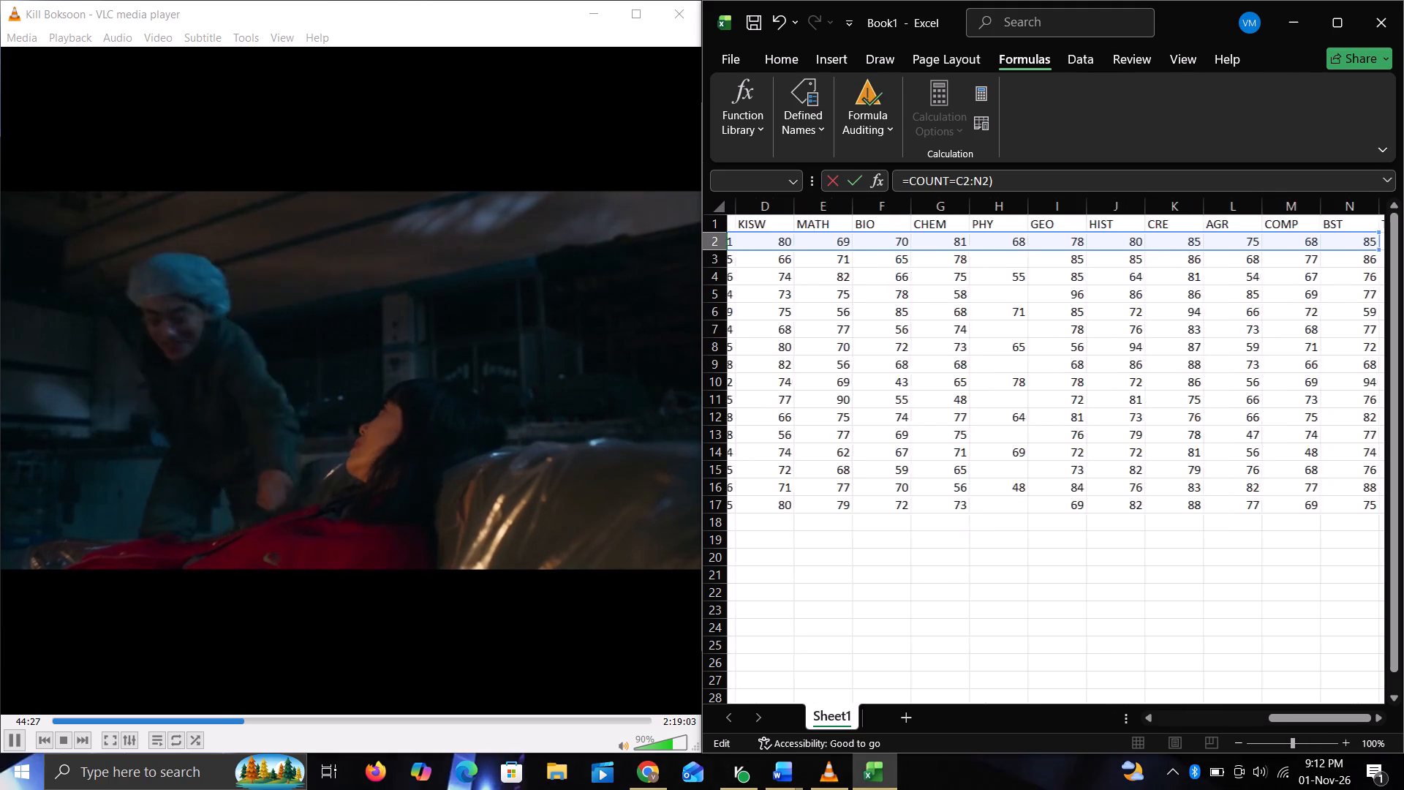
scroll(882, 345, "left", 2)
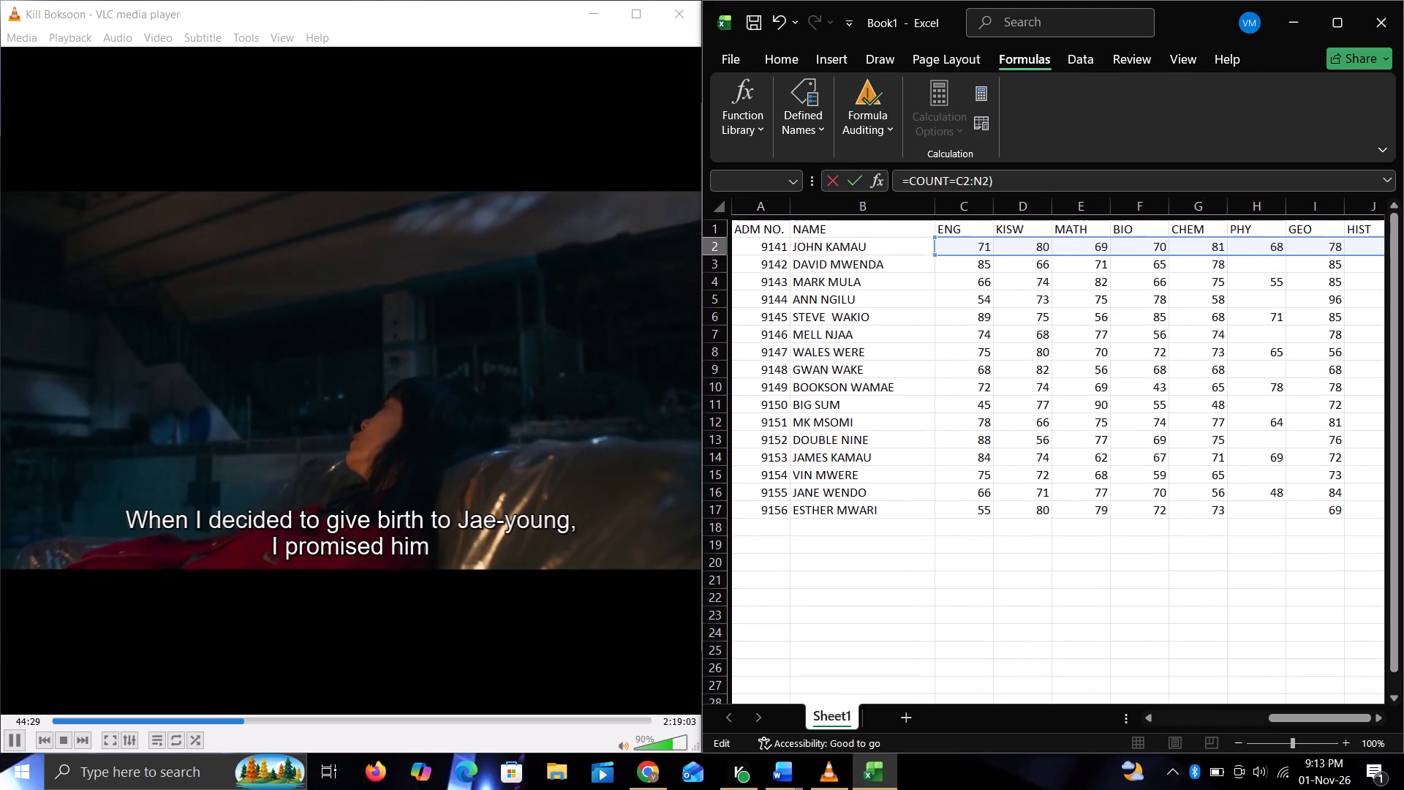
scroll(882, 345, "left", 2)
scroll(882, 345, "right", 5)
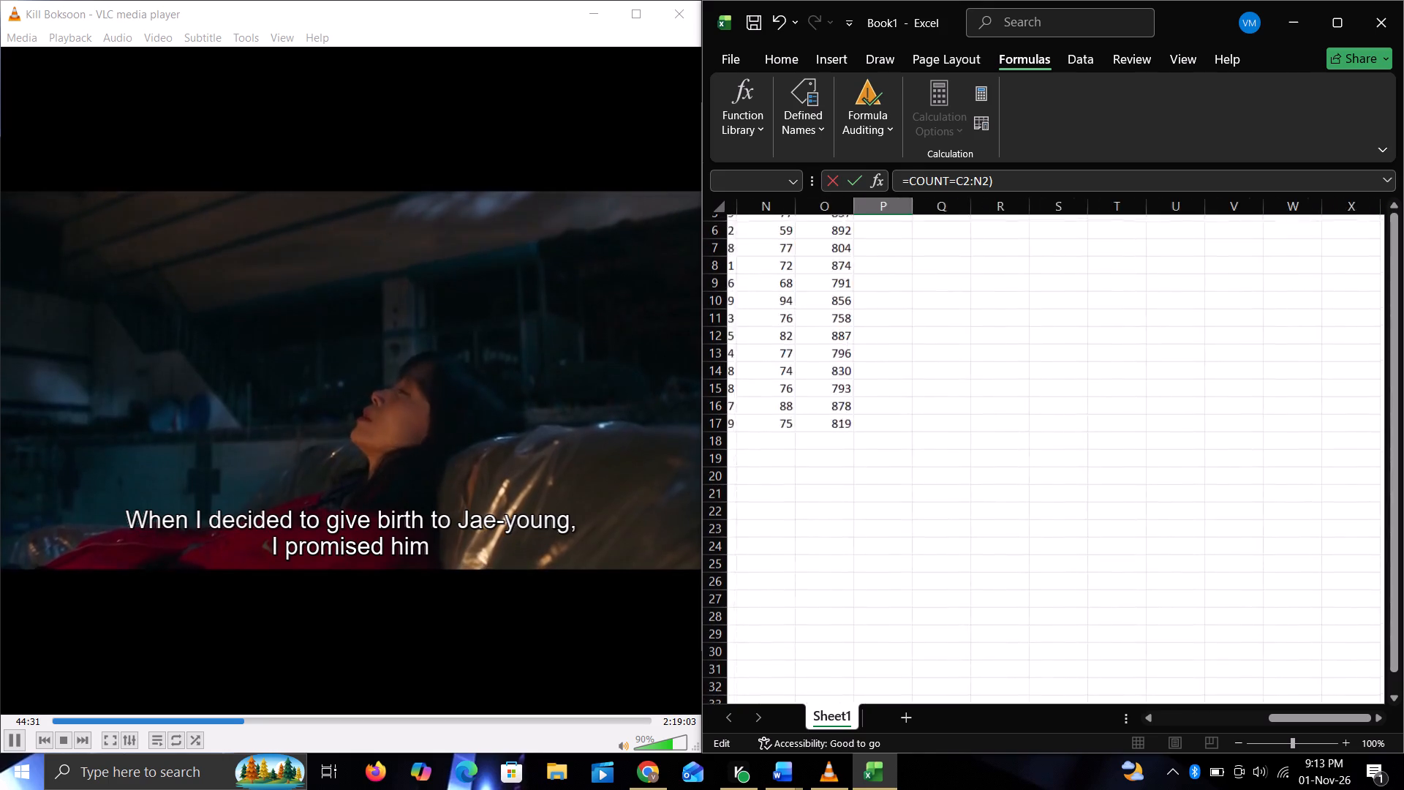
scroll(882, 345, "right", 2)
scroll(882, 345, "up", 5)
scroll(882, 345, "left", 1)
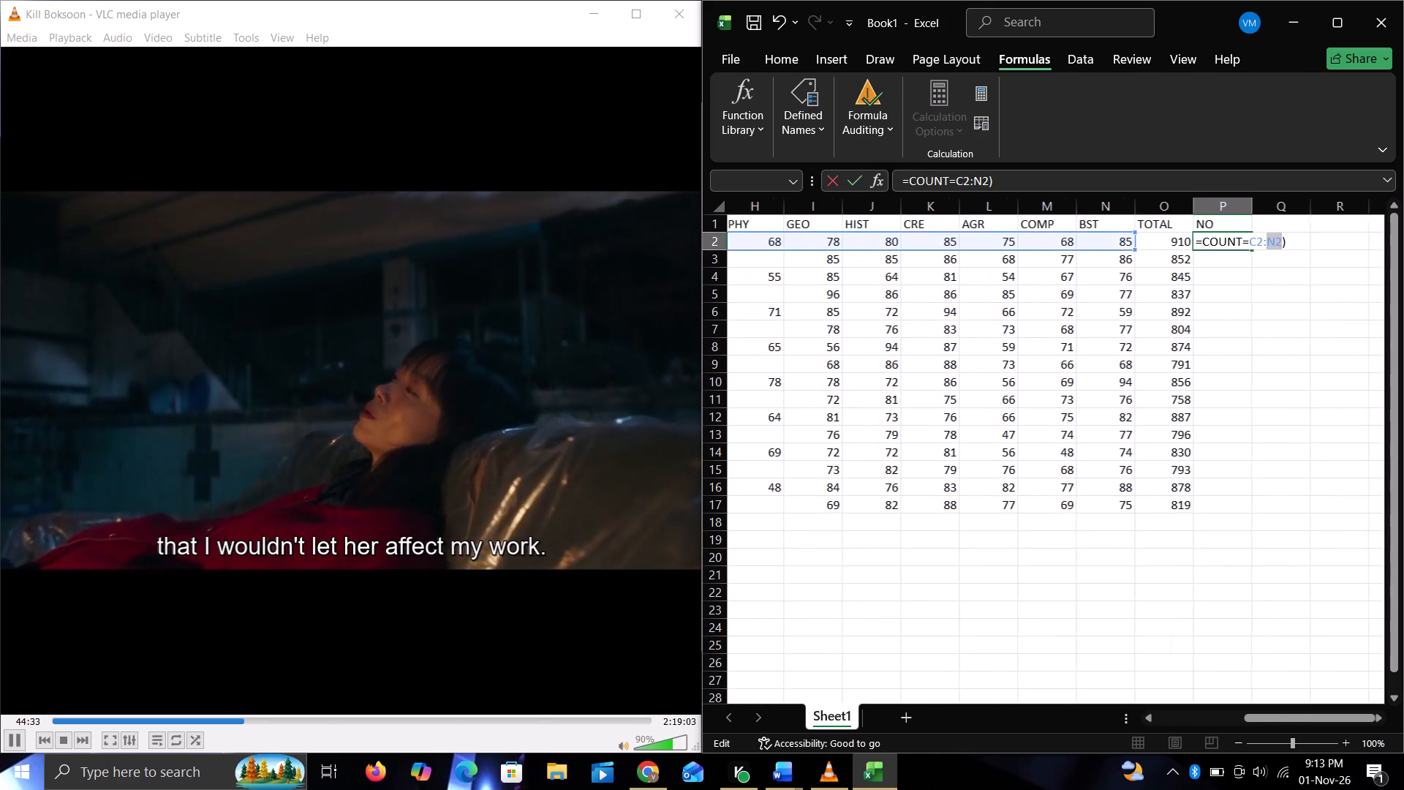
scroll(882, 345, "left", 1)
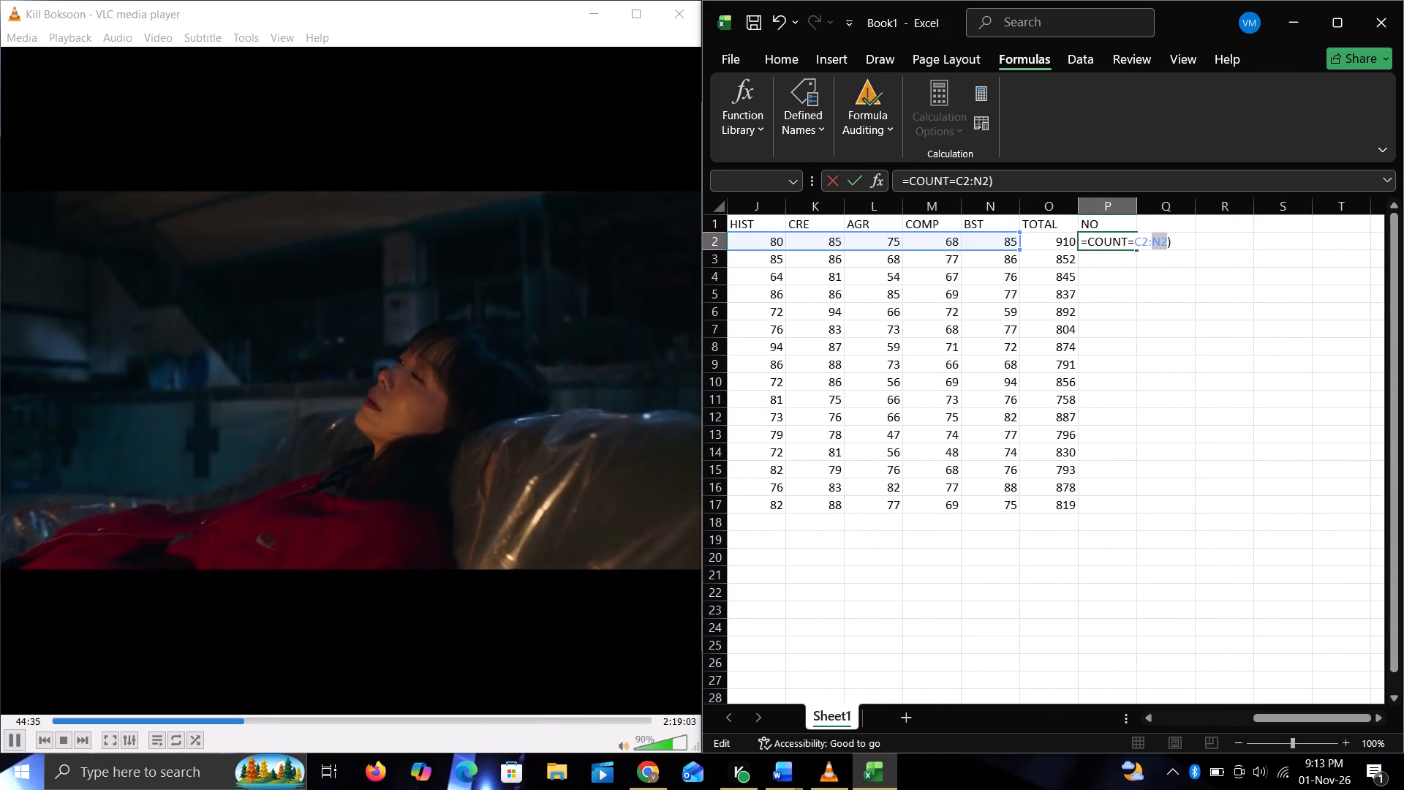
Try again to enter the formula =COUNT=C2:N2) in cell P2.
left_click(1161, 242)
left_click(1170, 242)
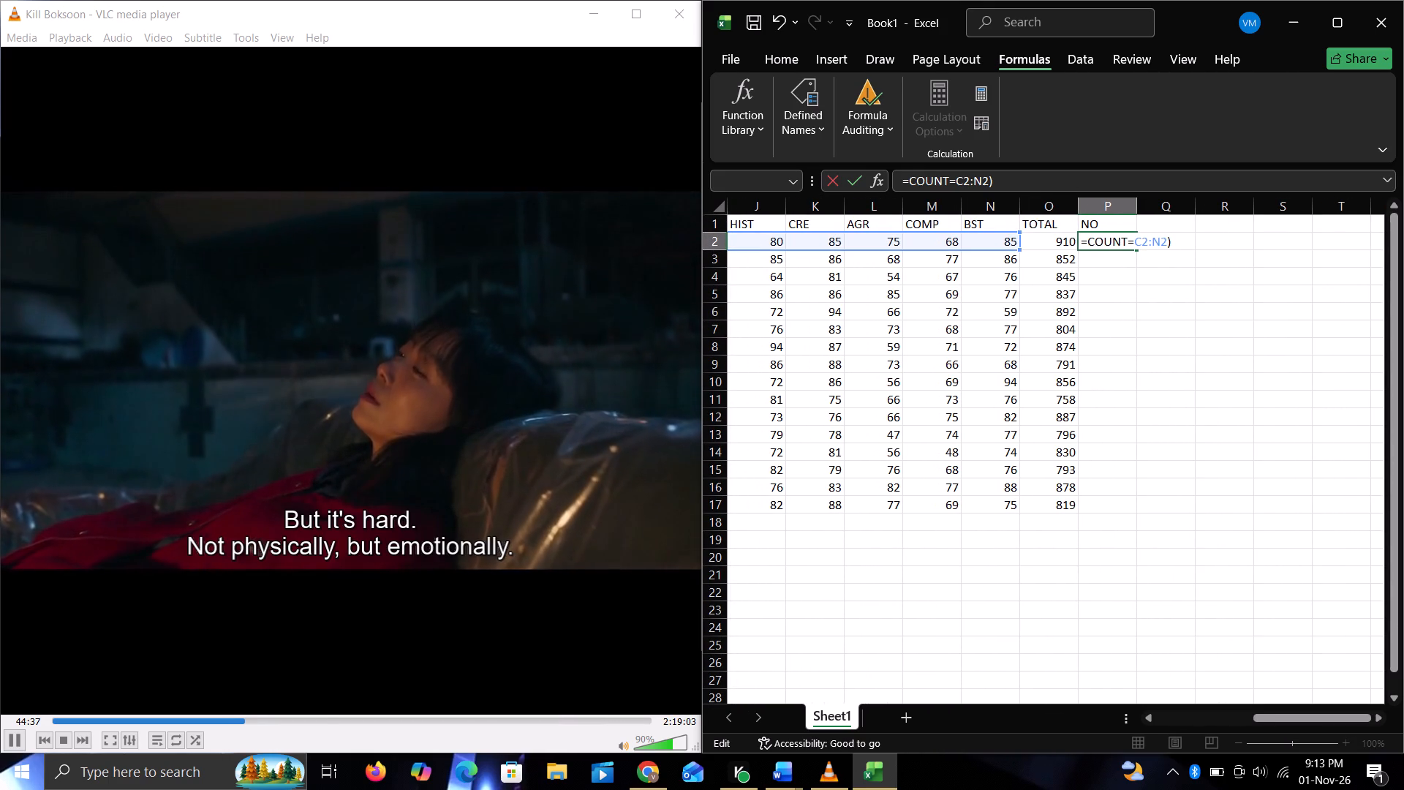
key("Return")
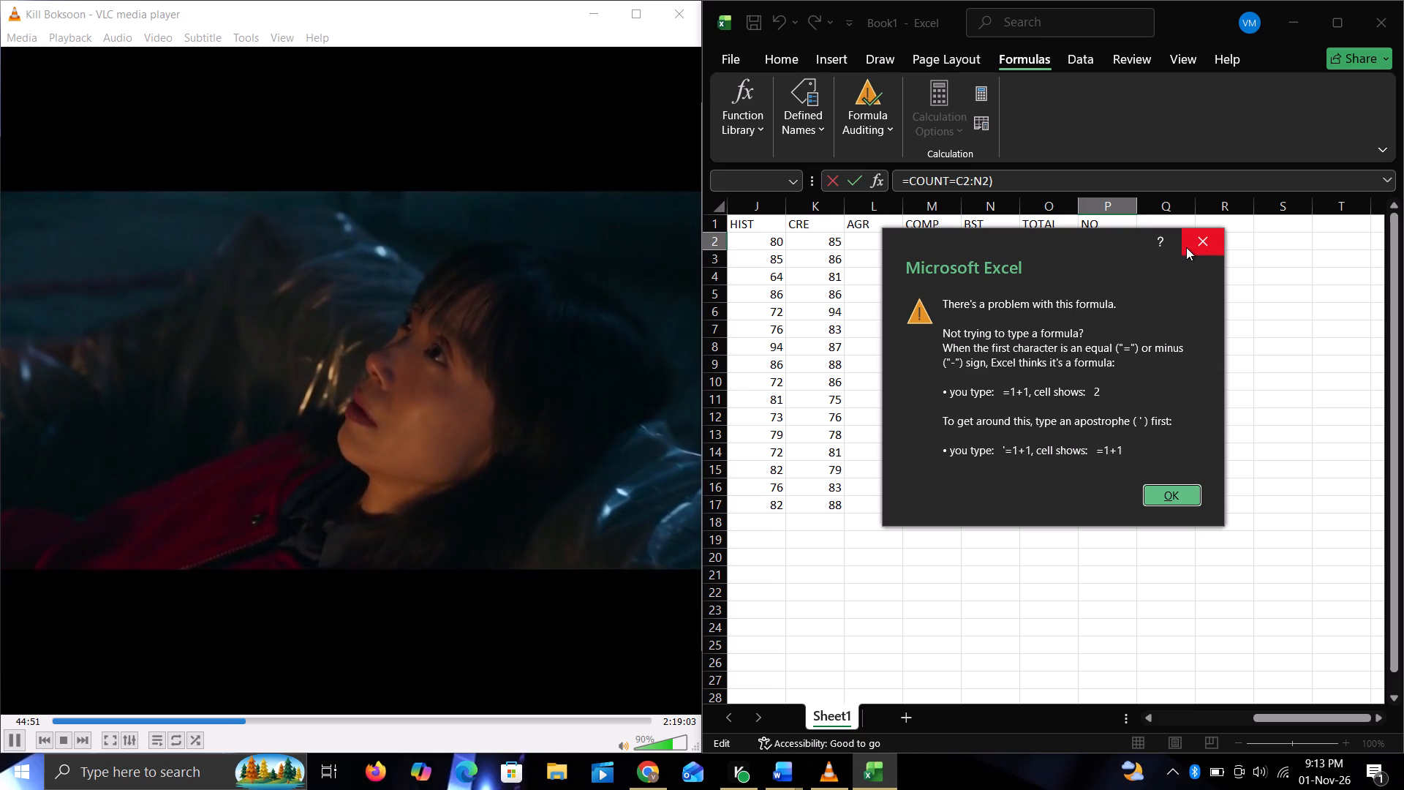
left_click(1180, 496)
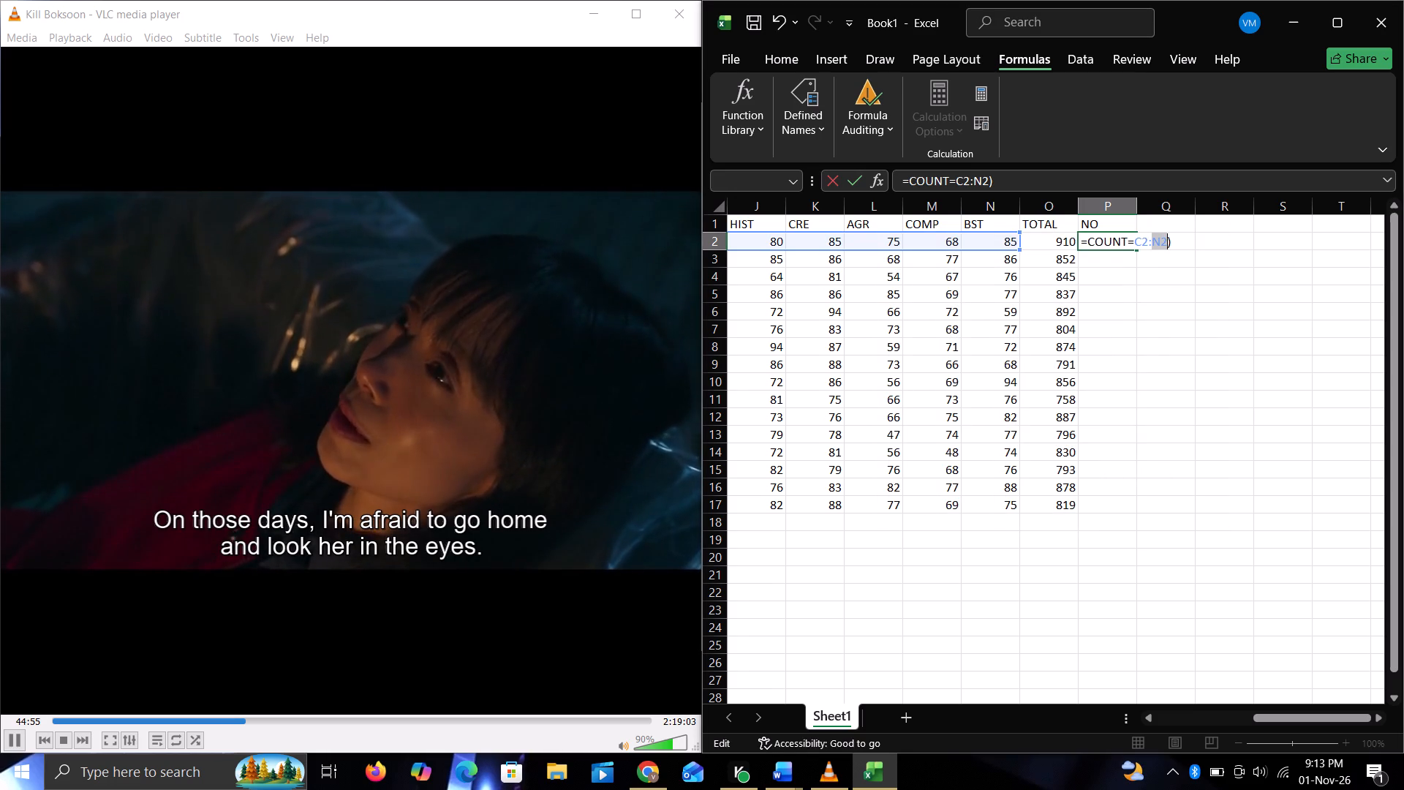
Delete the C2:N2 range and the closing parenthesis from the P2 formula, leaving =COUNT=.
key("BackSpace")
key("BackSpace")
key("BackSpace")
key("BackSpace")
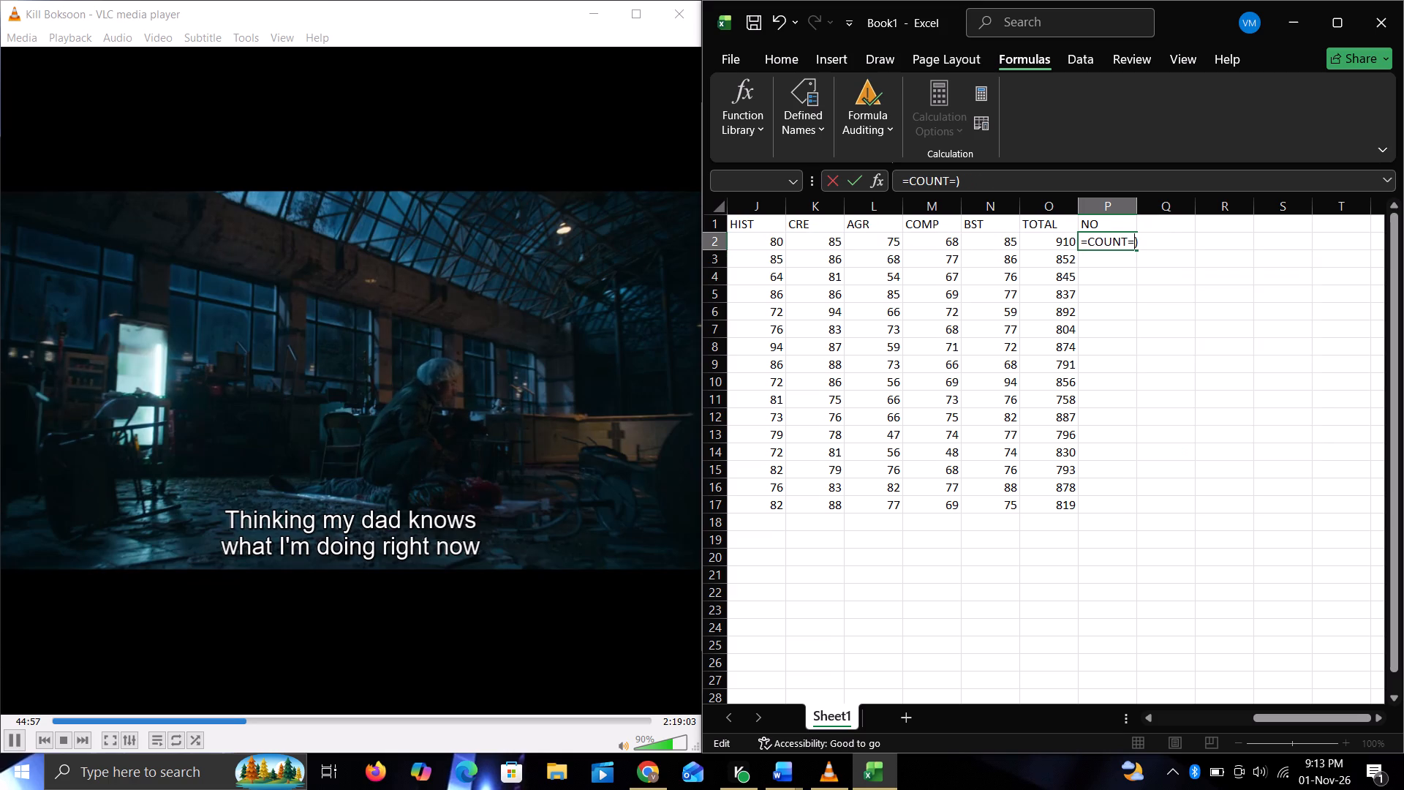
key("Right")
key("BackSpace")
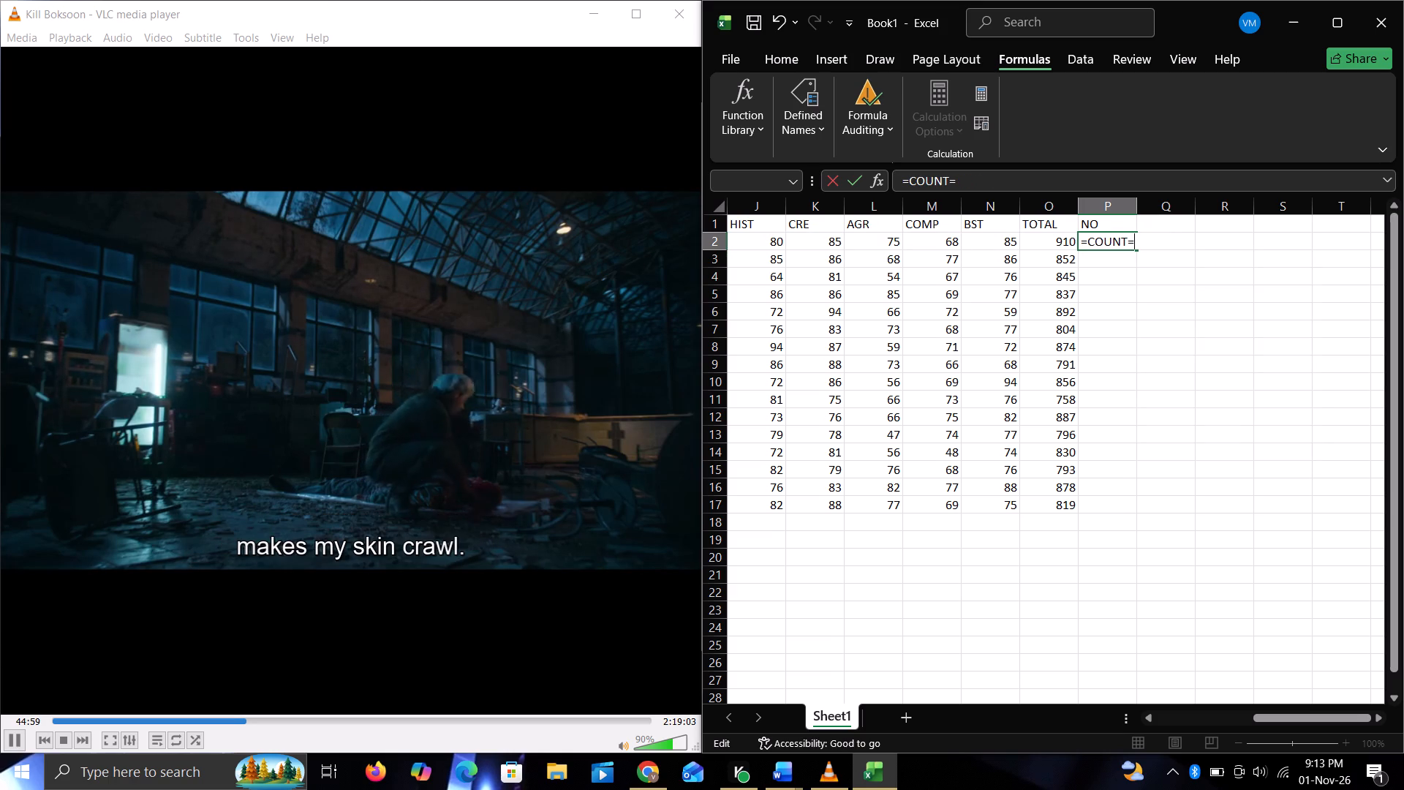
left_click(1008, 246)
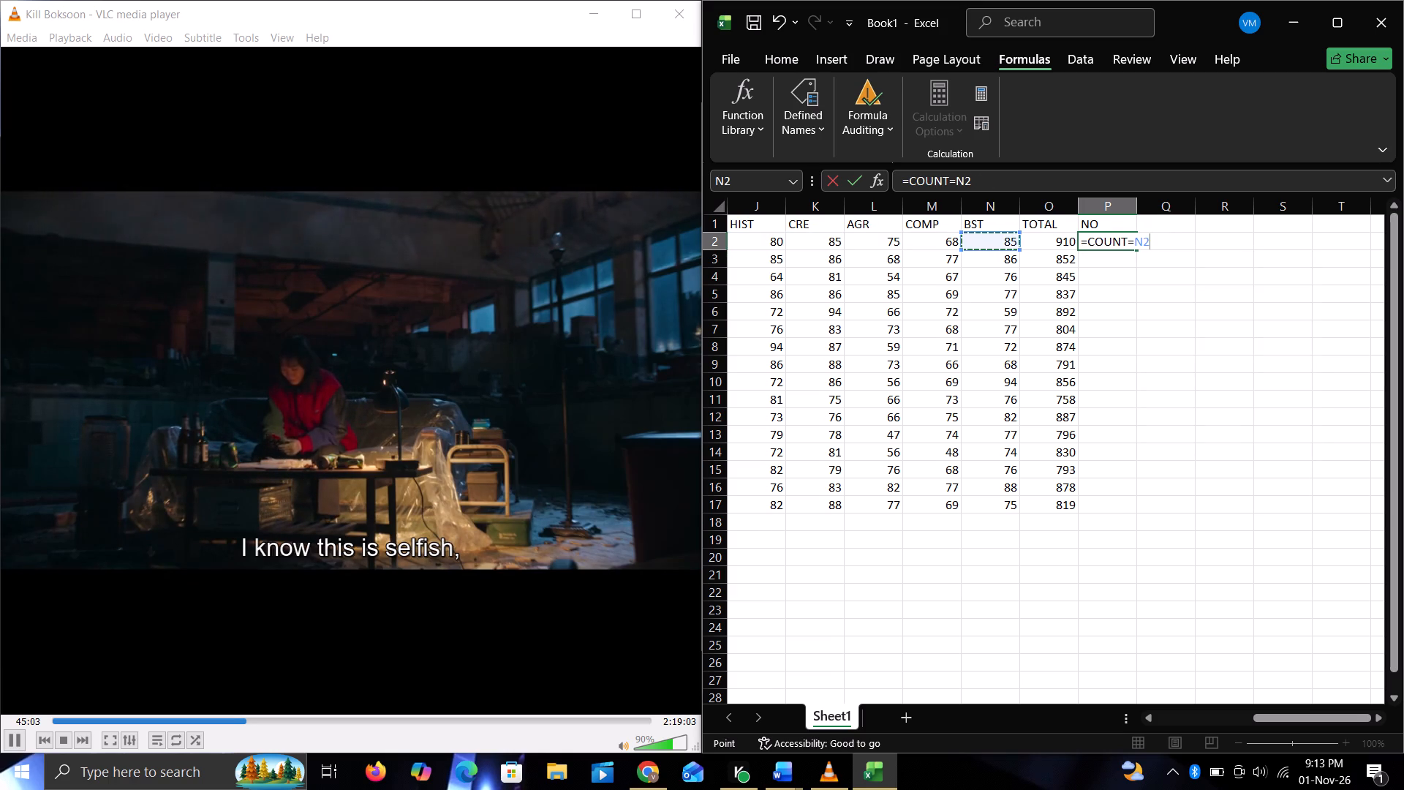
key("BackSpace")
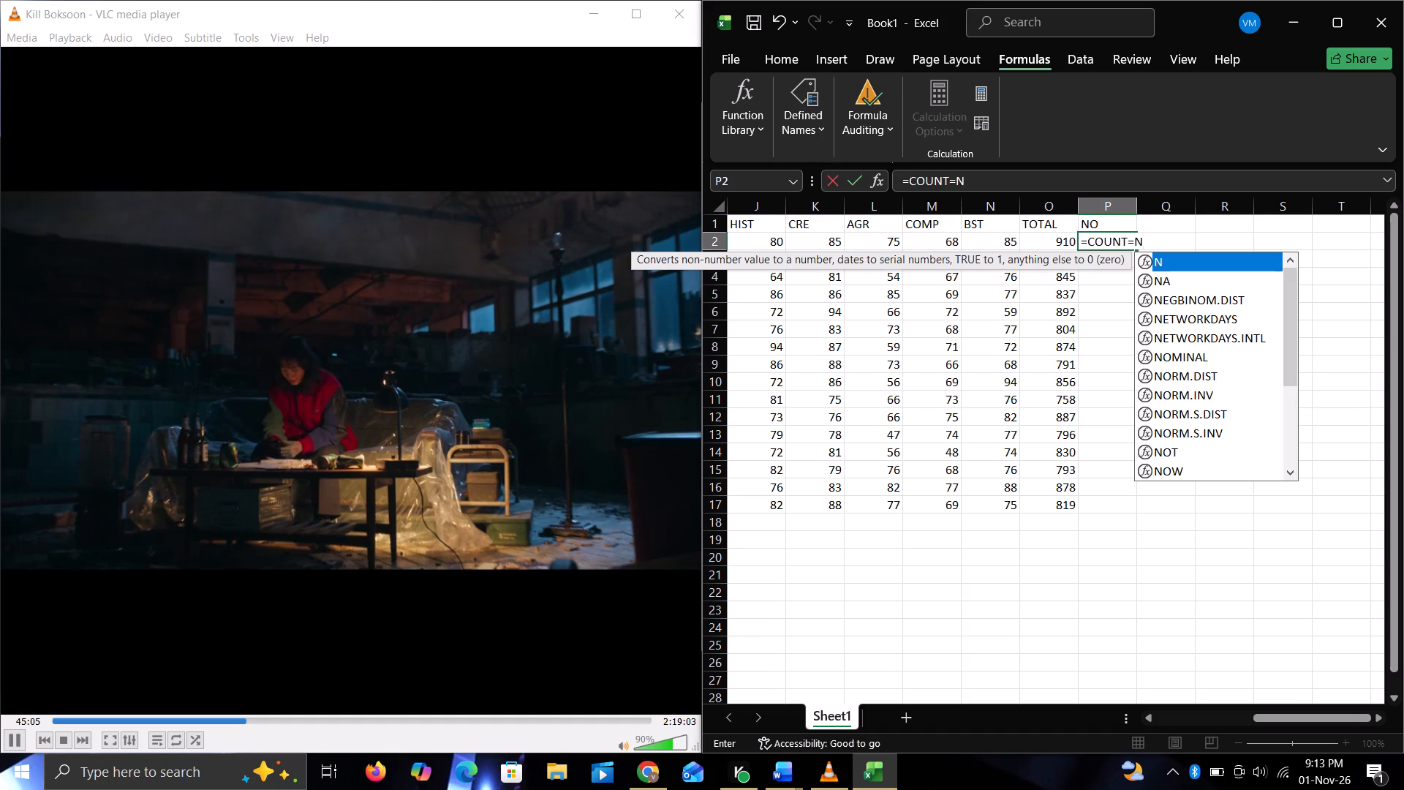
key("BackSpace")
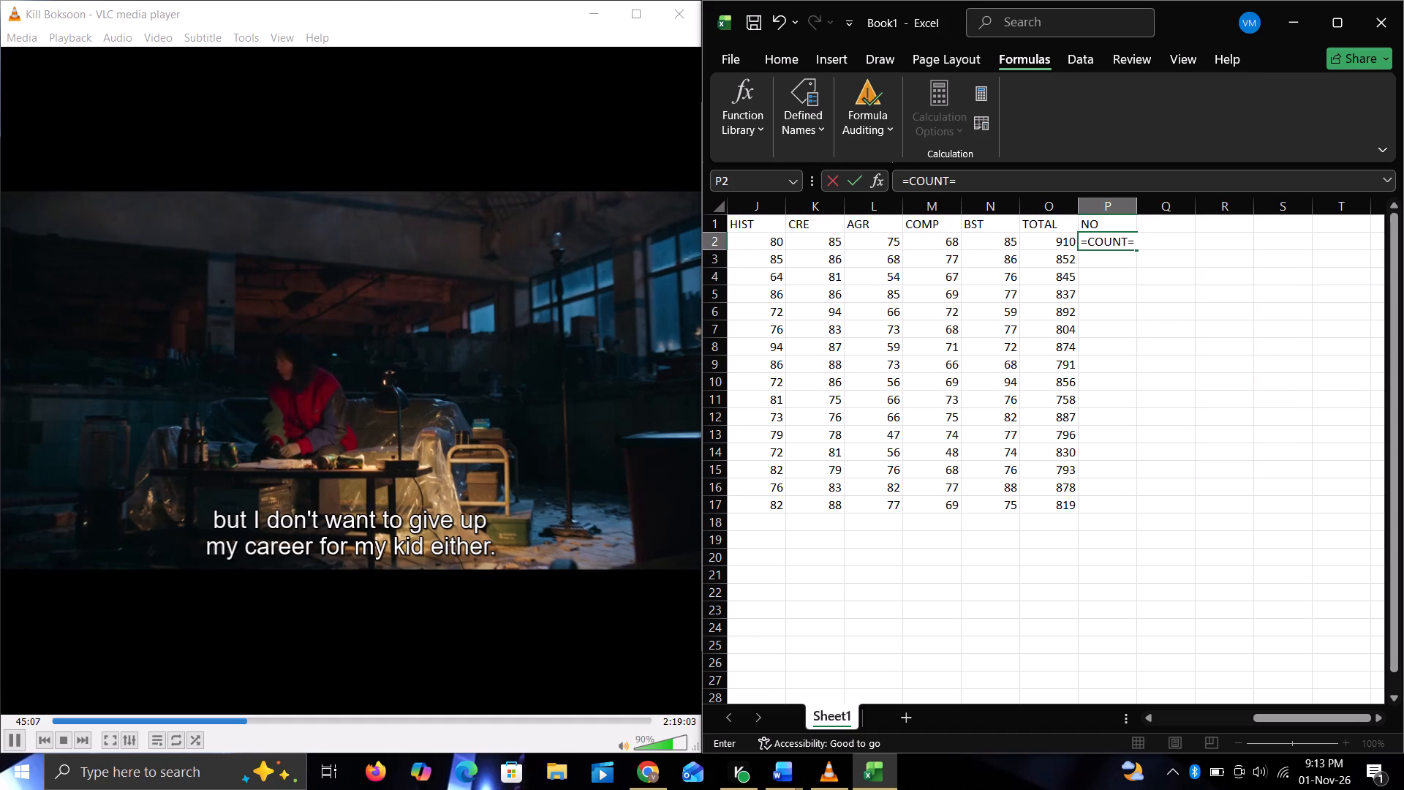
Complete the P2 formula as =COUNT=c2, enter it, and reselect cell P2.
type("c2")
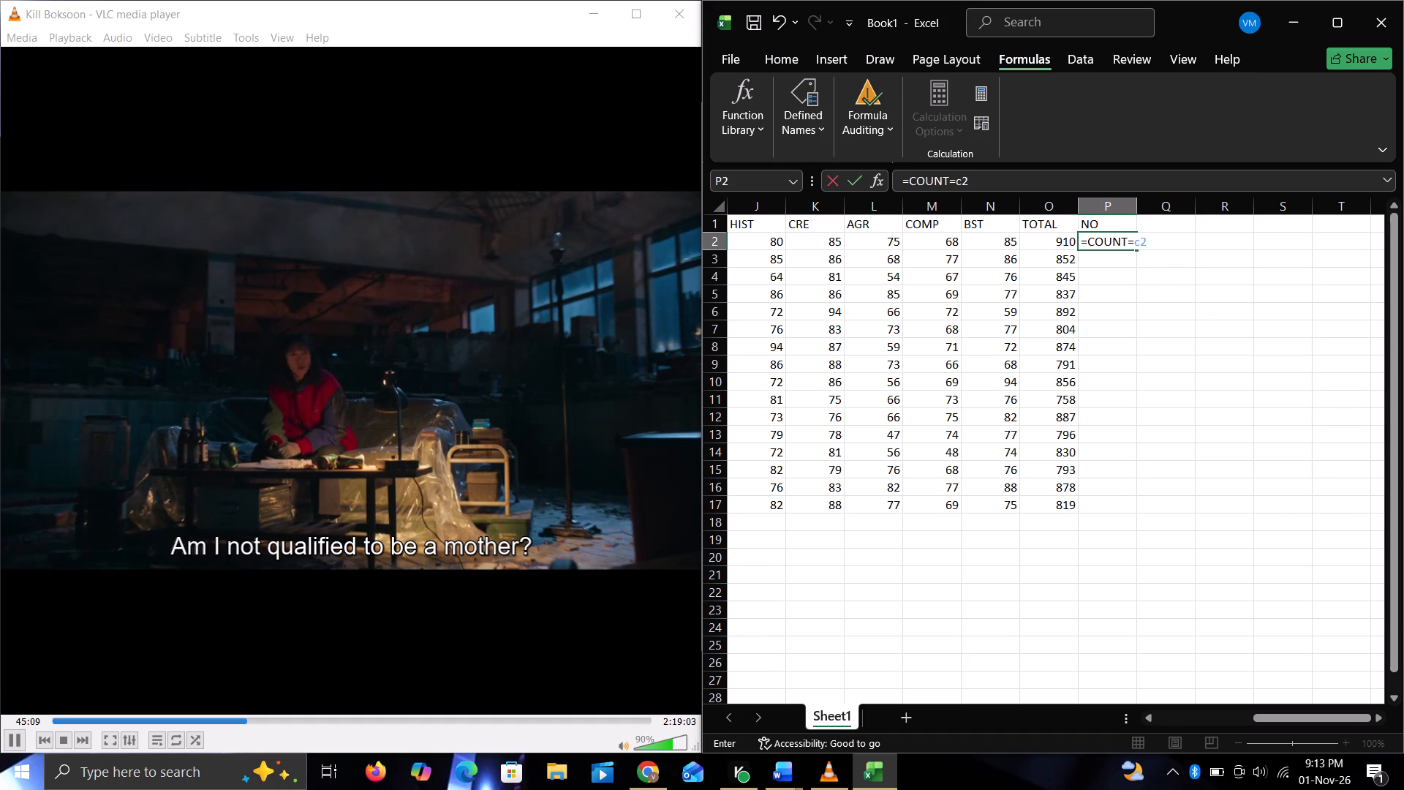
key("Return")
key("semicolon")
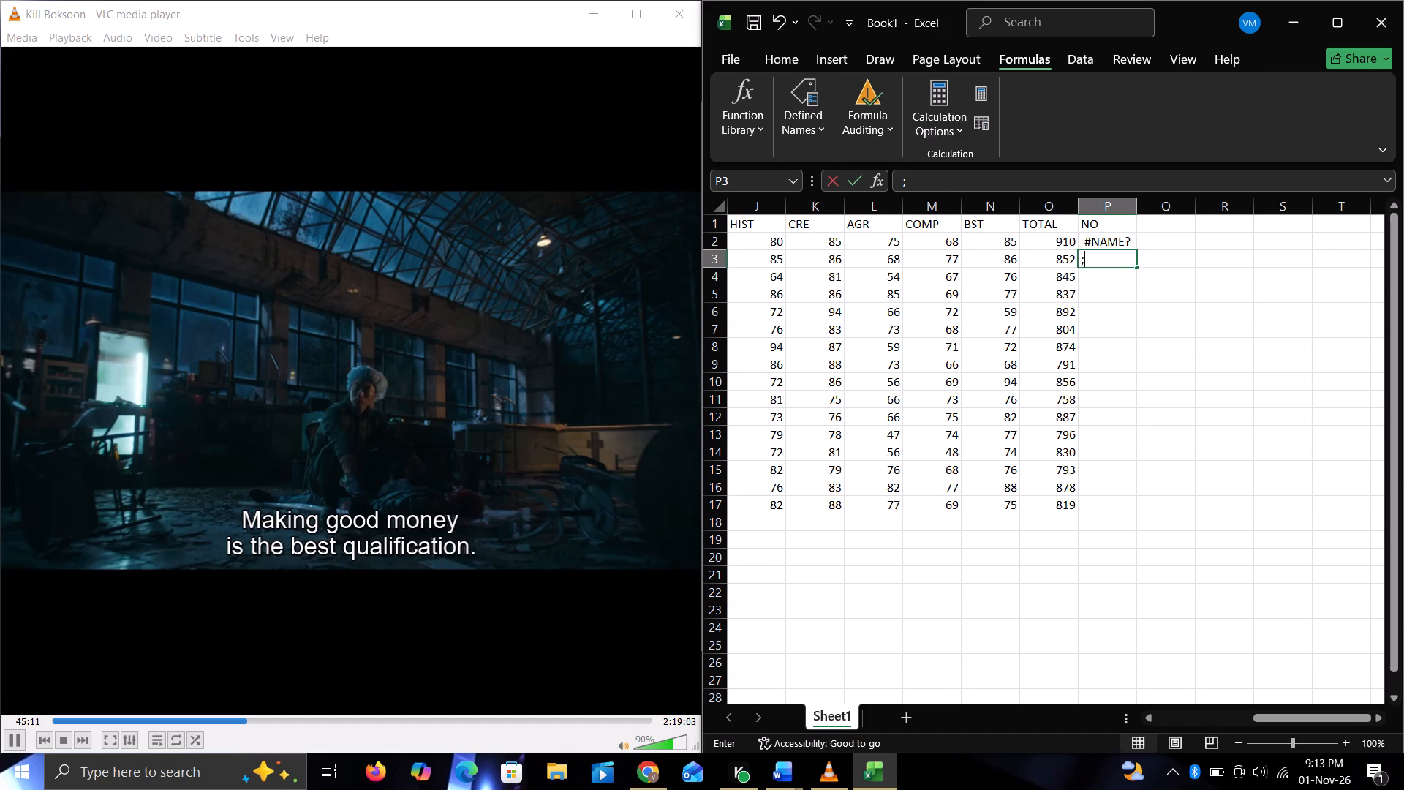
key("BackSpace")
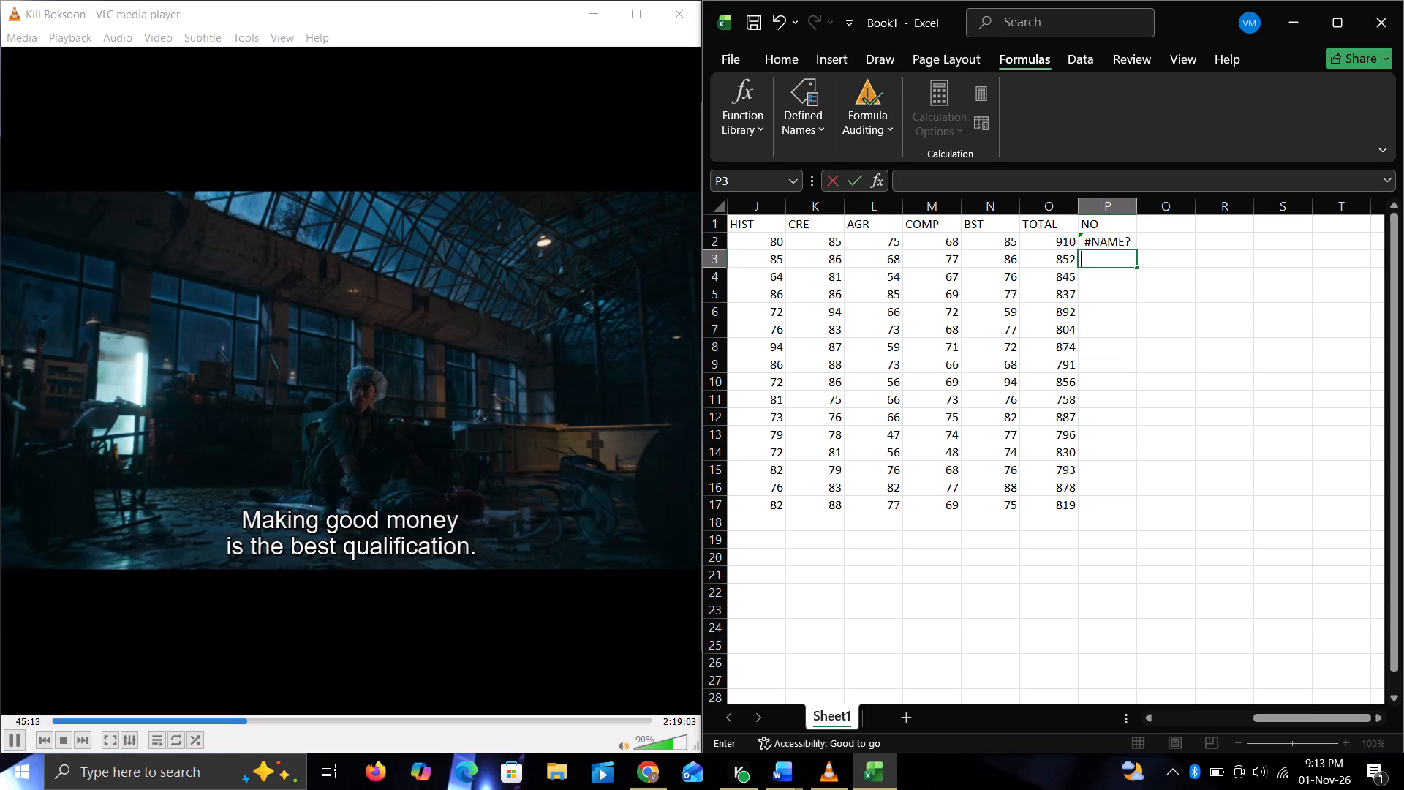
key("Down")
key("Up")
key("Up")
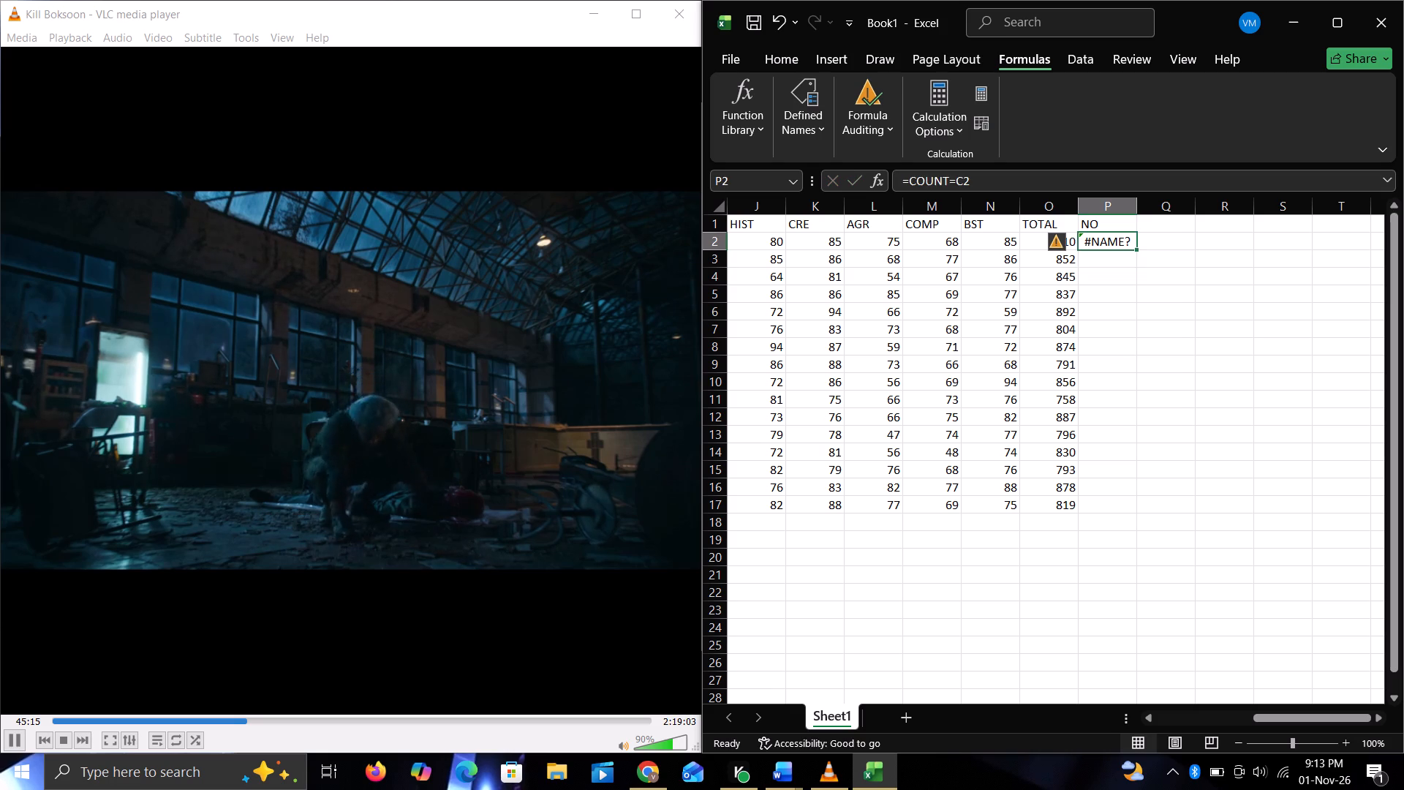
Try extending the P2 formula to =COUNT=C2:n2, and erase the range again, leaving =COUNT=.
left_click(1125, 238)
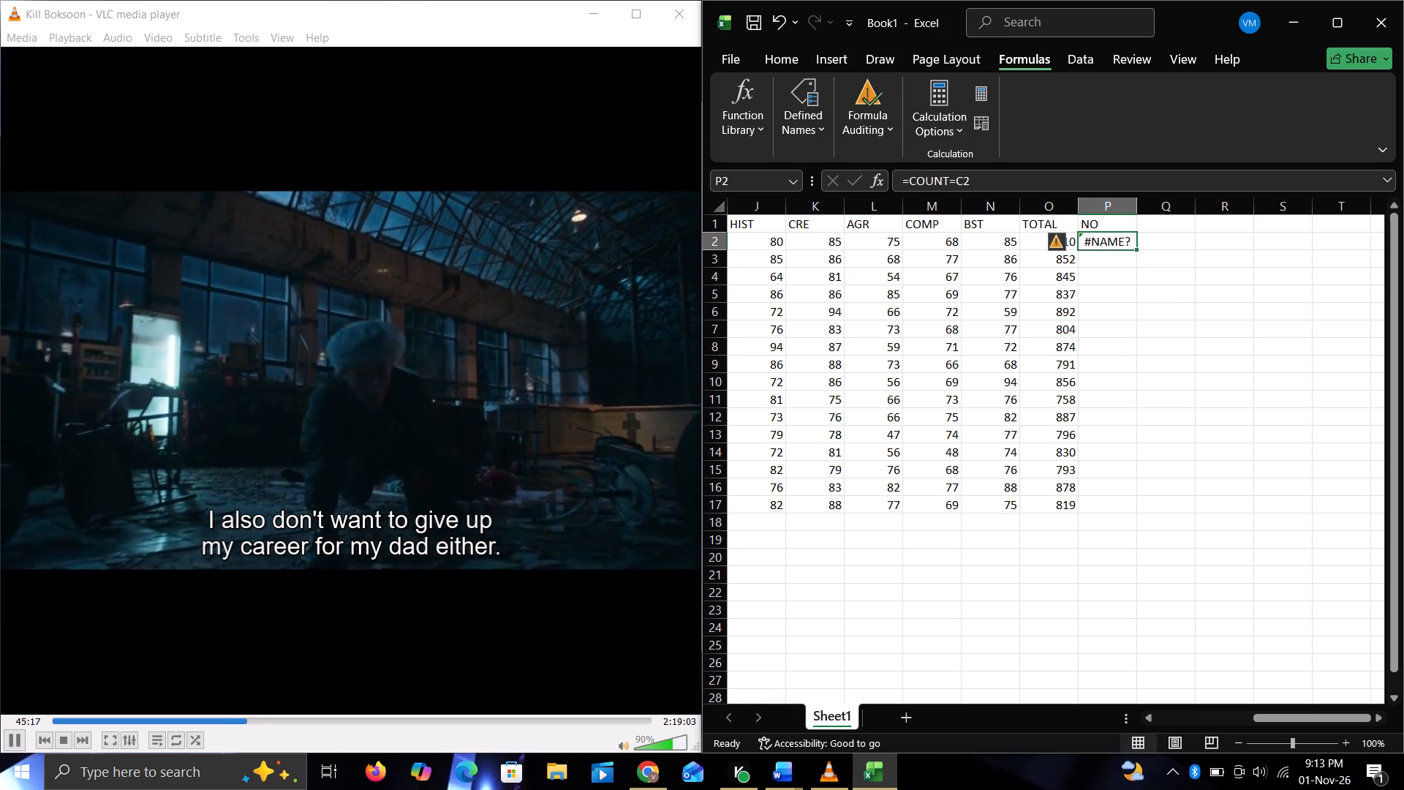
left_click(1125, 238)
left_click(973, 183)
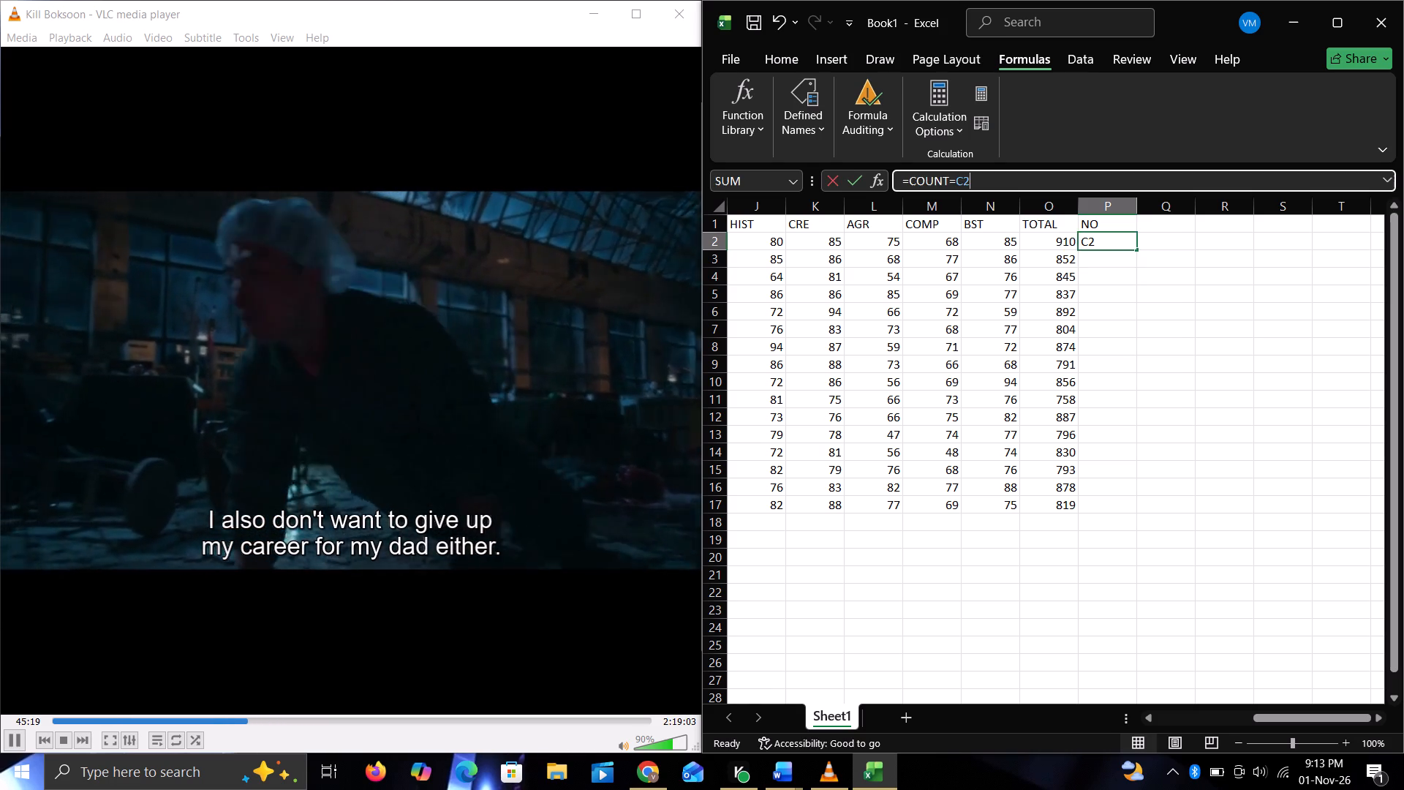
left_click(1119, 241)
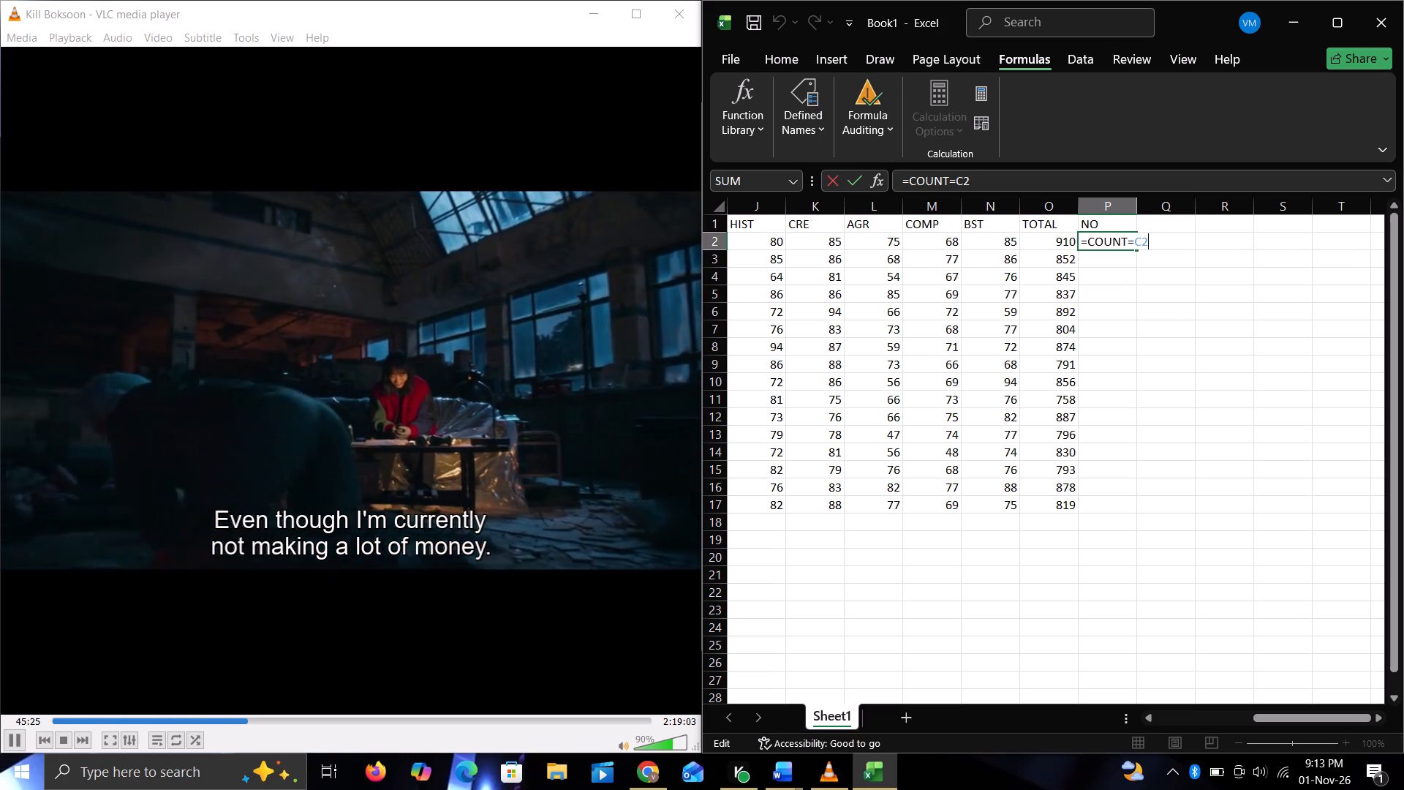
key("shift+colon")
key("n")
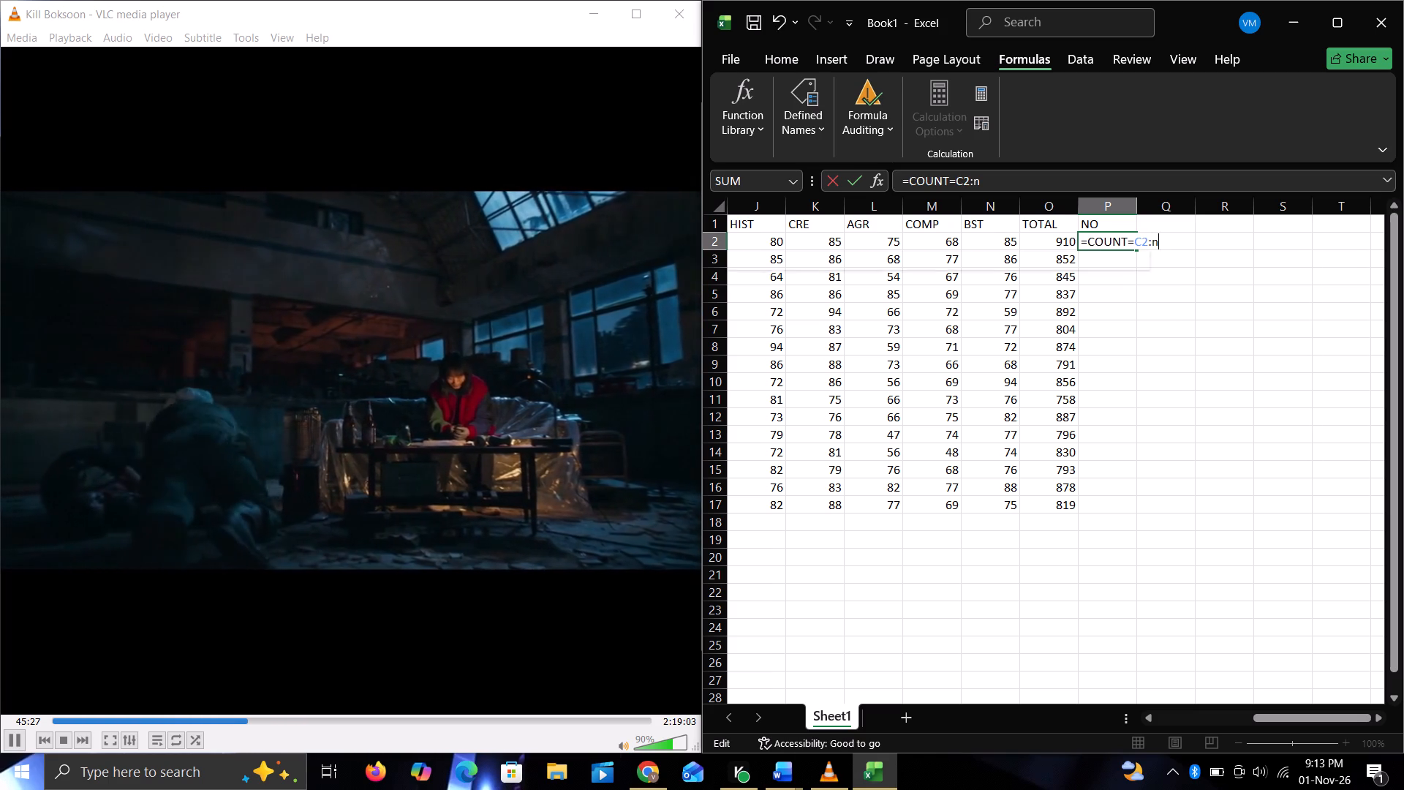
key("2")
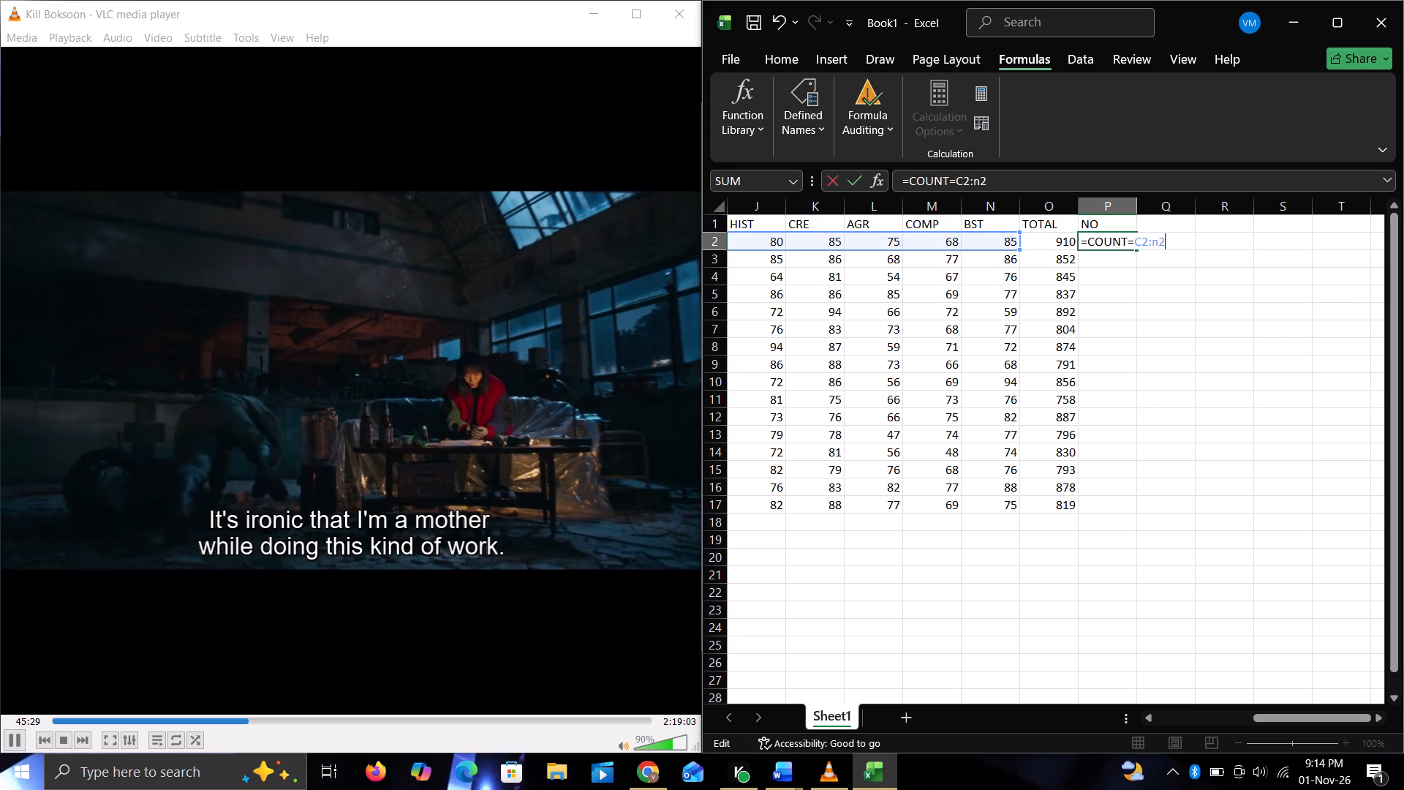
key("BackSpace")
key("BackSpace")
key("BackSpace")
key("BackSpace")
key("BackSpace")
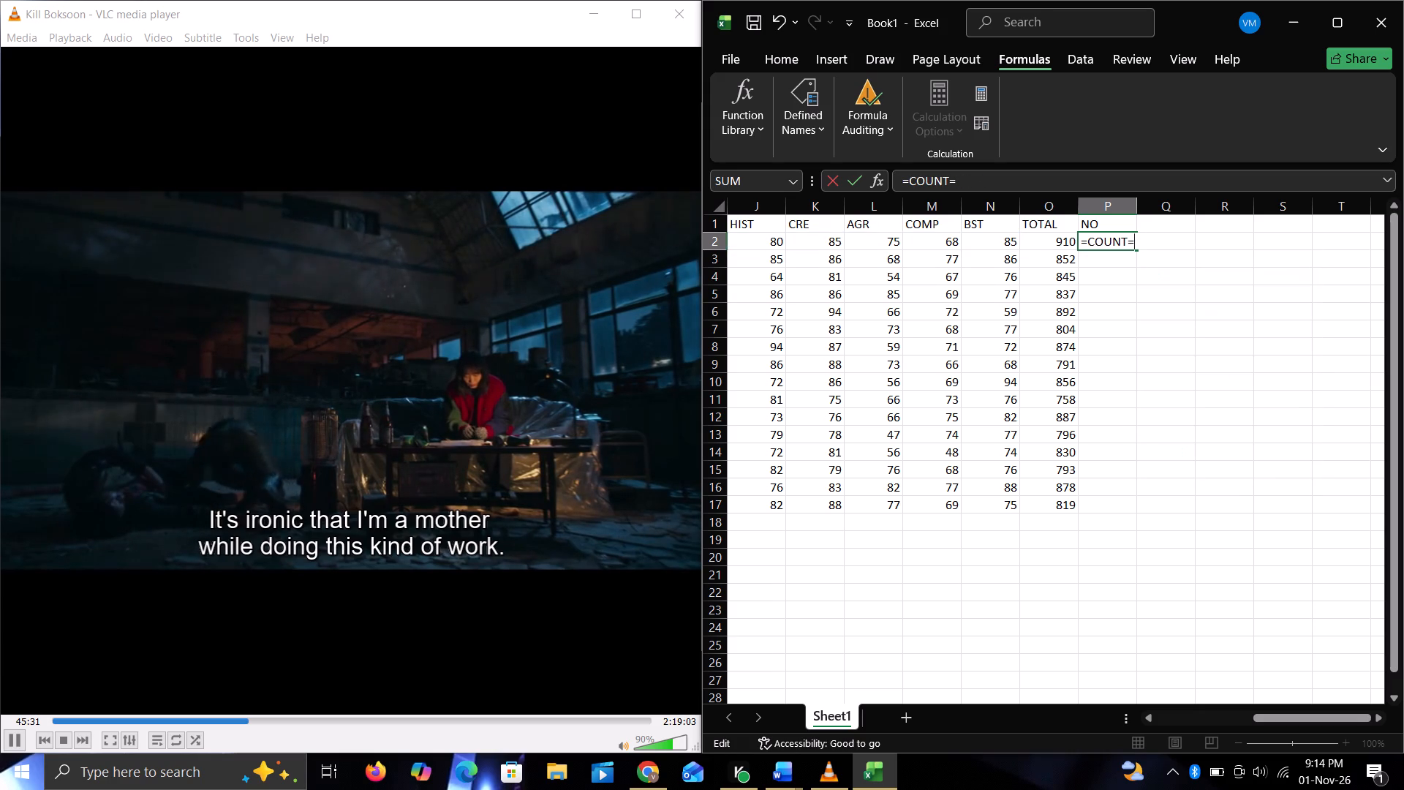
Complete the P2 formula as =COUNT=C2:N2, enter it, and reselect cell P2.
type("C2")
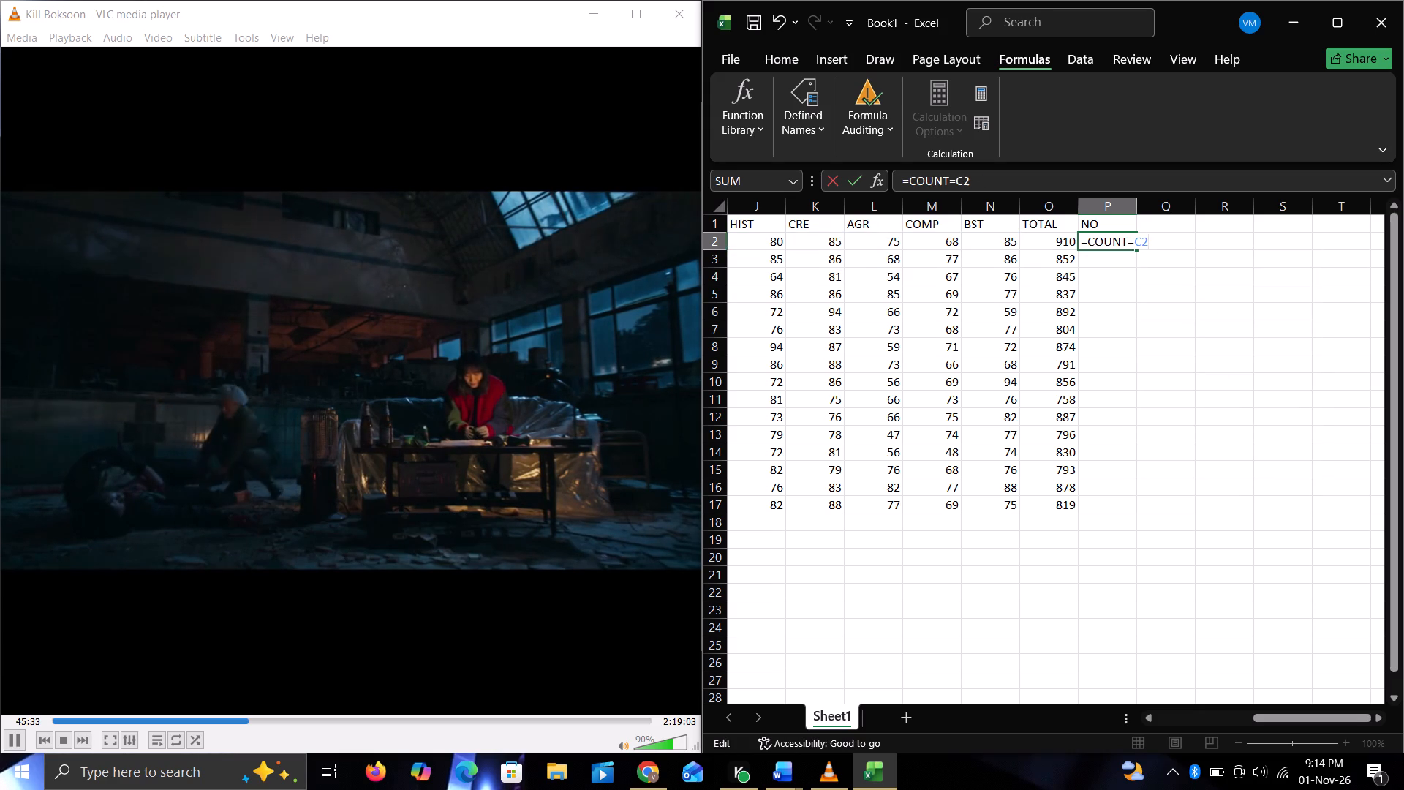
key("shift+colon")
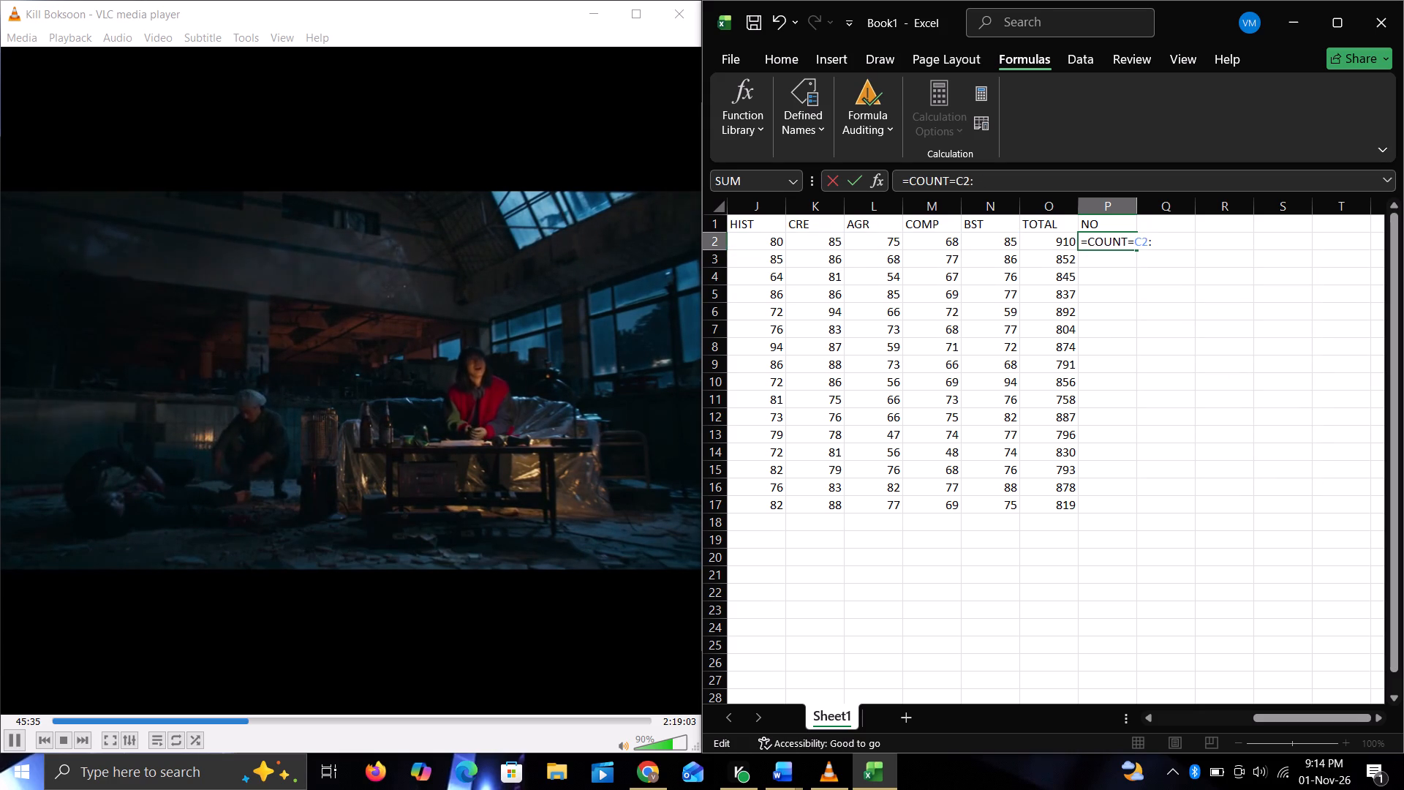
type("N2")
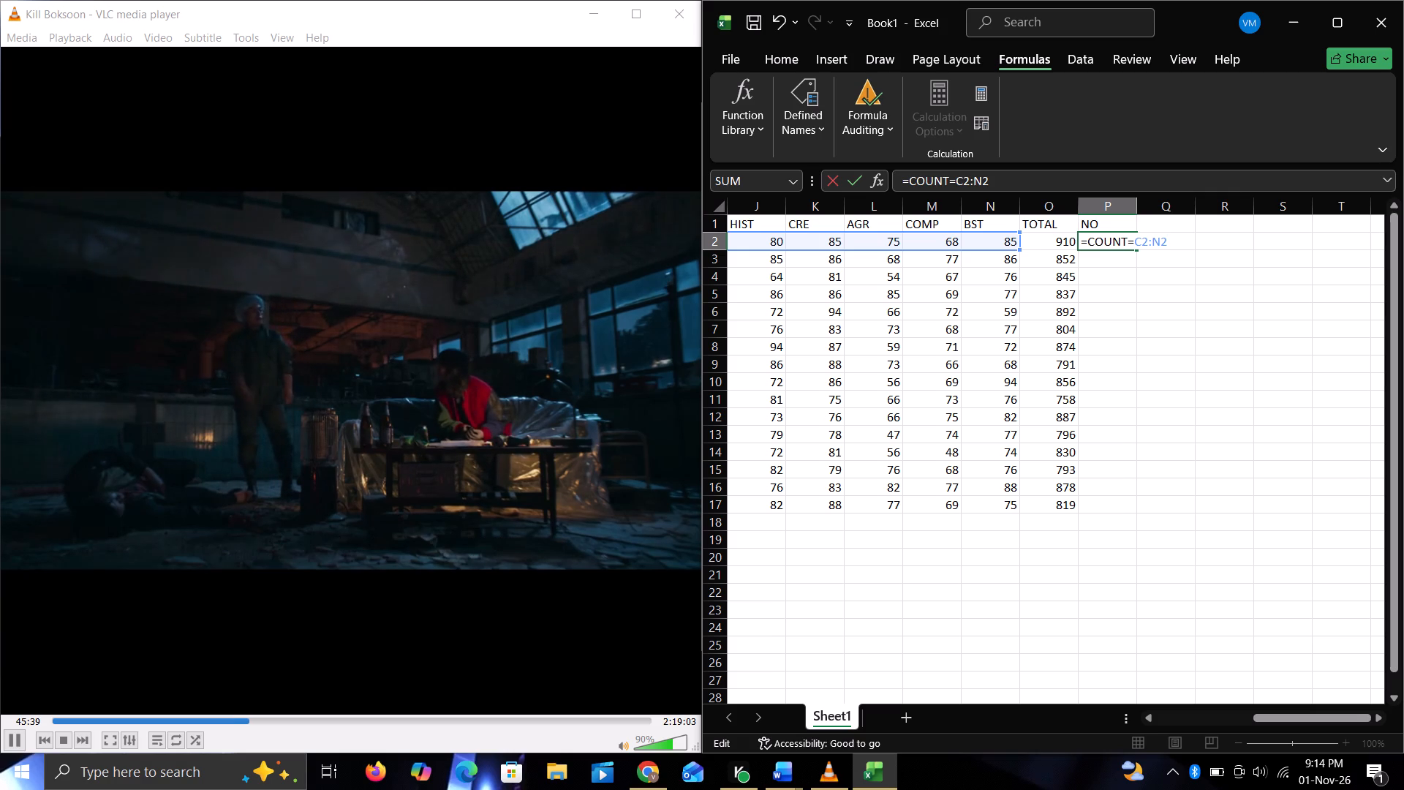
key("Return")
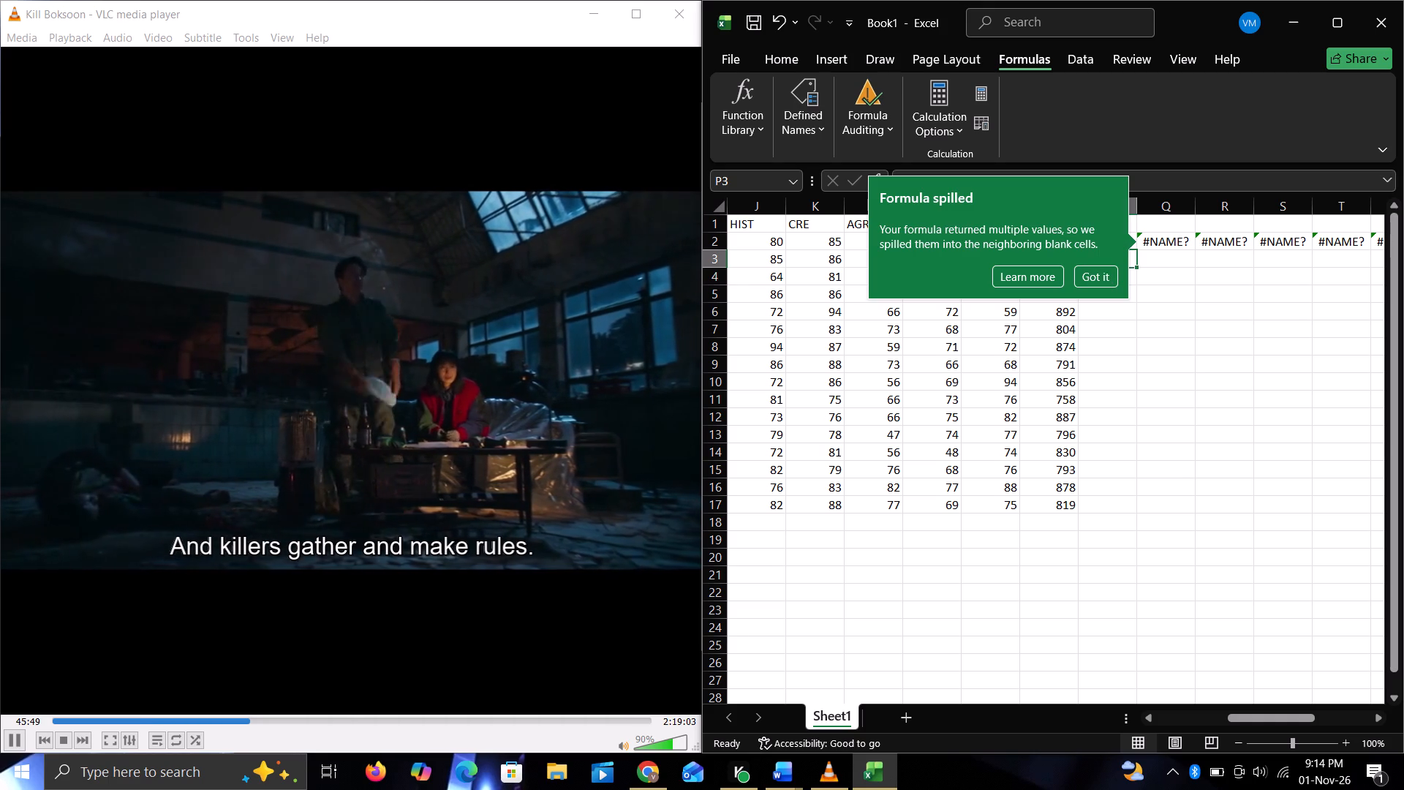
left_click(1113, 286)
left_click(1112, 234)
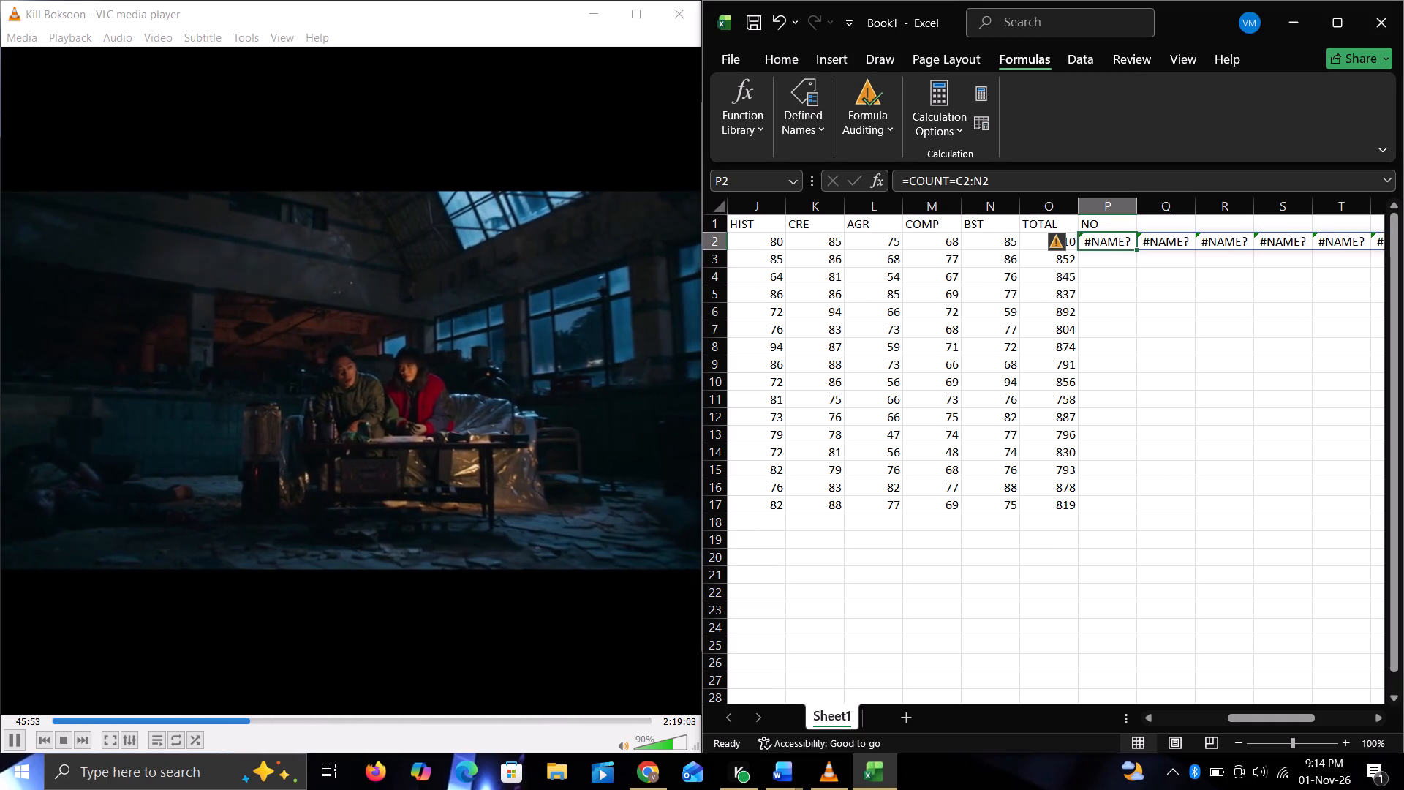
Check the syntax of the SUM formula in O2 and correct the P2 formula to =COUNT(C2:N2).
left_click(1068, 247)
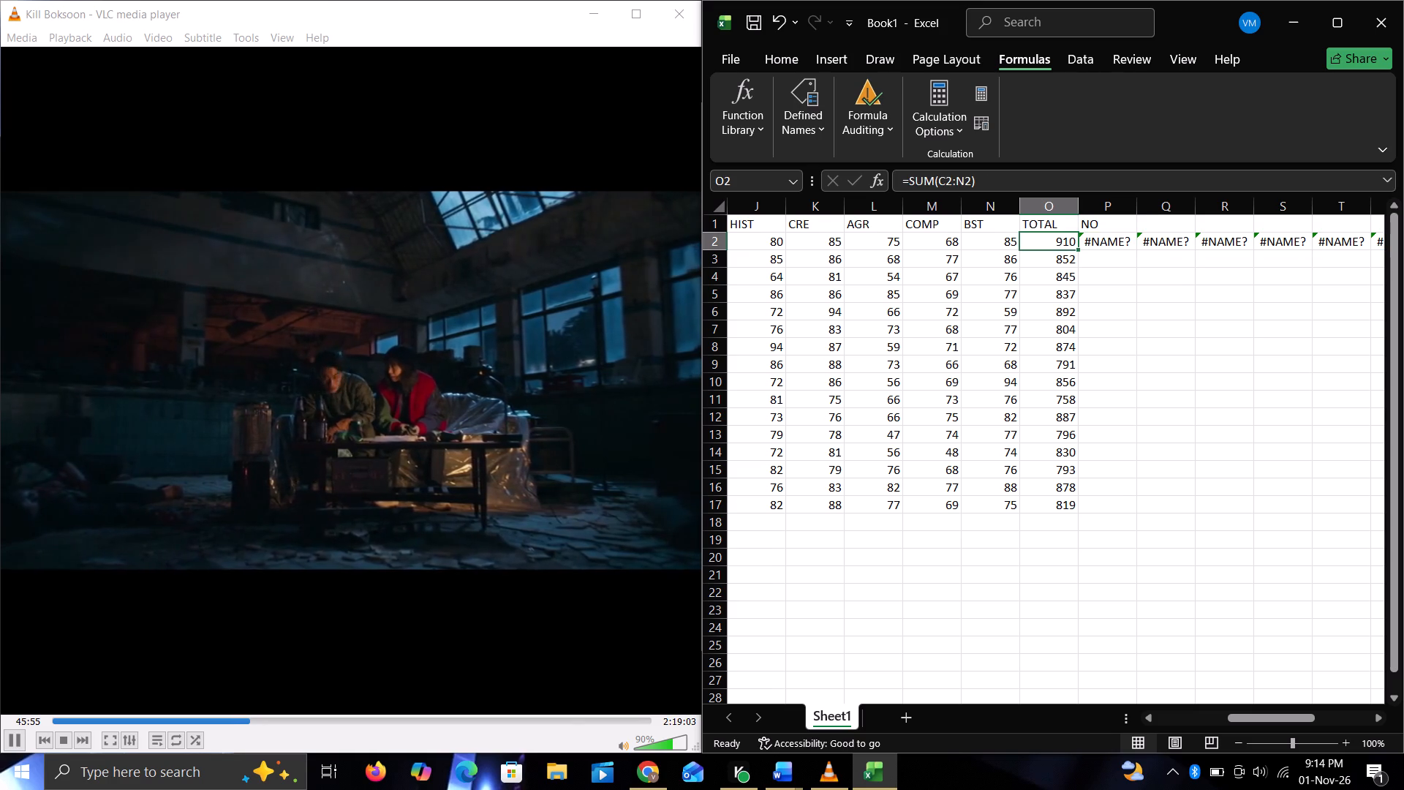
left_click(1118, 242)
left_click(1118, 242)
left_click(1118, 242)
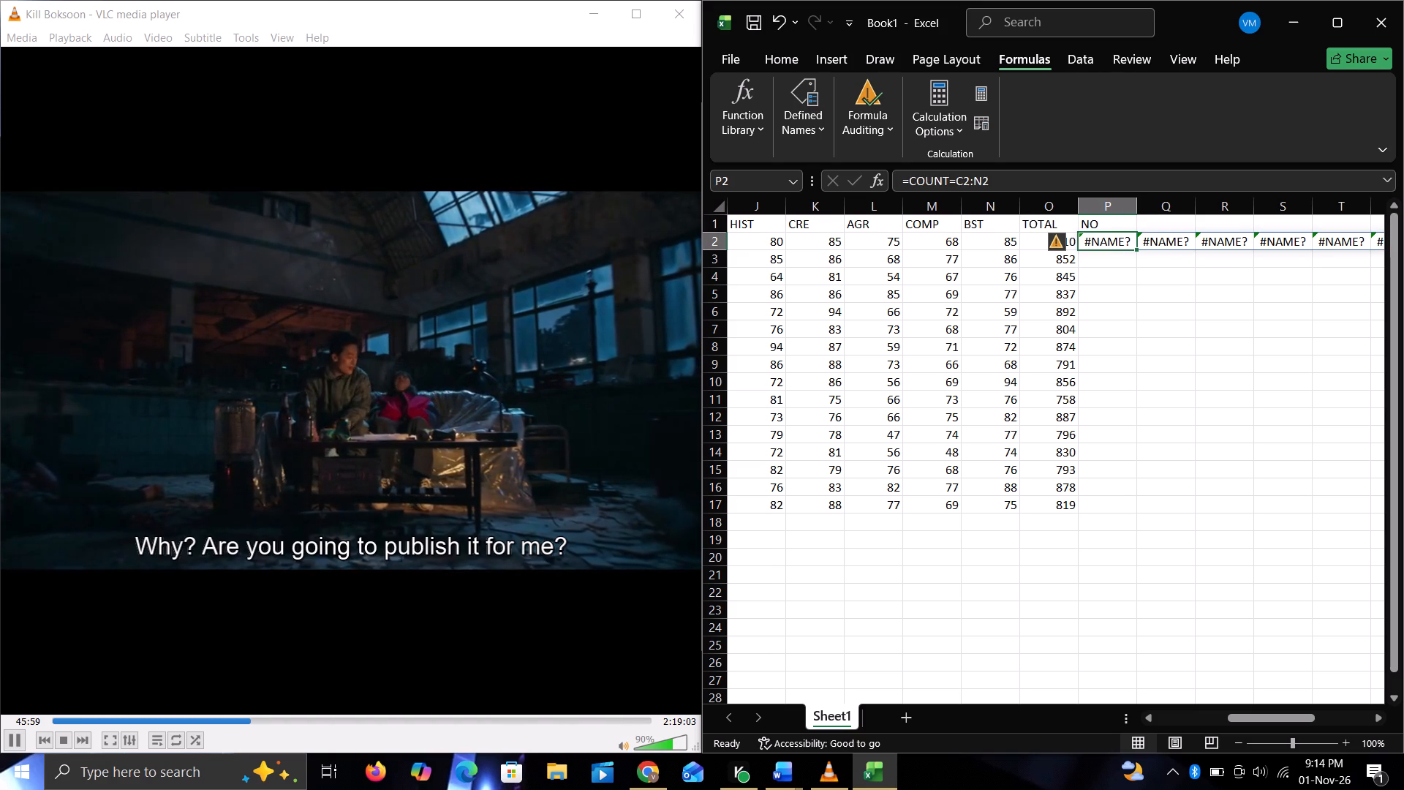
double_click(1118, 242)
left_click(1134, 242)
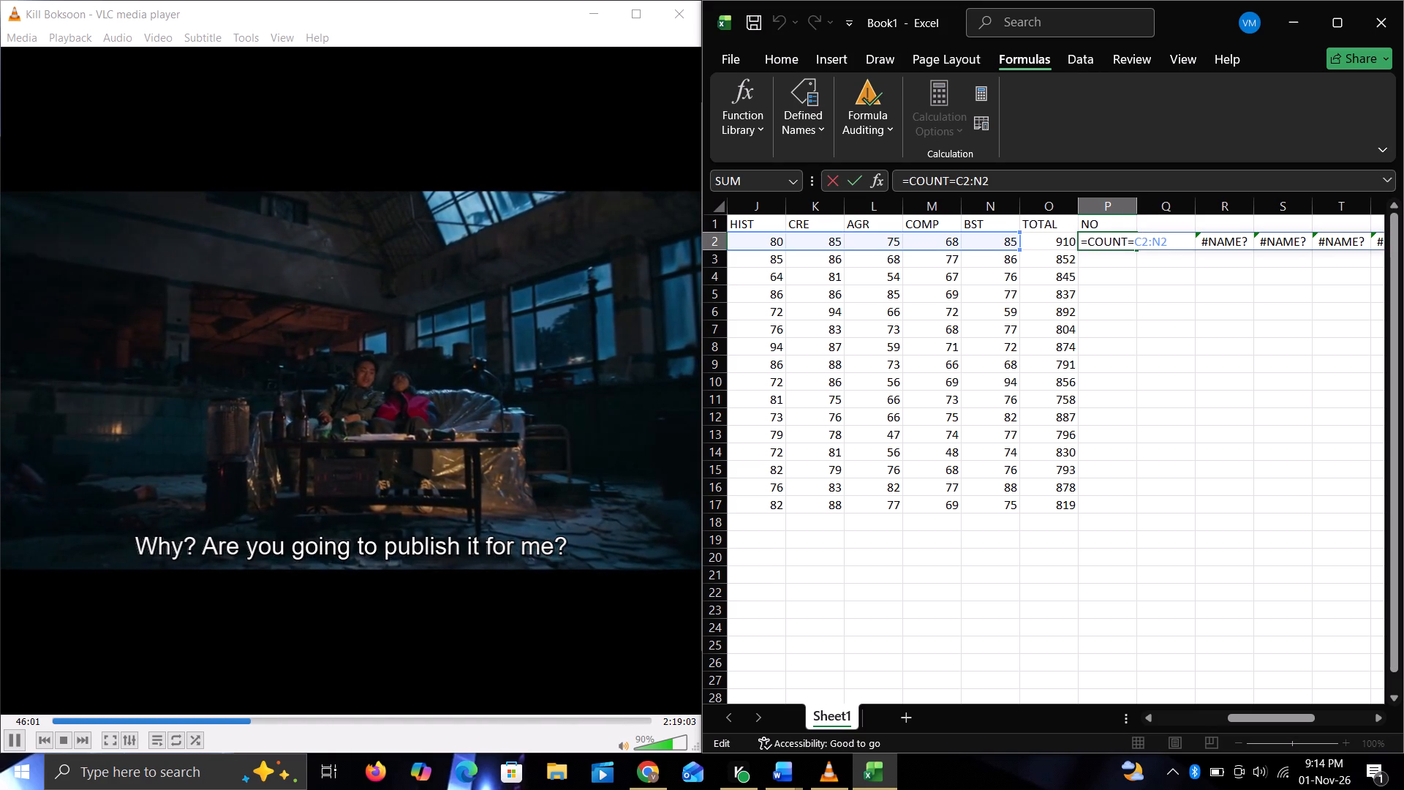
key("BackSpace")
key("shift+parenleft")
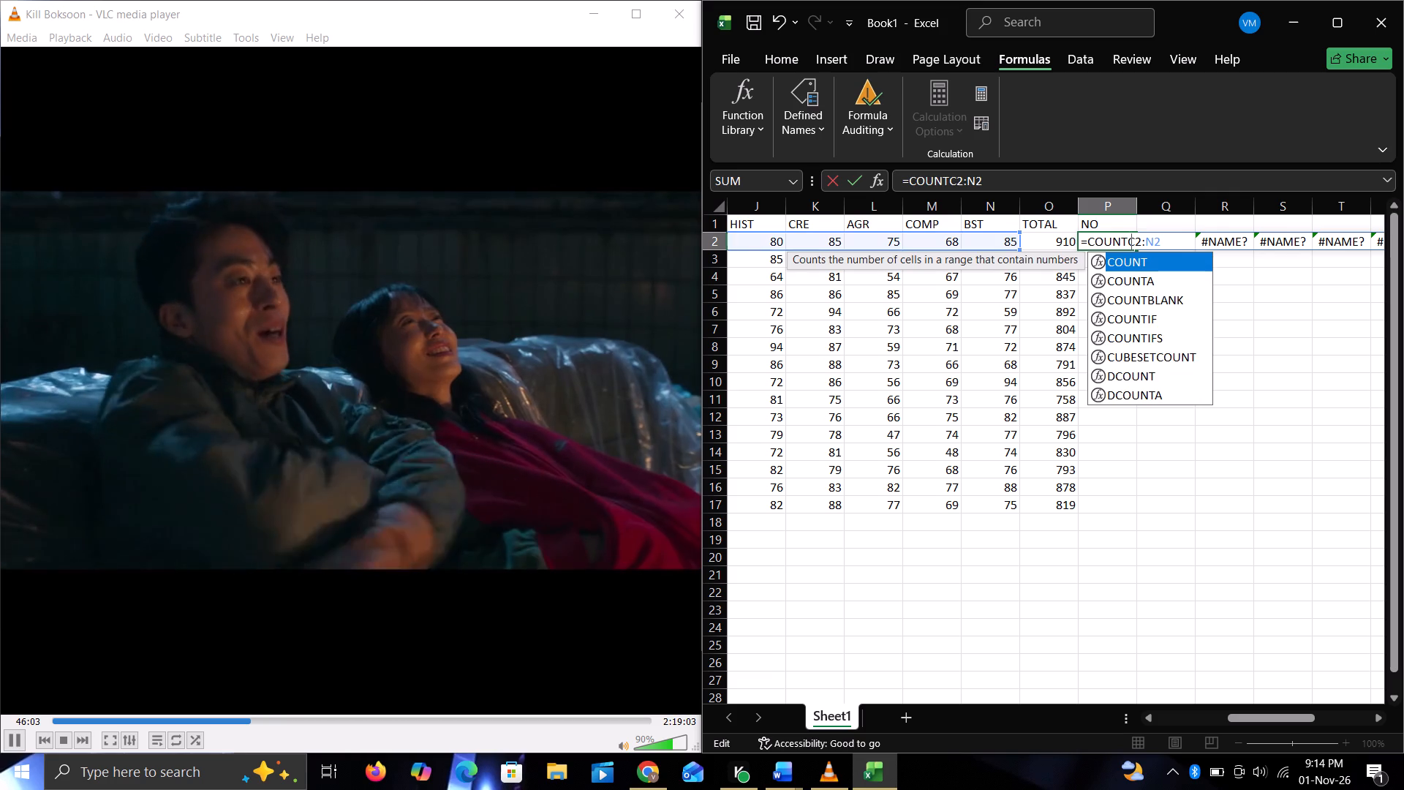
key("Right")
key("Right")
key("Right")
key("Right")
key("Right")
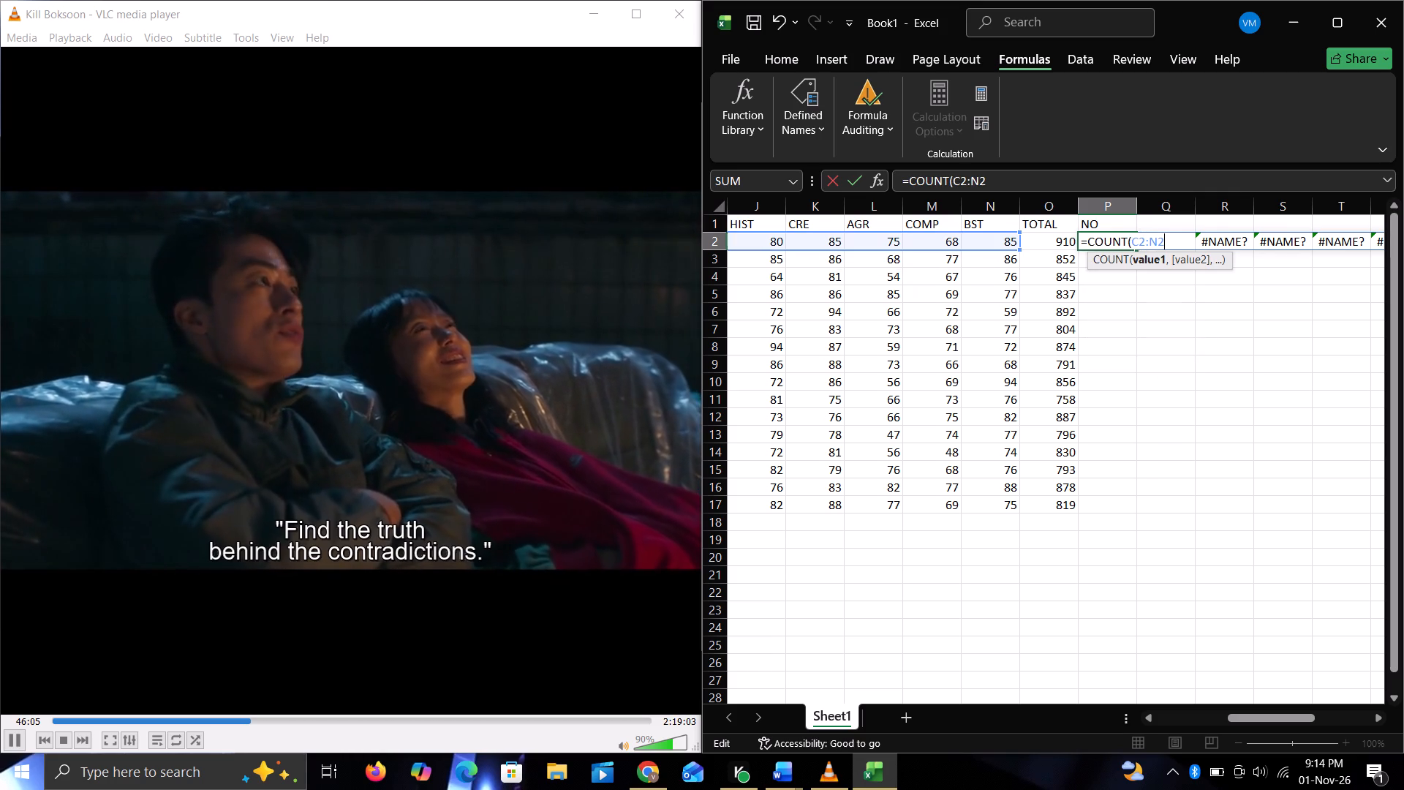
key("shift+parenright")
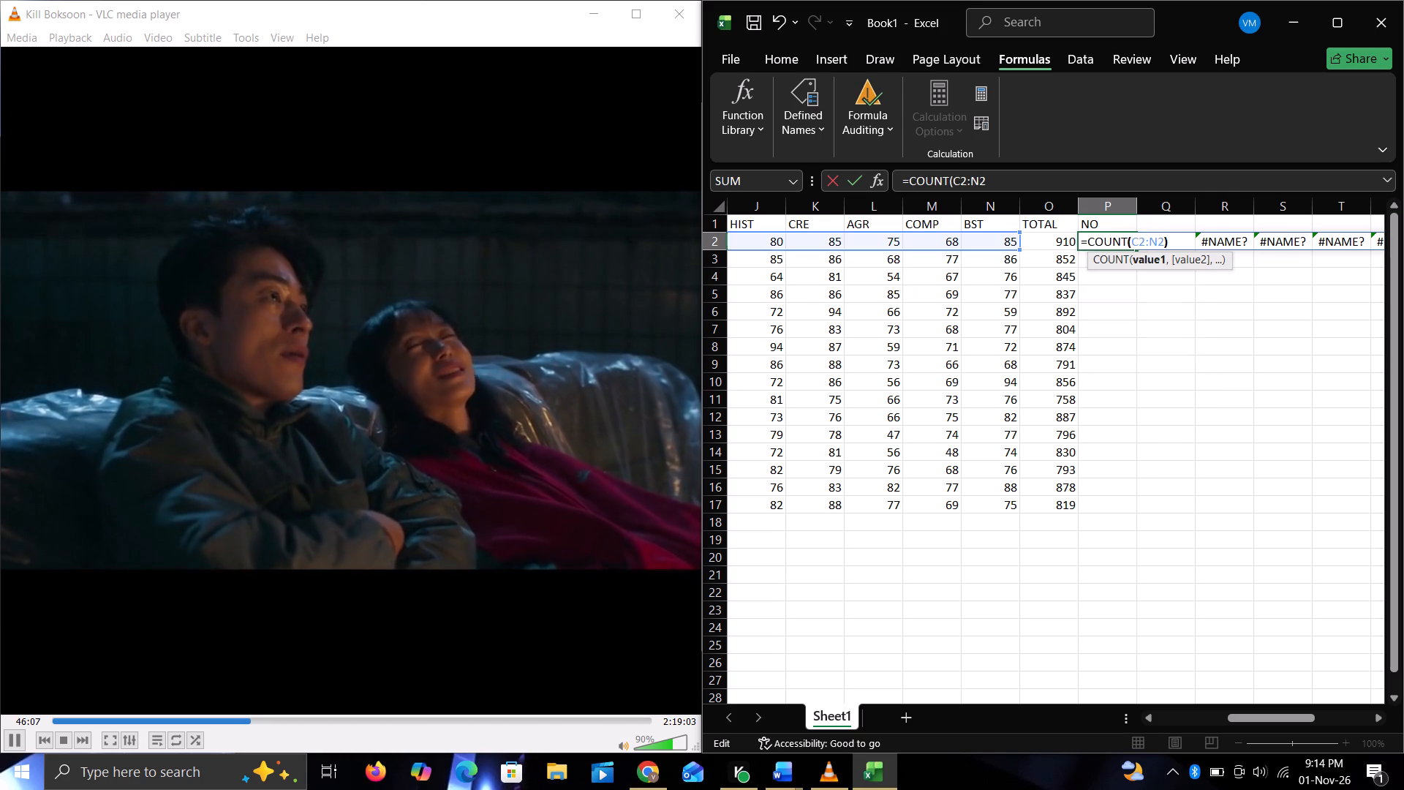
key("Return")
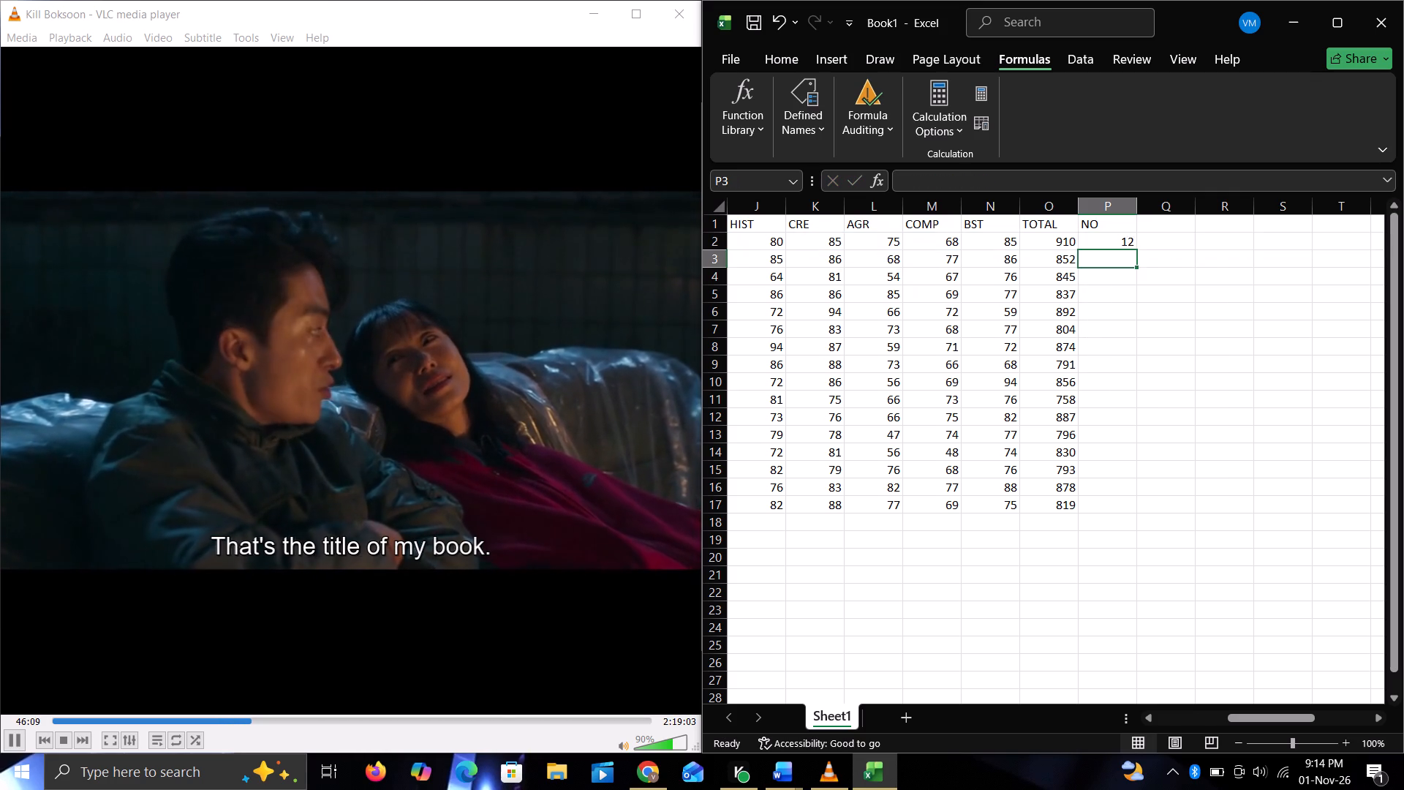
Clear the HIST marks in cells J2, J4 and J6.
scroll(992, 263, "right", 2)
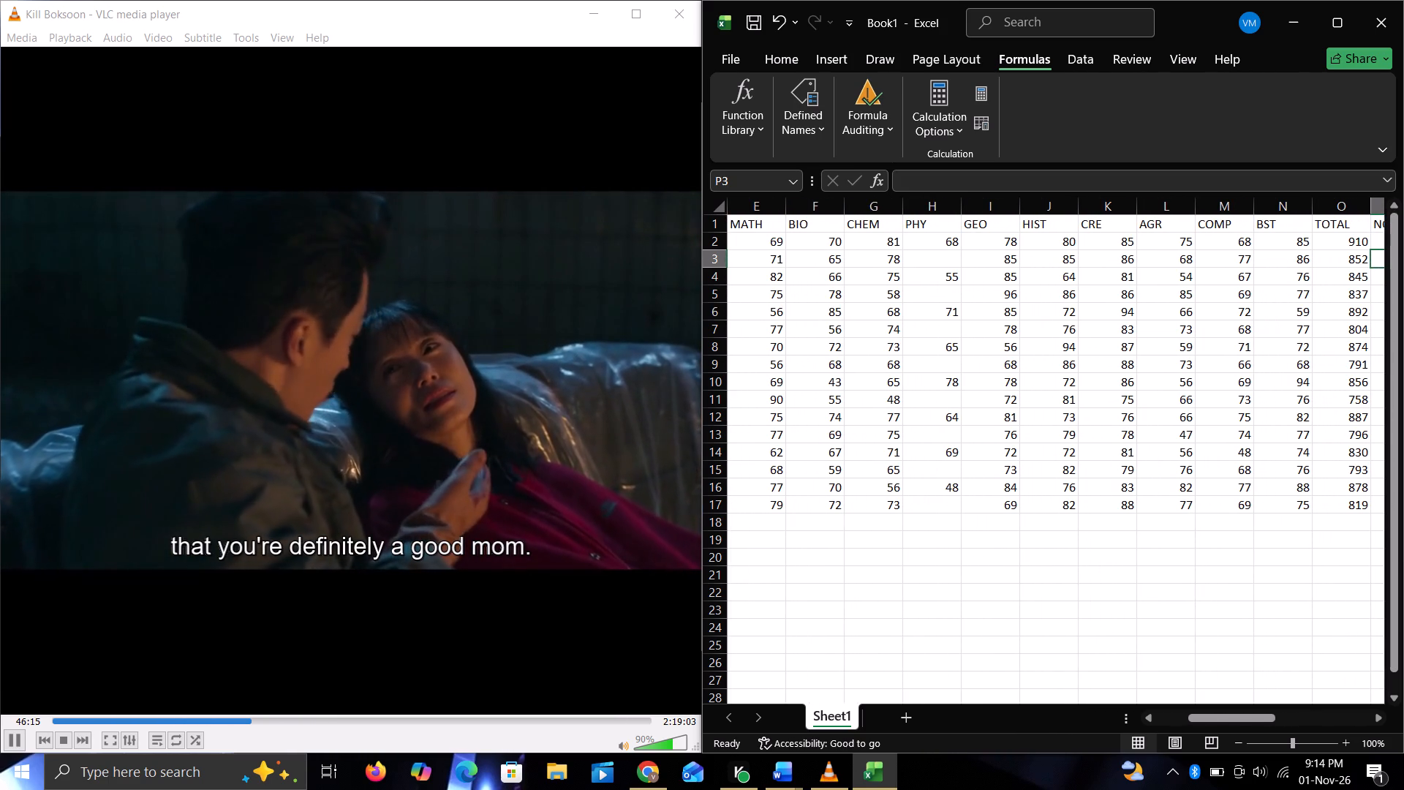
scroll(1003, 250, "right", 1)
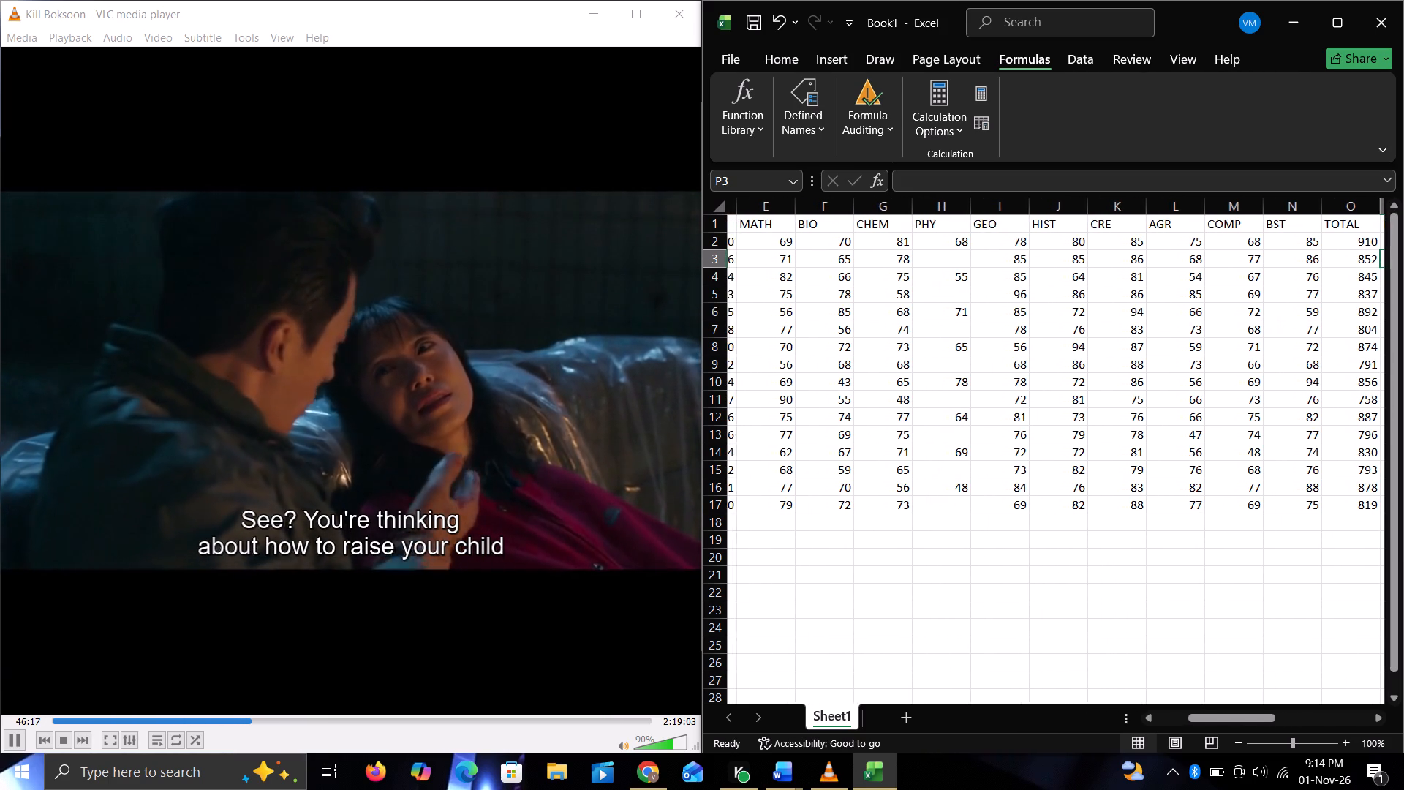
scroll(1003, 250, "right", 1)
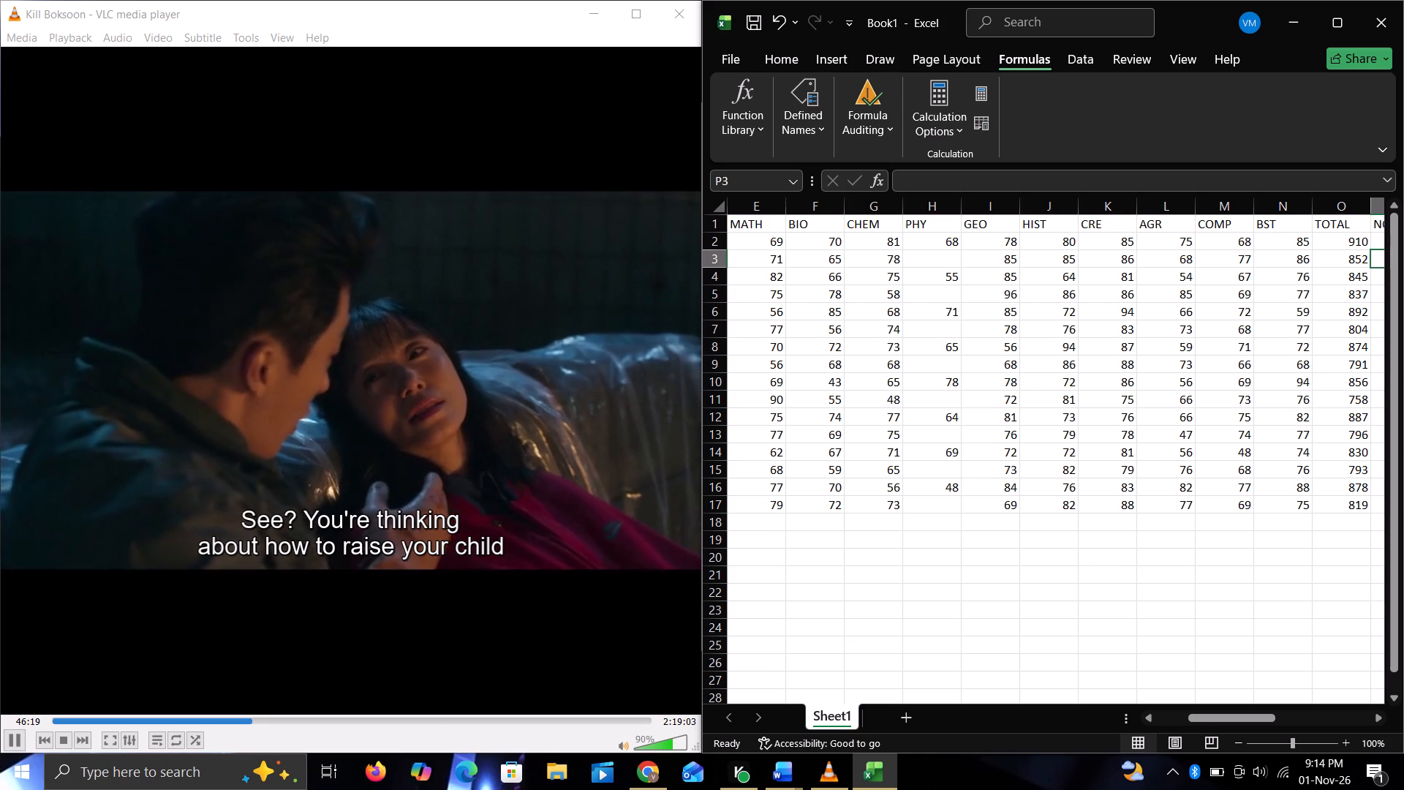
scroll(1003, 250, "left", 1)
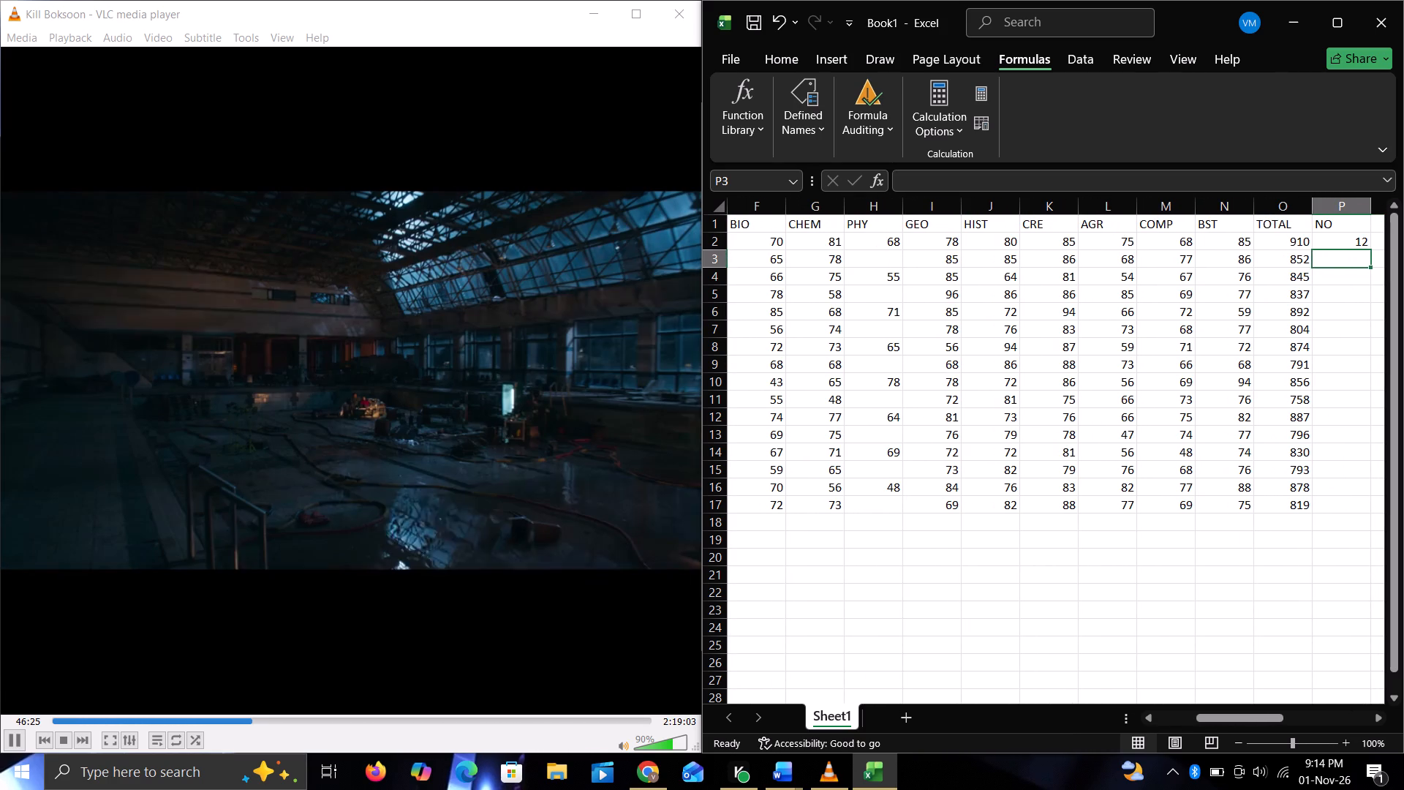
left_click(1002, 237)
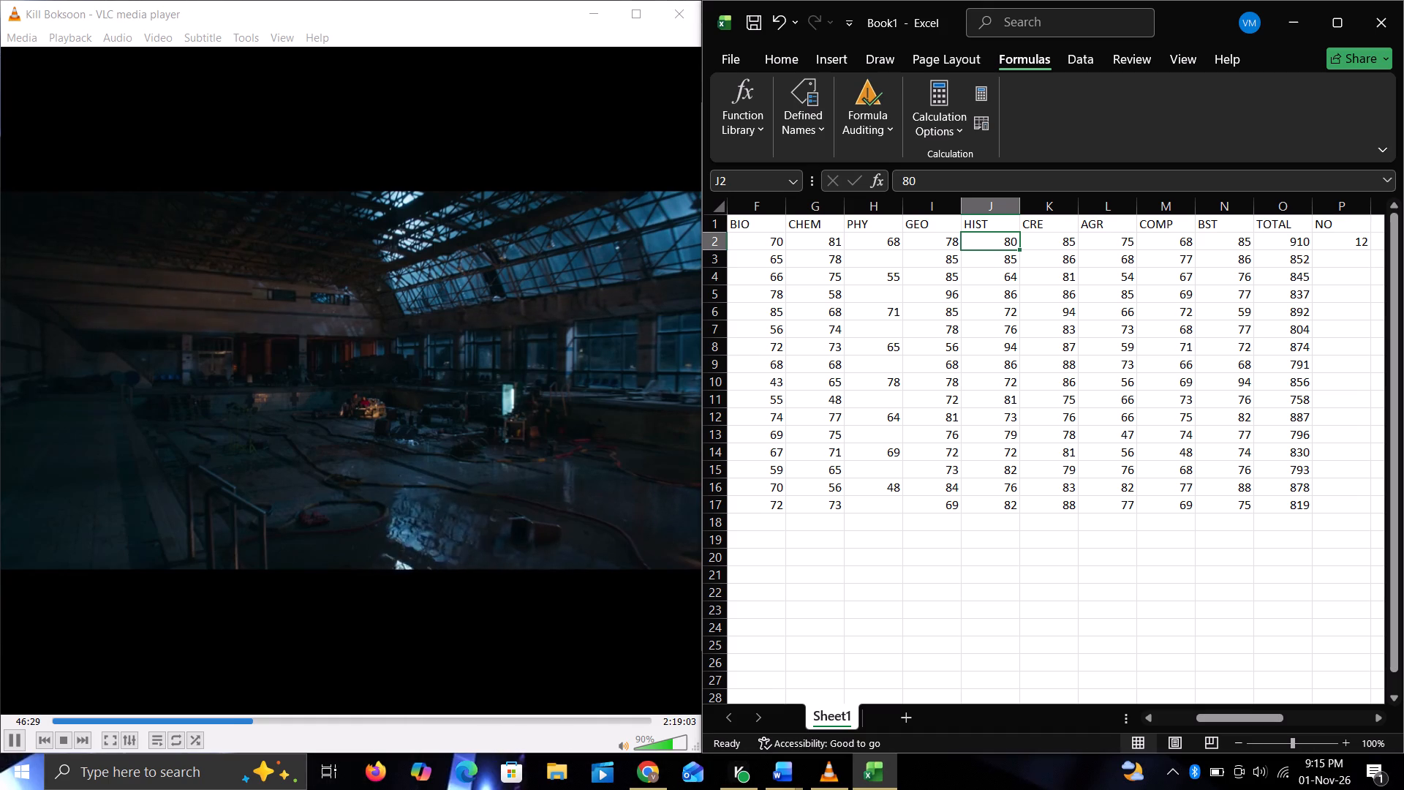
key("BackSpace")
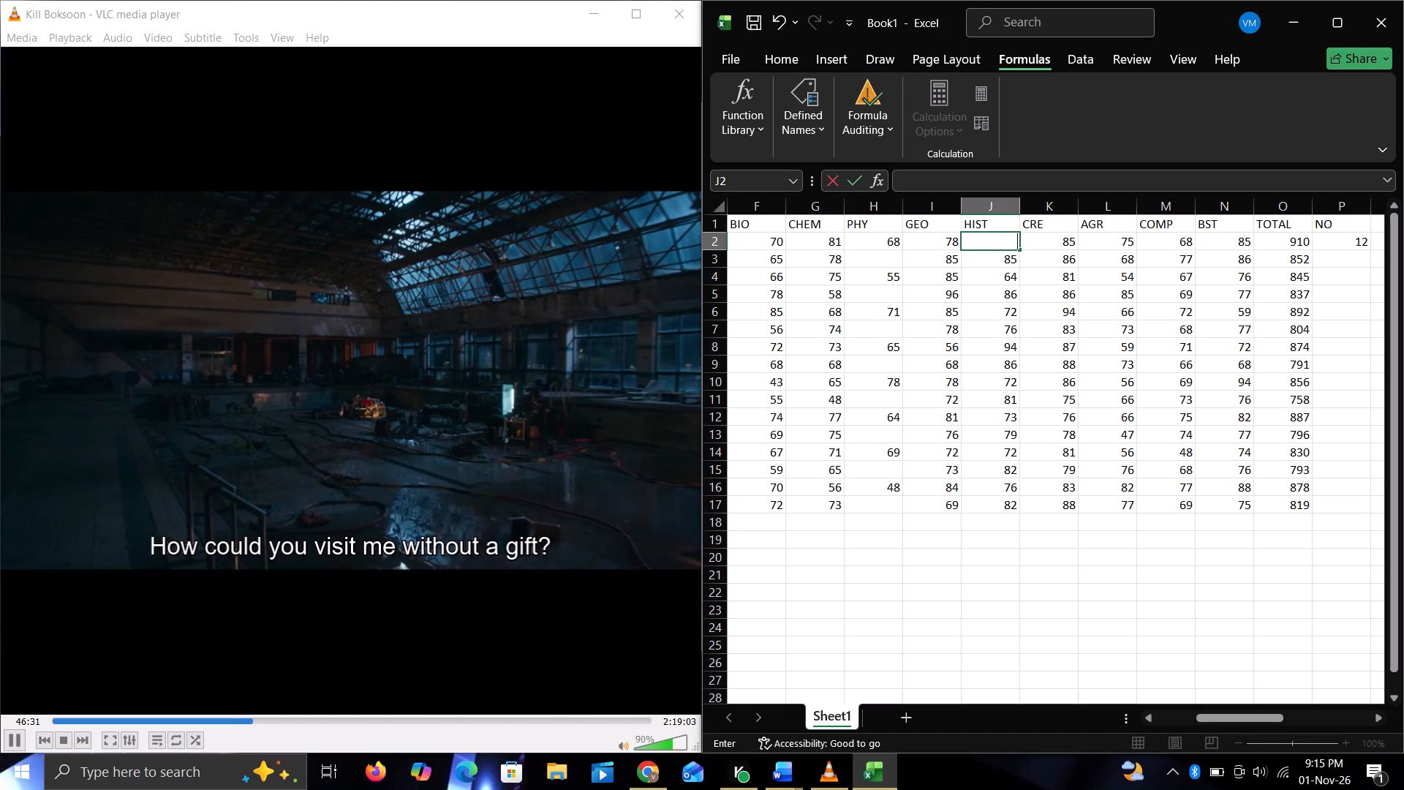
key("Down")
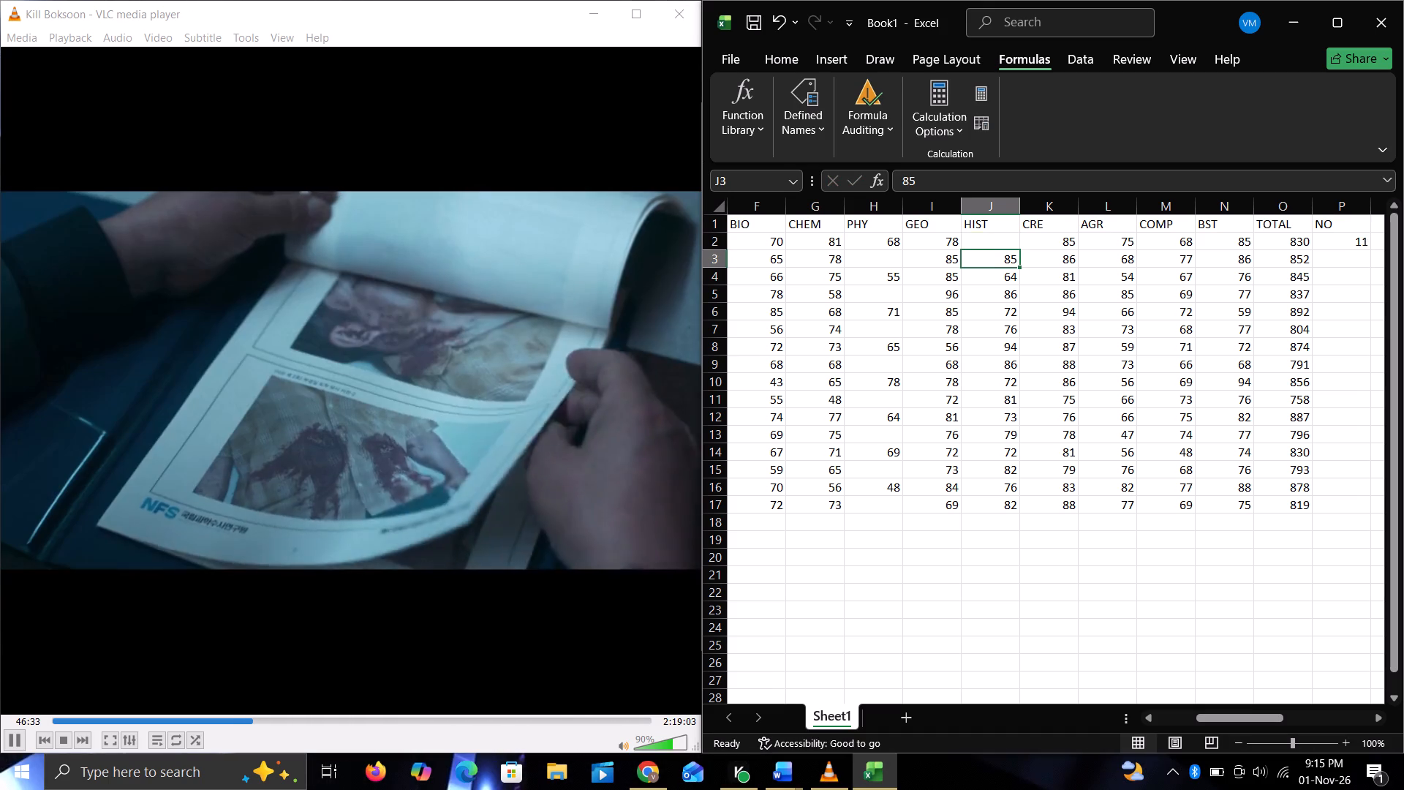
key("Down")
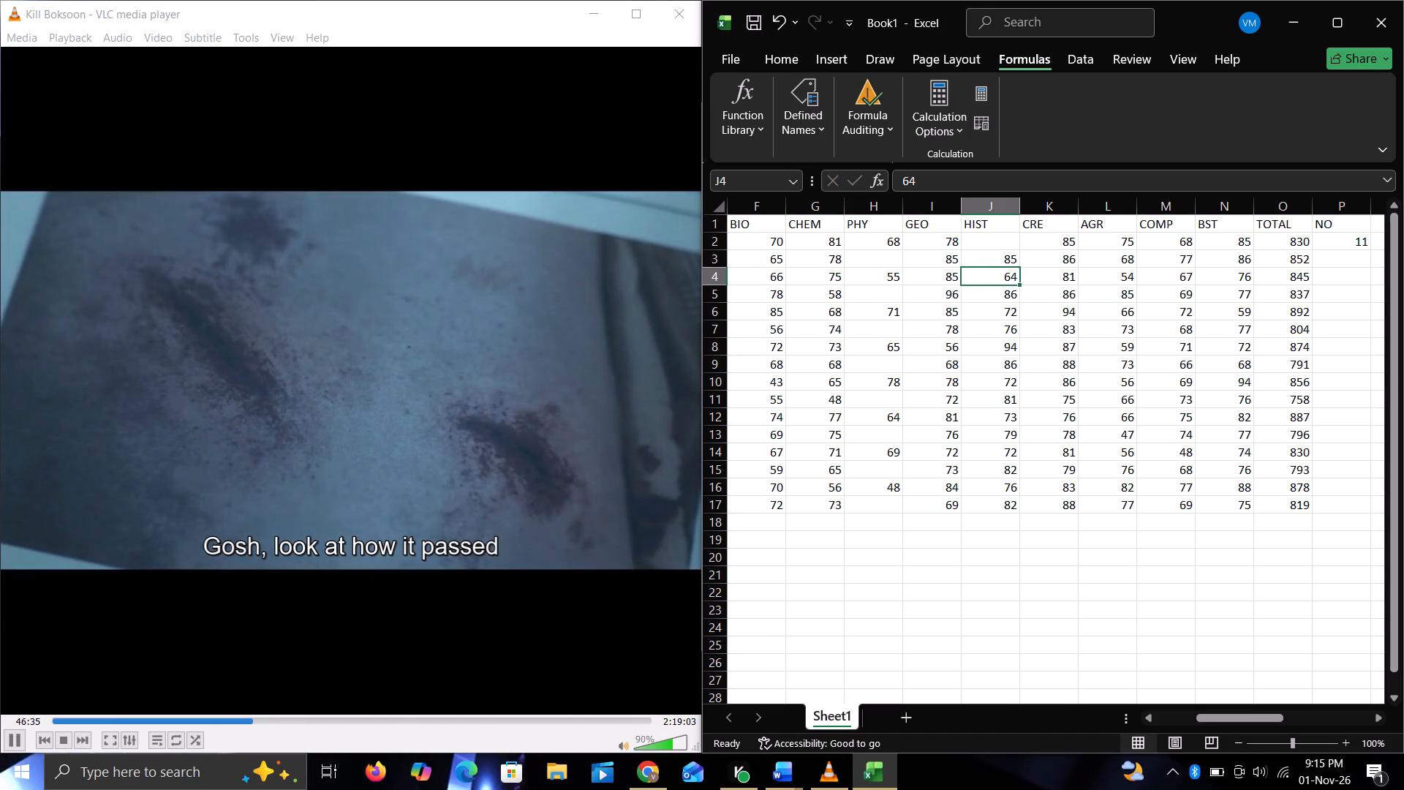
key("BackSpace")
key("Down")
key("Down")
key("BackSpace")
key("Down")
key("Down")
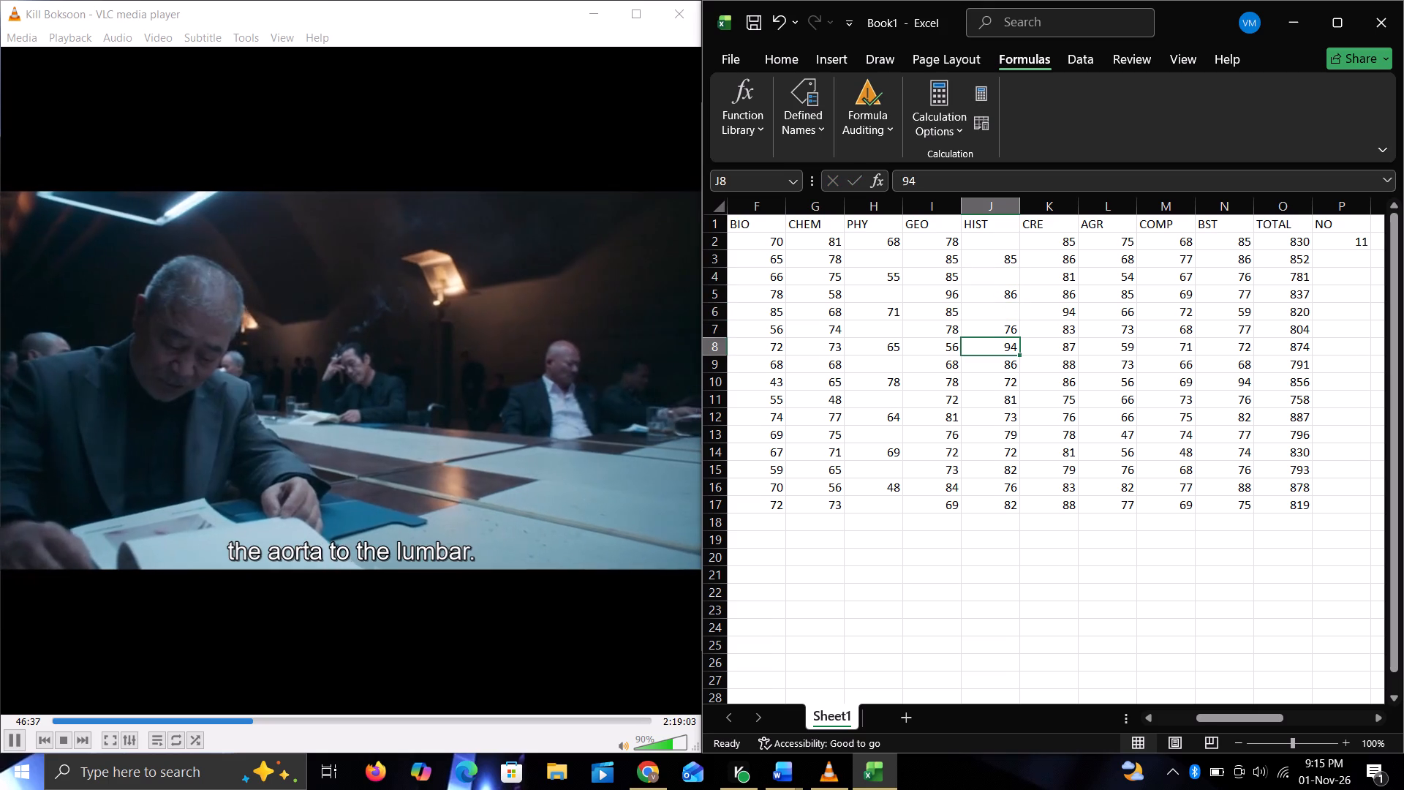
Clear the HIST marks in every second row from J8 to J16: J8, J10, J12, J14 and J16.
key("BackSpace")
key("Down")
key("Down")
key("BackSpace")
key("Down")
key("Down")
key("BackSpace")
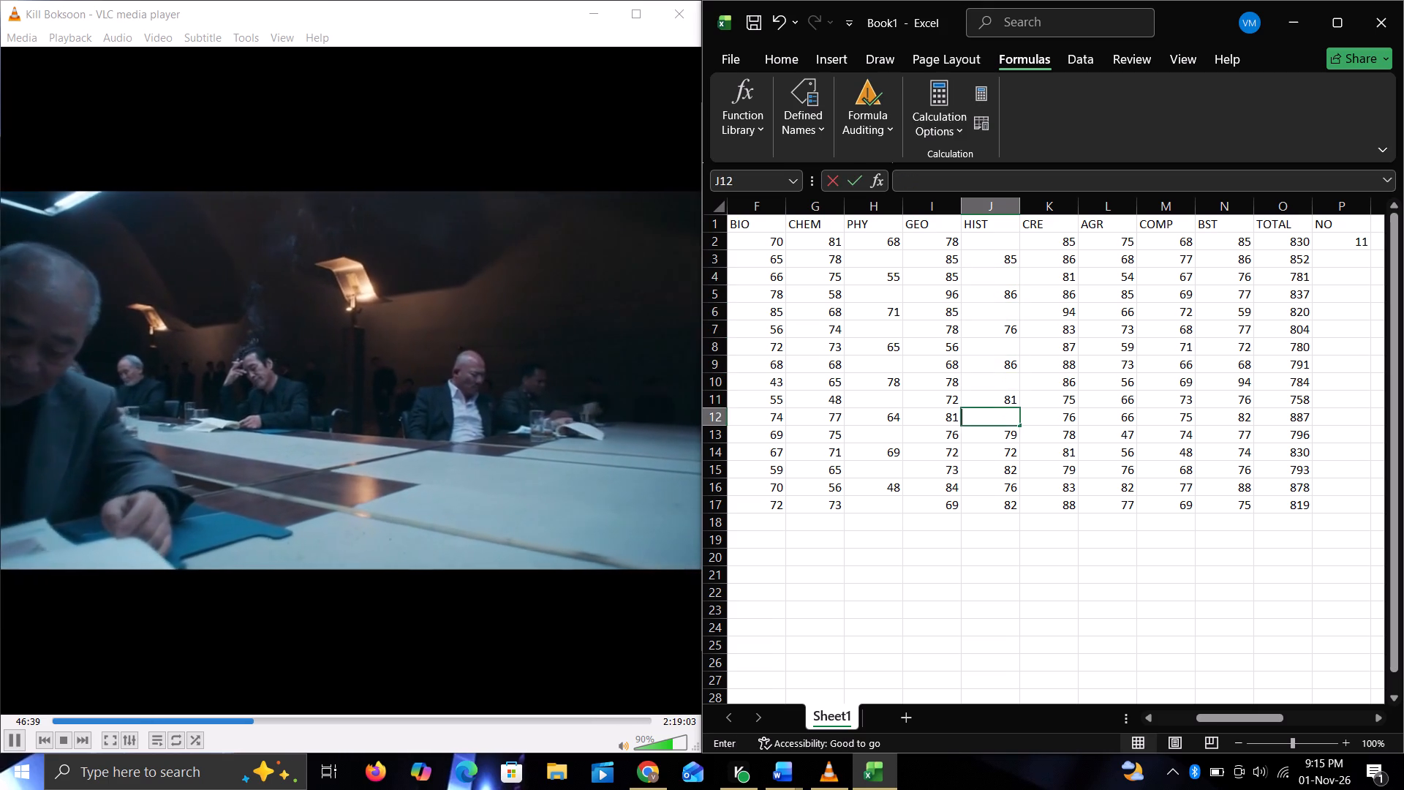
key("Down")
key("Down")
key("BackSpace")
key("Down")
key("Down")
key("BackSpace")
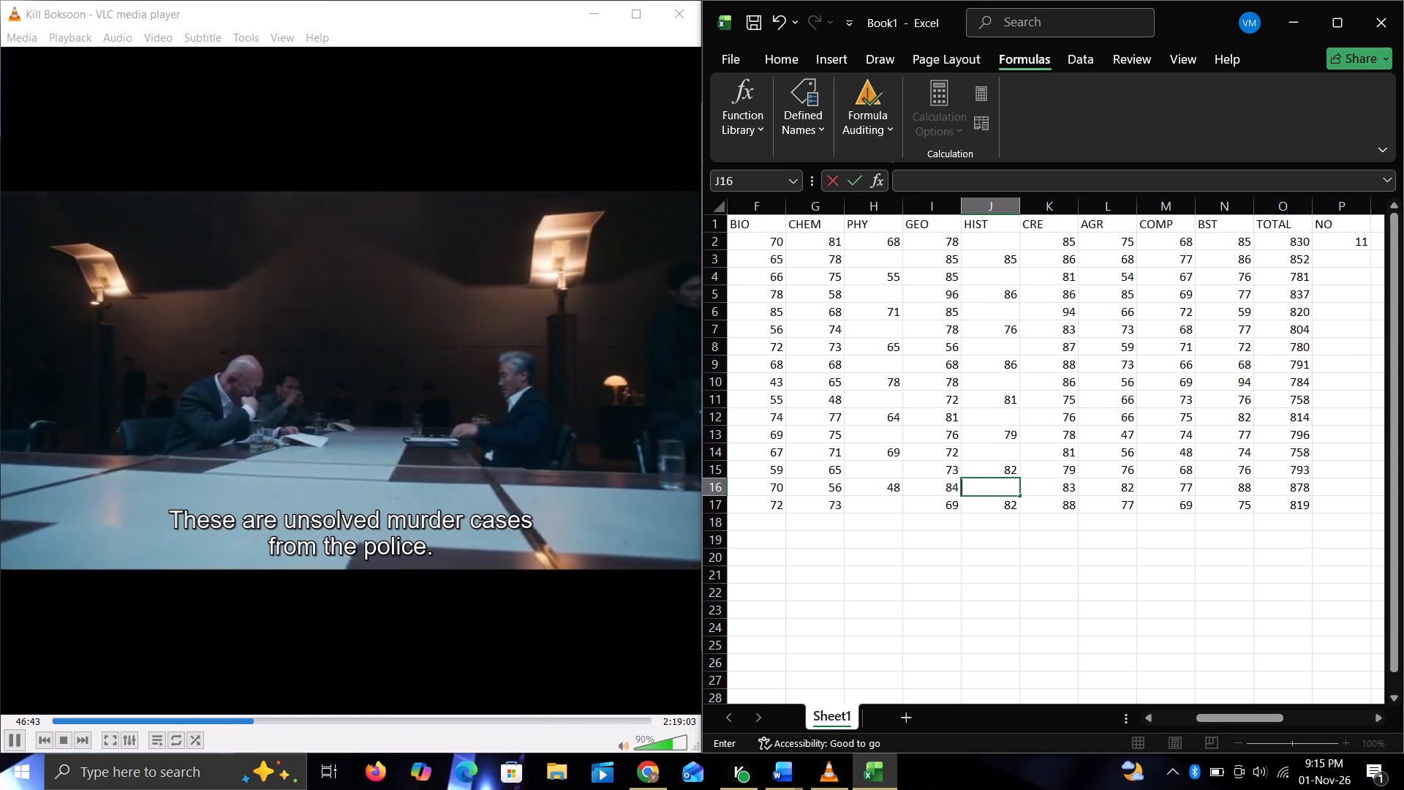
Fill the COUNT formula from P2 down the NO column through the last student in row 17.
left_click(1349, 246)
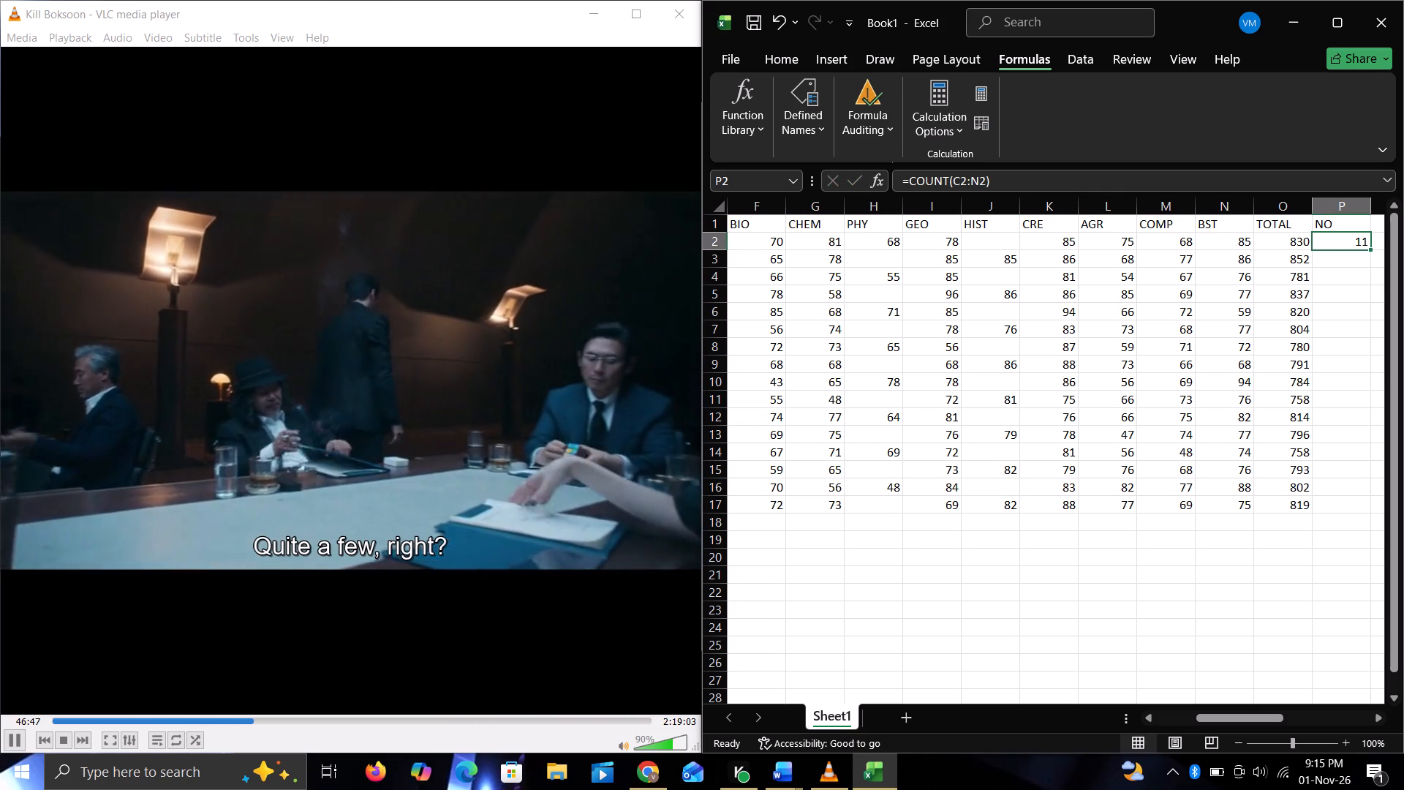
left_click_drag(1368, 248, 1355, 495)
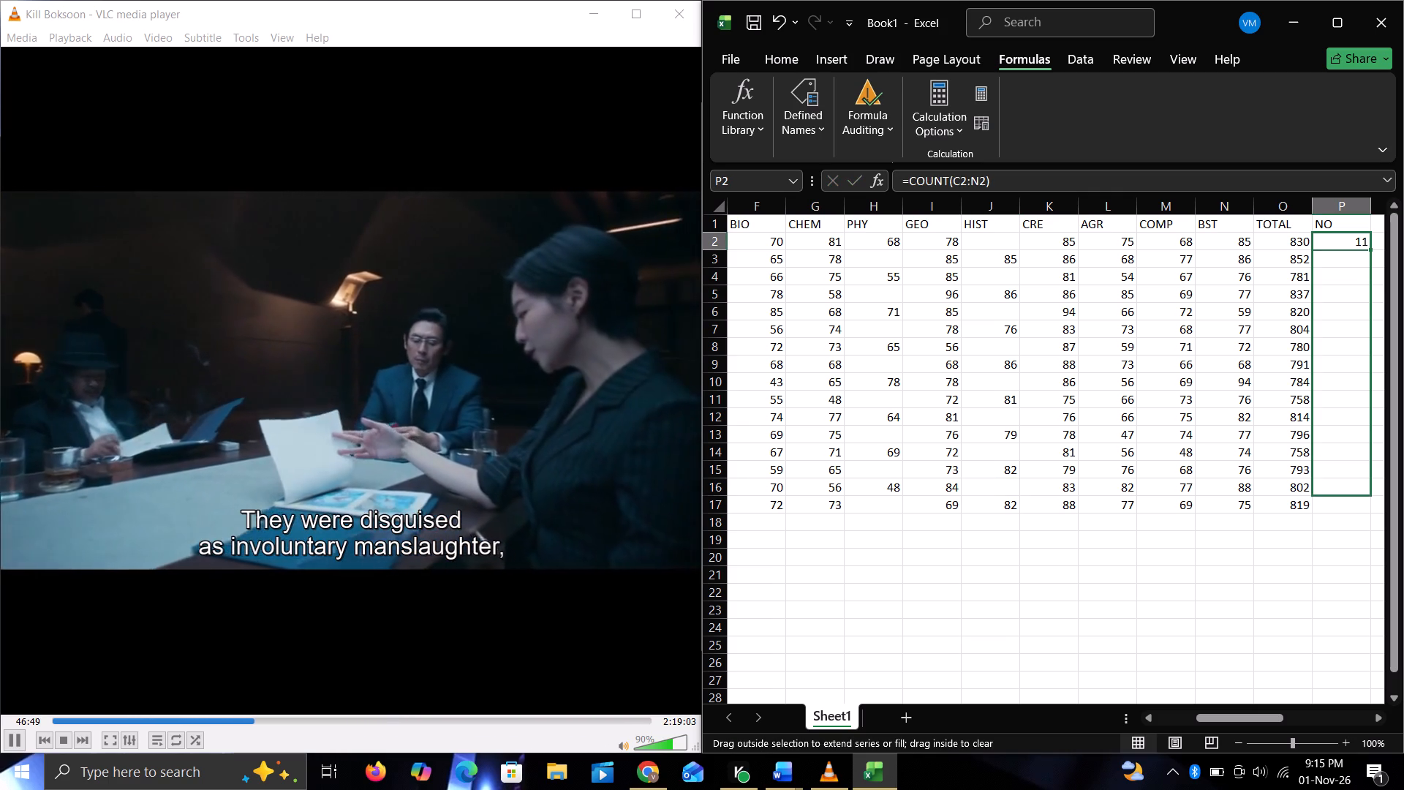
left_click_drag(1355, 495, 1355, 553)
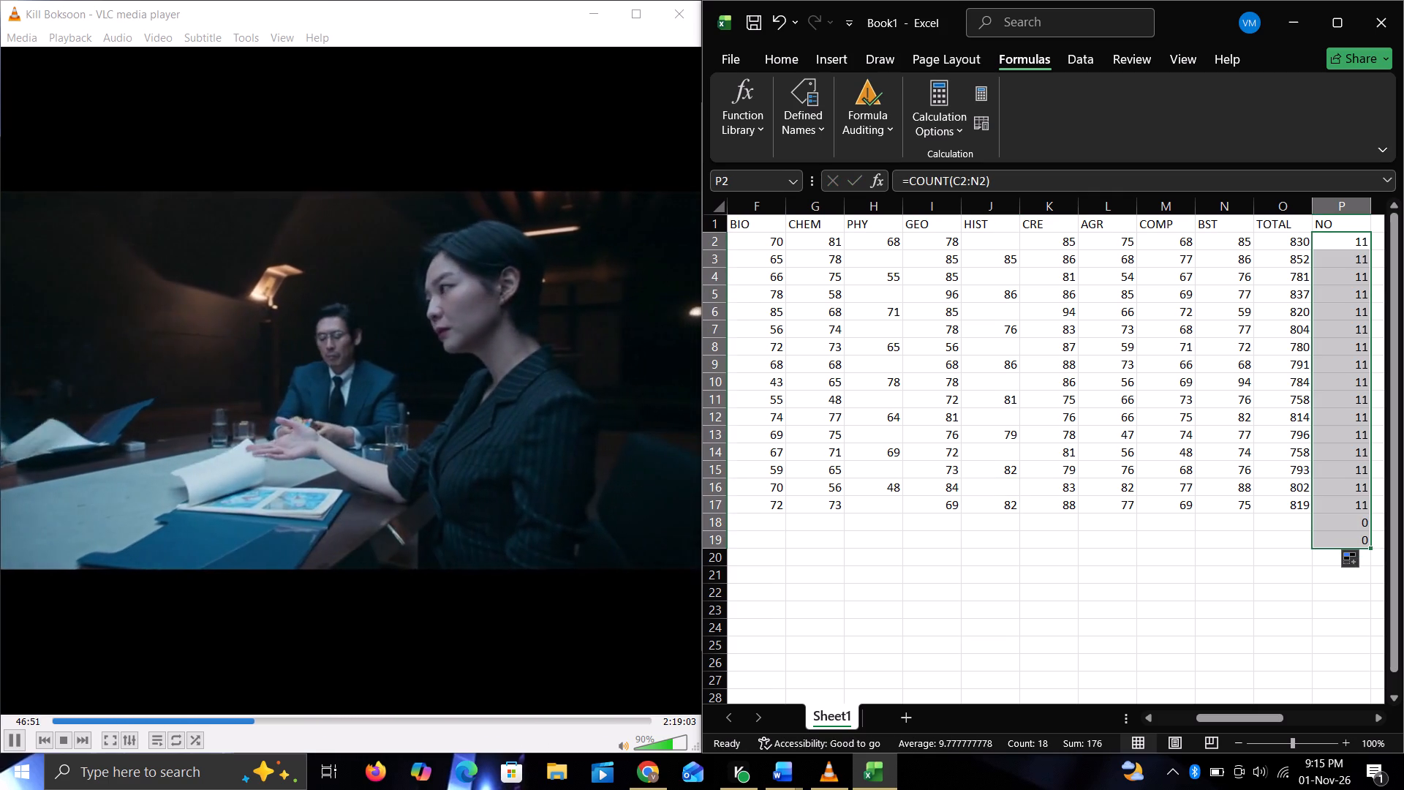
left_click_drag(1371, 546, 1370, 512)
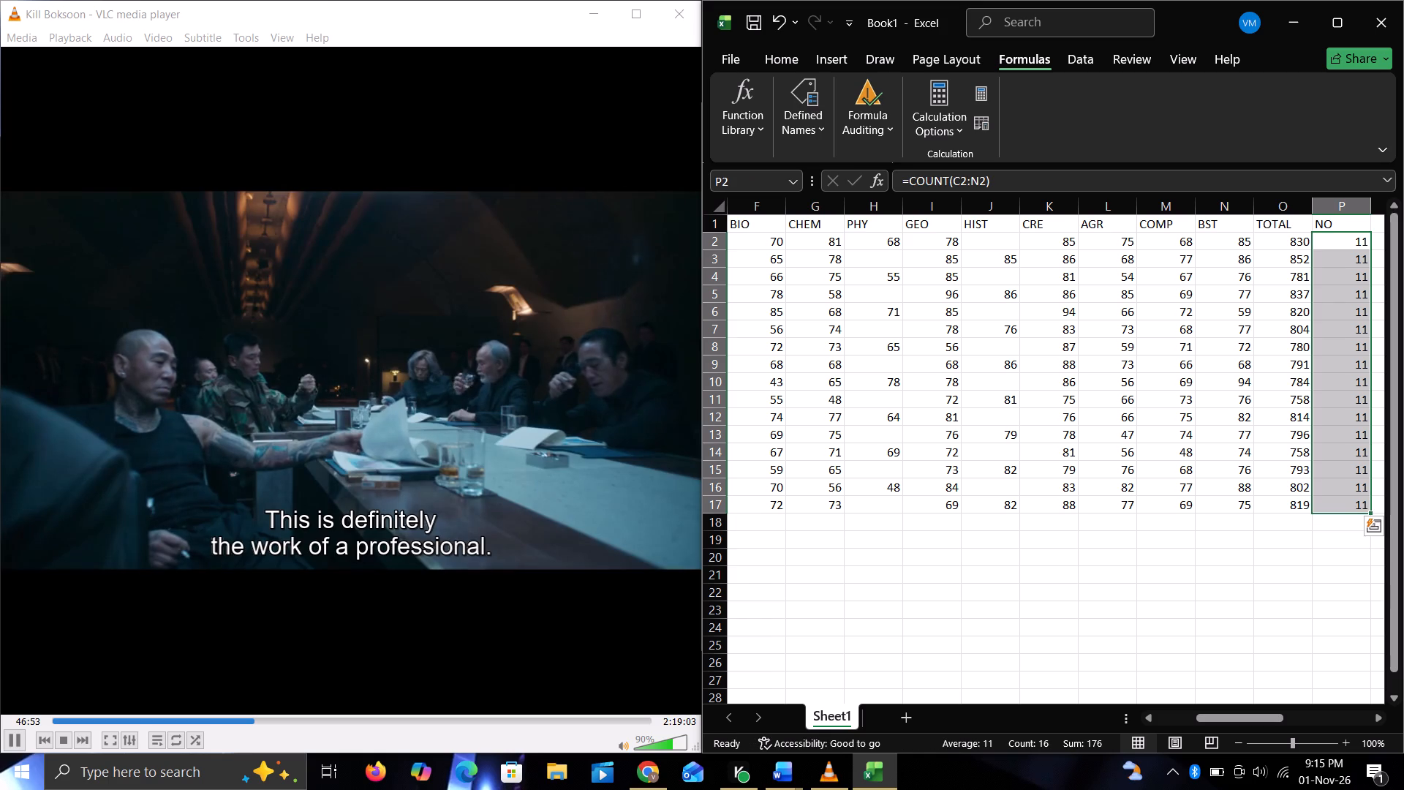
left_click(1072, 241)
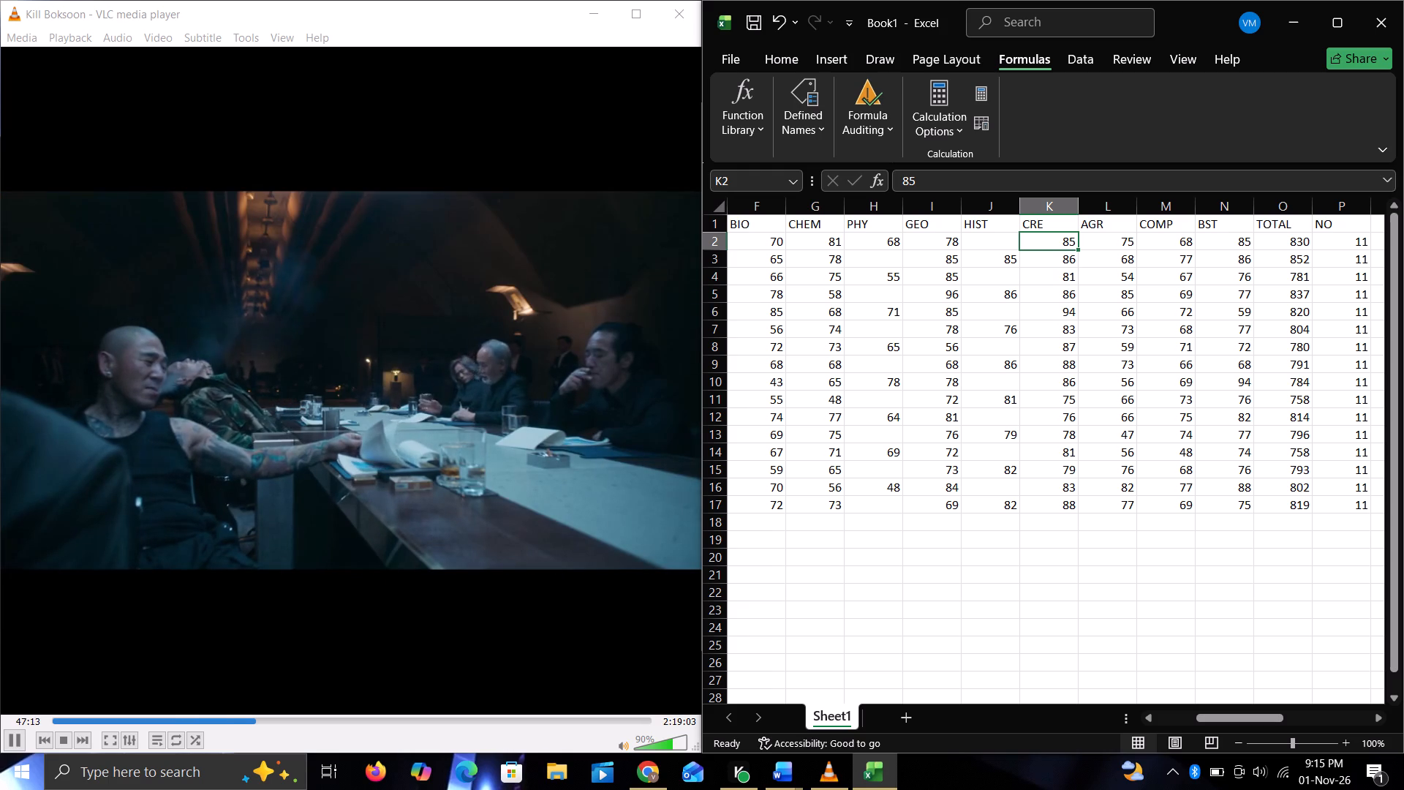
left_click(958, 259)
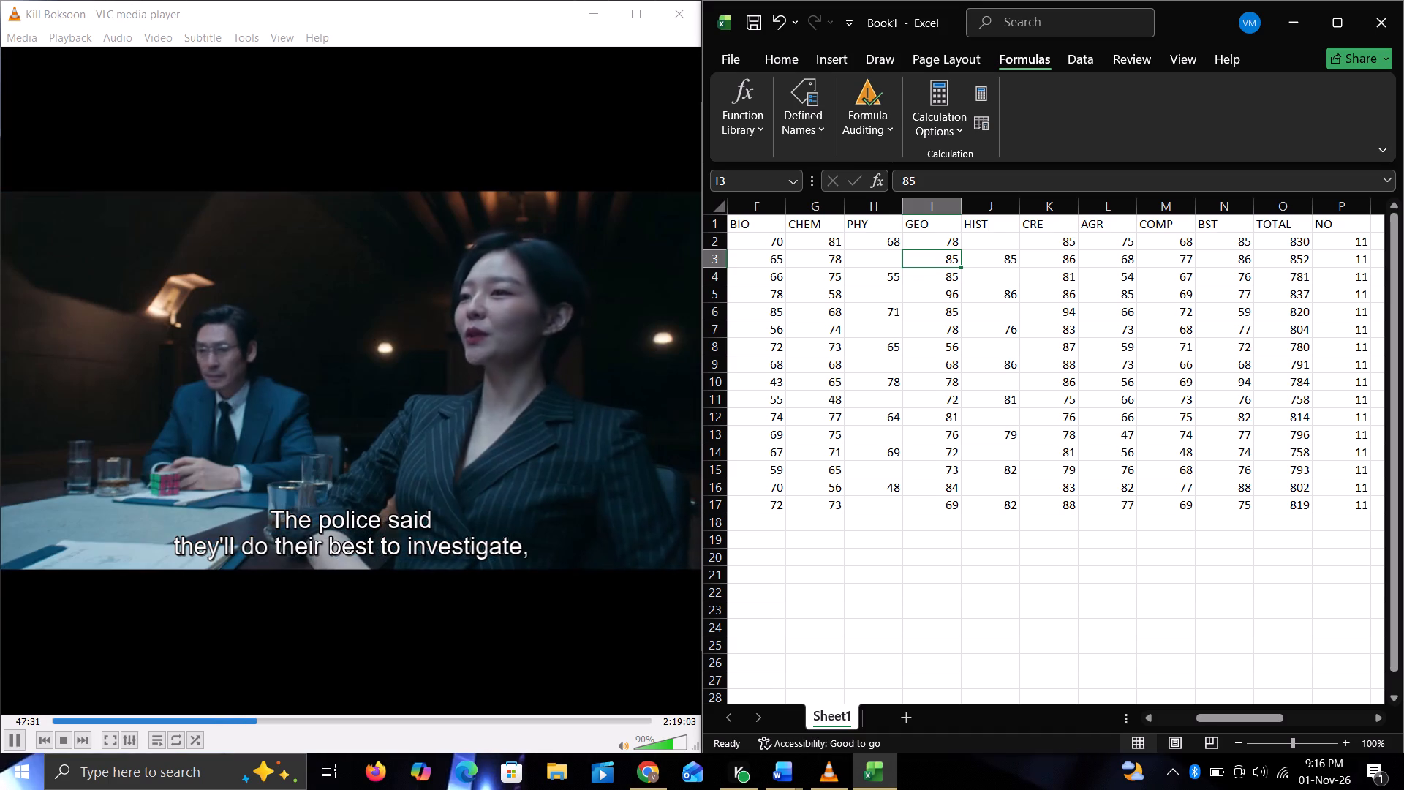
Clear one more mark for each student in rows 2 to 5: CRE in K3, HIST in J5, GEO in I2 and CRE in K4.
left_click(1065, 260)
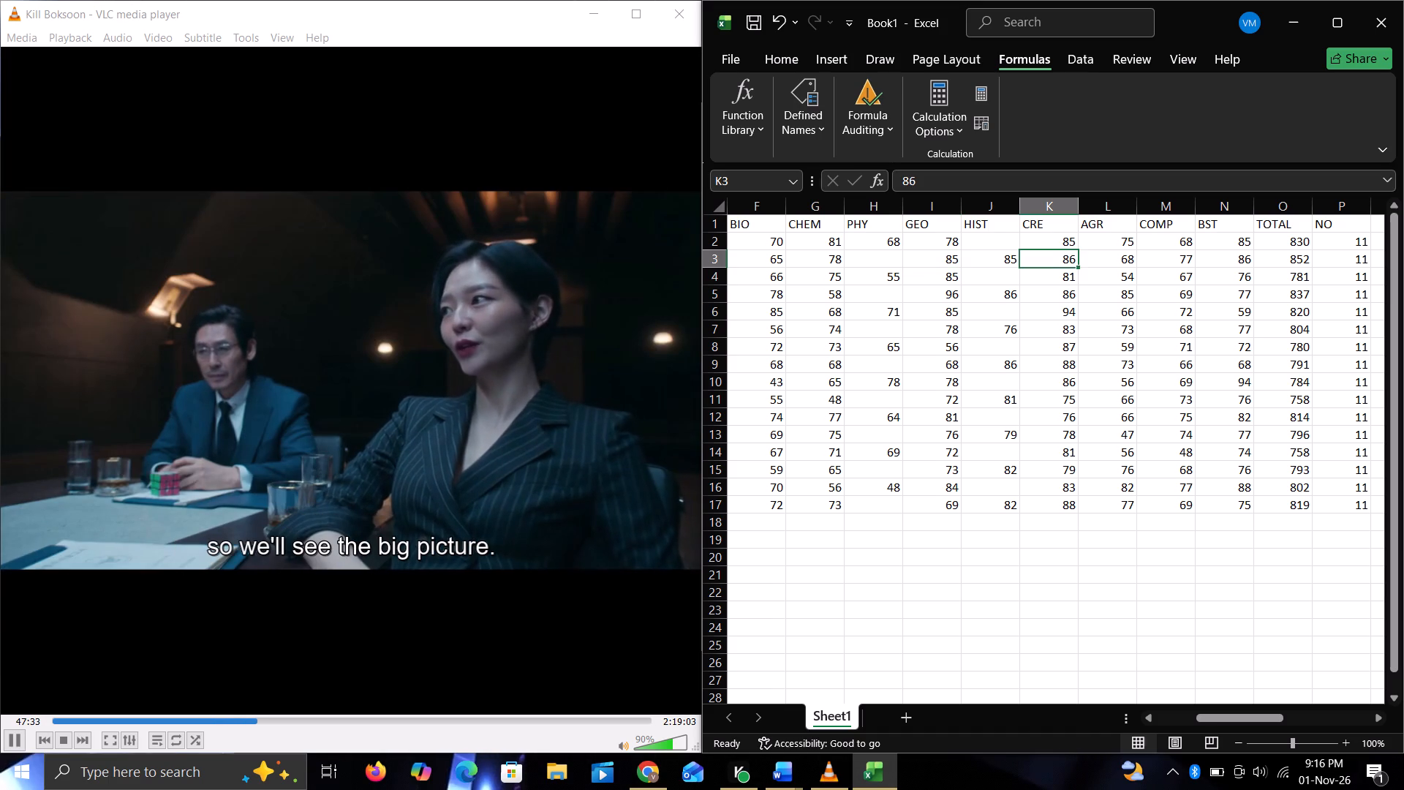
key("BackSpace")
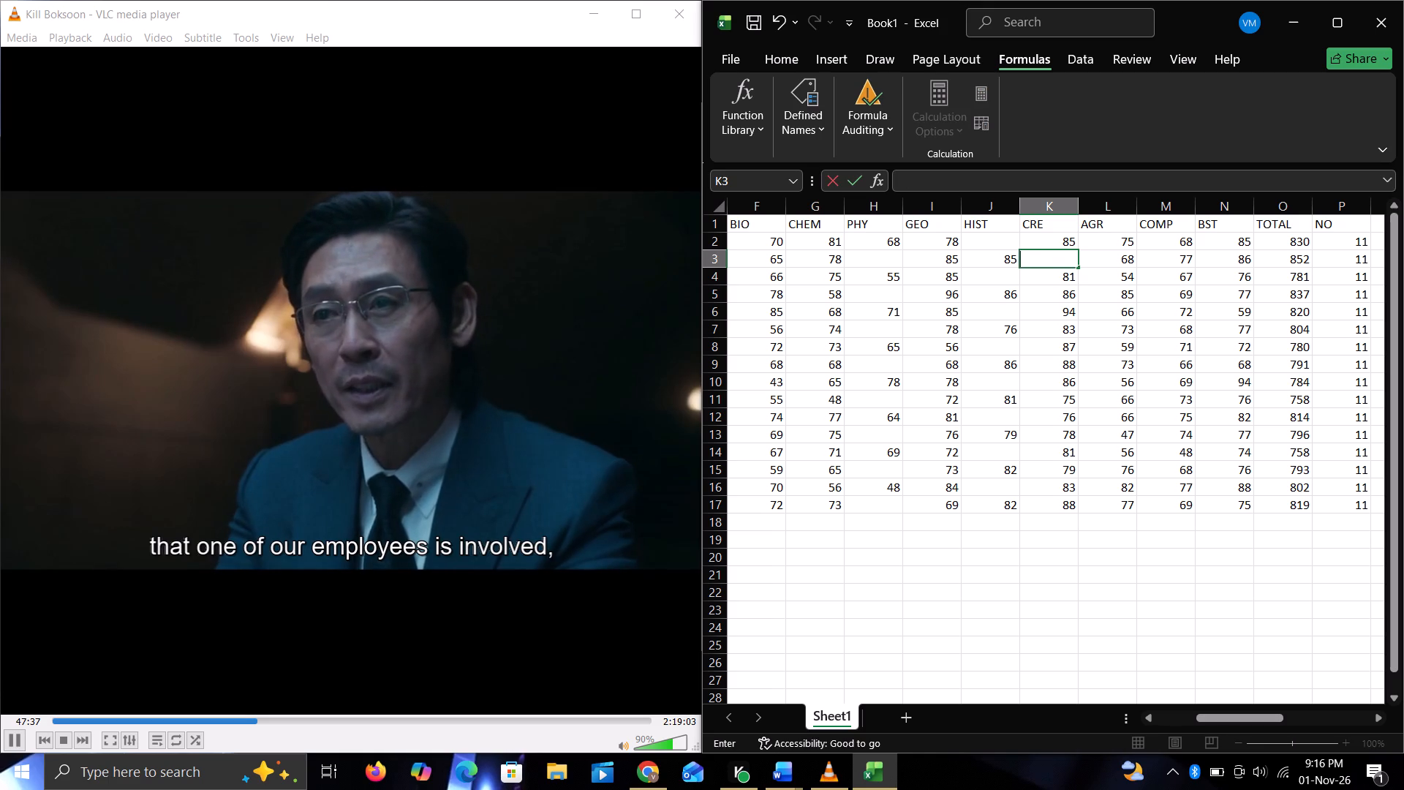
left_click(1015, 296)
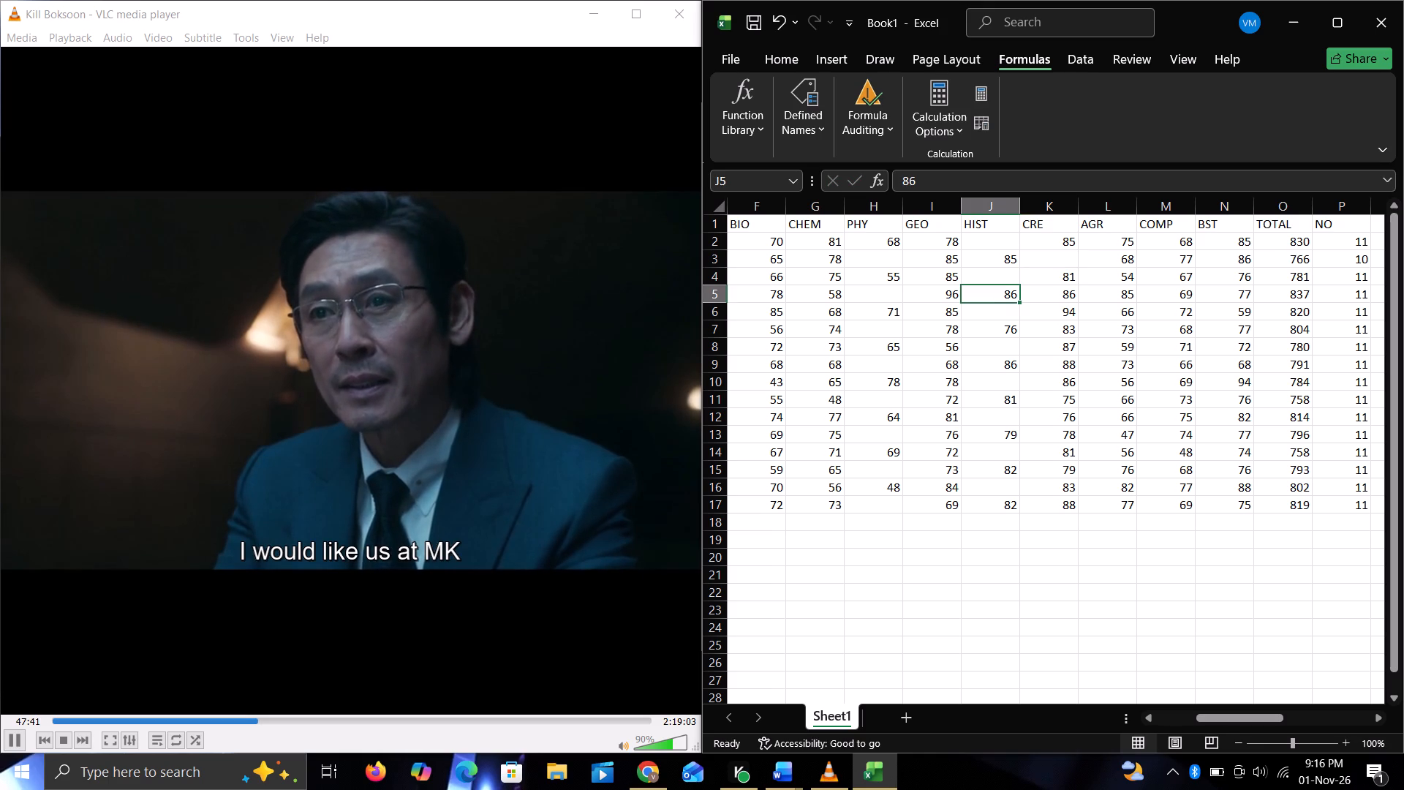
key("BackSpace")
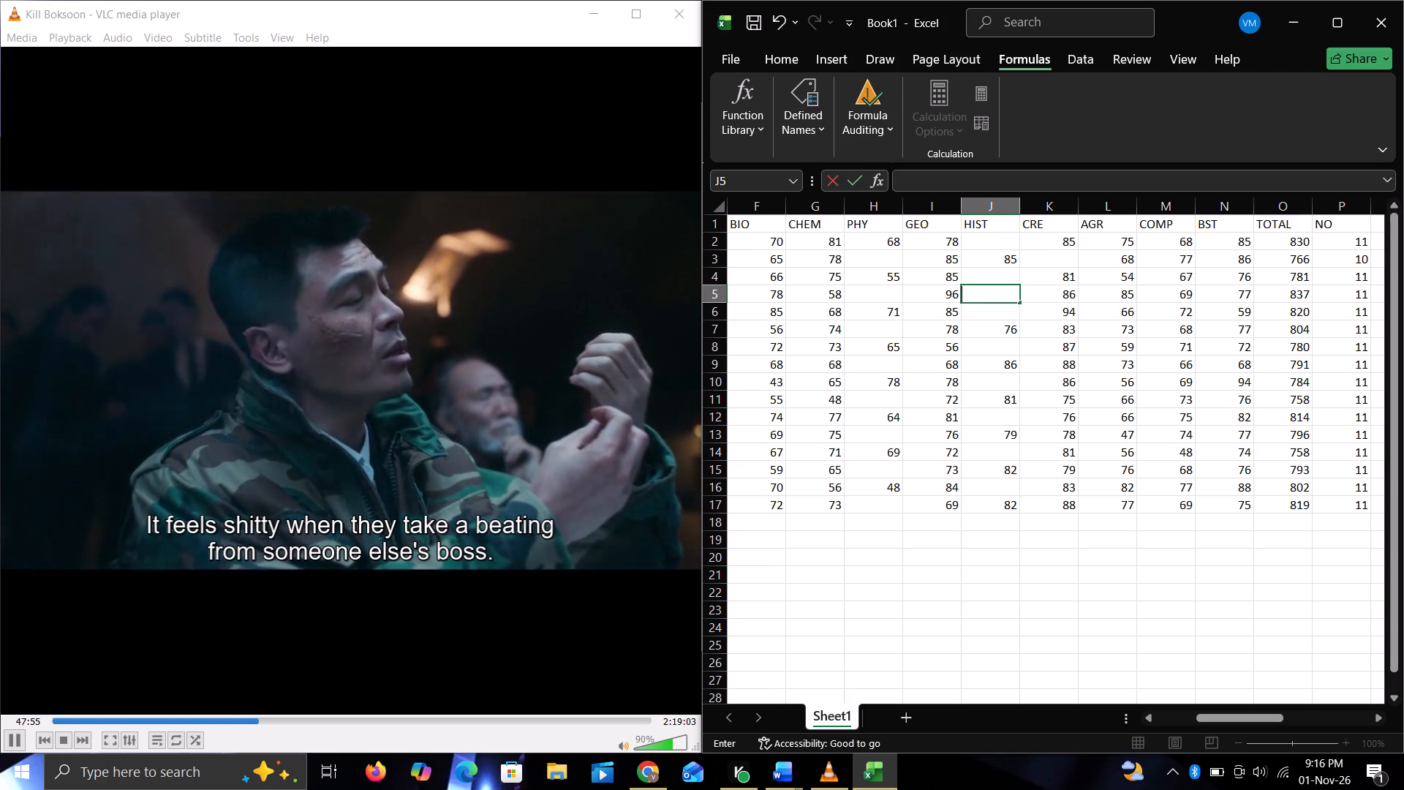
left_click(946, 247)
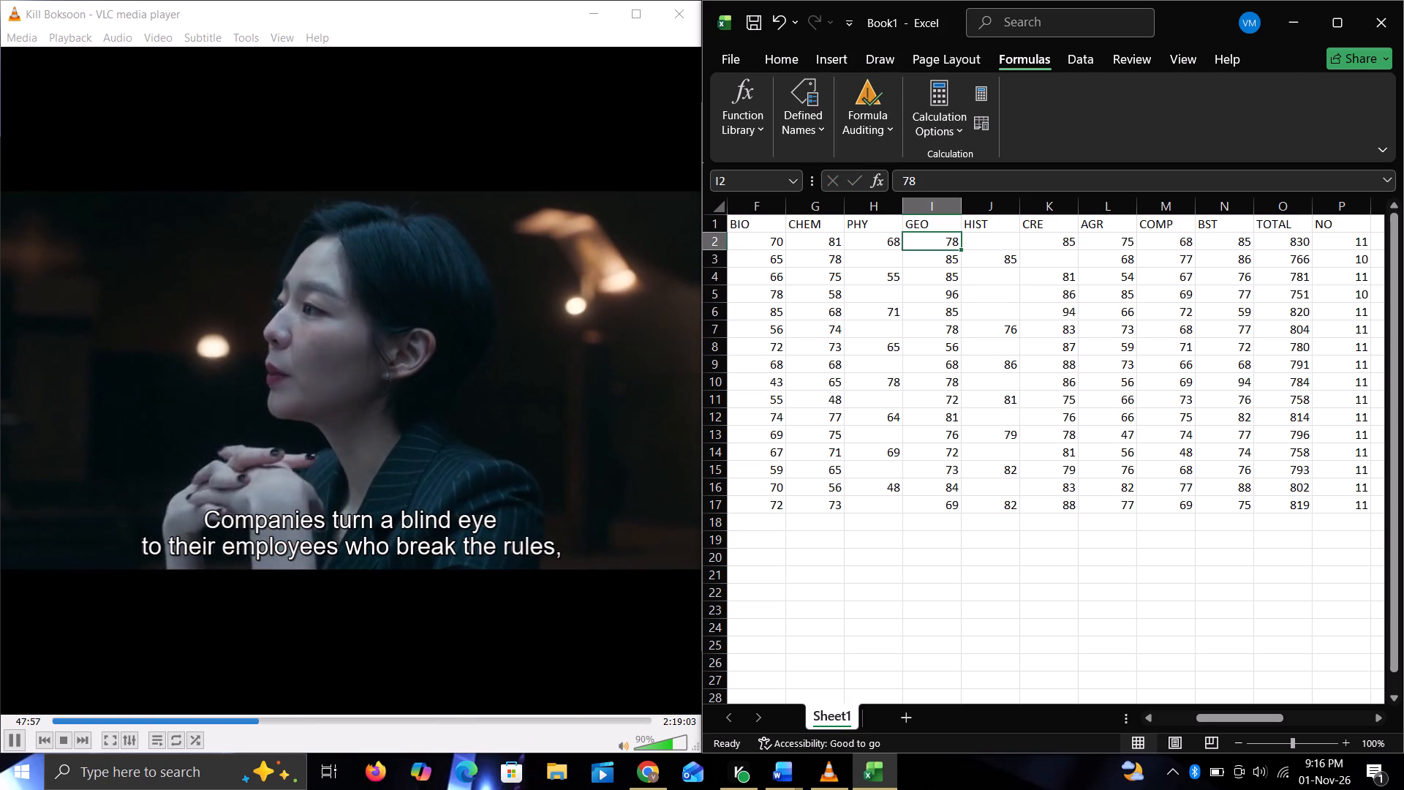
key("BackSpace")
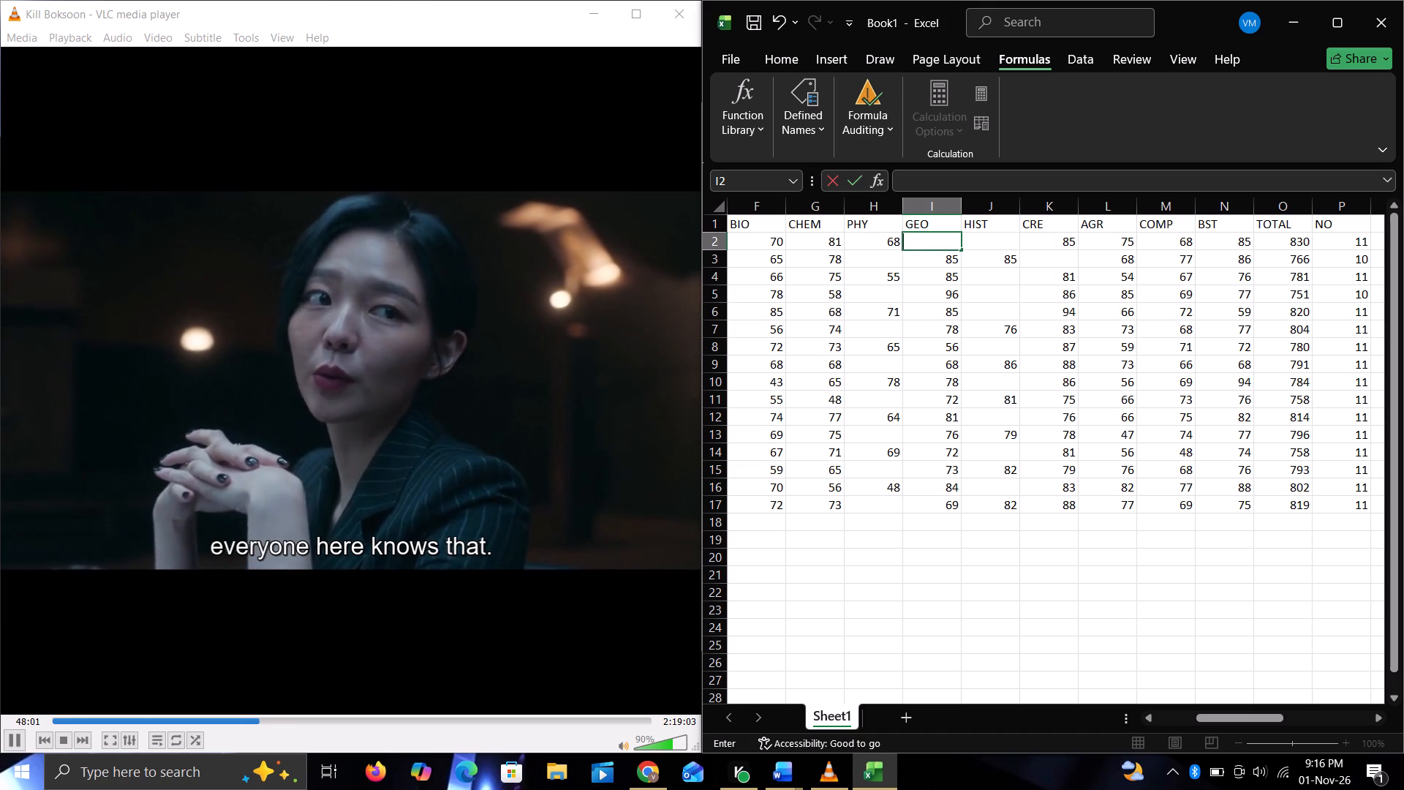
left_click(953, 277)
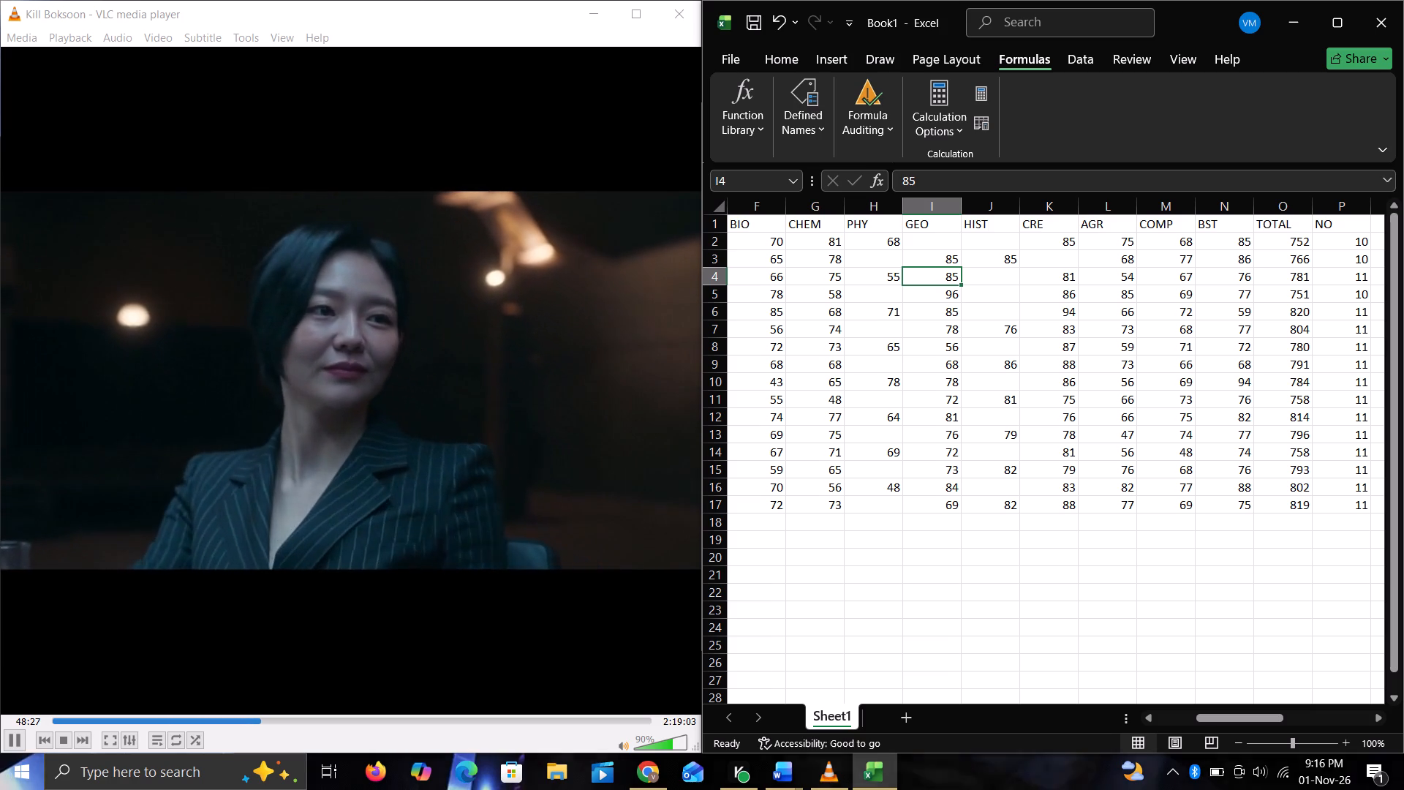
left_click(1068, 279)
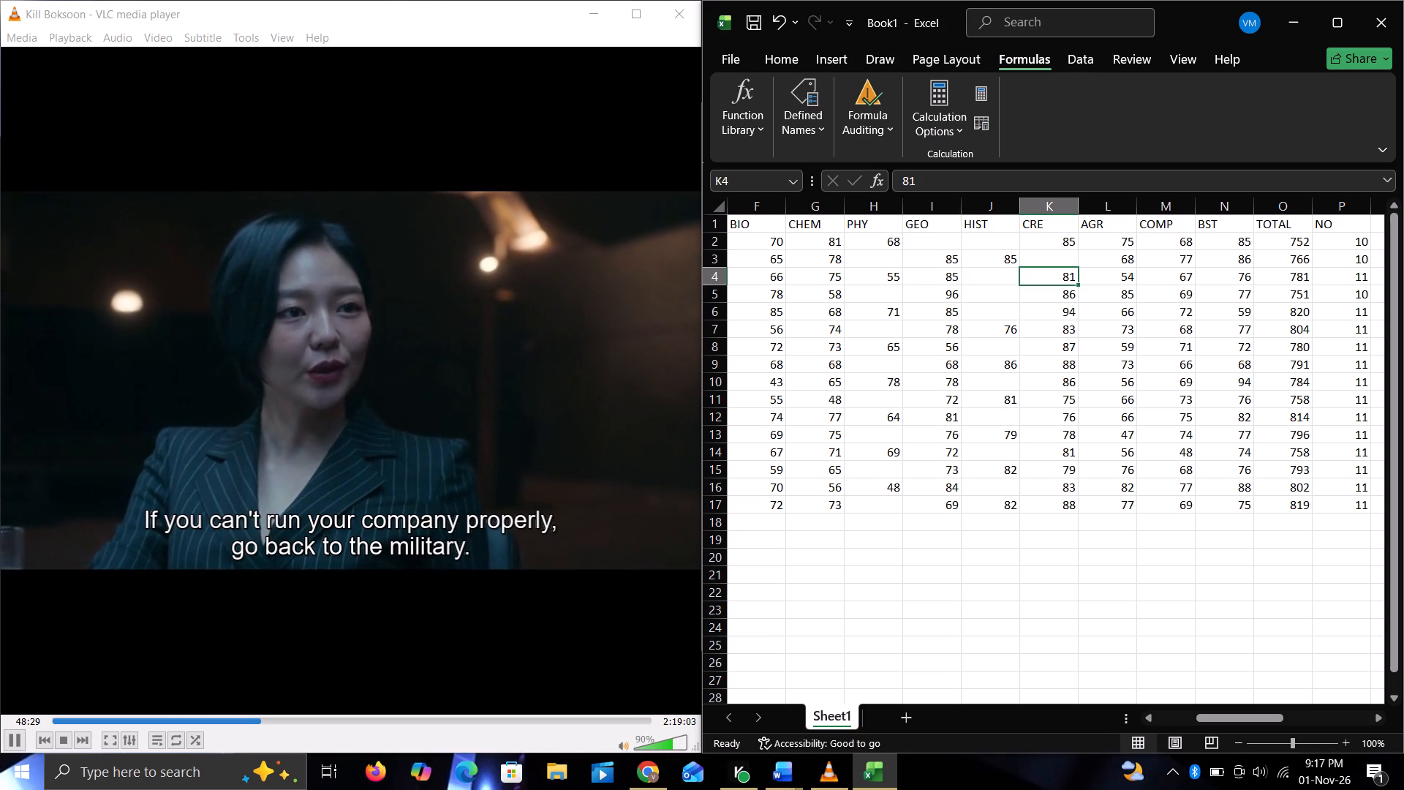
key("BackSpace")
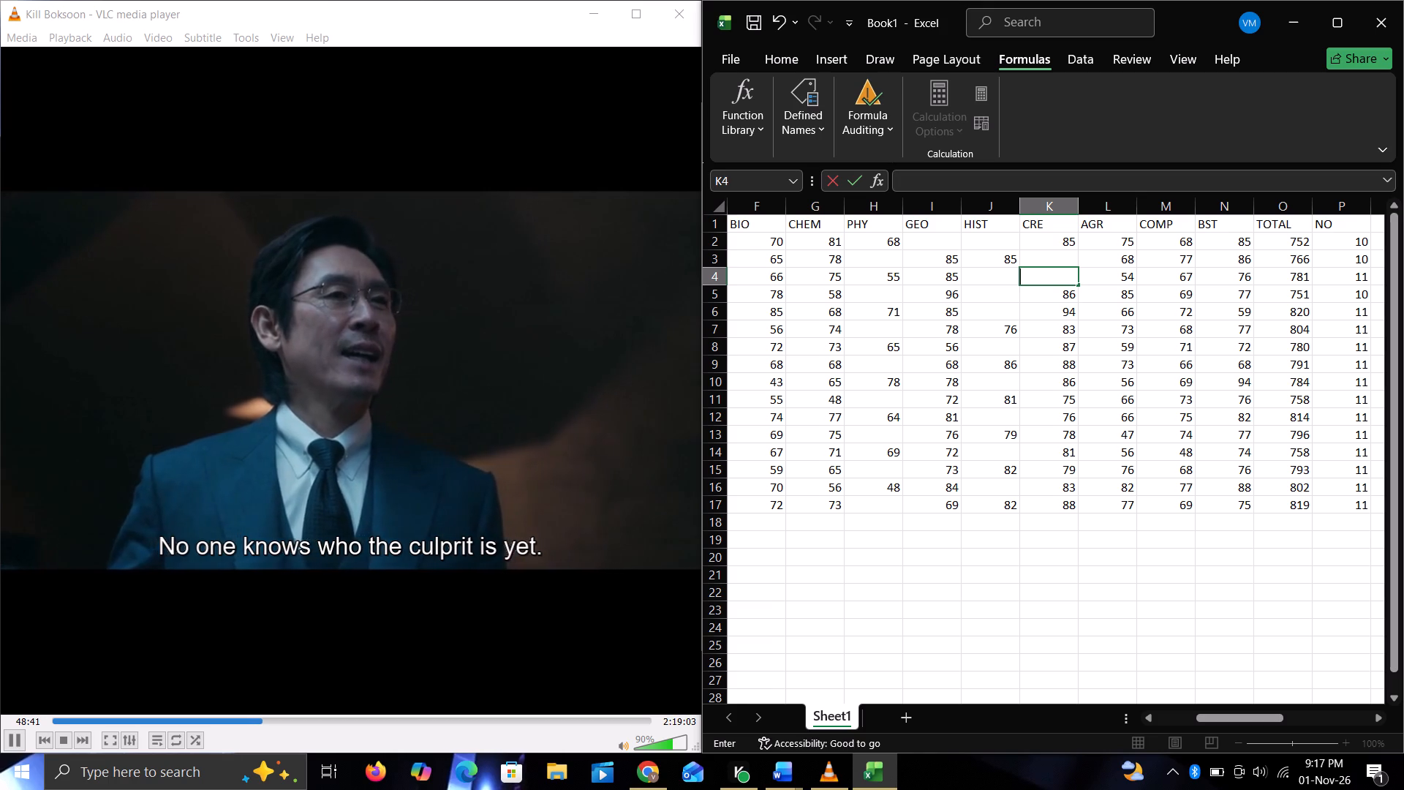
Clear one mark per student in rows 6 to 11: GEO in I7, I11 and I8, and CRE in K6, K9 and K10.
left_click(953, 330)
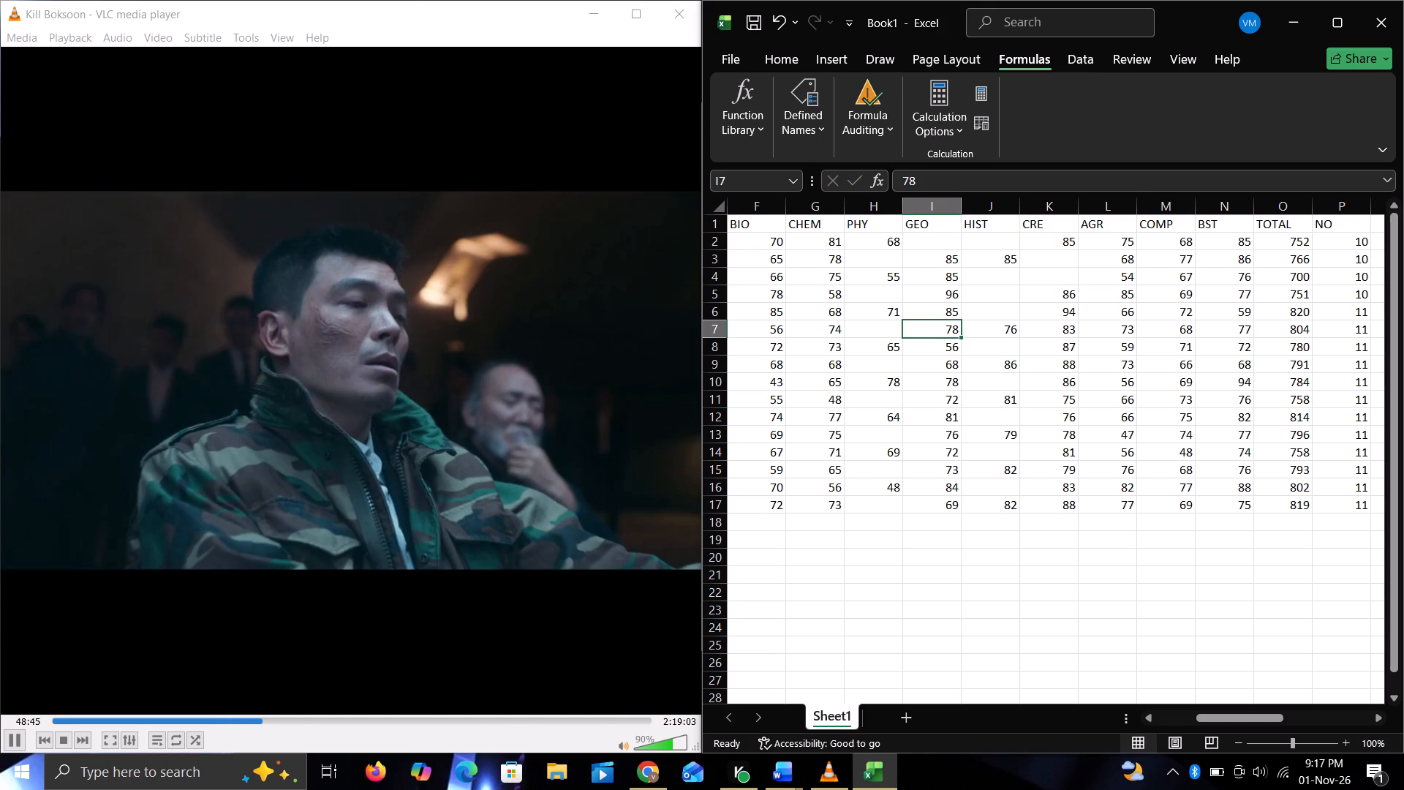
key("BackSpace")
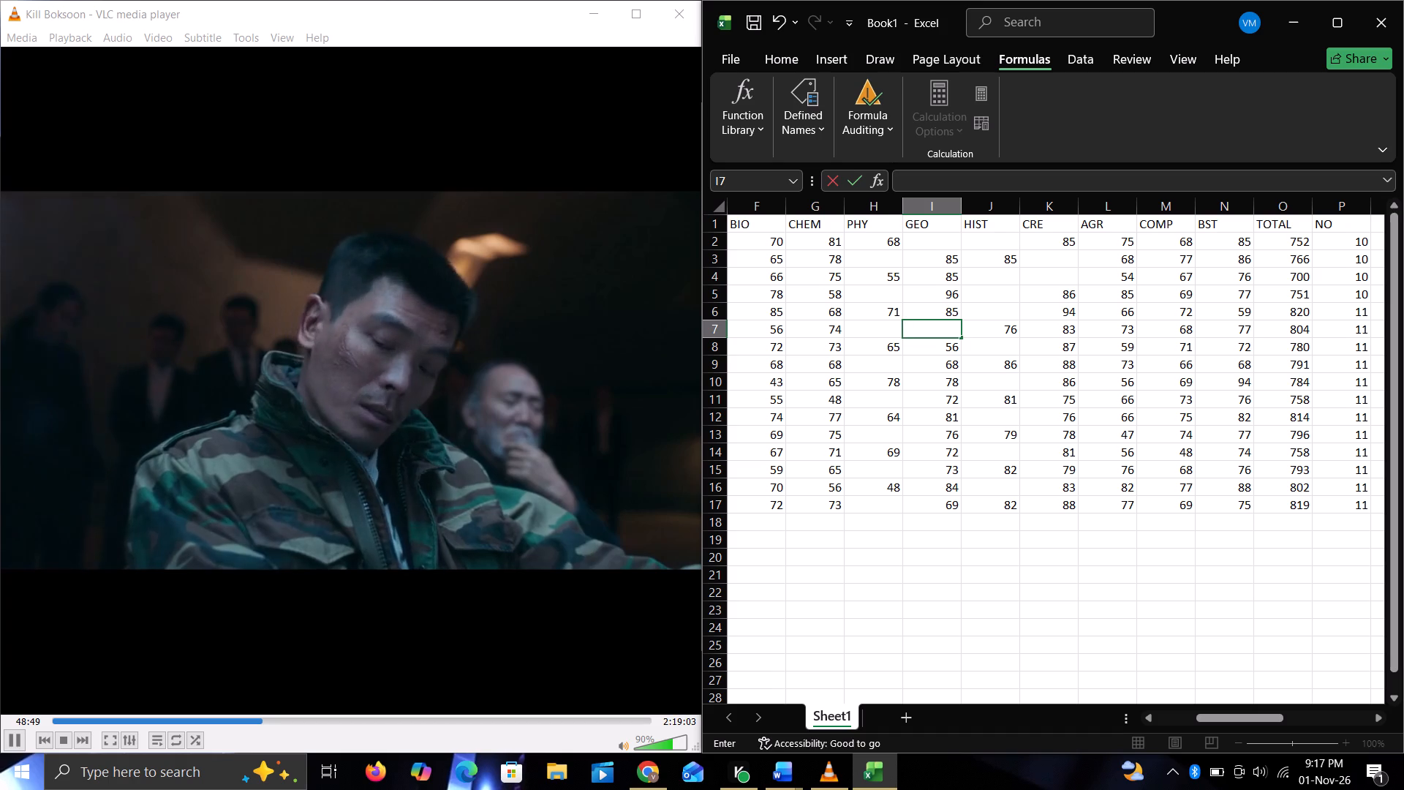
left_click(1071, 316)
key("BackSpace")
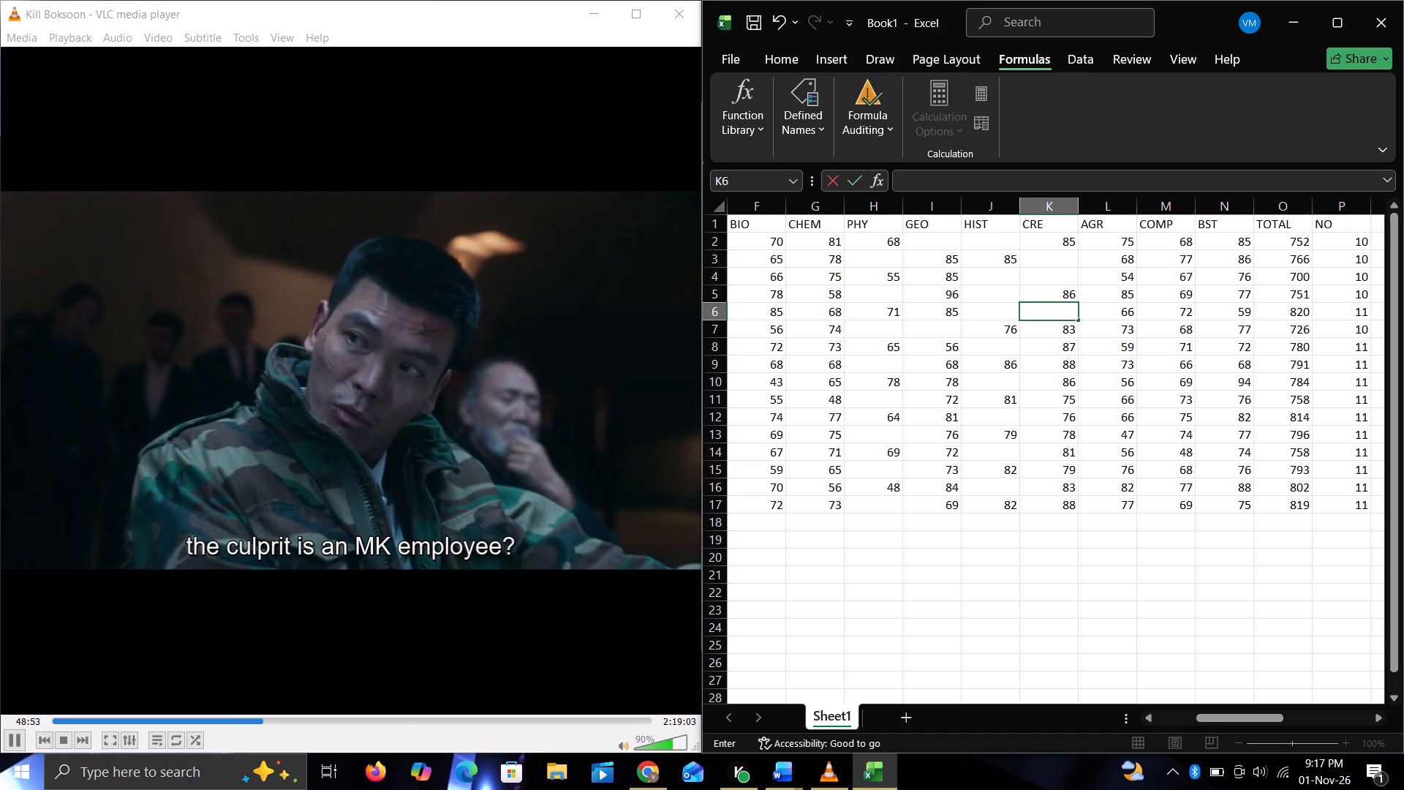
left_click(1069, 365)
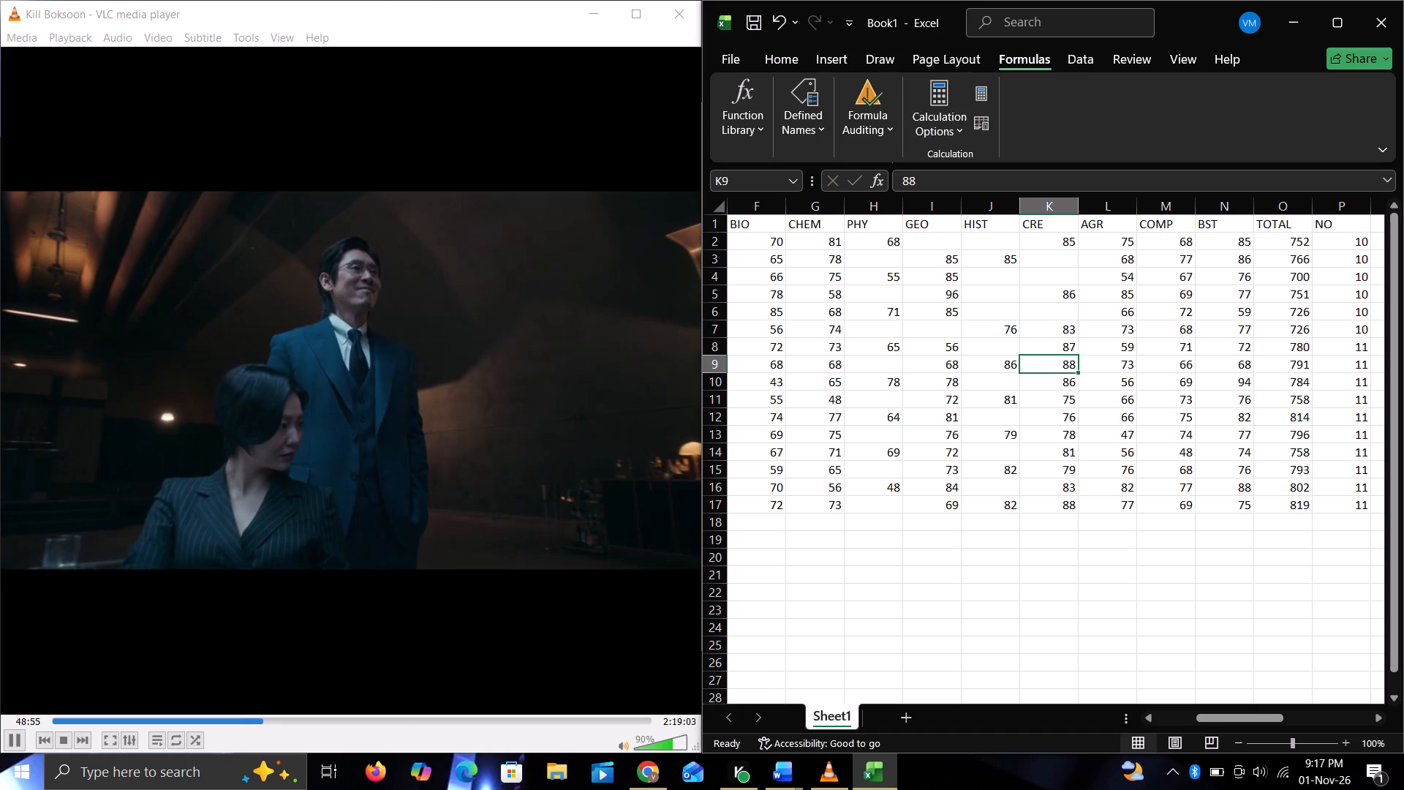
key("BackSpace")
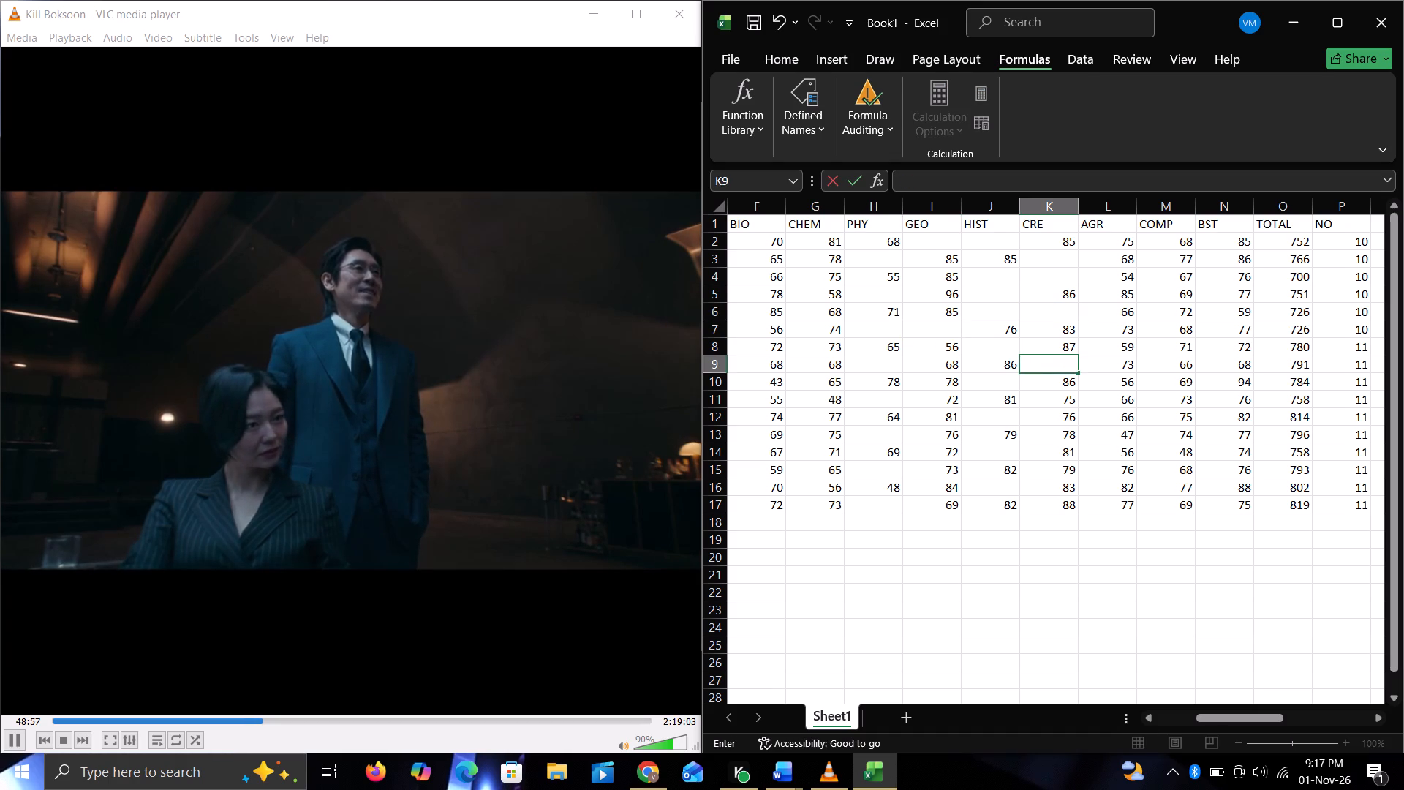
left_click(955, 401)
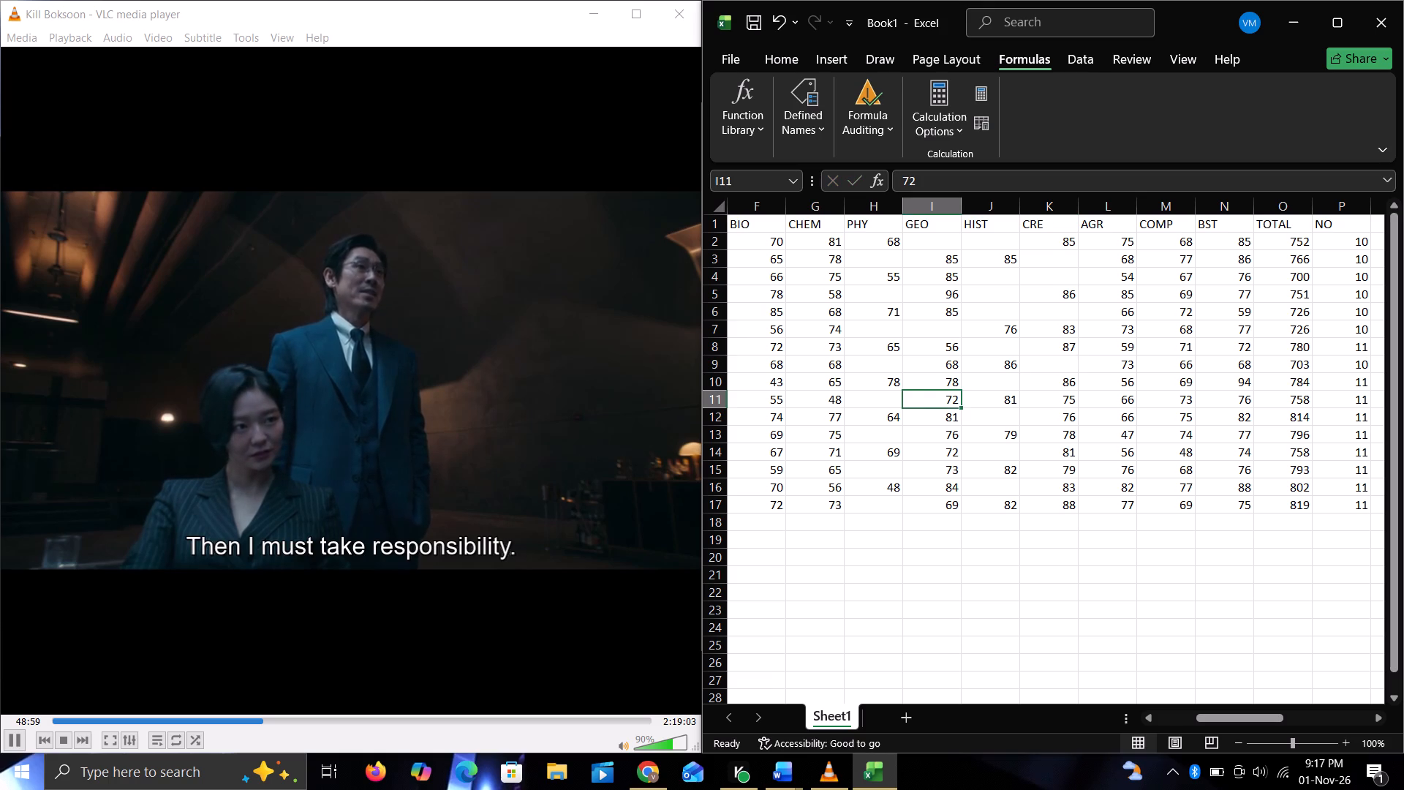
key("BackSpace")
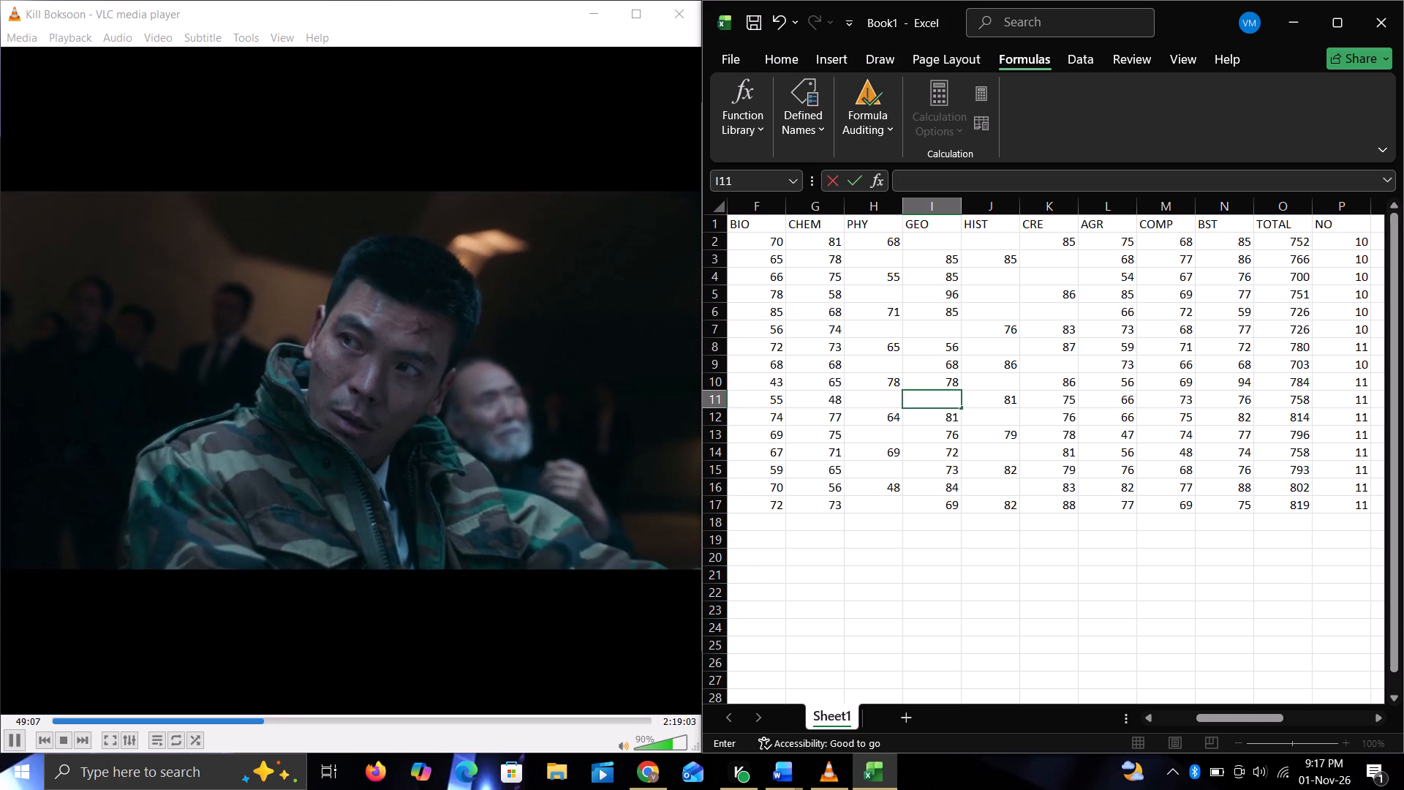
left_click(957, 349)
key("BackSpace")
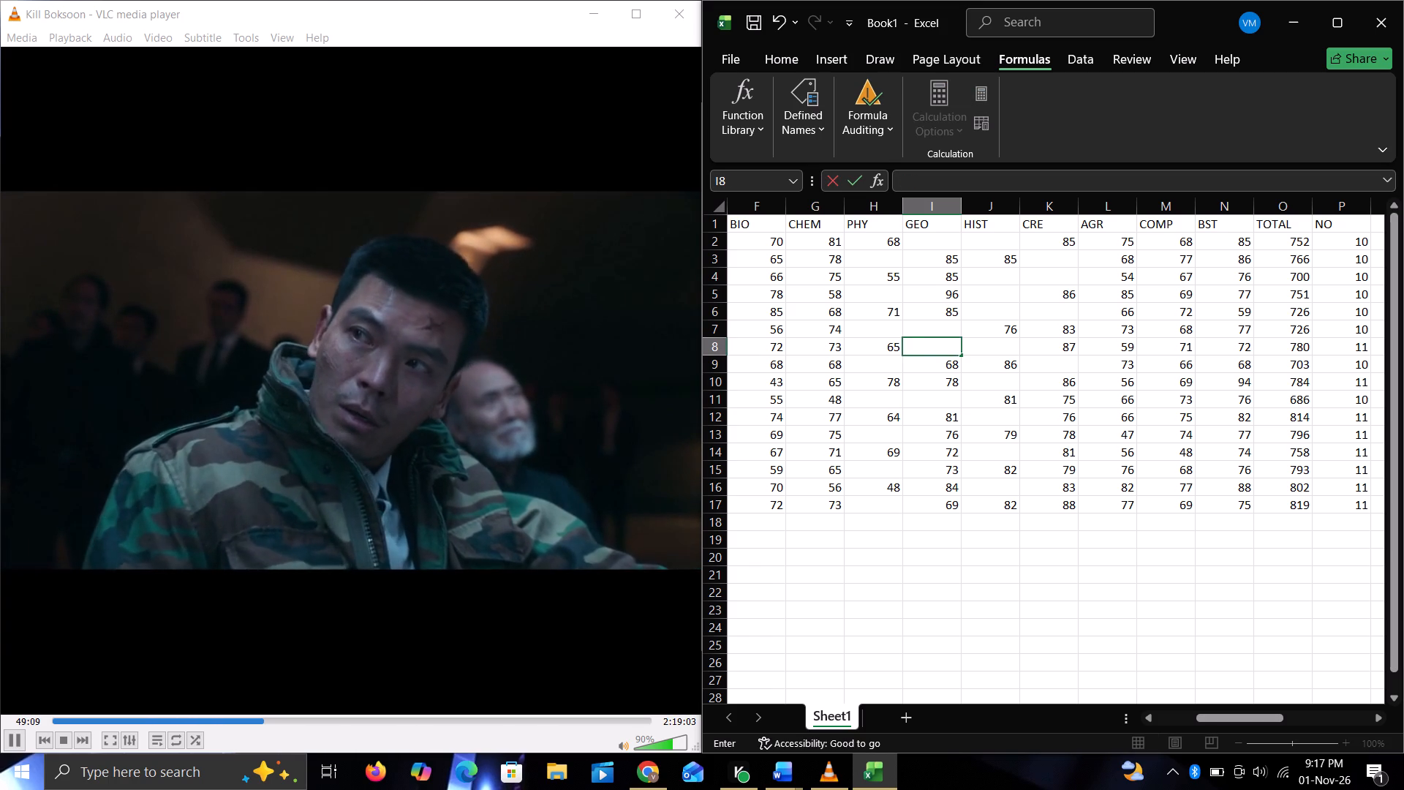
left_click(1066, 400)
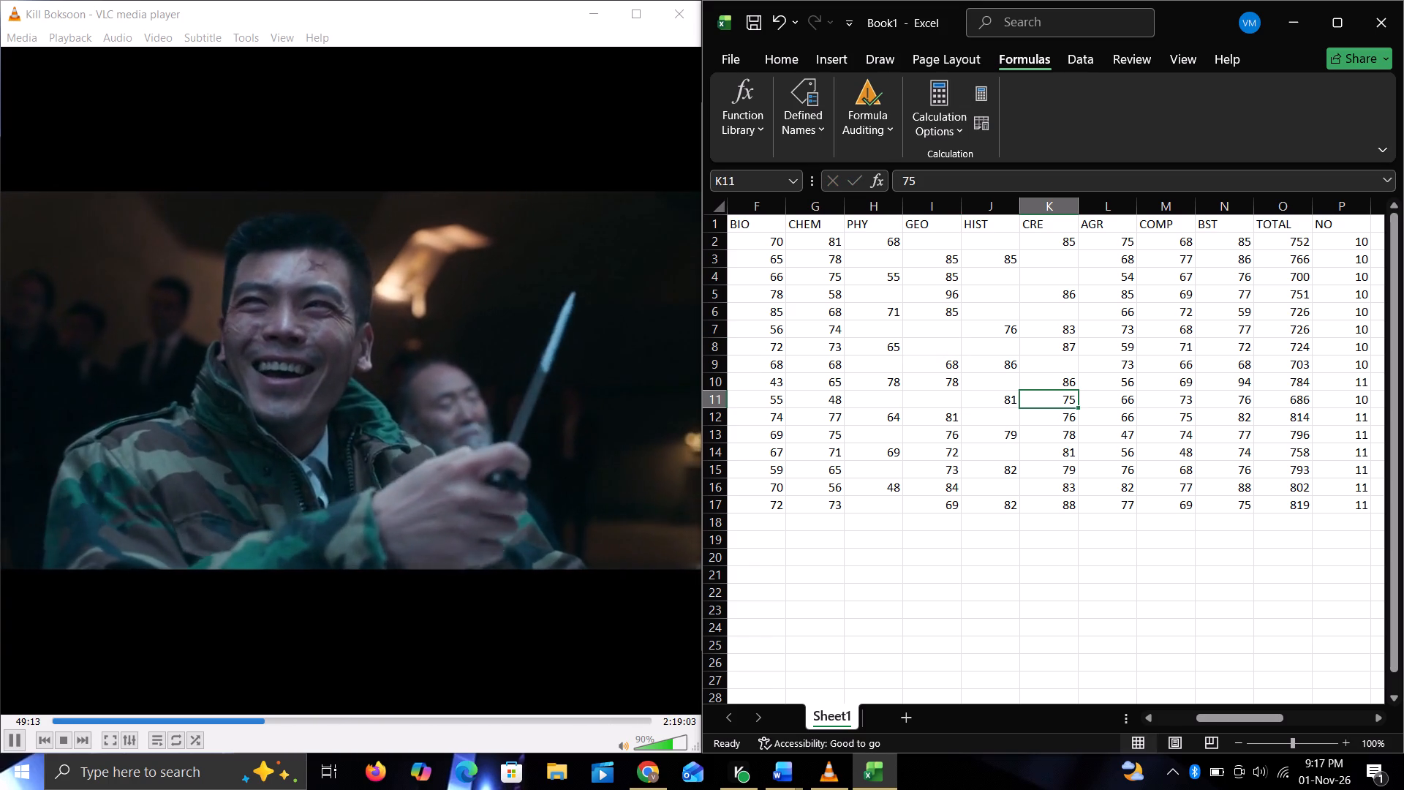
left_click(1066, 383)
key("BackSpace")
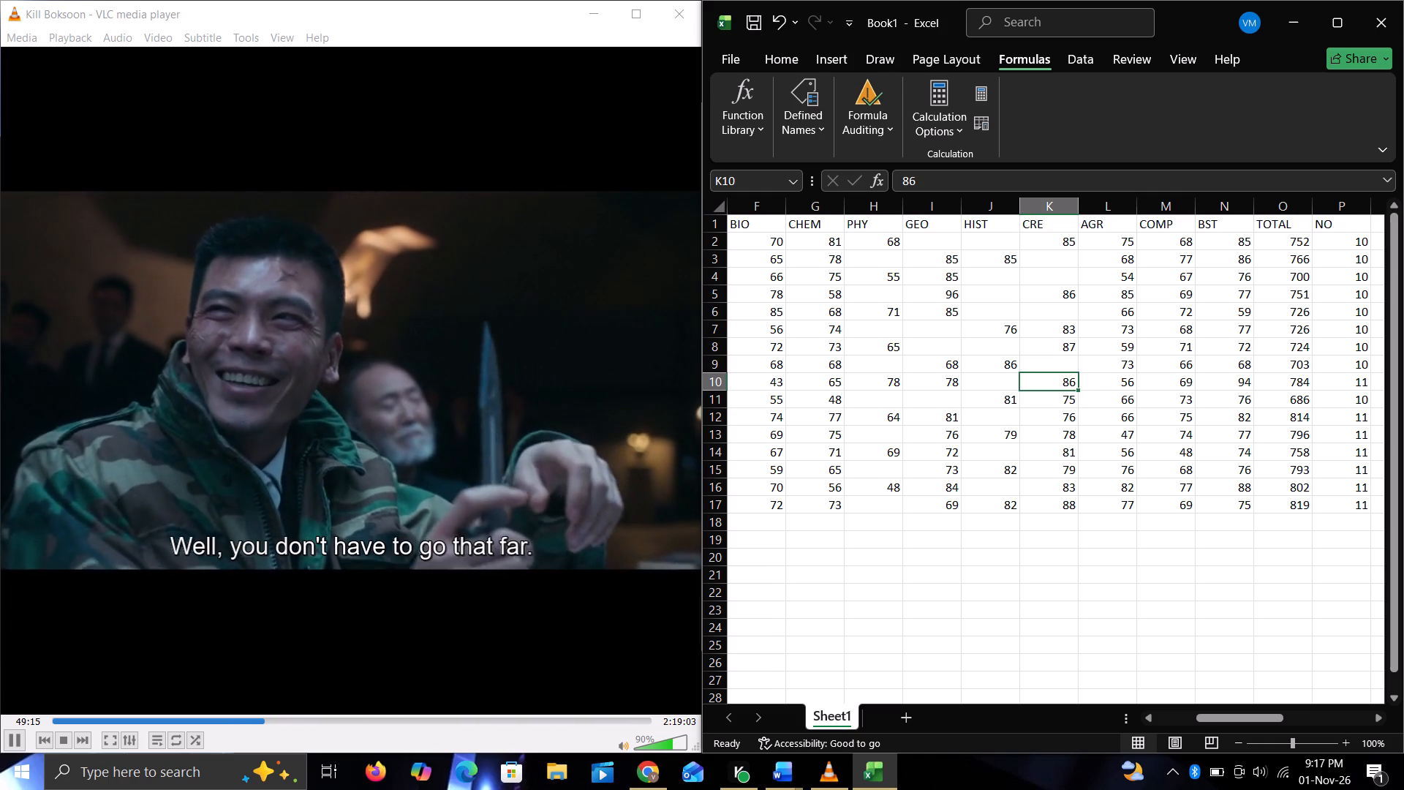
Clear one mark per student in rows 12 to 17: GEO in I12, I15, I14 and I17, HIST in J13, and CRE in K16.
left_click(957, 420)
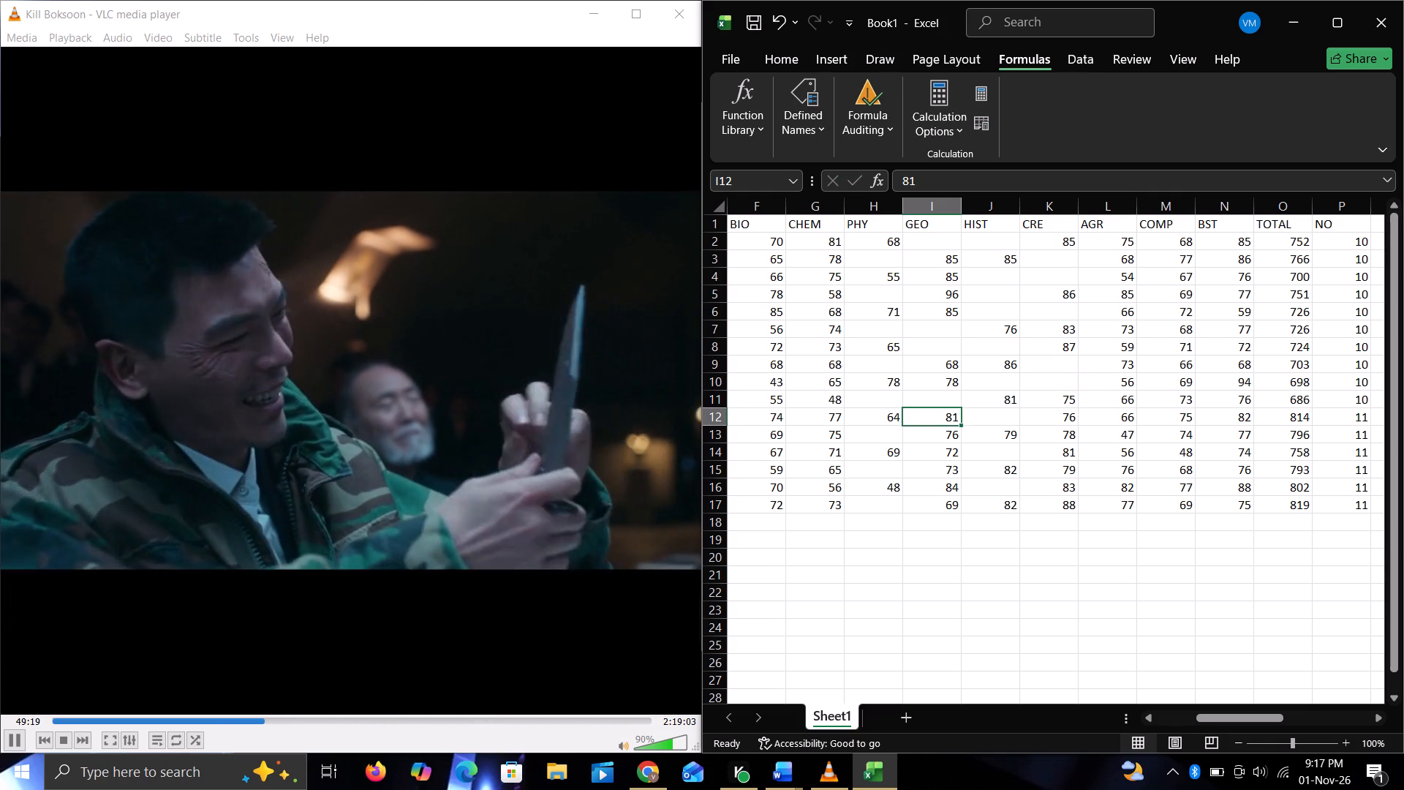
key("BackSpace")
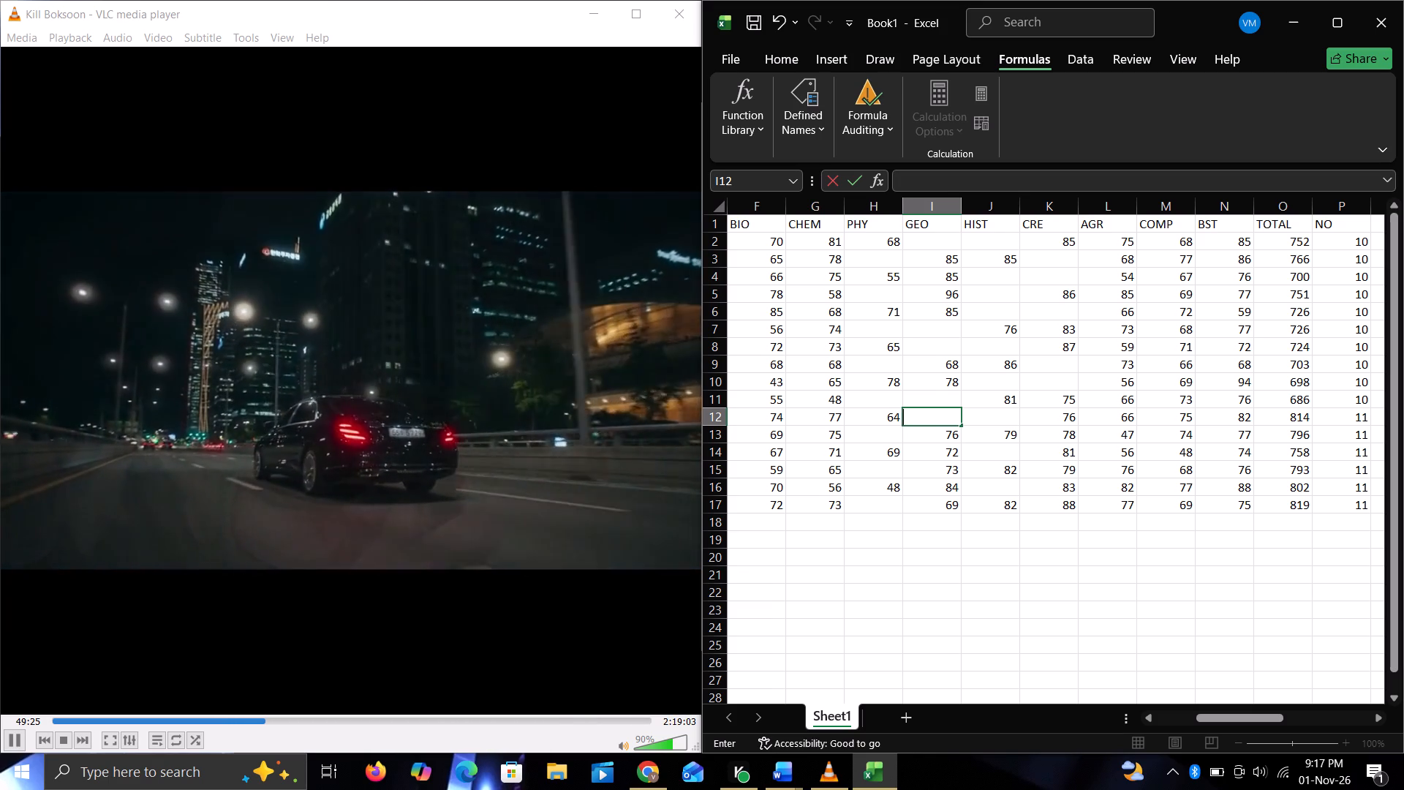
left_click(1011, 438)
key("BackSpace")
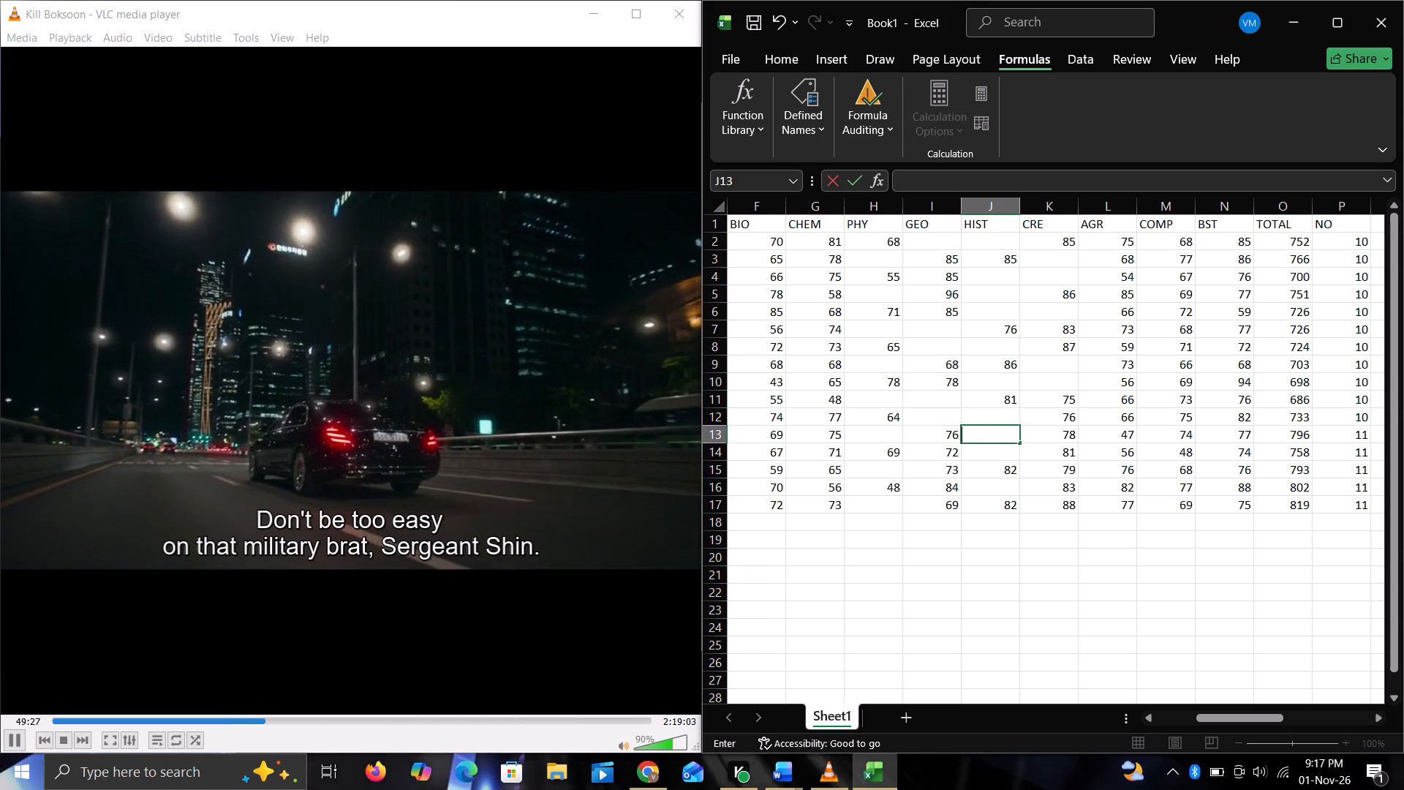
left_click(955, 470)
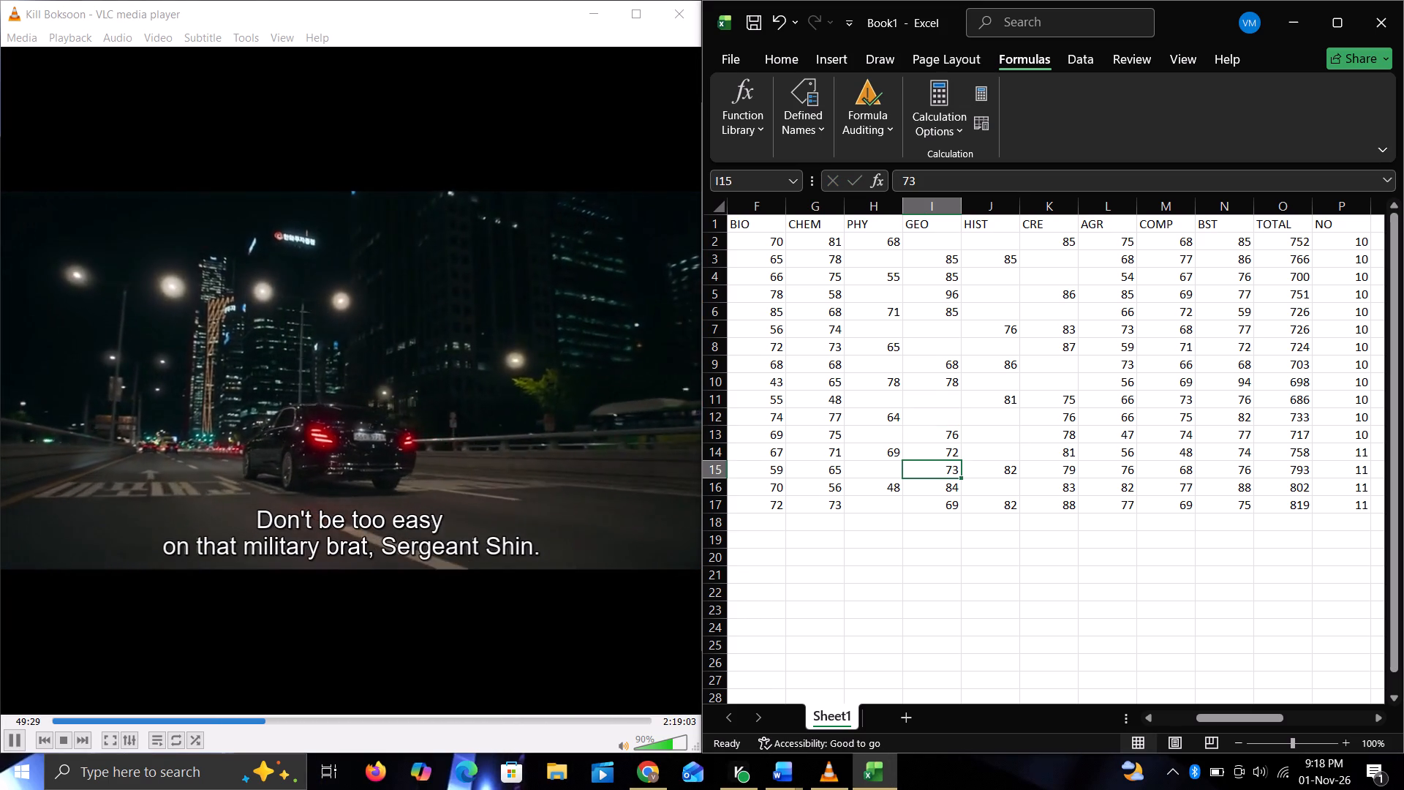
key("BackSpace")
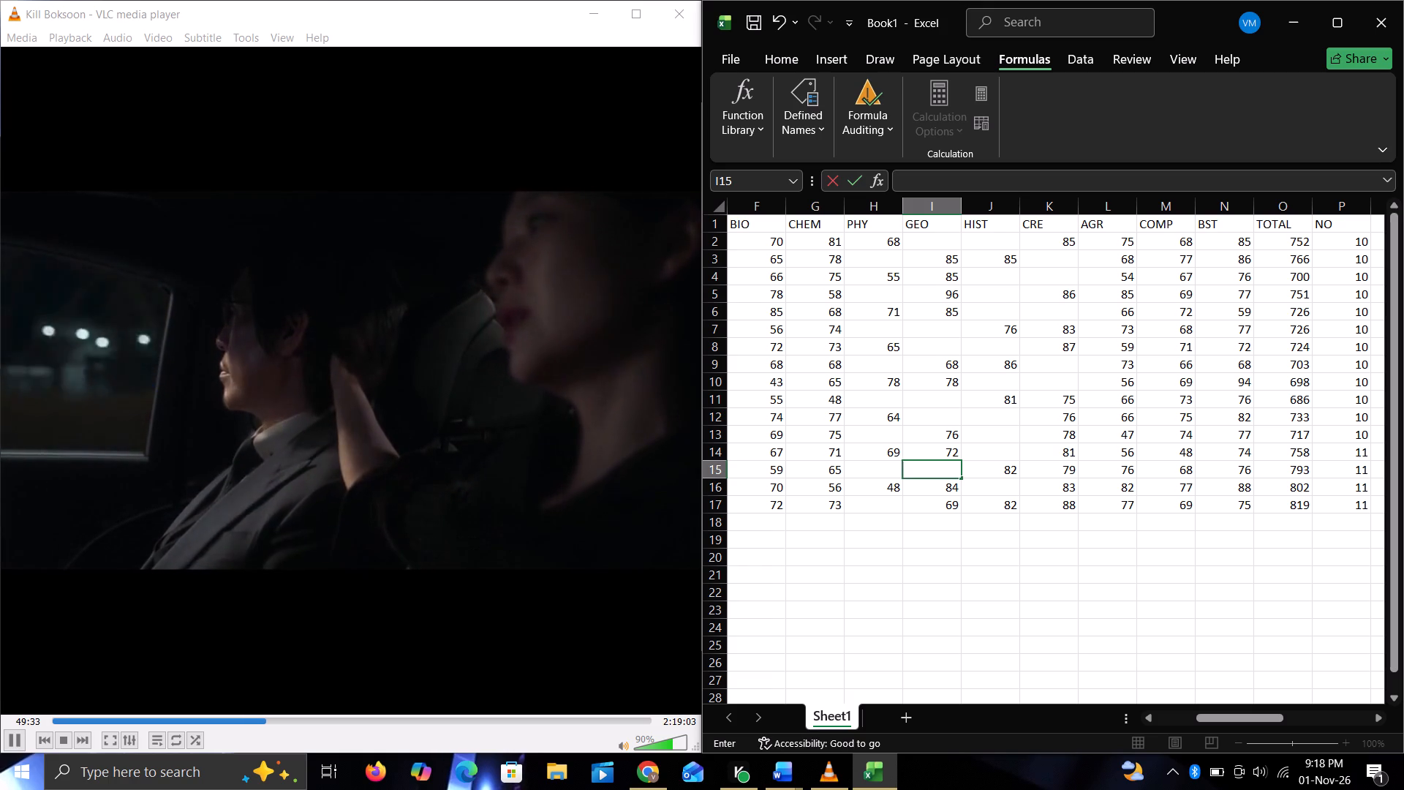
left_click(947, 451)
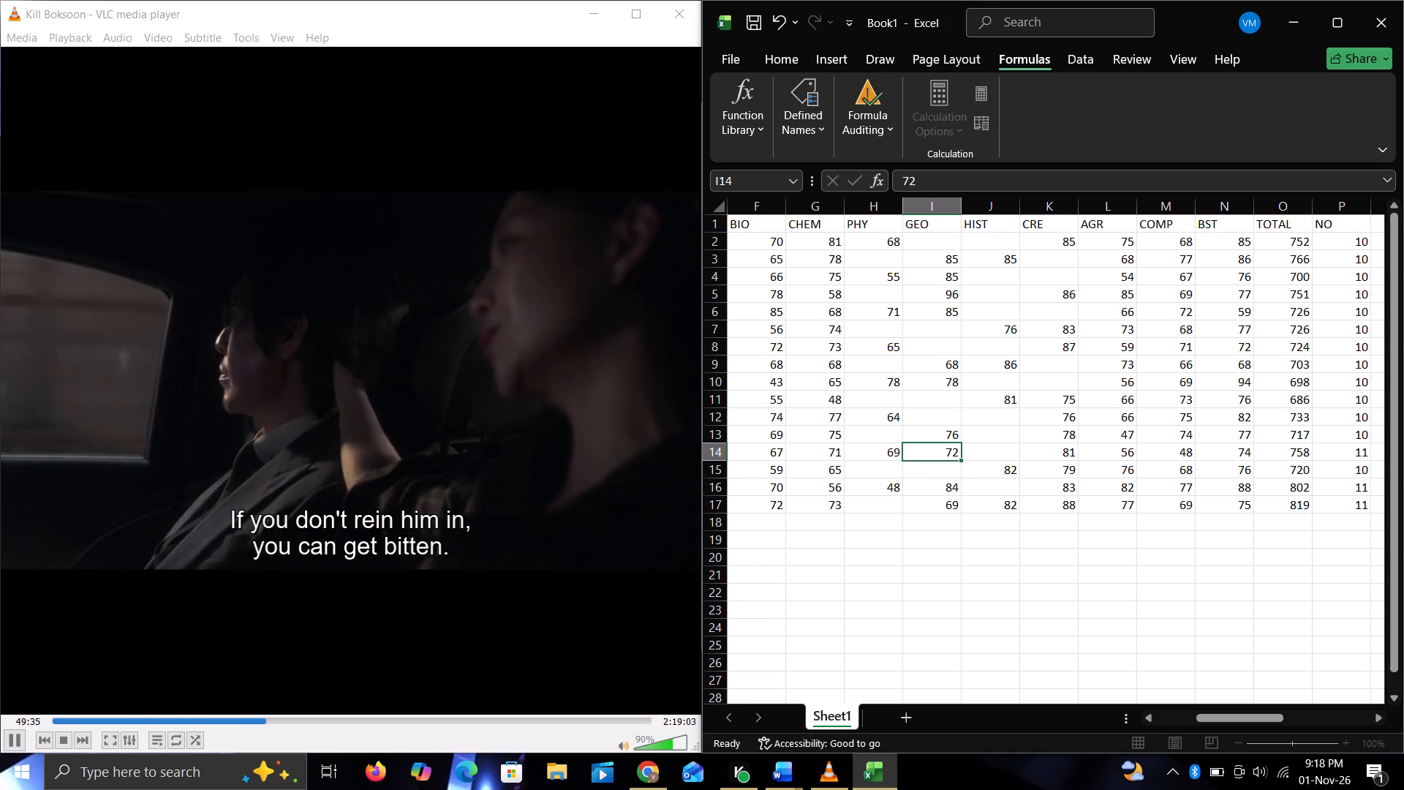
key("BackSpace")
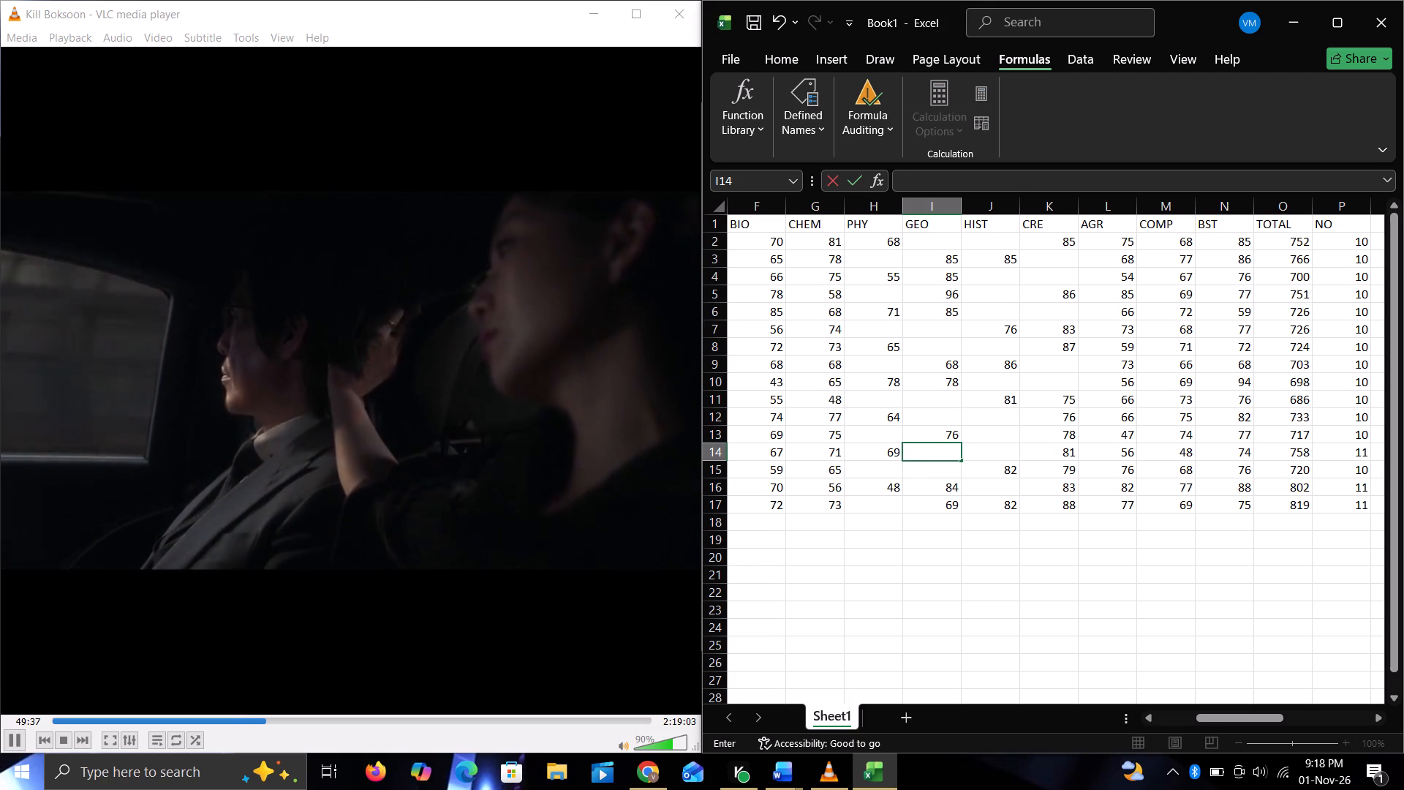
left_click(1068, 488)
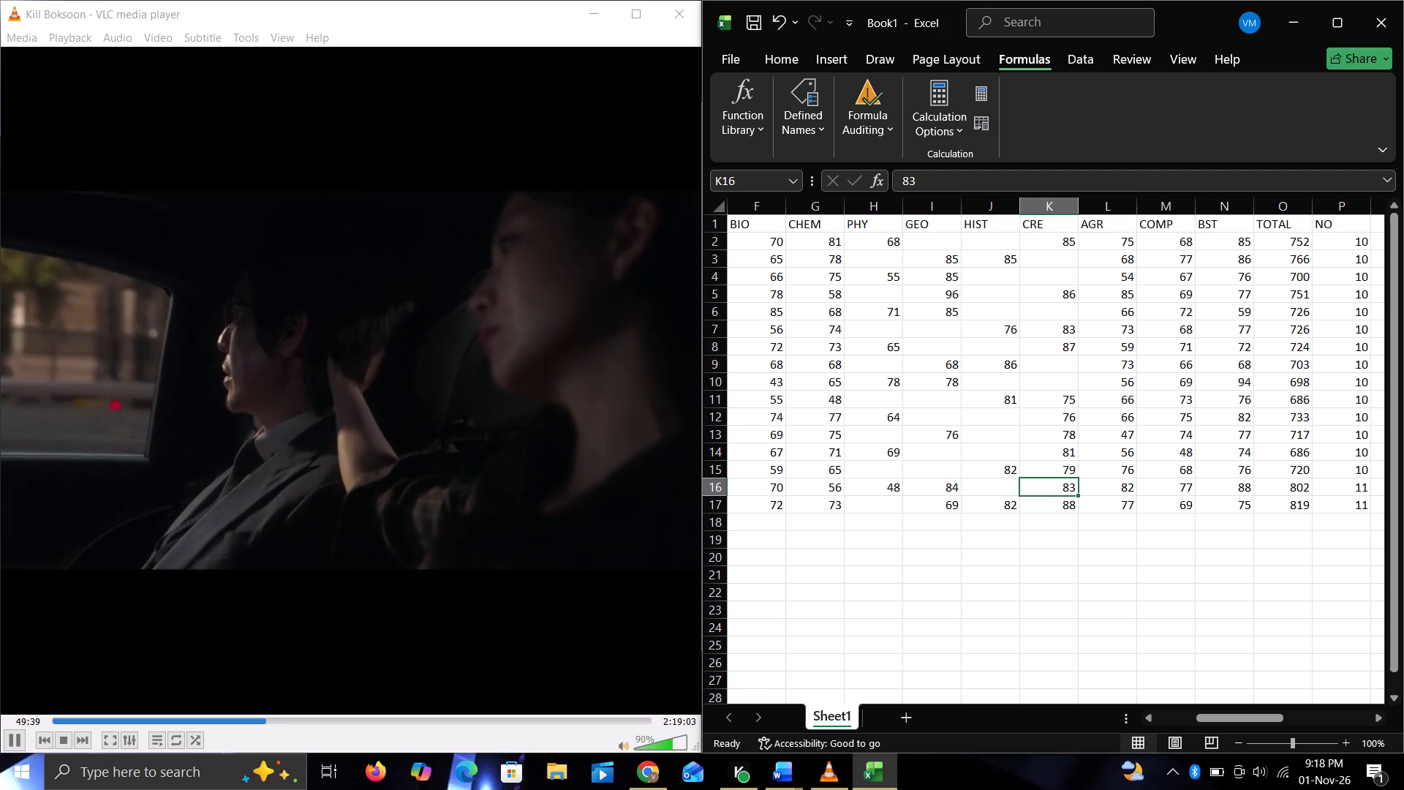
key("BackSpace")
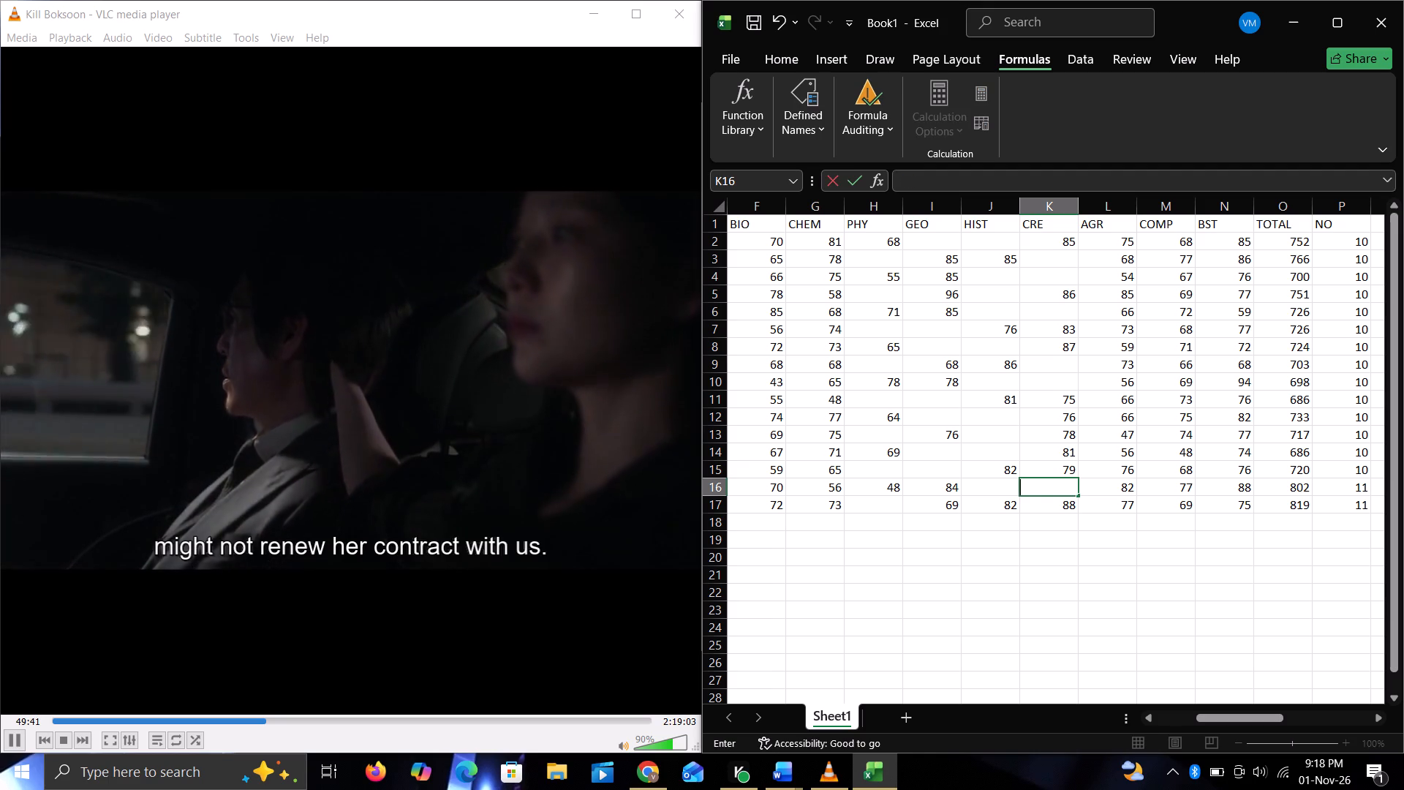
left_click(959, 505)
key("BackSpace")
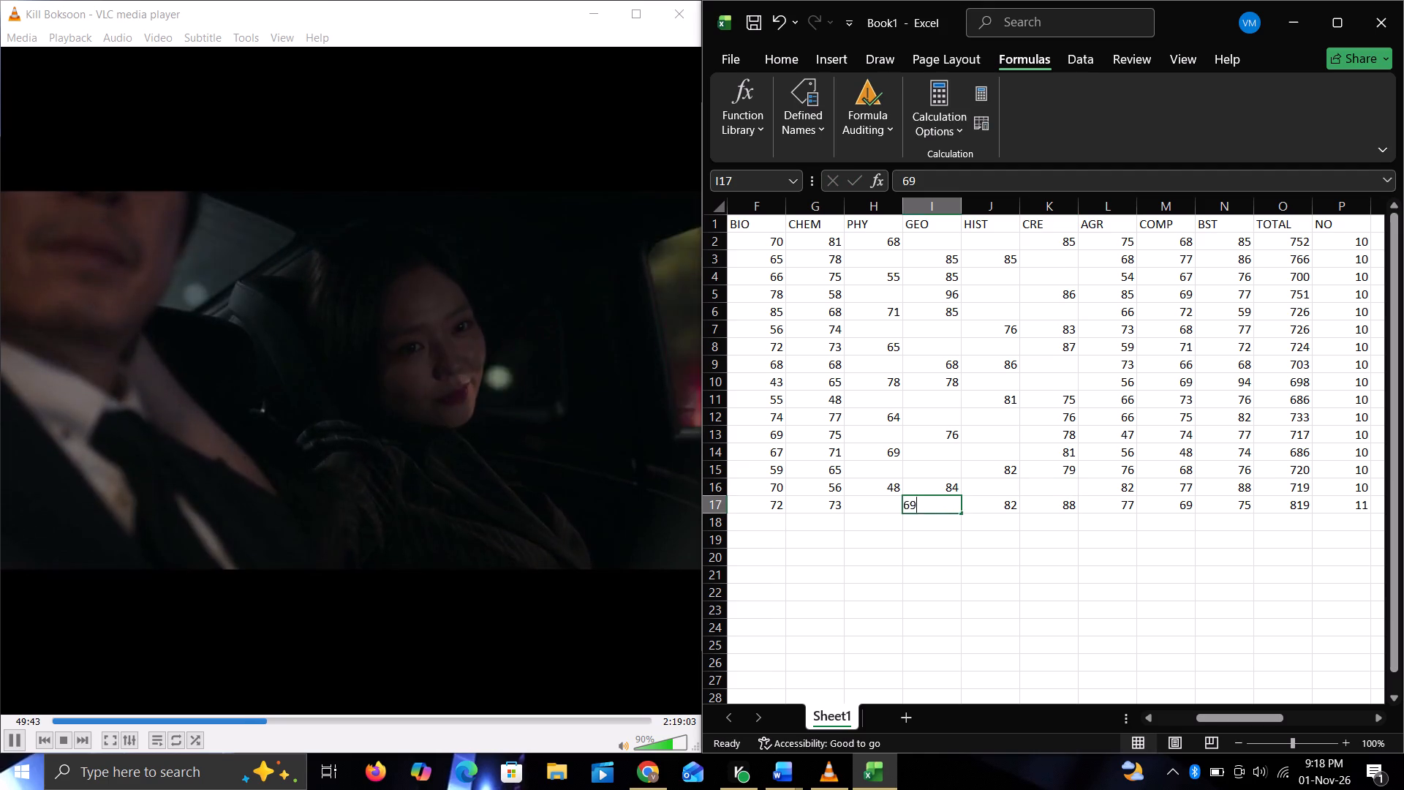
left_click(1079, 508)
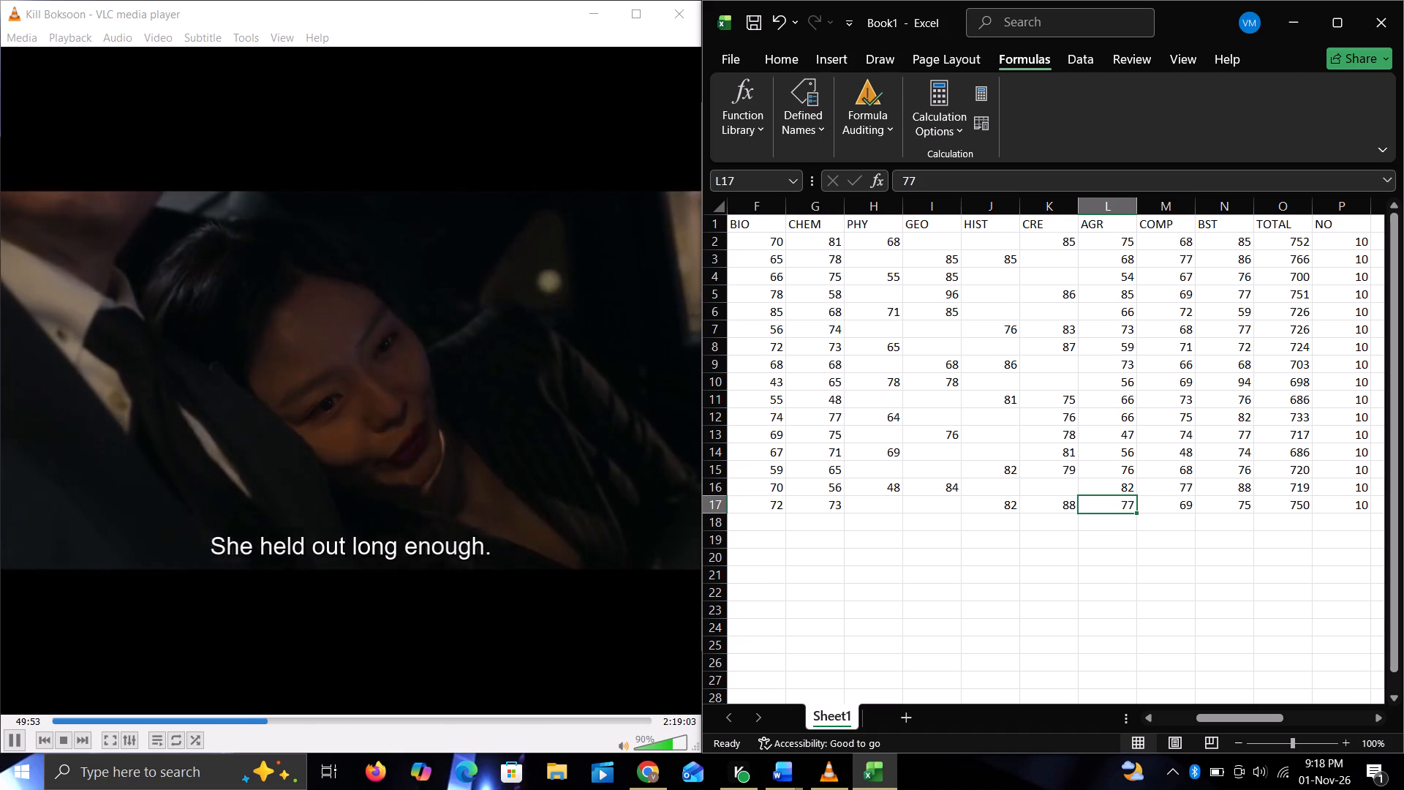
Clear the COMP marks in M2, M4, M7 and M9.
left_click(1190, 240)
key("BackSpace")
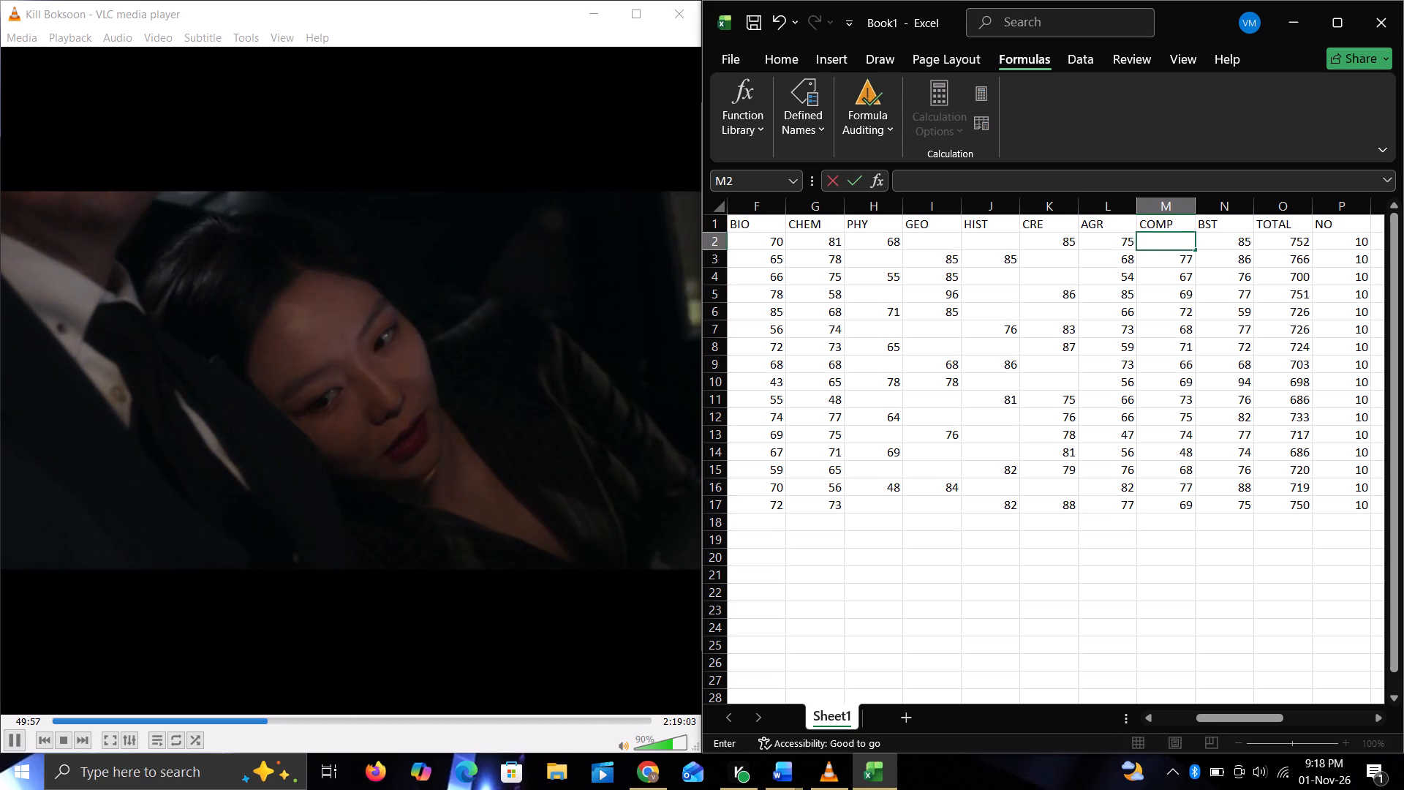
left_click(1188, 271)
key("BackSpace")
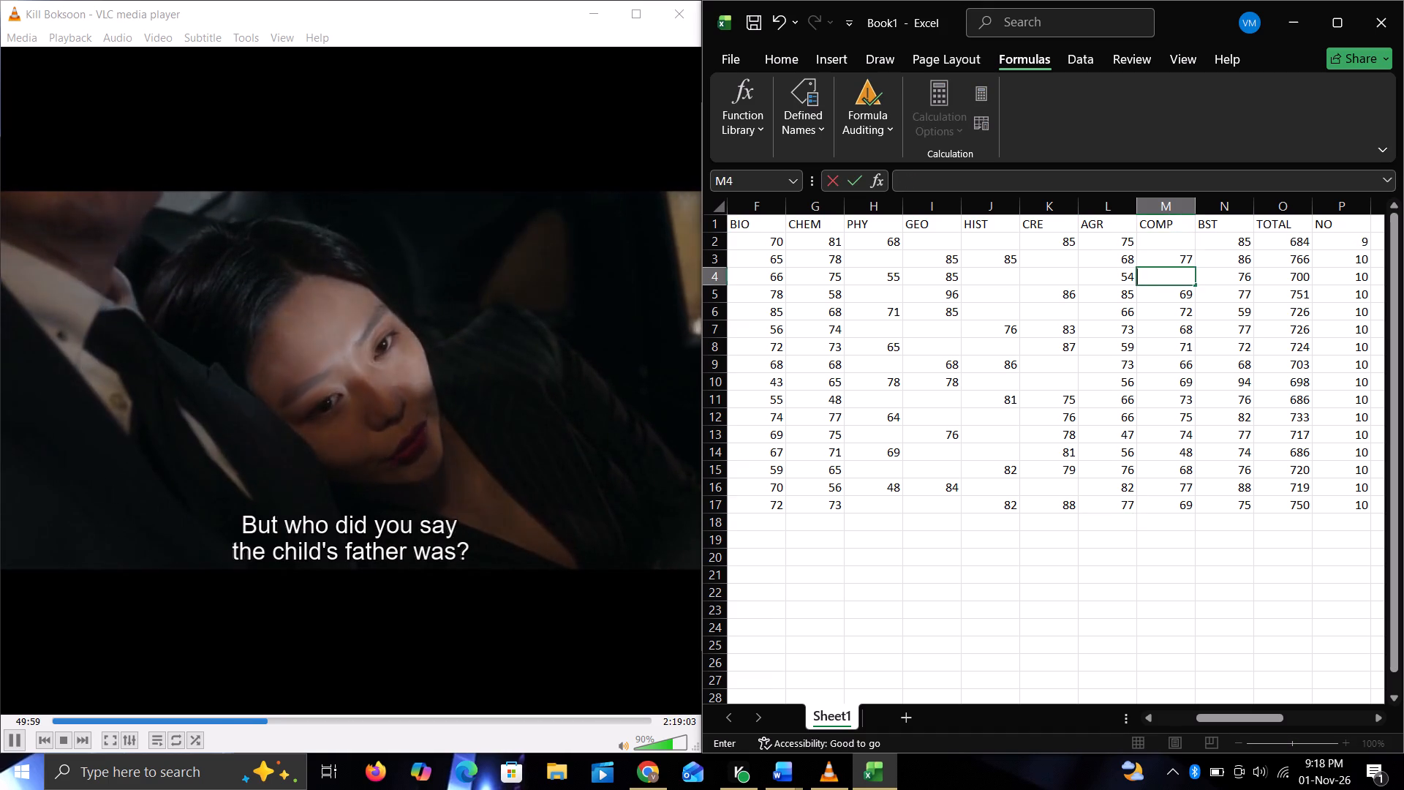
left_click(1188, 332)
key("BackSpace")
left_click(1191, 363)
key("BackSpace")
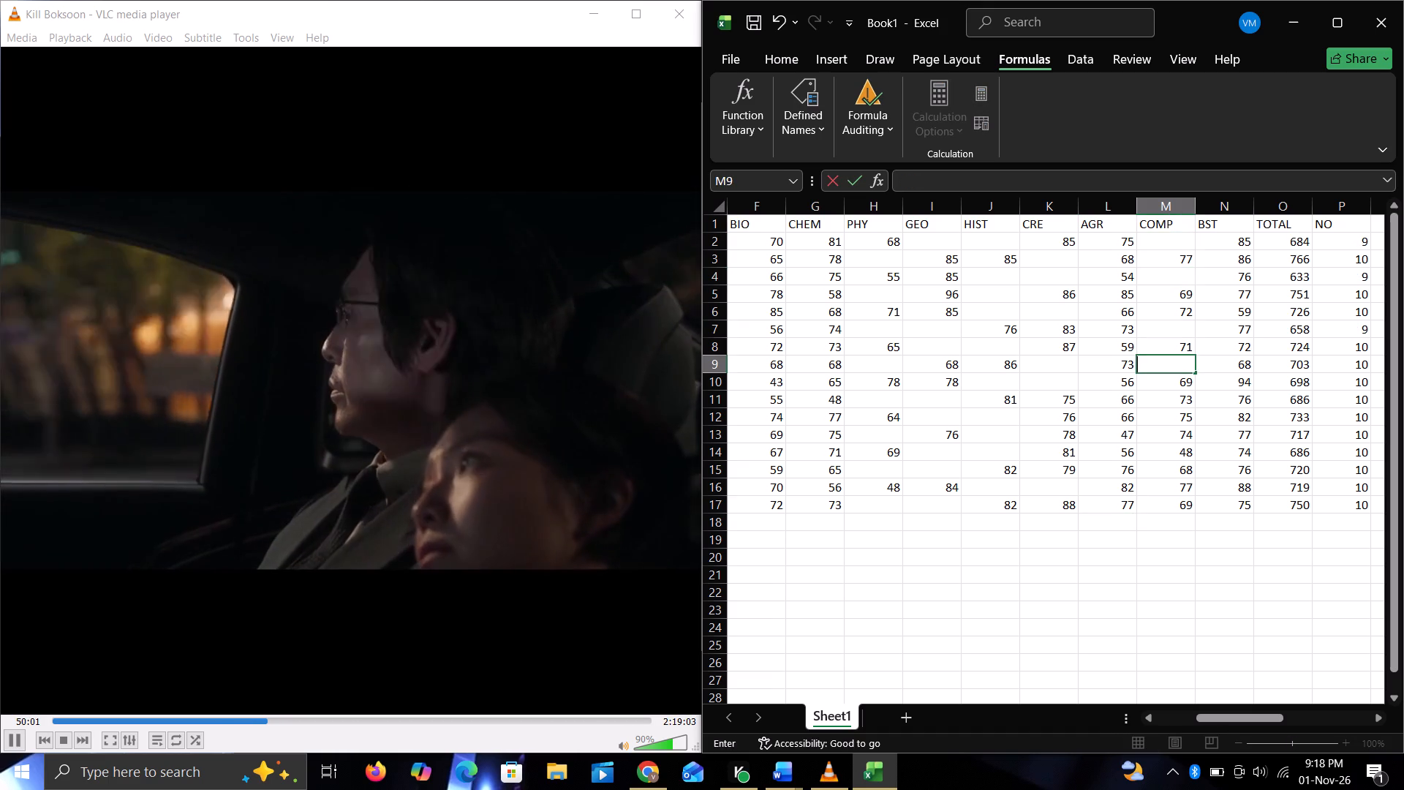
Clear the COMP marks in M15, M17 and M14, and try to clear the one in M10.
left_click(1188, 467)
key("BackSpace")
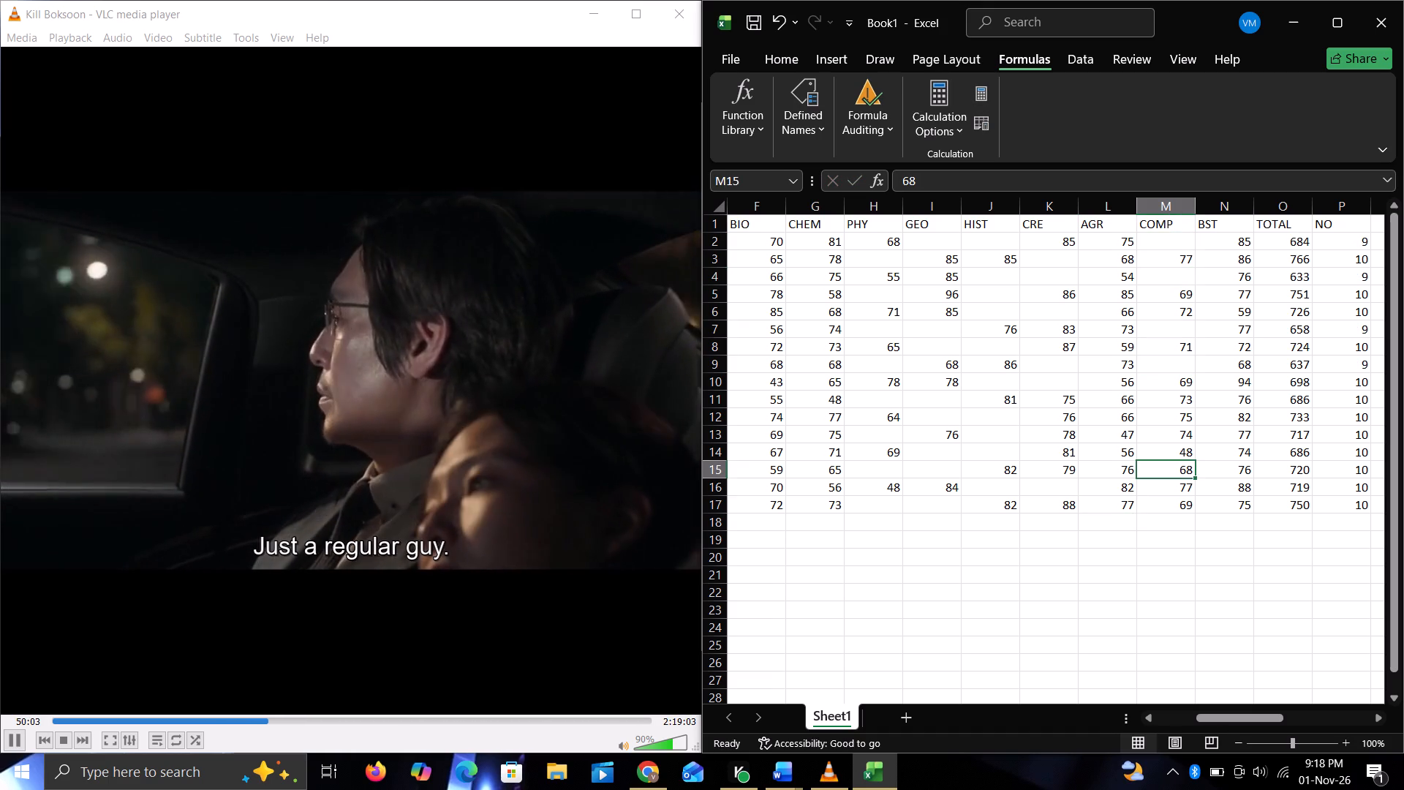
key("BackSpace")
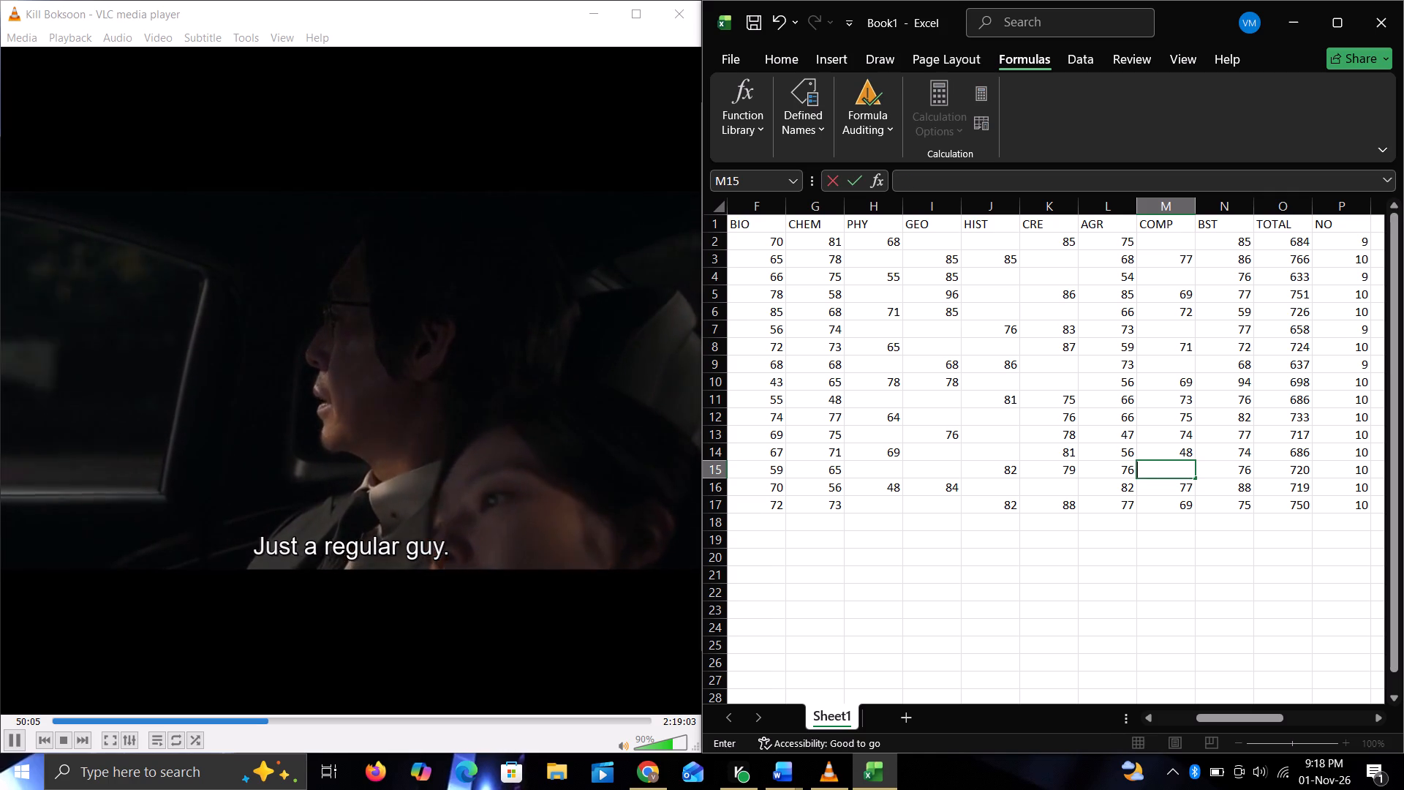
left_click(1188, 506)
key("BackSpace")
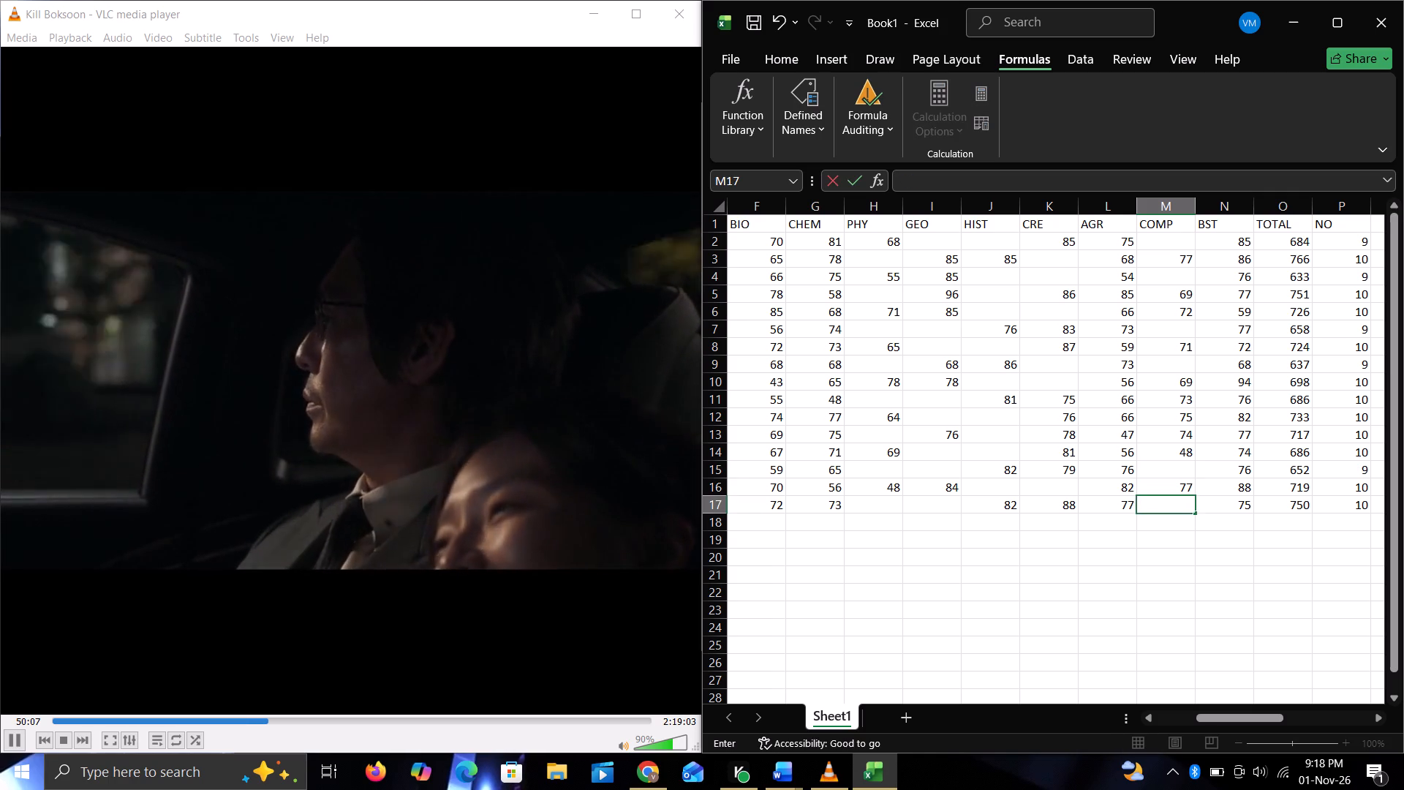
left_click(1192, 454)
key("BackSpace")
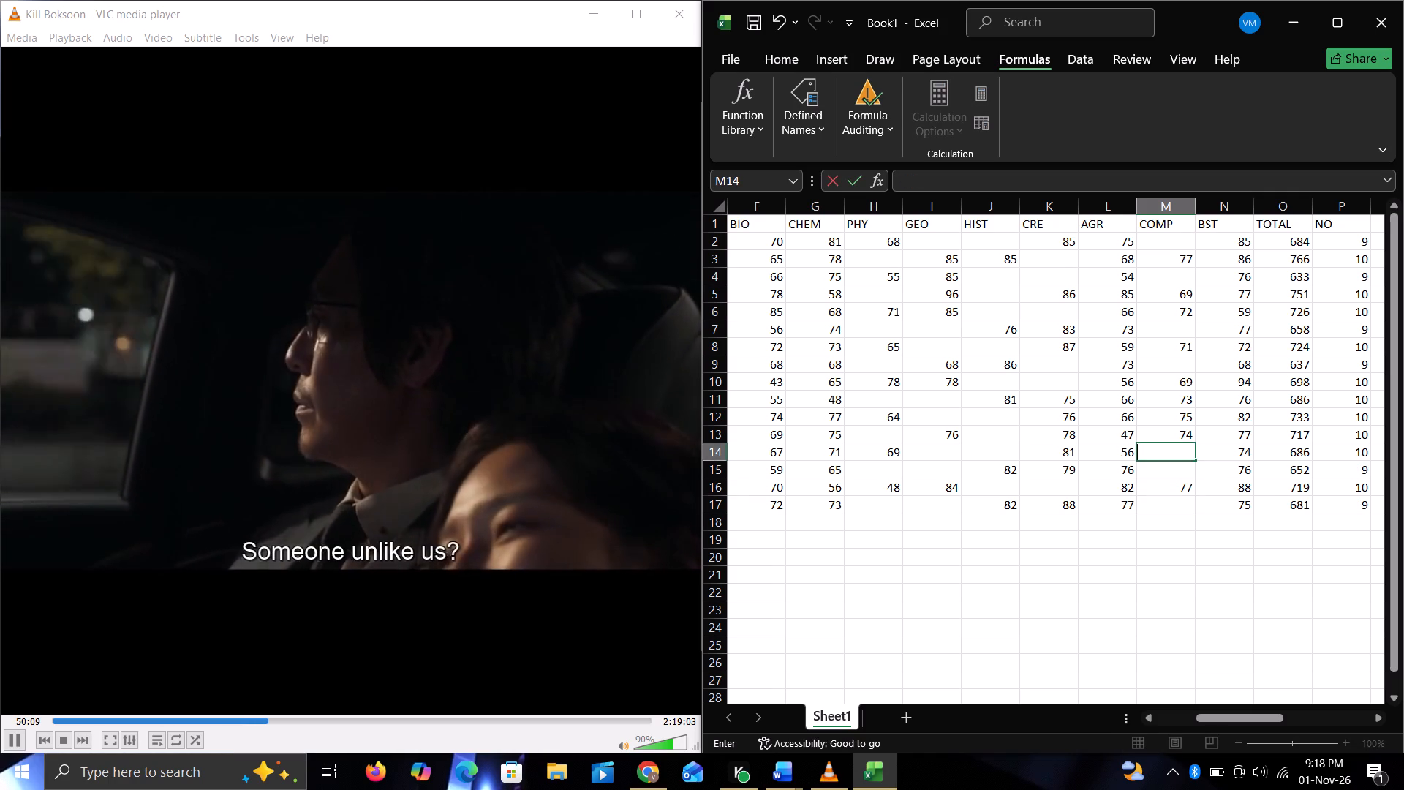
left_click(1191, 385)
key("BackSpace")
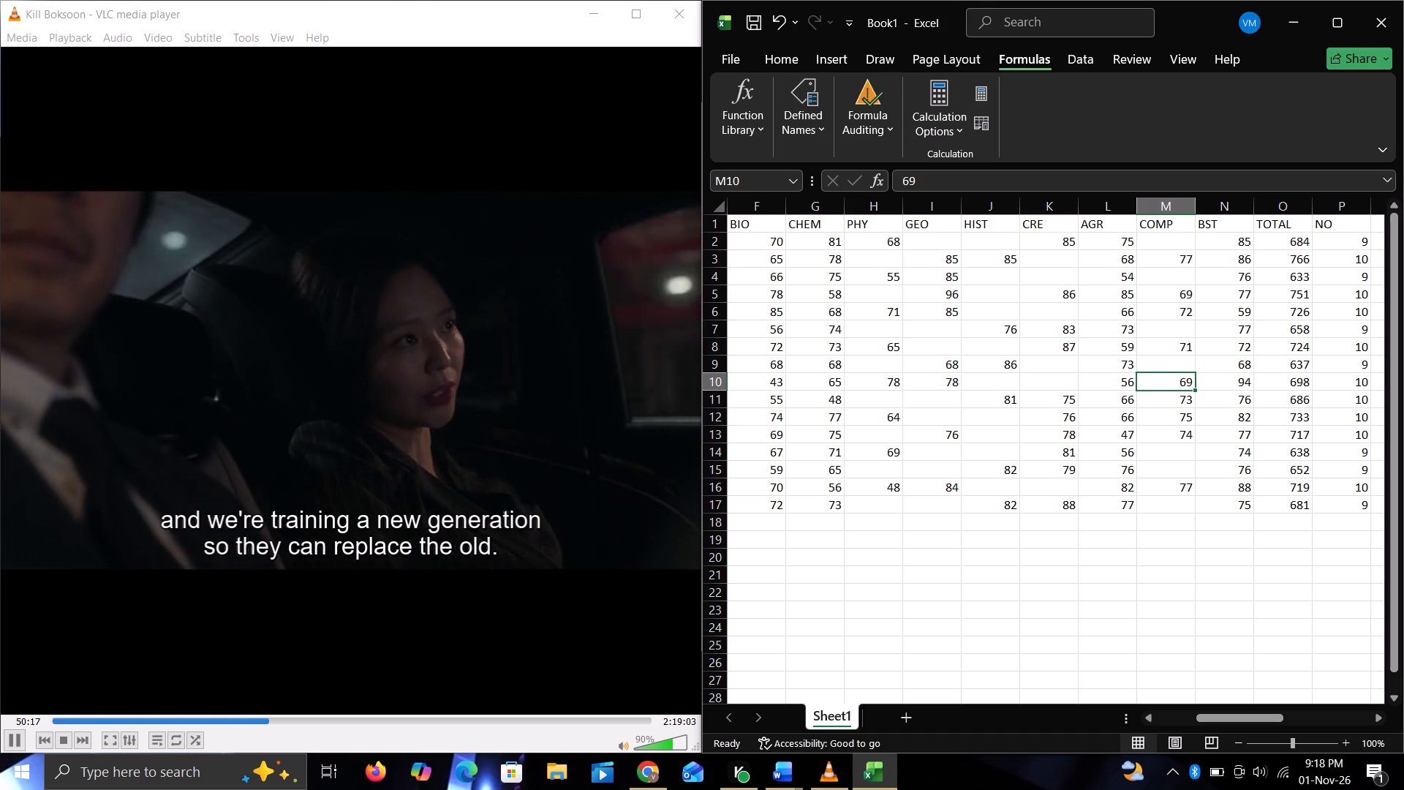
Clear the BST marks in N16, N8 and N4.
left_click(1248, 488)
key("BackSpace")
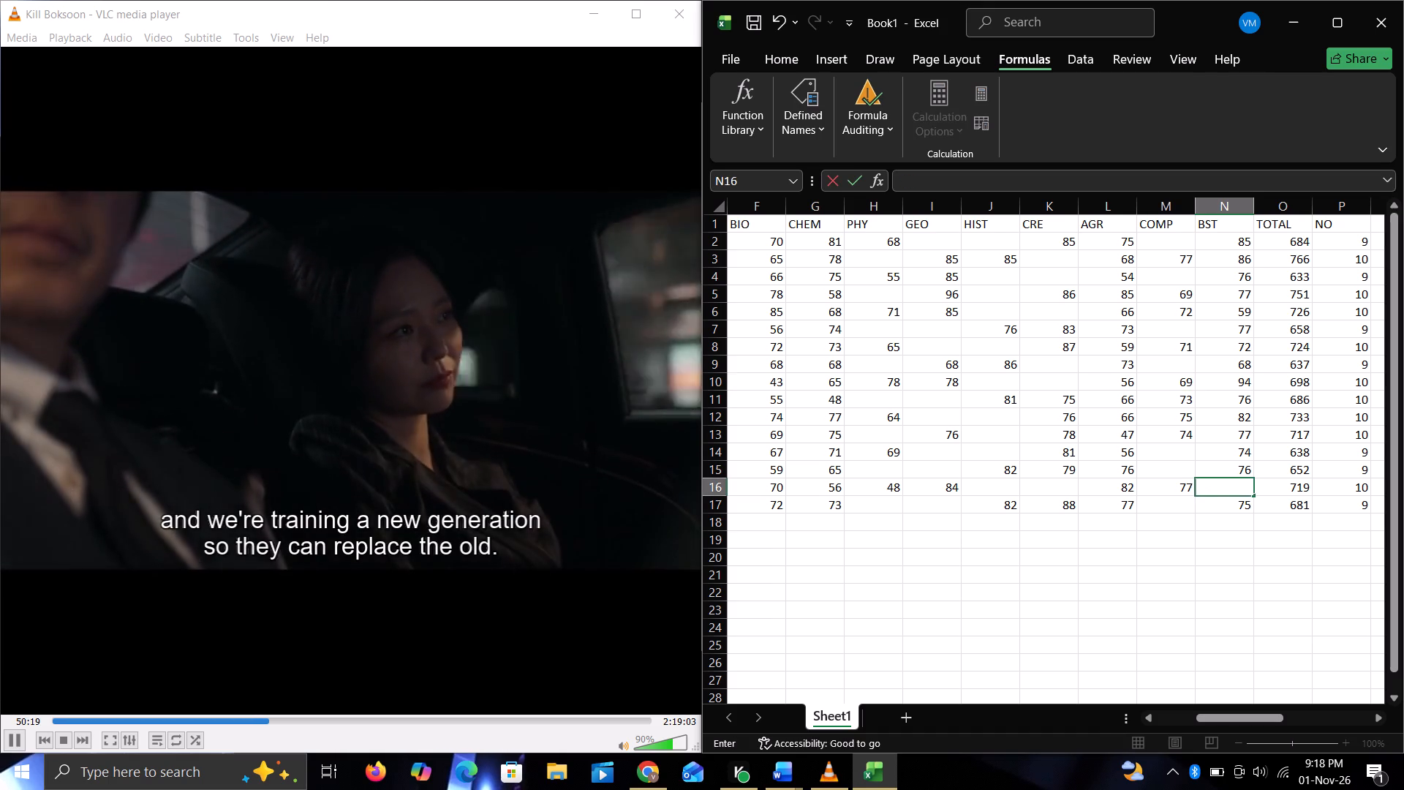
left_click(1245, 381)
left_click(1245, 353)
key("BackSpace")
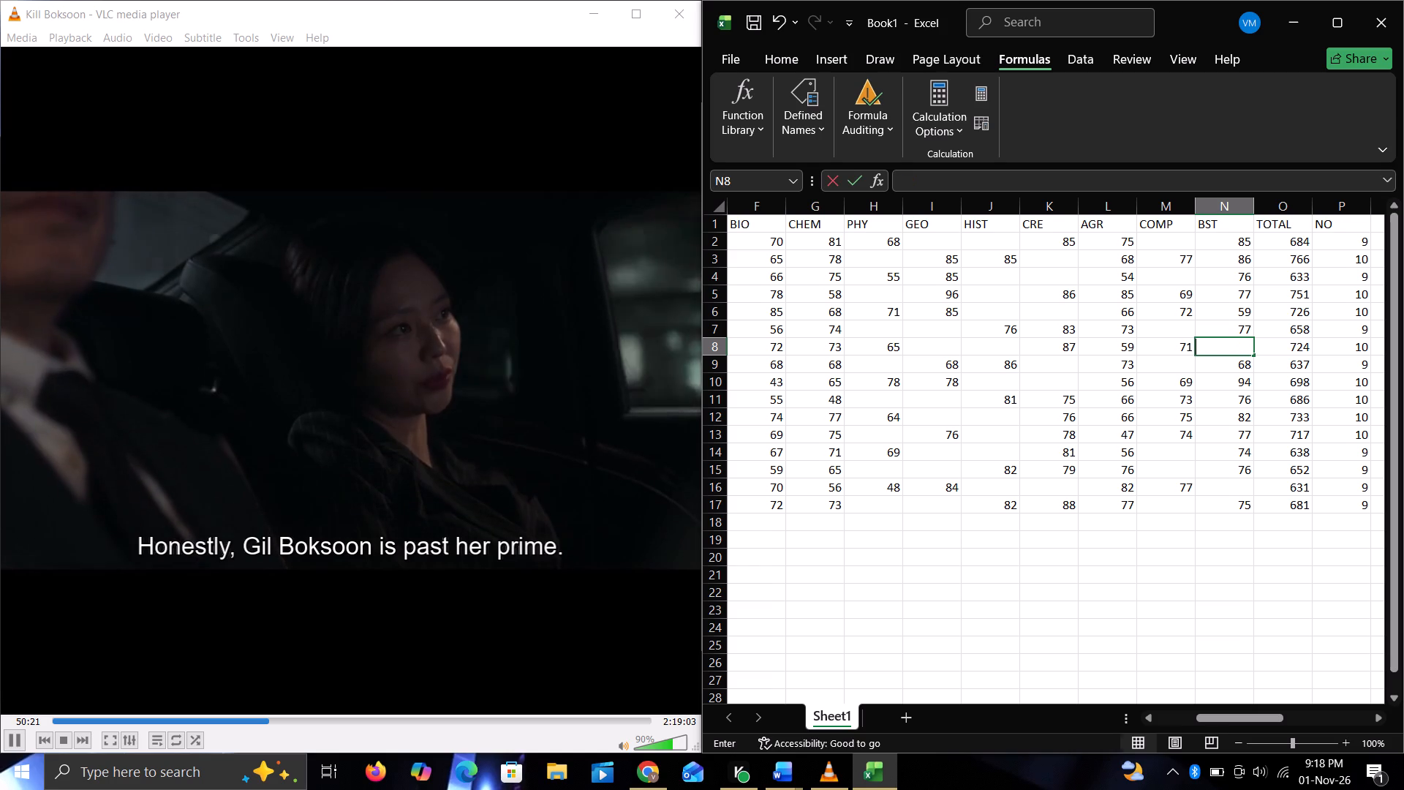
left_click(1241, 276)
key("BackSpace")
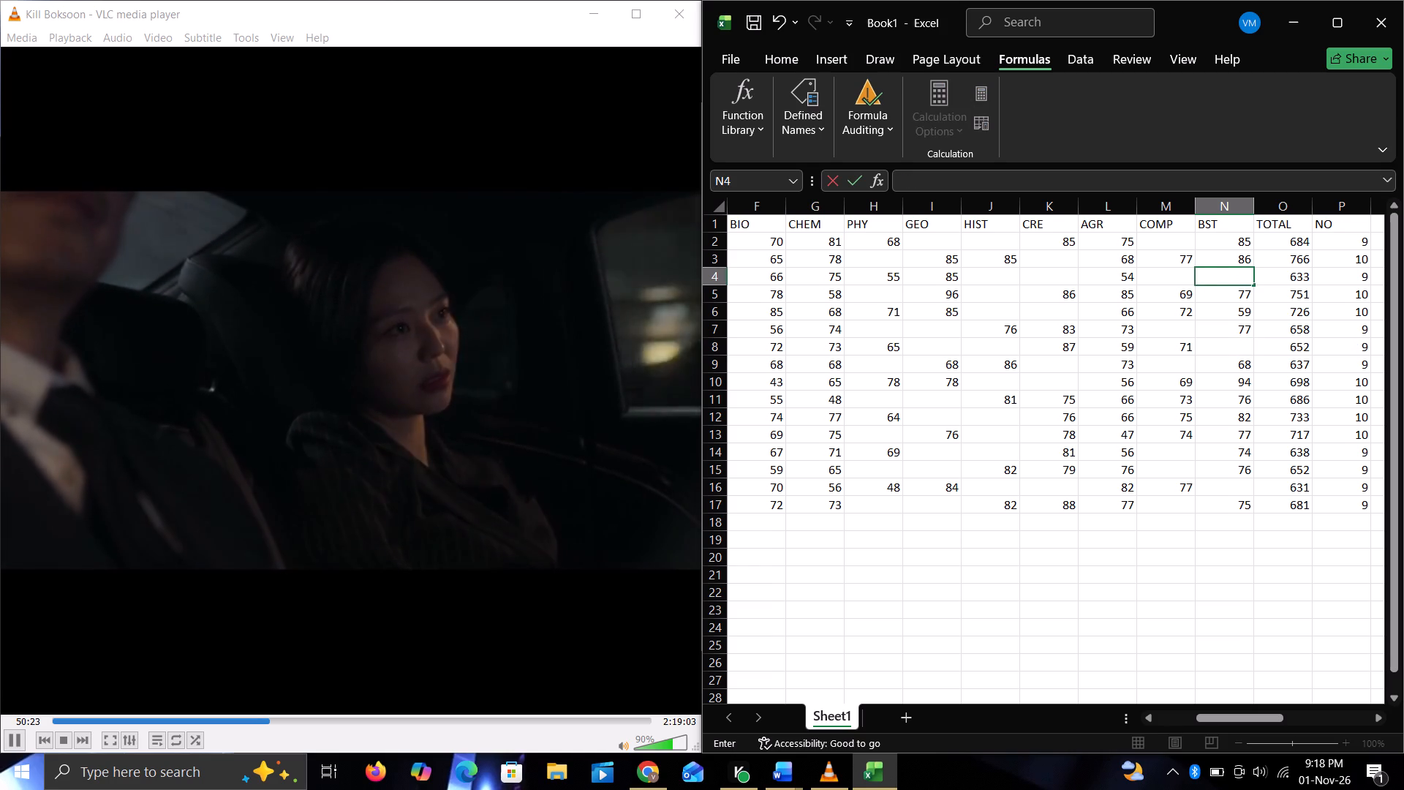
Clear the BST marks in N2, N12 and N14, and the AGR mark in L3.
left_click(1245, 237)
key("BackSpace")
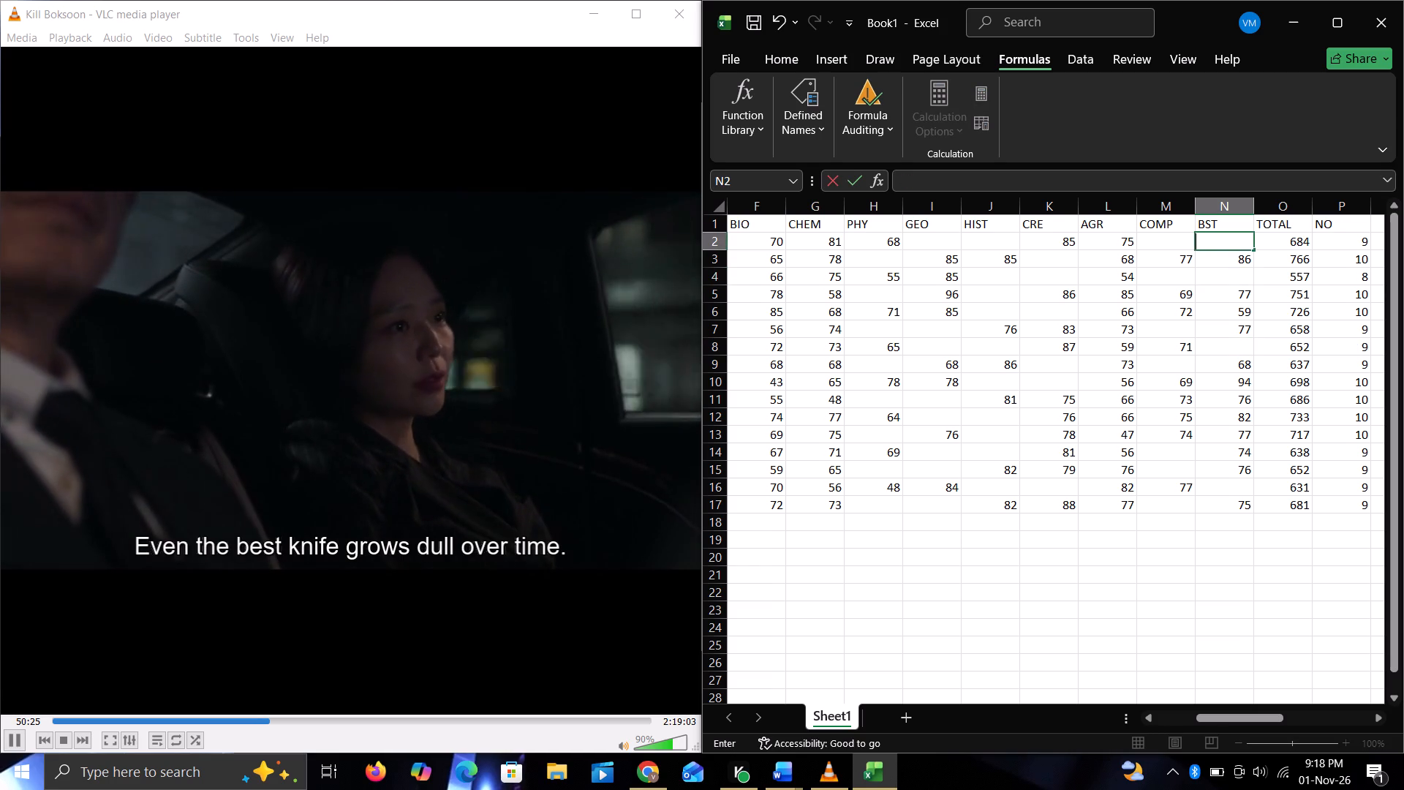
left_click(1248, 413)
key("BackSpace")
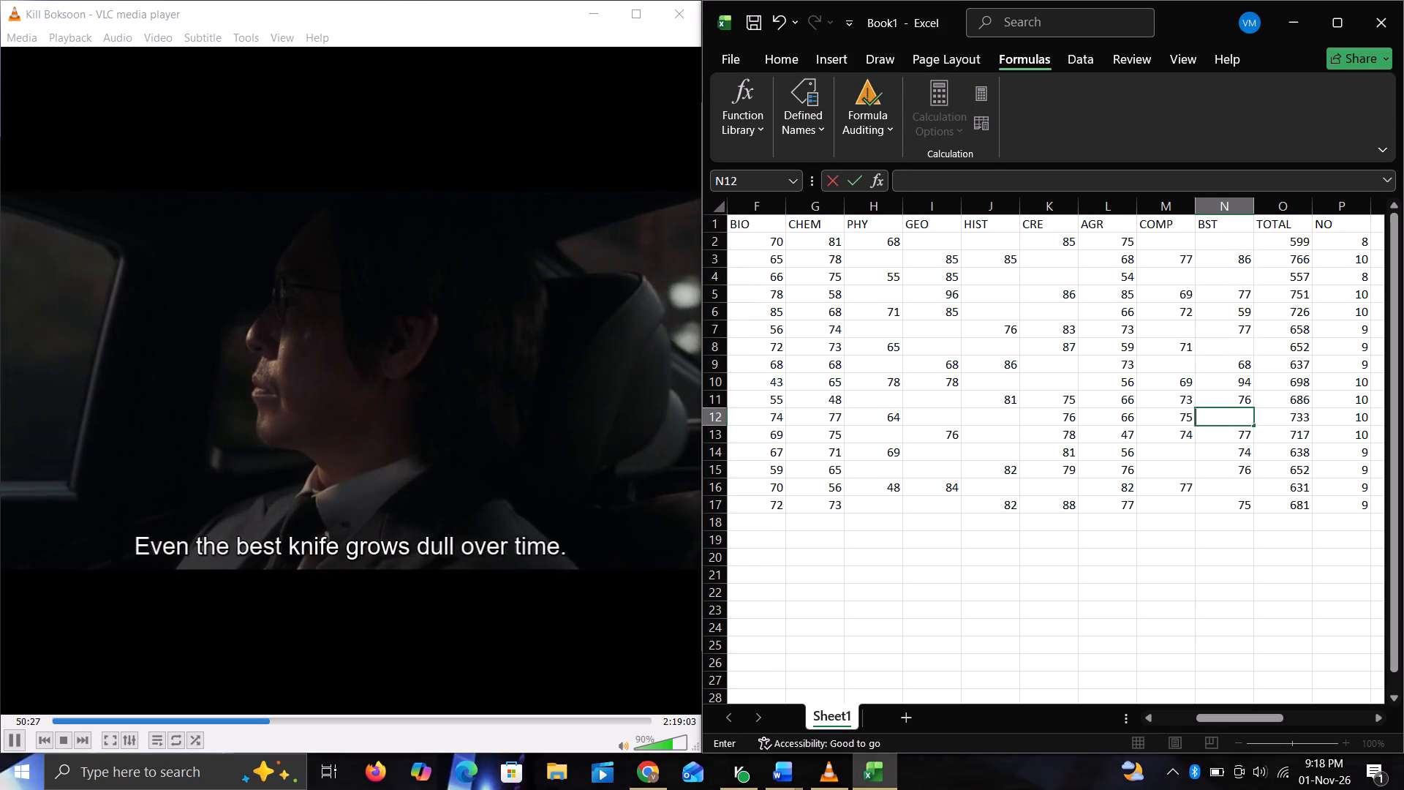
left_click(1246, 458)
key("BackSpace")
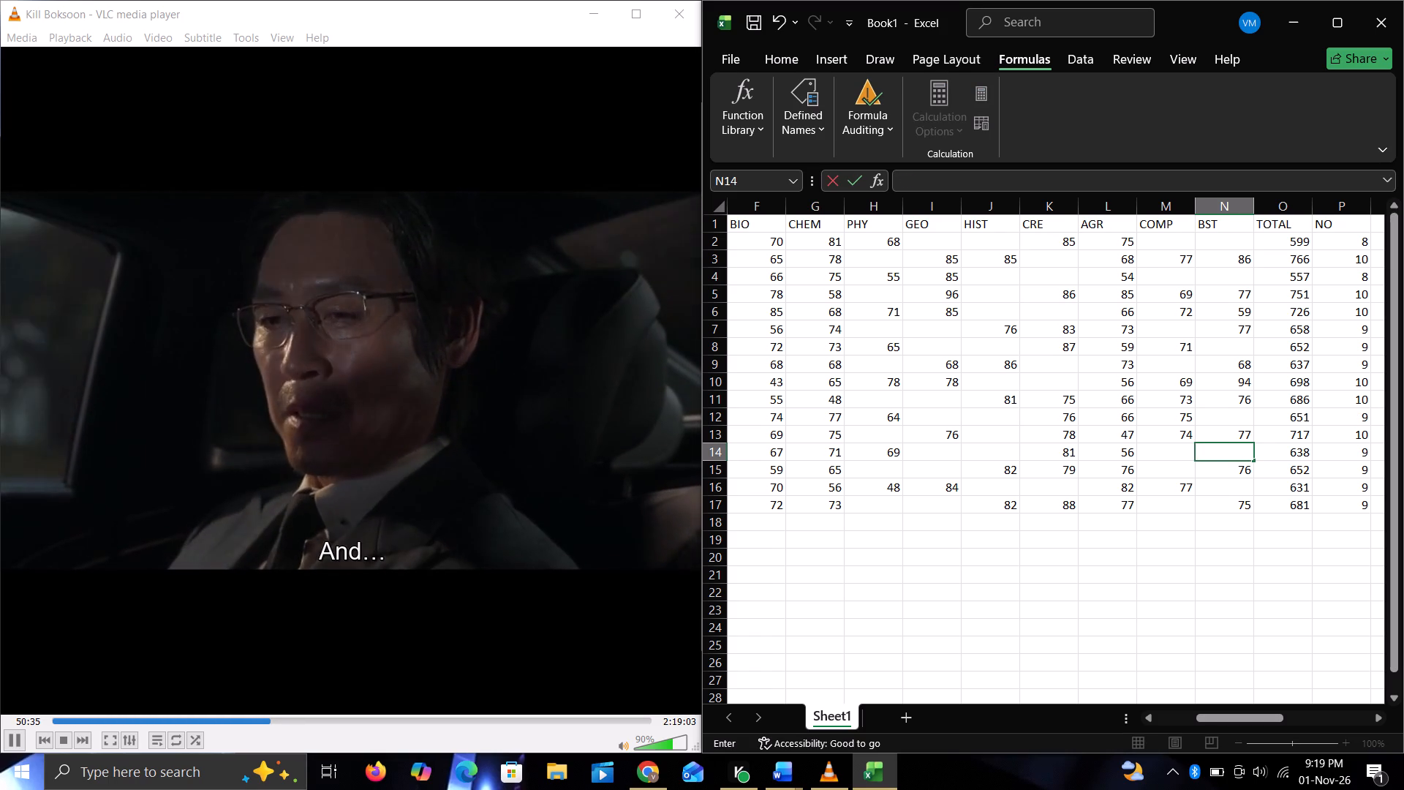
left_click(1125, 263)
key("BackSpace")
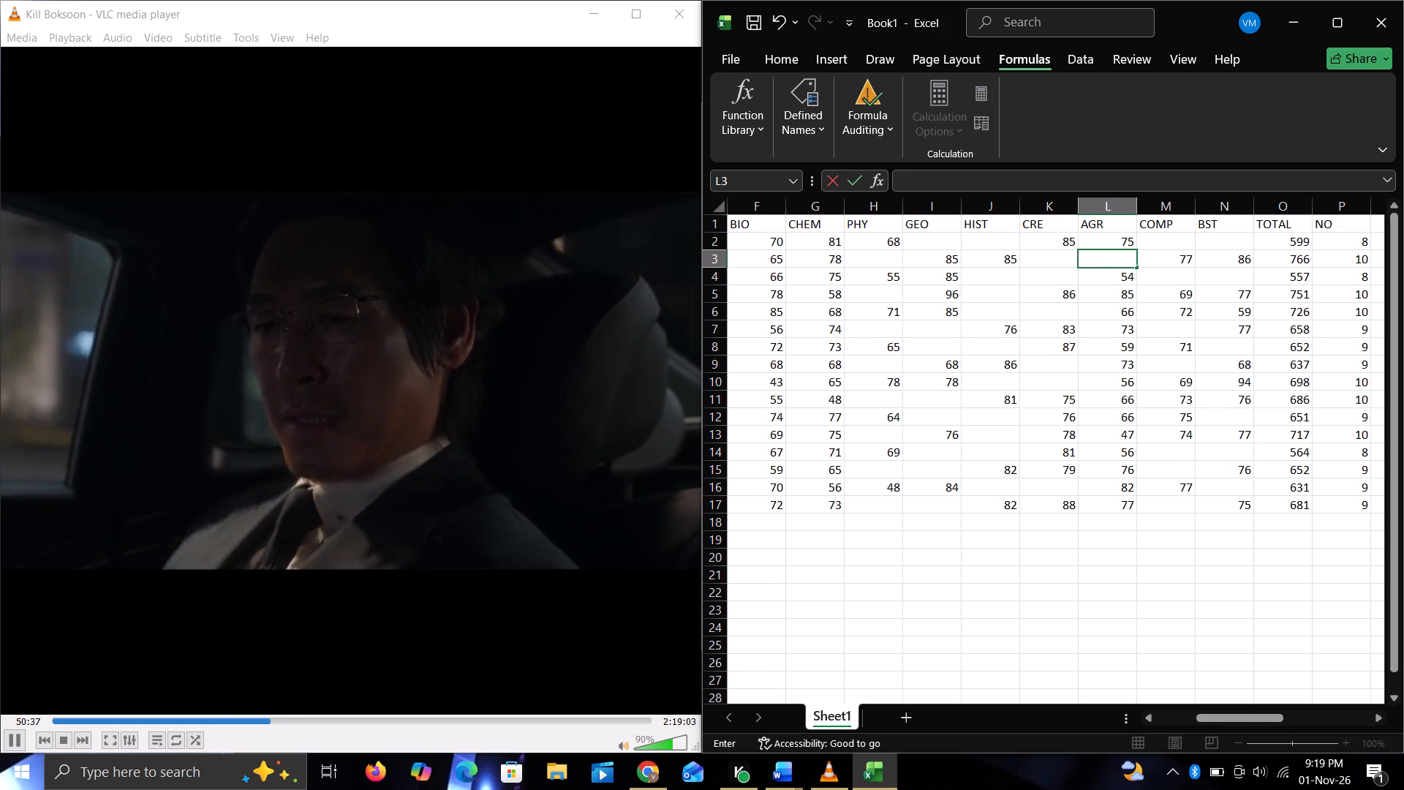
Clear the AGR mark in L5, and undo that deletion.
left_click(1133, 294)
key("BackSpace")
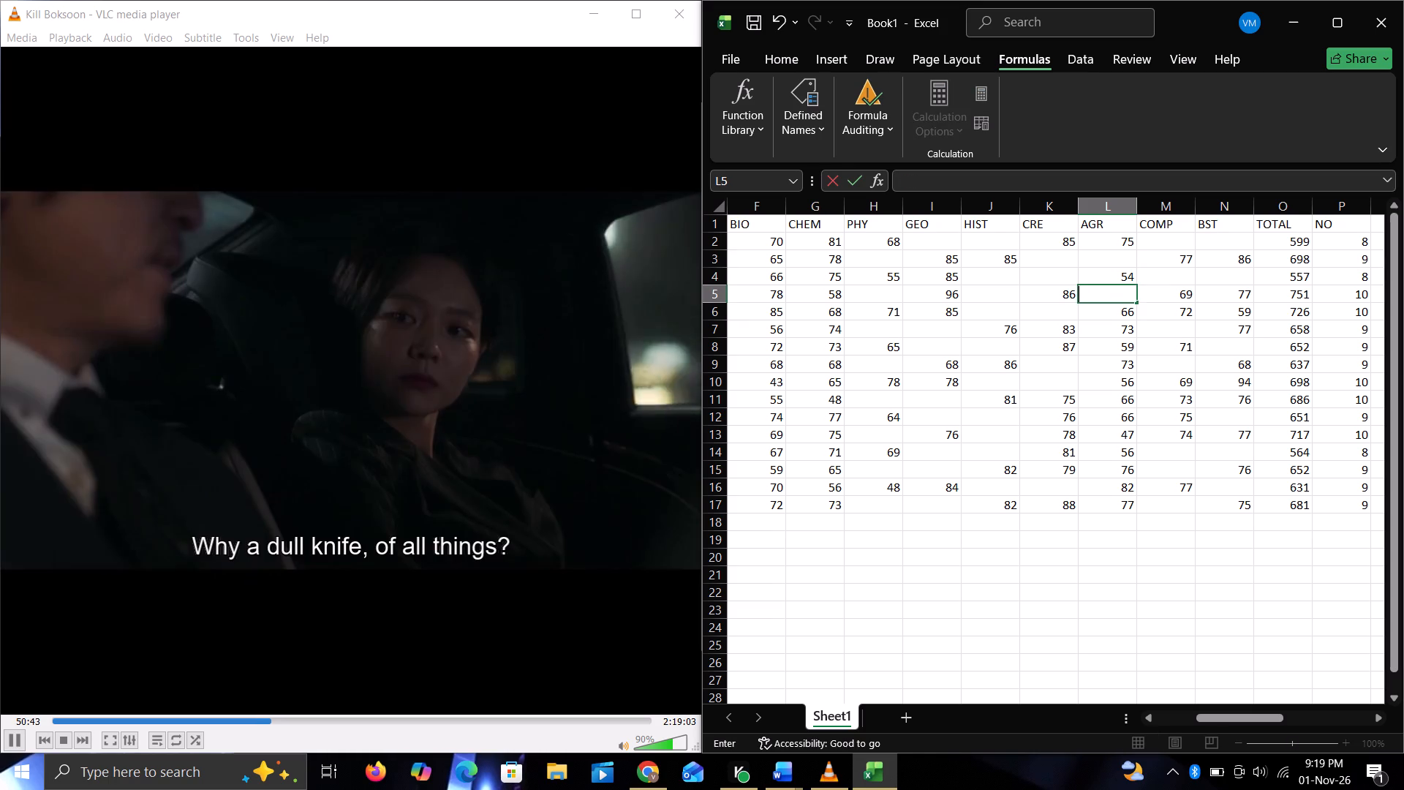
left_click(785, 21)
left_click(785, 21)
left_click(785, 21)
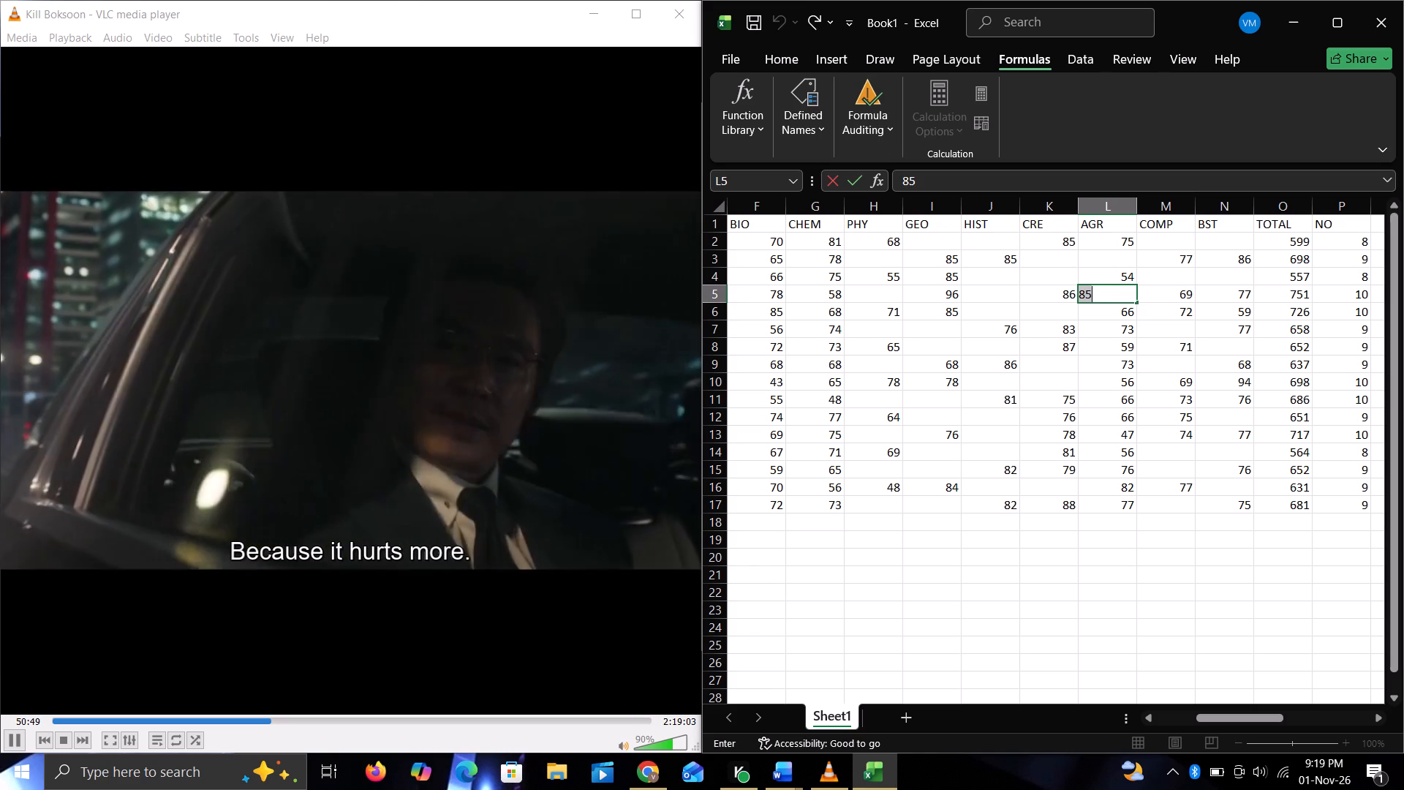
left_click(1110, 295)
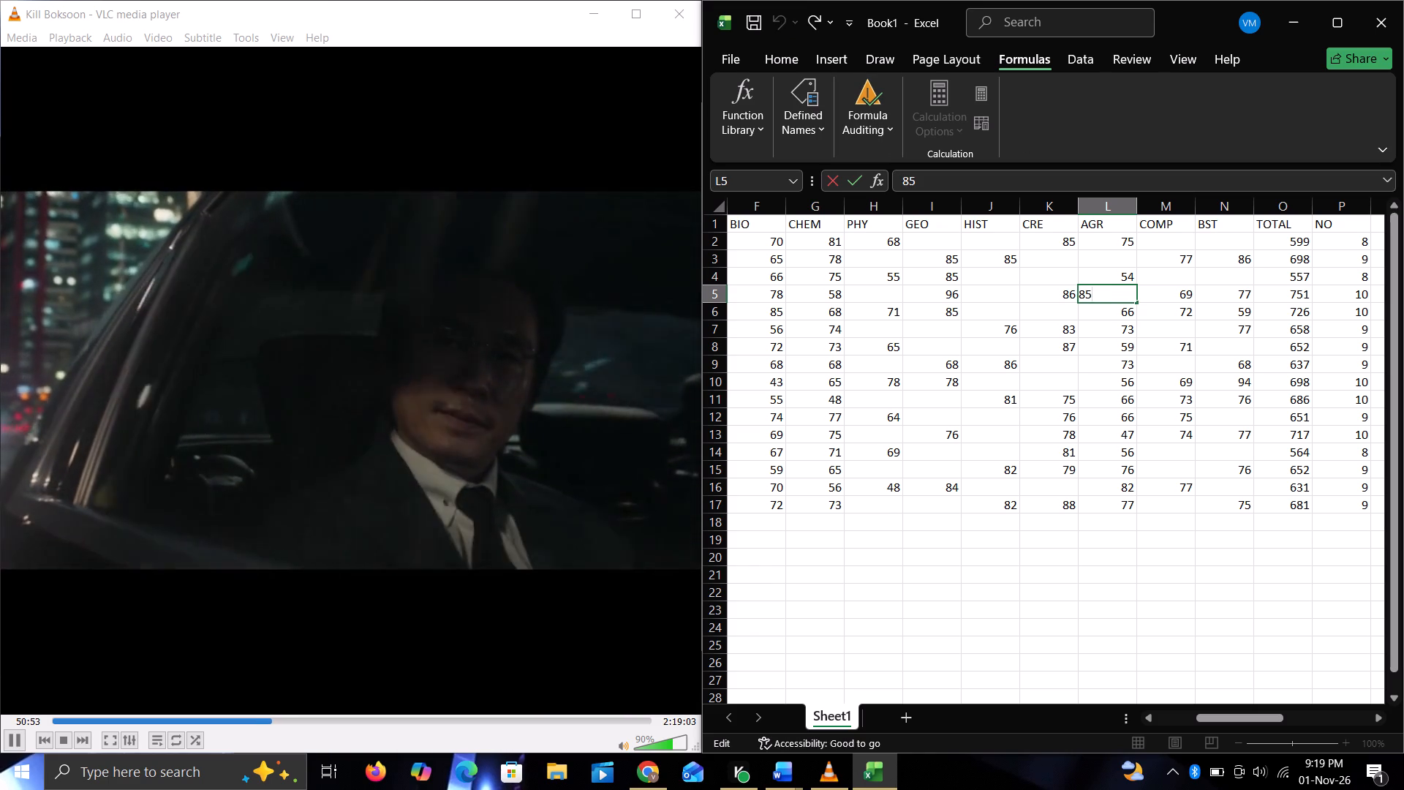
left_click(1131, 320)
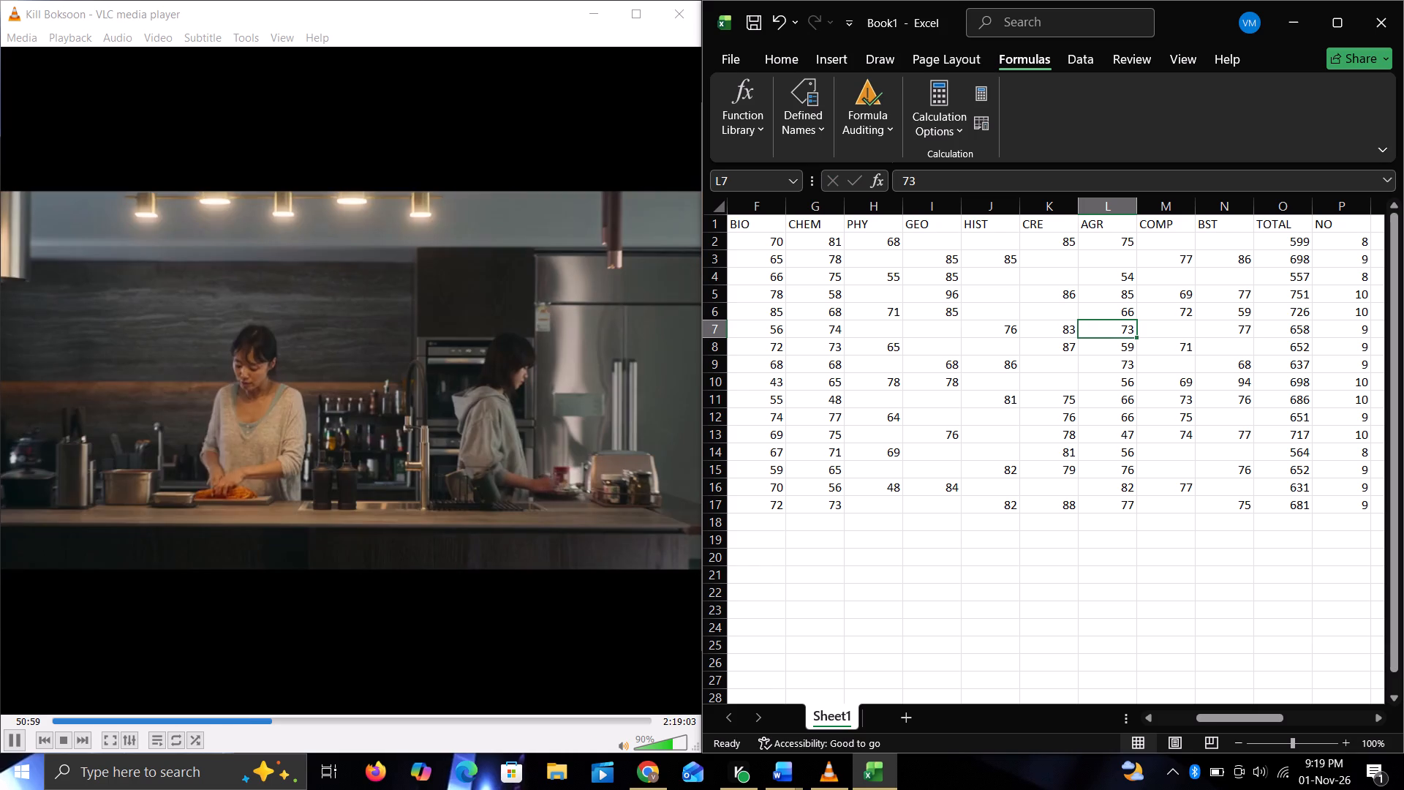
Clear the COMP marks in M3, M12 and M10, and the AGR mark in L10.
left_click(1188, 260)
key("BackSpace")
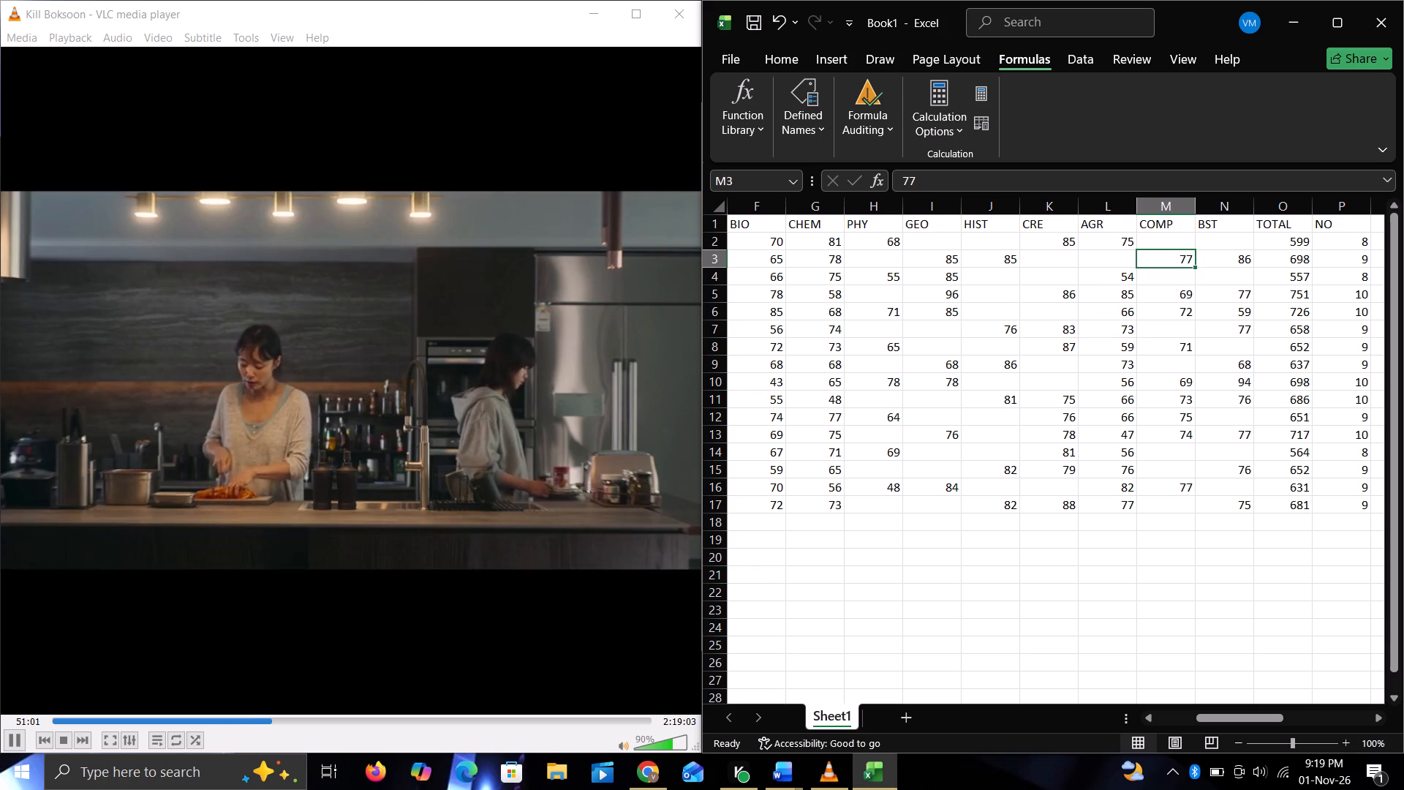
key("BackSpace")
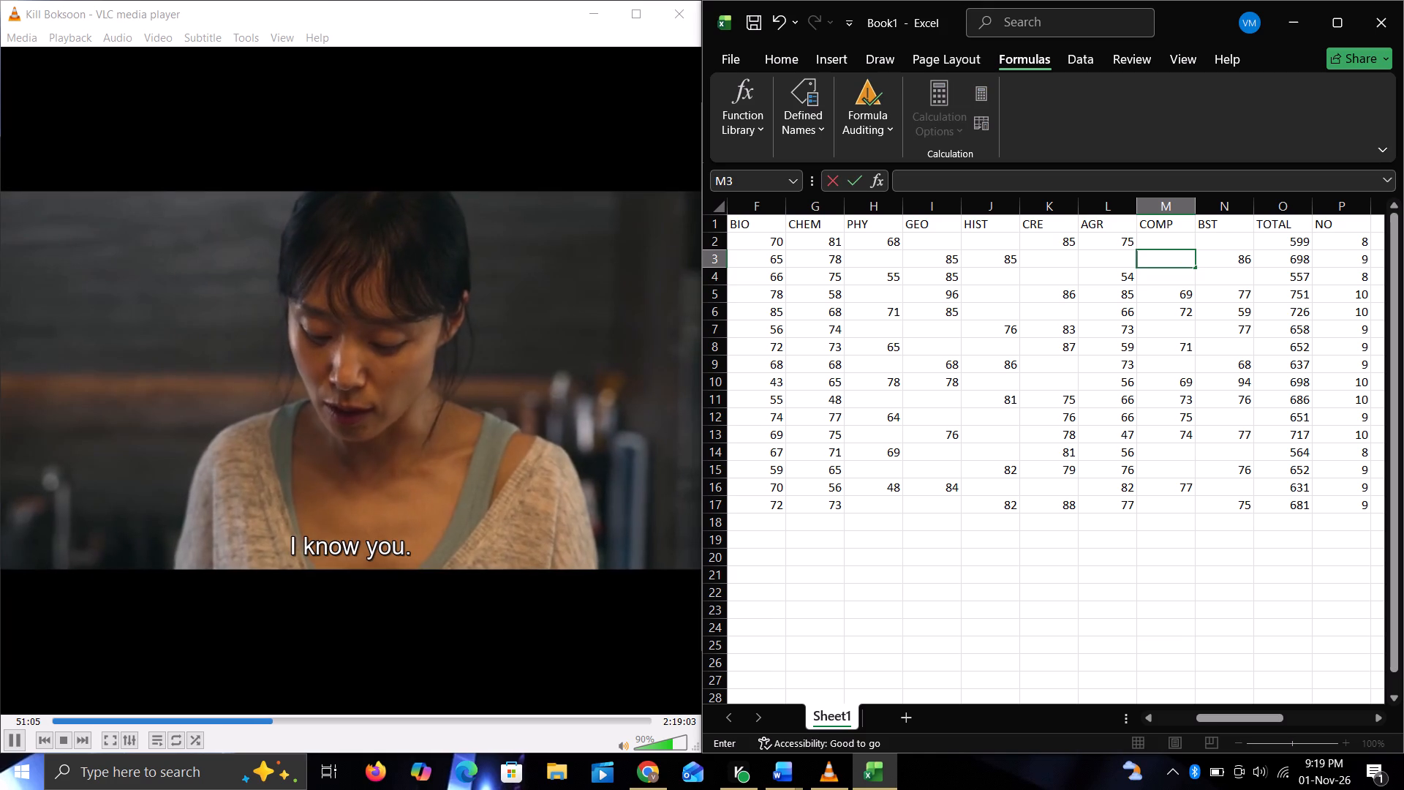
left_click(1187, 416)
key("BackSpace")
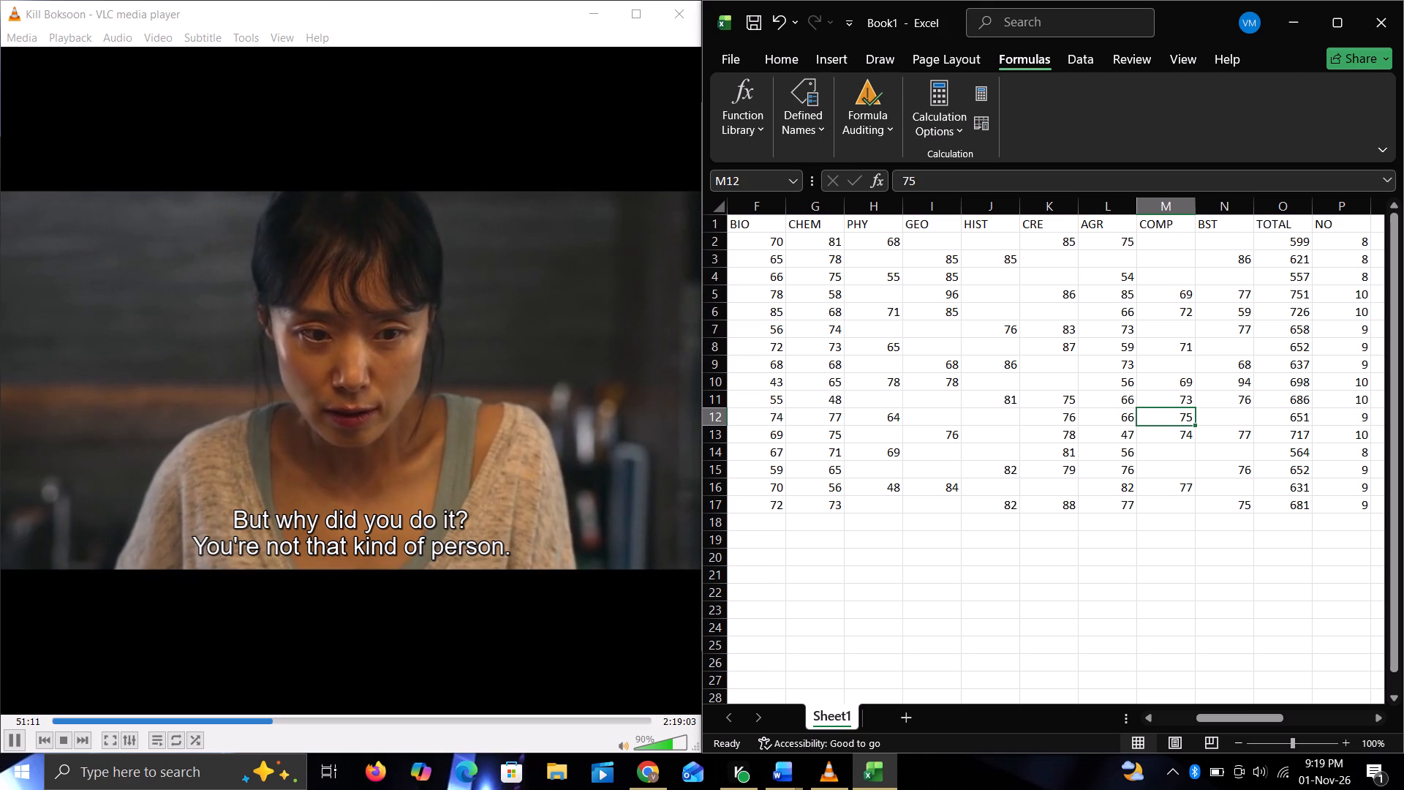
key("BackSpace")
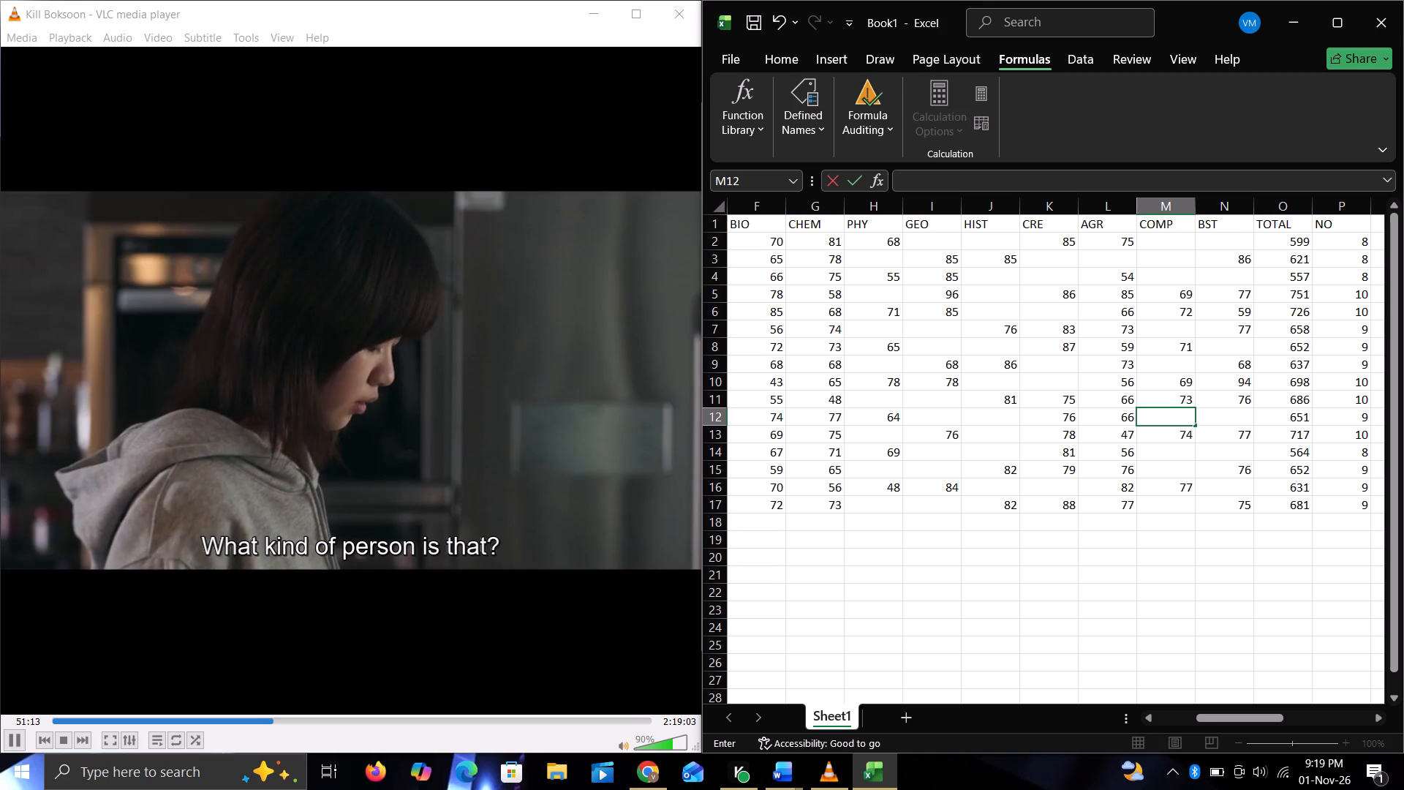
left_click(1125, 424)
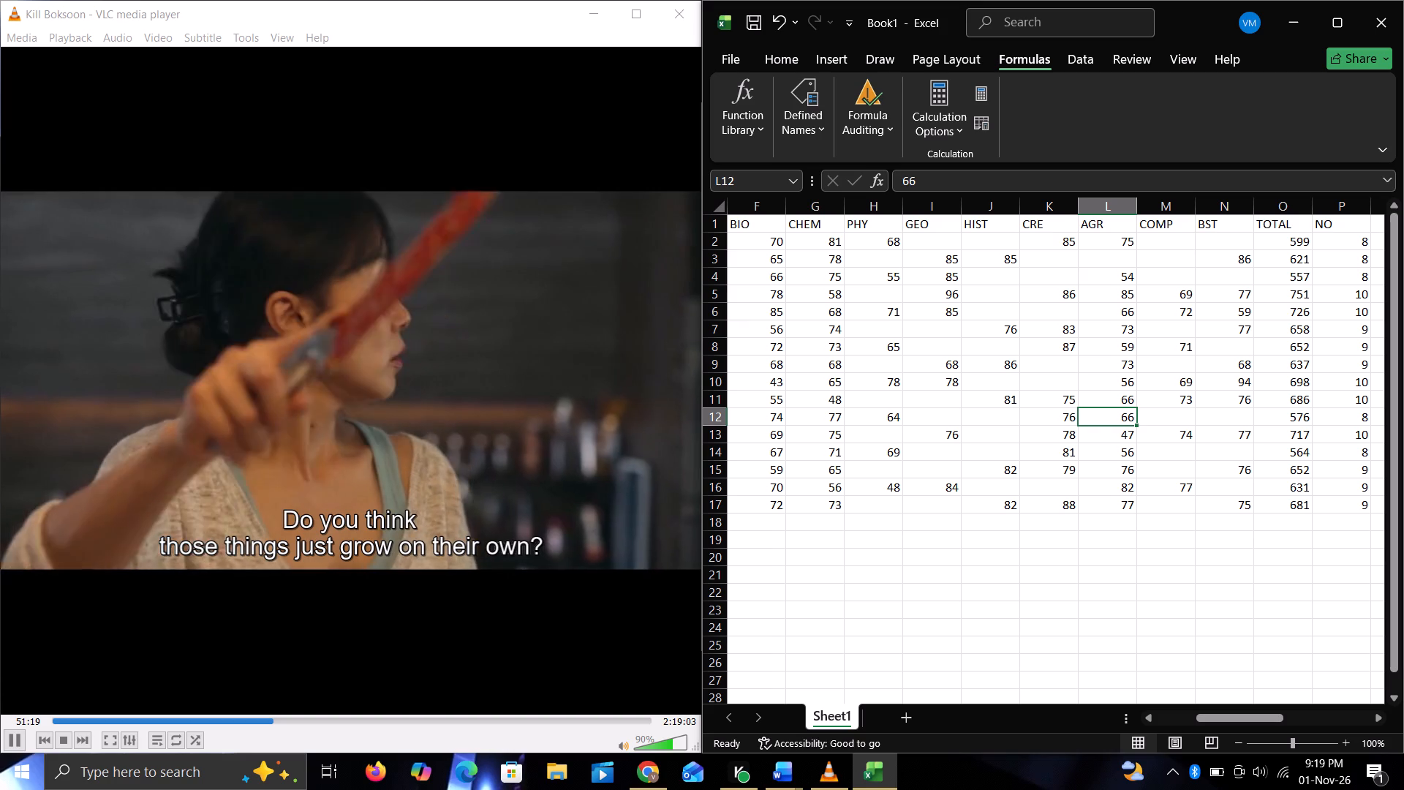
left_click(1190, 387)
key("BackSpace")
left_click(1127, 380)
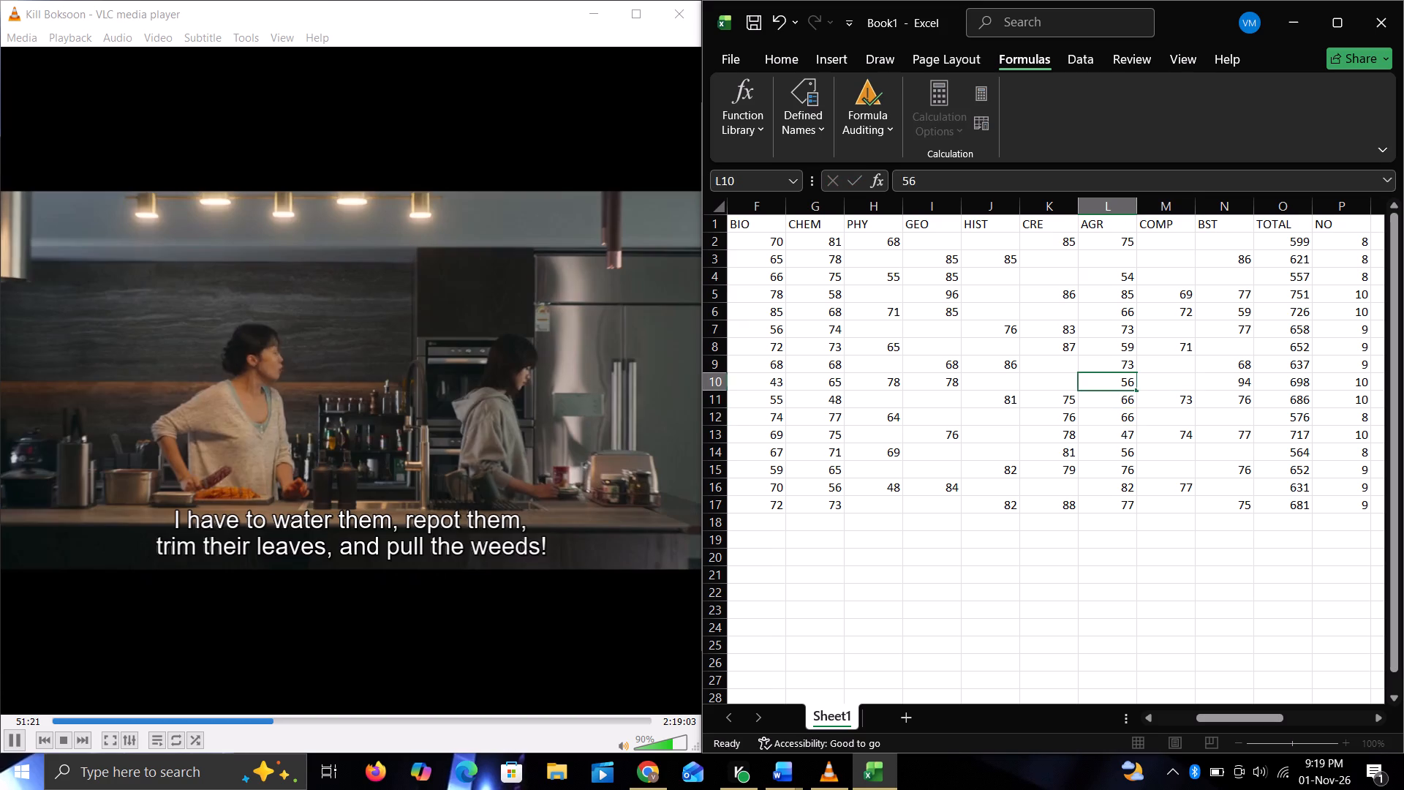
key("BackSpace")
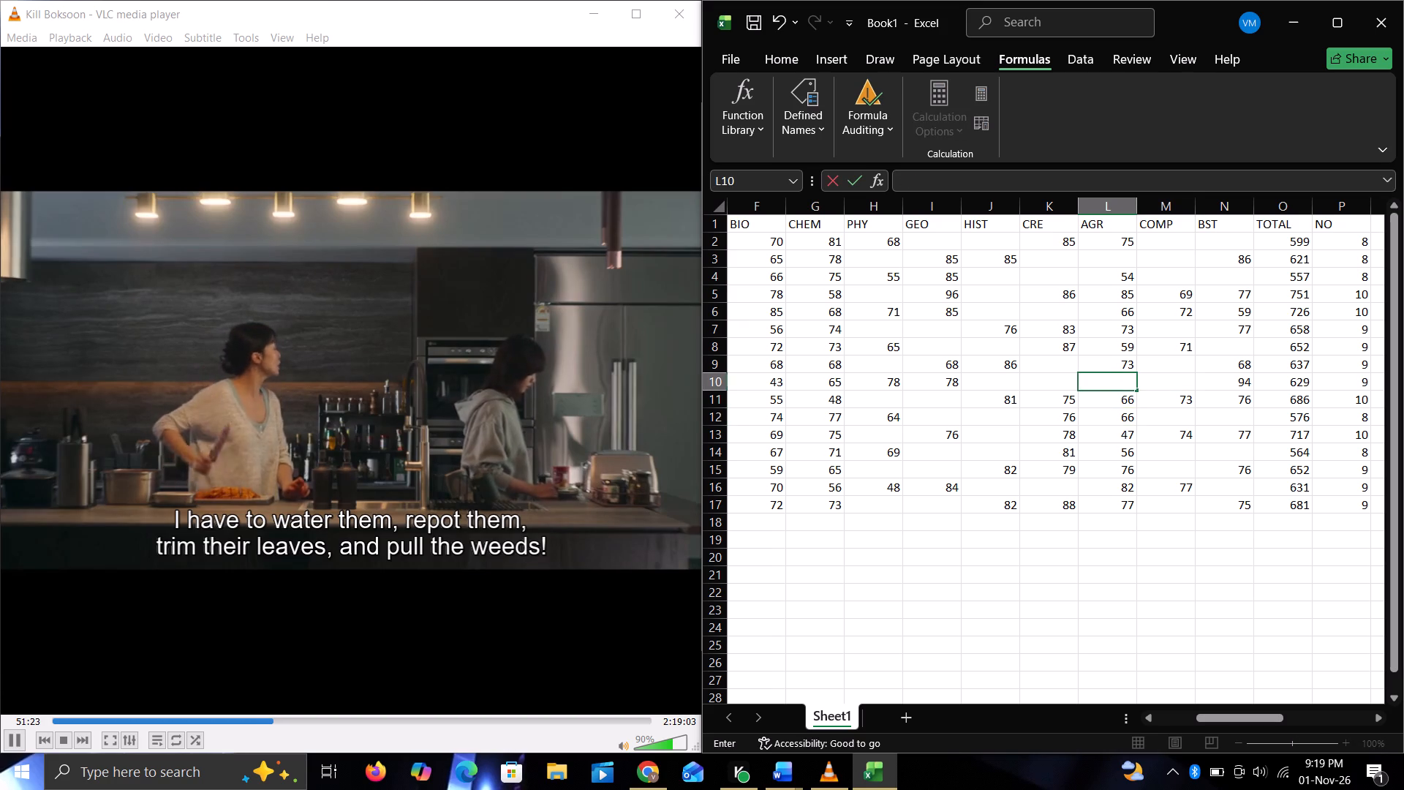
Clear one mark for each student in rows 9, 8 and 6: BST in N9 and AGR in L8 and L6.
left_click(1242, 363)
key("BackSpace")
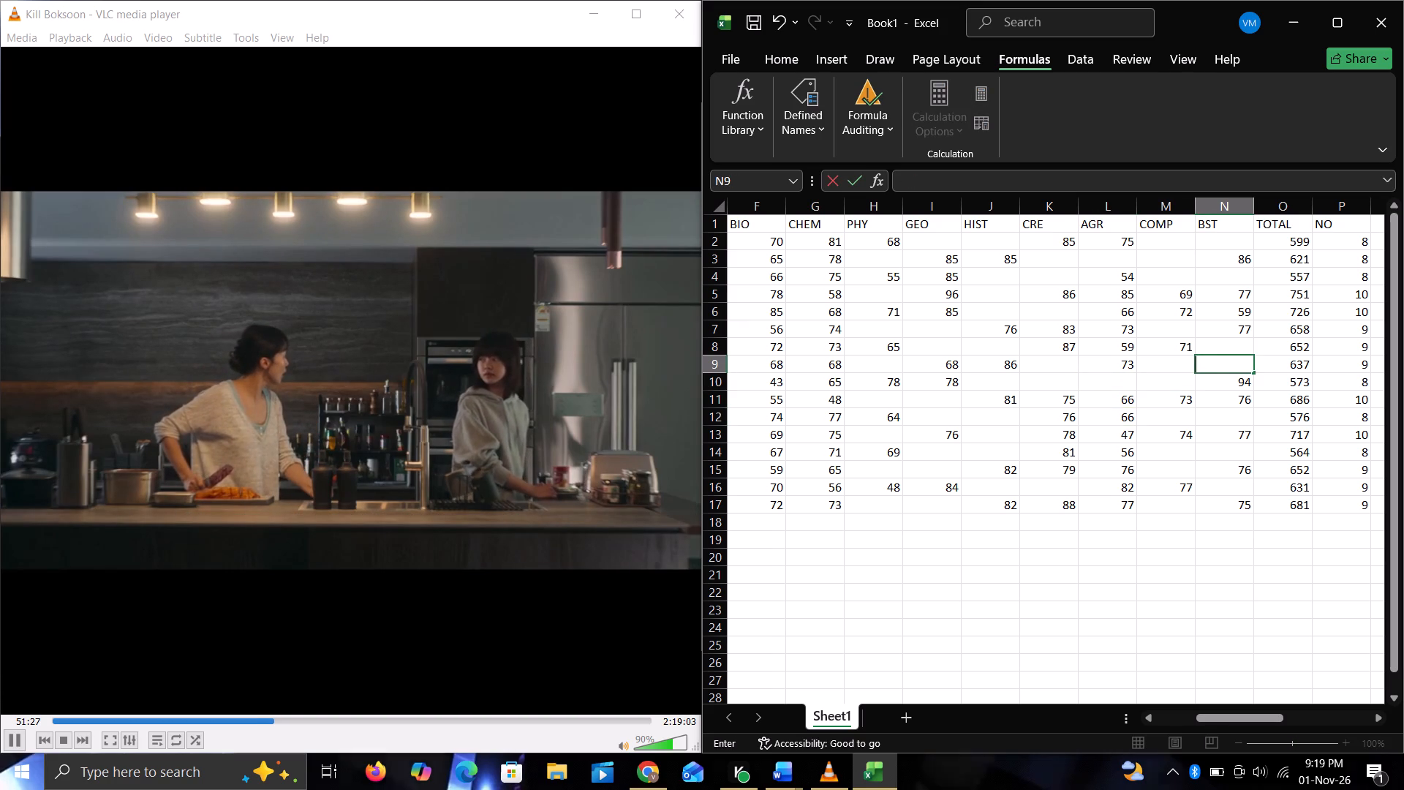
left_click(1125, 346)
key("BackSpace")
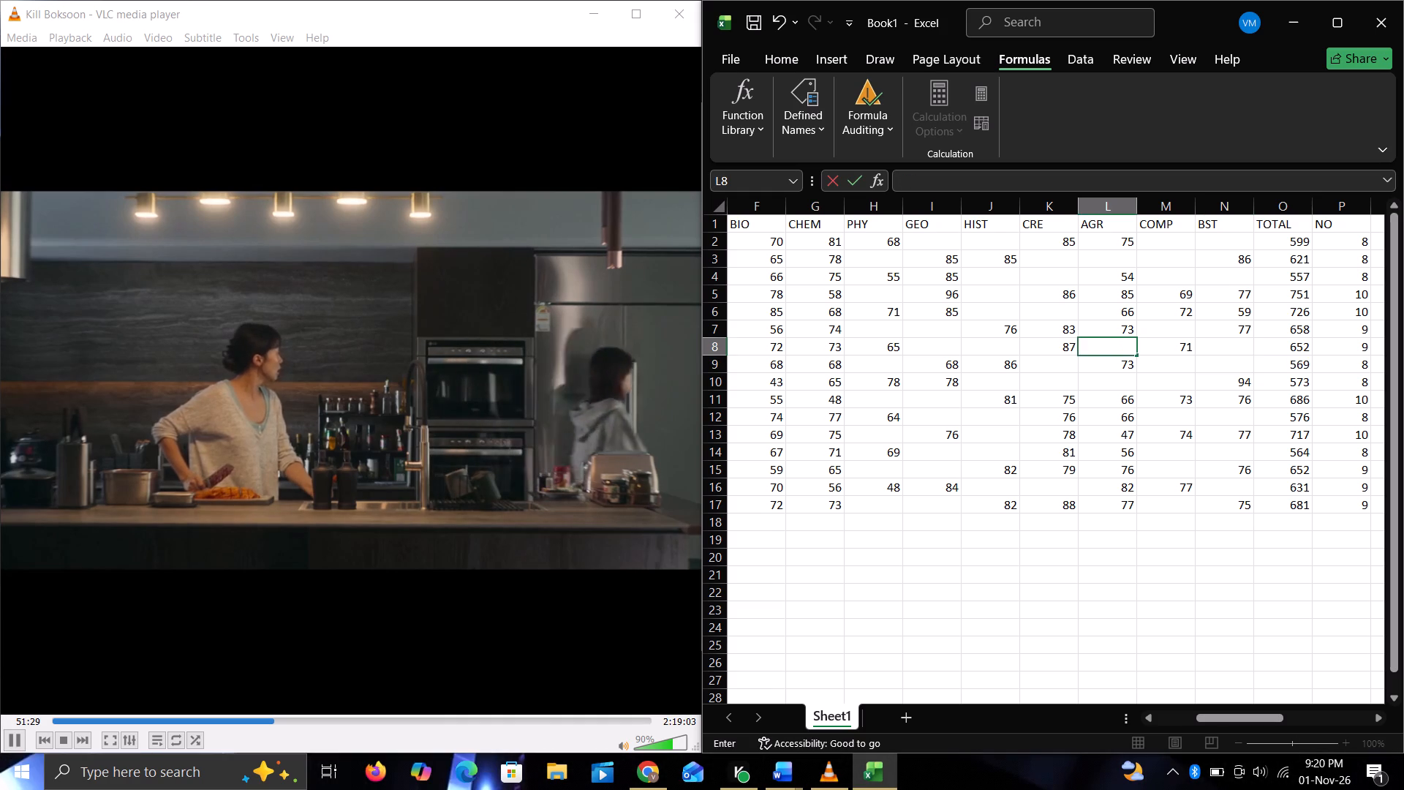
left_click(1127, 312)
key("BackSpace")
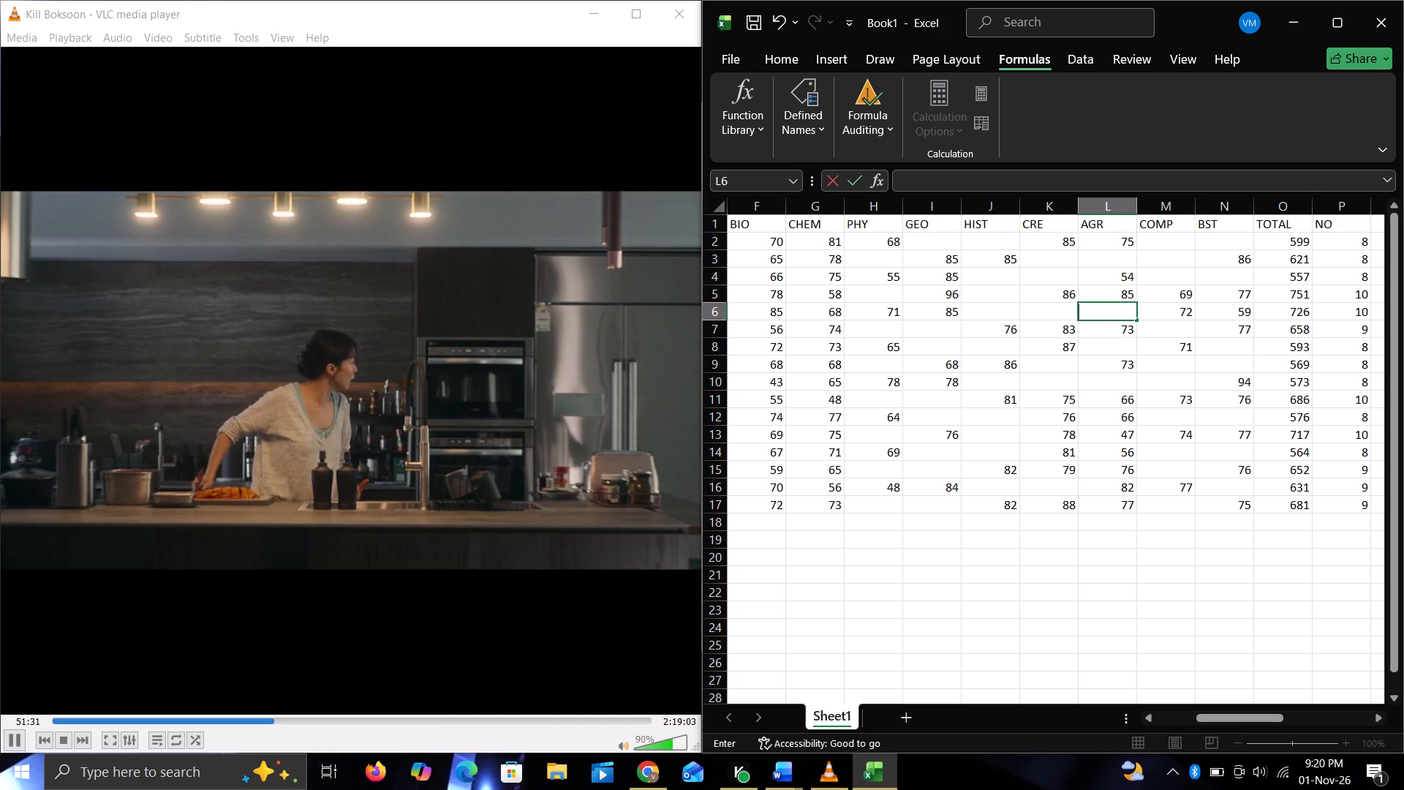
Clear the COMP mark in M5 and the BST marks in N5, N6 and N11.
left_click(1188, 298)
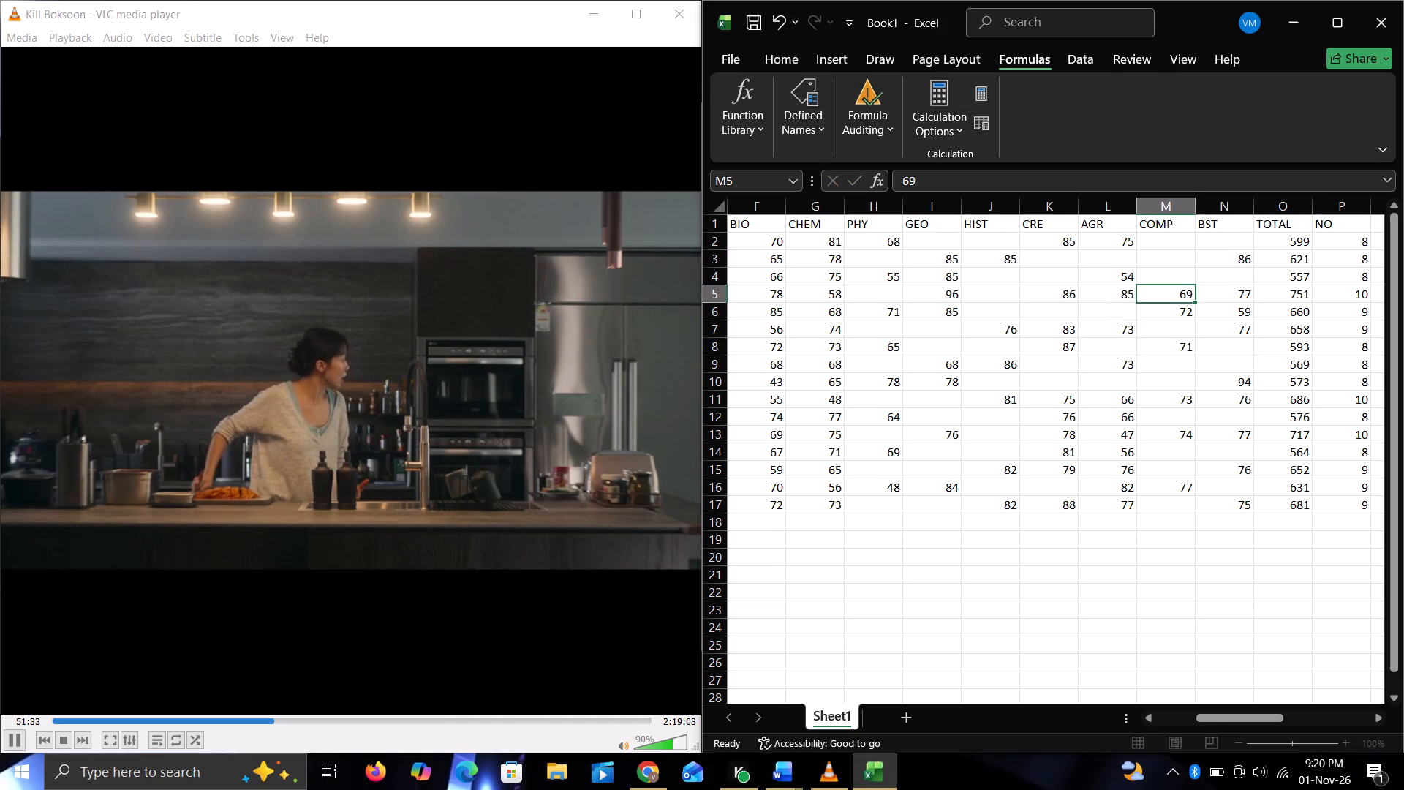
key("BackSpace")
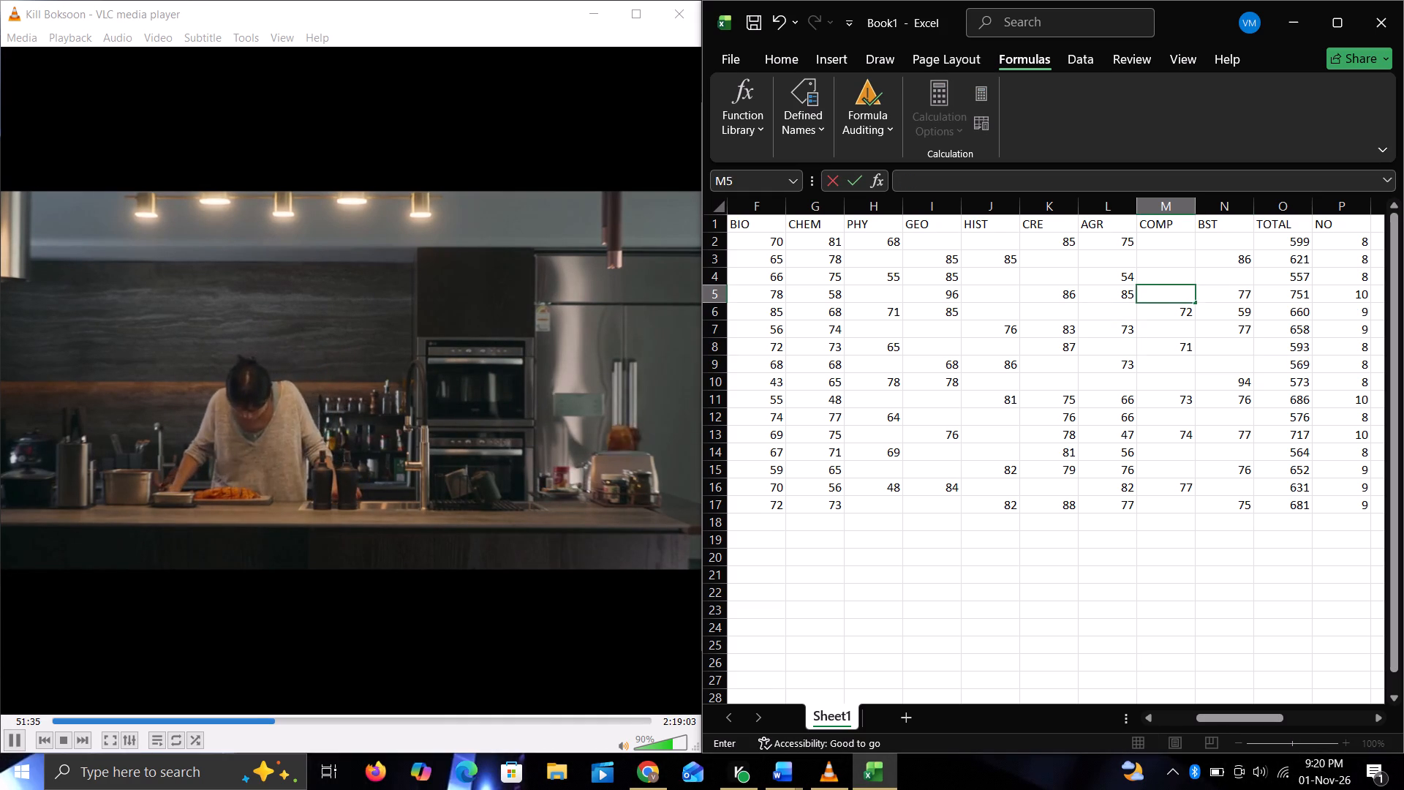
key("BackSpace")
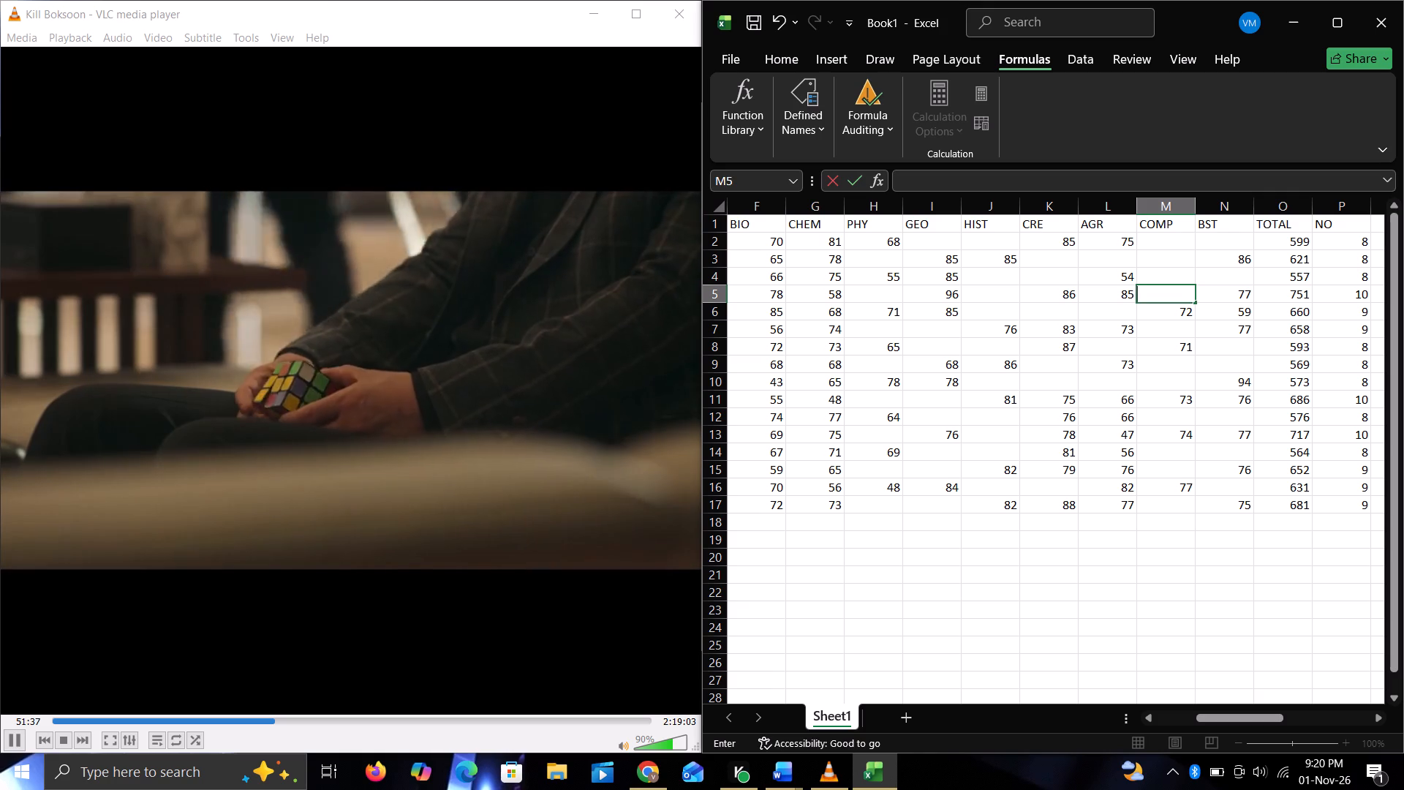
left_click(1248, 297)
key("BackSpace")
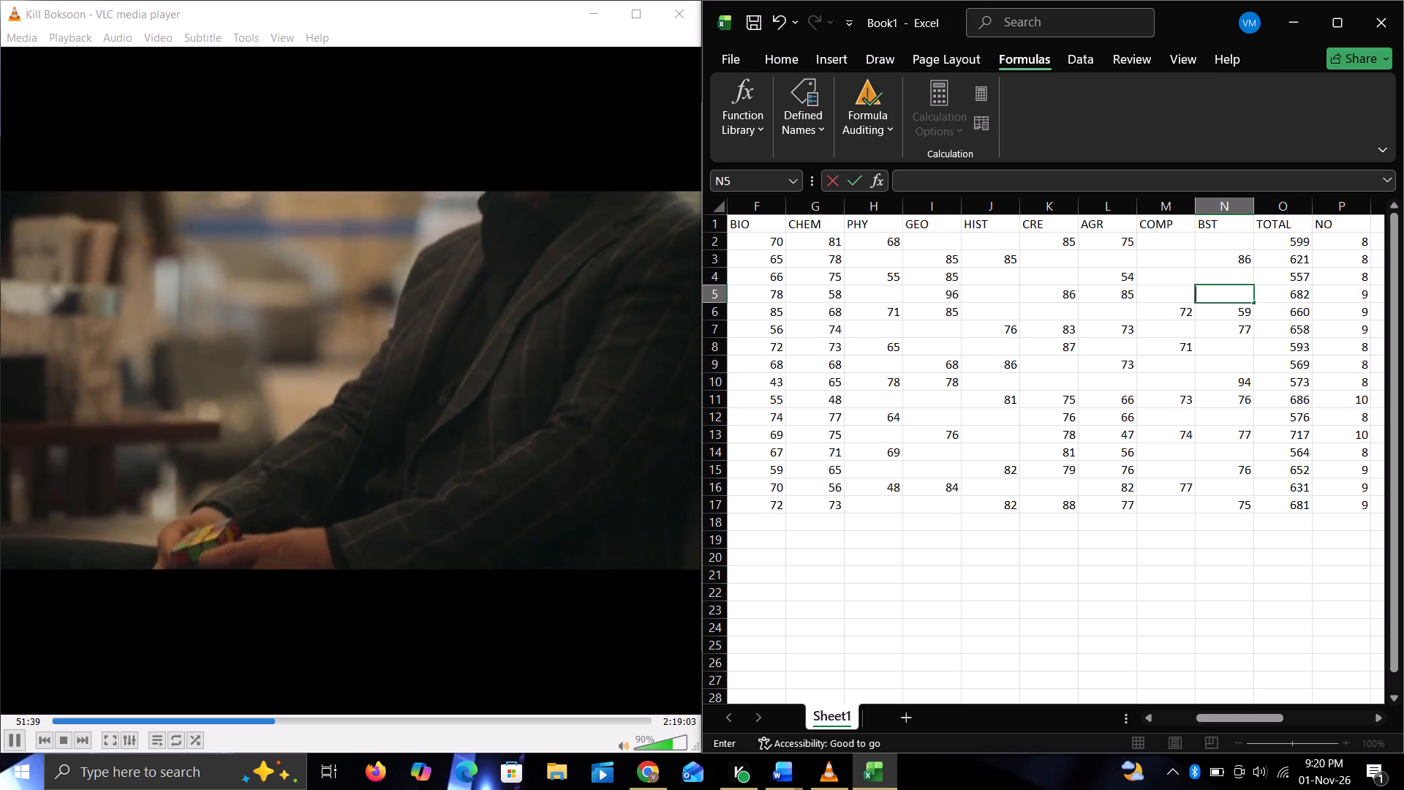
left_click(1246, 316)
key("BackSpace")
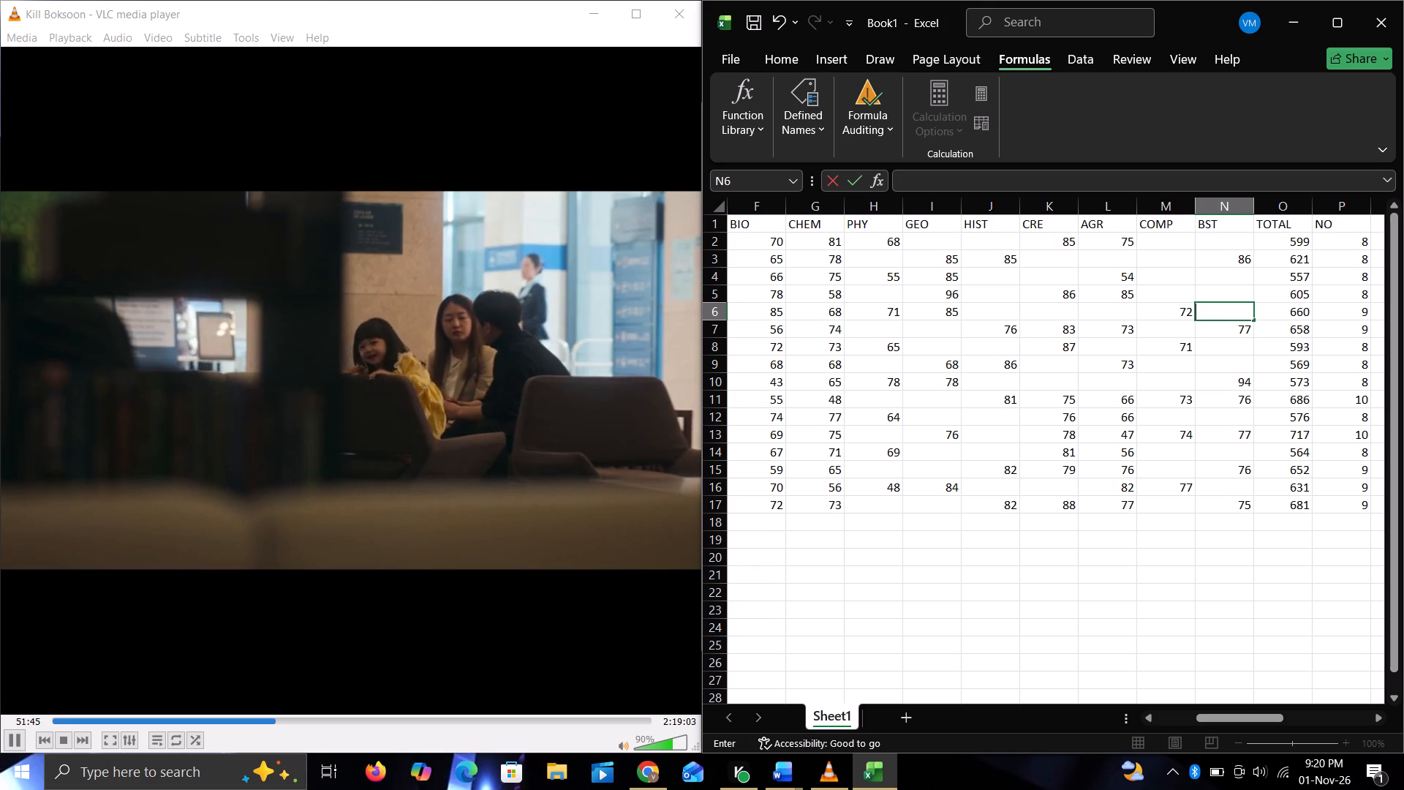
left_click(1243, 399)
key("BackSpace")
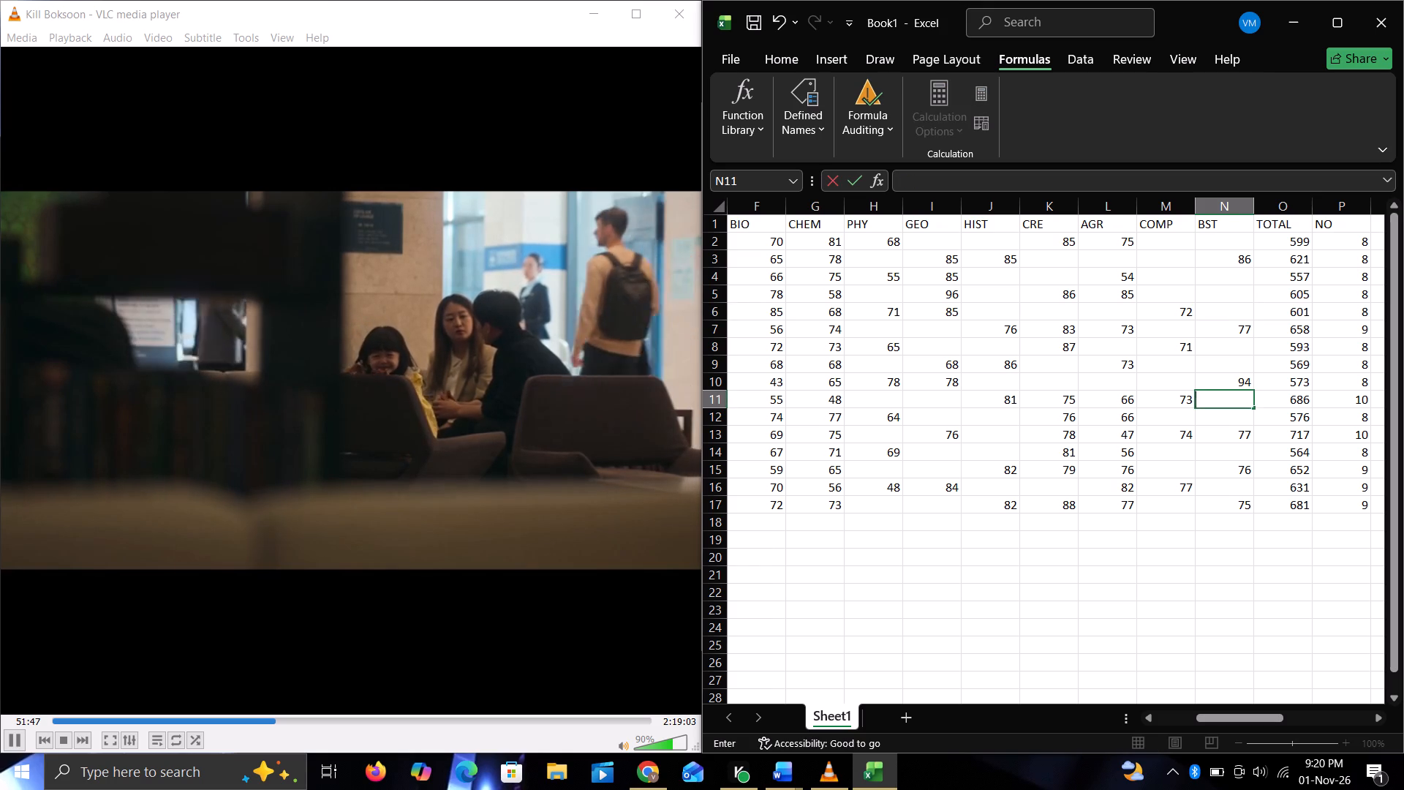
Clear the AGR marks in L11, L15 and L16.
left_click(1135, 400)
key("BackSpace")
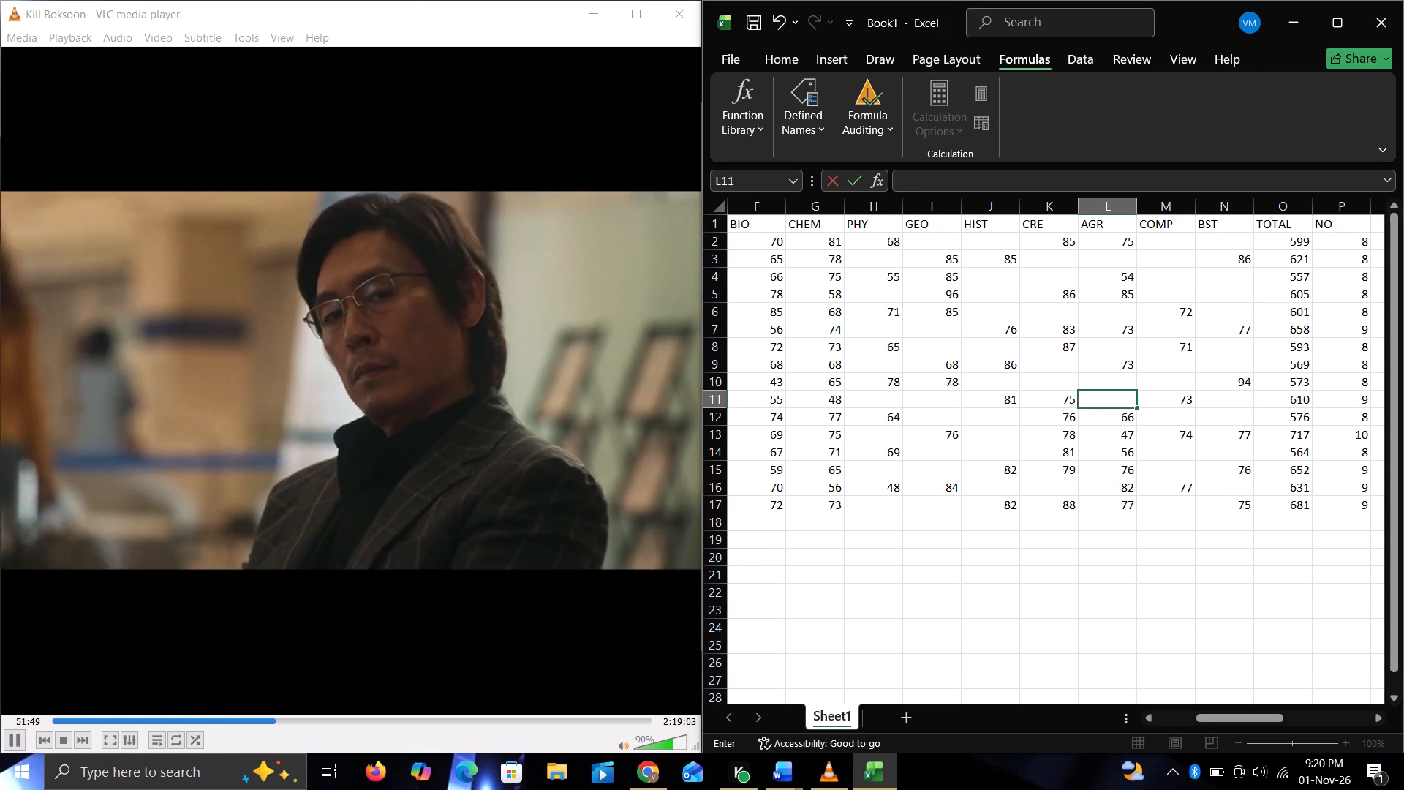
left_click(1131, 468)
key("BackSpace")
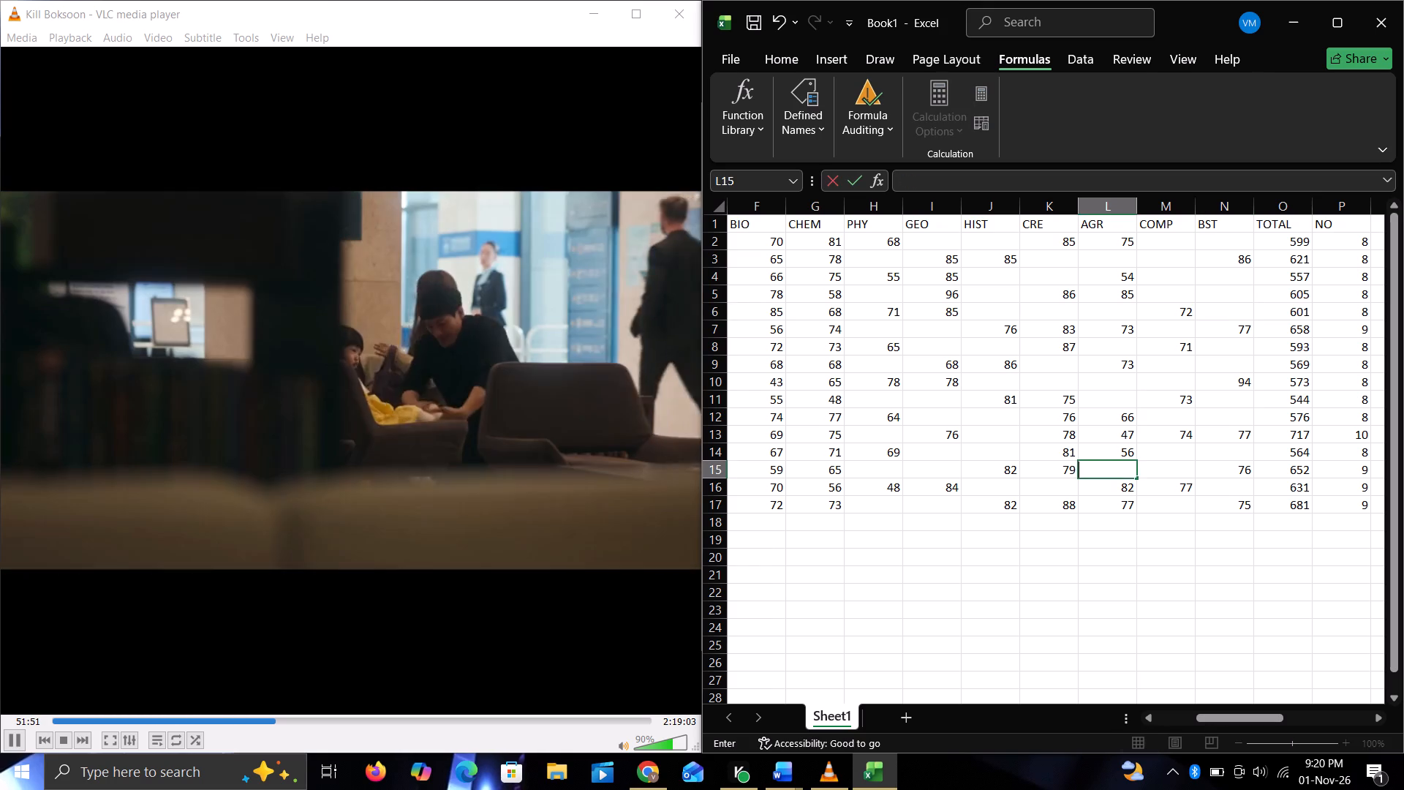
left_click(1129, 489)
key("BackSpace")
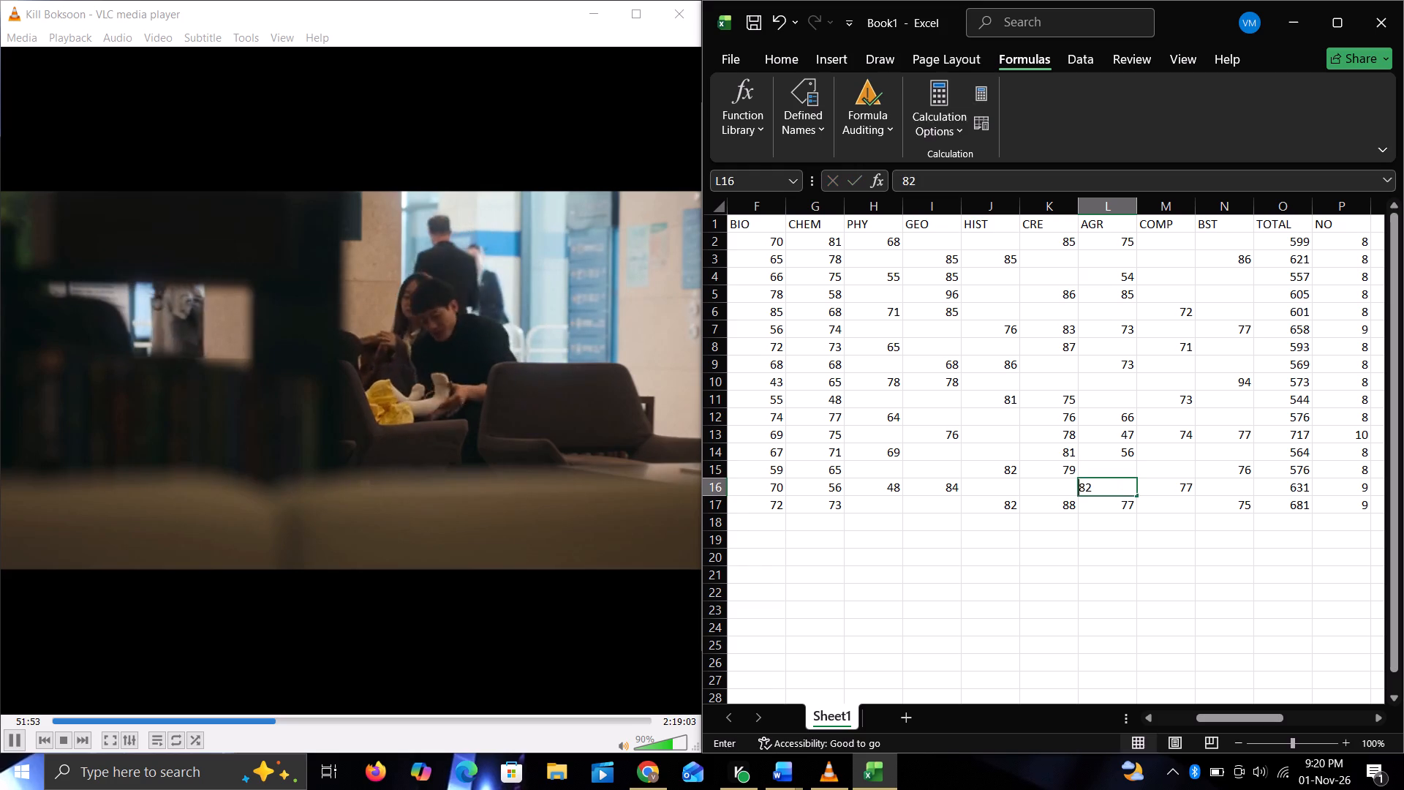
Clear two marks for the student in row 13: AGR in L13 and BST in N13.
left_click(1131, 428)
key("BackSpace")
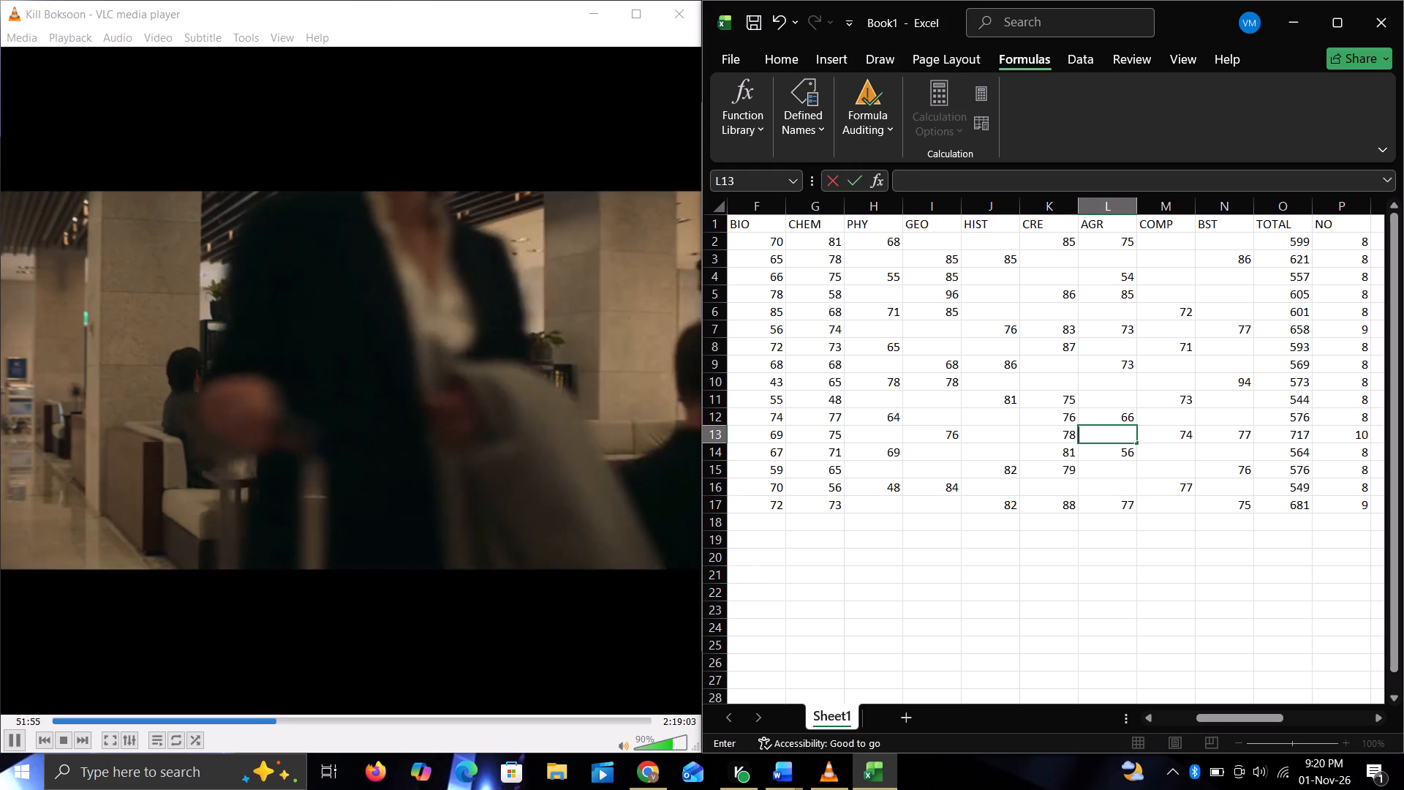
left_click(1185, 435)
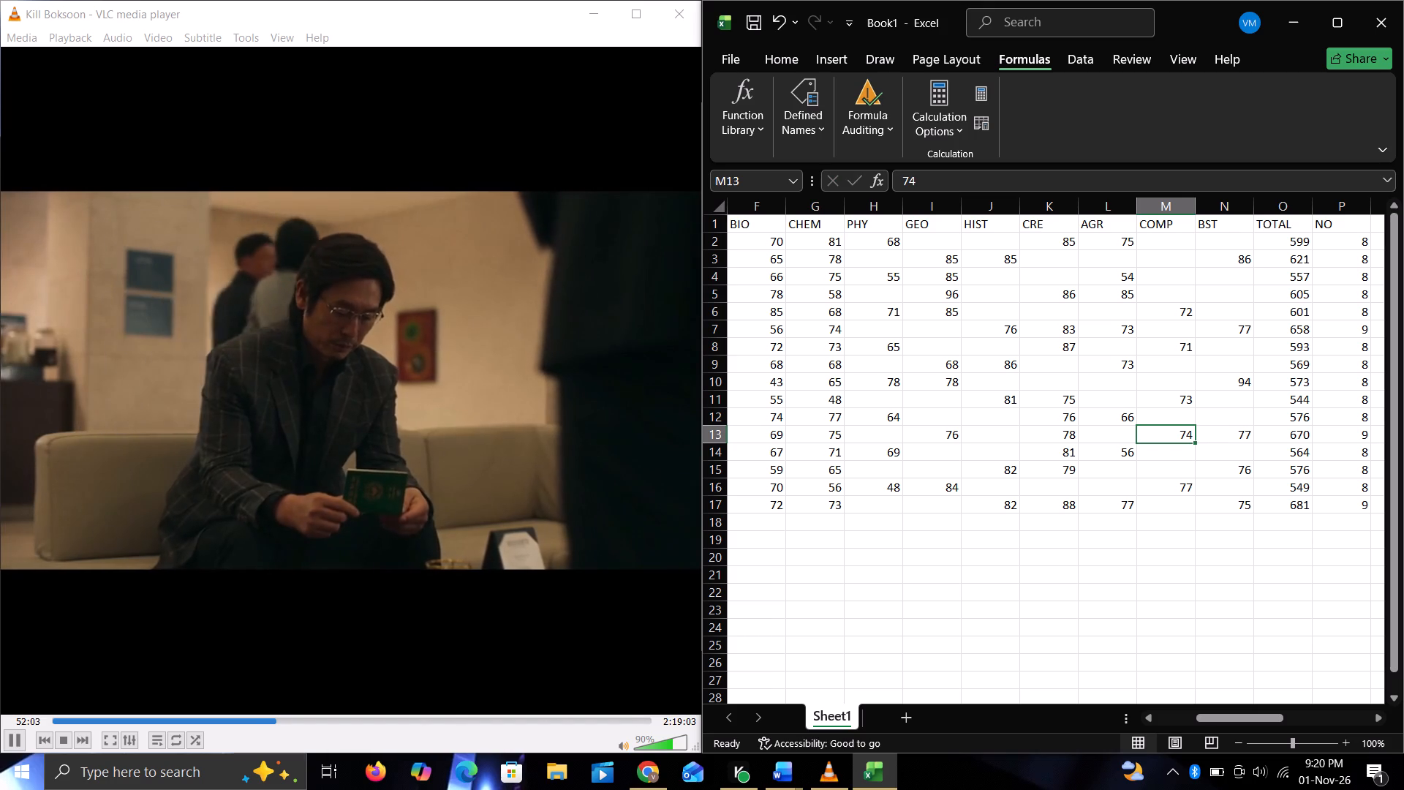
left_click(1244, 433)
key("BackSpace")
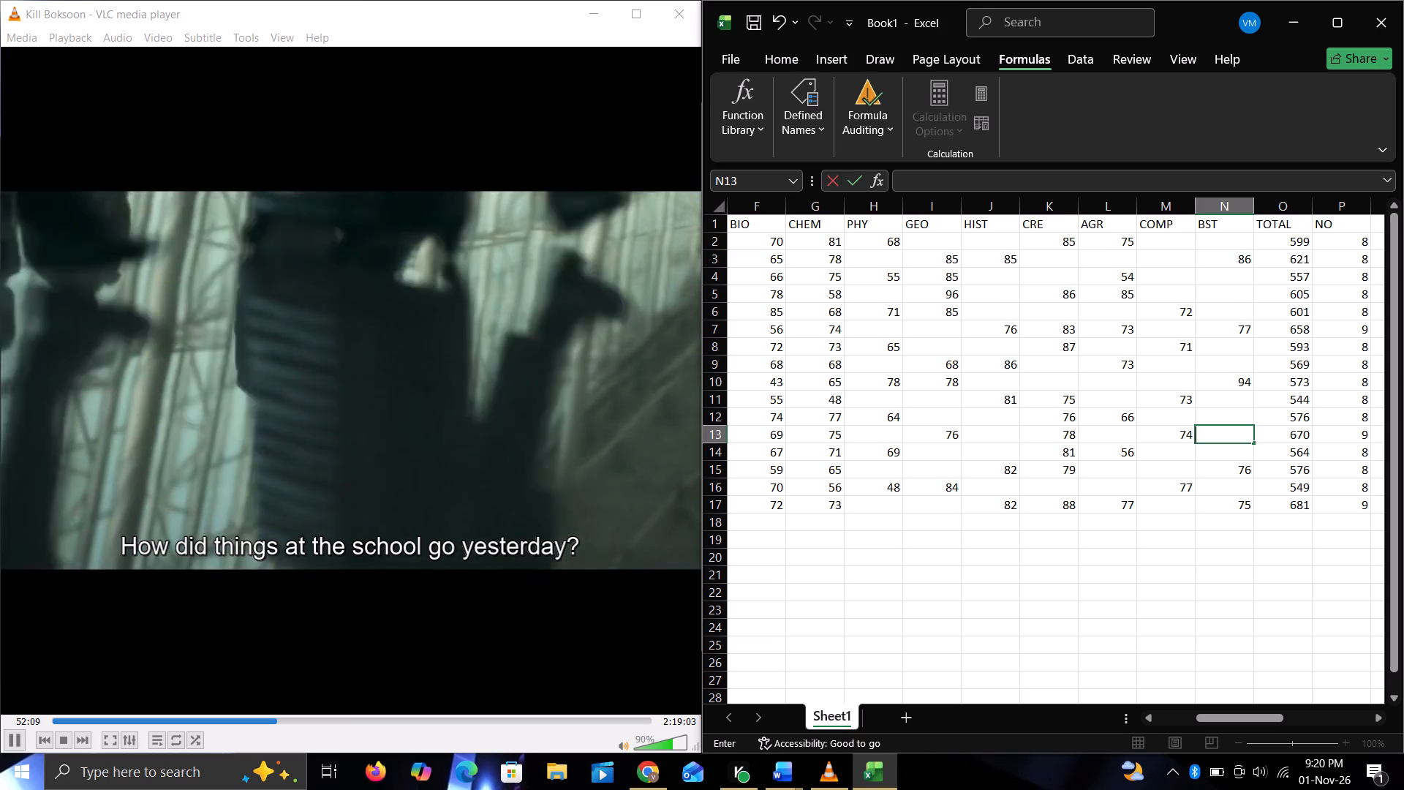
Clear the AGR marks in L17 and L7.
left_click(1127, 505)
key("BackSpace")
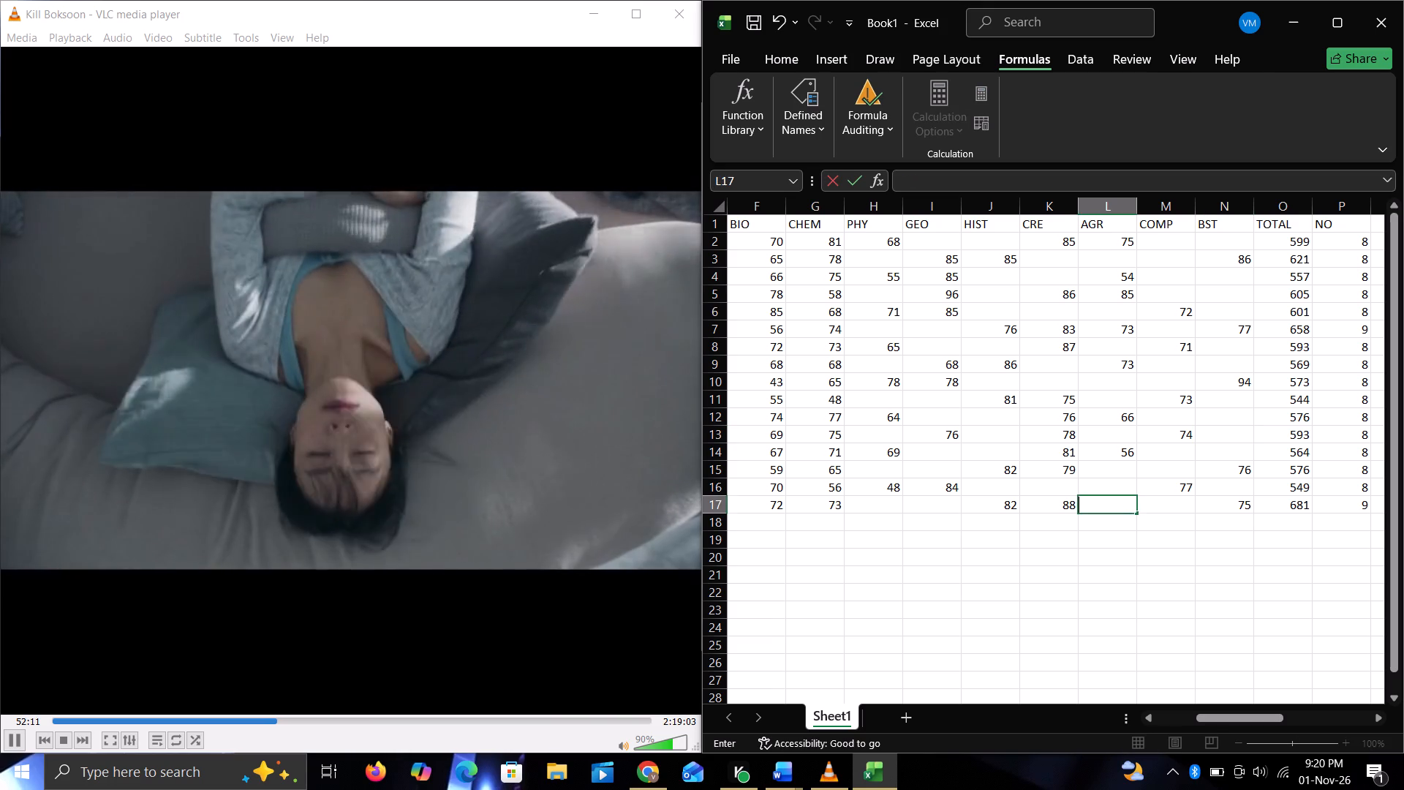
left_click(1206, 566)
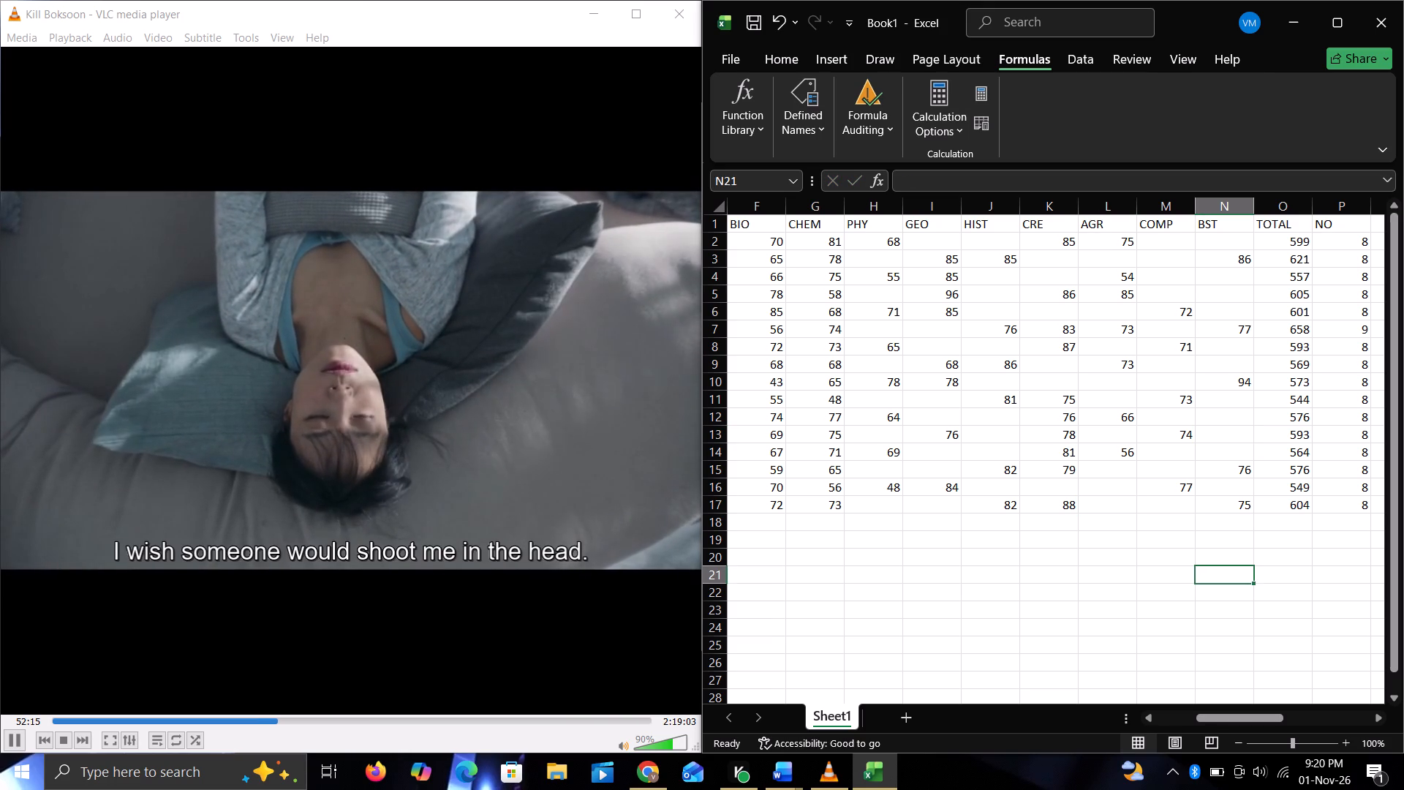
left_click(1130, 331)
key("BackSpace")
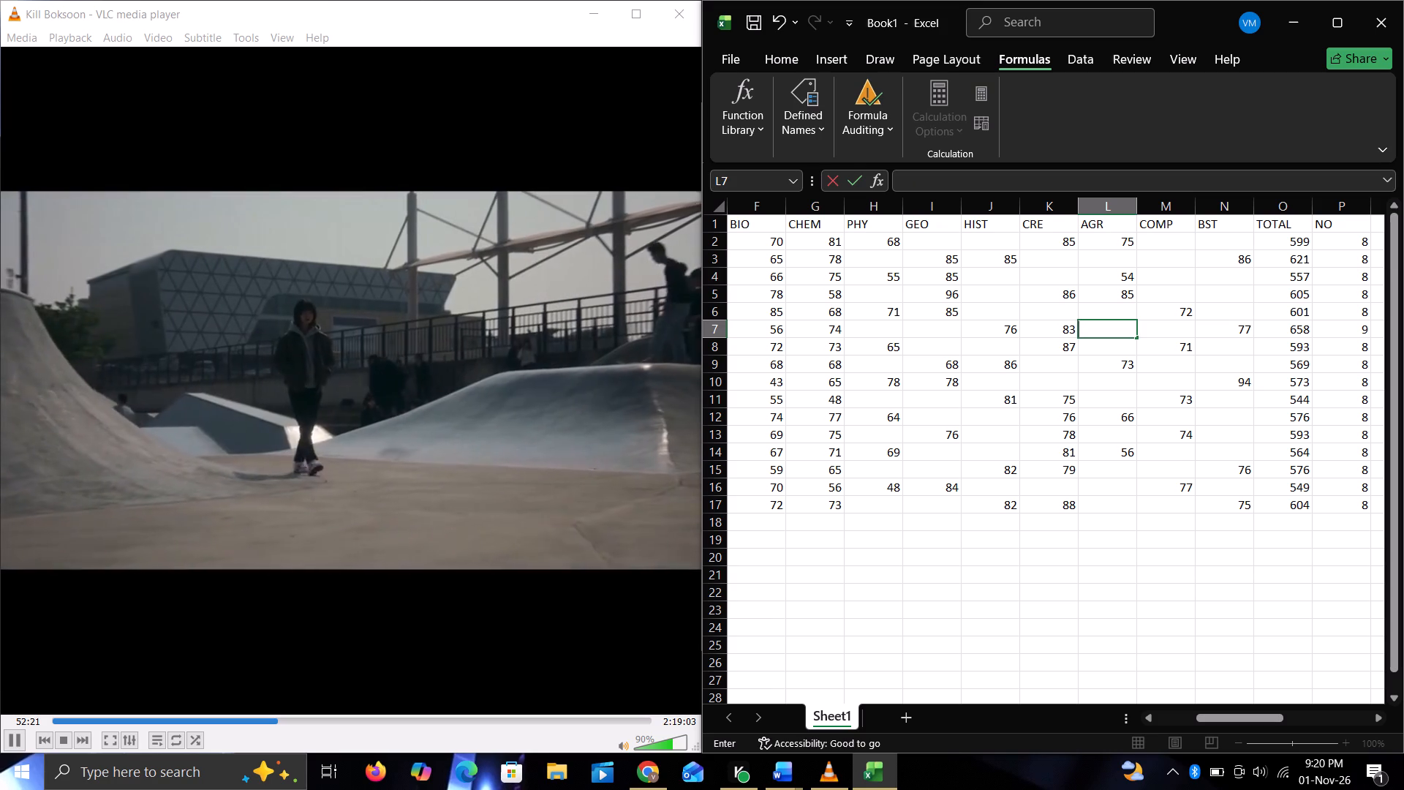
left_click(1222, 311)
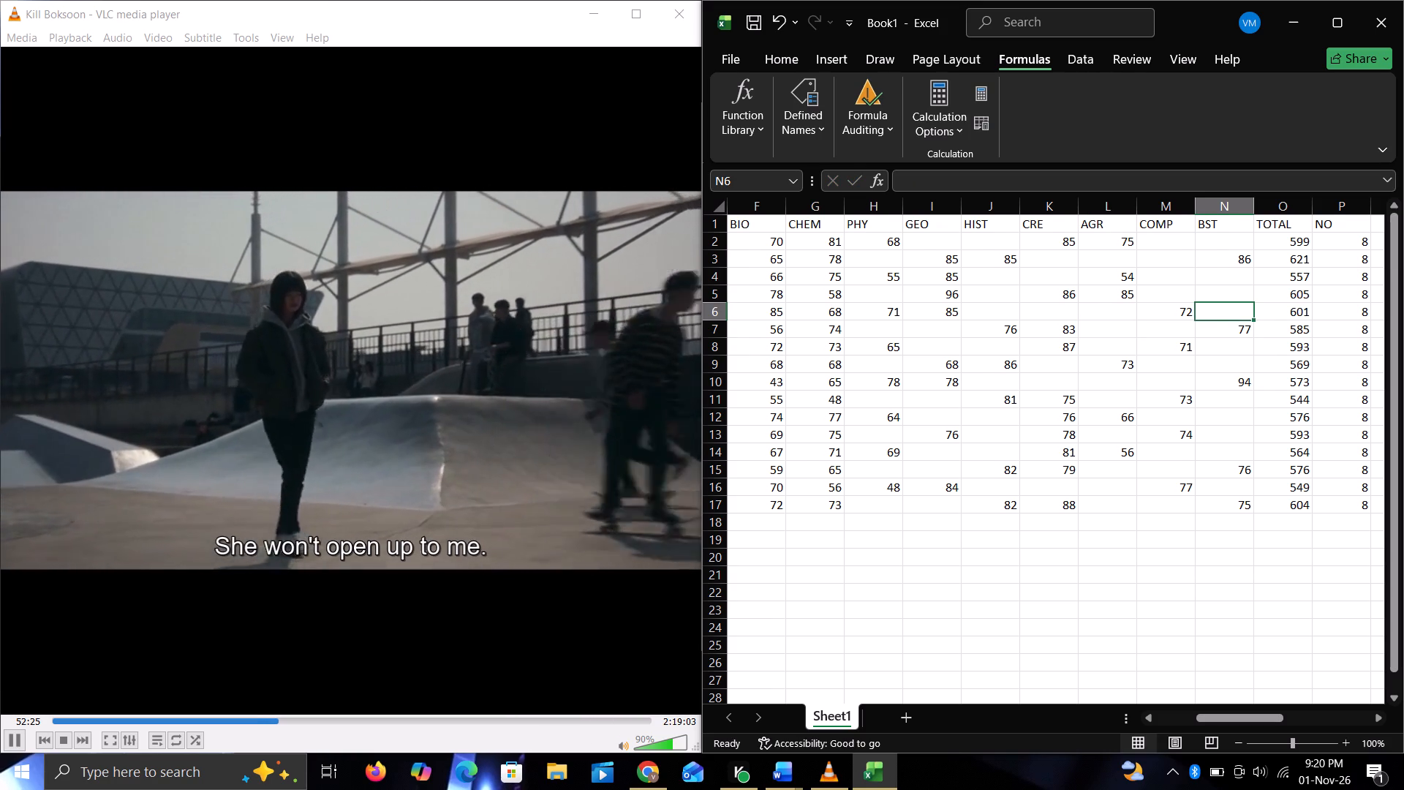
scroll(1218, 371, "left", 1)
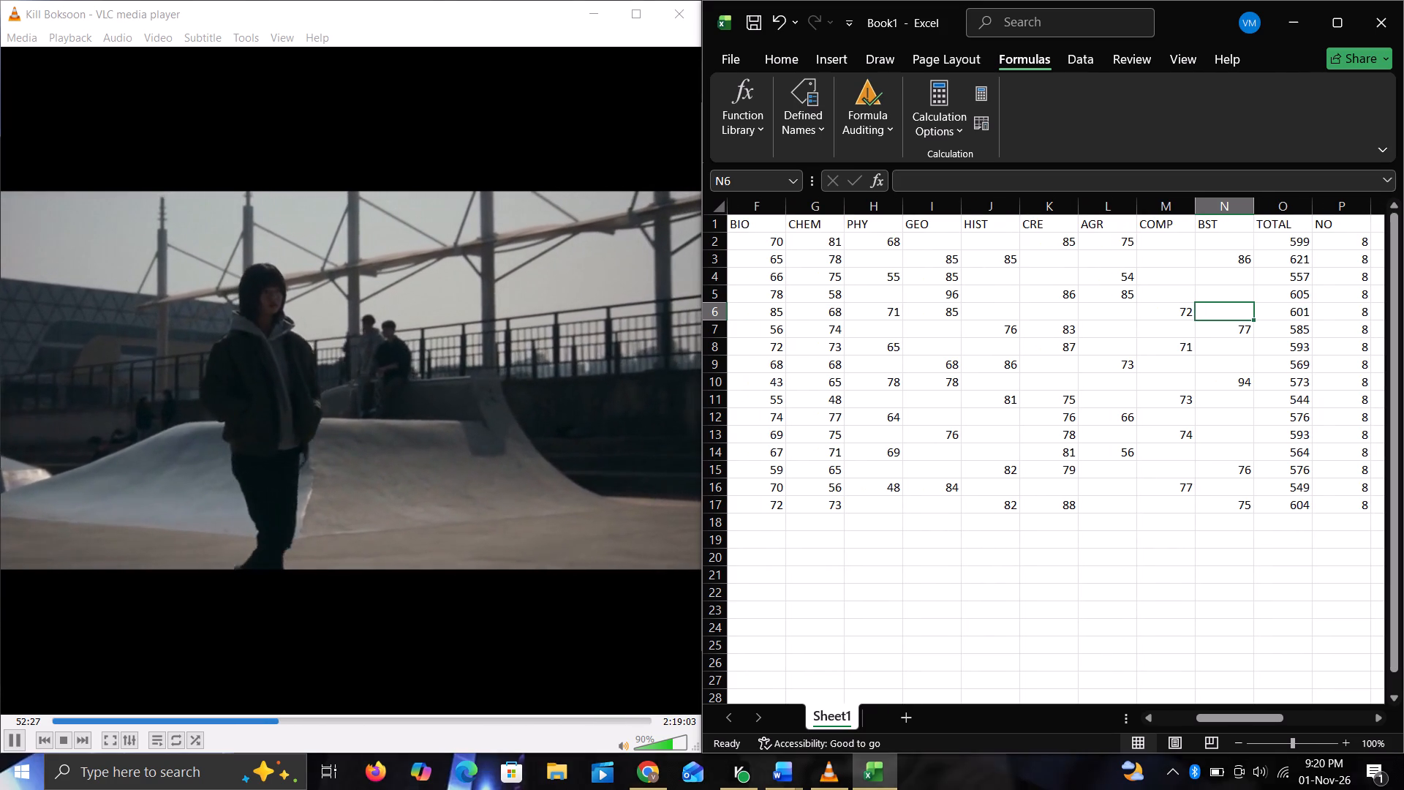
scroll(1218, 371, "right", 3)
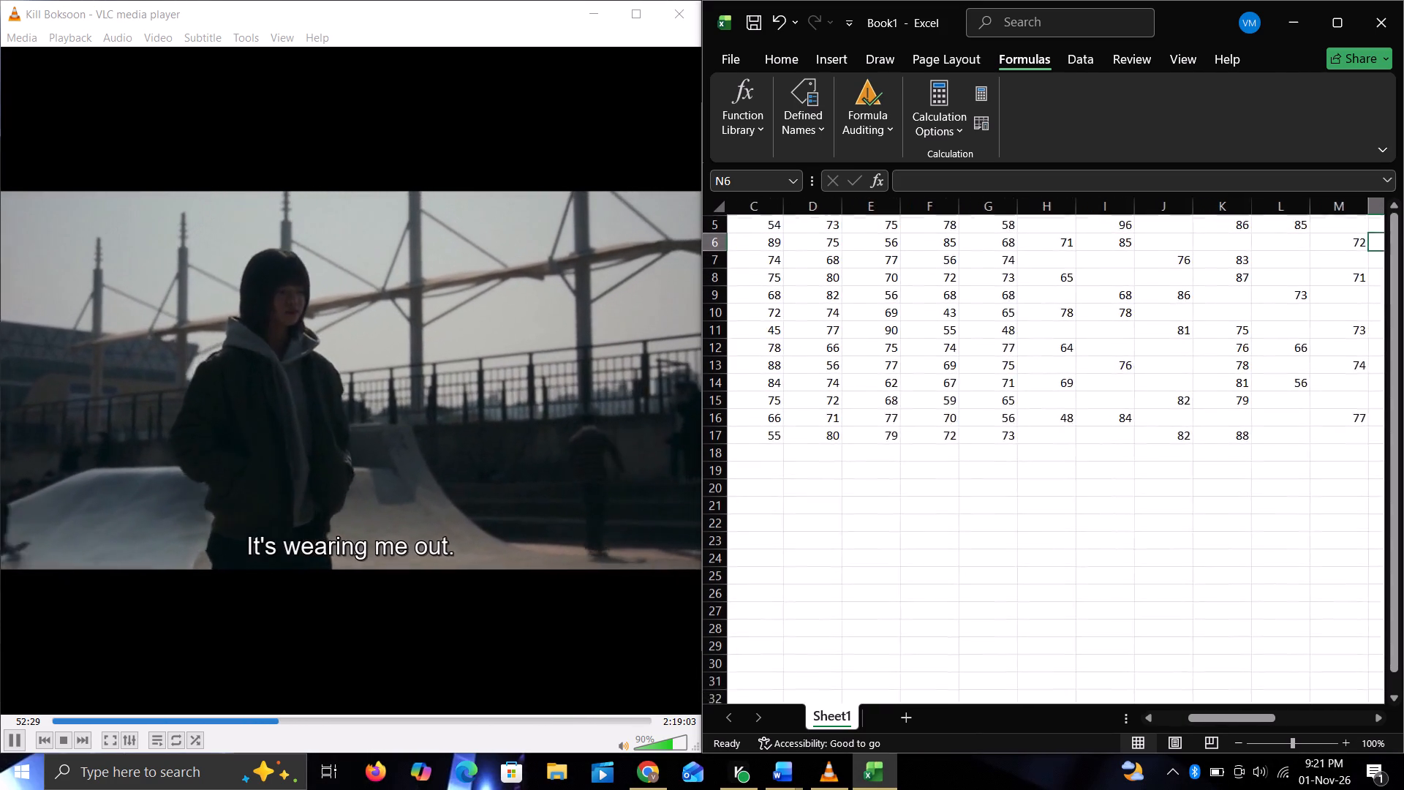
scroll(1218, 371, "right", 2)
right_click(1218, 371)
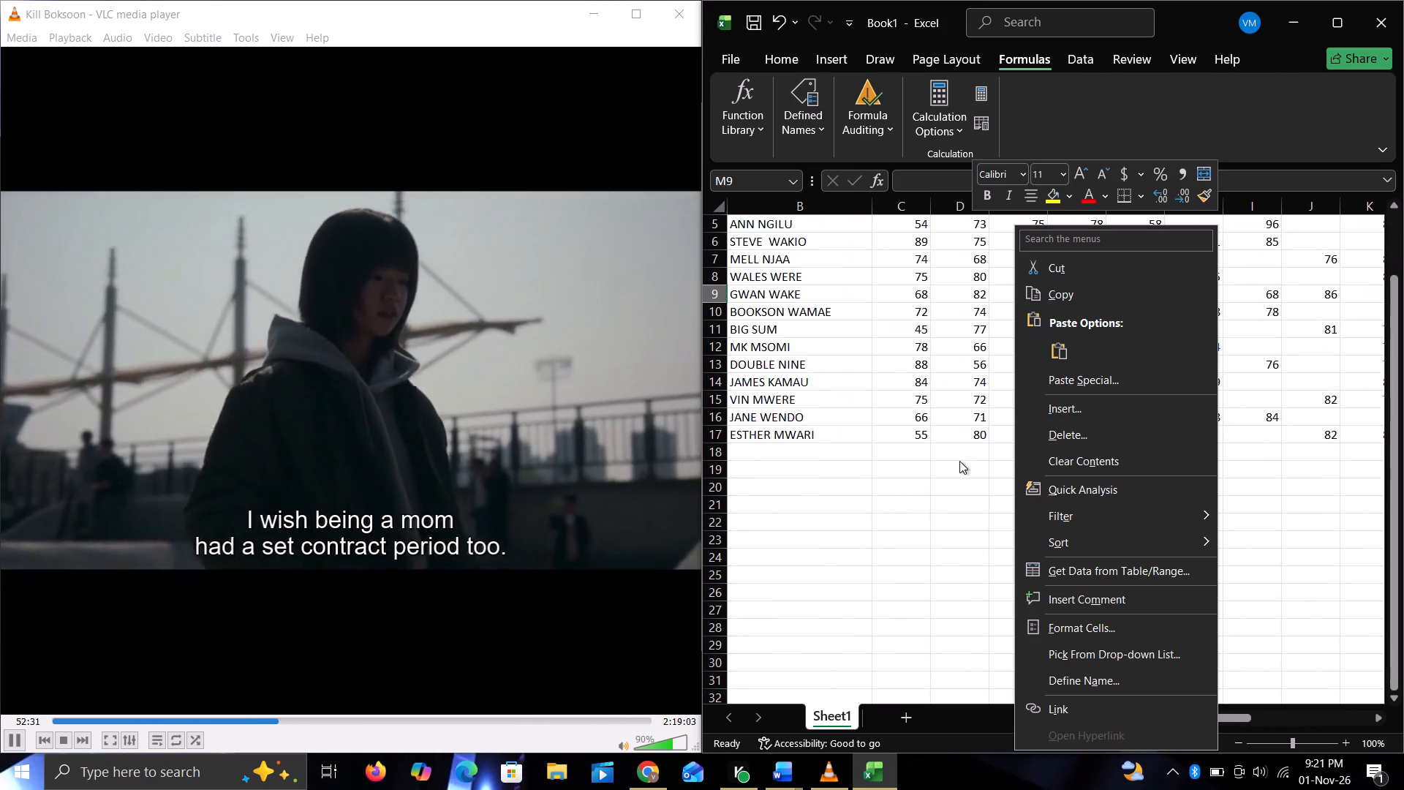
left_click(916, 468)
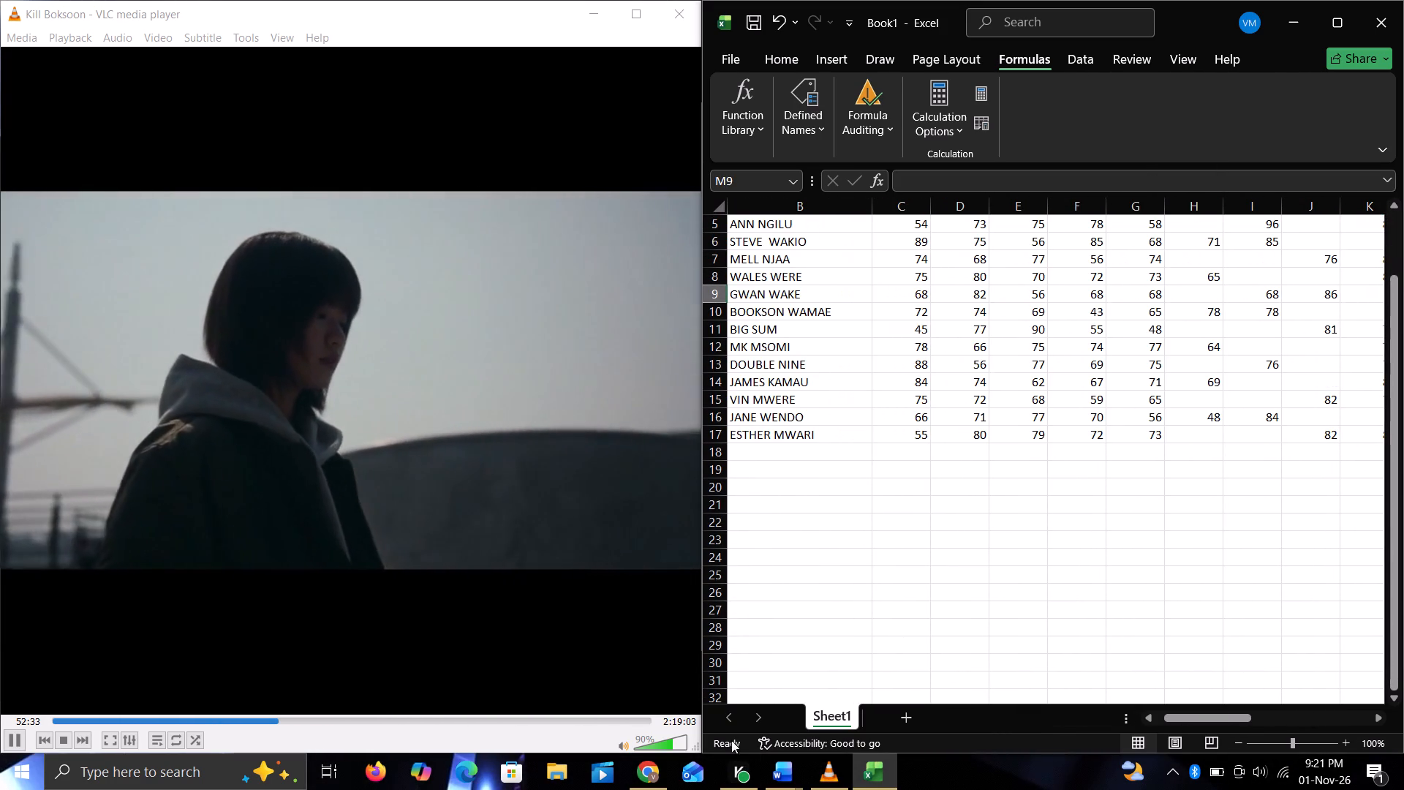
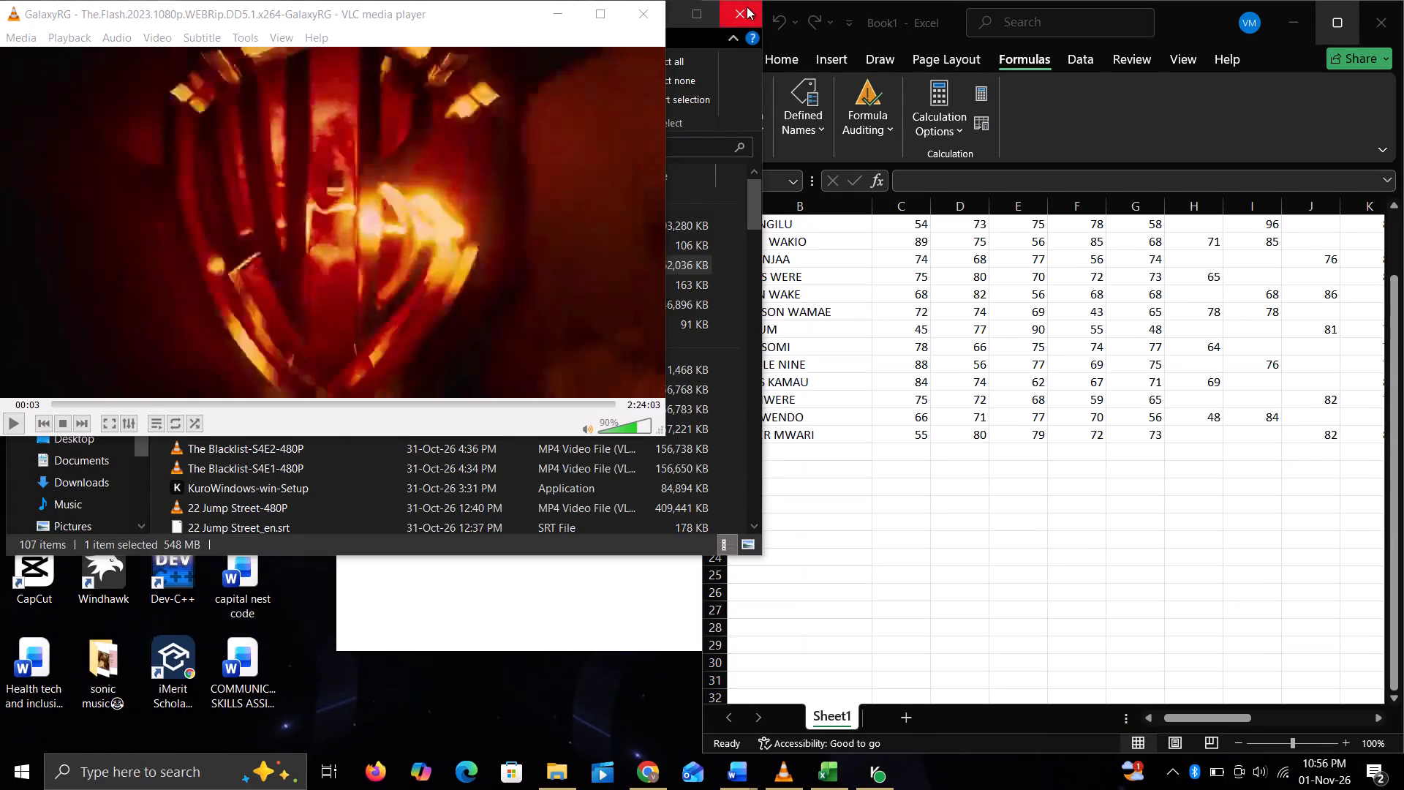
Close the file explorer, dock VLC media player beside the workbook, and play The Flash at 120% volume.
left_click(747, 7)
left_click(597, 6)
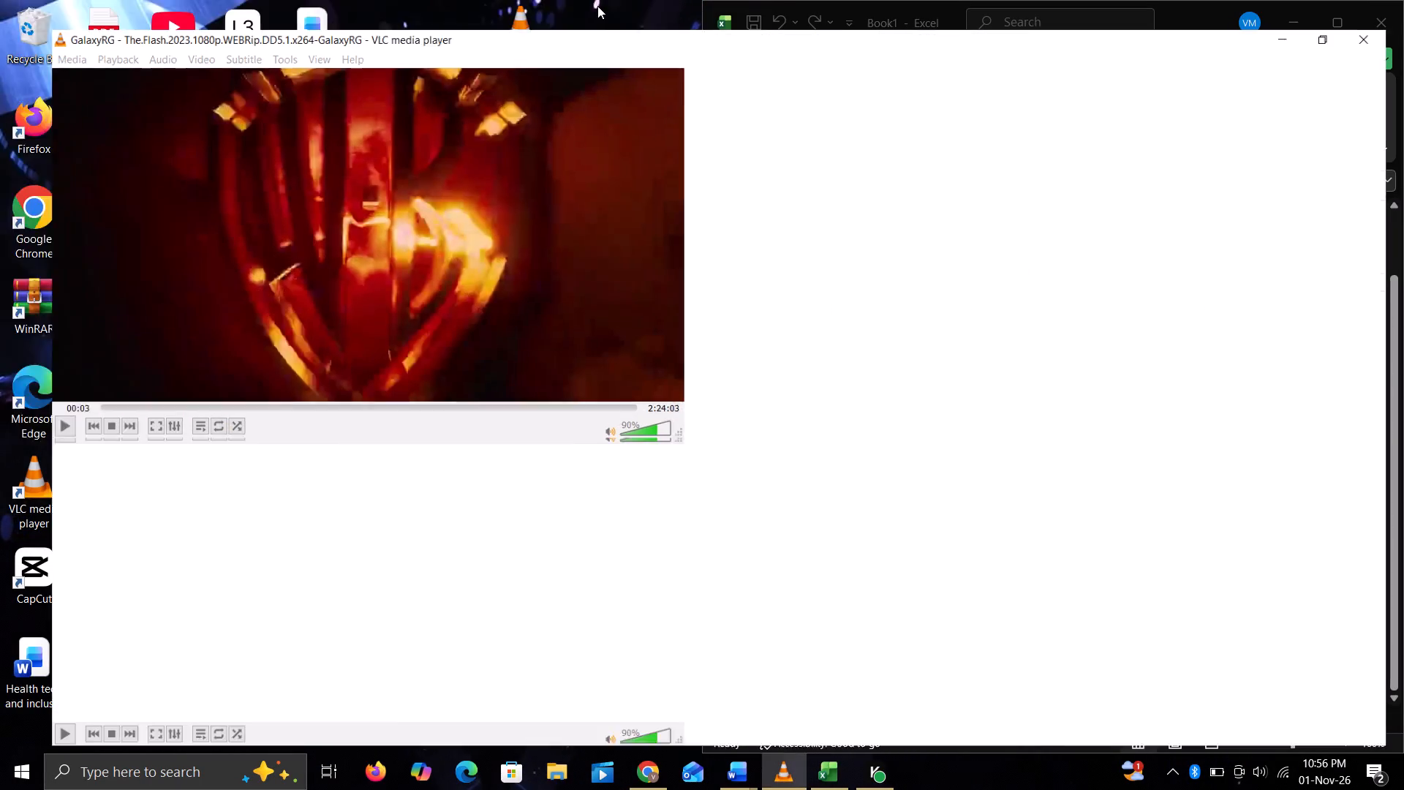
key("super+Left")
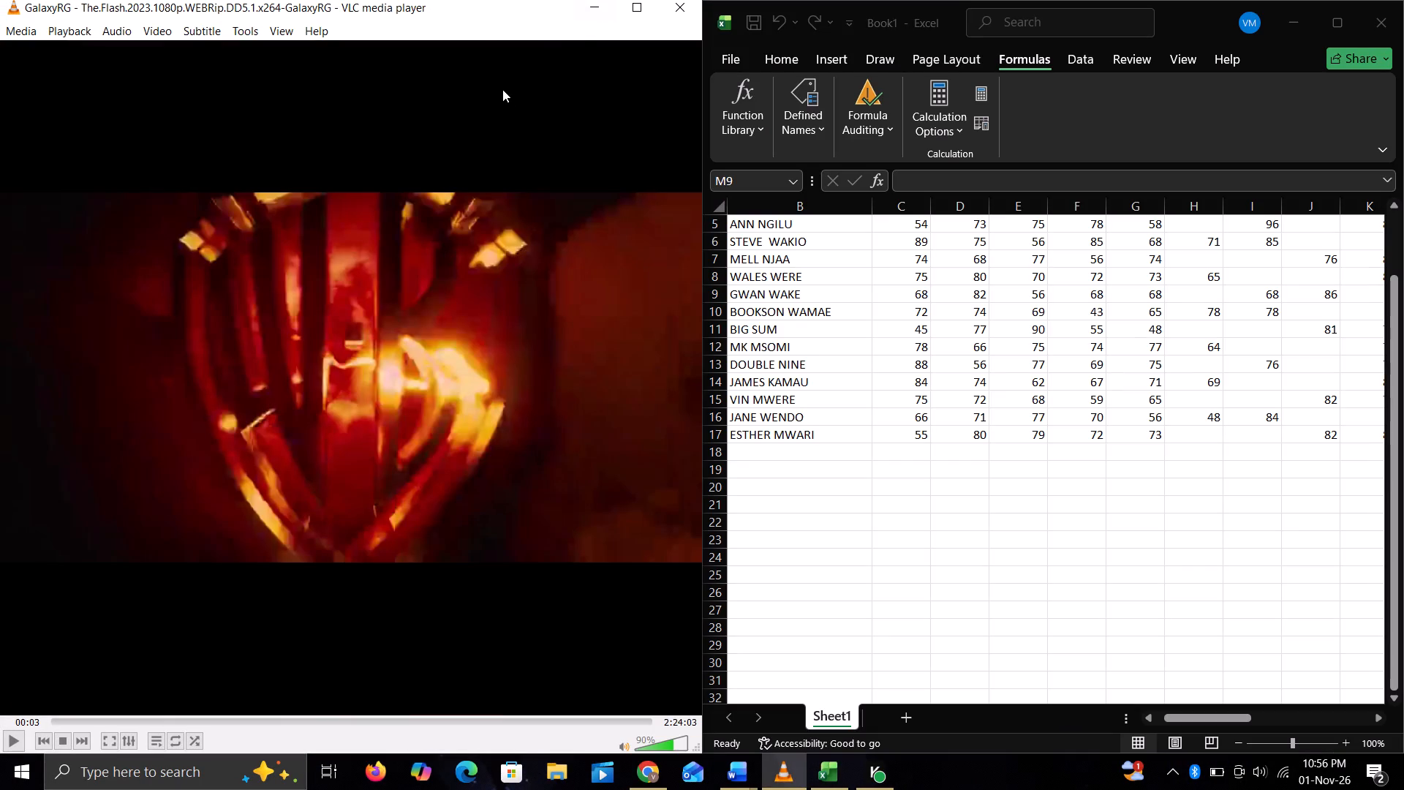
key("space")
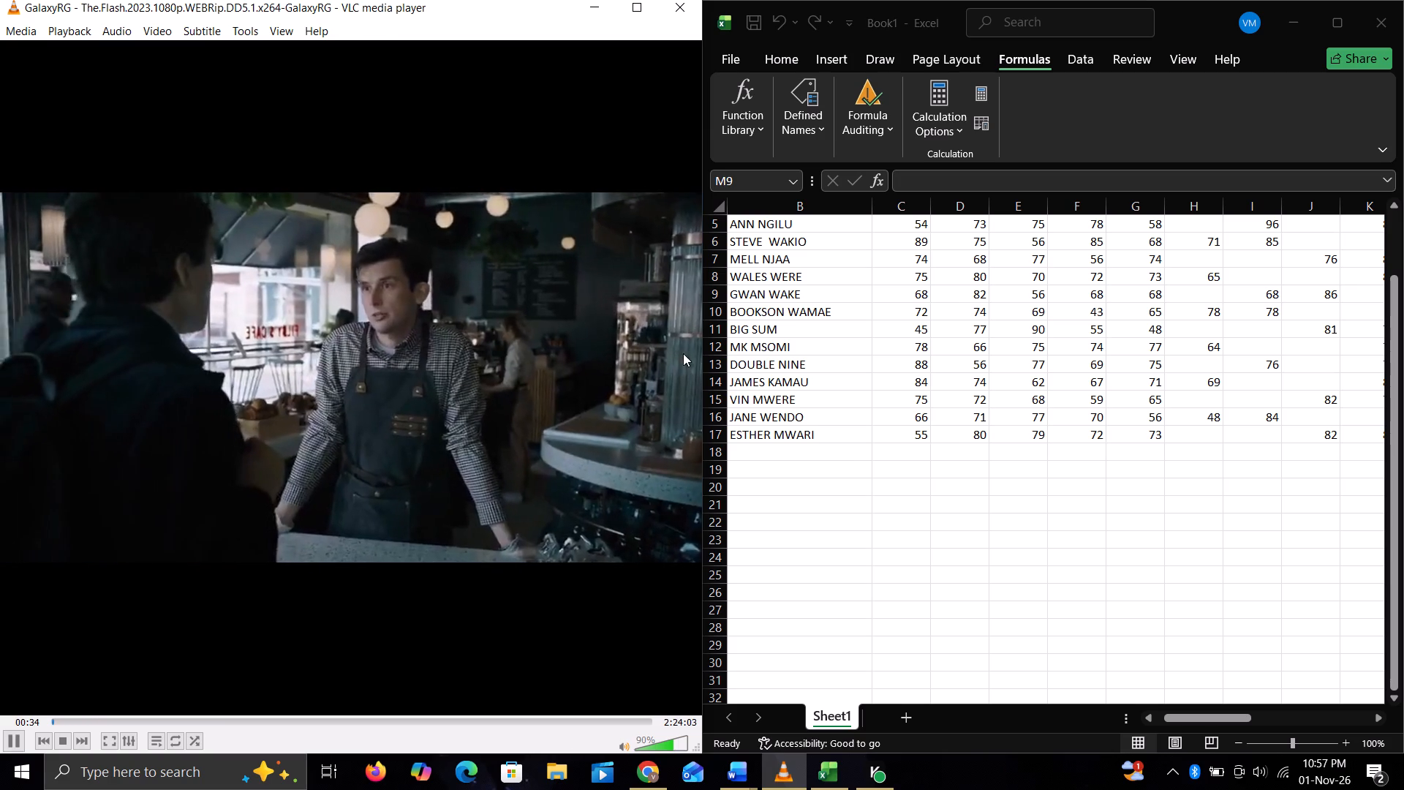
scroll(676, 348, "down", 1)
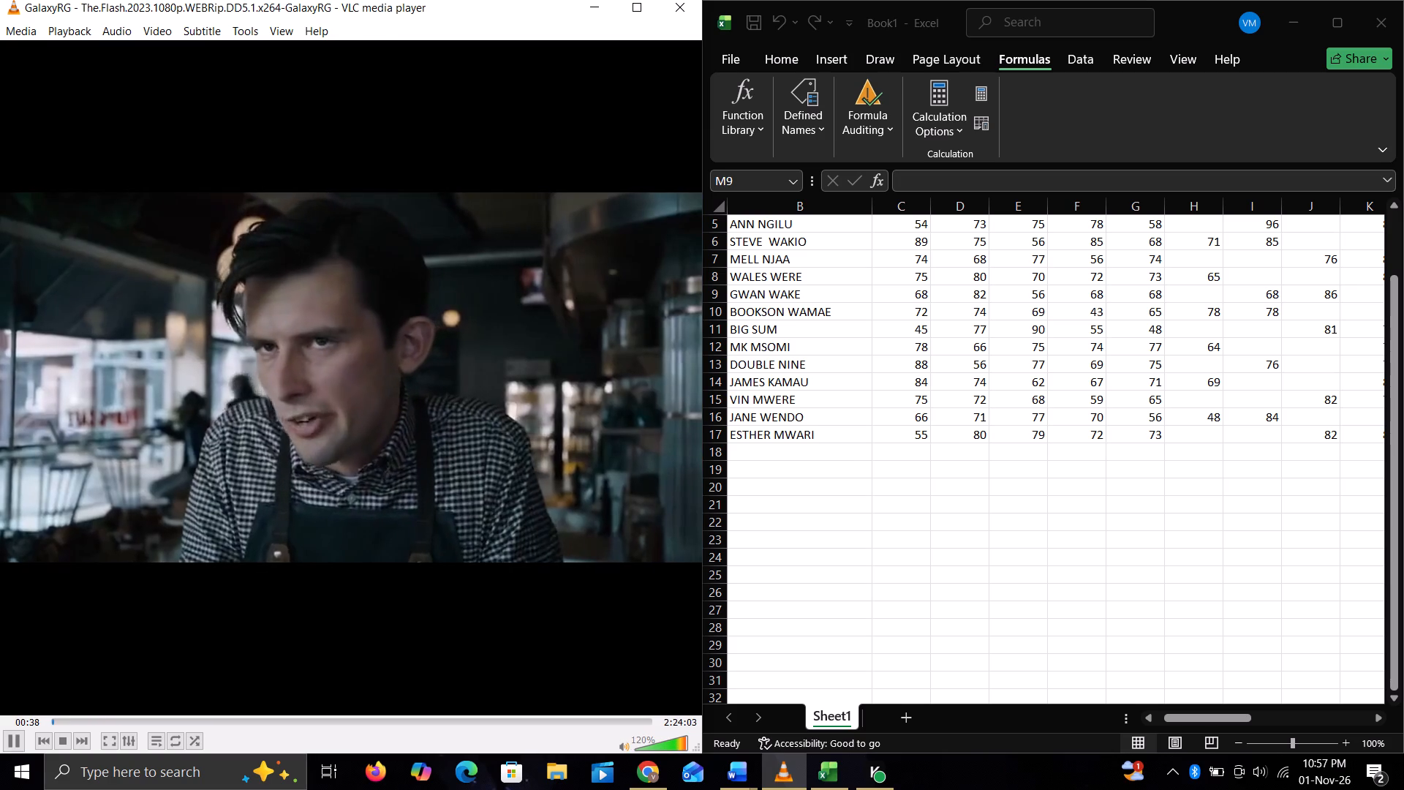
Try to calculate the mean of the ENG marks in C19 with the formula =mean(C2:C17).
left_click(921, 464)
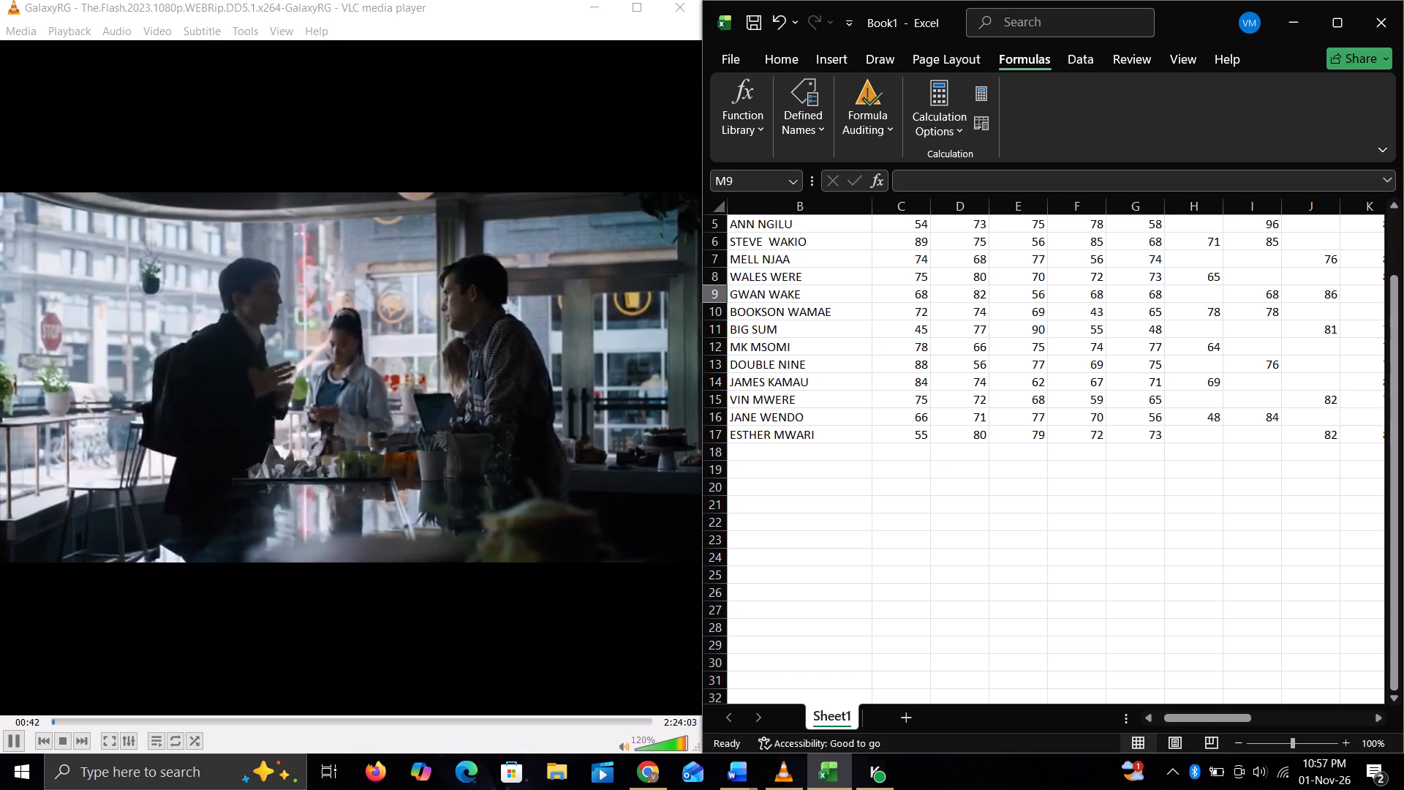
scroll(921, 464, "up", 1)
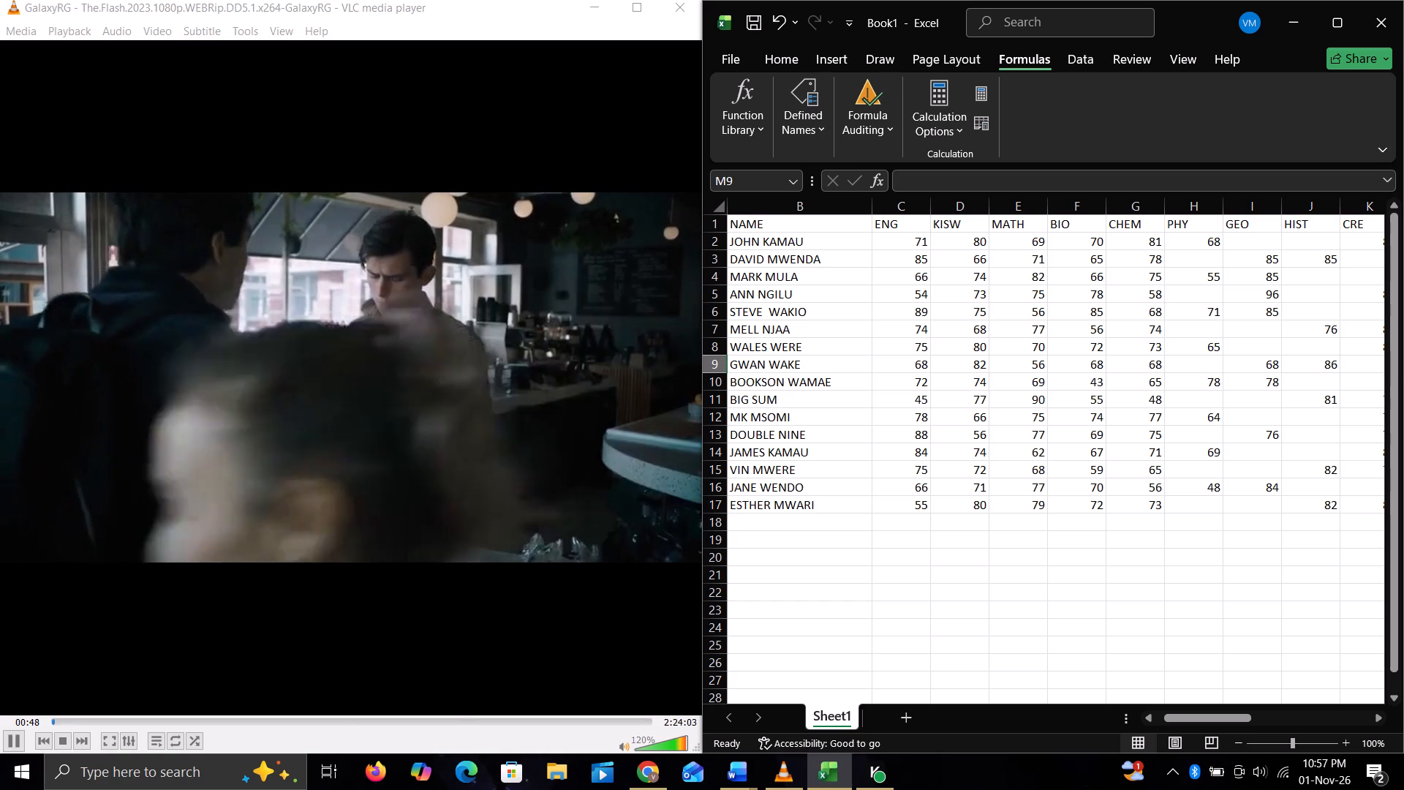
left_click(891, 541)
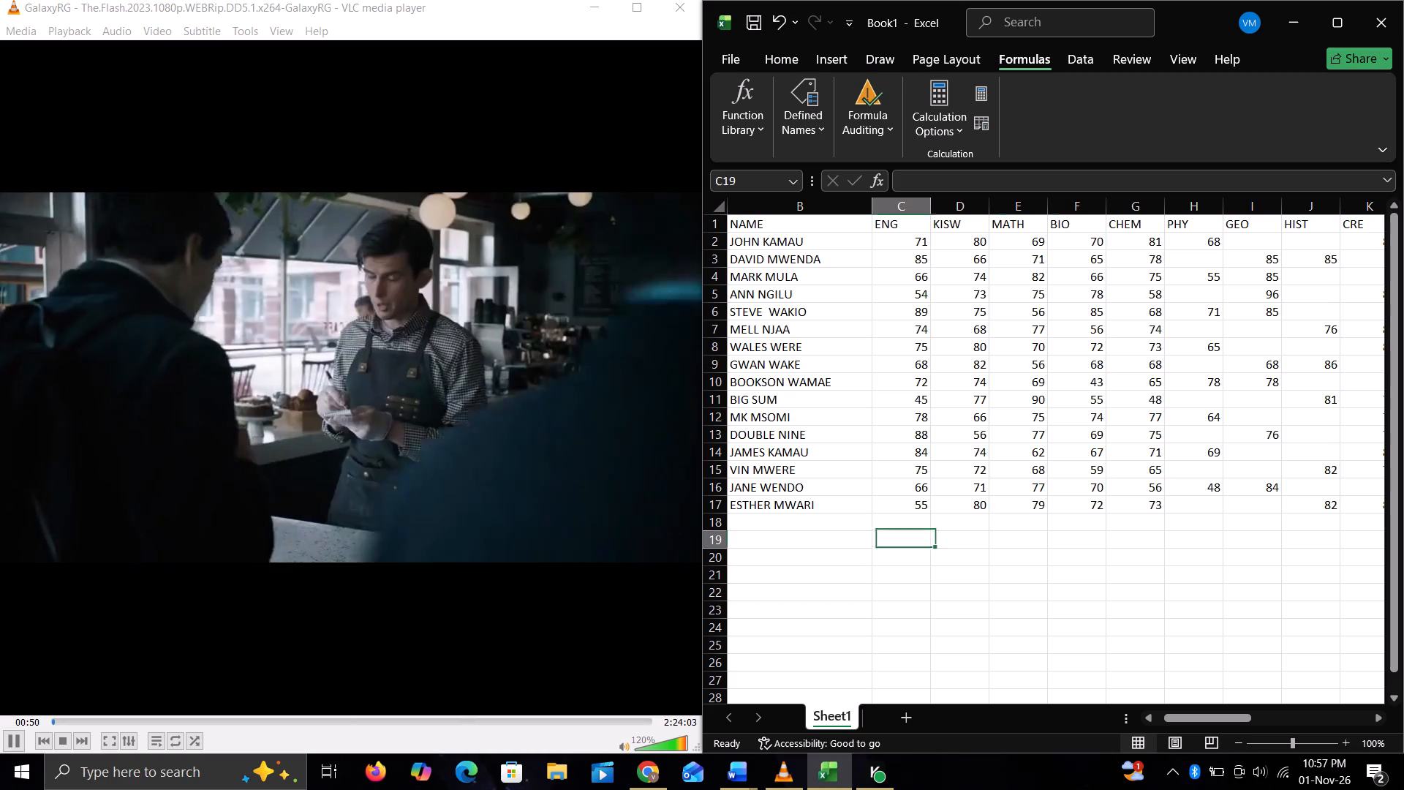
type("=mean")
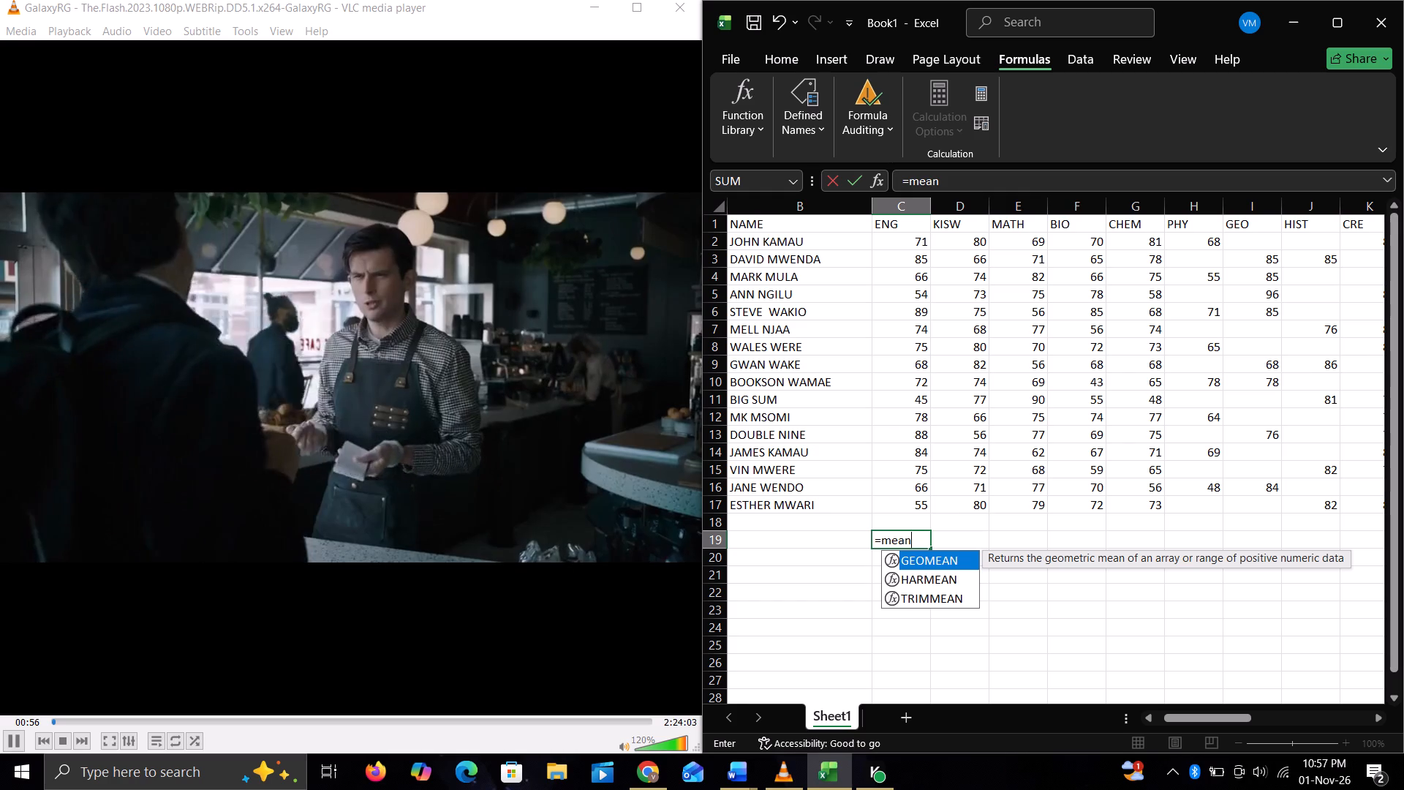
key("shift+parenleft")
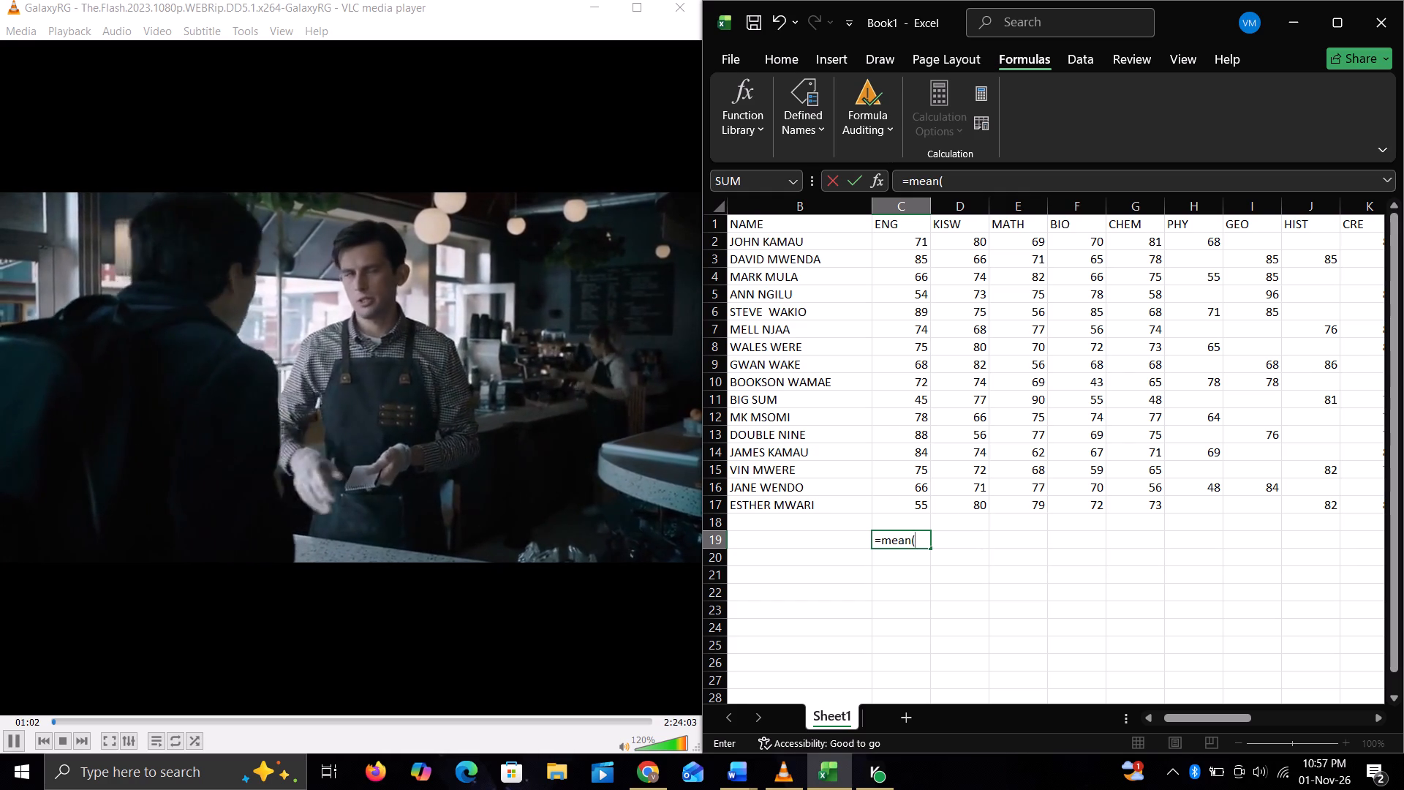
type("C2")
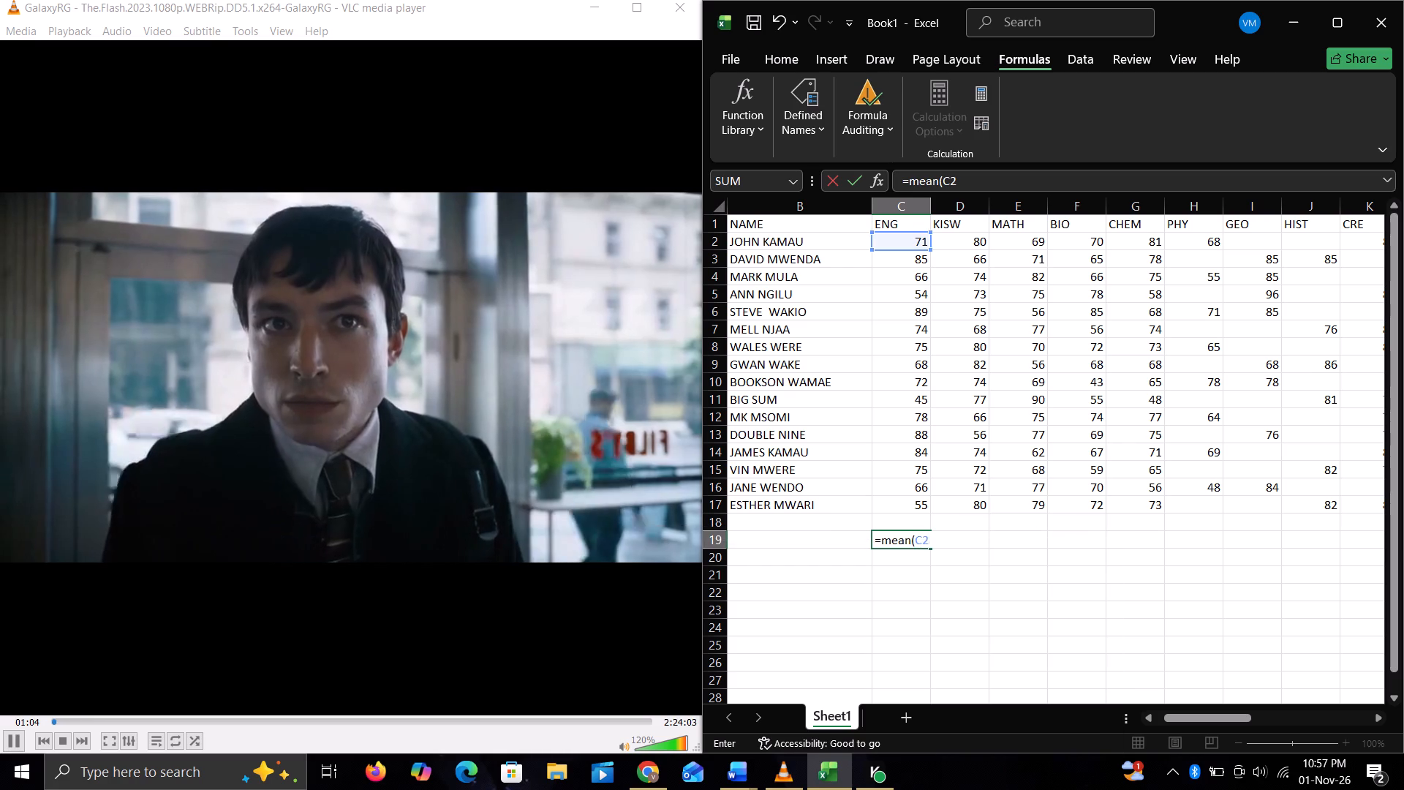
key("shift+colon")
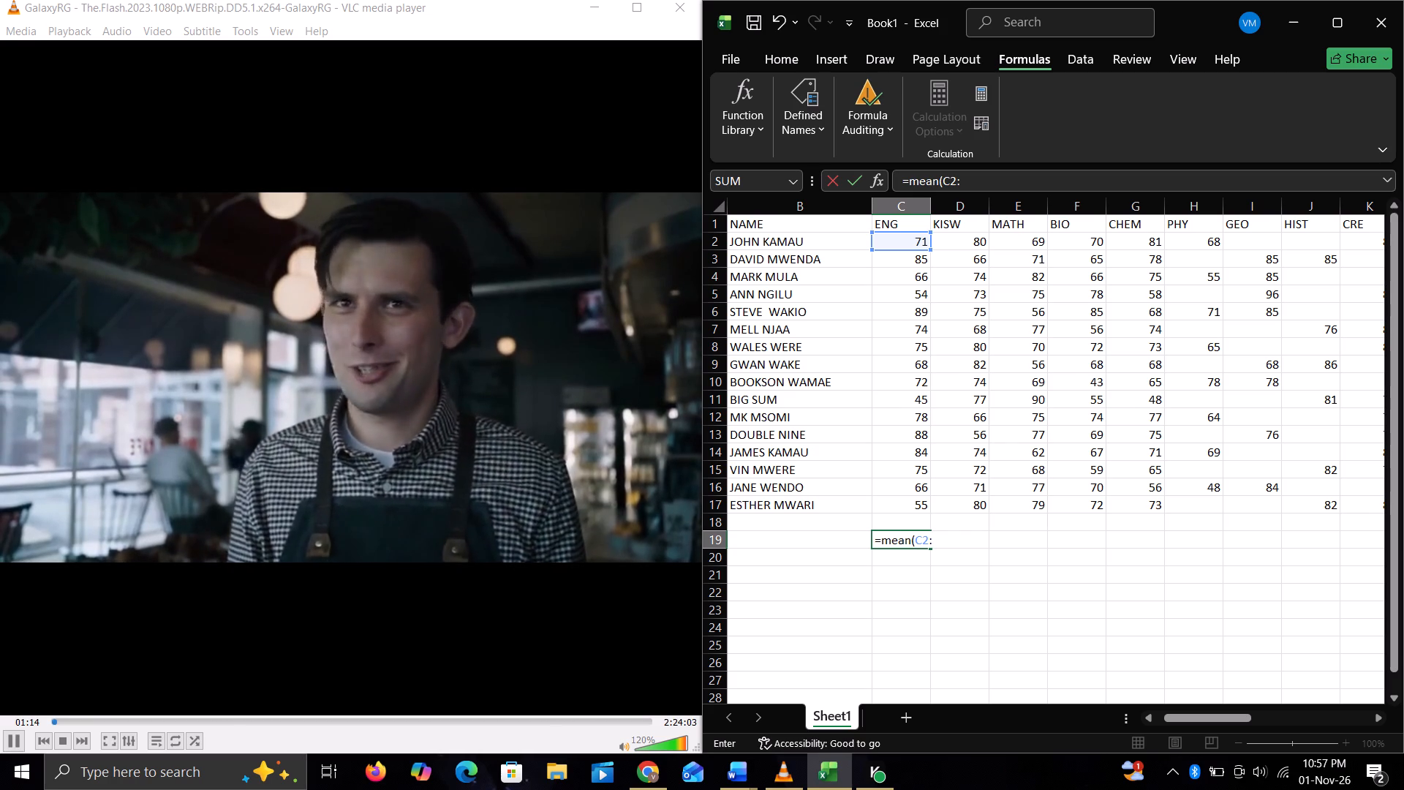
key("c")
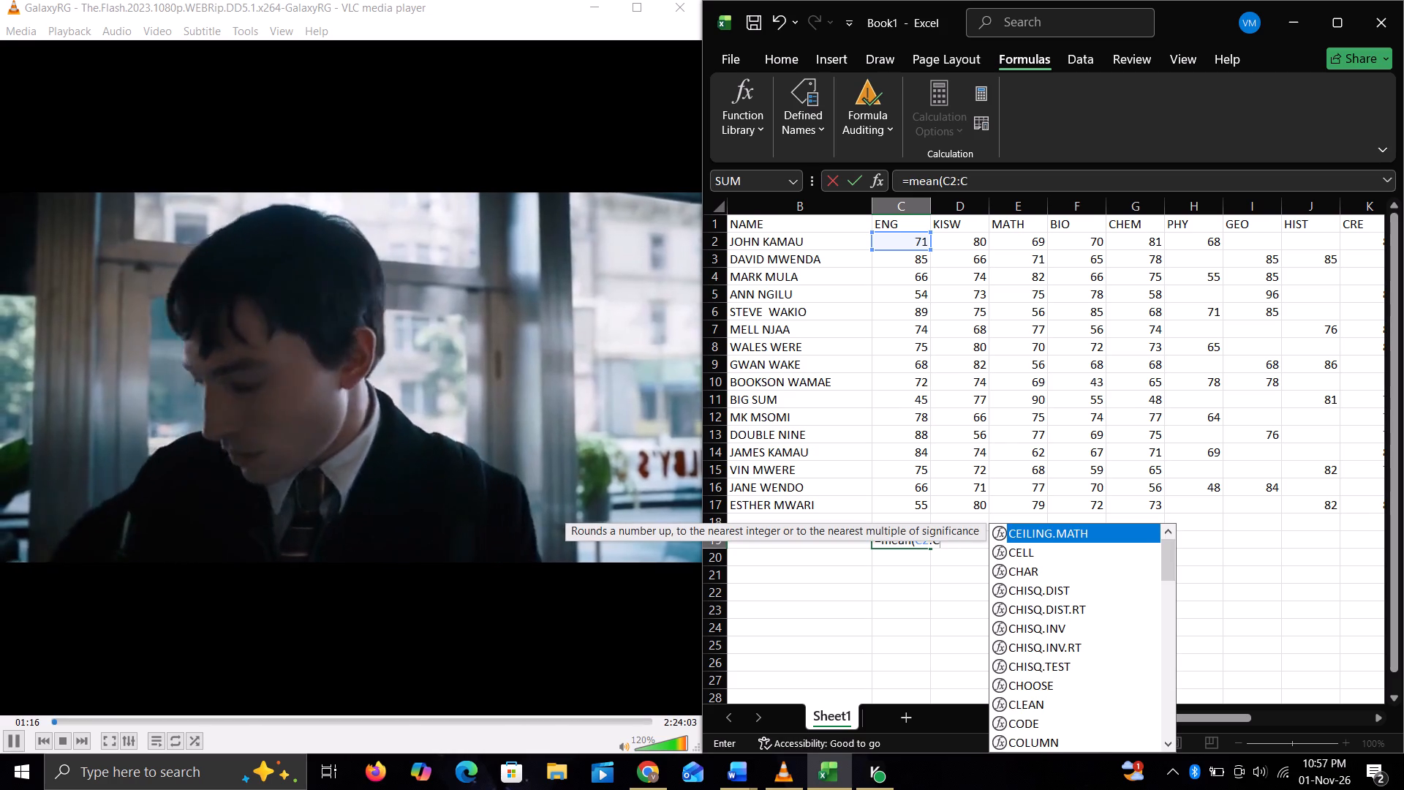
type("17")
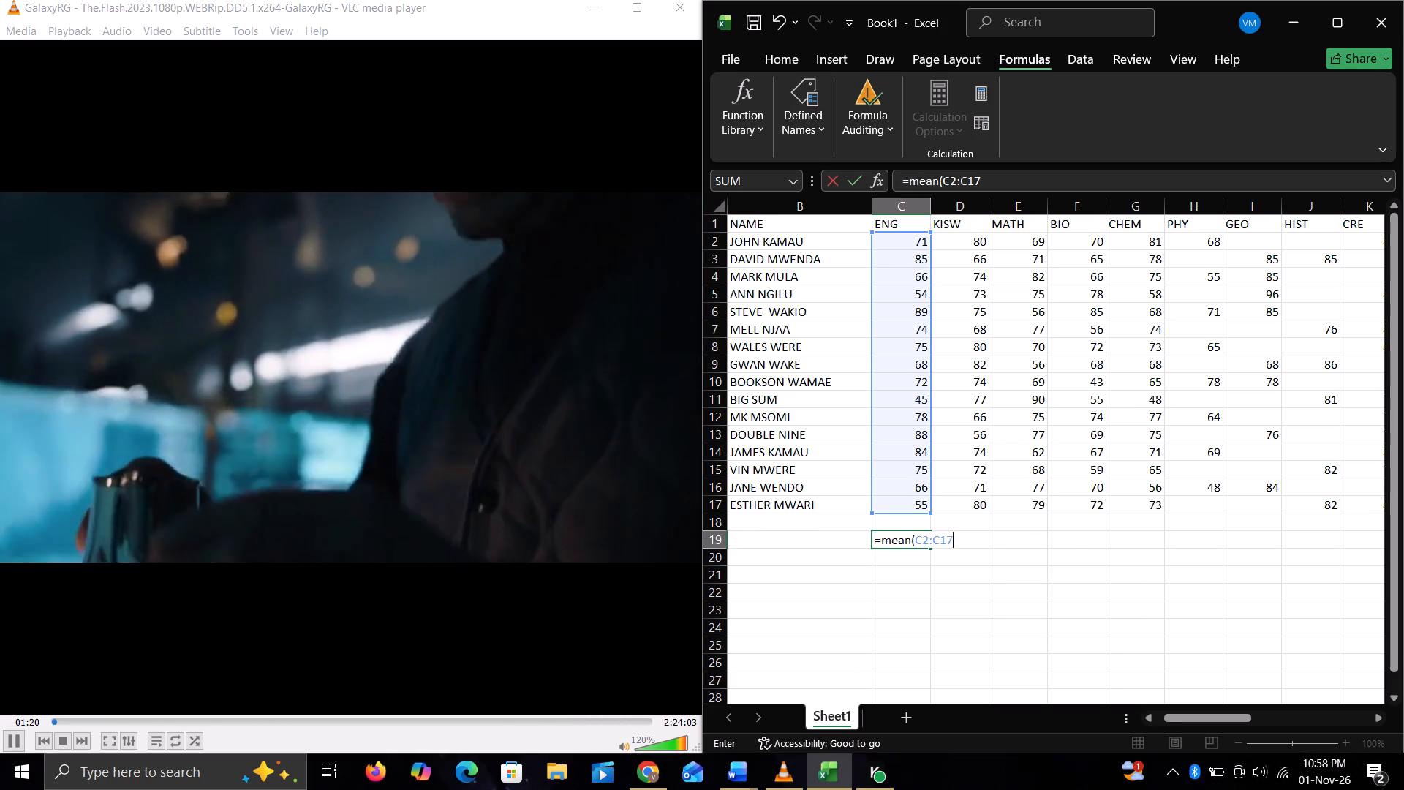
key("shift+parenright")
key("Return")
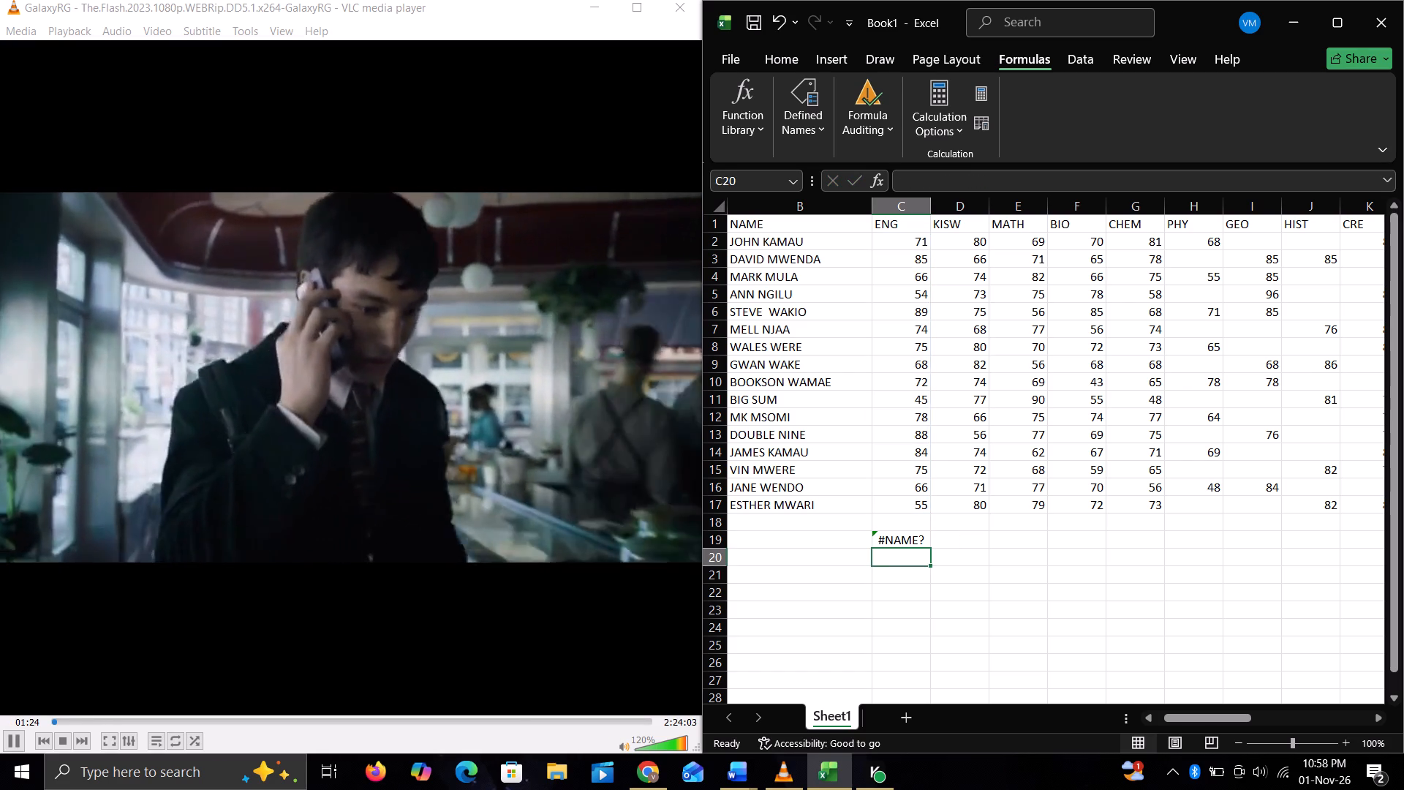
Open the formula in C19 to check its range, leaving it unedited.
left_click(902, 538)
left_click(902, 538)
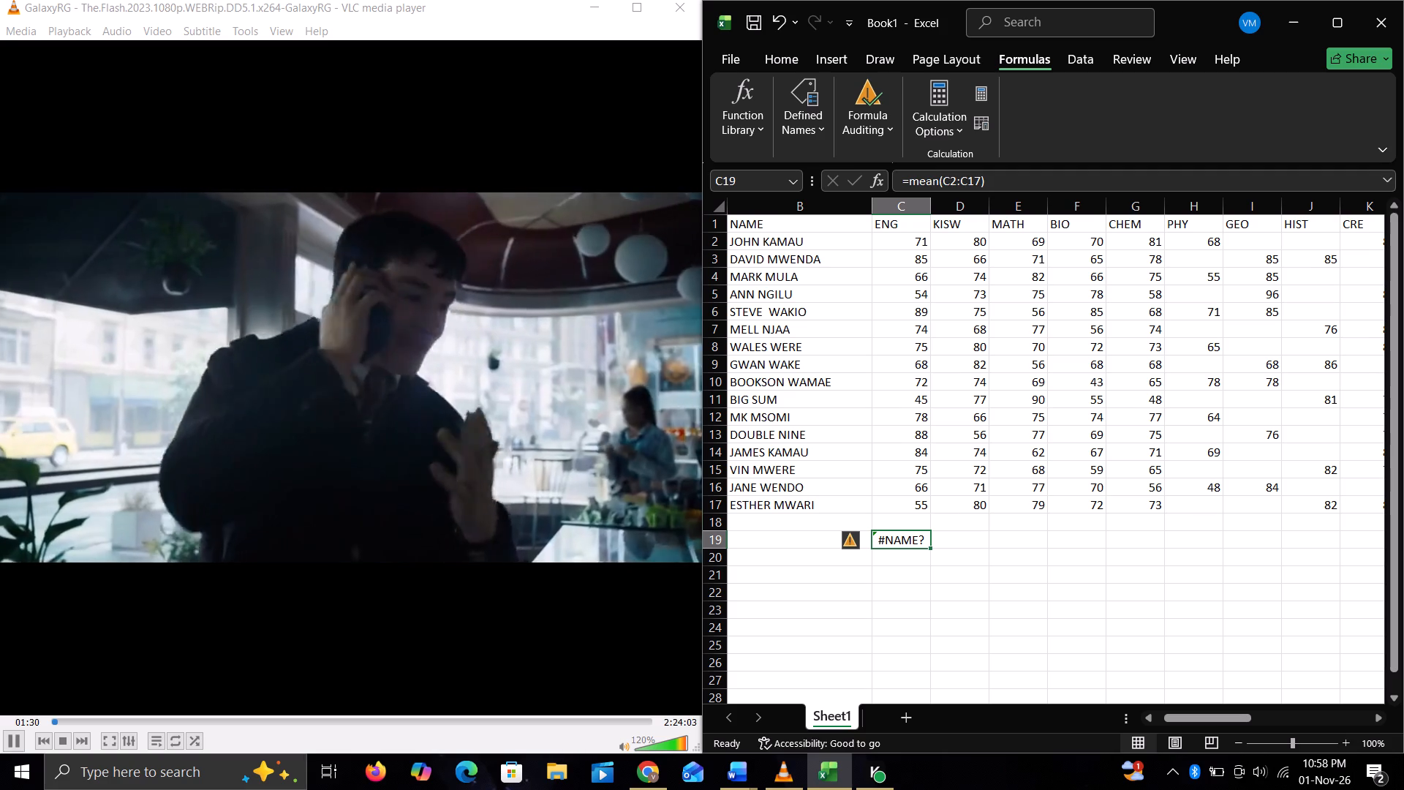
left_click(902, 538)
left_click(902, 538)
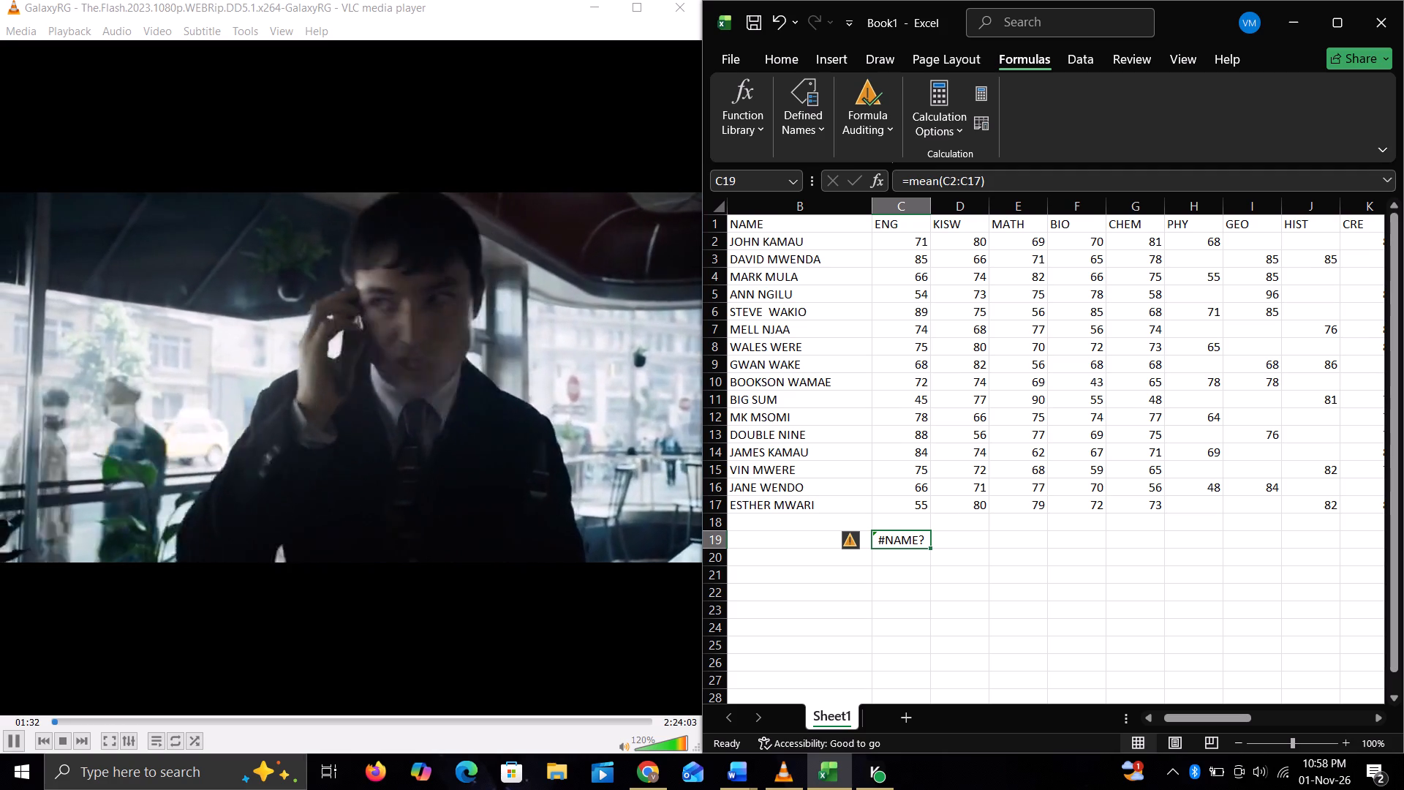
left_click(902, 538)
double_click(902, 538)
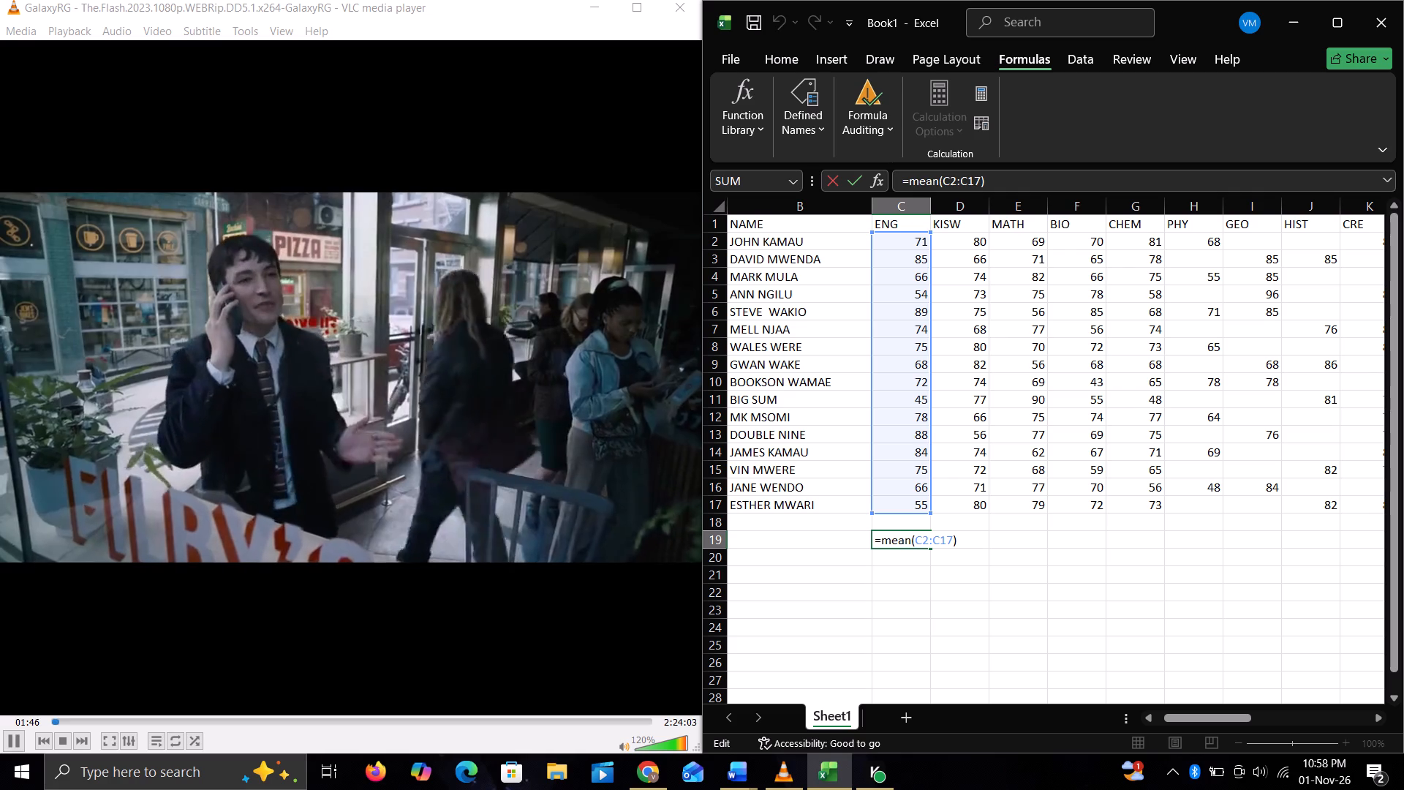
key("Return")
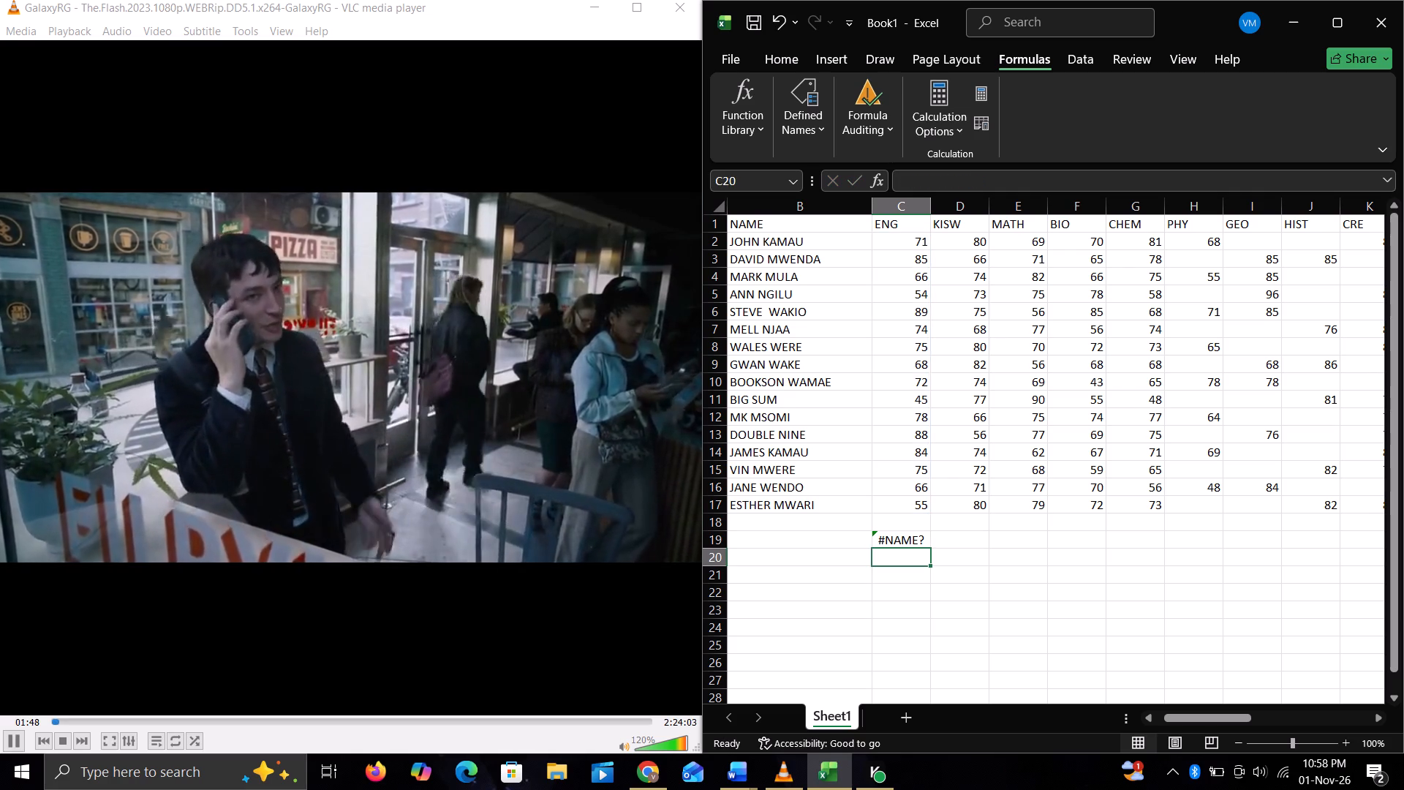
Fill the C19 formula across to D19 and E19 under the KISW and MATH columns.
left_click(945, 541)
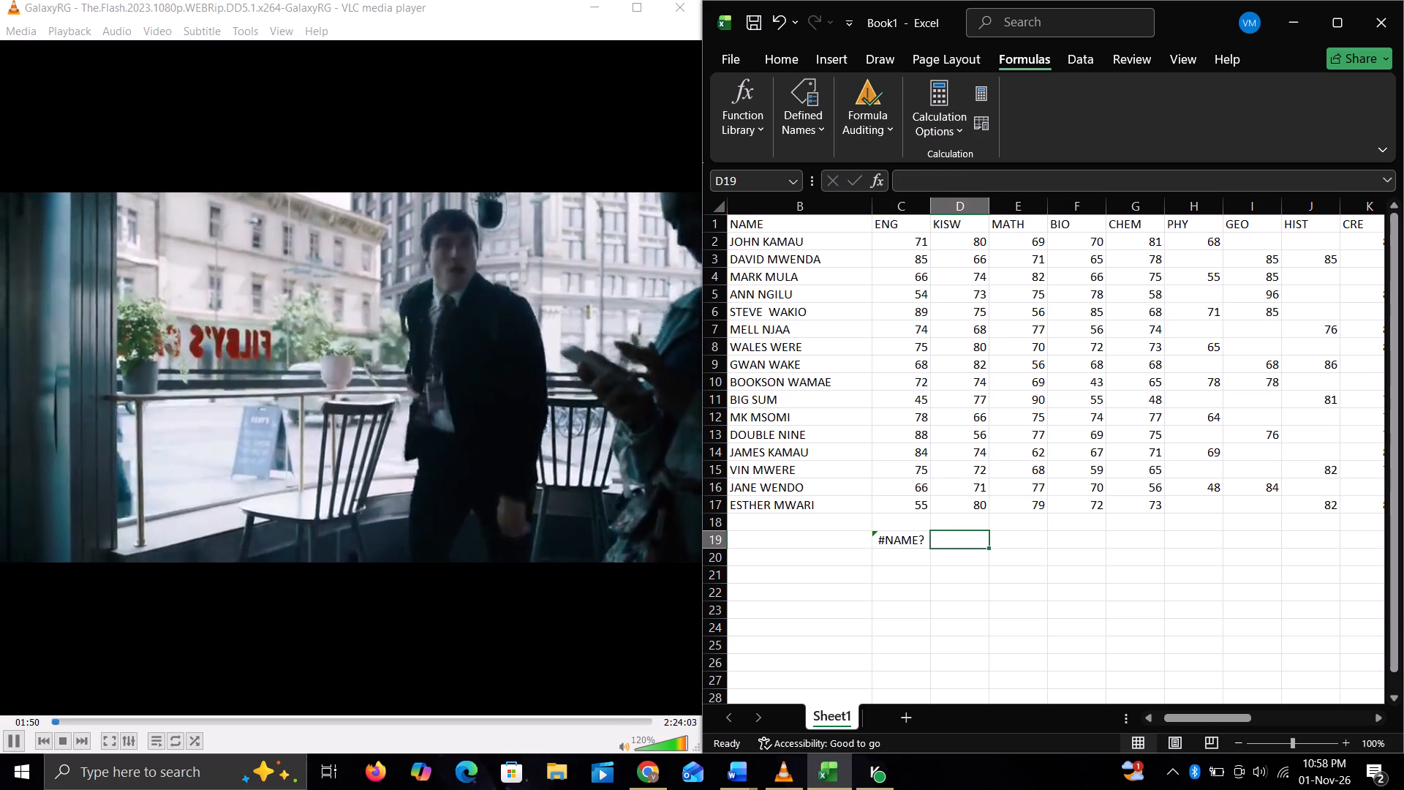
left_click(882, 538)
left_click_drag(929, 547, 1021, 547)
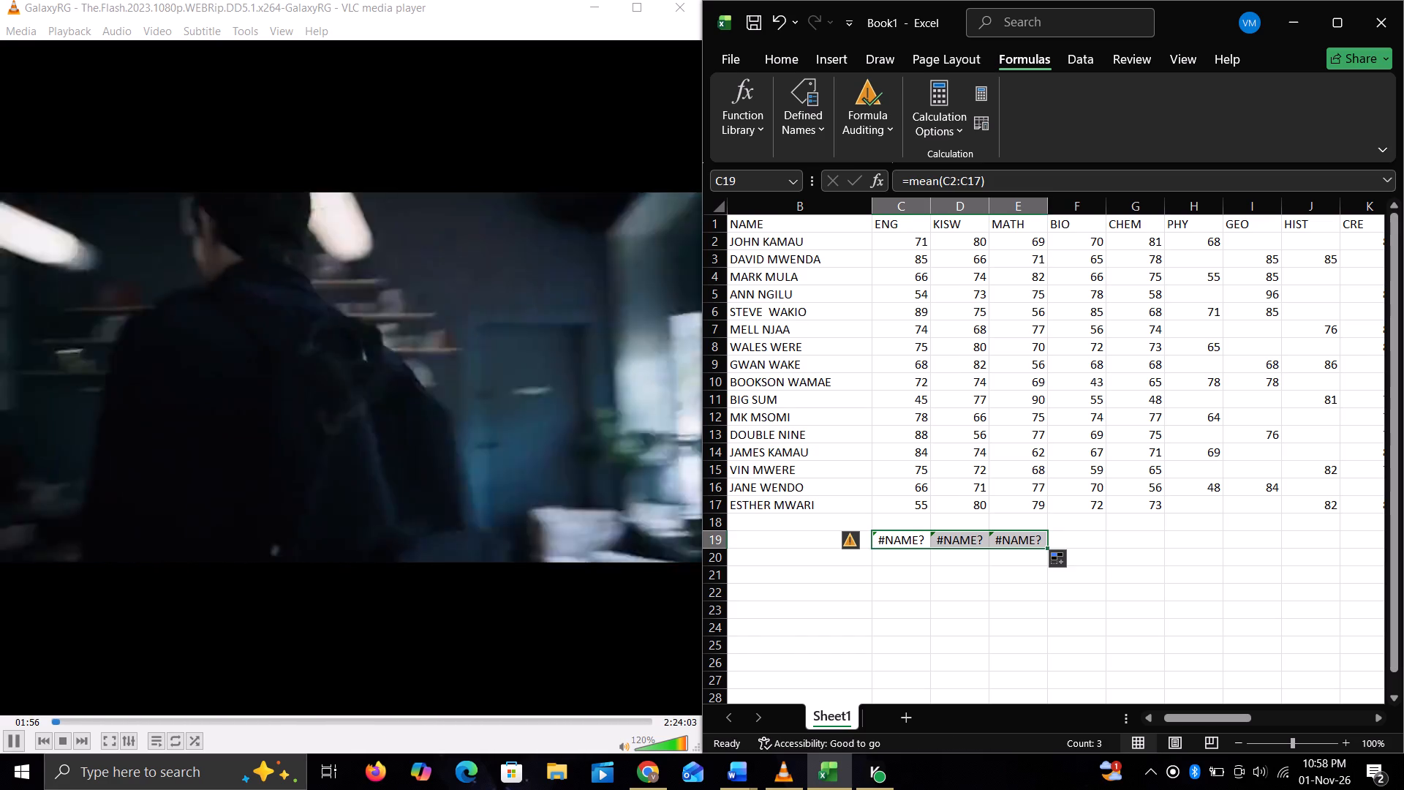
Recheck the C19 formula against the ENG marks starting in C2.
left_click_drag(932, 533, 925, 529)
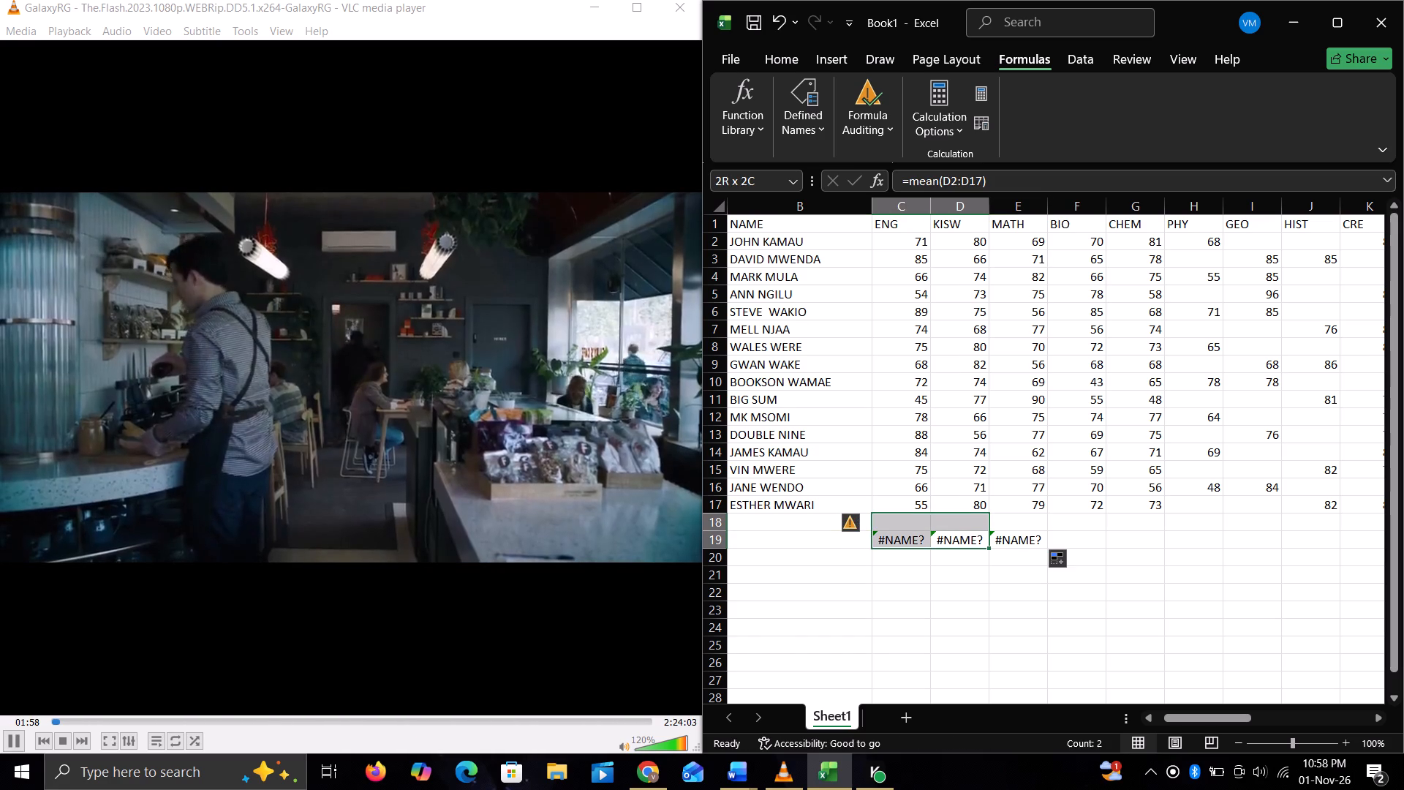
left_click_drag(925, 529, 920, 529)
left_click(920, 529)
left_click(920, 529)
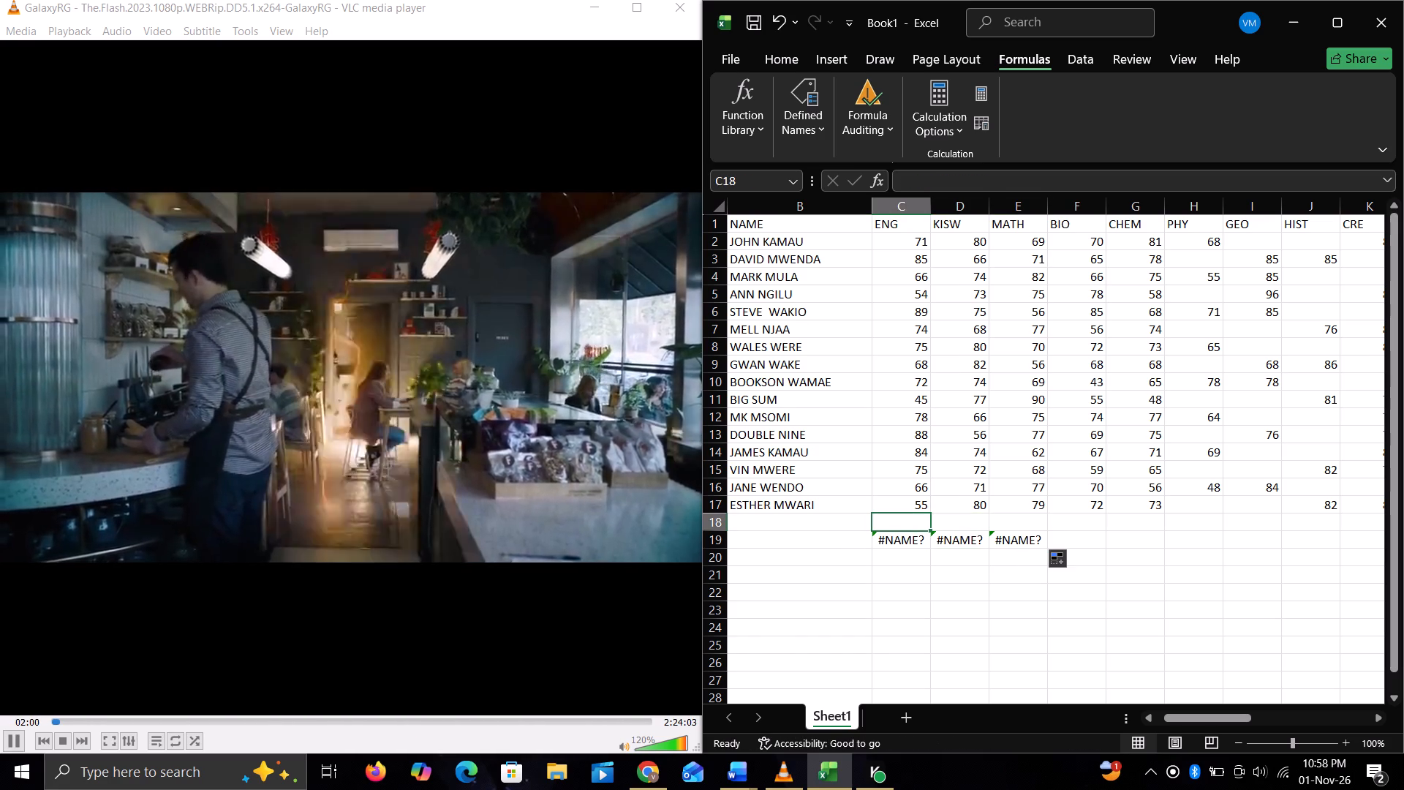
left_click(925, 533)
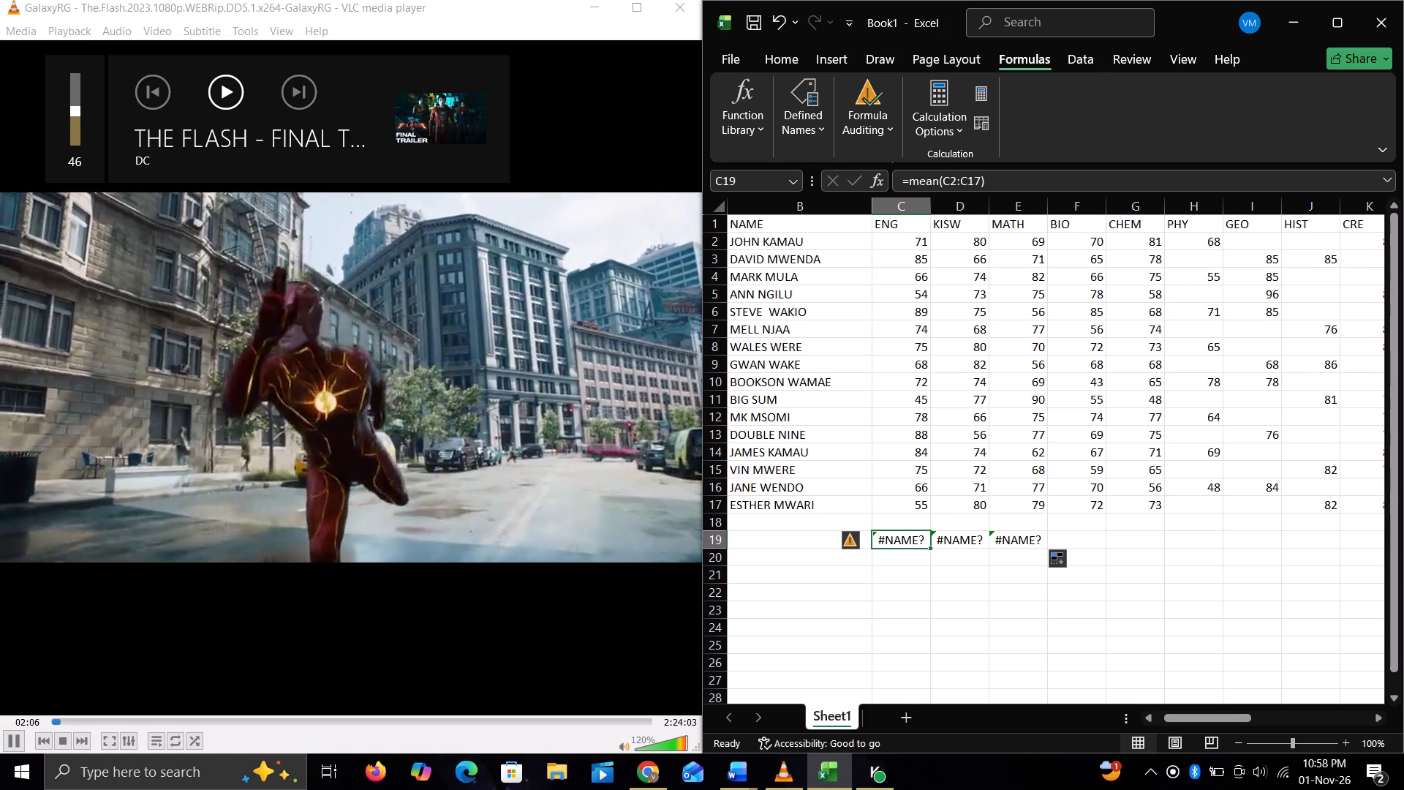
left_click(918, 238)
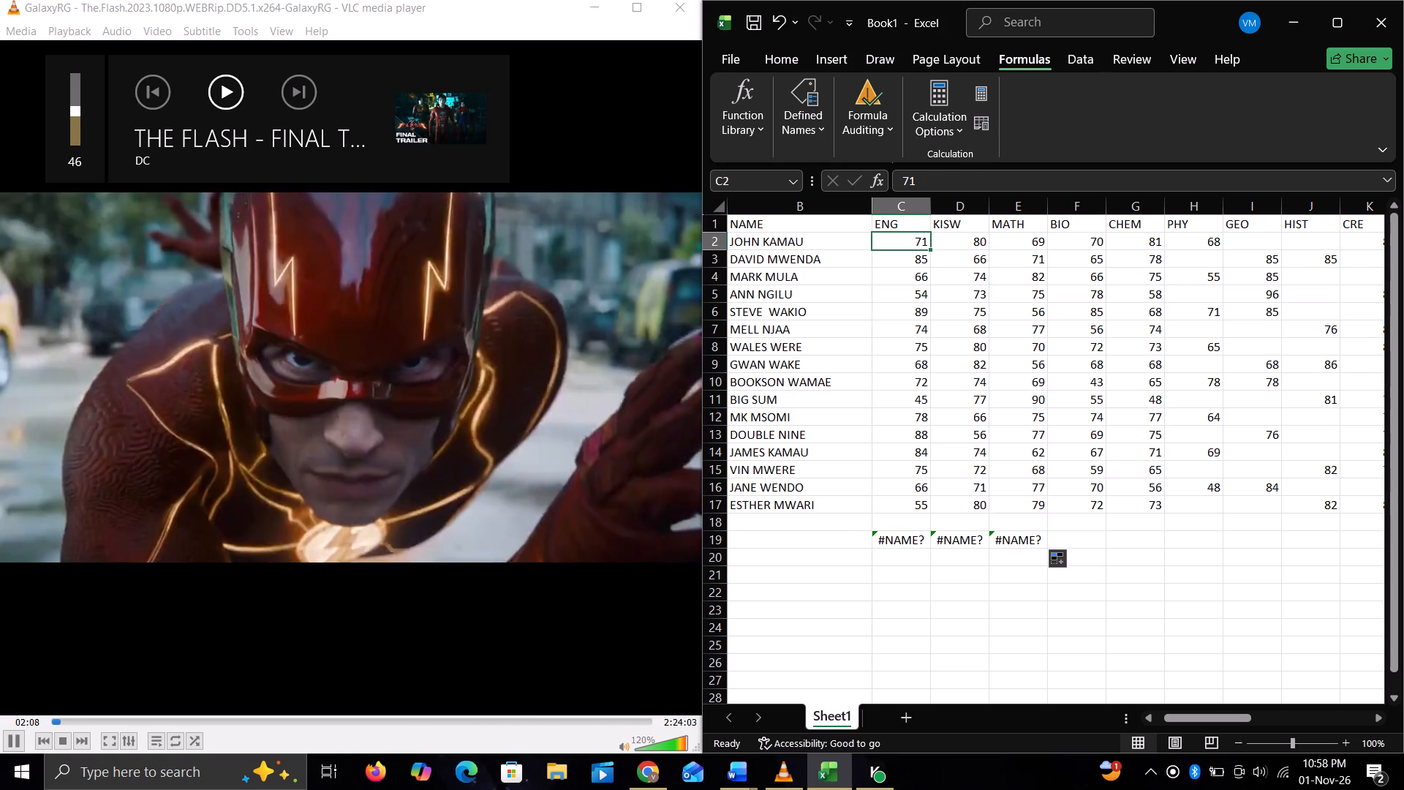
double_click(888, 536)
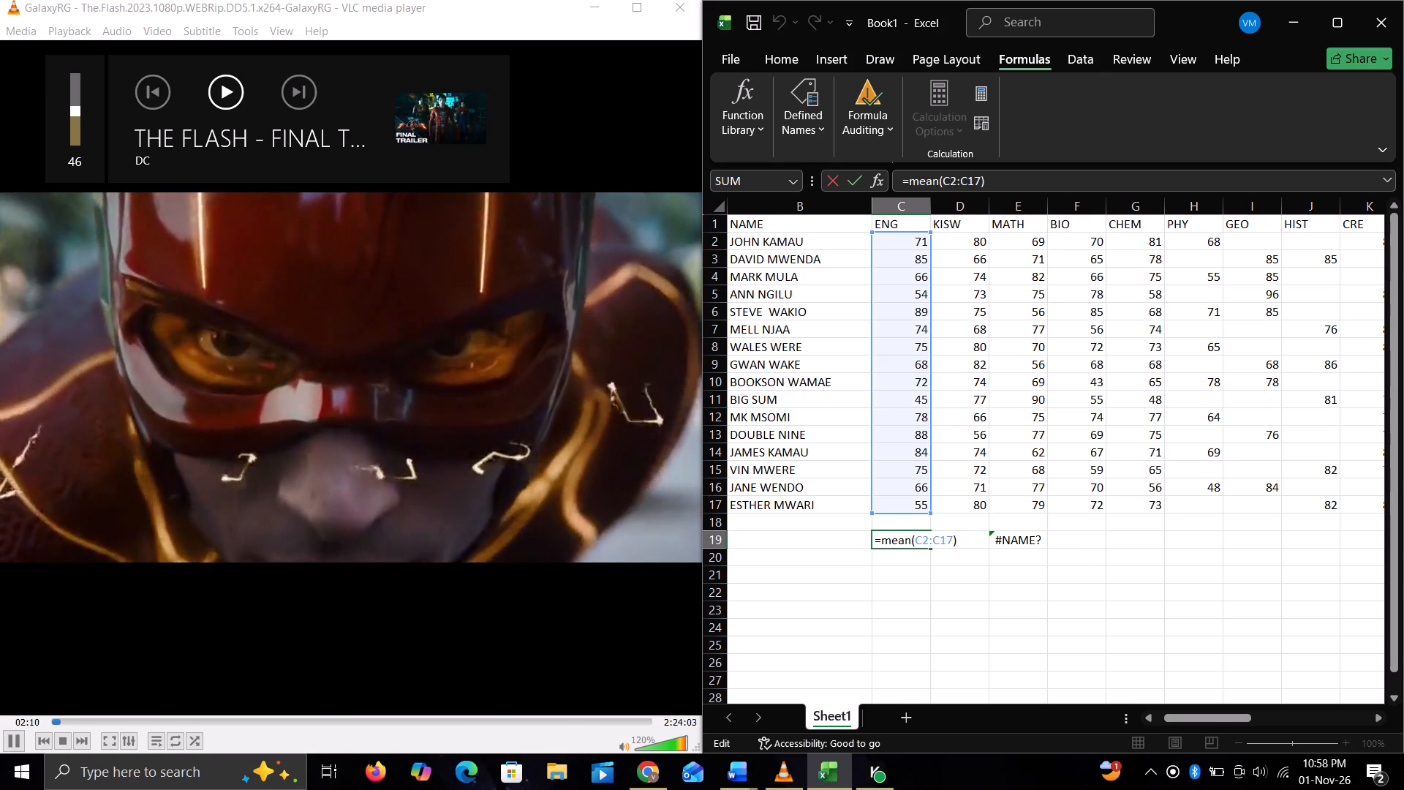
left_click(923, 239)
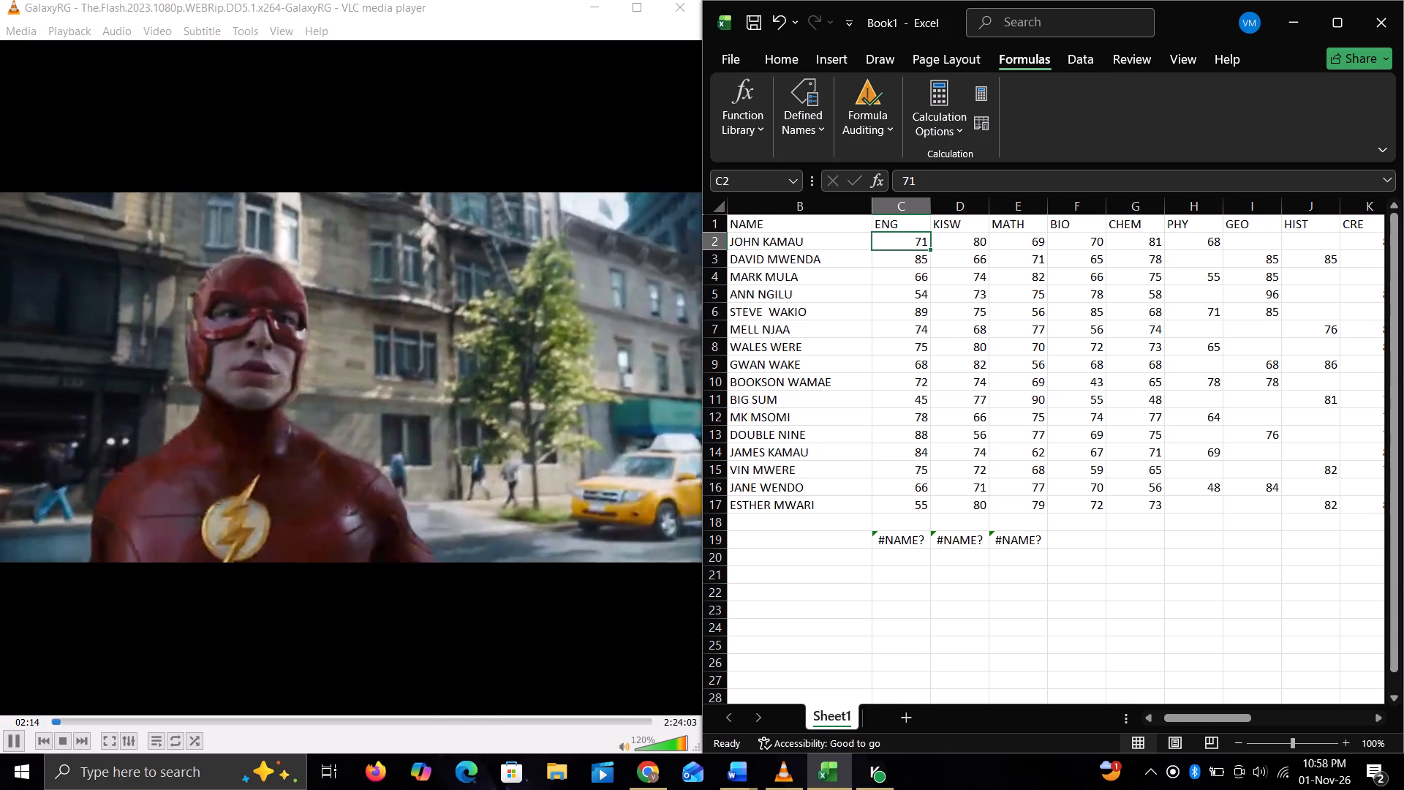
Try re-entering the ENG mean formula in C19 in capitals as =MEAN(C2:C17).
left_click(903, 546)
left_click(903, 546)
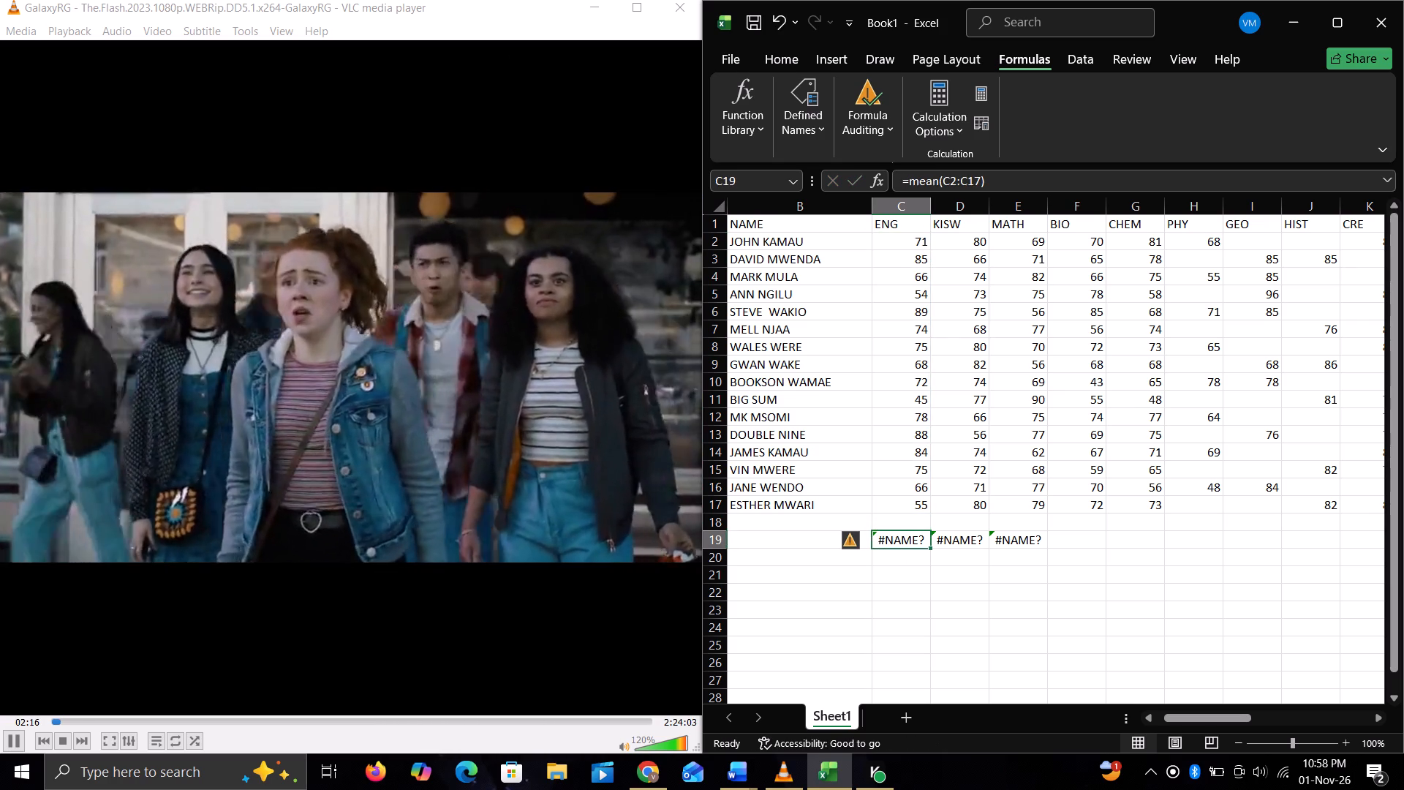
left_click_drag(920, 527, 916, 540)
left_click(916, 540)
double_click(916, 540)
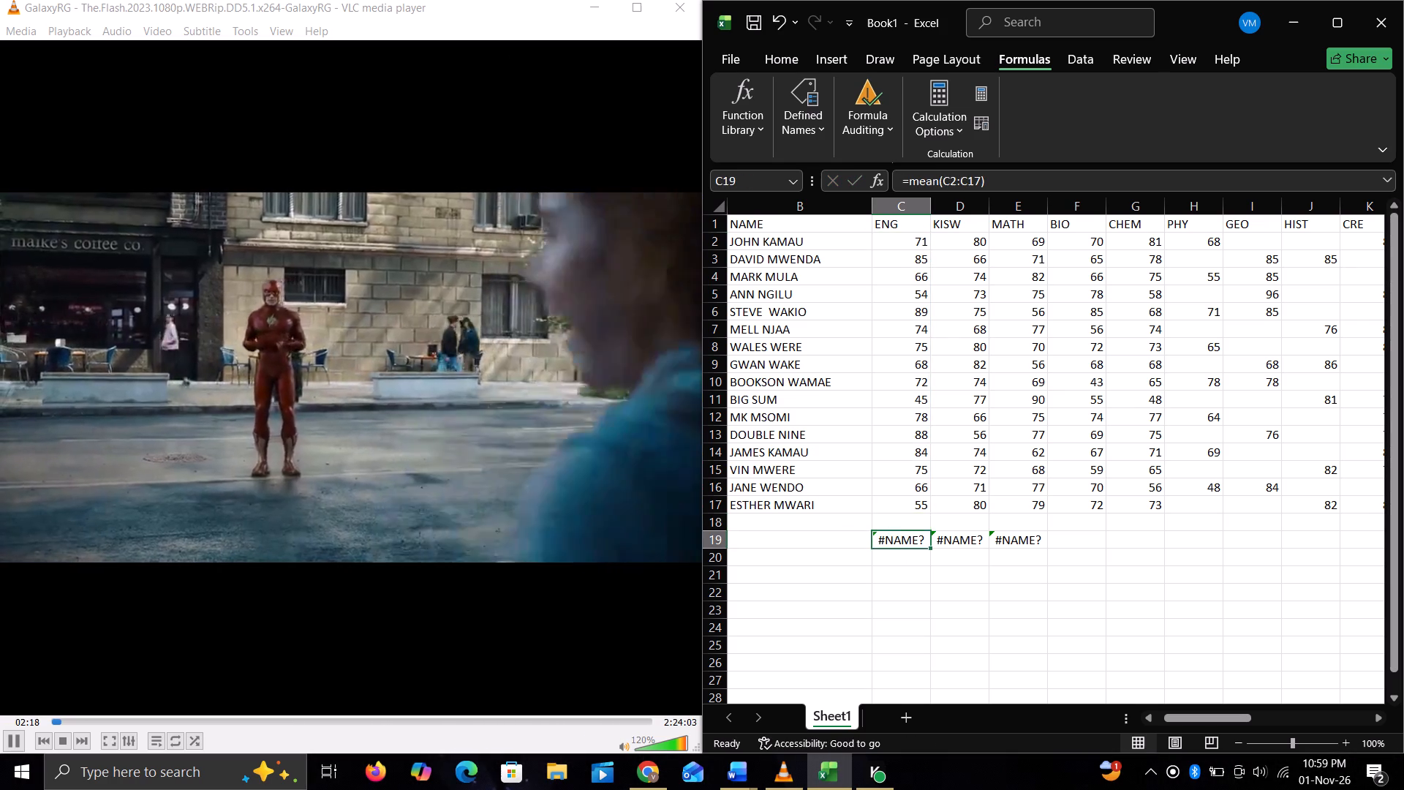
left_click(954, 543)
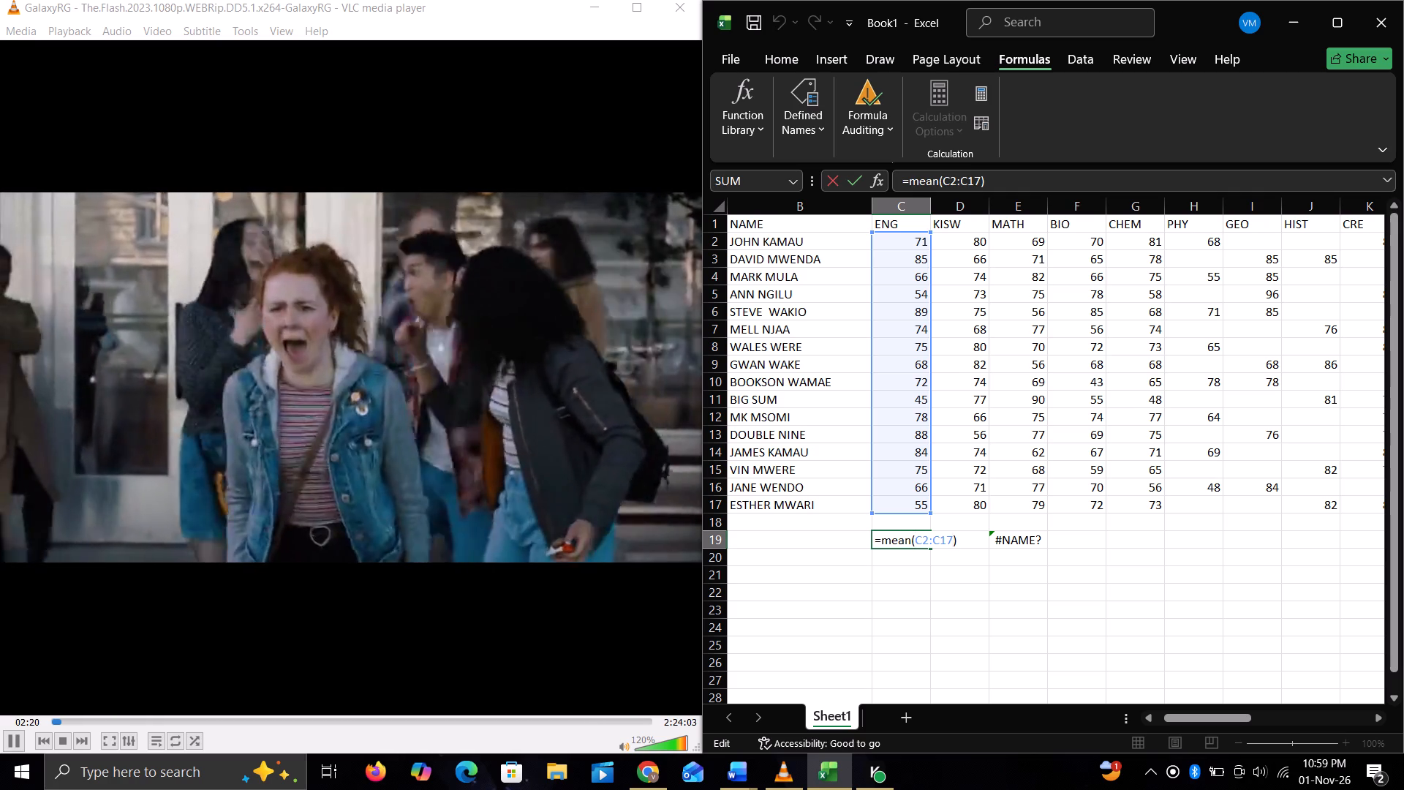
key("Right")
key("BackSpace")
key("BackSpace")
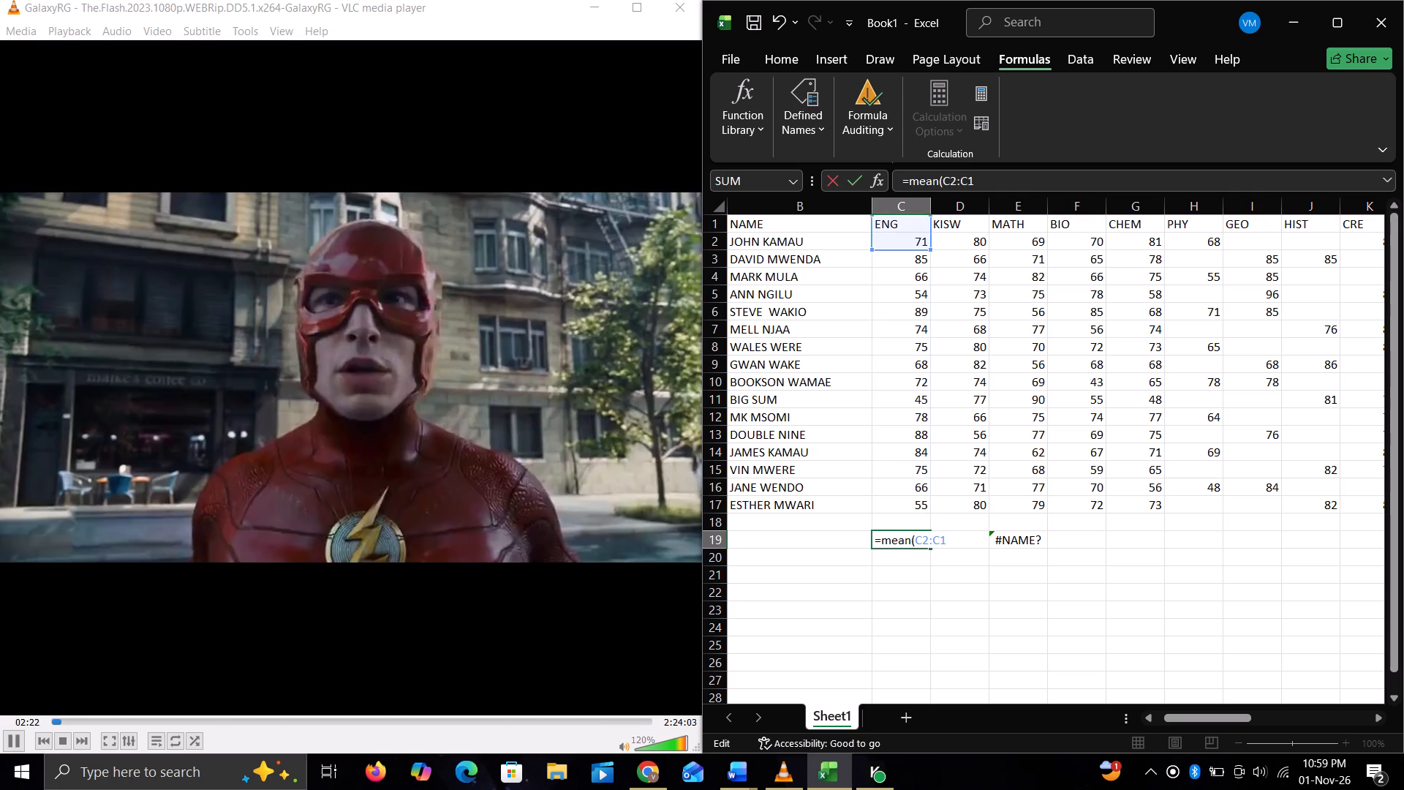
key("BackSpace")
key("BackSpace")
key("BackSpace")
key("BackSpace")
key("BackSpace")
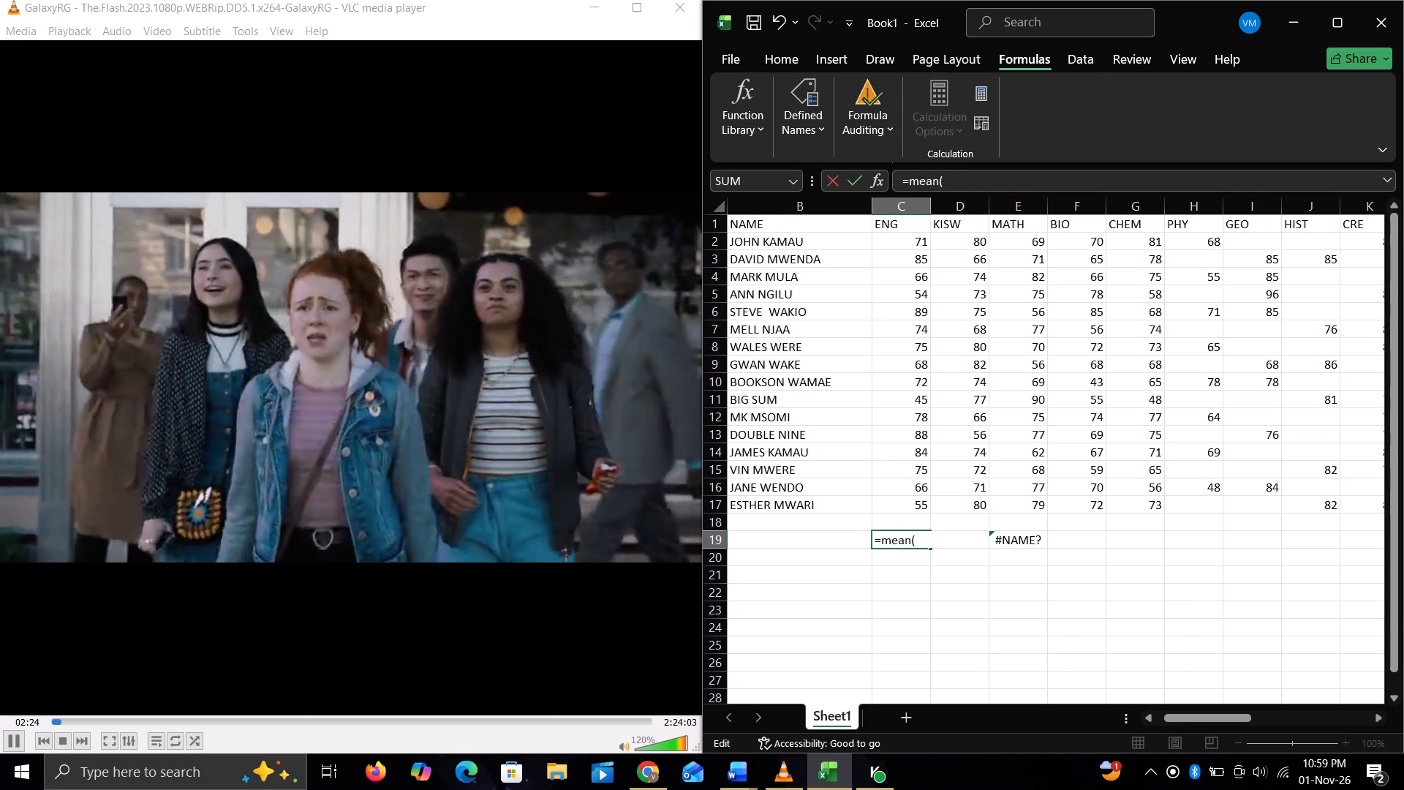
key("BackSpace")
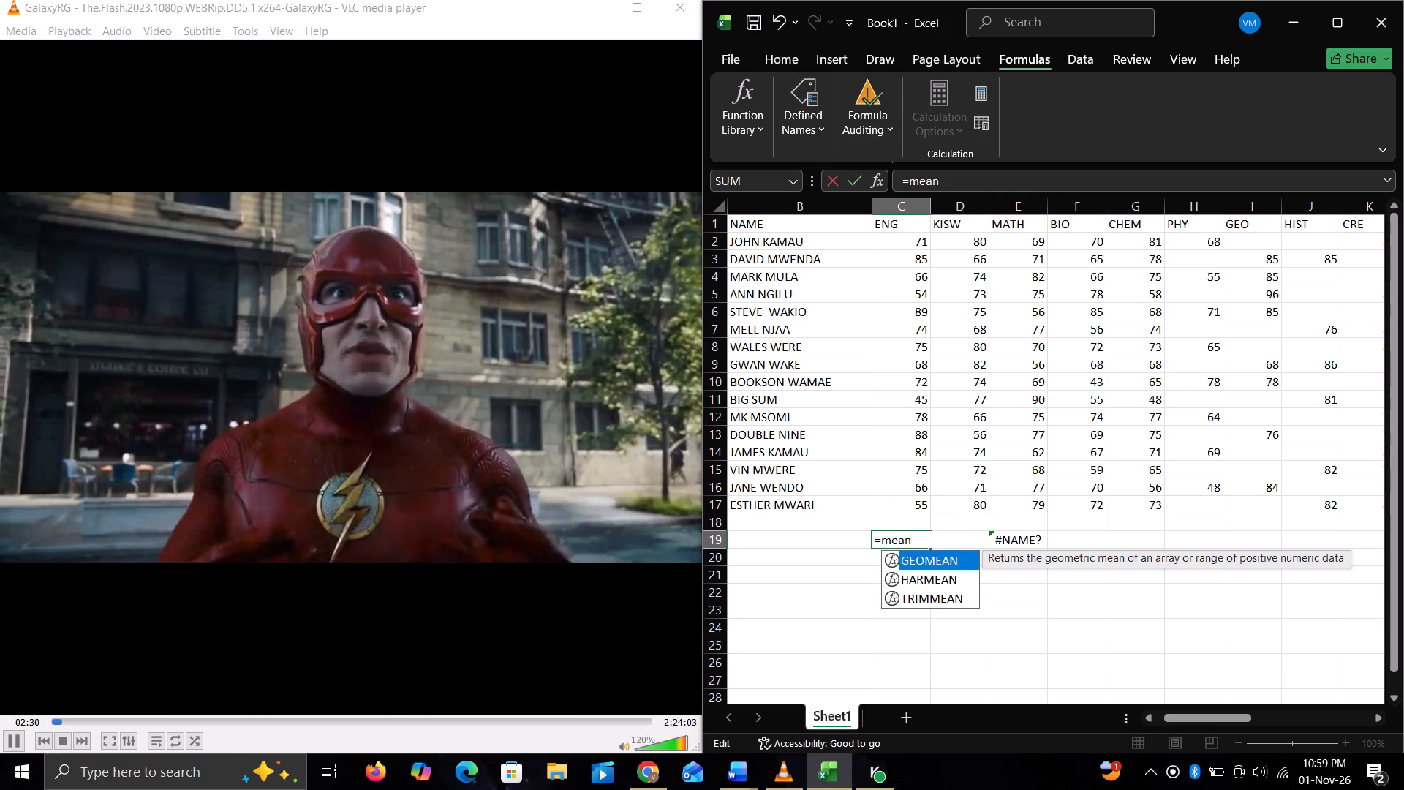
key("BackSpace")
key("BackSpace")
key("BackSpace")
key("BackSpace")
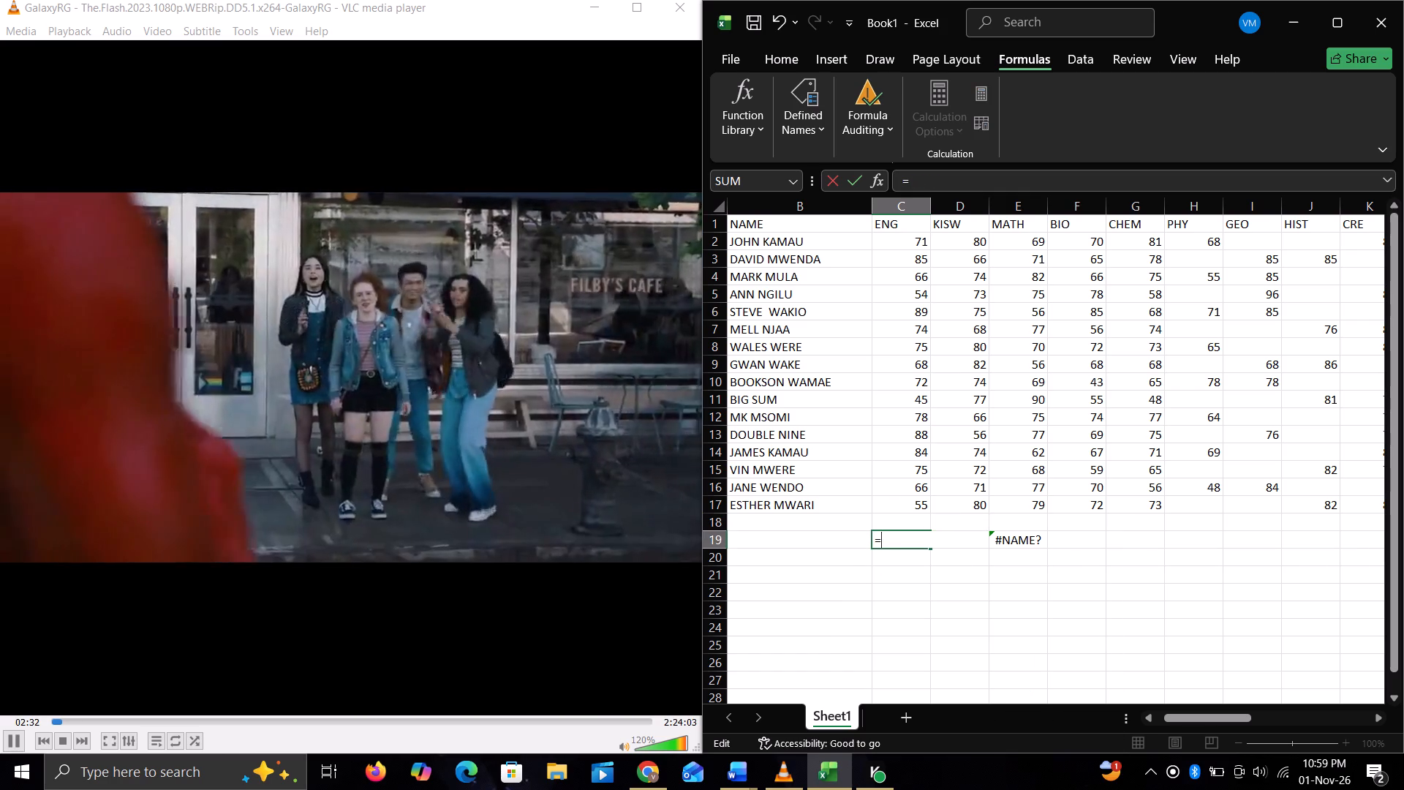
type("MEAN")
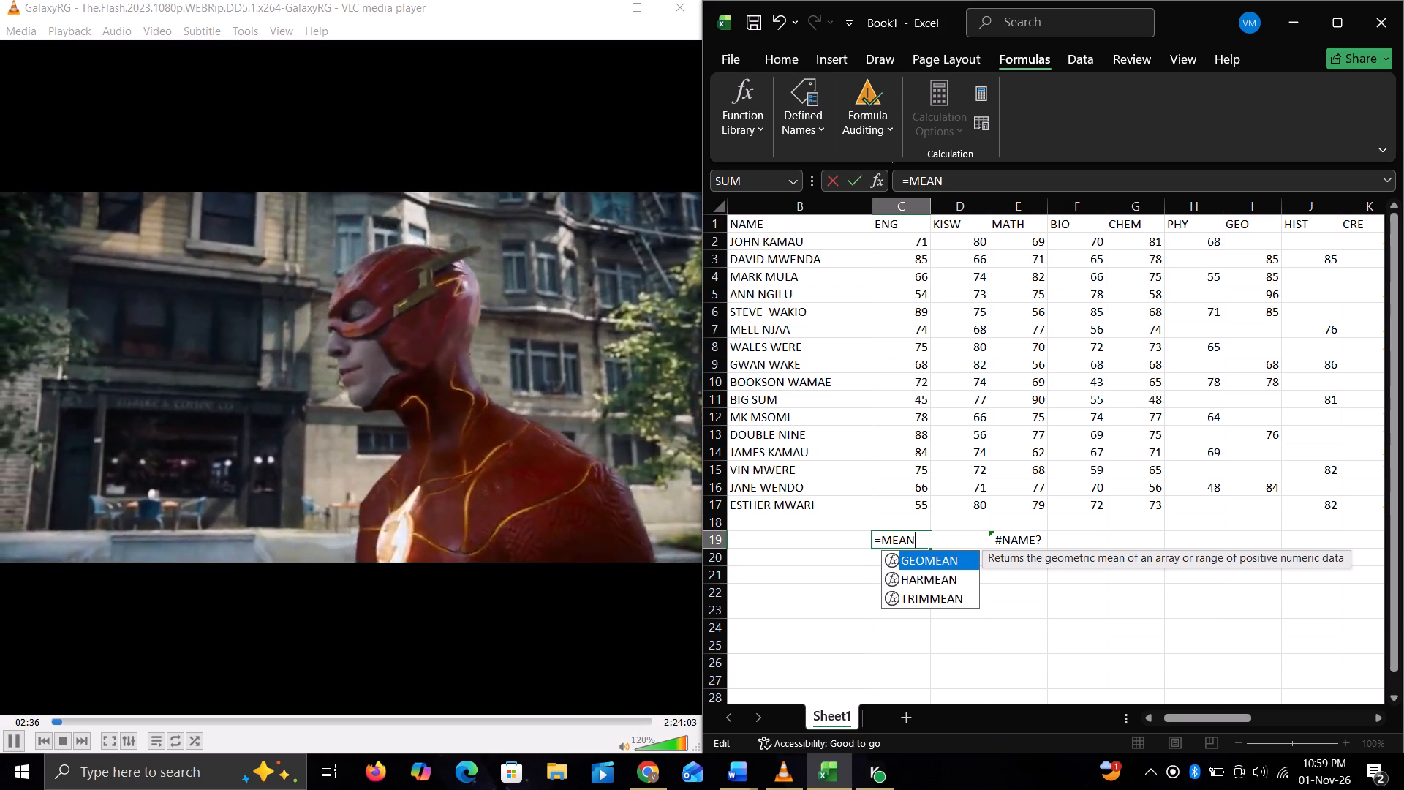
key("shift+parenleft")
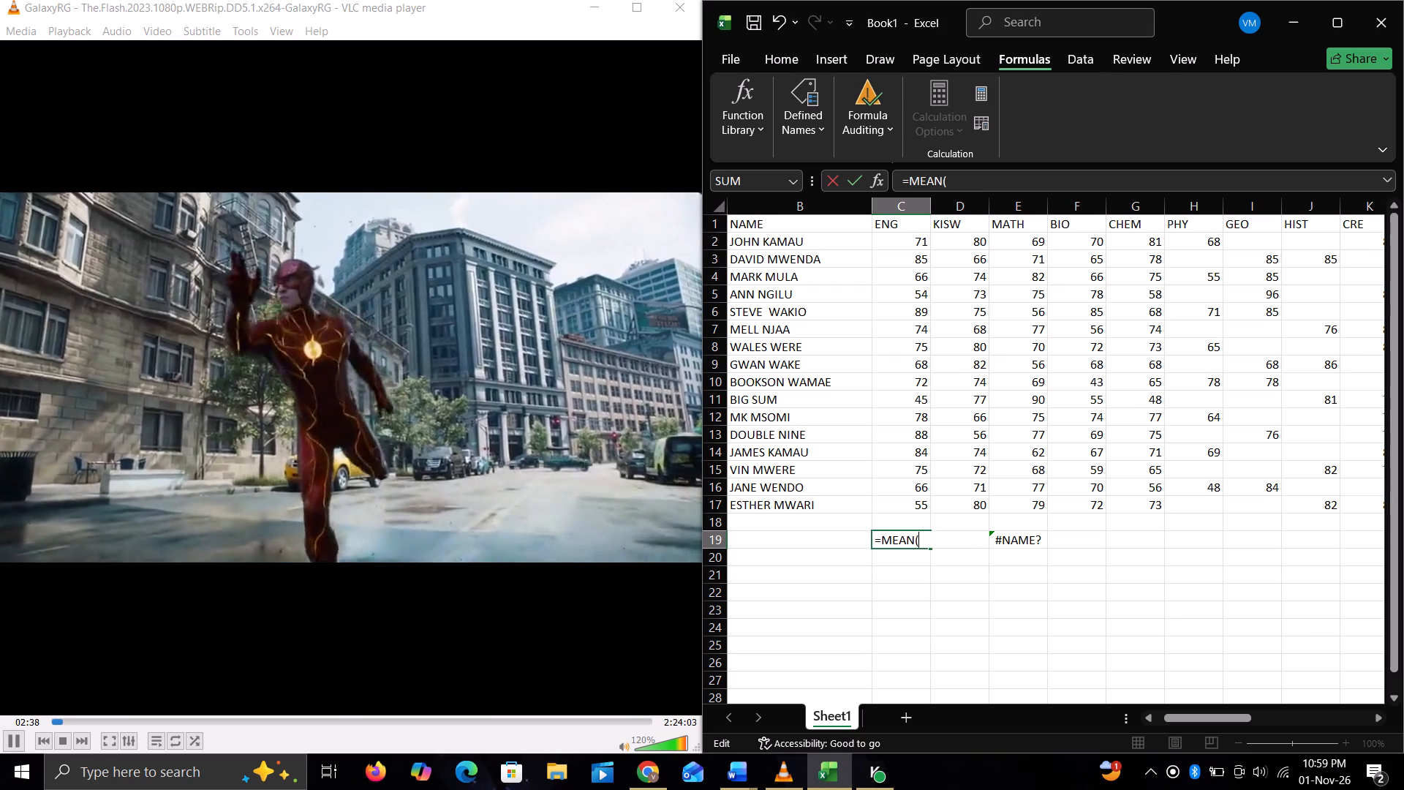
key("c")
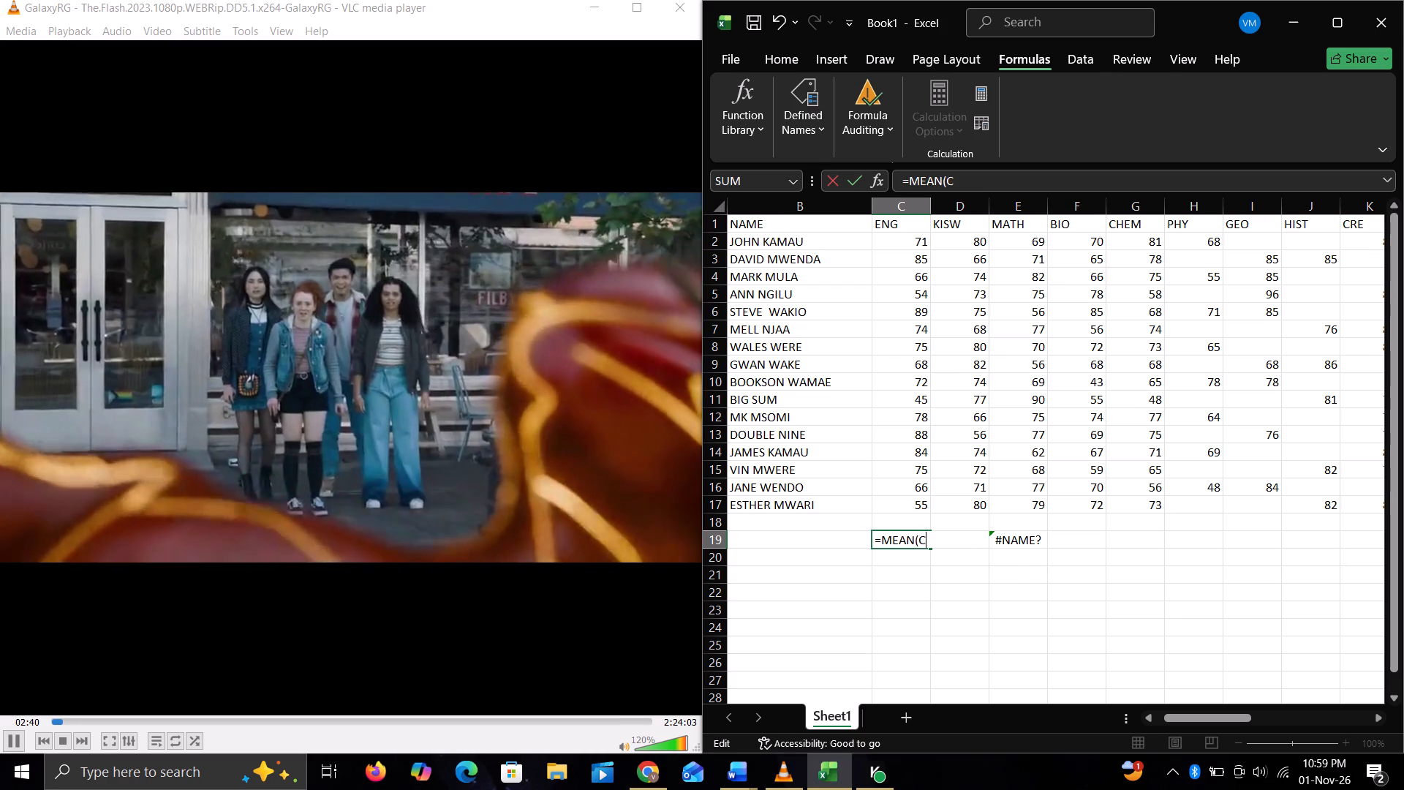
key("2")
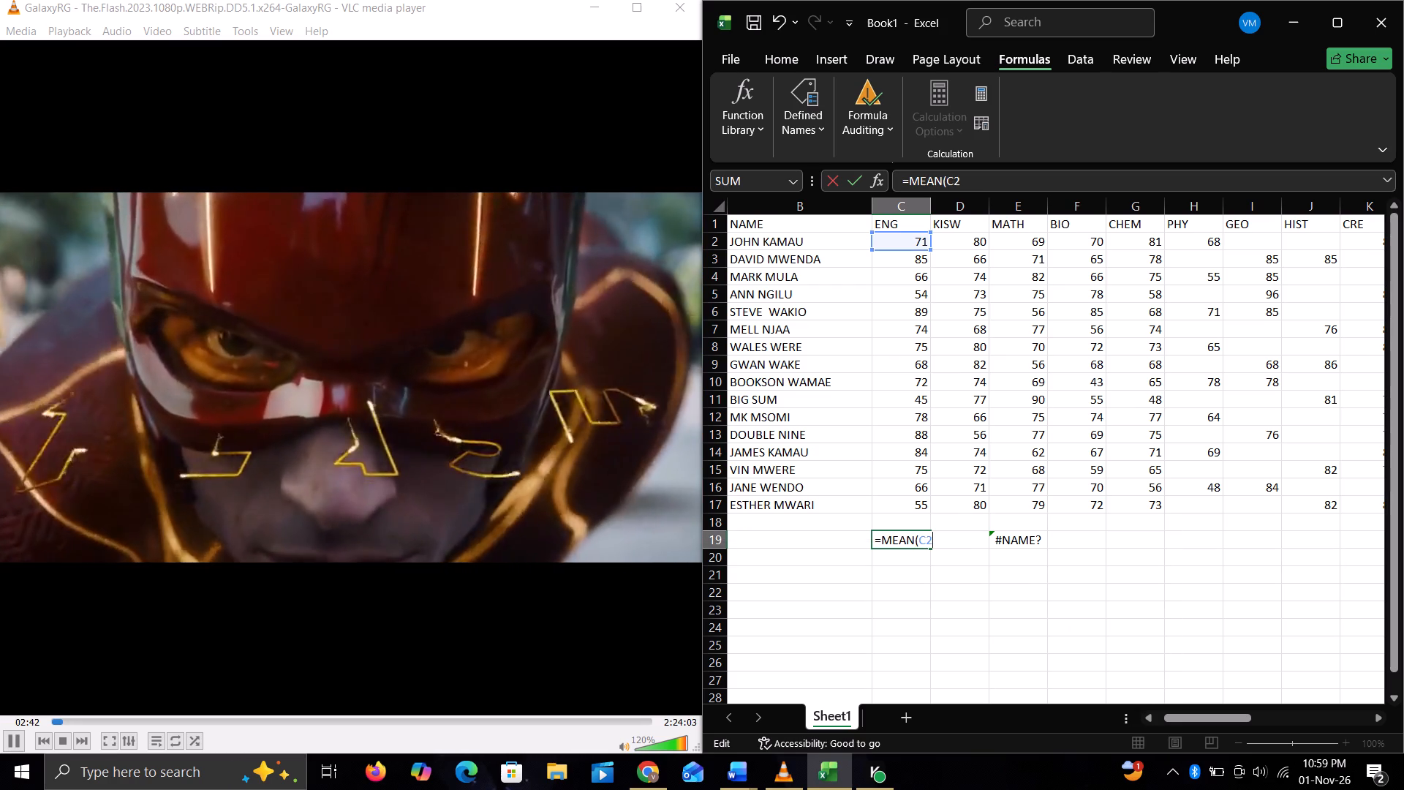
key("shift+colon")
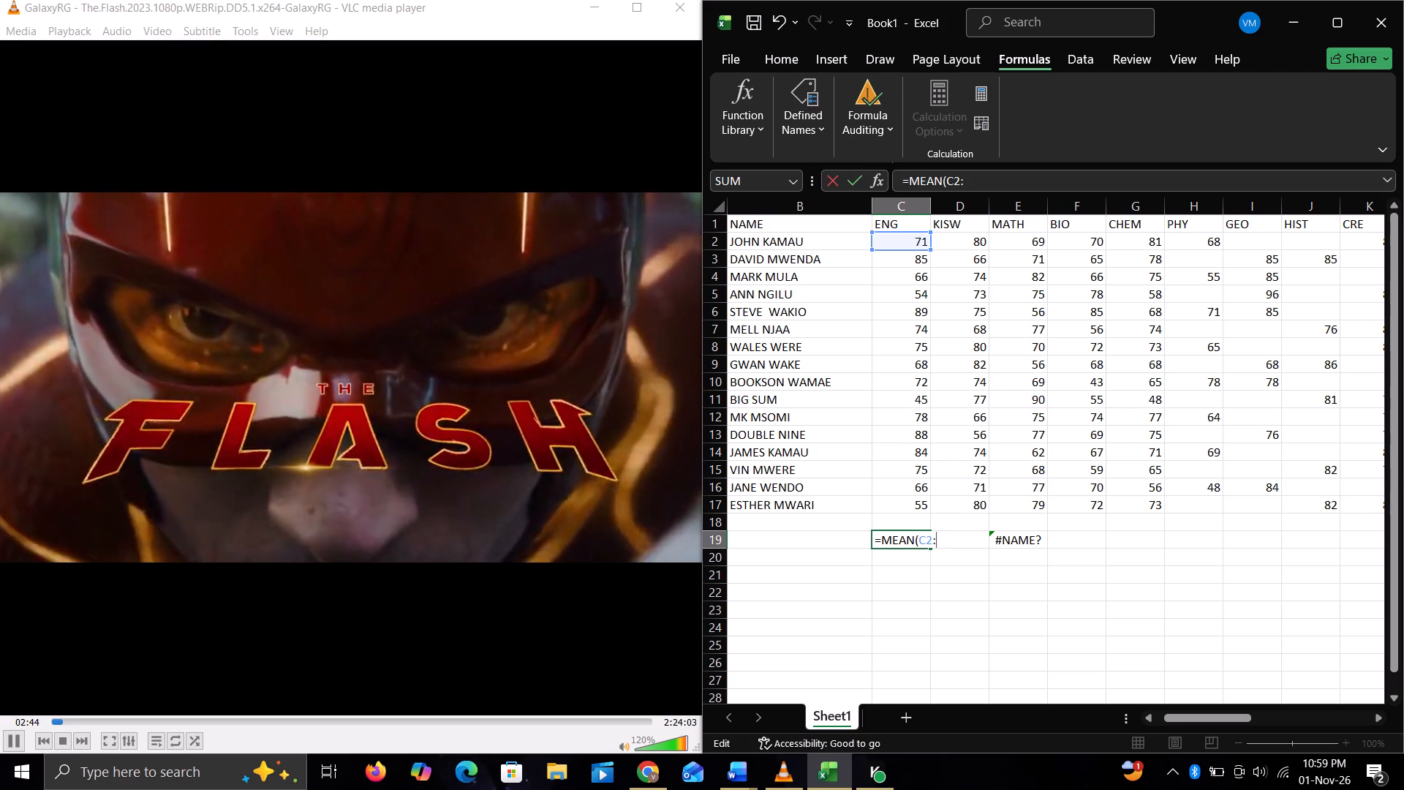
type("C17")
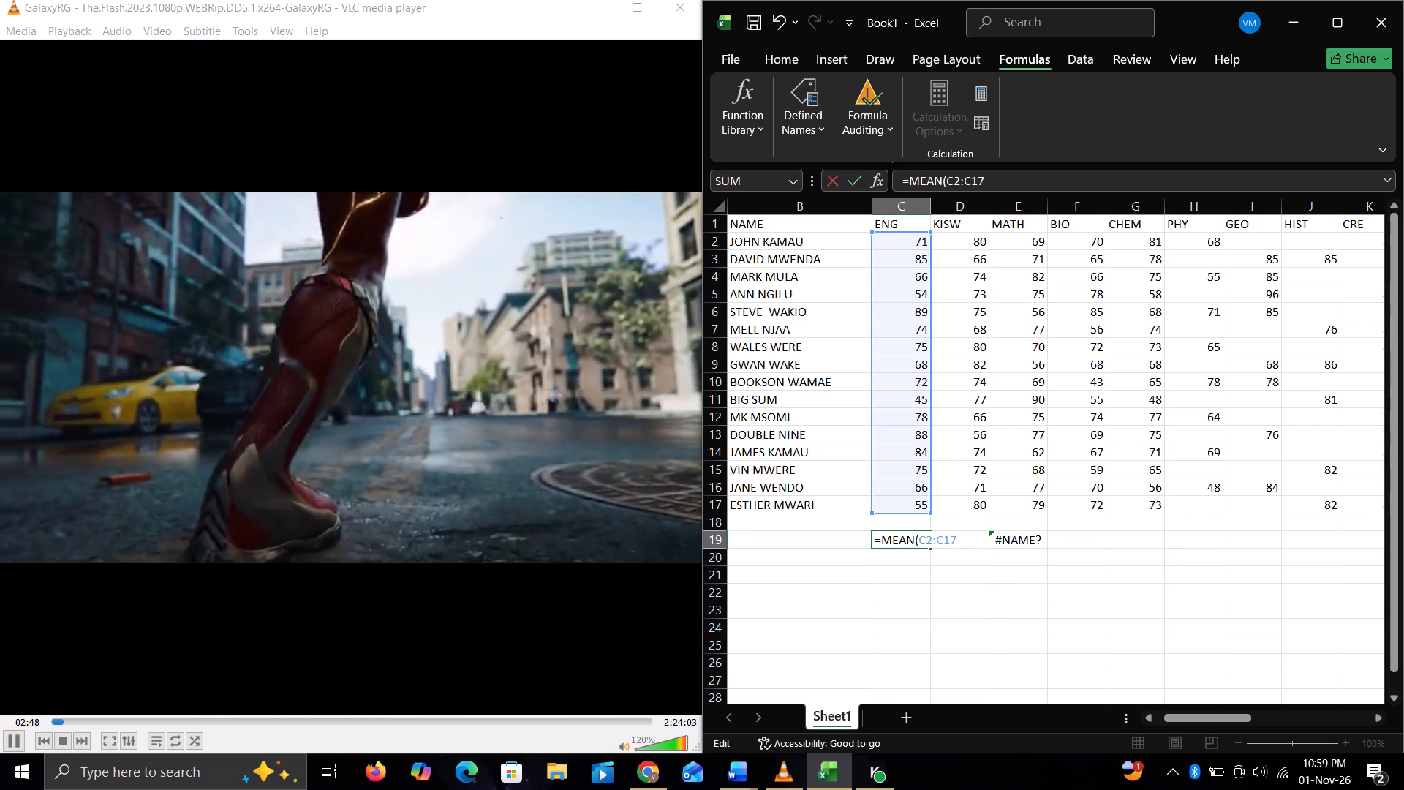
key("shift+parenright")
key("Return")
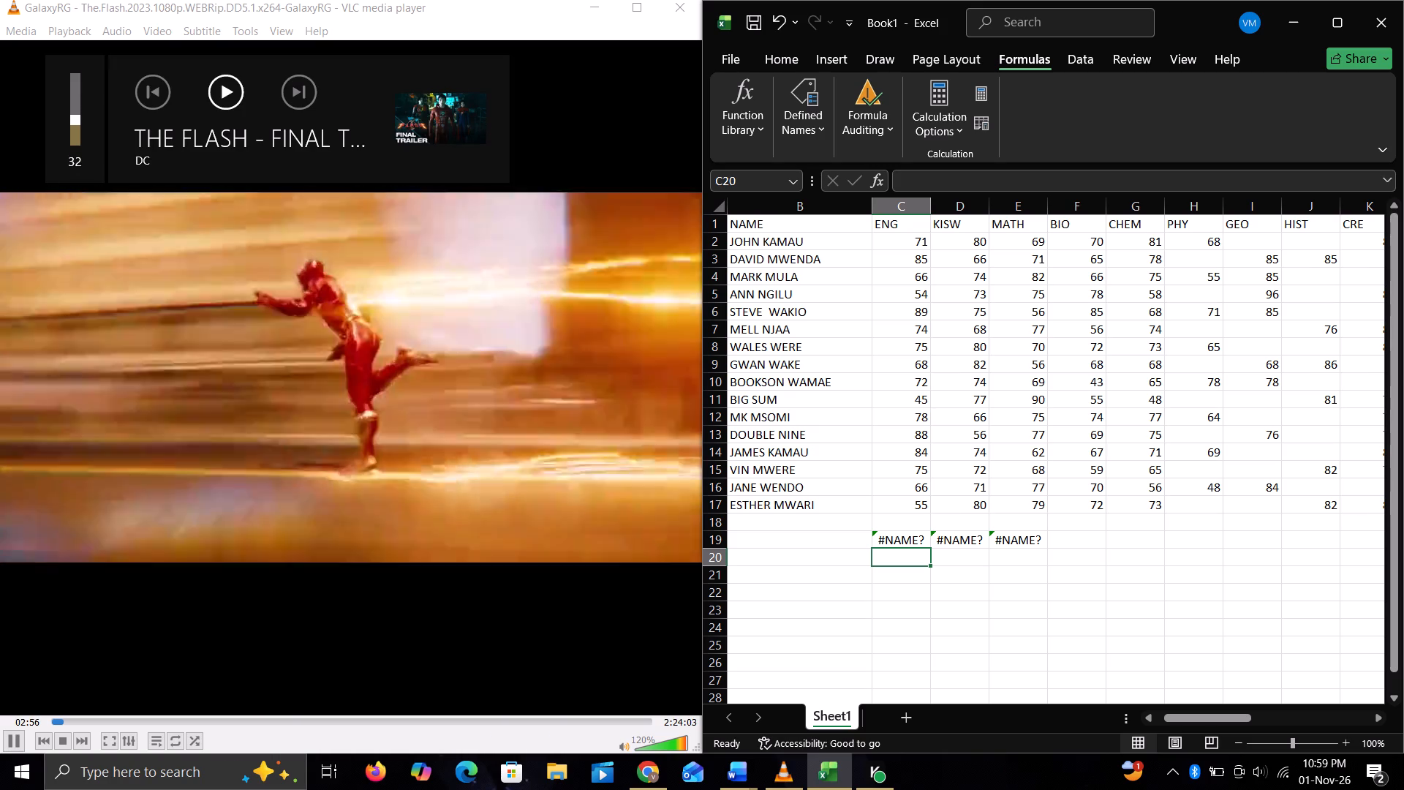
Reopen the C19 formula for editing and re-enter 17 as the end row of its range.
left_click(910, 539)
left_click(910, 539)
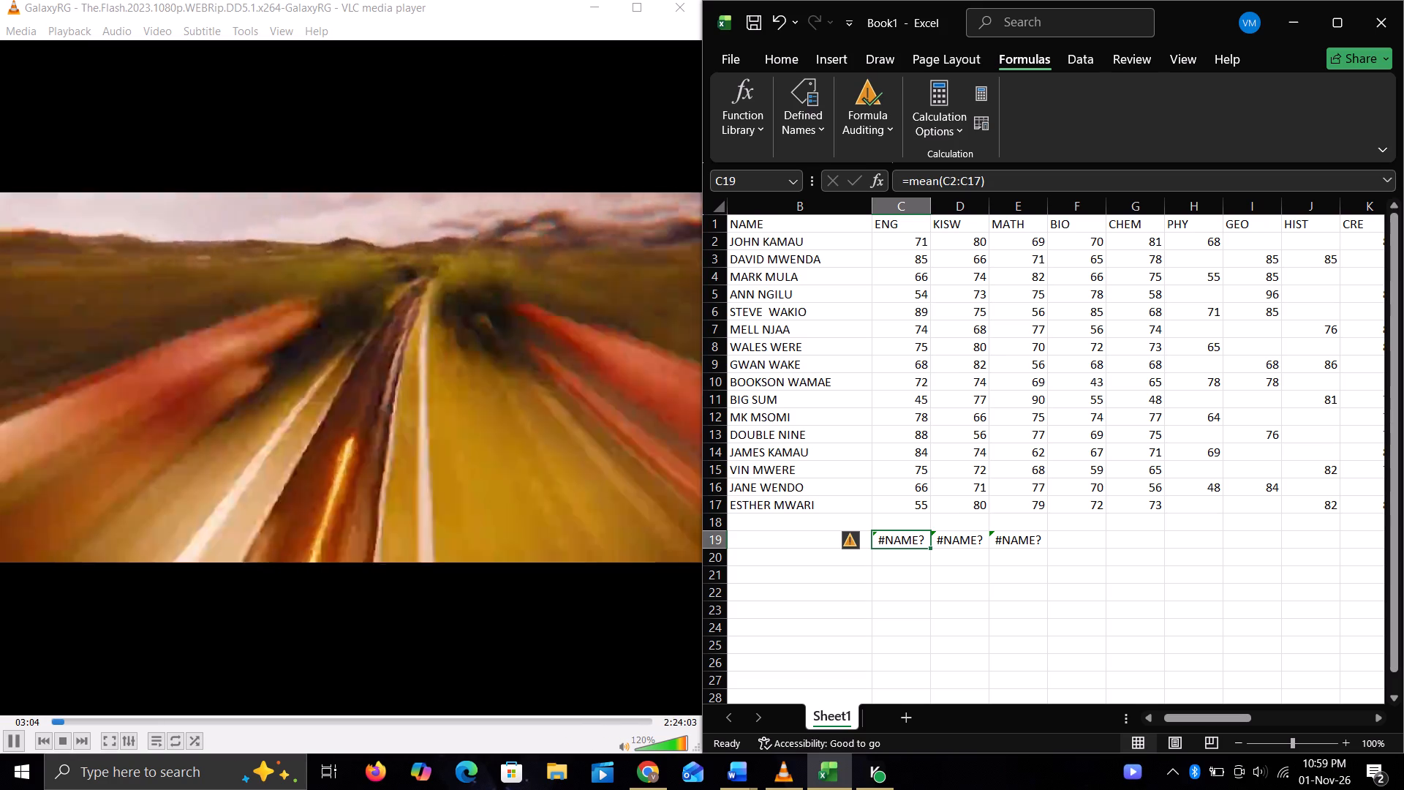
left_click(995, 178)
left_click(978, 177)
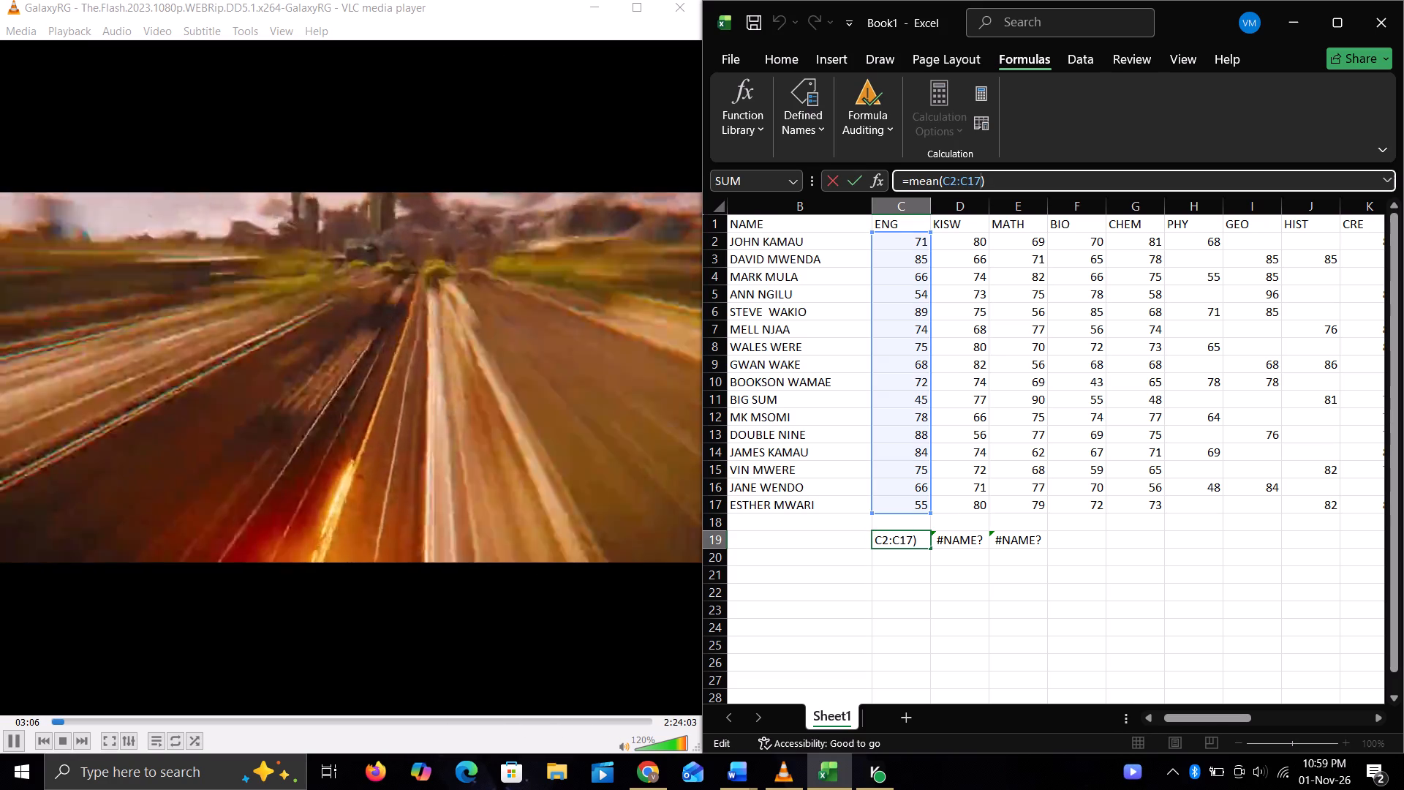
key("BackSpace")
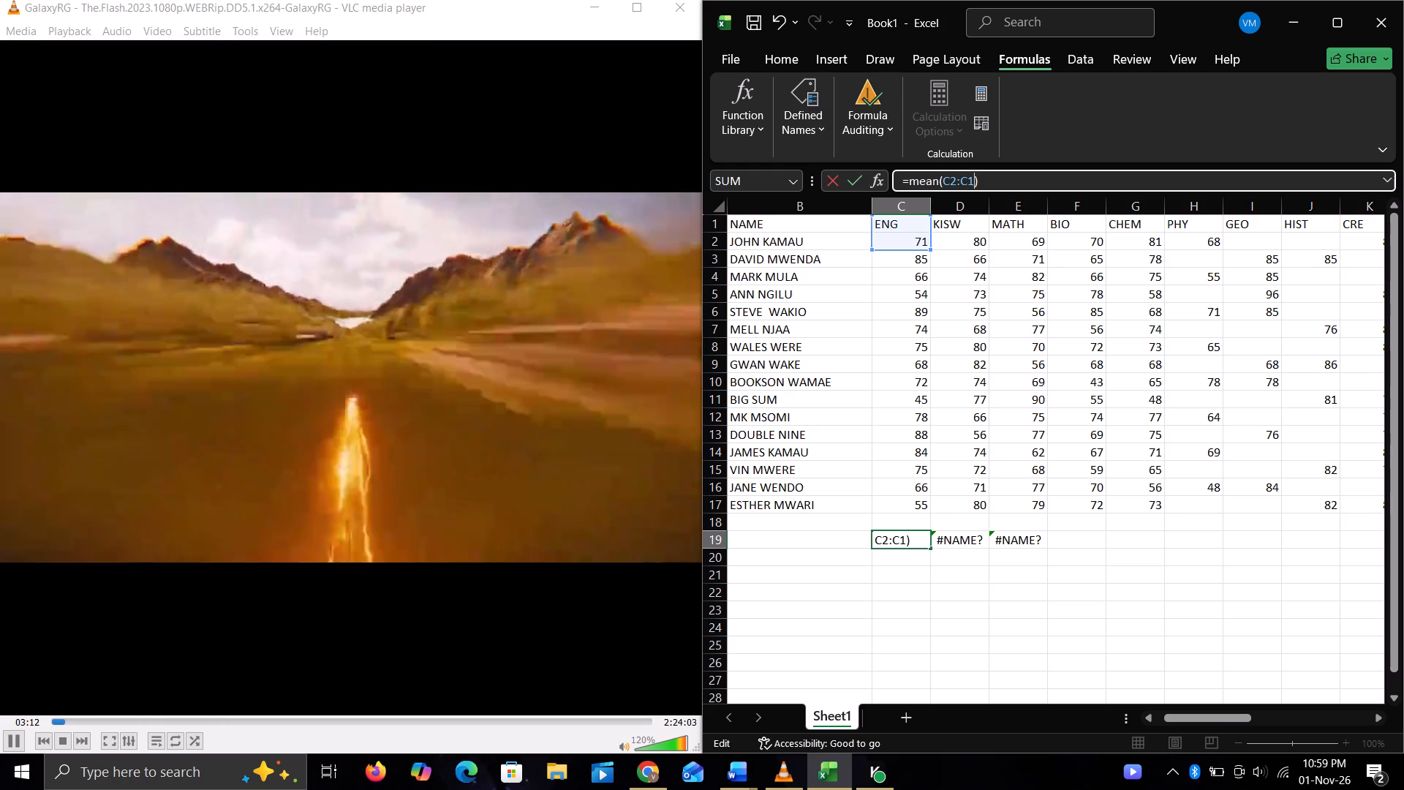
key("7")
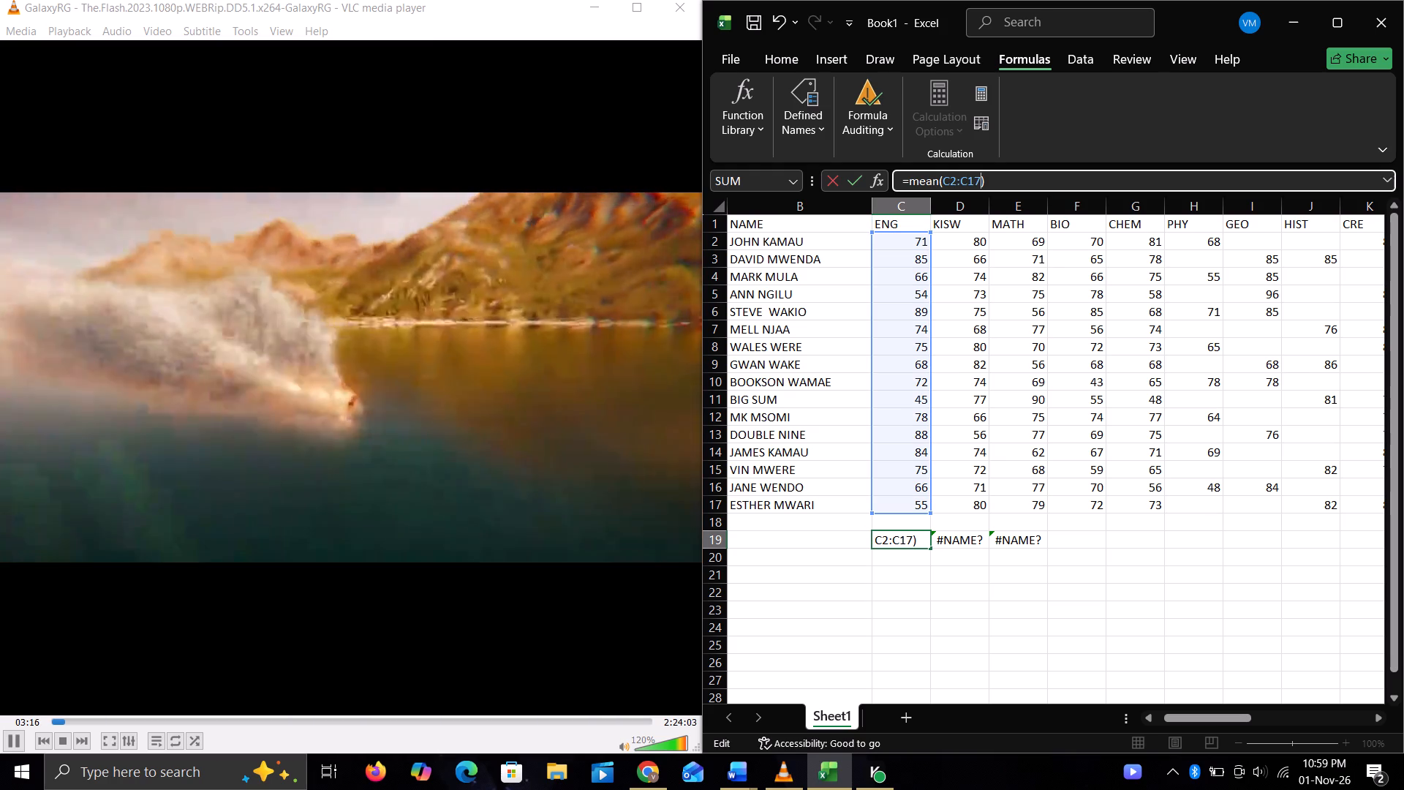
Switch to Chrome and close the deltoid search tab and the blank new tab.
left_click(630, 785)
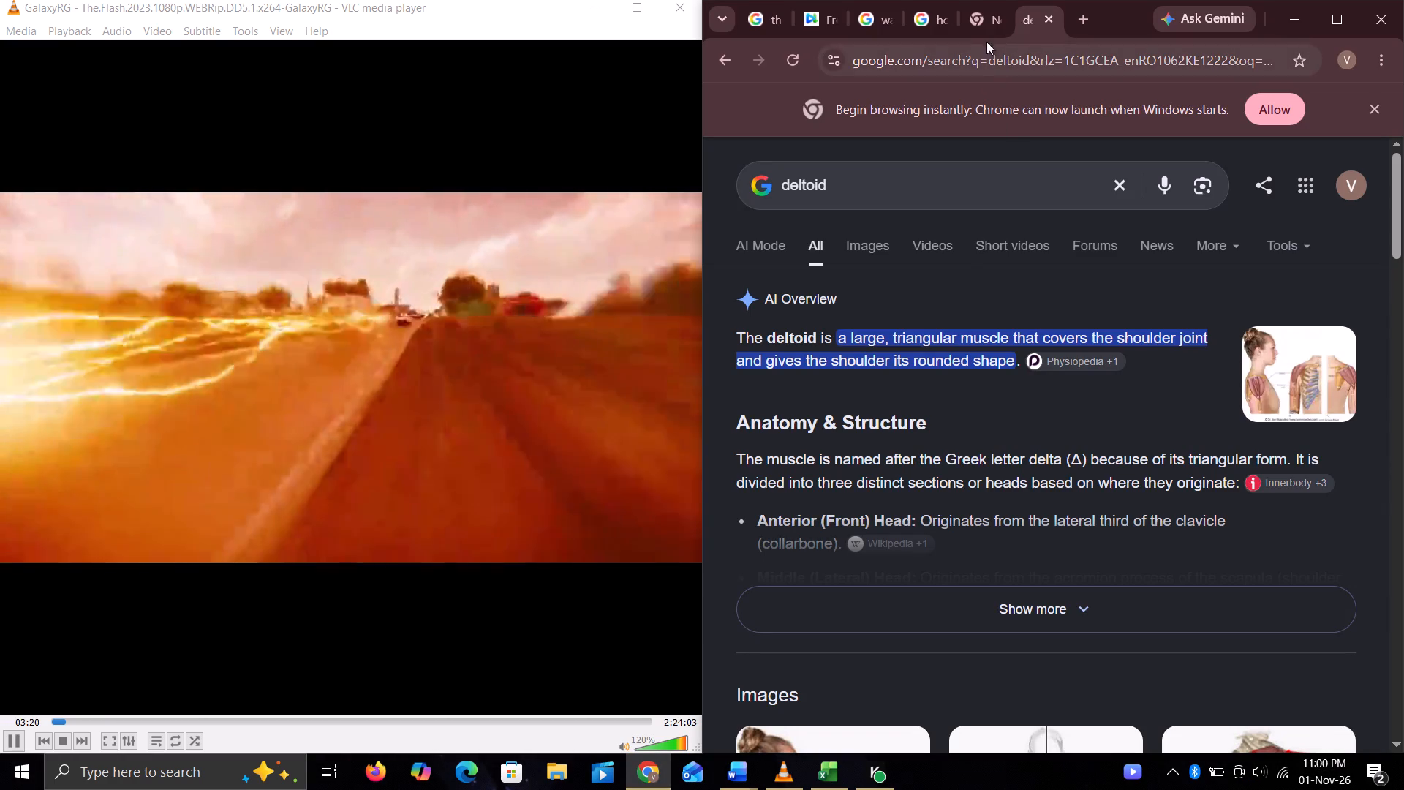
left_click(941, 29)
left_click(1000, 29)
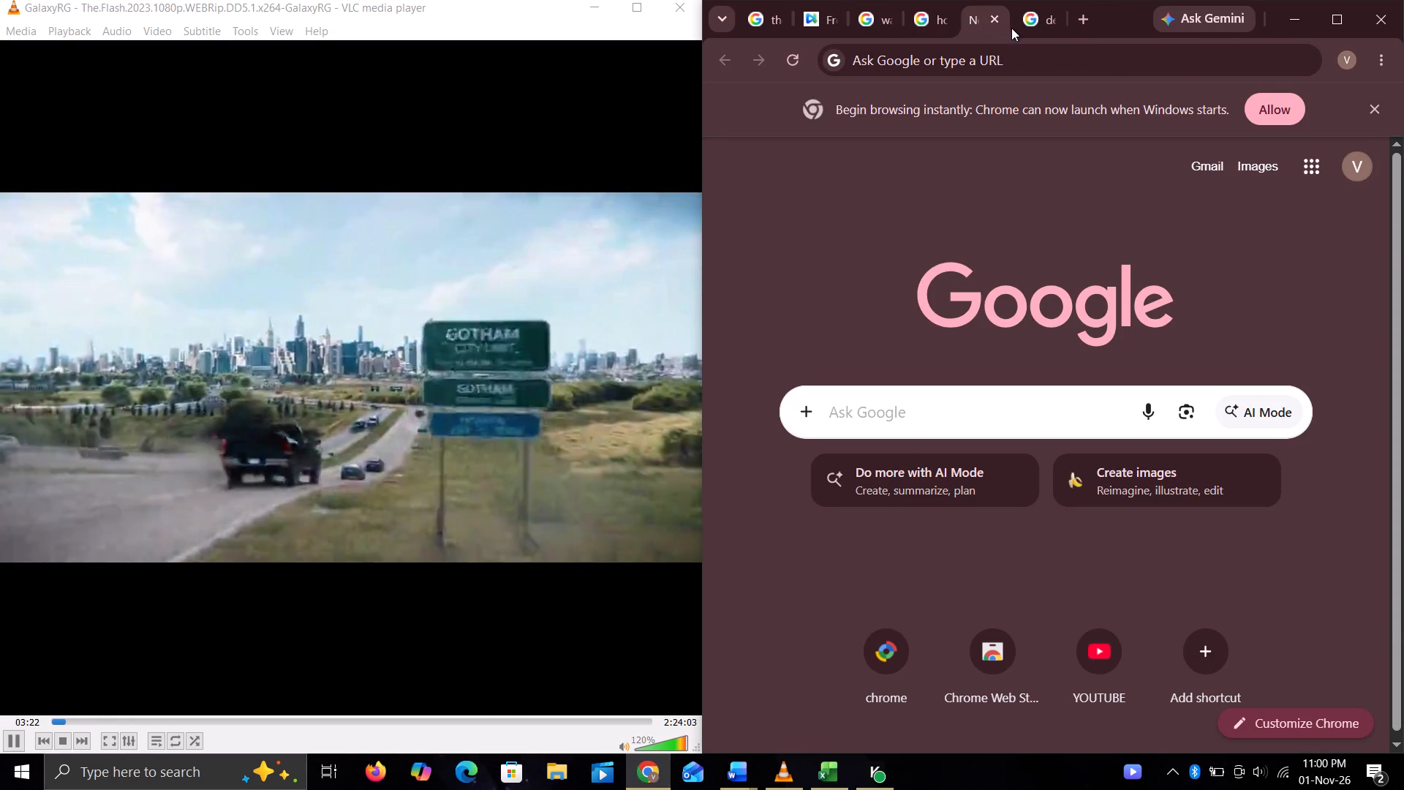
left_click(1032, 24)
left_click(1051, 16)
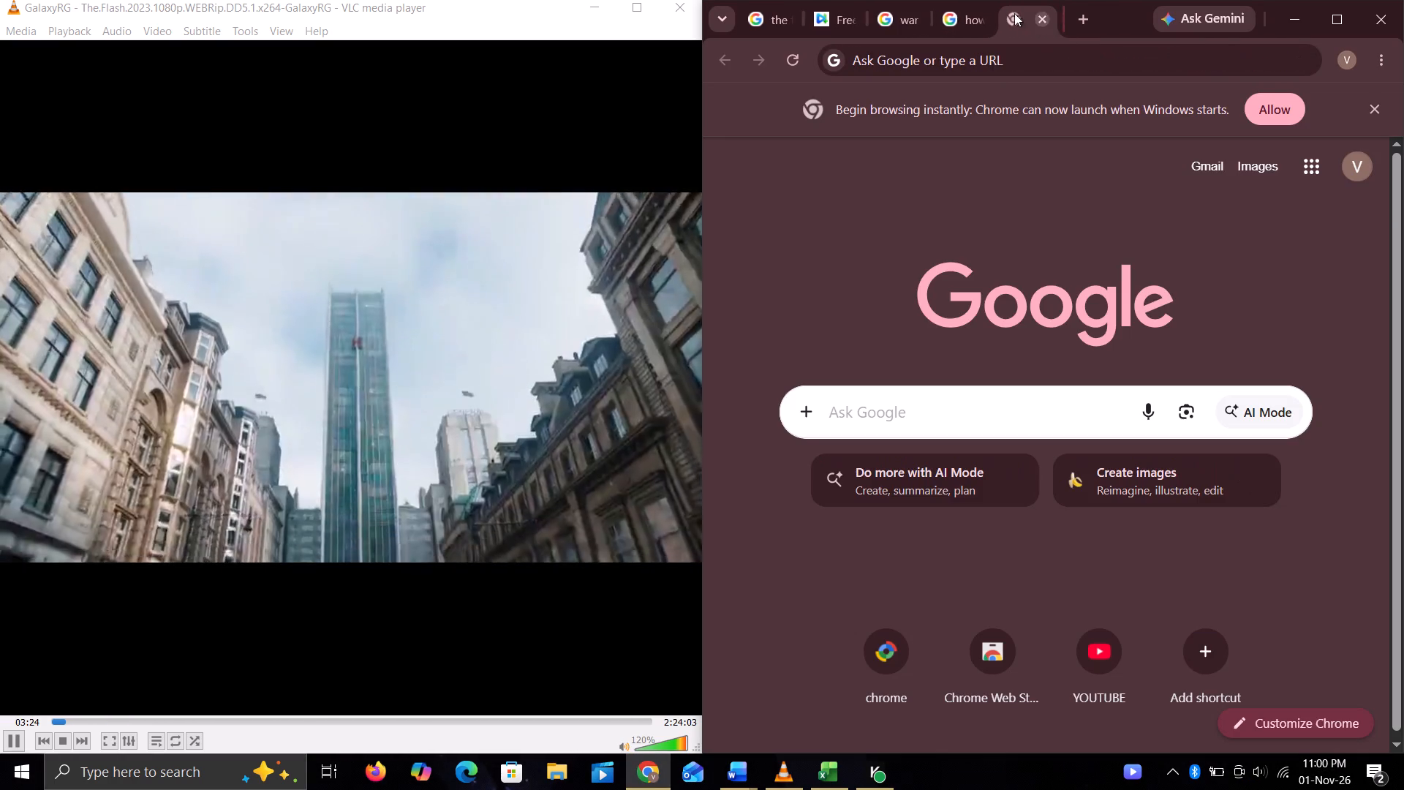
left_click(1050, 18)
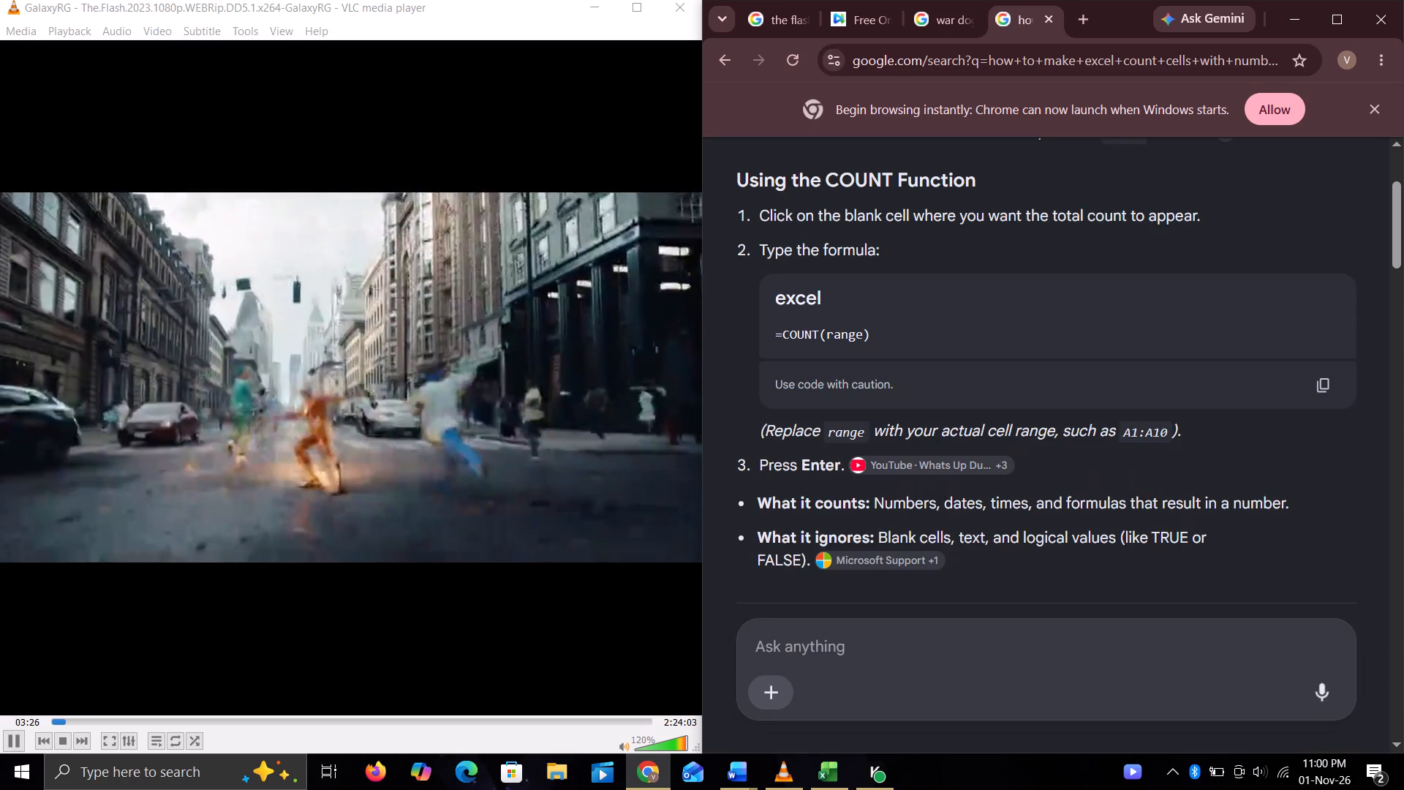
Change the existing Excel count query to search Google for "how to make excel USE MEAN" and expand the AI overview.
scroll(959, 188, "up", 6)
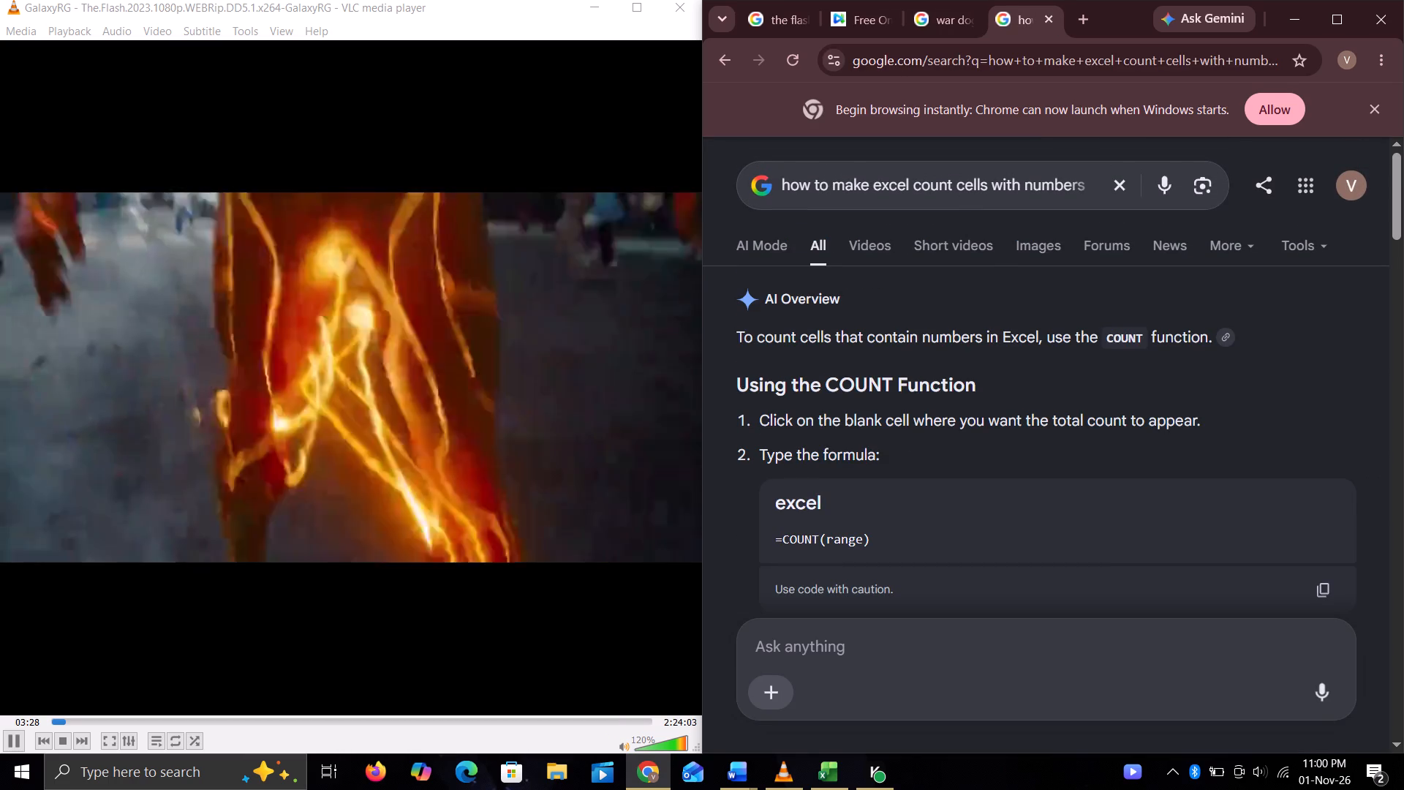
left_click(1088, 186)
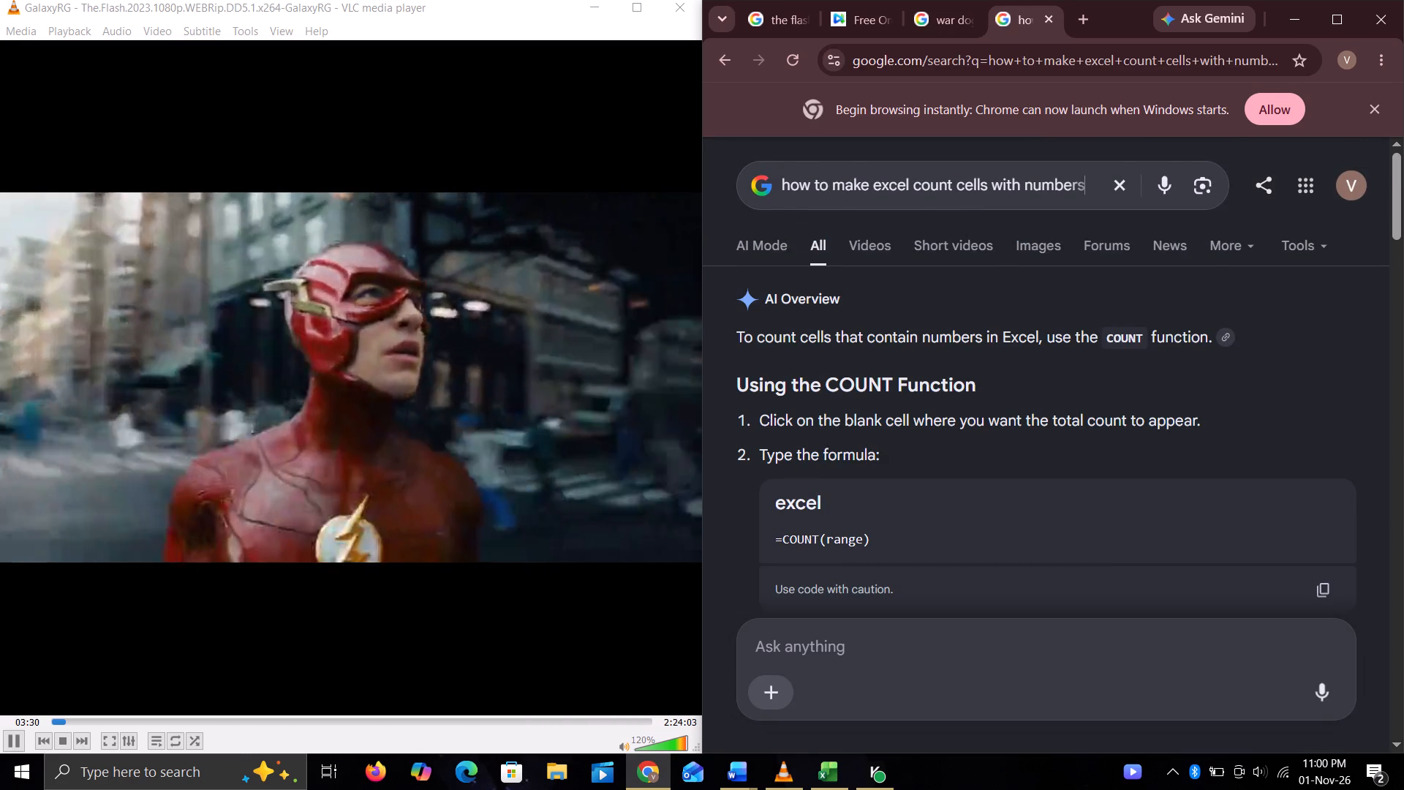
key("BackSpace")
key("BackSpace")
key("BackSpace")
key("BackSpace")
key("BackSpace")
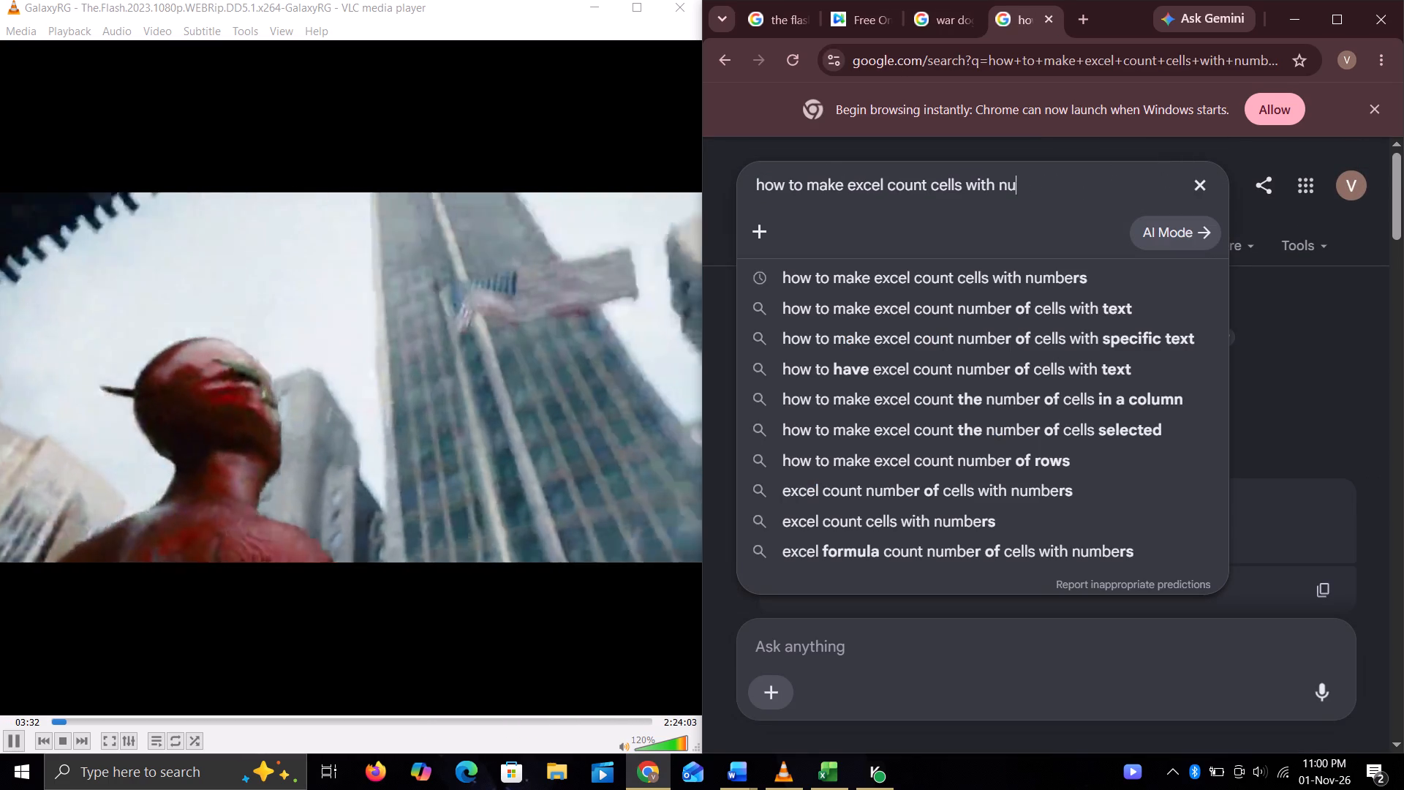
key("BackSpace")
key("BackSpace")
key("BackSpace")
key("BackSpace")
key("BackSpace")
key("BackSpace")
key("BackSpace")
key("BackSpace")
key("BackSpace")
key("BackSpace")
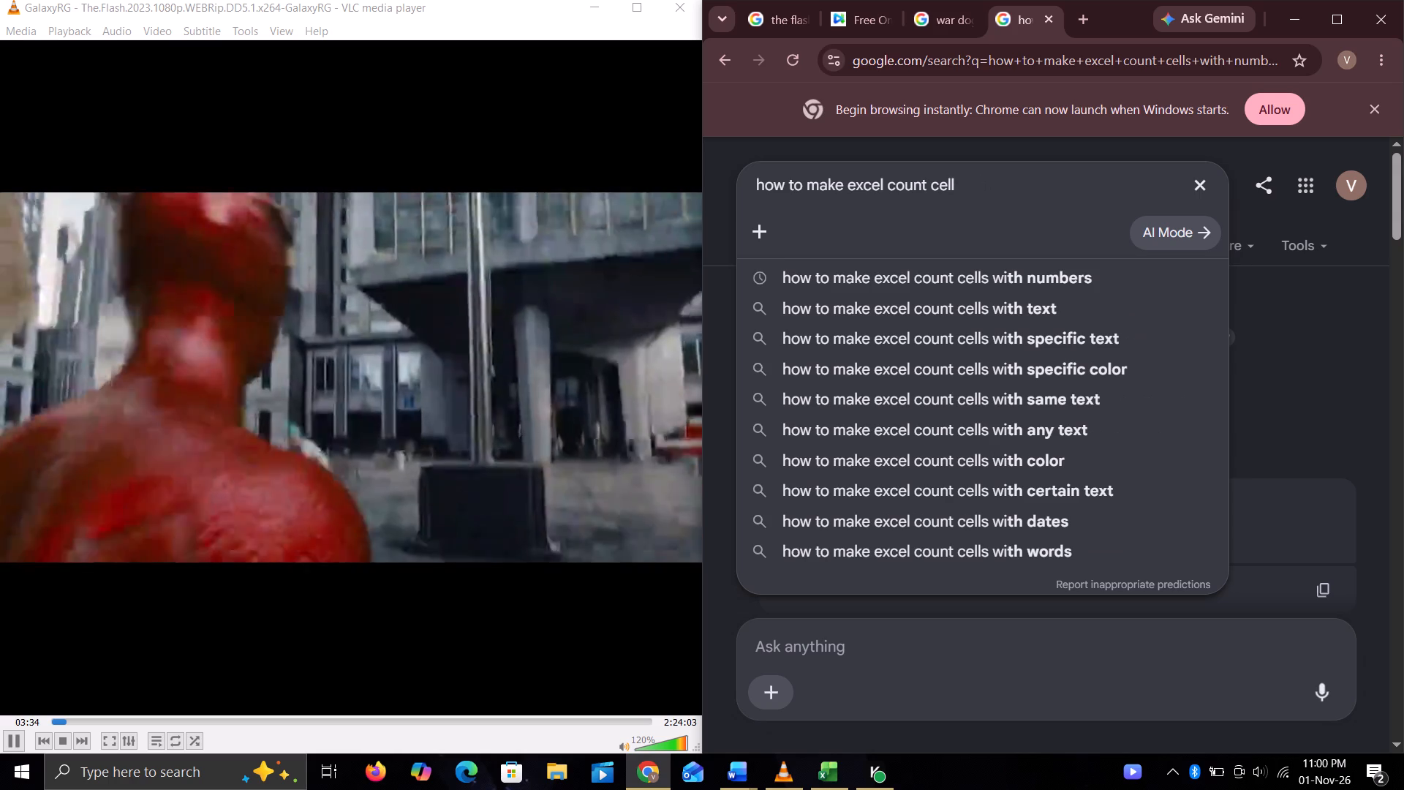
key("BackSpace")
key("BackSpace")
key("BackSpace")
key("BackSpace")
key("BackSpace")
key("BackSpace")
key("BackSpace")
key("BackSpace")
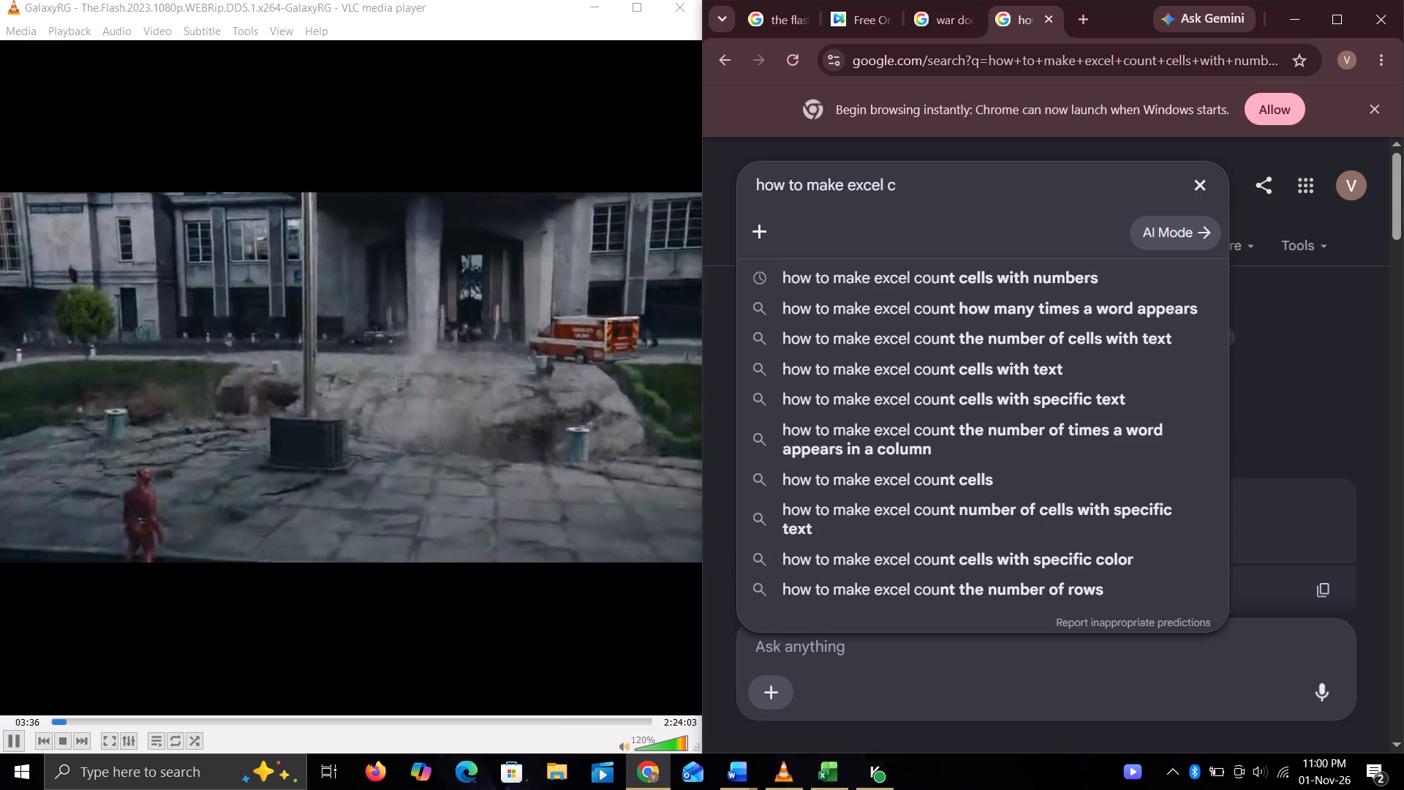
key("BackSpace")
type("USE ME")
type("AN")
key("Return")
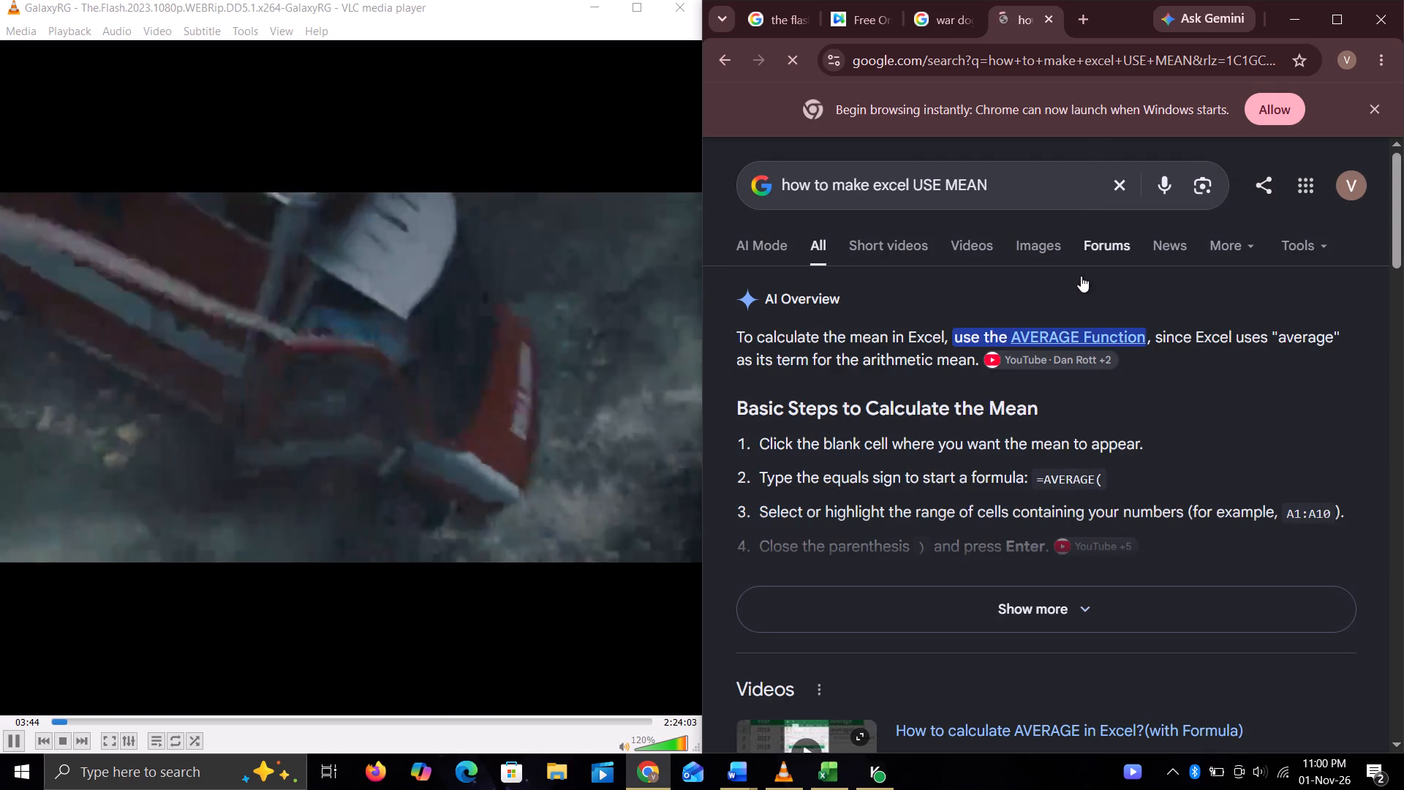
left_click(962, 616)
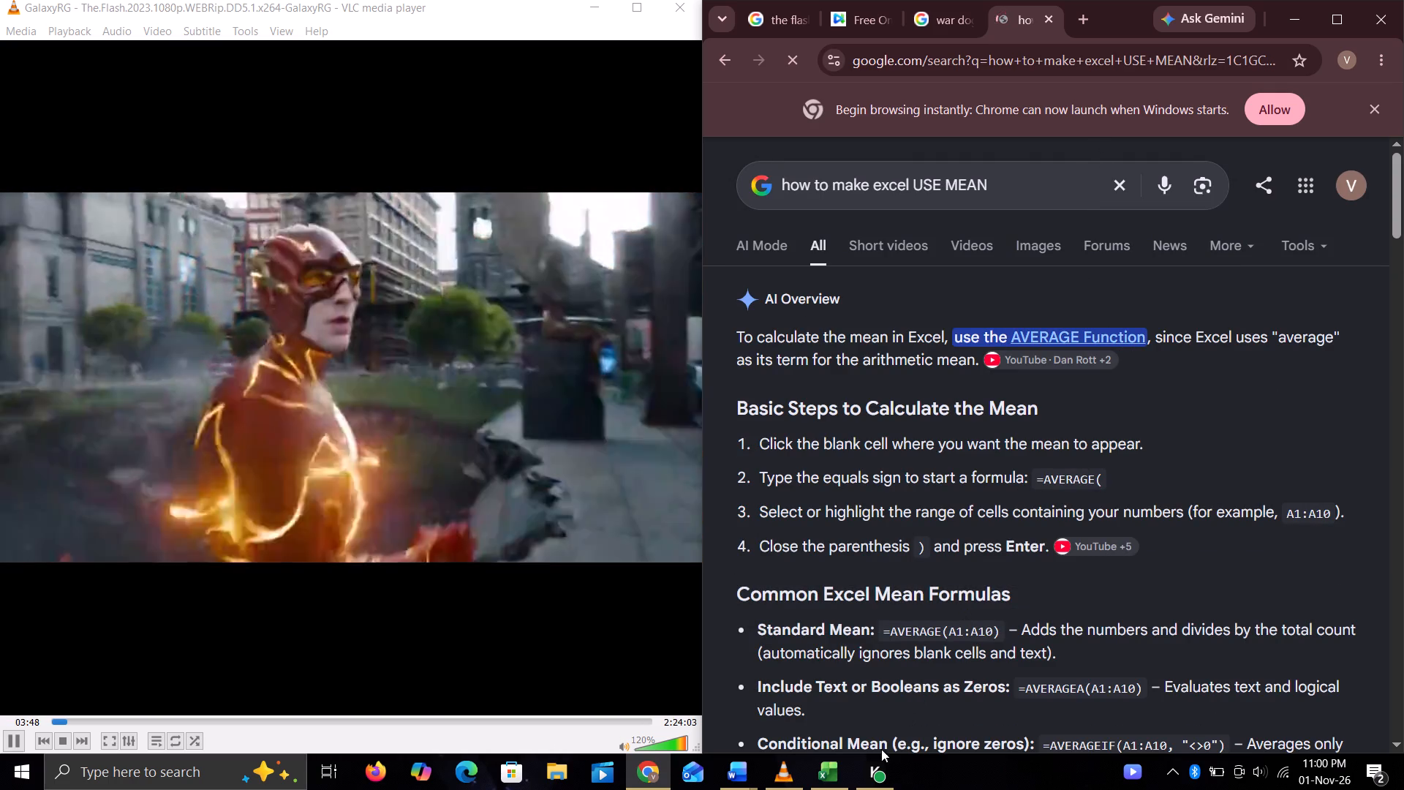
Return to Excel and replace the function name in C19 so the formula is =AVERAGE(C2:C17).
left_click(844, 777)
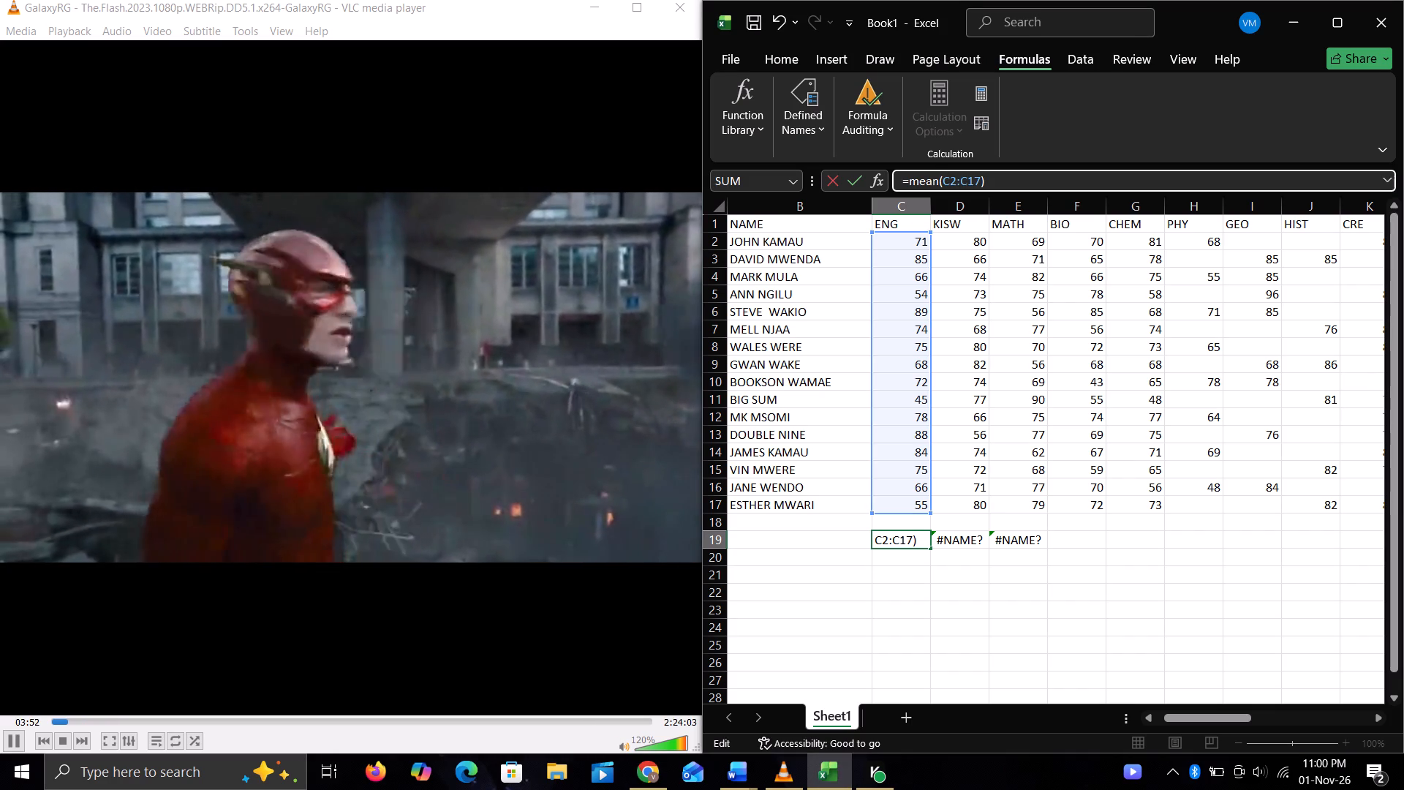
left_click(938, 184)
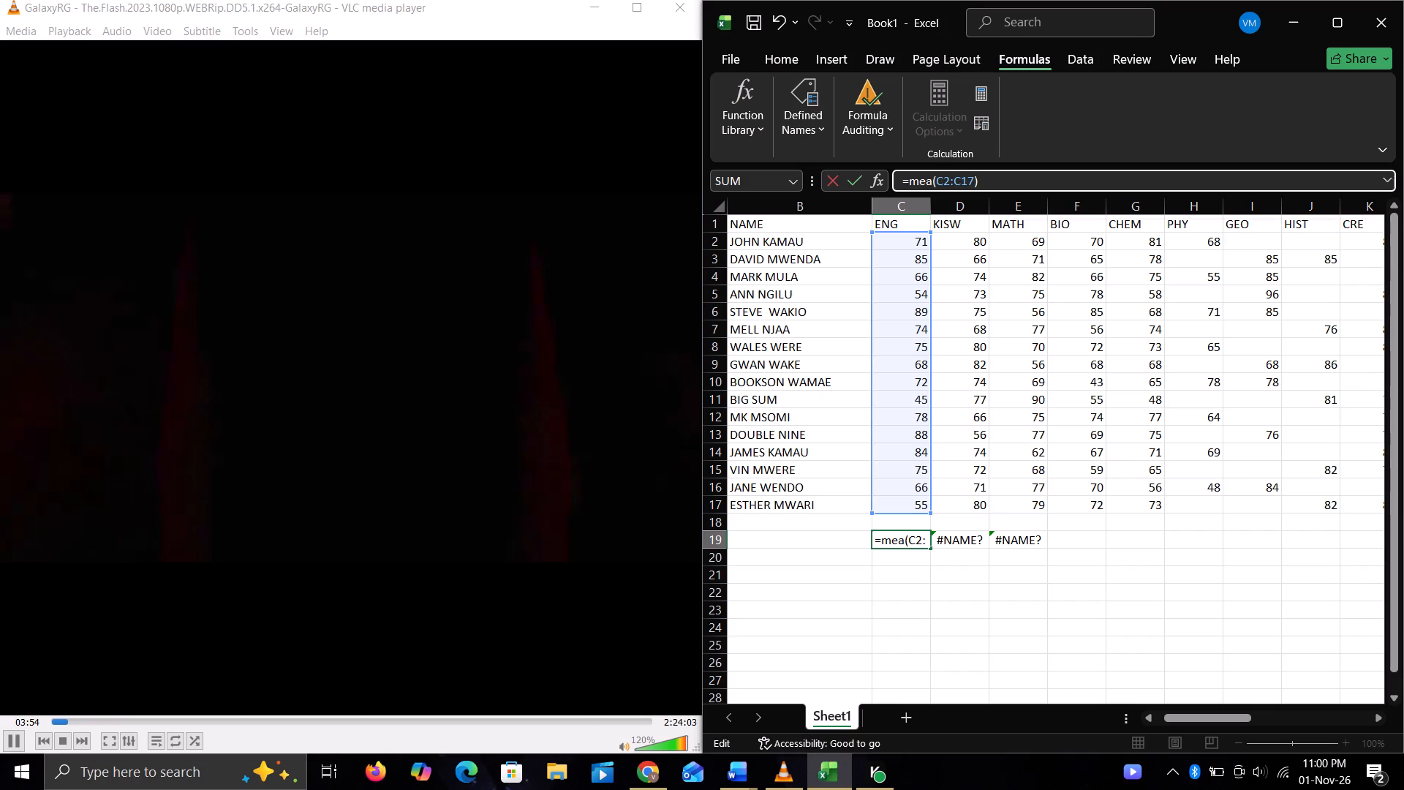
key("BackSpace")
key("BackSpace")
key("BackSpace")
type("AVERAGE")
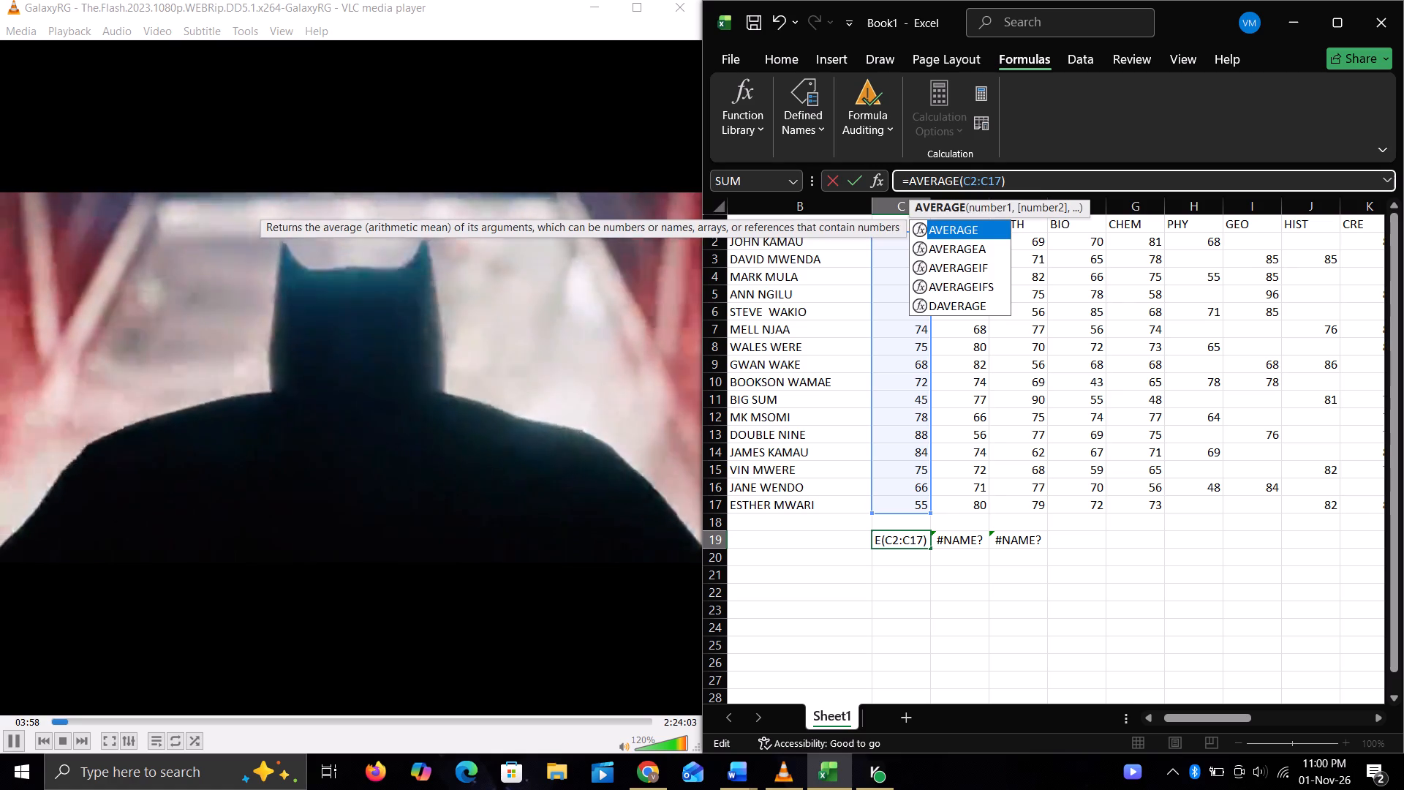
key("Return")
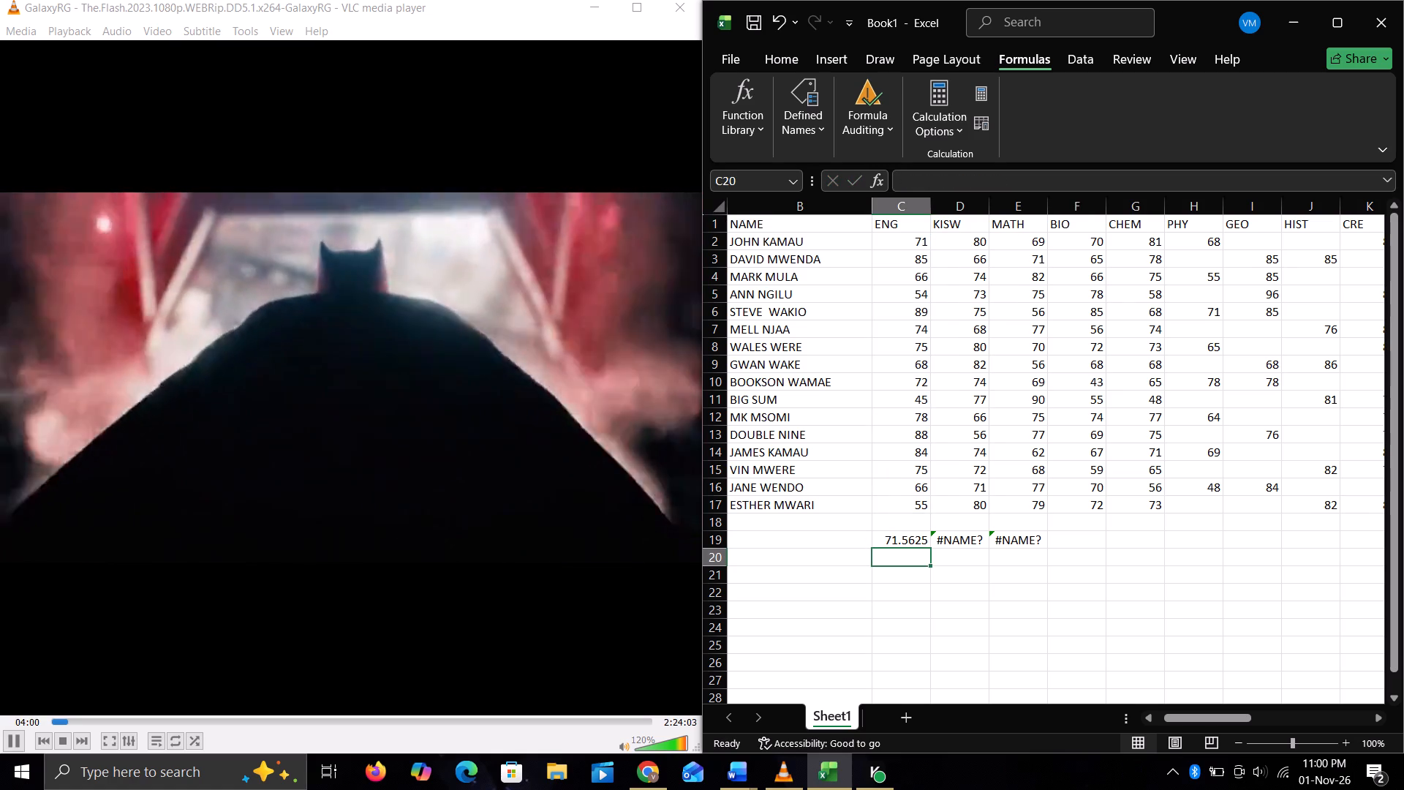
Fill the C19 average formula across D19 and E19 under KISW and MATH.
left_click(901, 537)
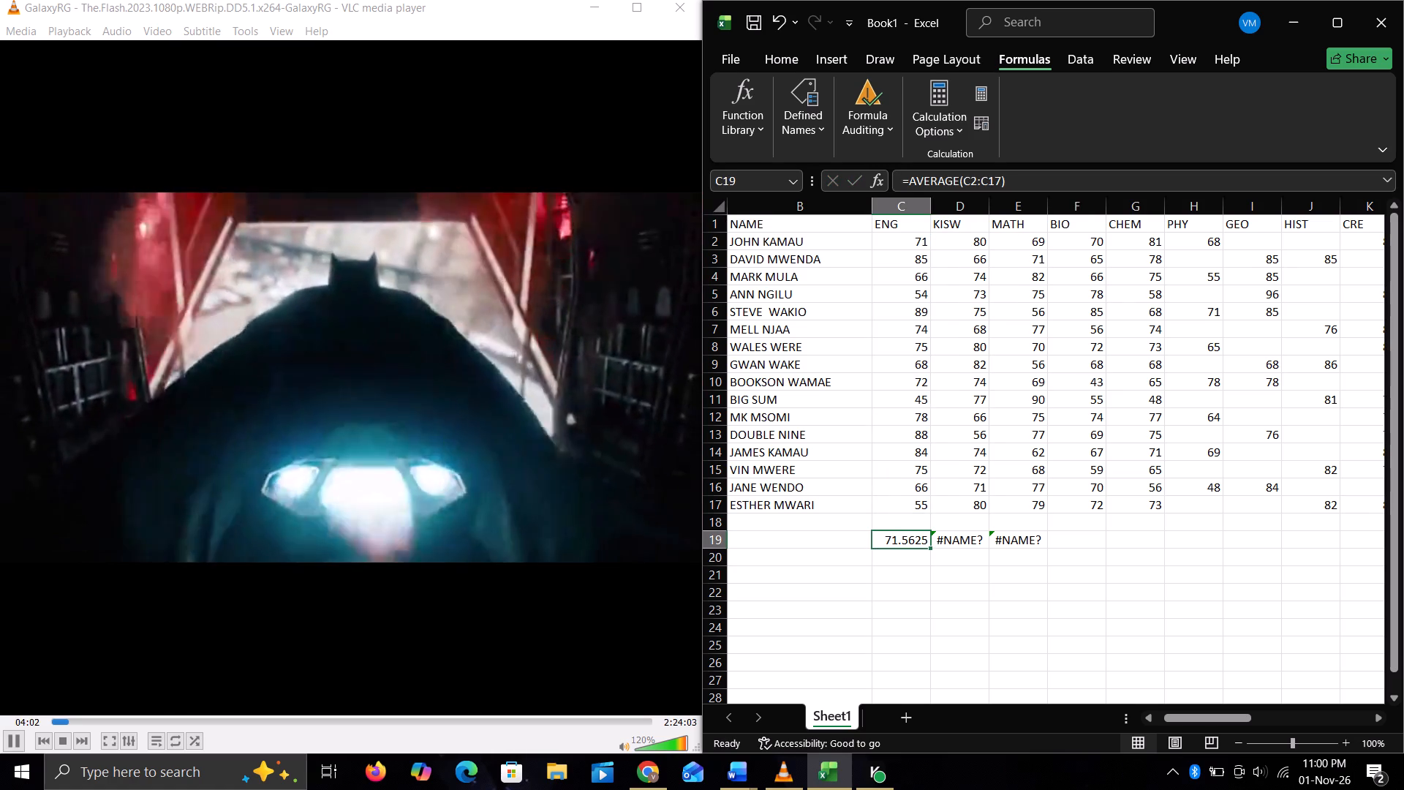
left_click_drag(930, 550, 1038, 534)
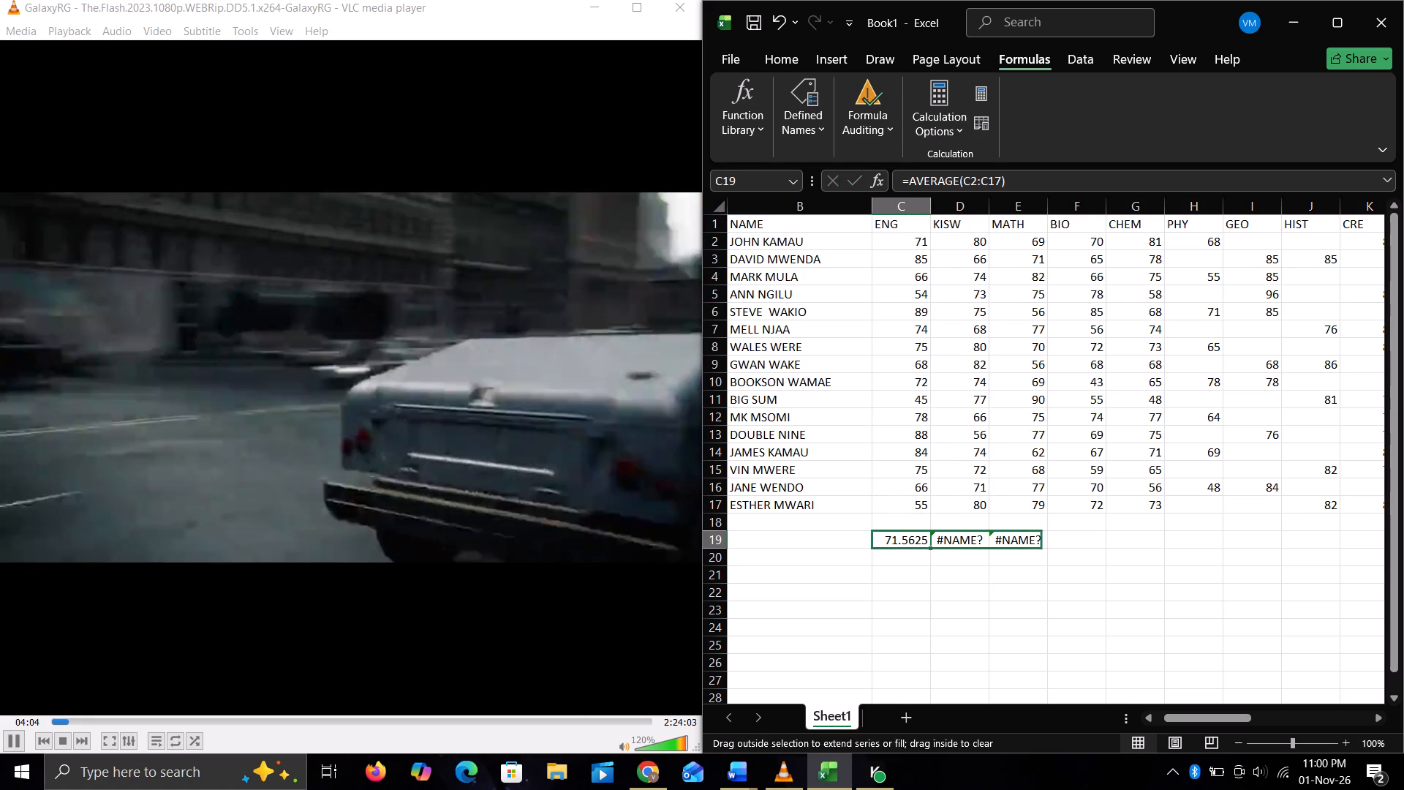
Extend the fill of the C19 average formula across row 19 through the TOTAL column, ending at O19.
left_click_drag(1038, 534, 1387, 538)
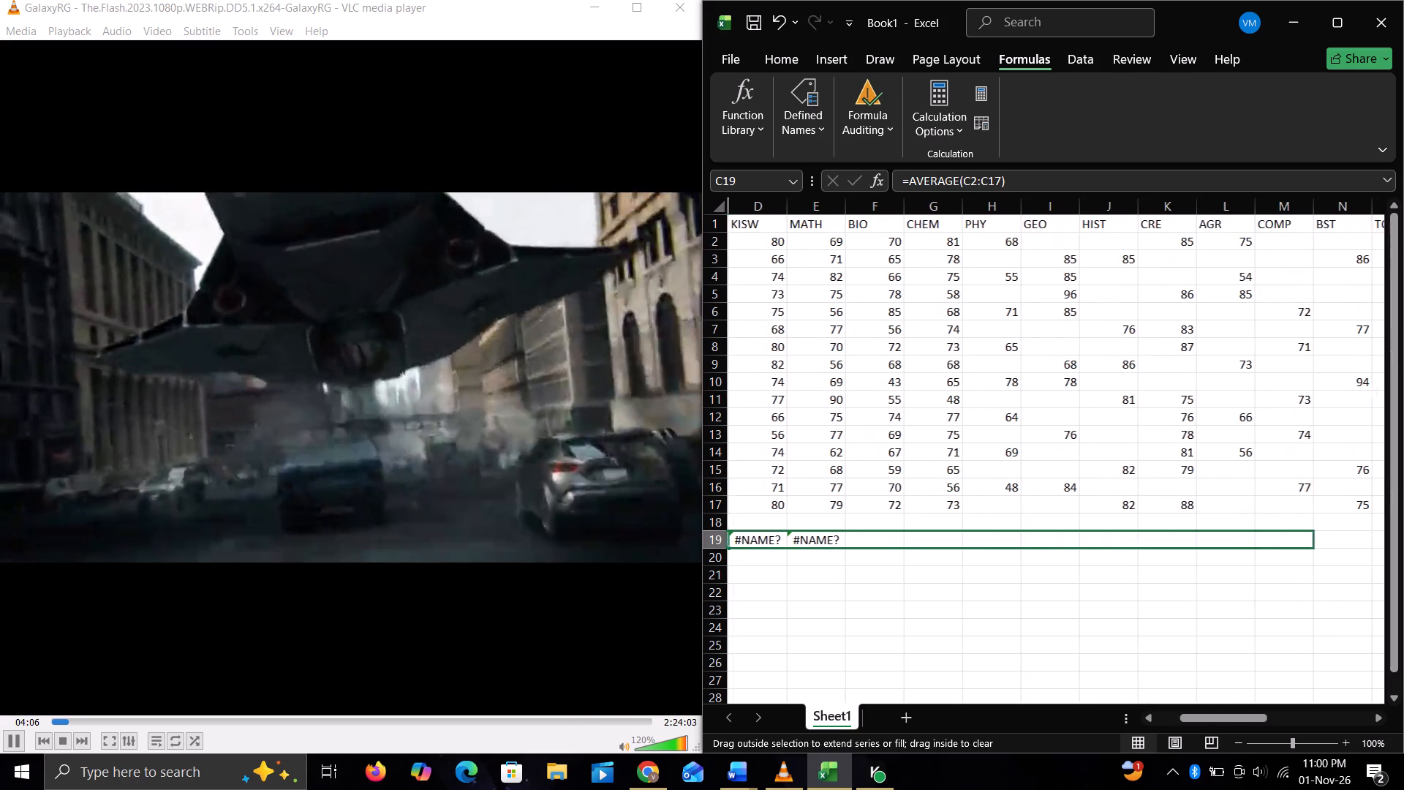
left_click_drag(1387, 538, 1291, 531)
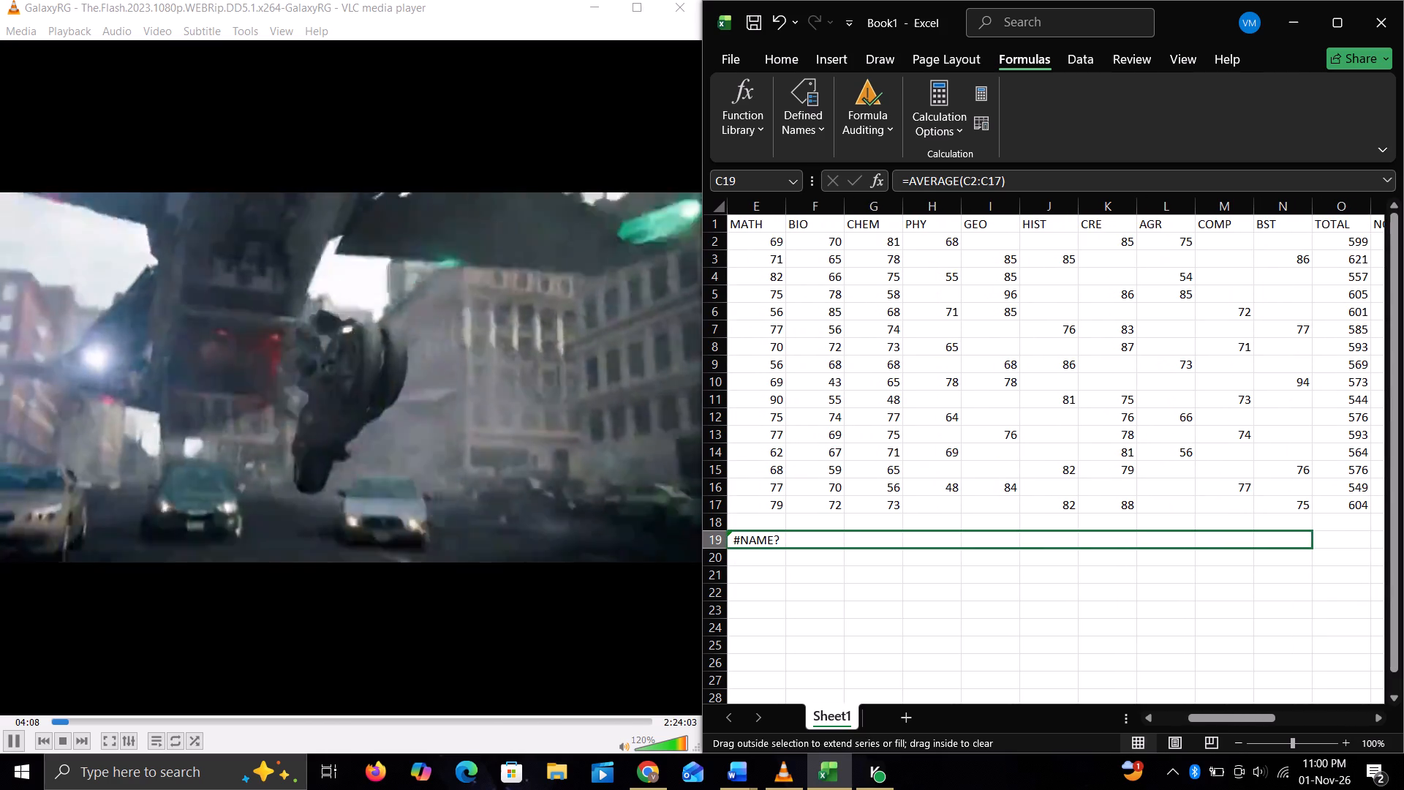
left_click_drag(1291, 531, 1354, 539)
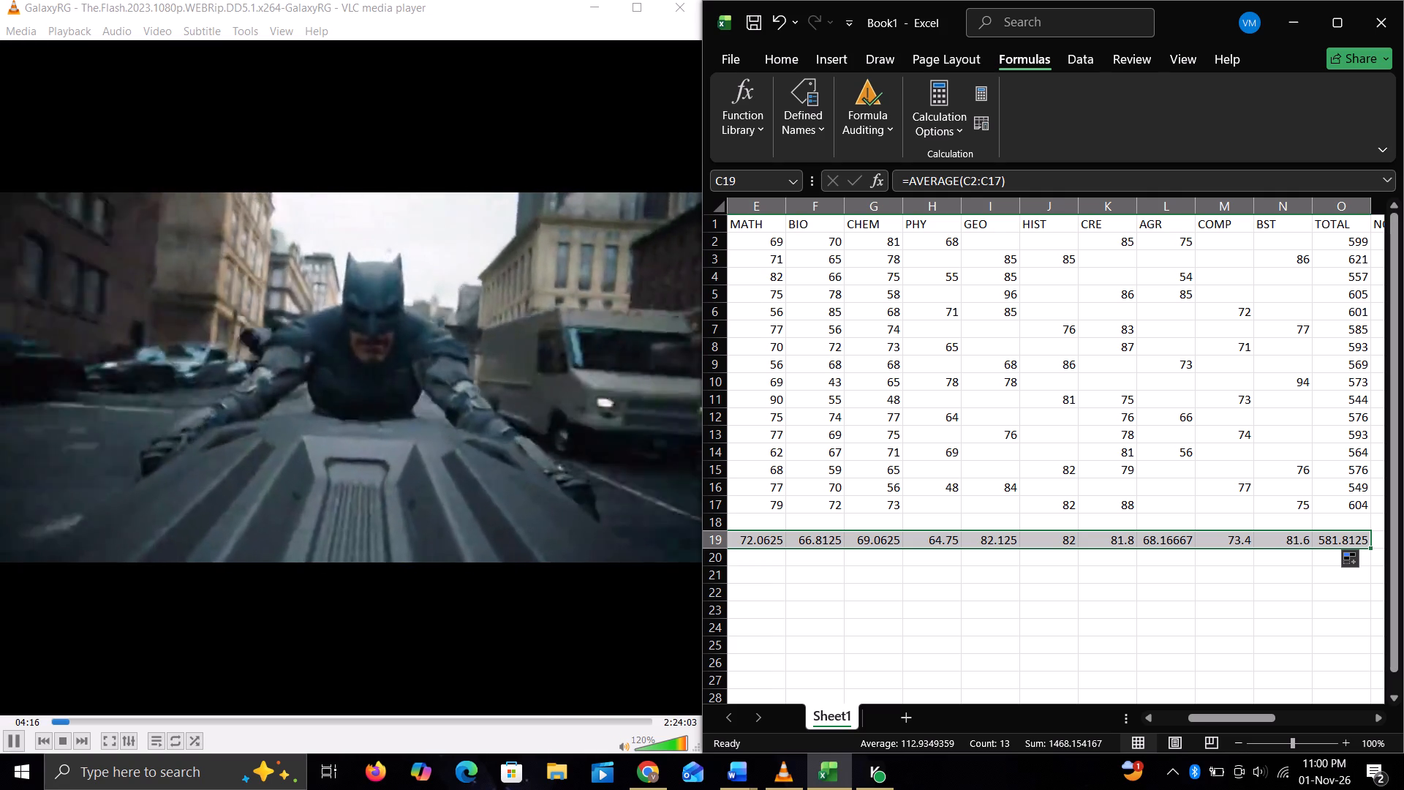
left_click(1281, 579)
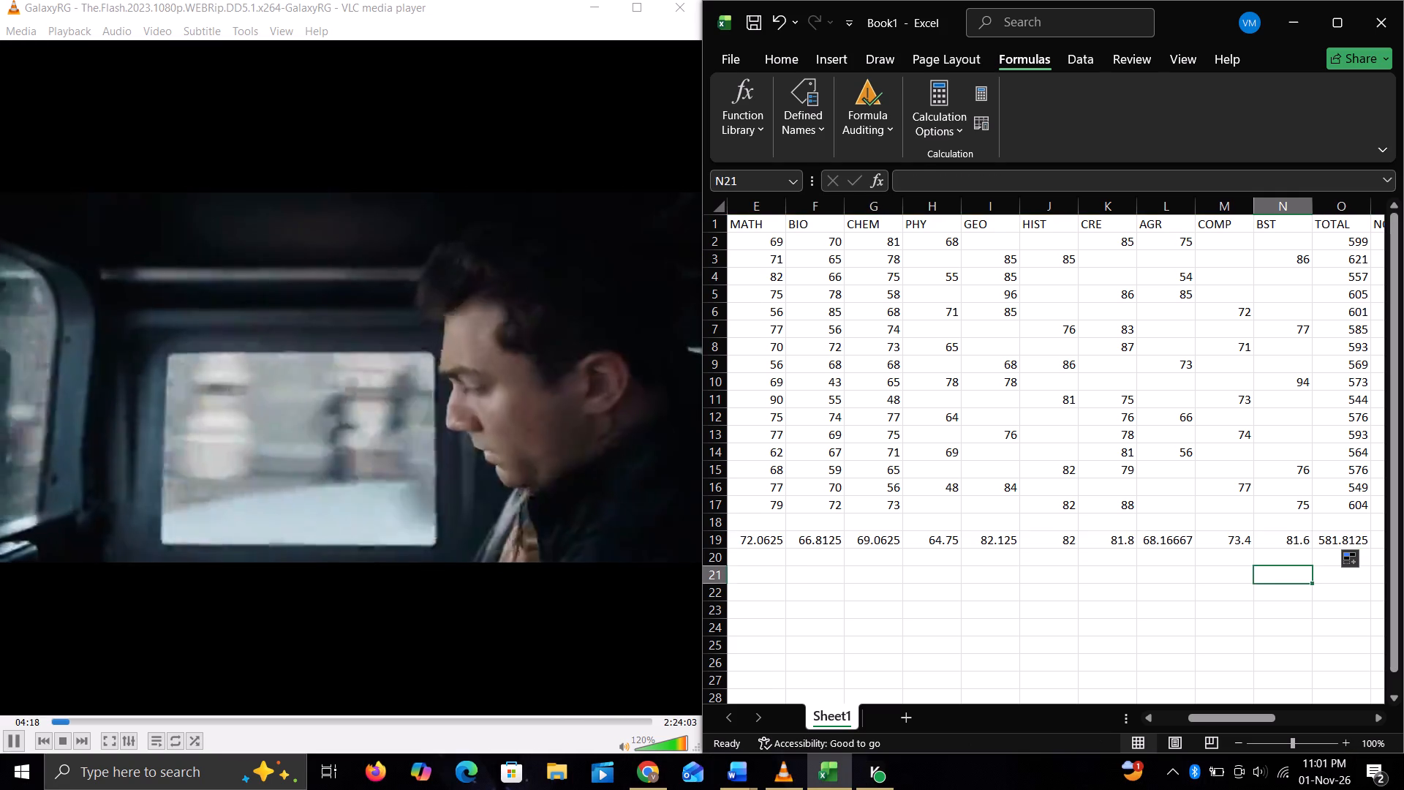
Review the row 19 averages across all subject columns together with the students' marks above them.
scroll(1281, 579, "right", 3)
scroll(1281, 579, "left", 1)
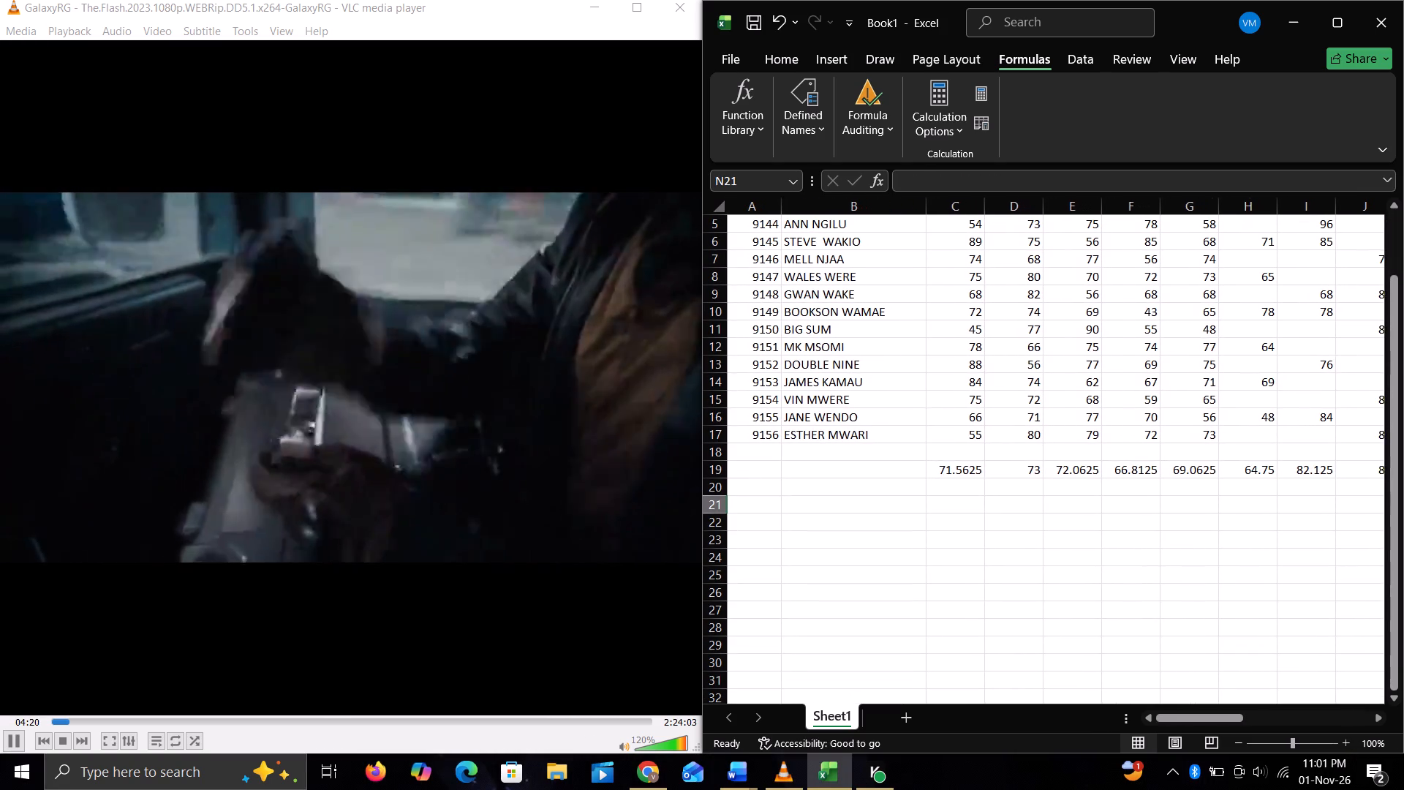
scroll(1281, 579, "left", 2)
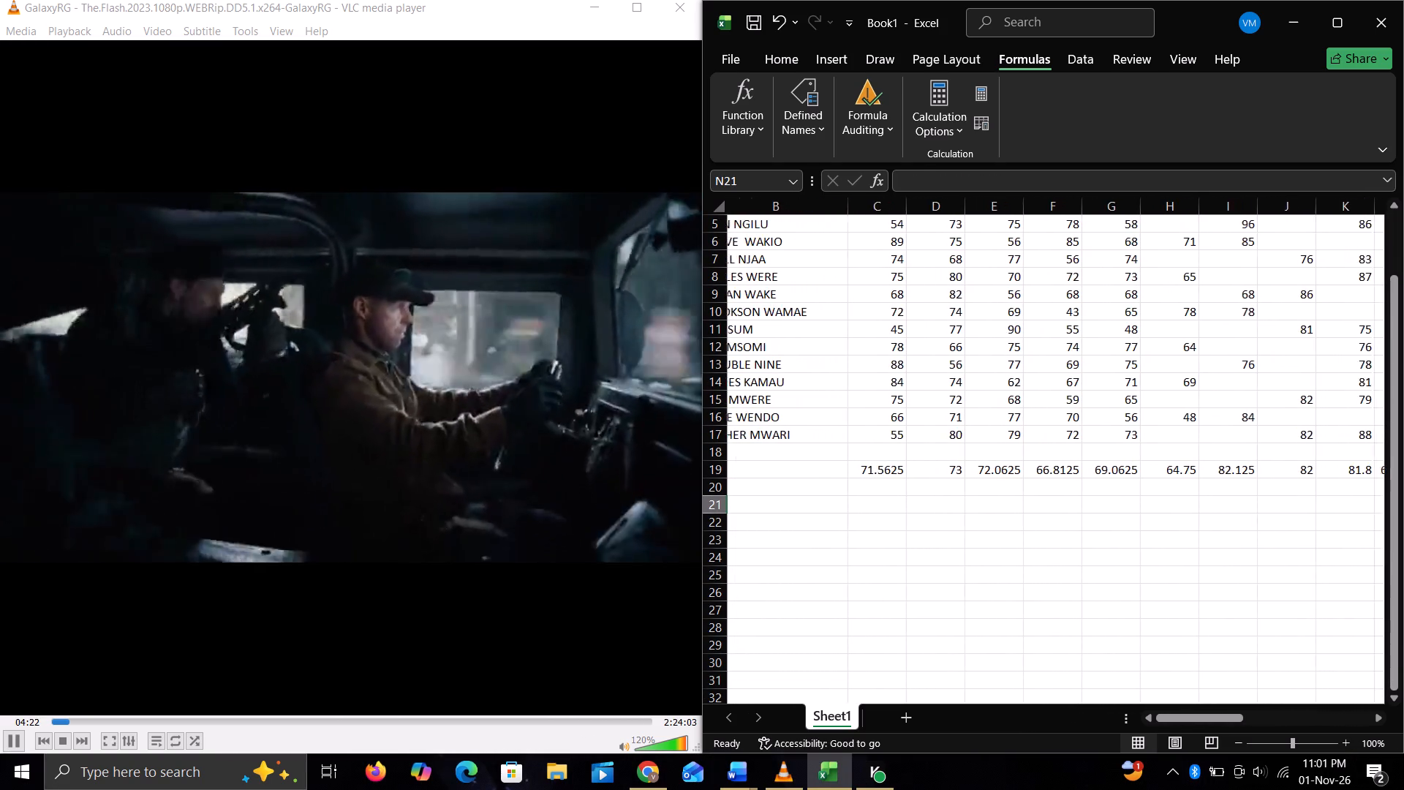
scroll(1281, 579, "left", 4)
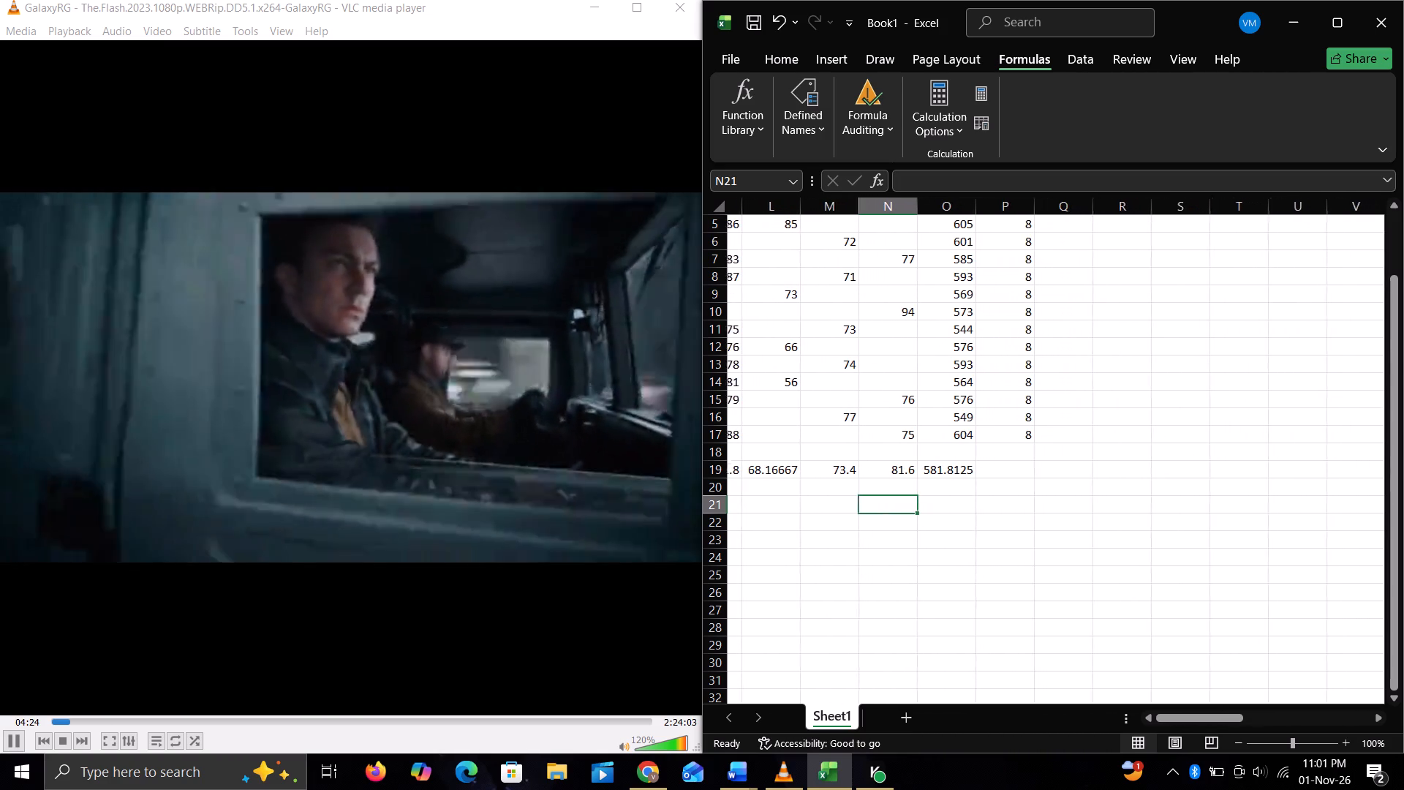
scroll(1281, 579, "left", 2)
scroll(1281, 579, "right", 3)
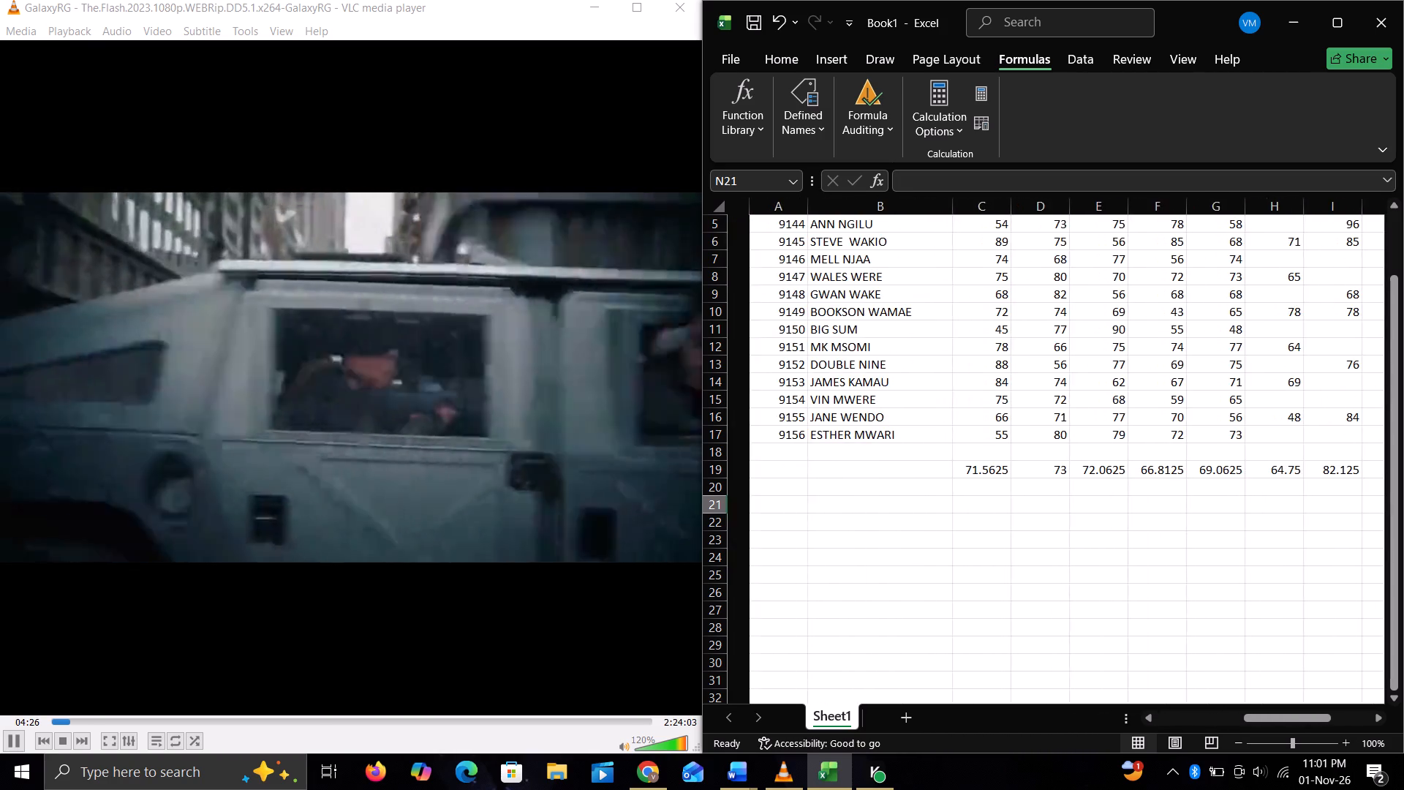
scroll(1216, 537, "up", 2)
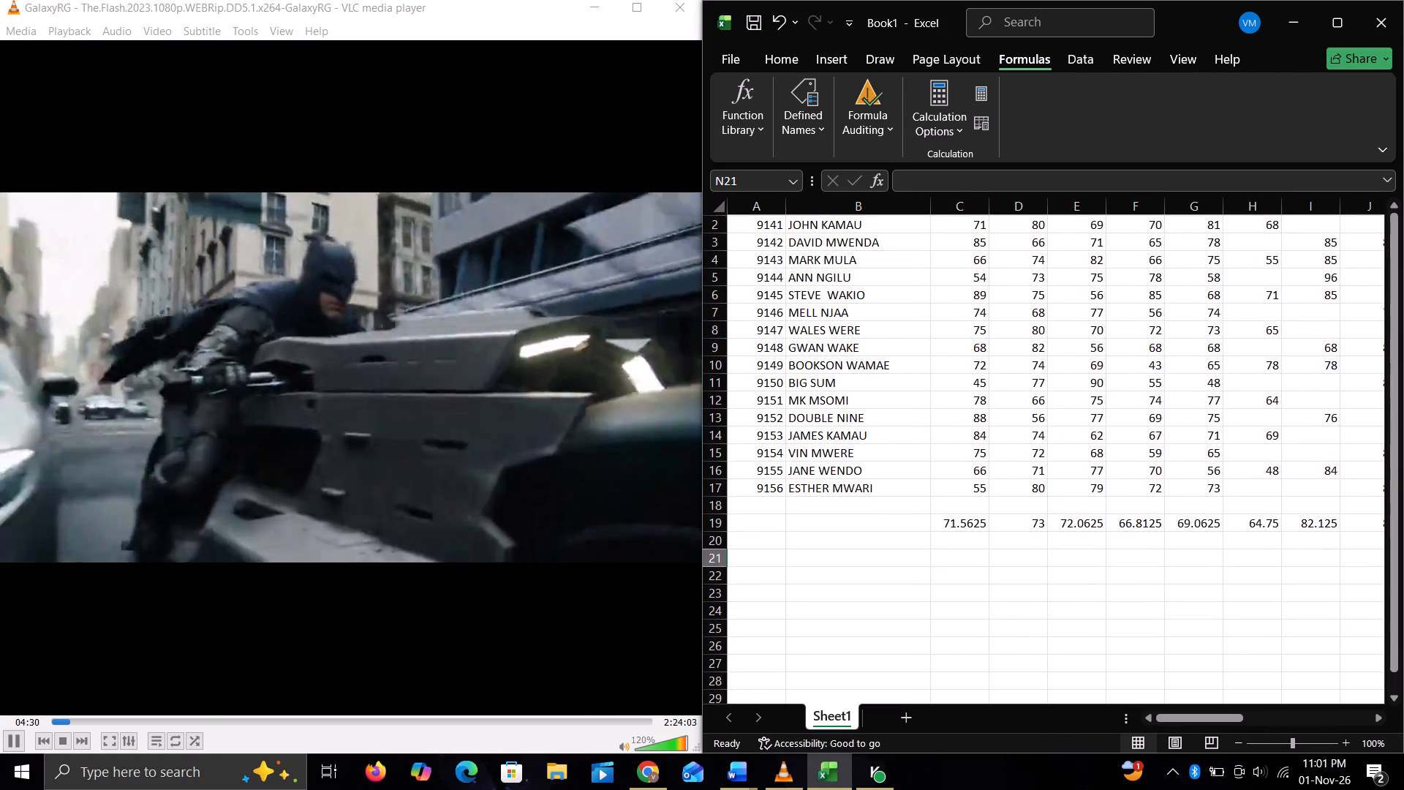
scroll(1177, 585, "left", 1)
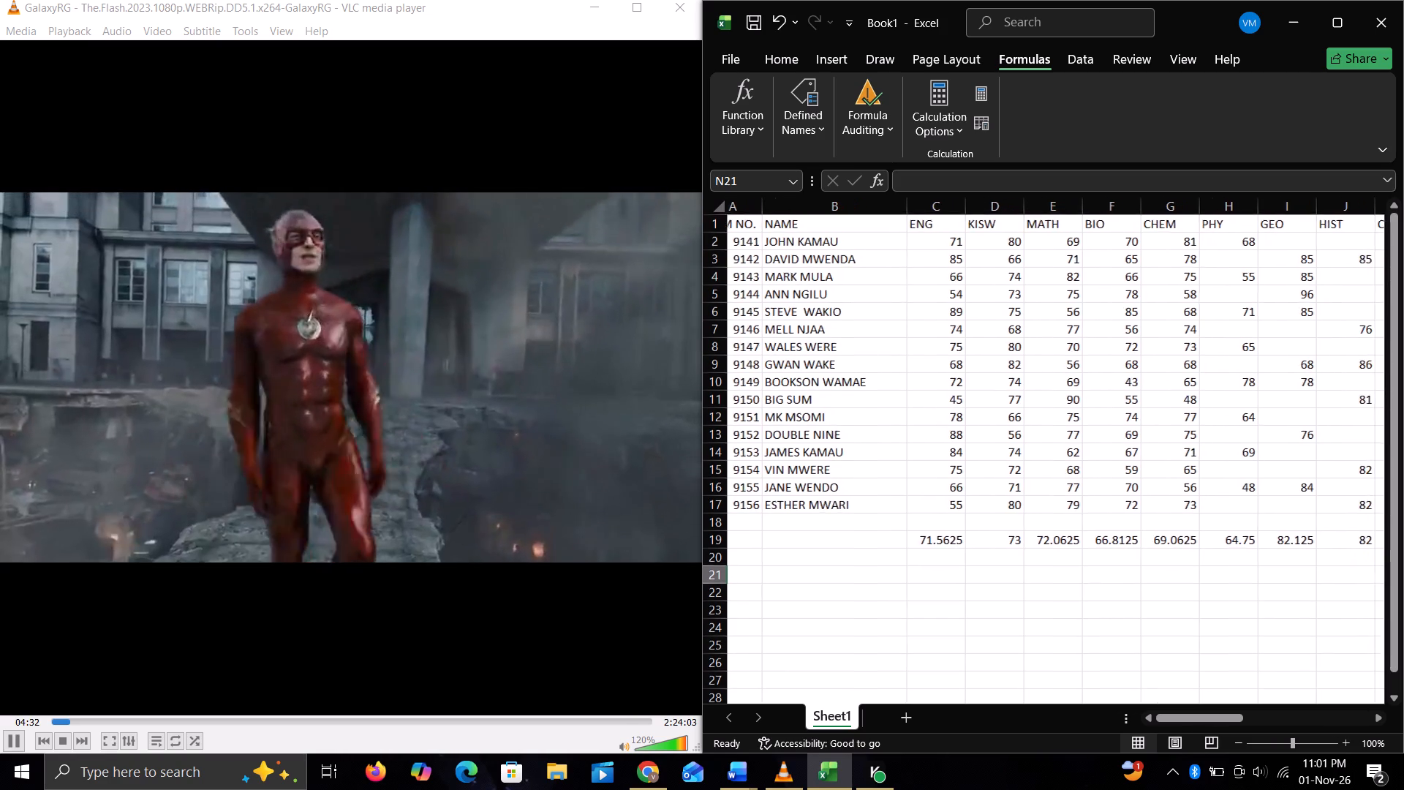
scroll(1177, 585, "left", 1)
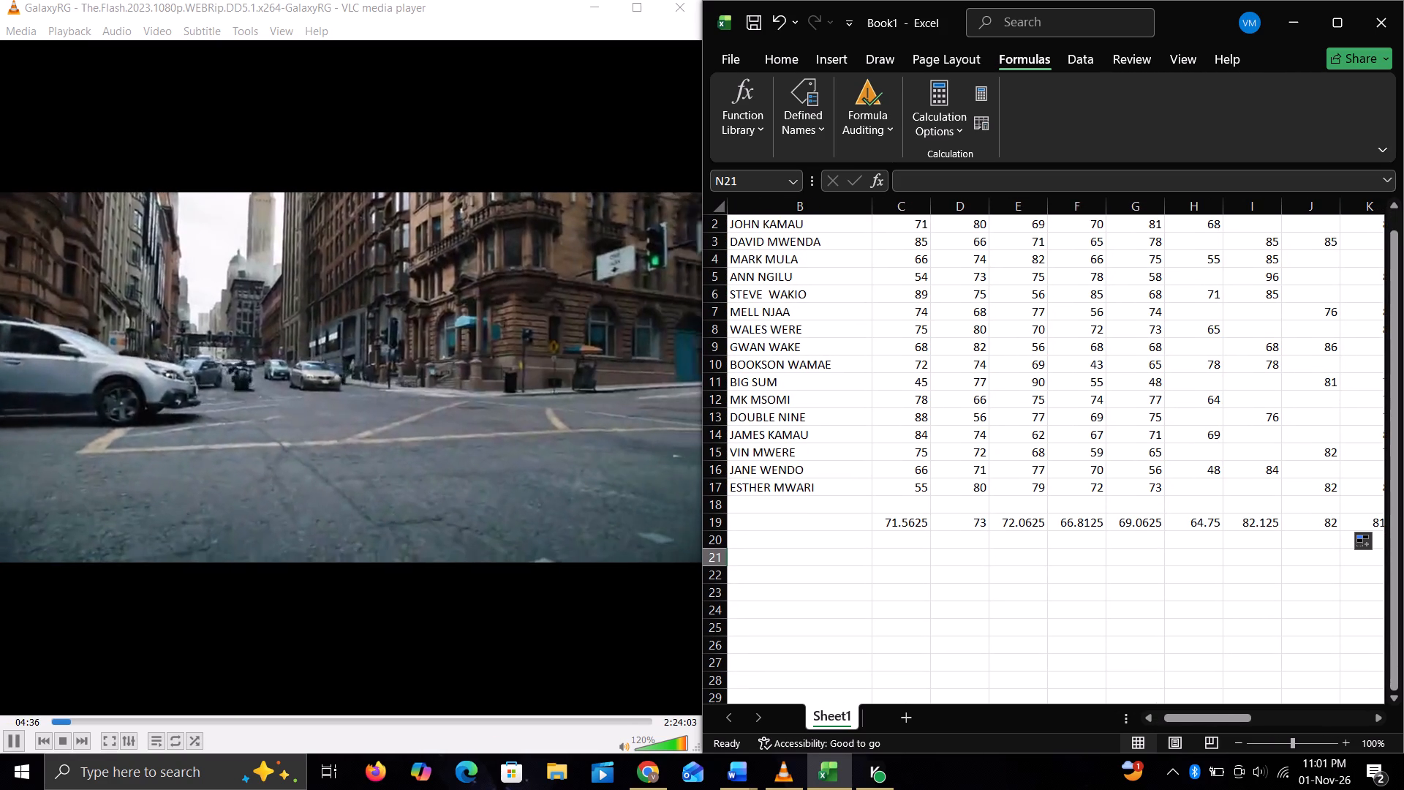
scroll(1105, 588, "down", 1)
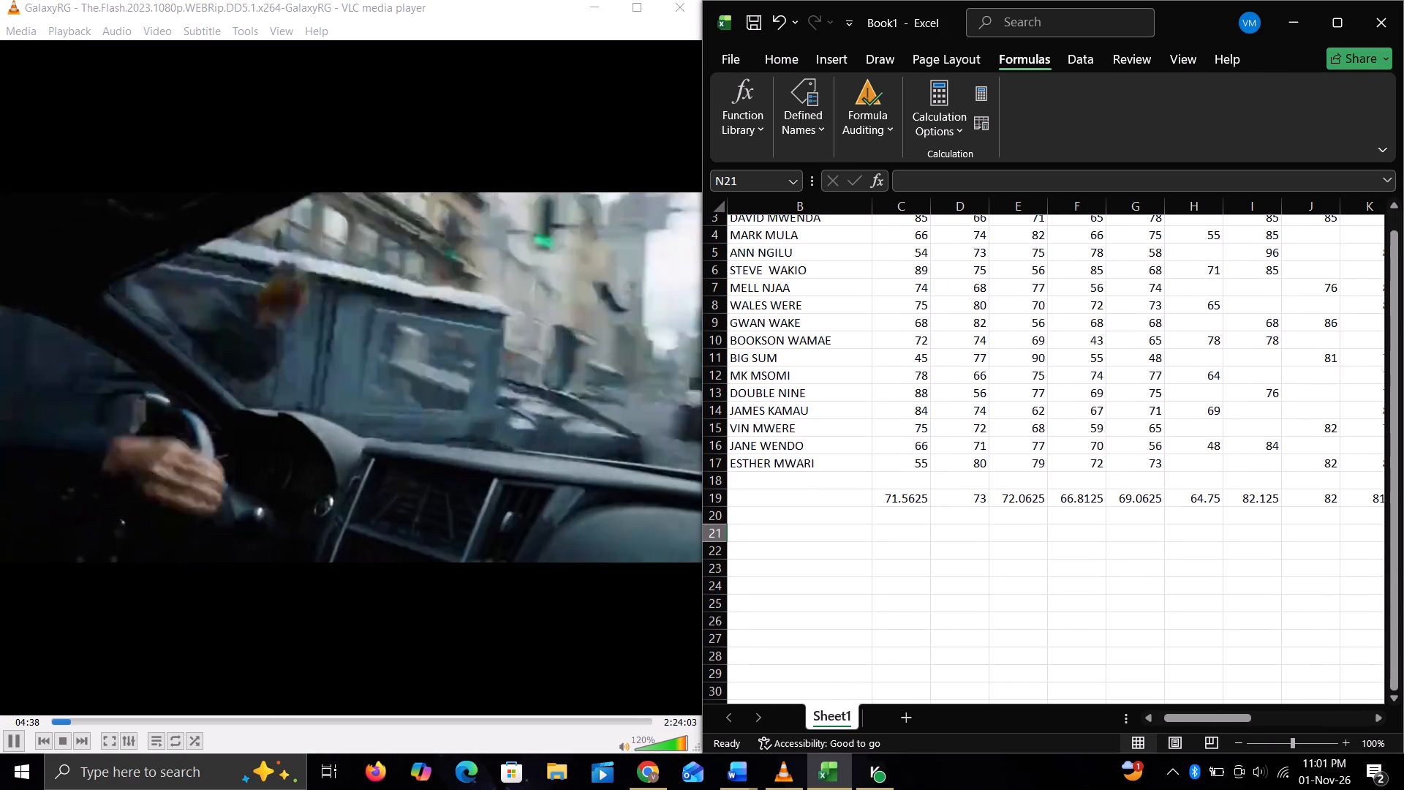
scroll(1105, 588, "down", 2)
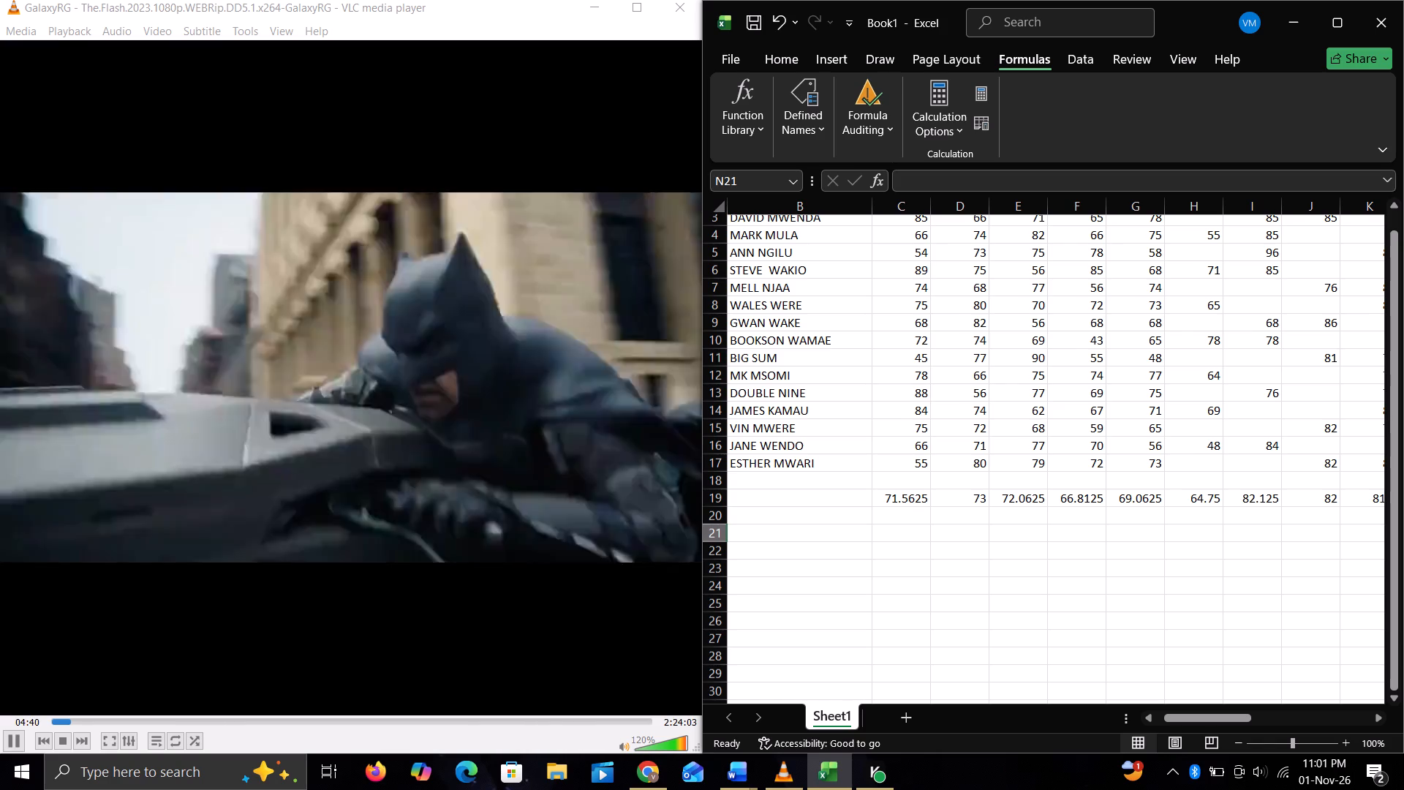
scroll(1105, 588, "down", 2)
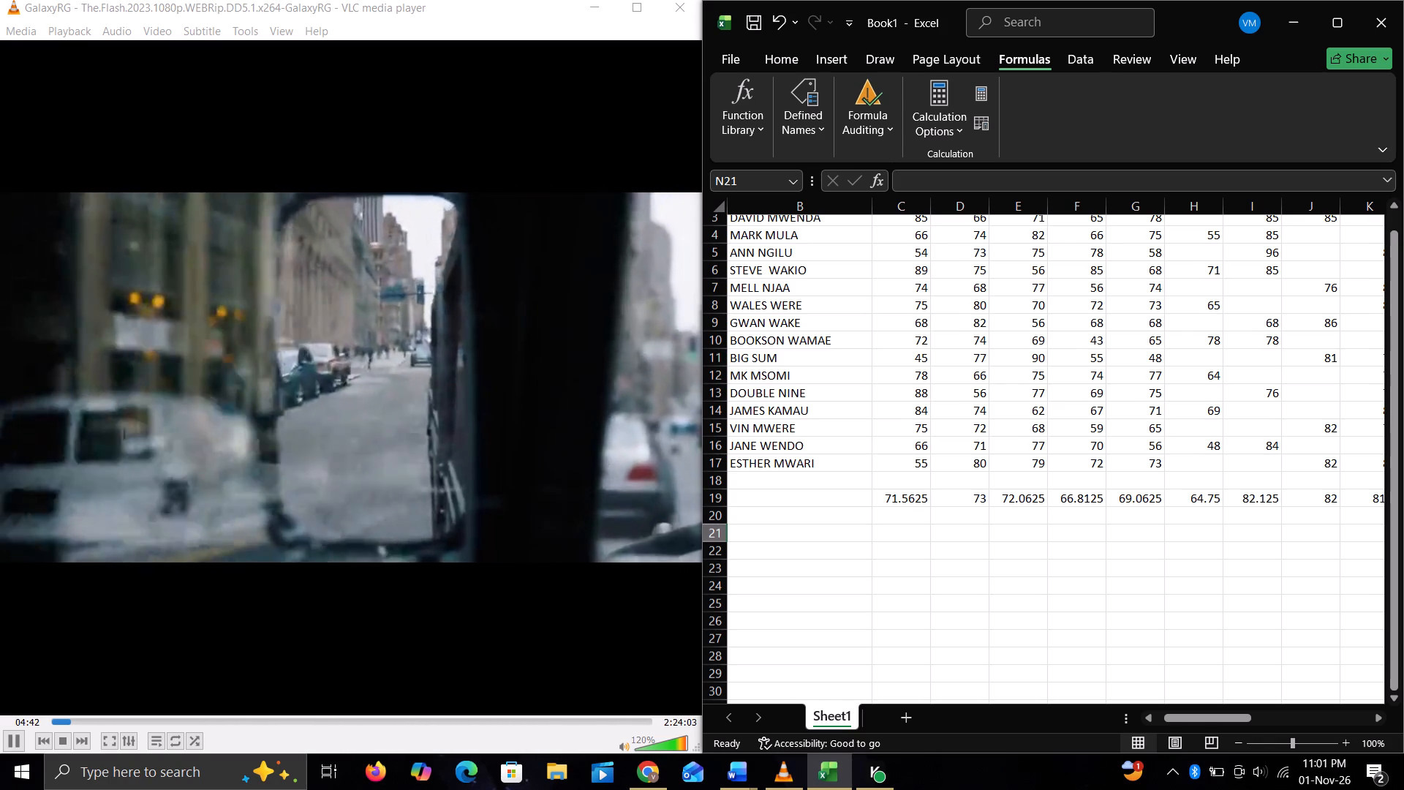
scroll(1105, 588, "down", 3)
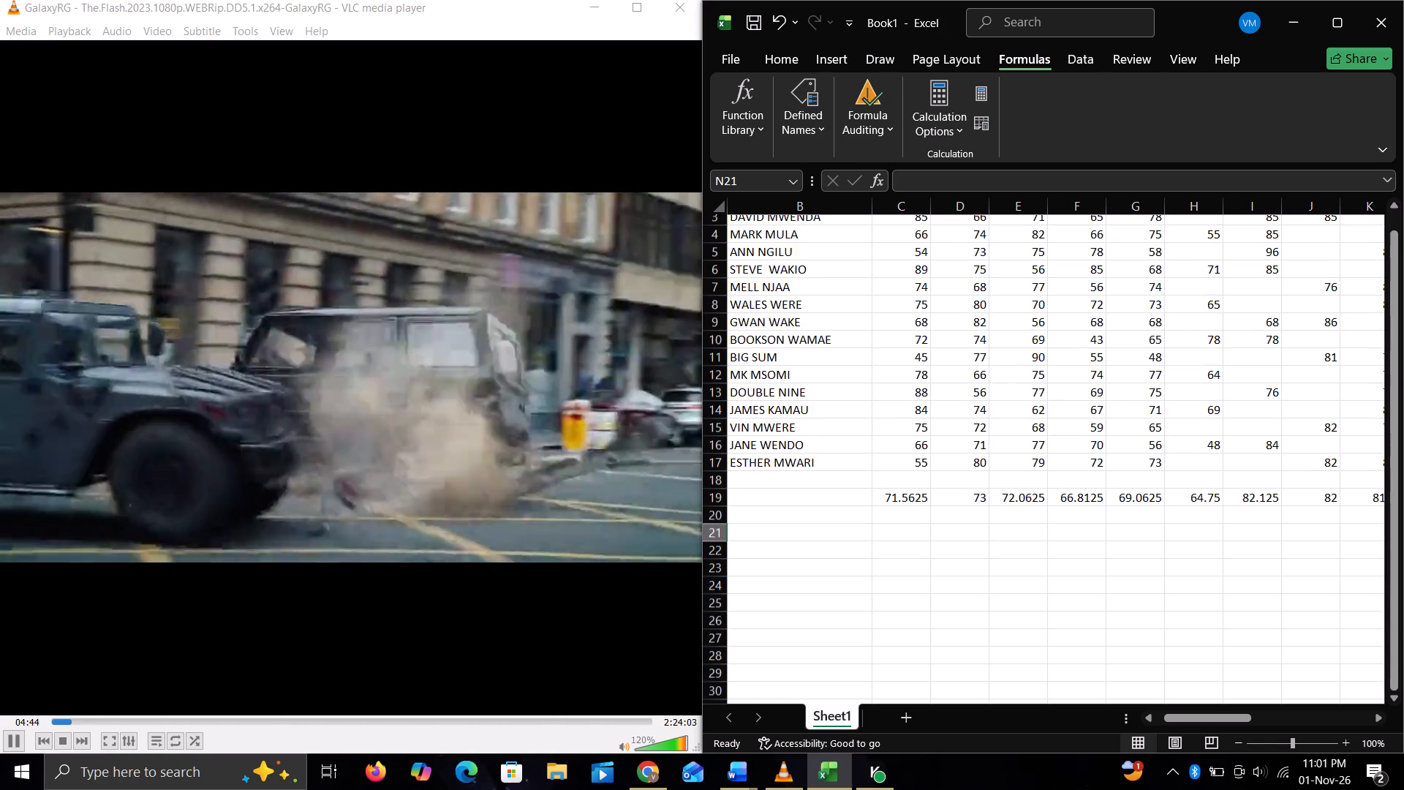
scroll(1105, 588, "down", 1)
scroll(1105, 588, "up", 1)
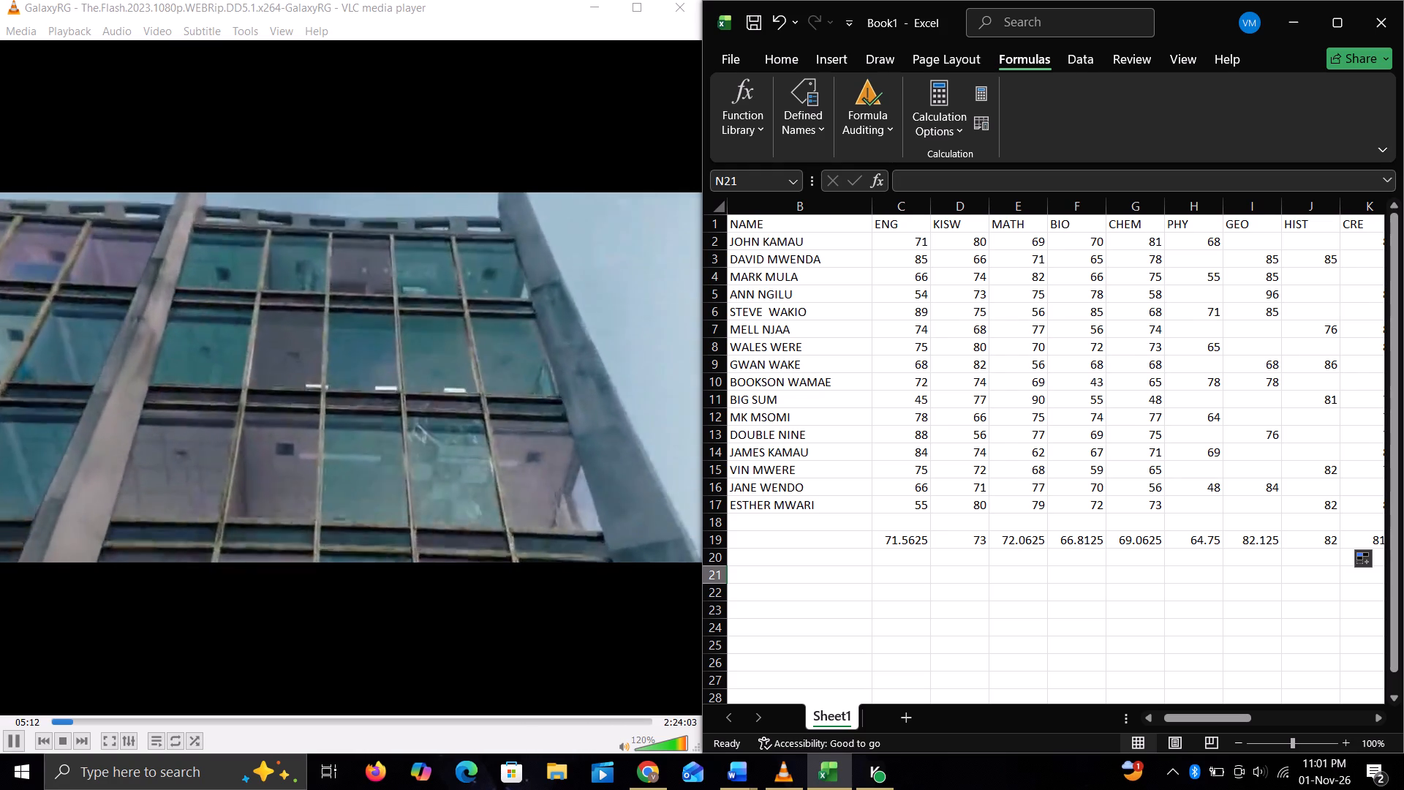
Add the header POSITION in Q1, beside the NO column, and select Q2 below it.
scroll(1098, 582, "left", 4)
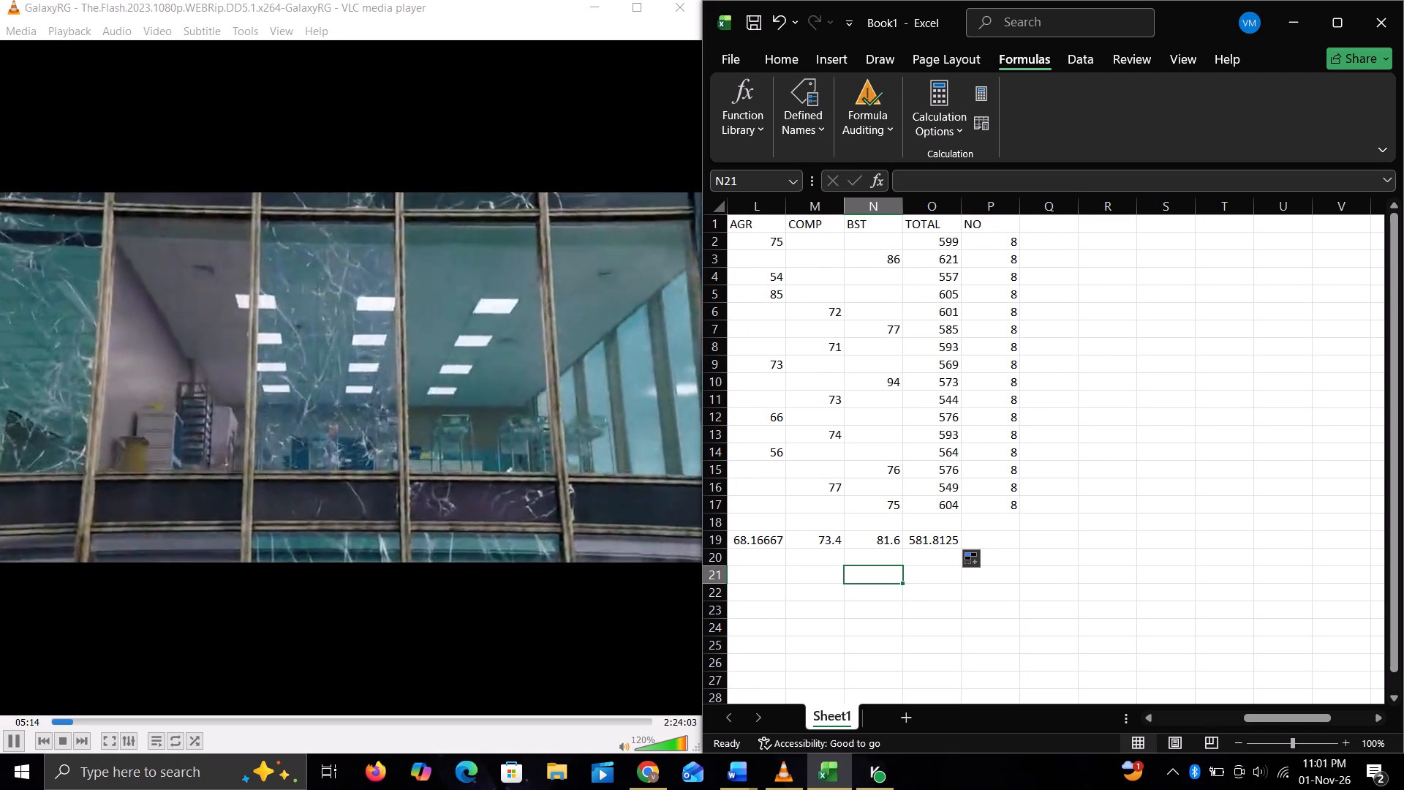
left_click(1049, 227)
type("POSITION")
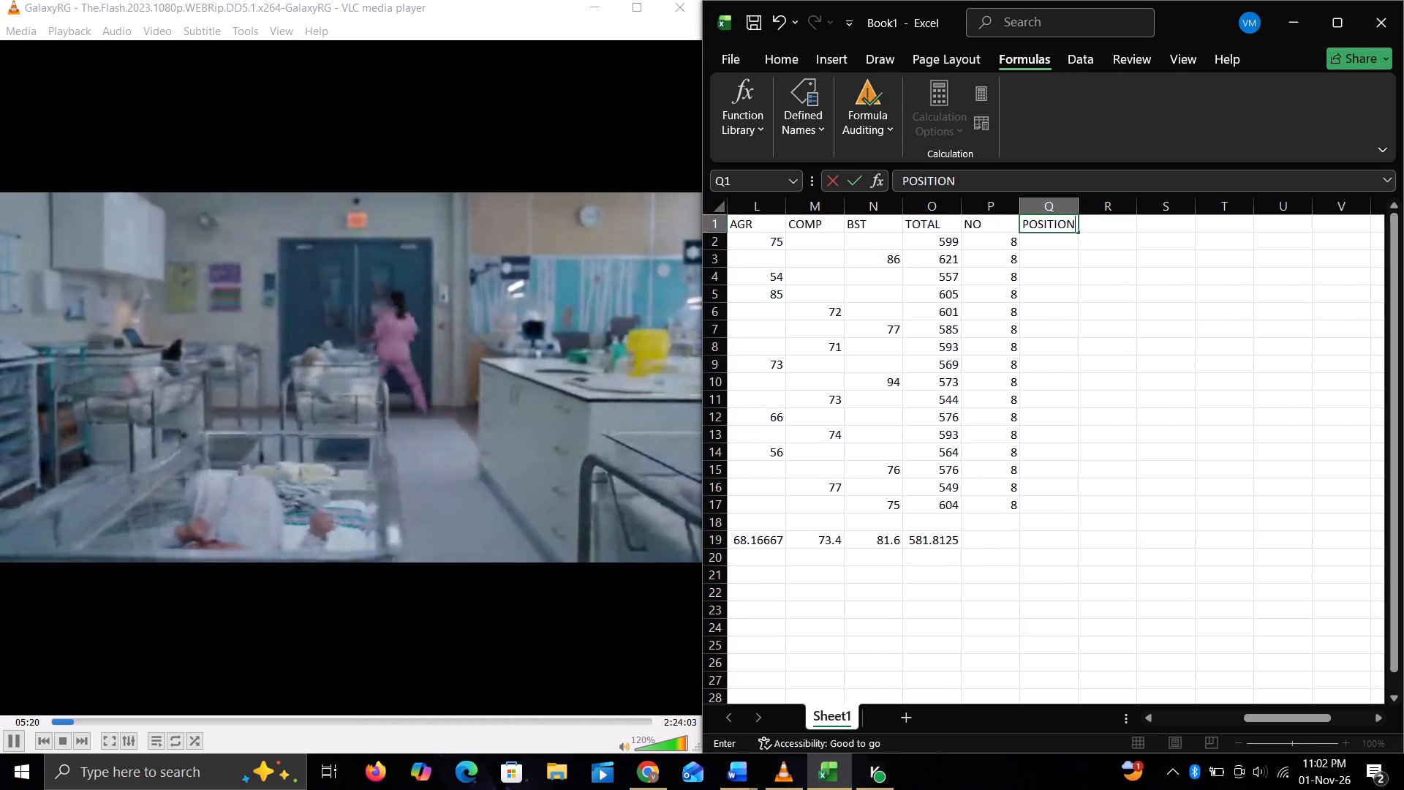
left_click(1052, 244)
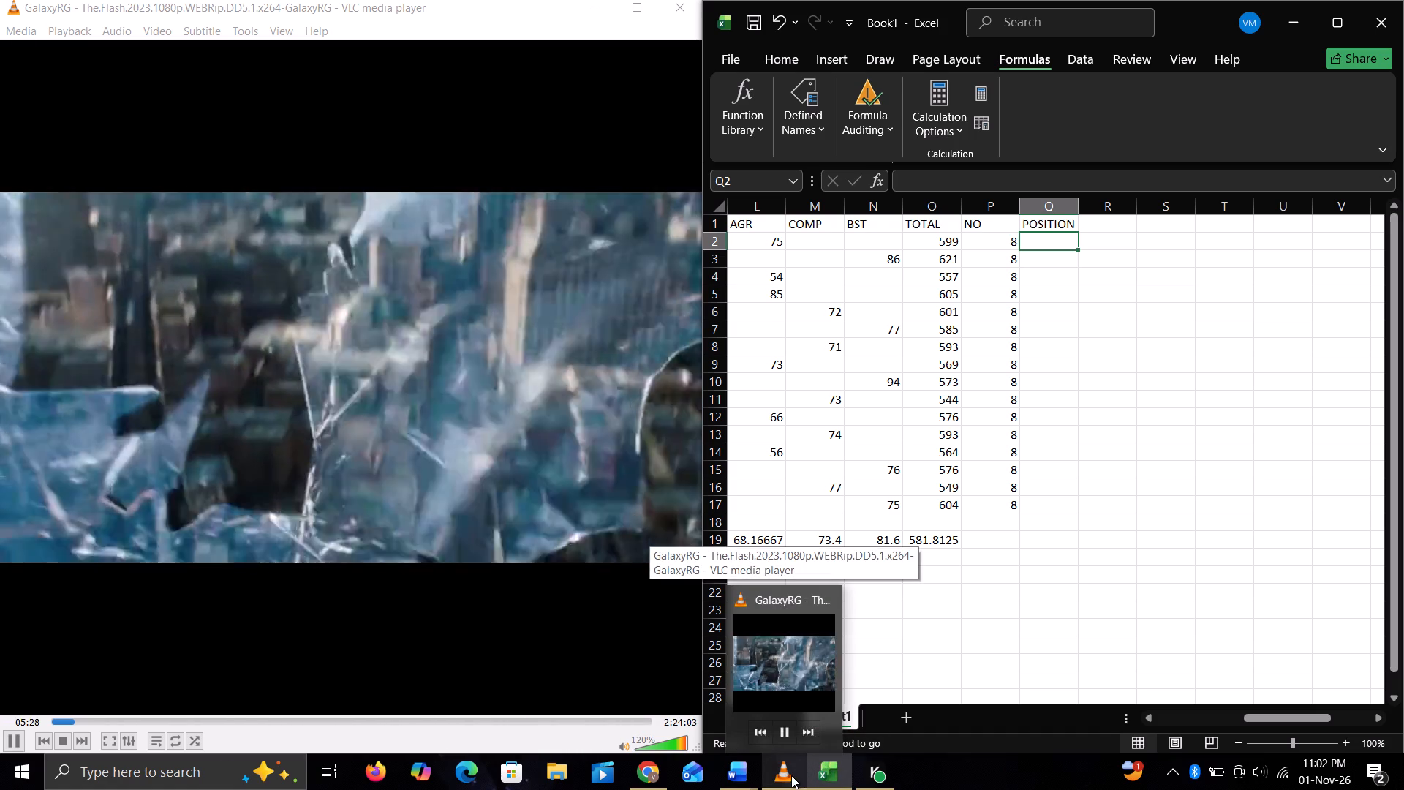
Switch to Chrome, change the Google query to "how to make excel arrange numbers in order" and read the AI overview's sorting methods.
left_click(654, 770)
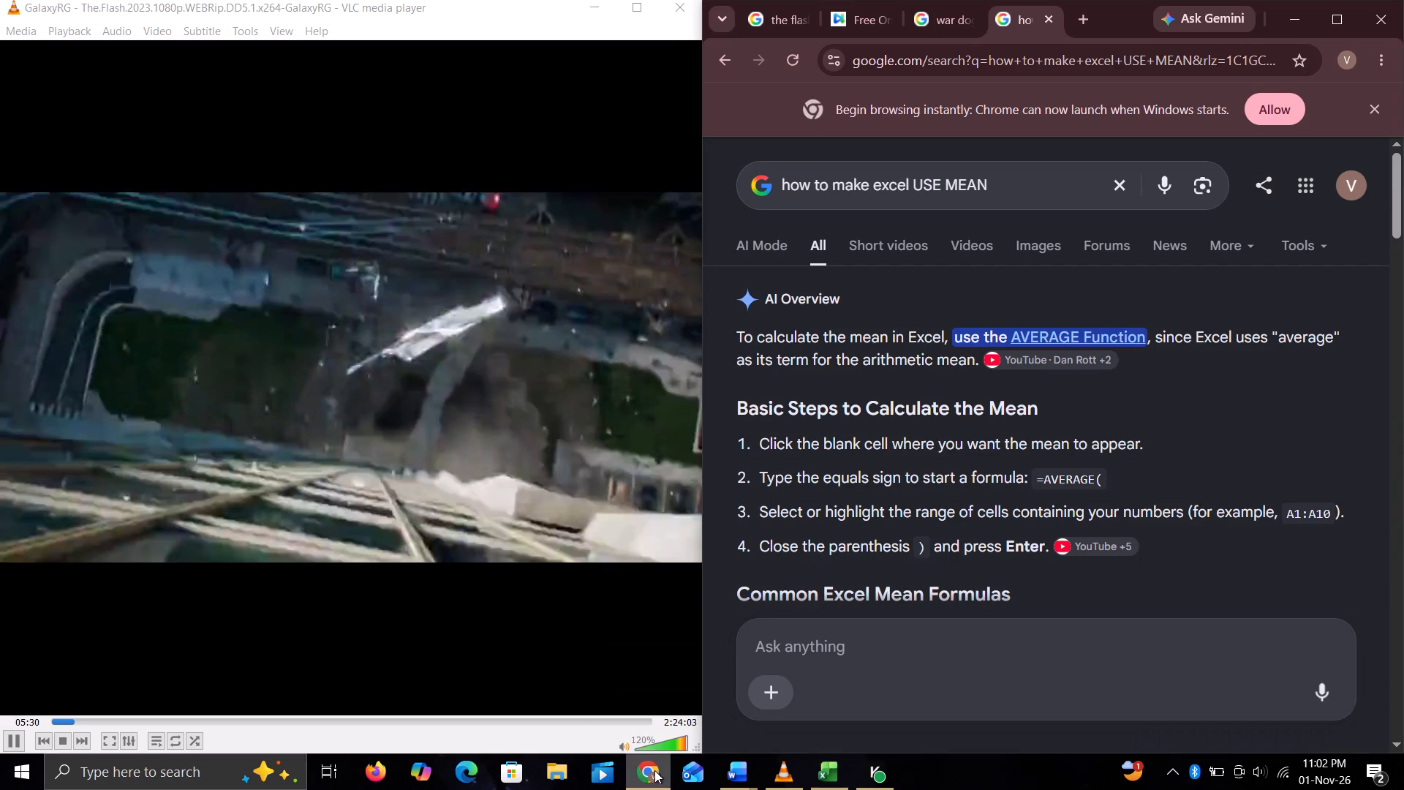
left_click(1011, 194)
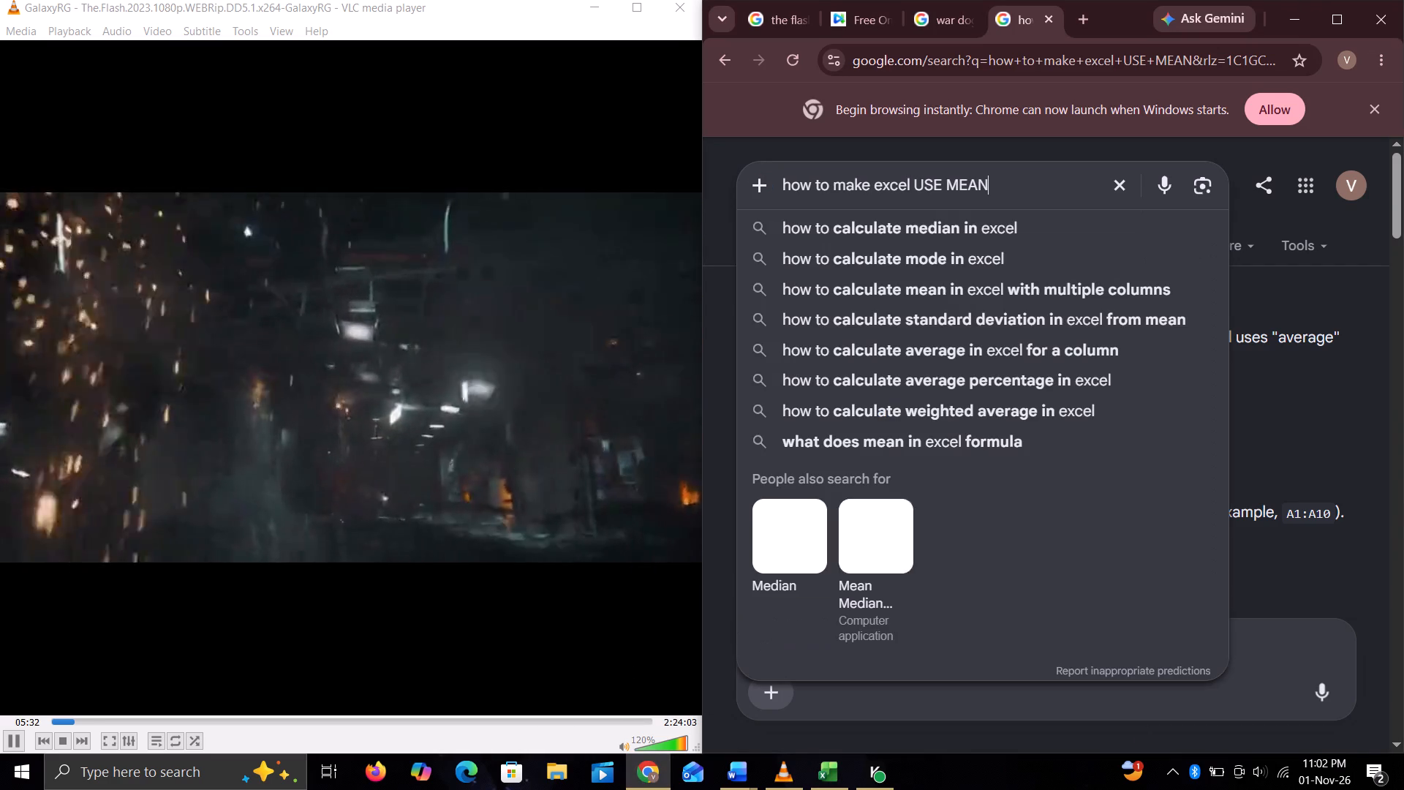
key("BackSpace")
key("BackSpace")
key("BackSpace")
key("BackSpace")
key("BackSpace")
key("BackSpace")
key("BackSpace")
key("BackSpace")
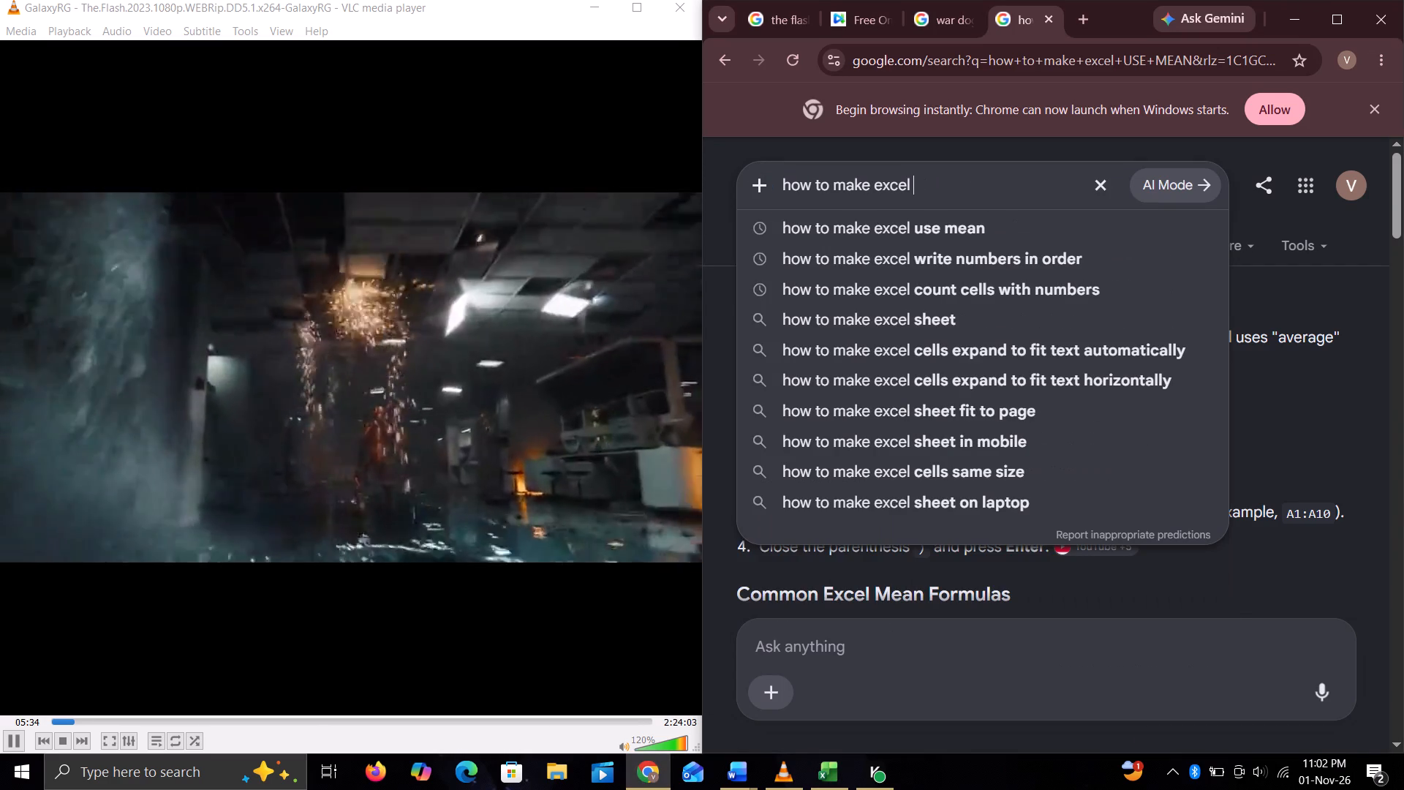
key("a")
key("BackSpace")
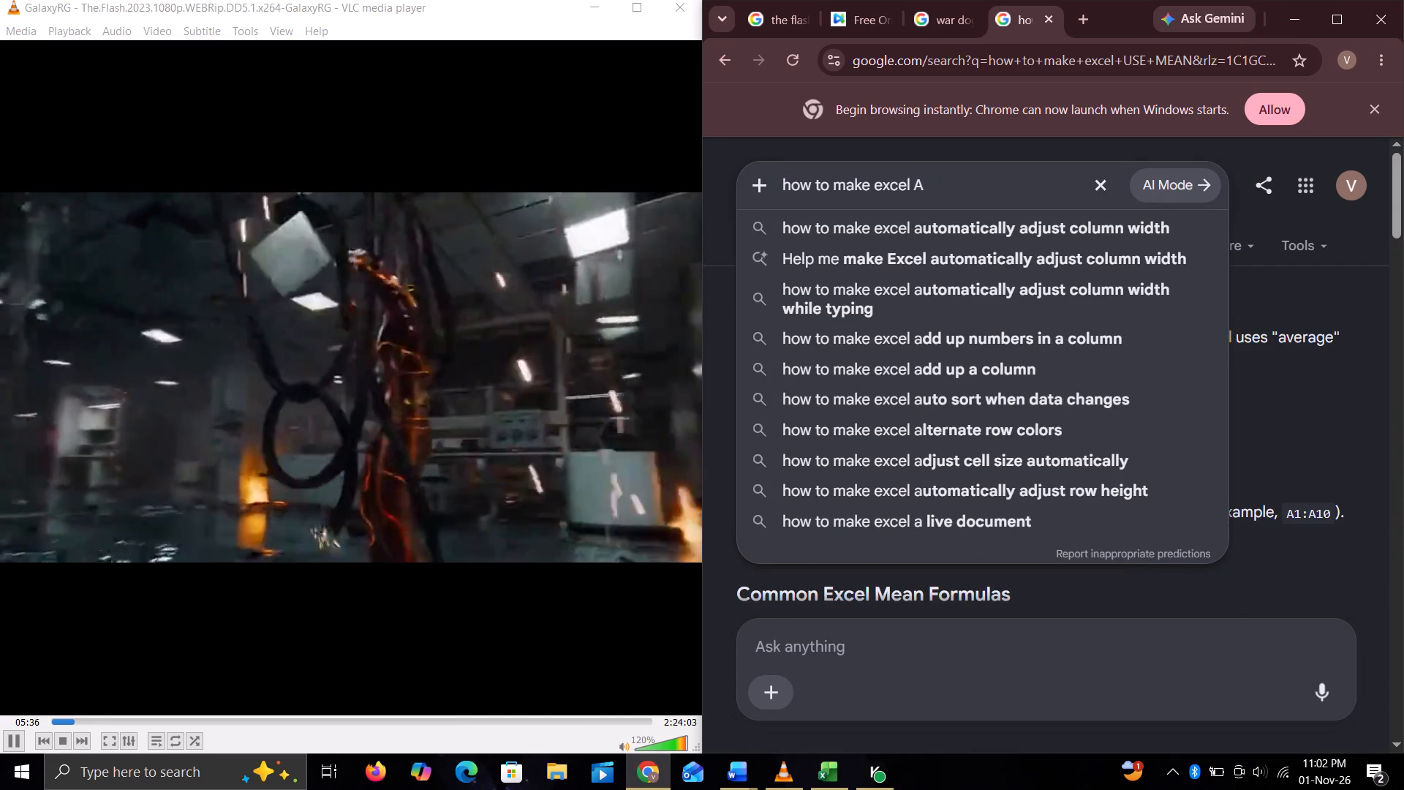
type("arra")
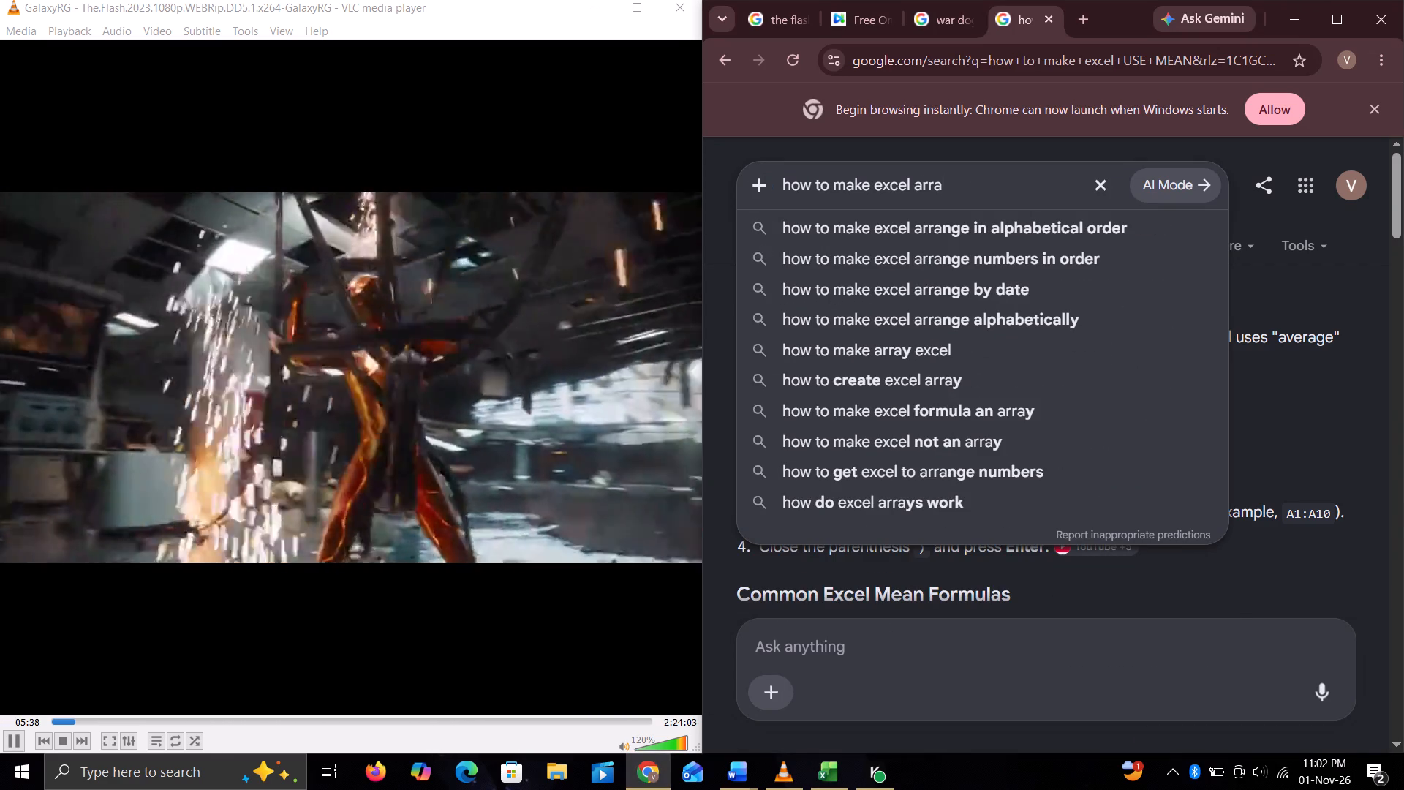
left_click(1035, 253)
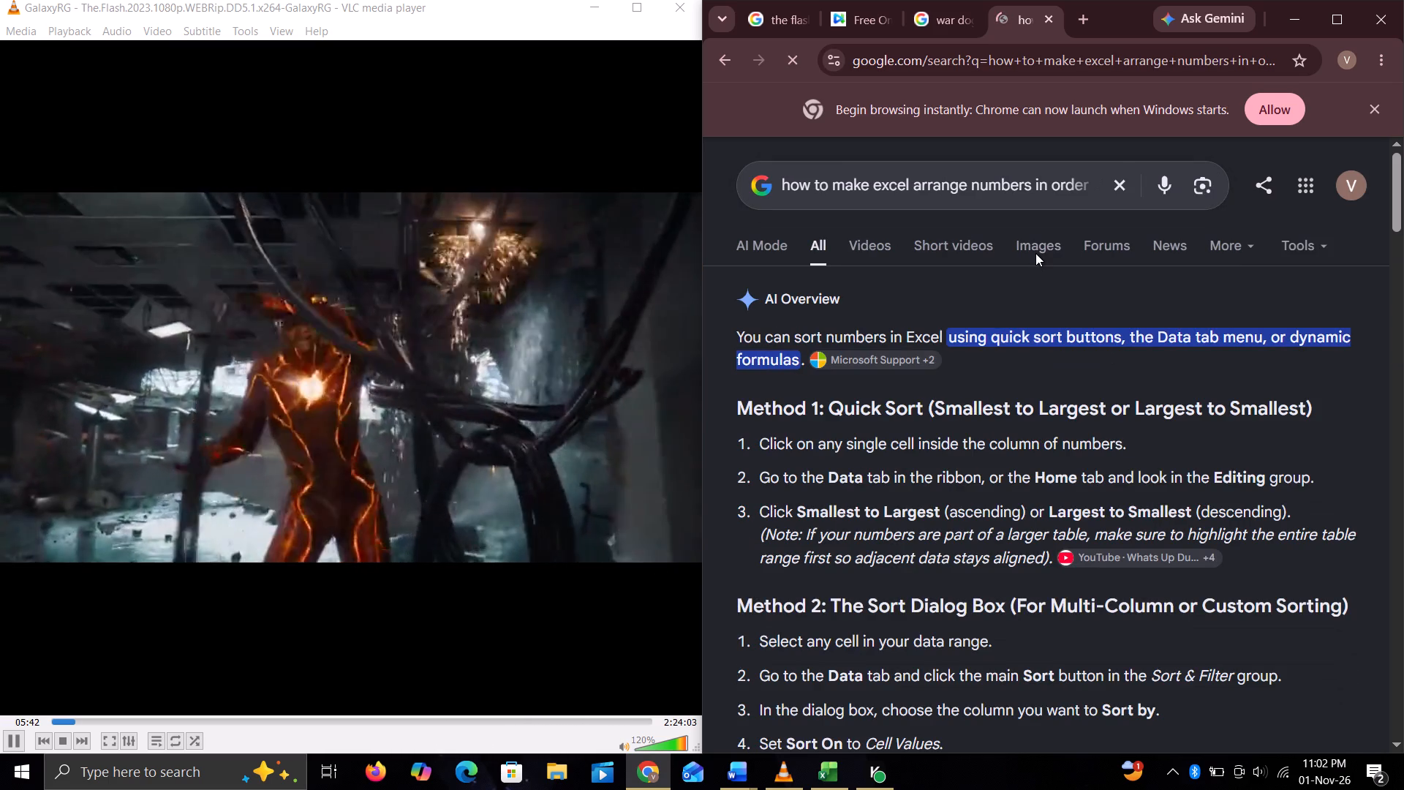
scroll(1035, 253, "down", 1)
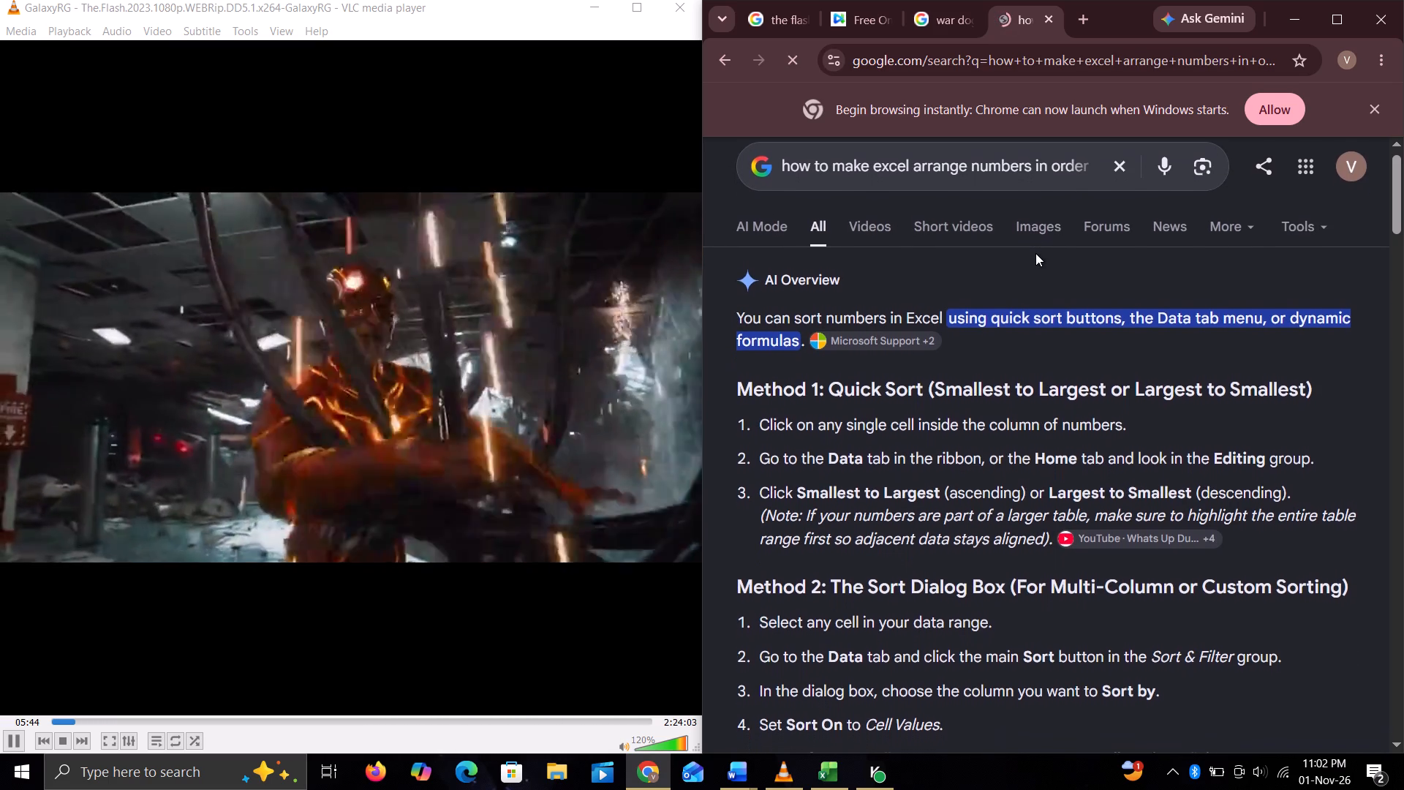
scroll(1035, 253, "down", 2)
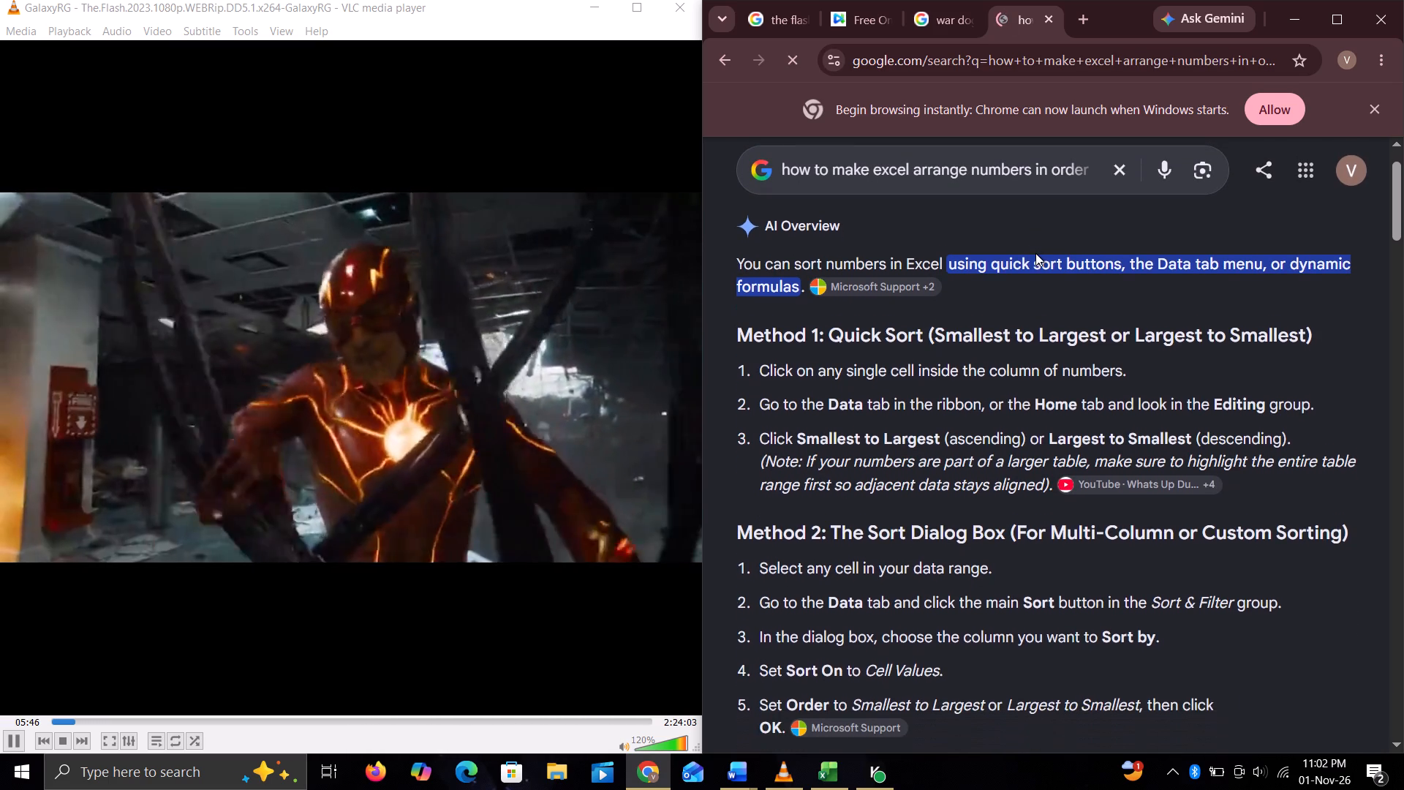
scroll(1035, 253, "down", 1)
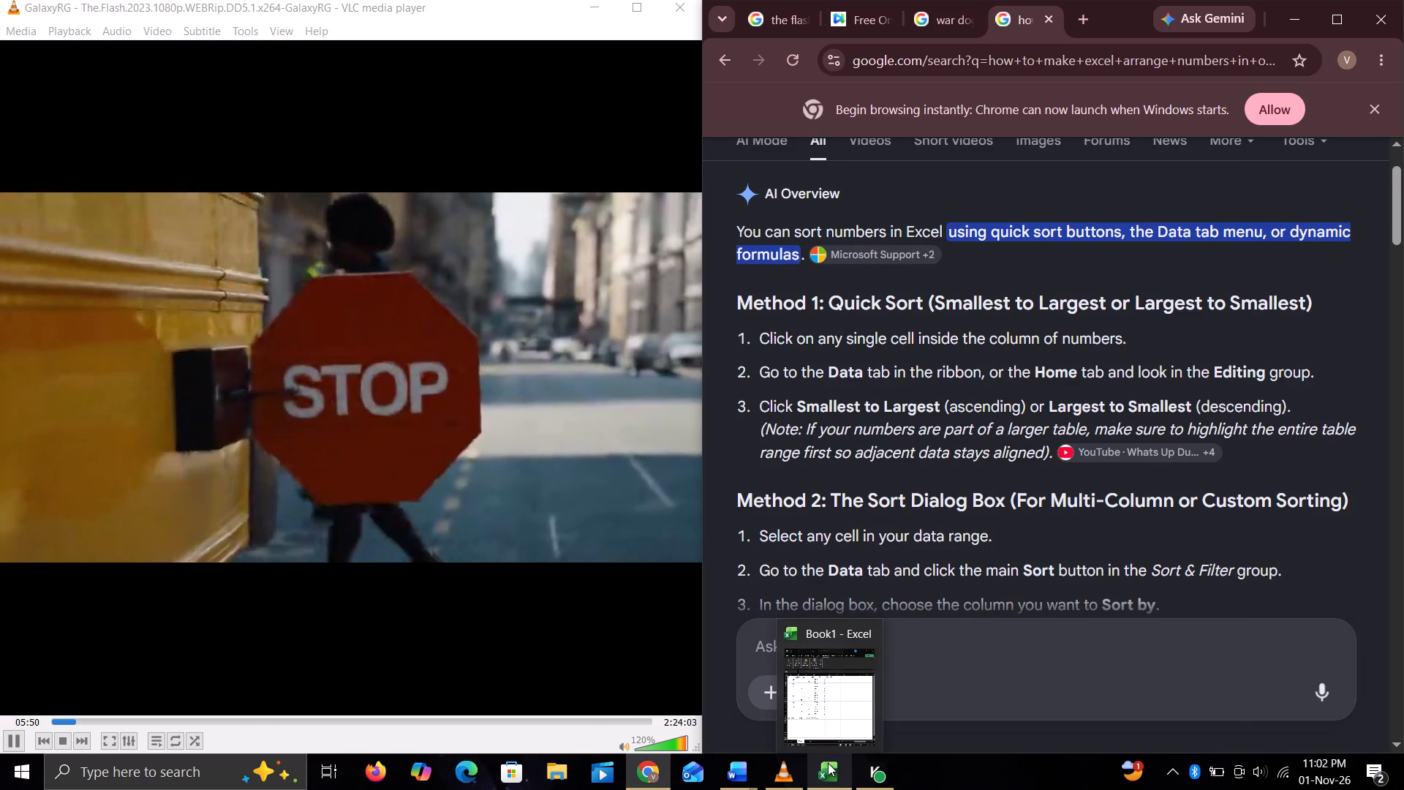
Switch back to the Book1 workbook in Excel and select Q2 under the POSITION header.
left_click(828, 763)
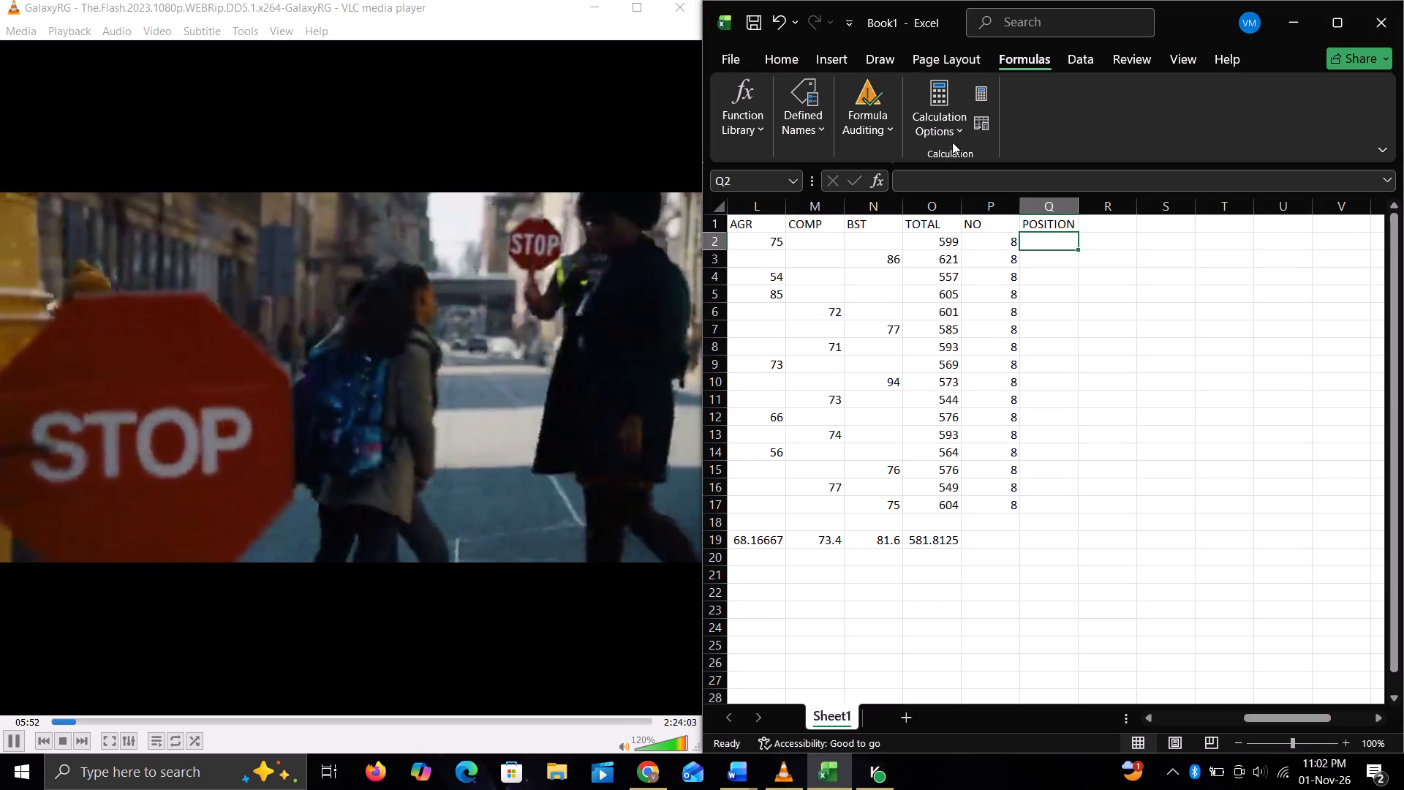
left_click(956, 133)
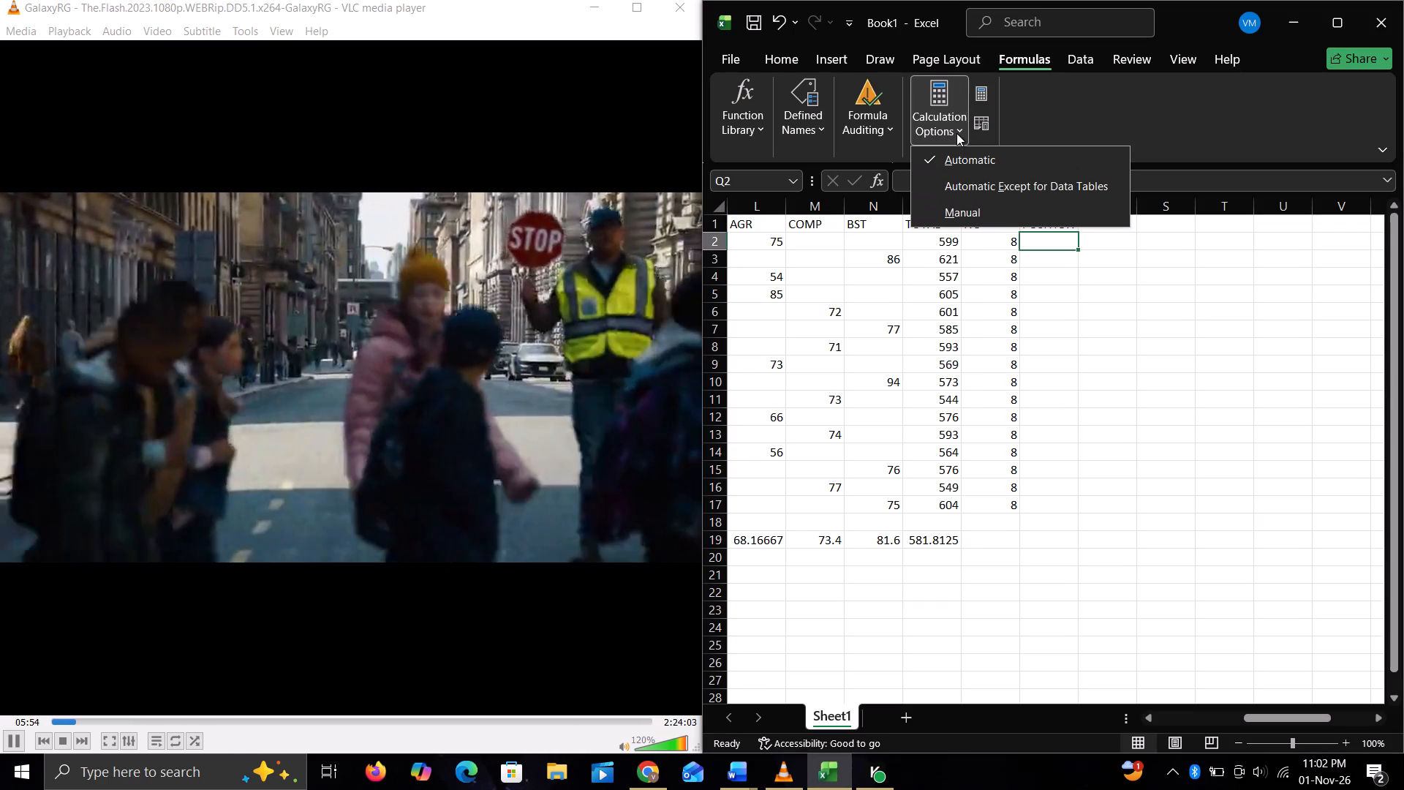
left_click(1041, 234)
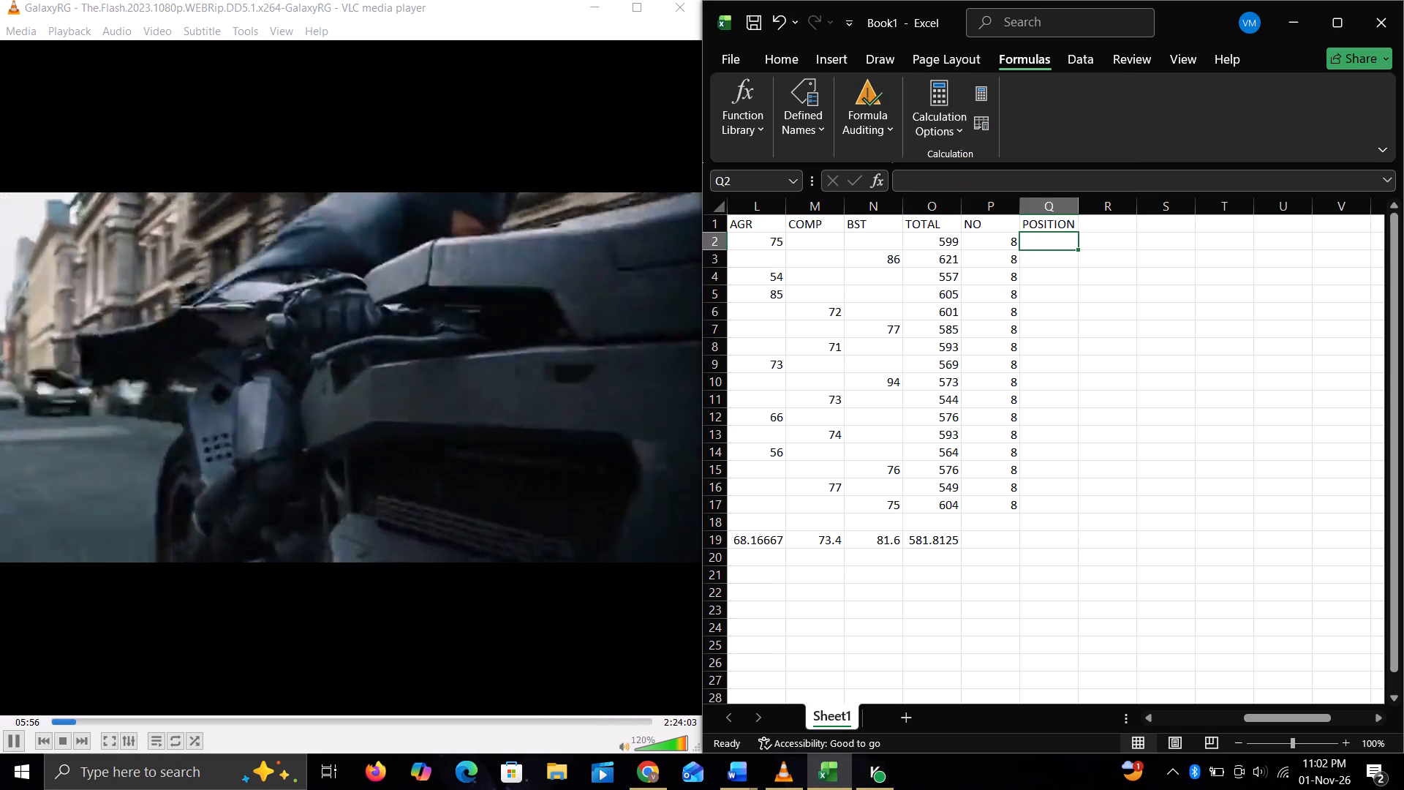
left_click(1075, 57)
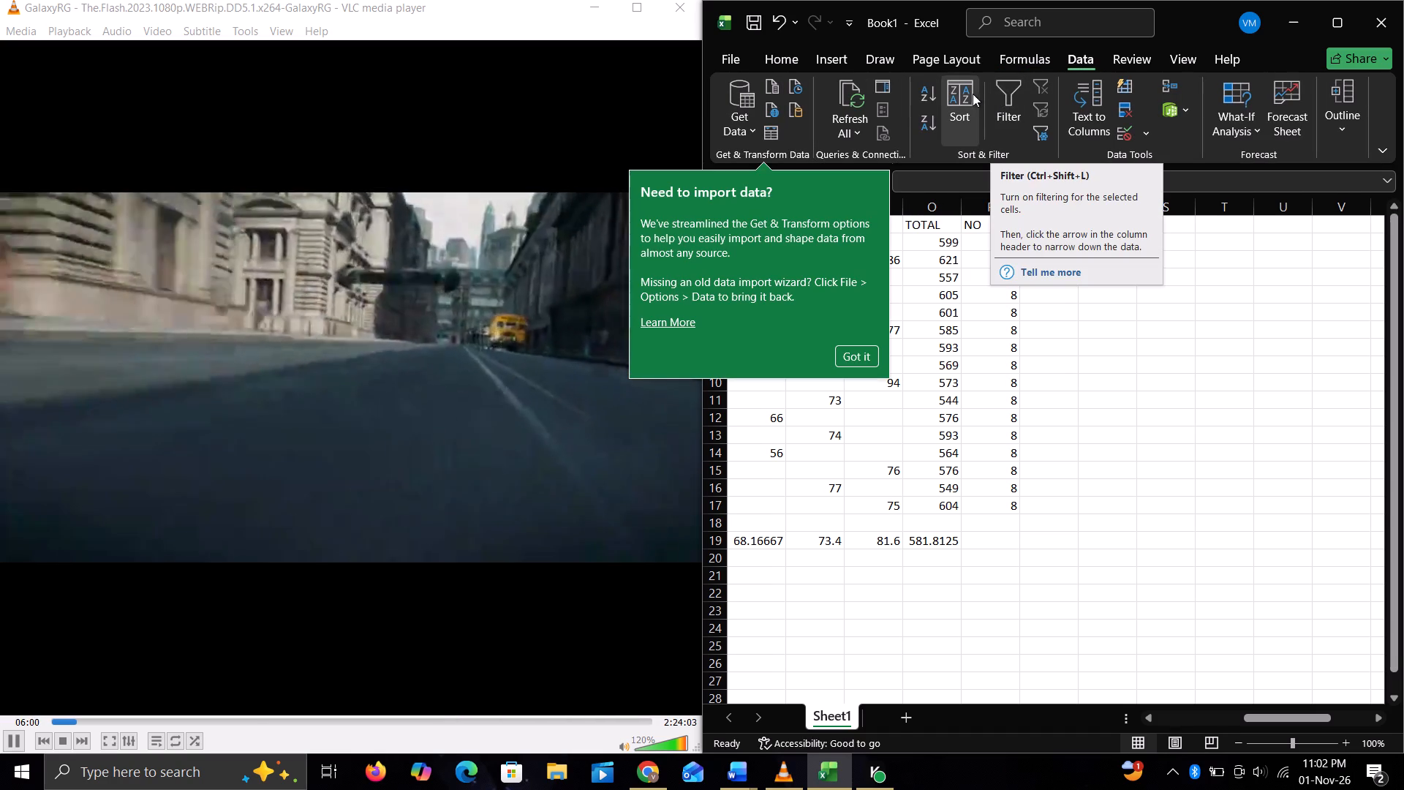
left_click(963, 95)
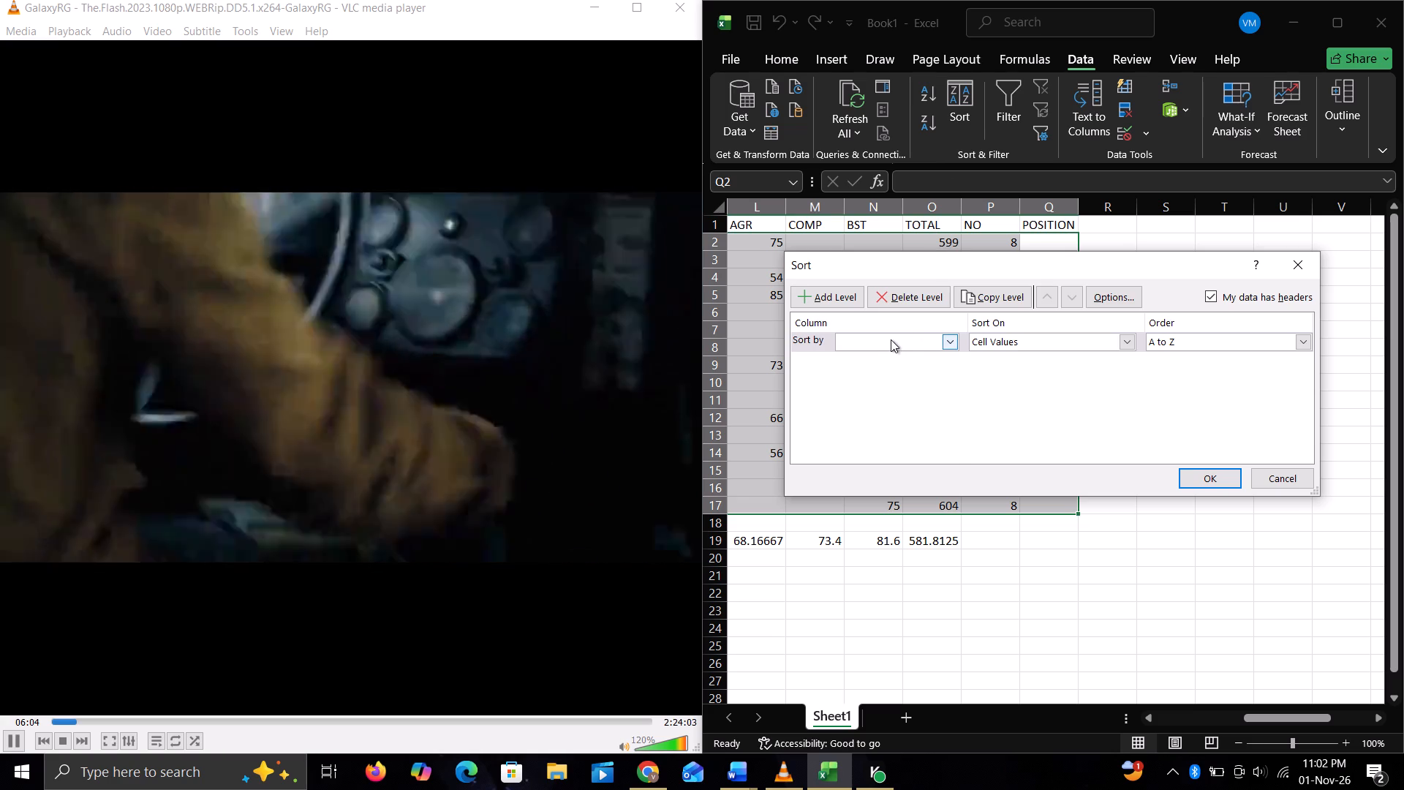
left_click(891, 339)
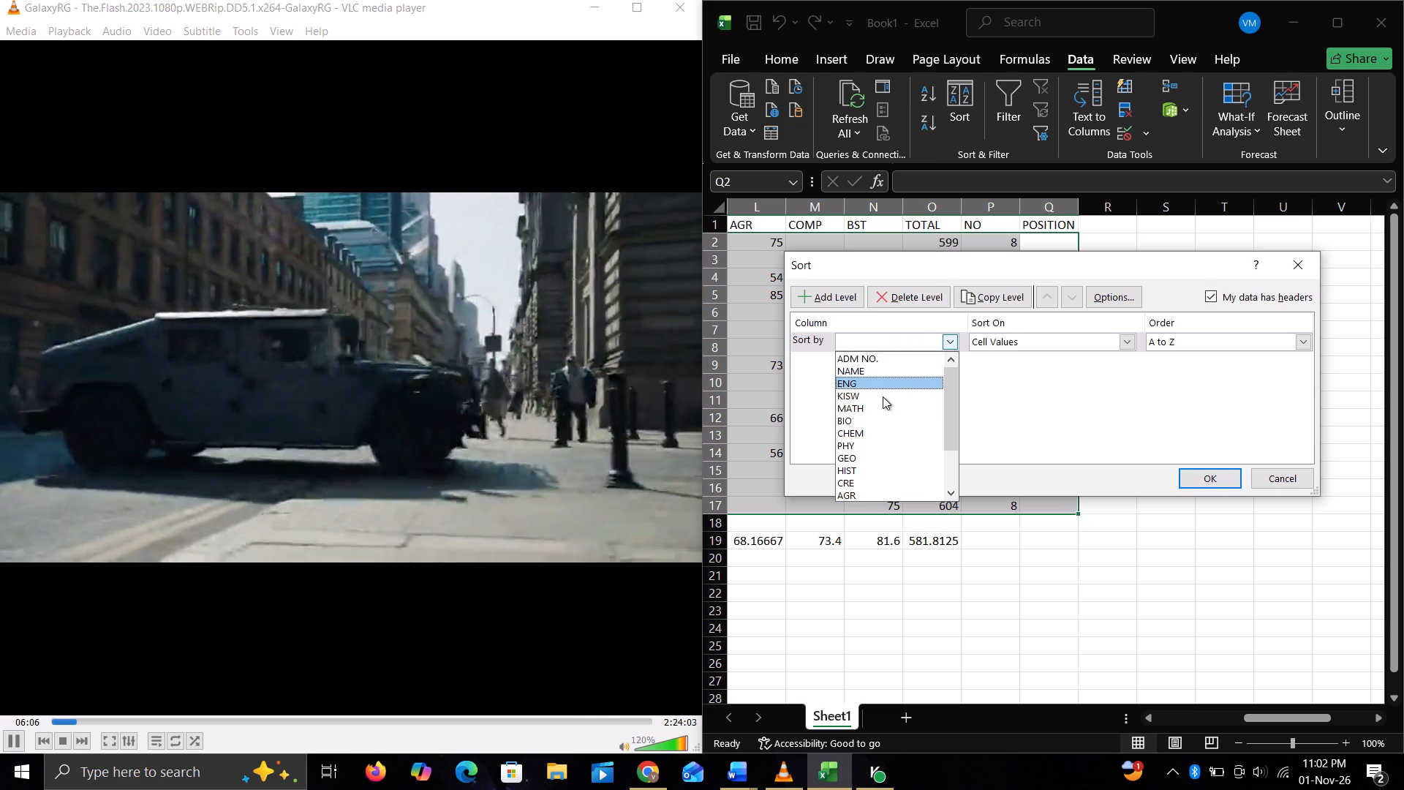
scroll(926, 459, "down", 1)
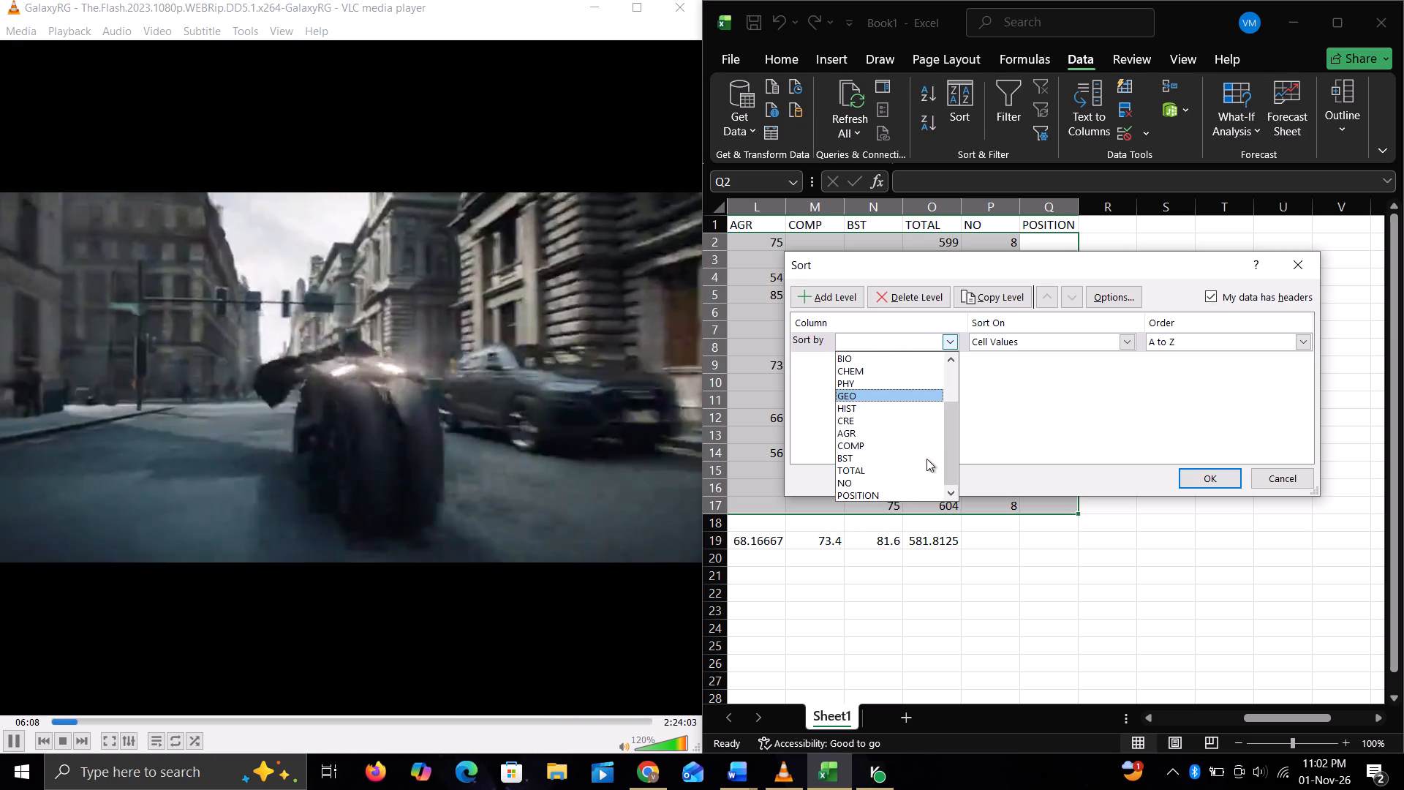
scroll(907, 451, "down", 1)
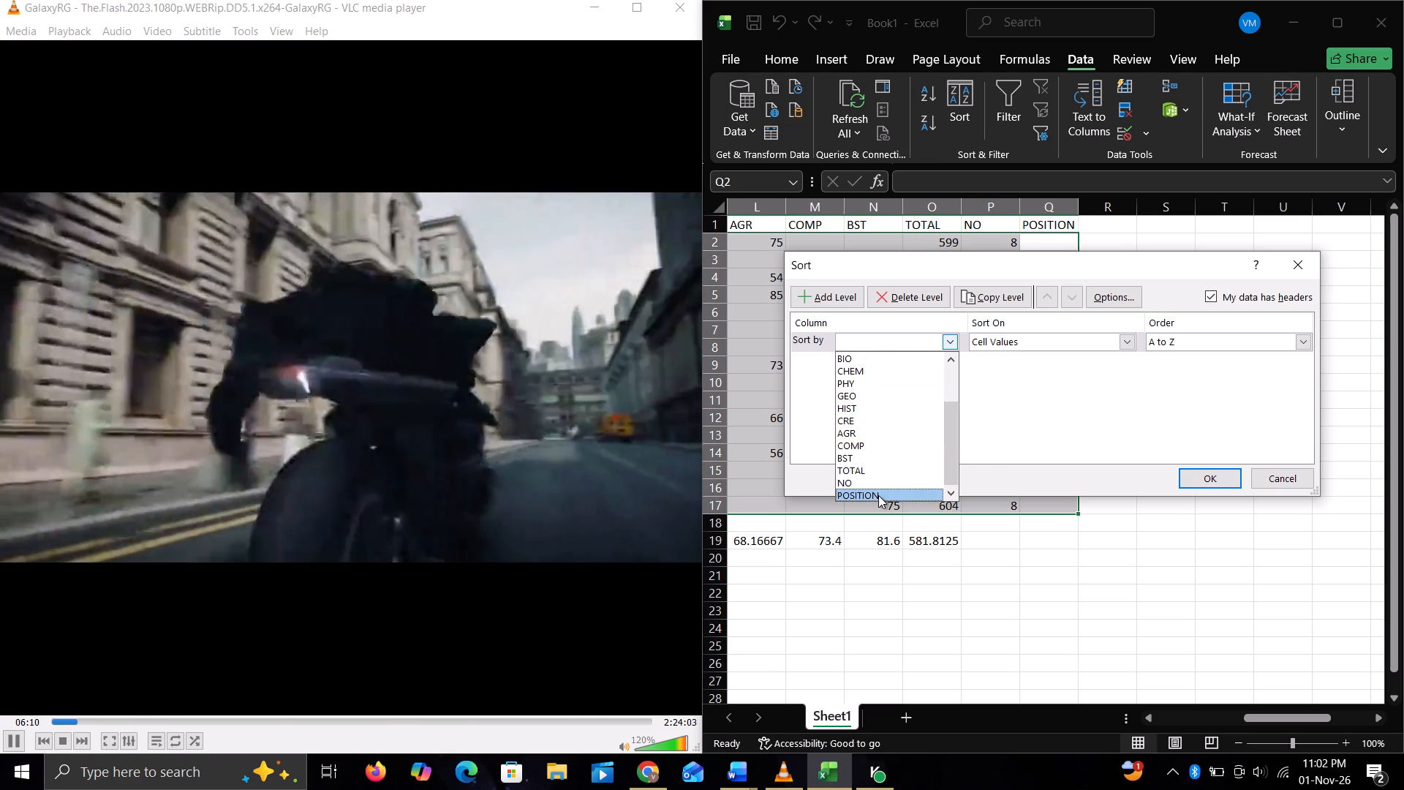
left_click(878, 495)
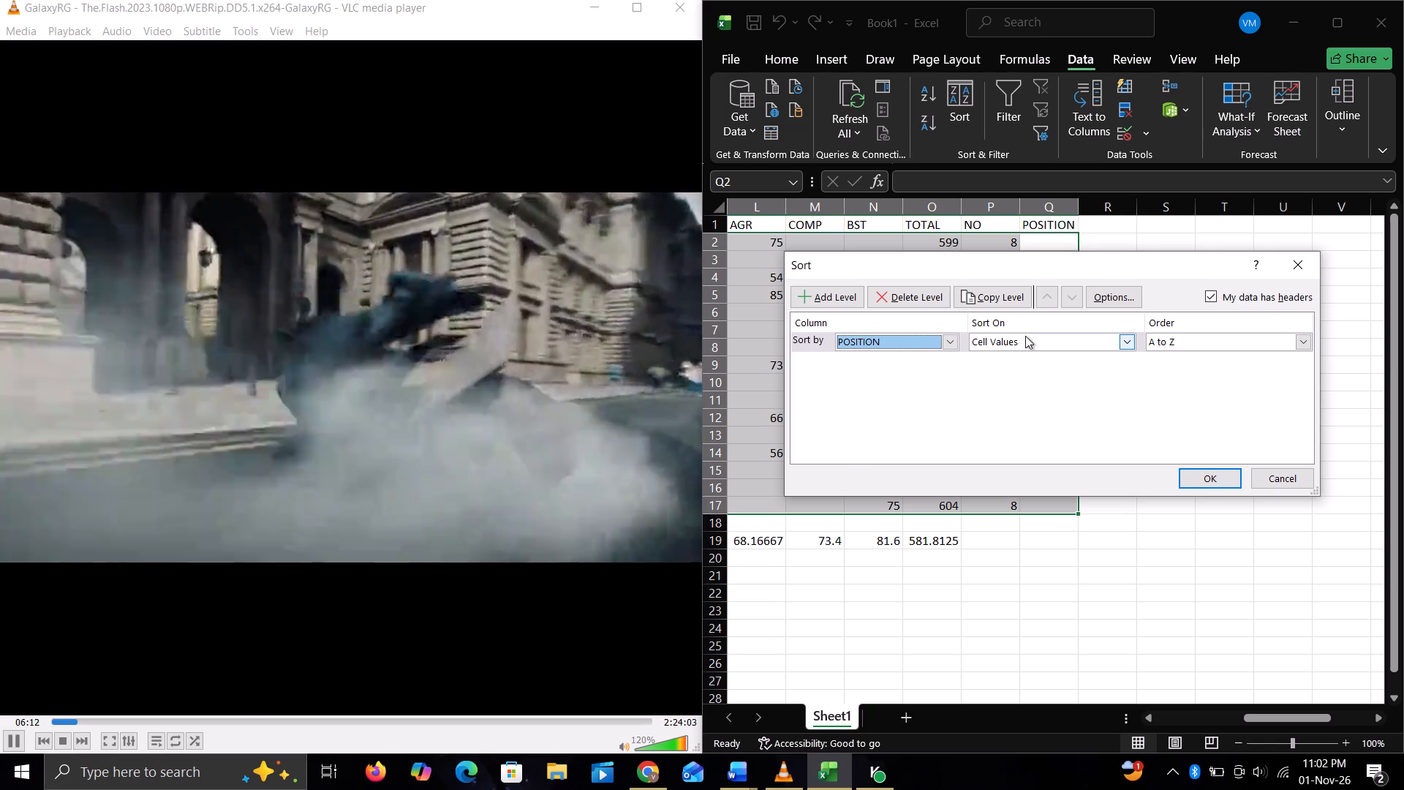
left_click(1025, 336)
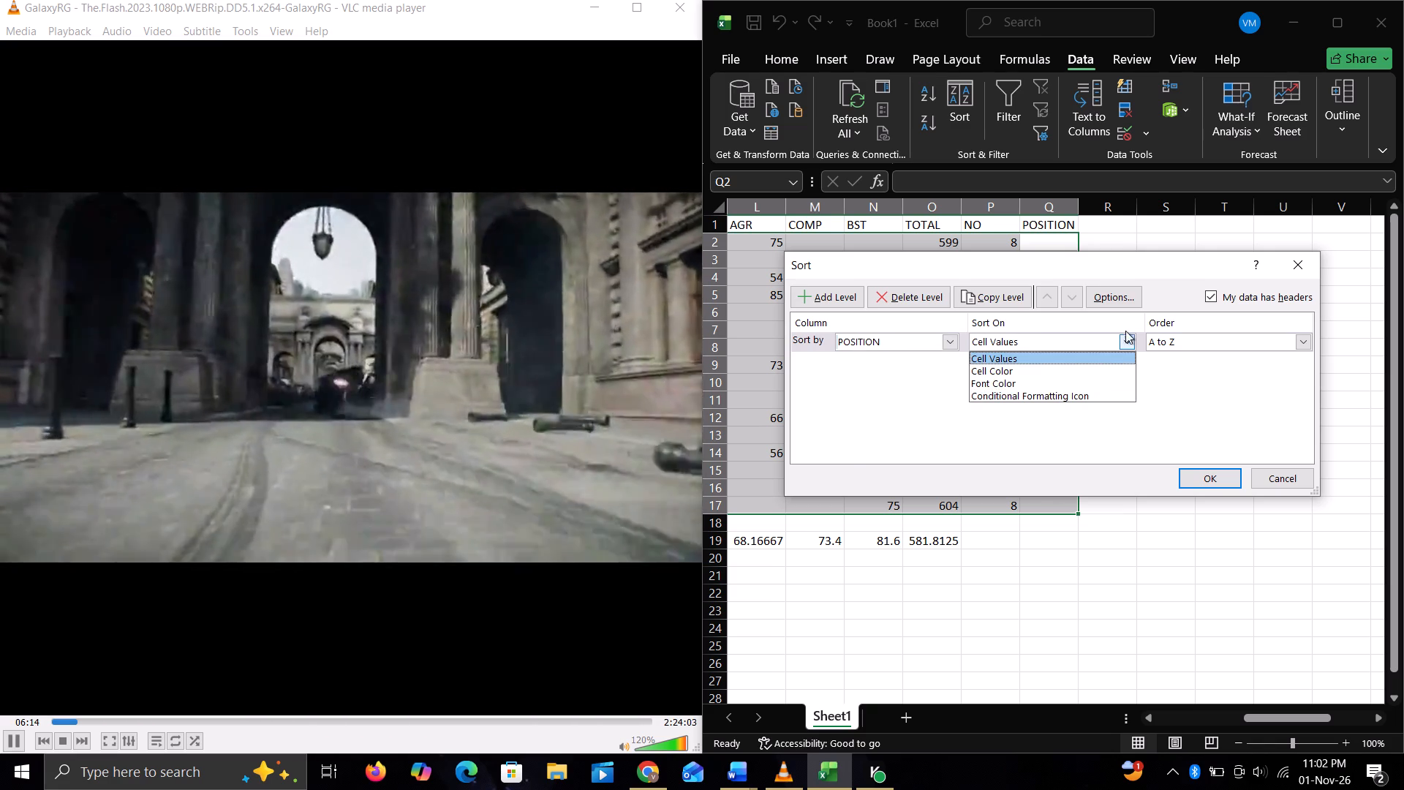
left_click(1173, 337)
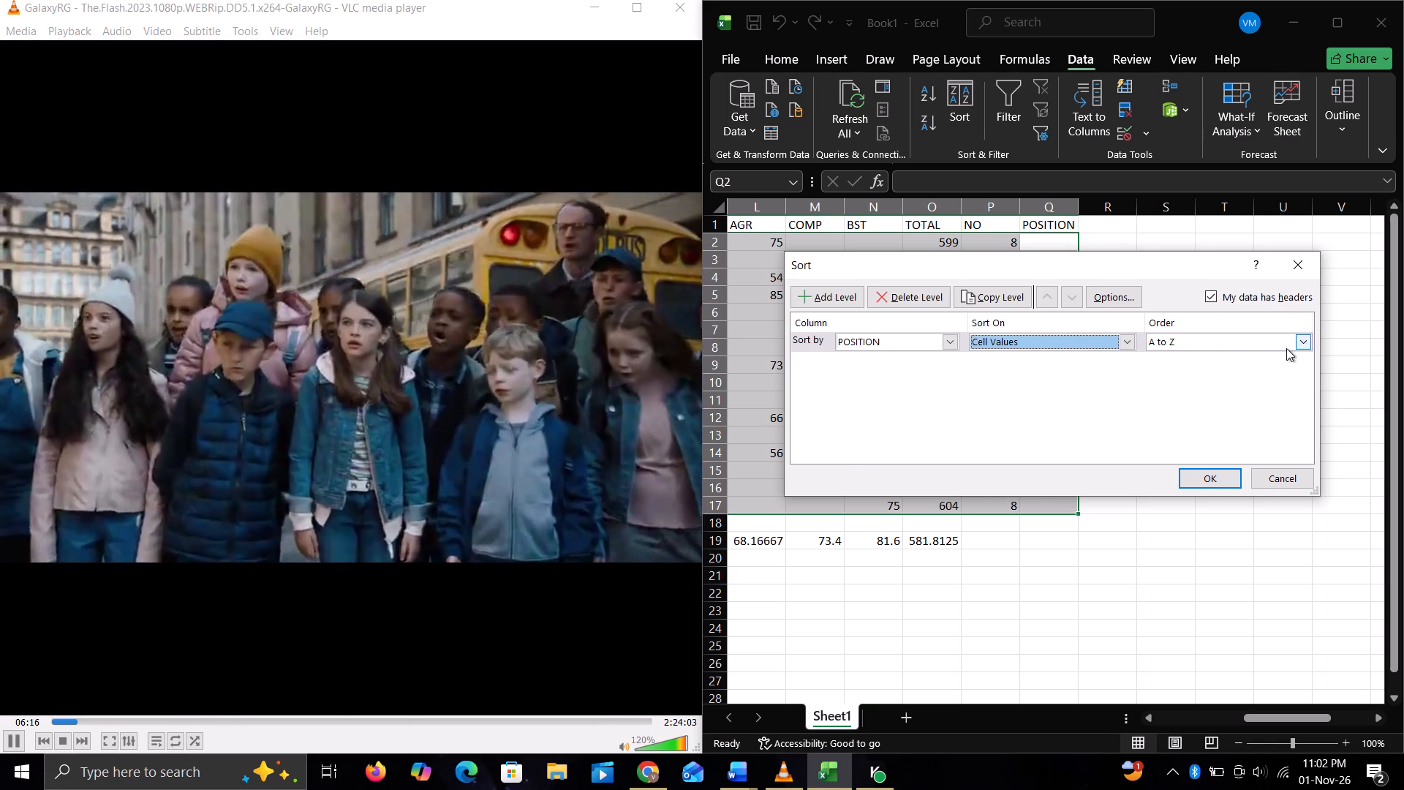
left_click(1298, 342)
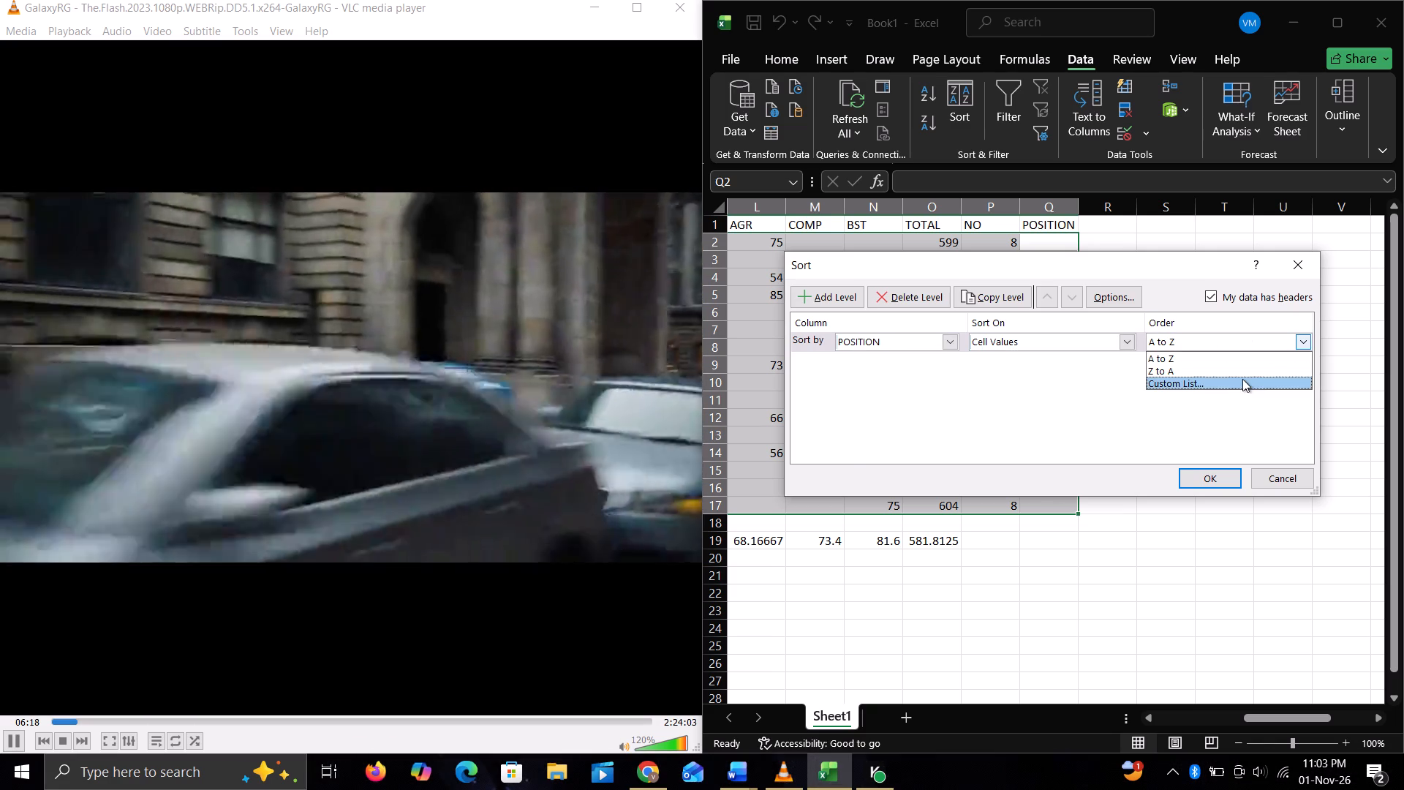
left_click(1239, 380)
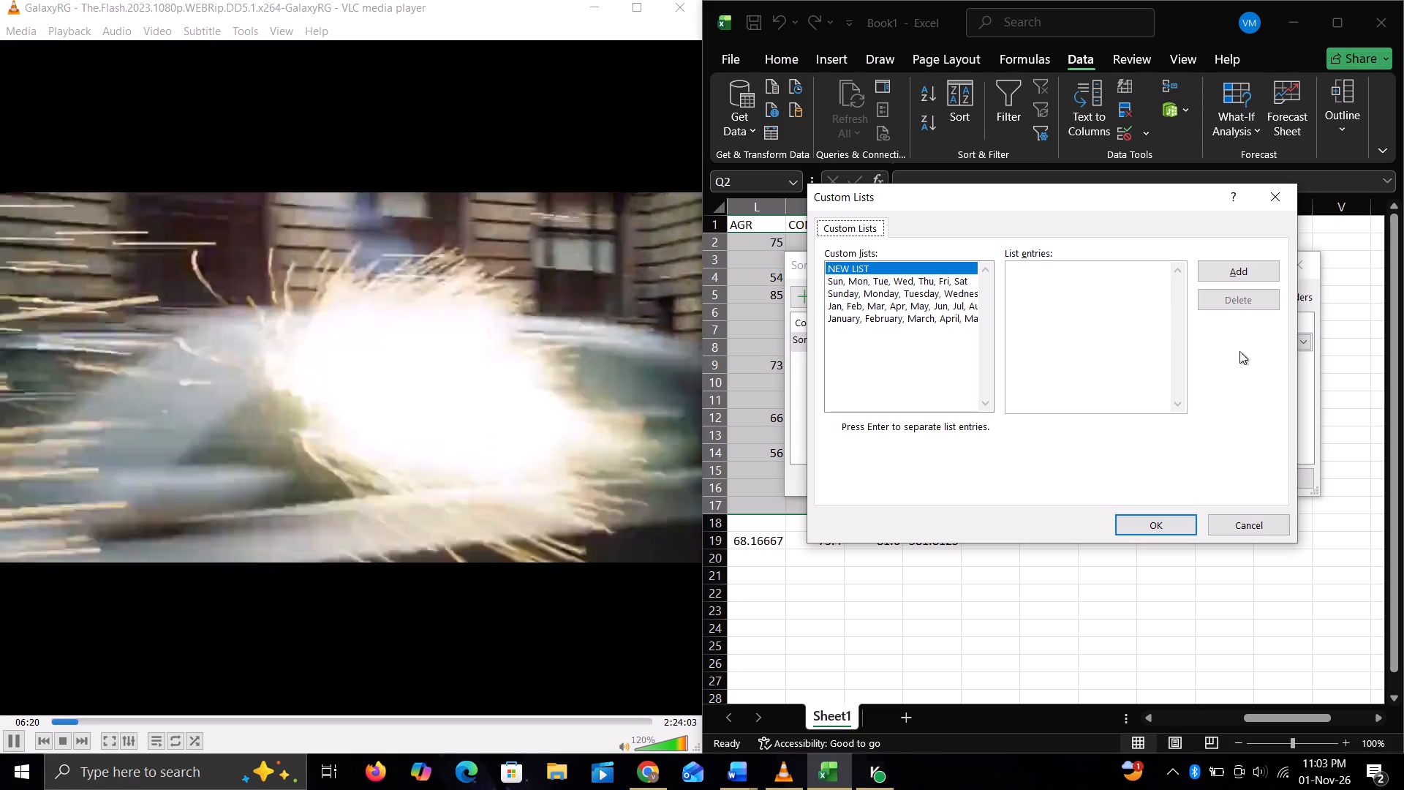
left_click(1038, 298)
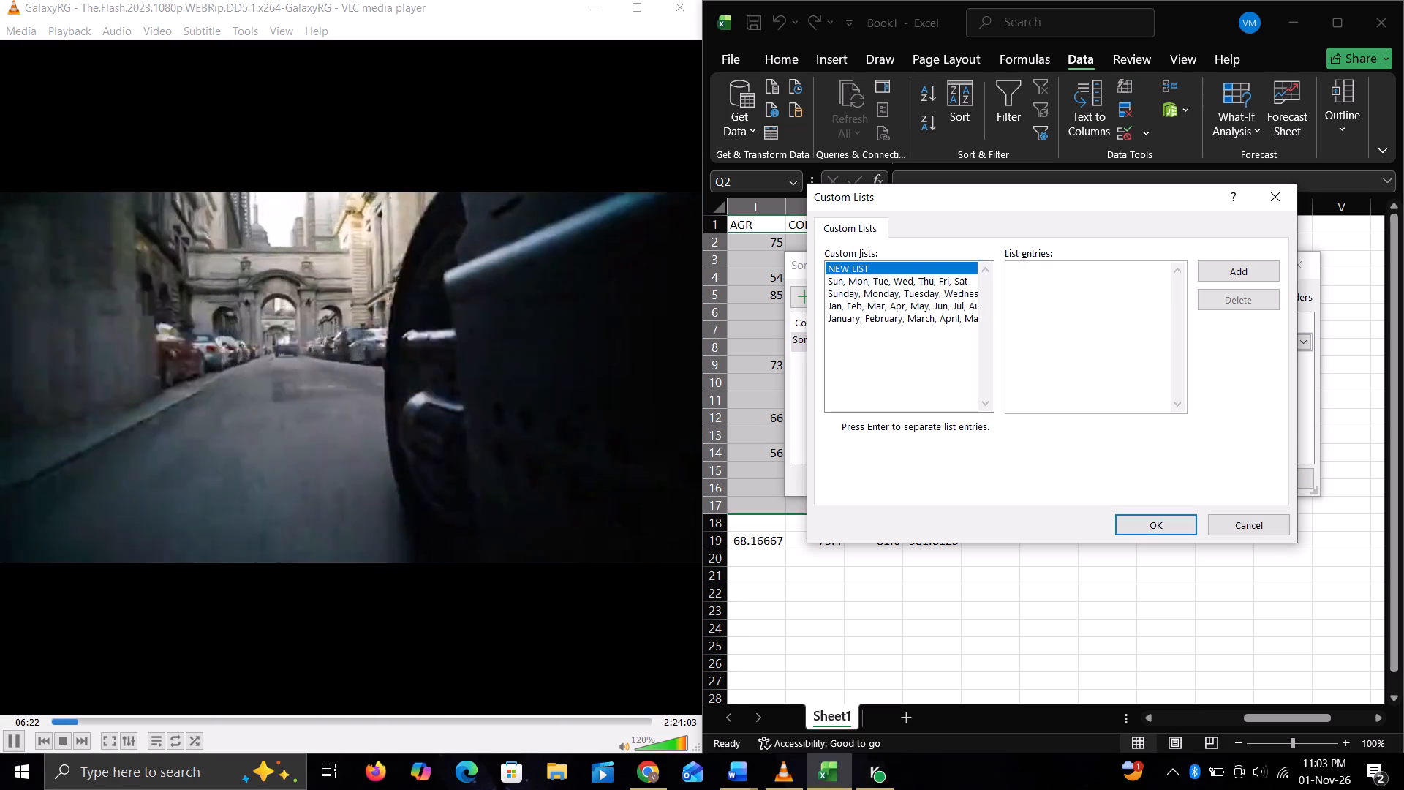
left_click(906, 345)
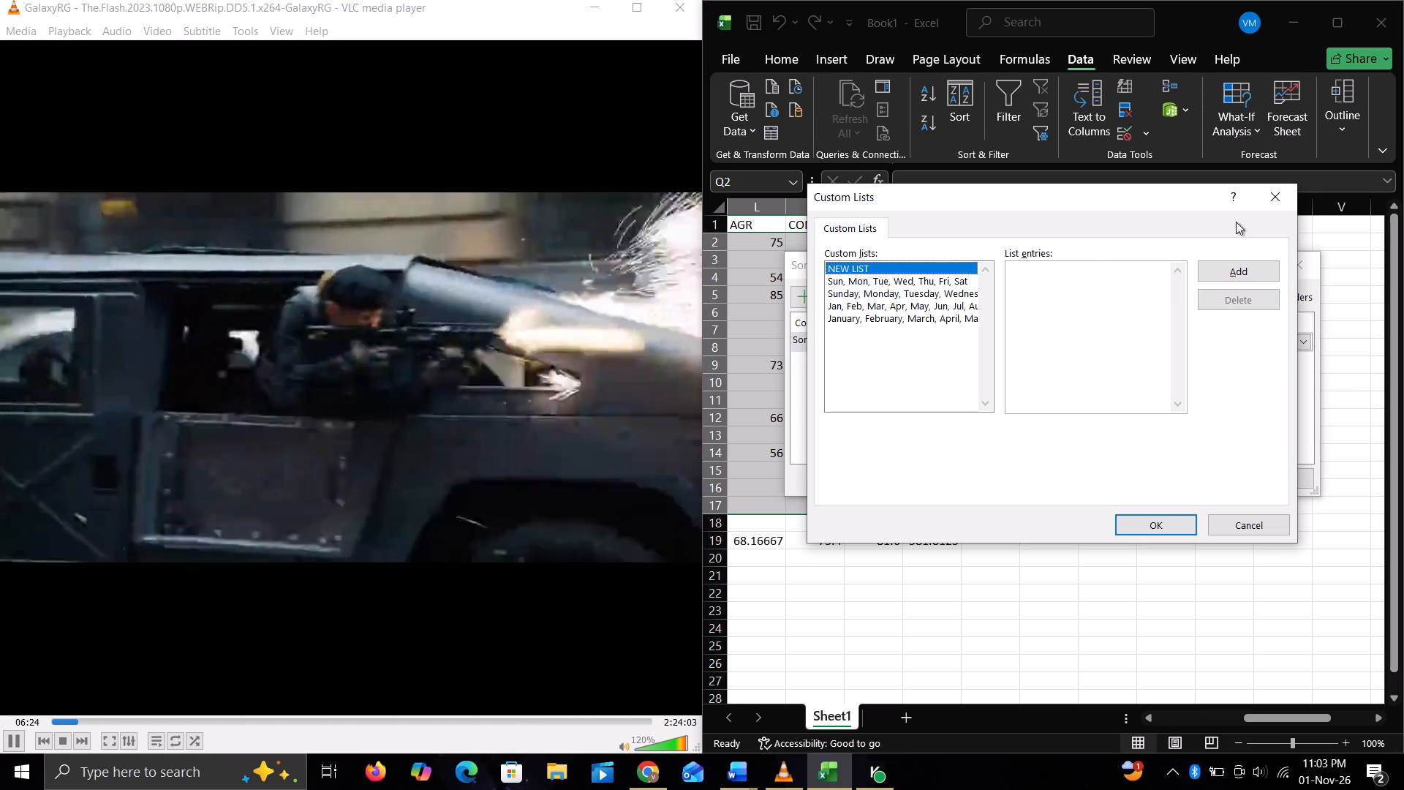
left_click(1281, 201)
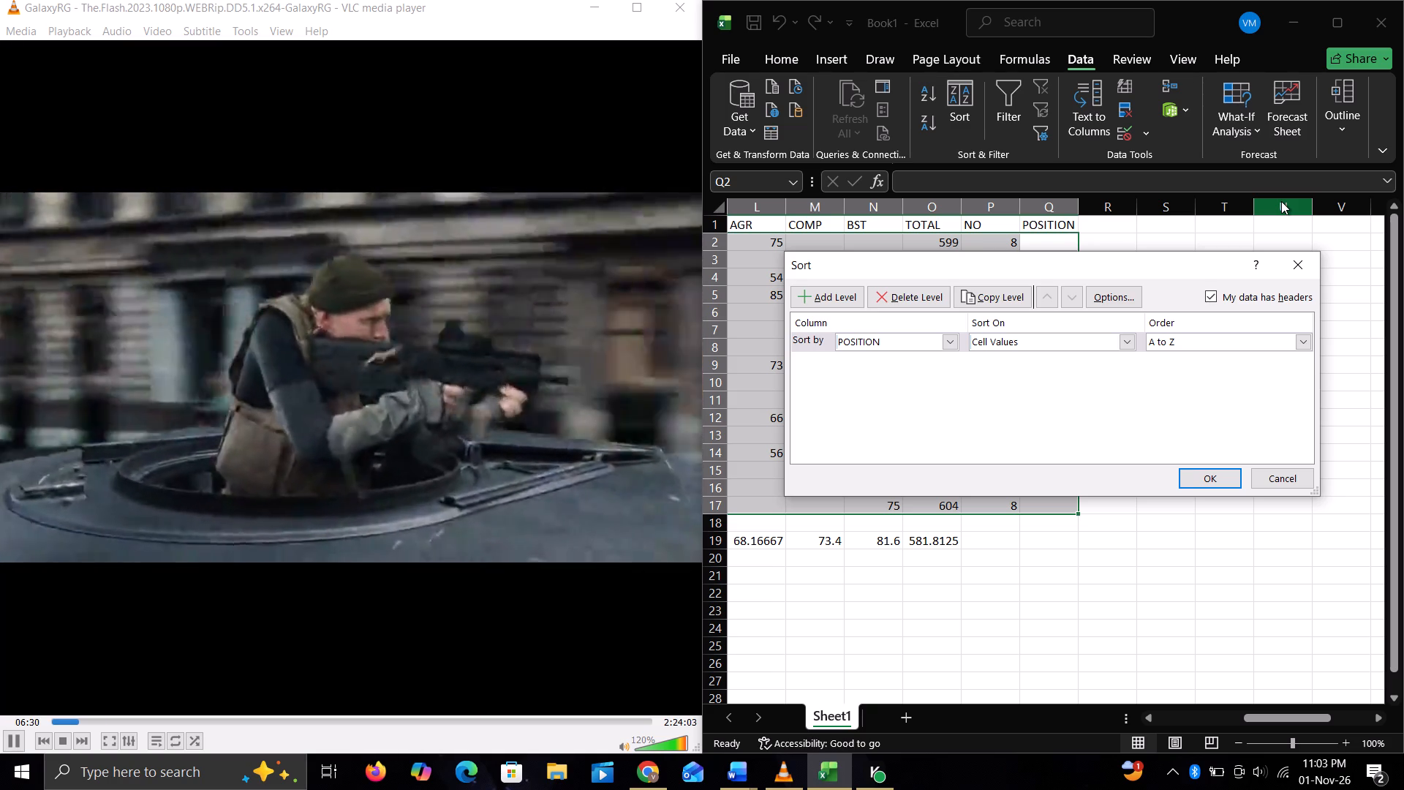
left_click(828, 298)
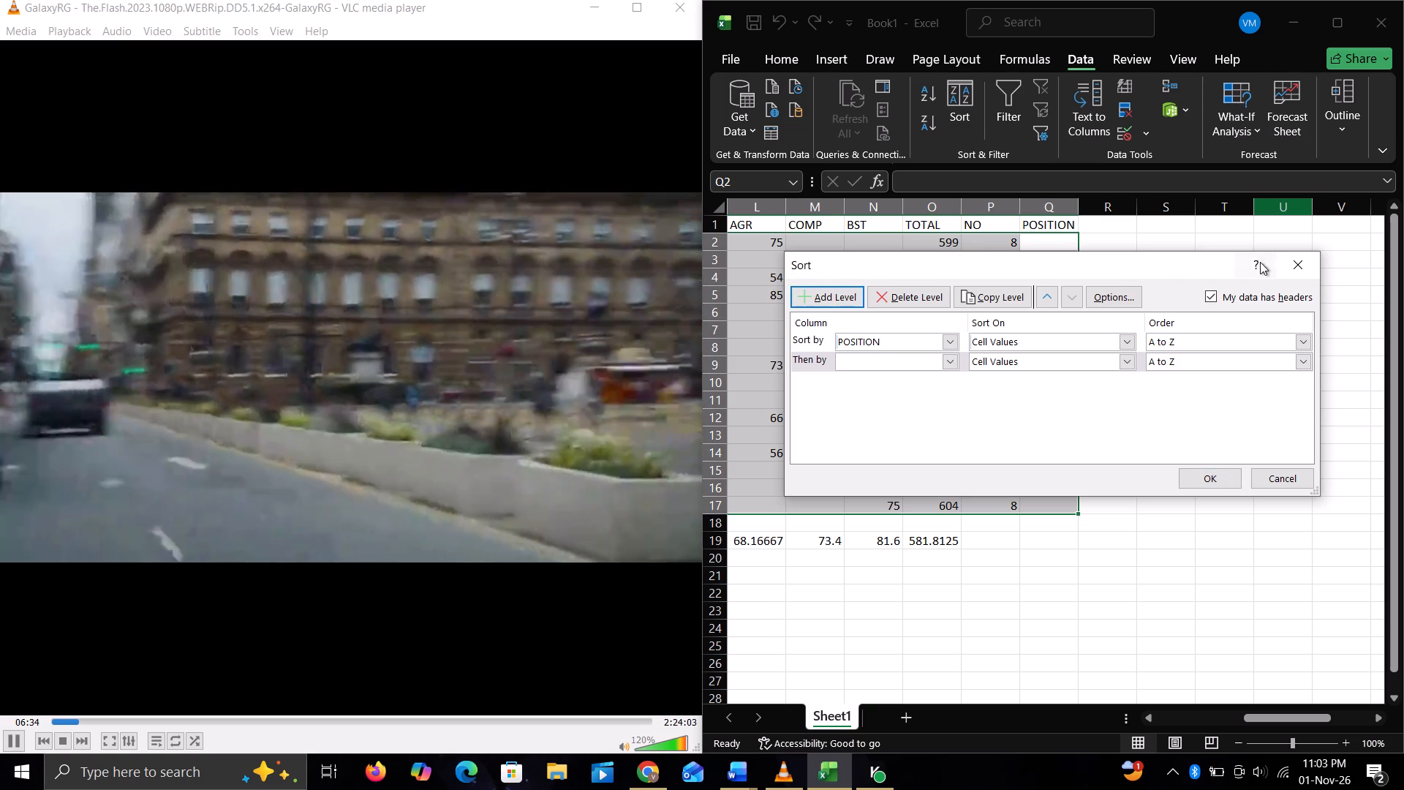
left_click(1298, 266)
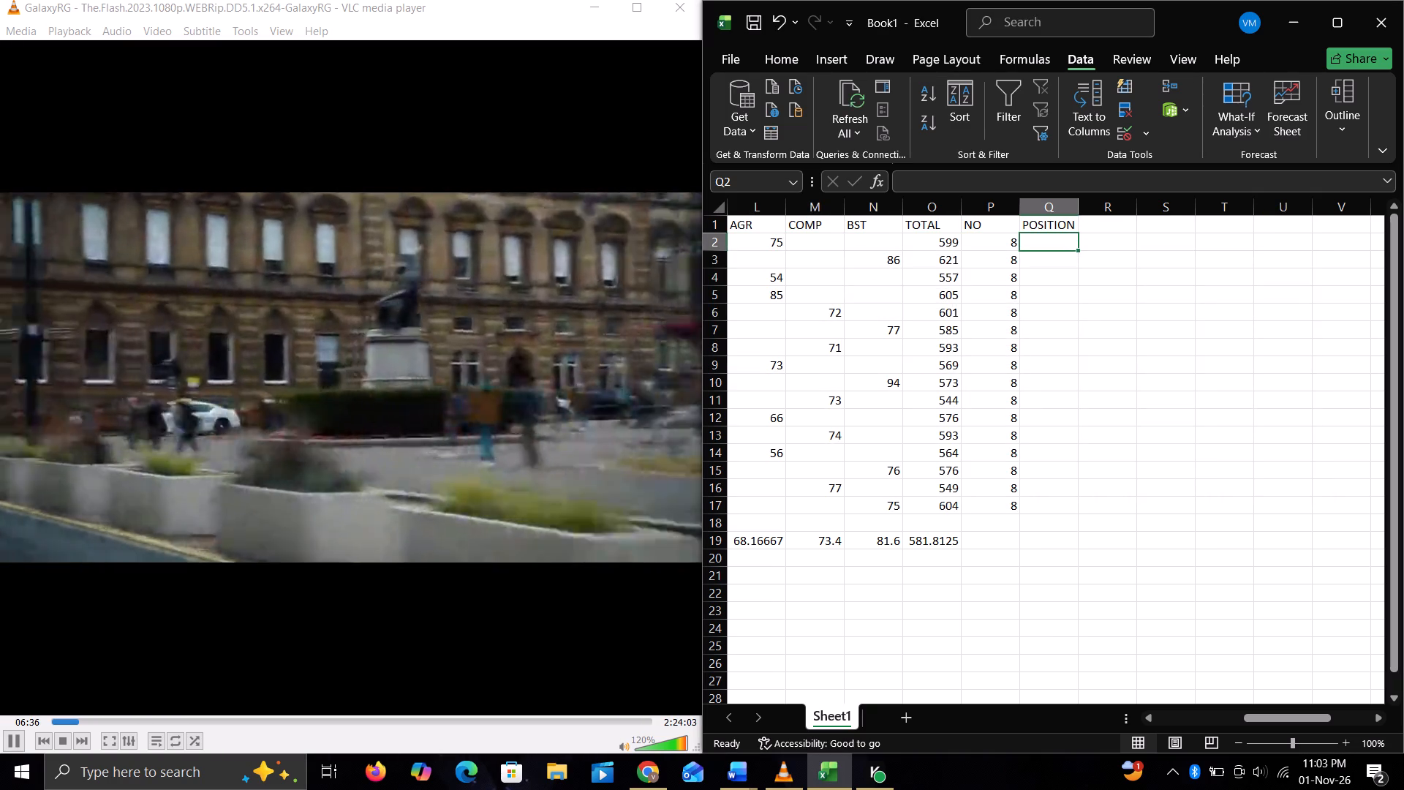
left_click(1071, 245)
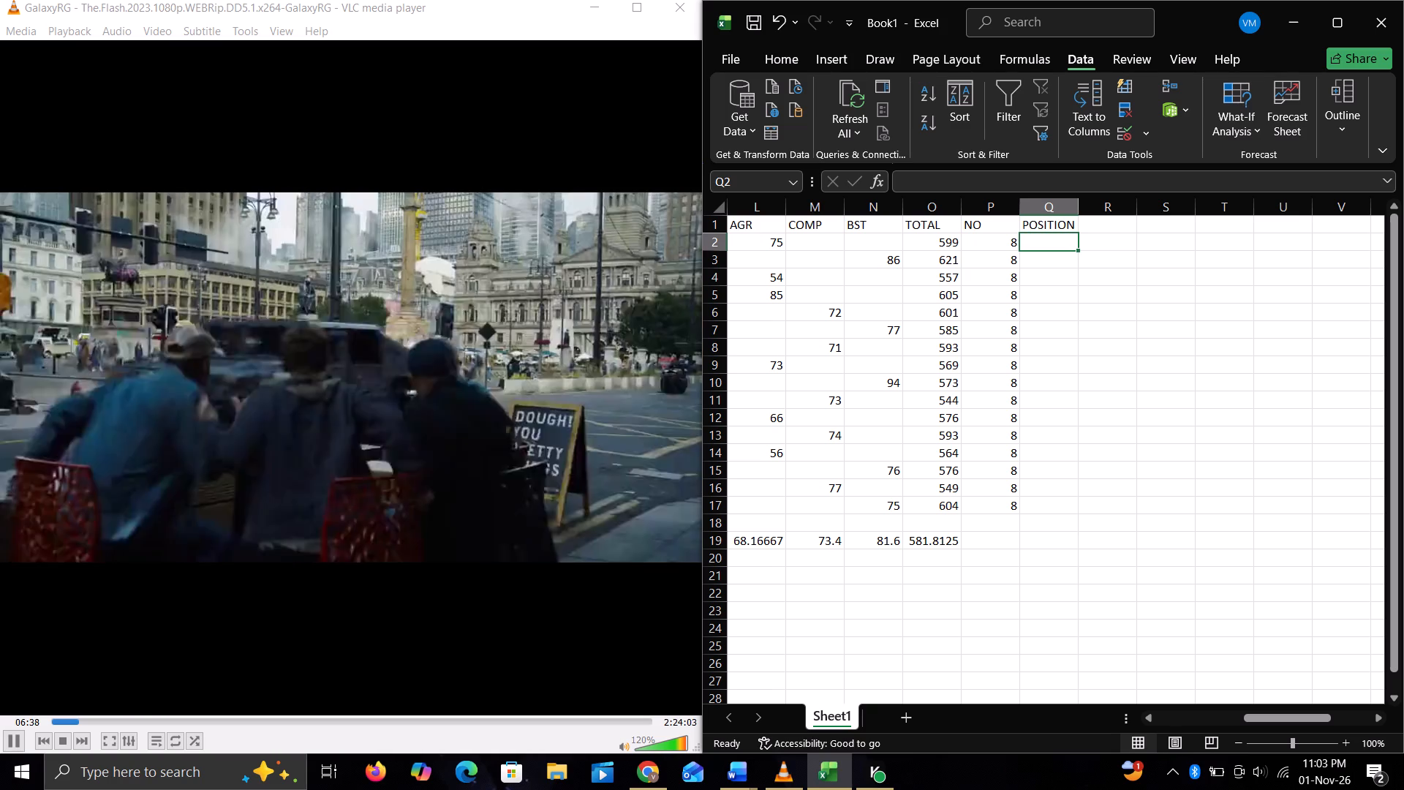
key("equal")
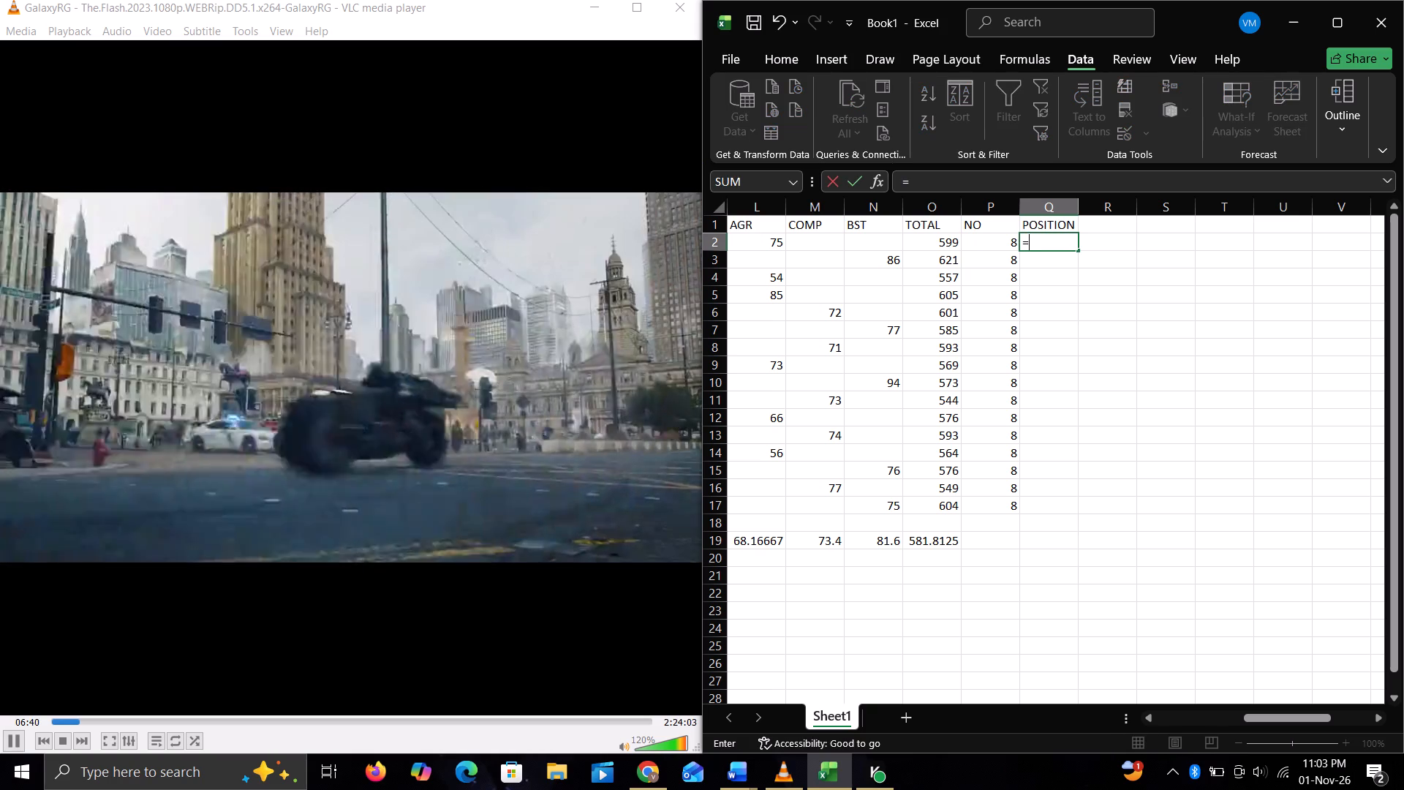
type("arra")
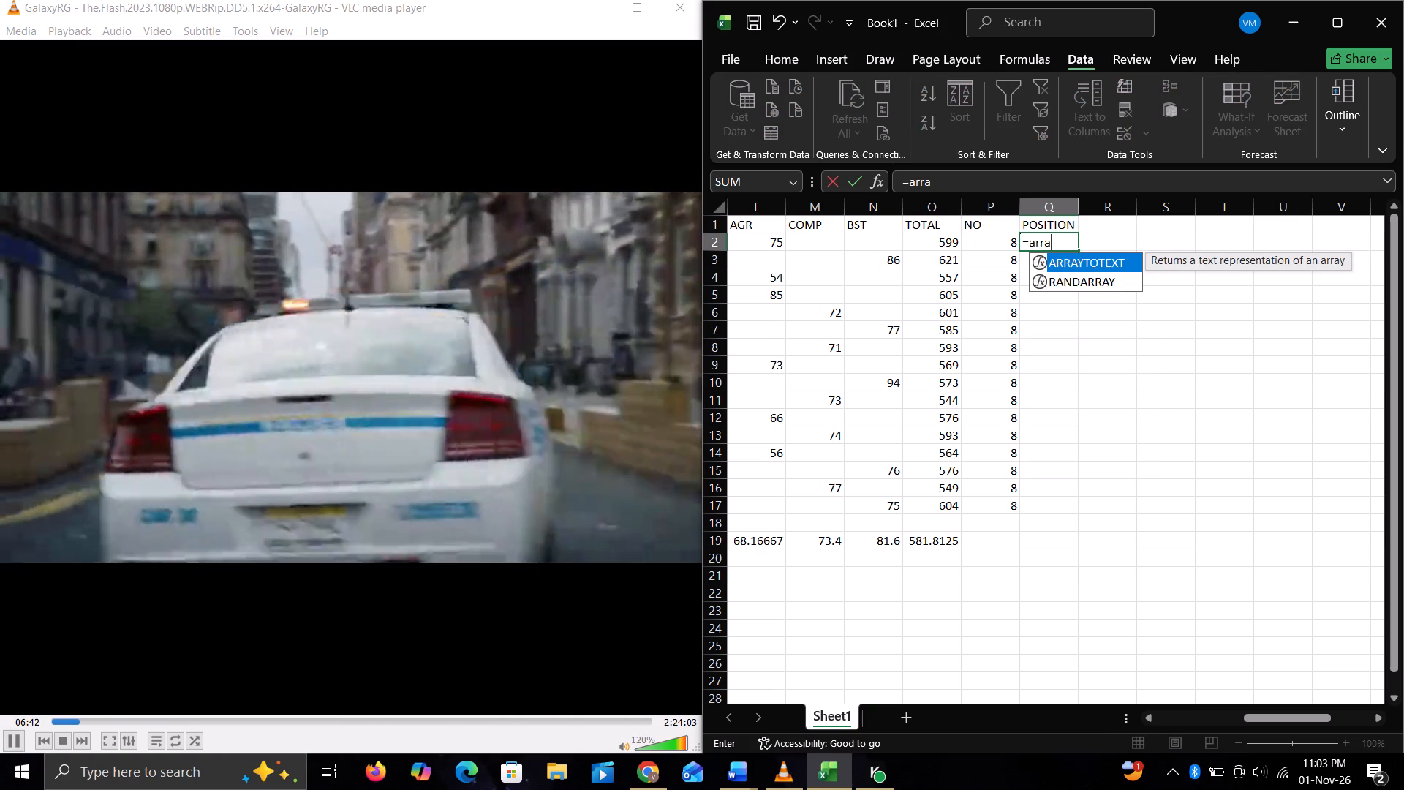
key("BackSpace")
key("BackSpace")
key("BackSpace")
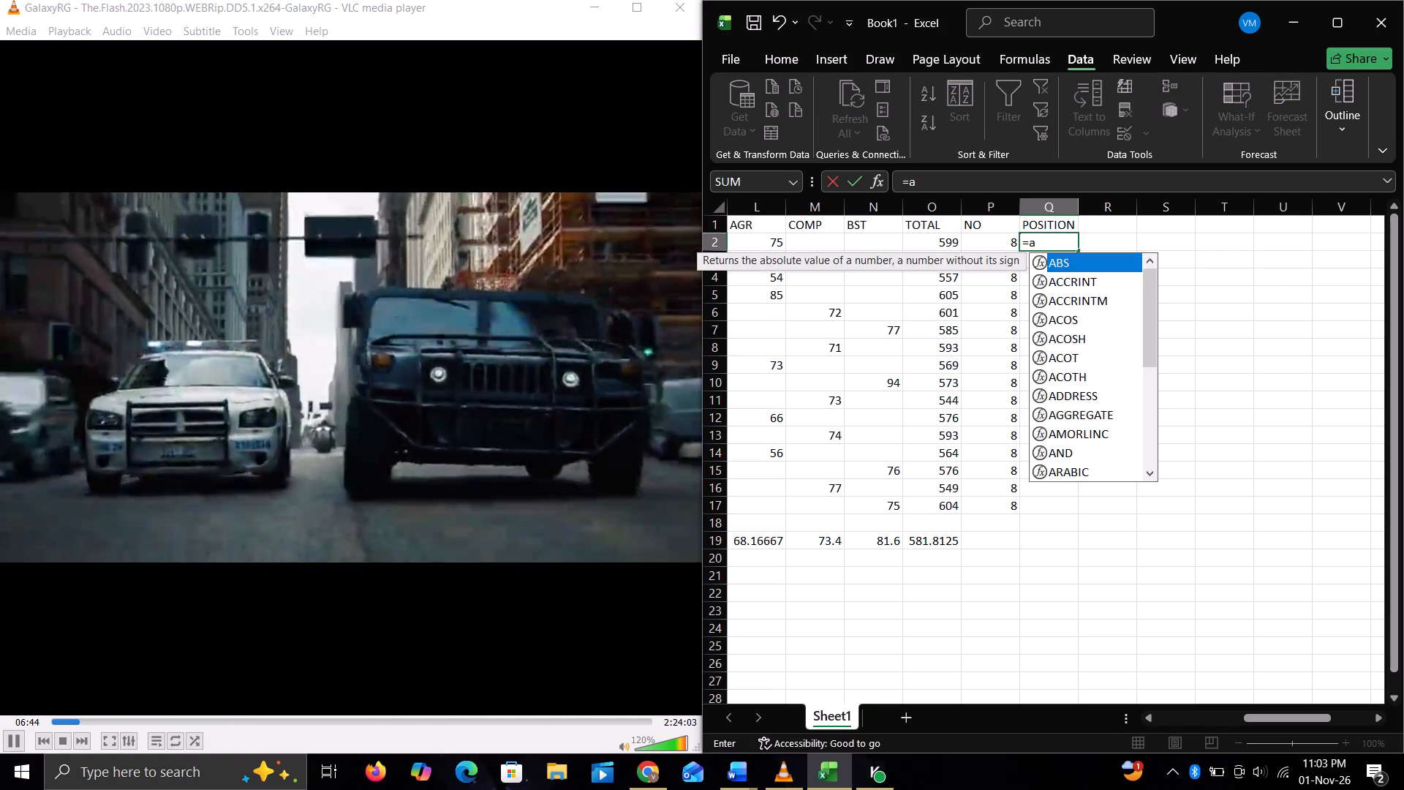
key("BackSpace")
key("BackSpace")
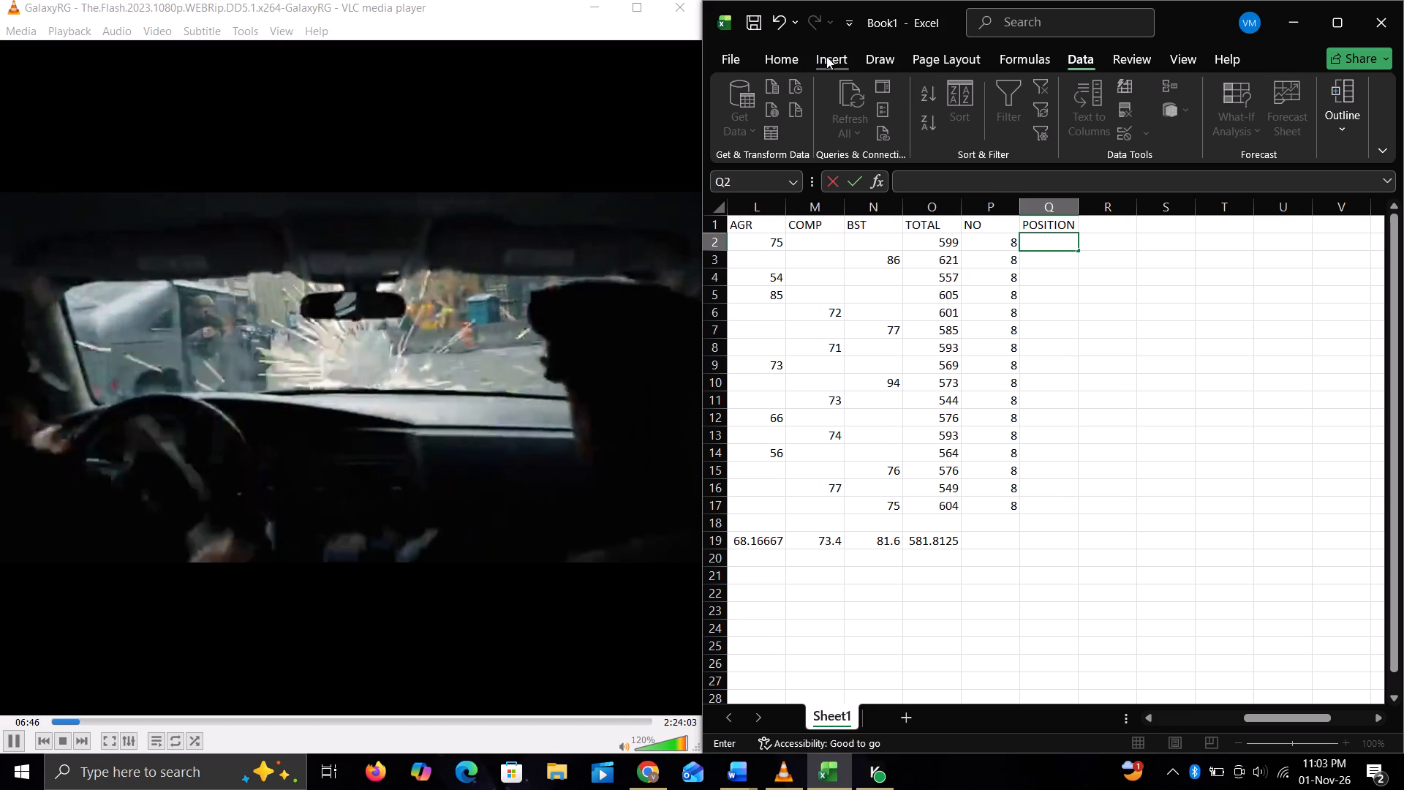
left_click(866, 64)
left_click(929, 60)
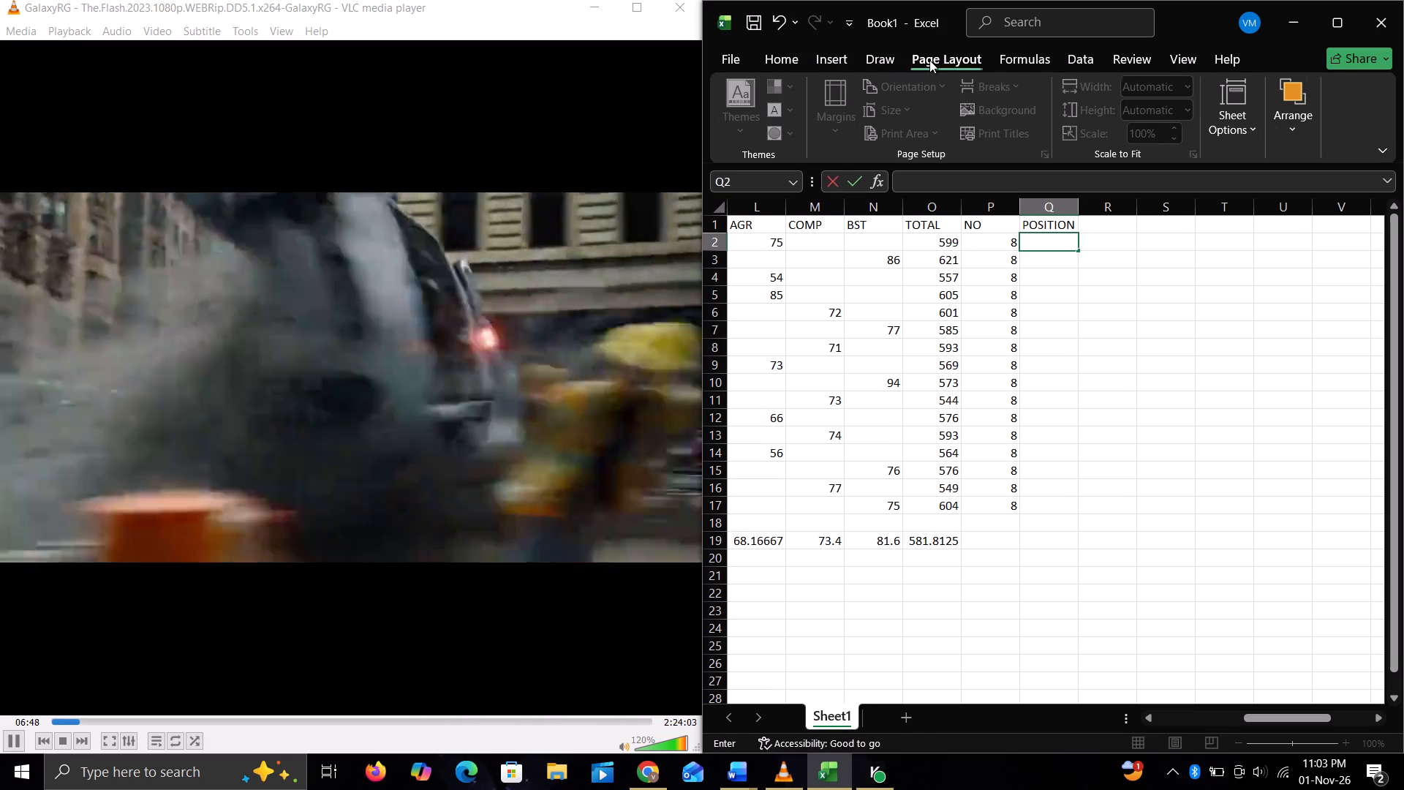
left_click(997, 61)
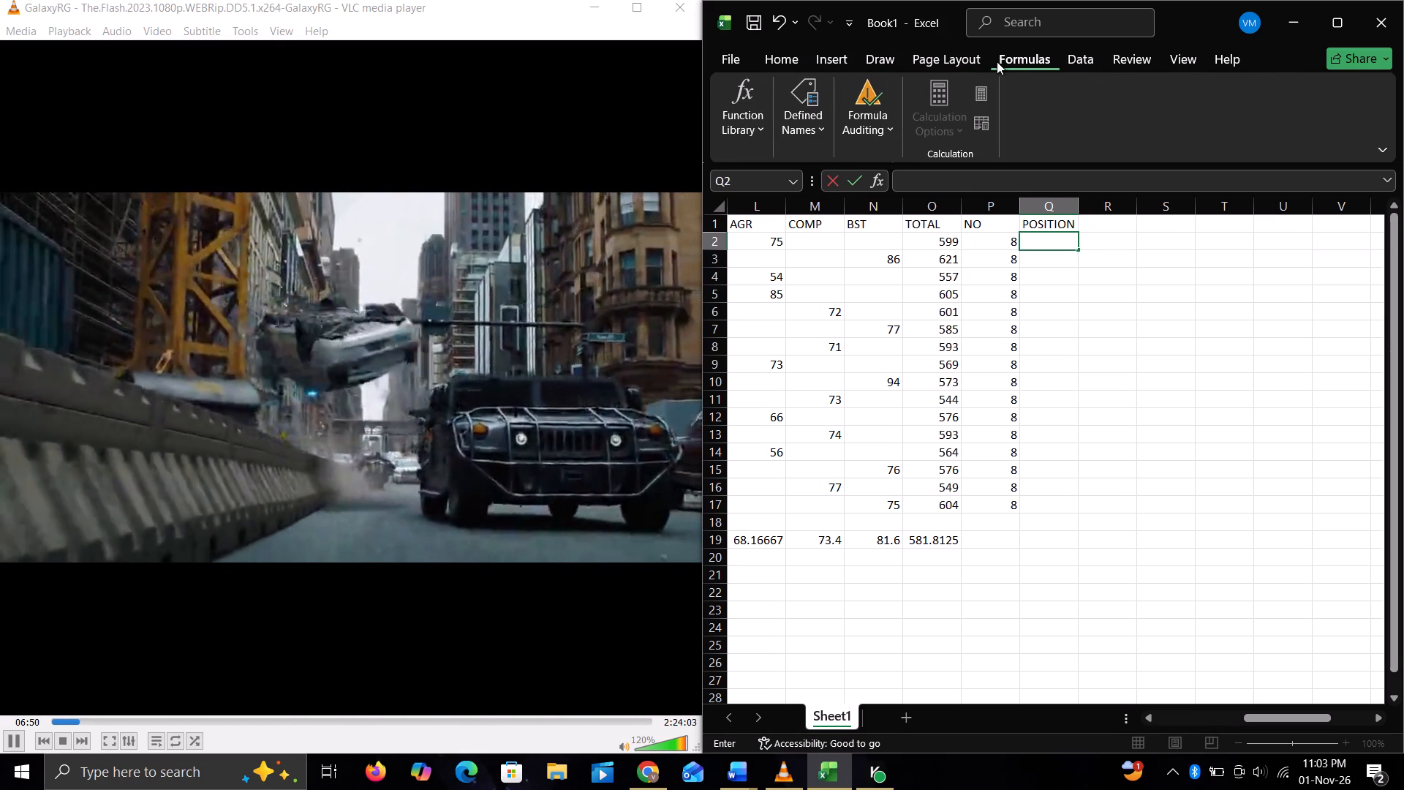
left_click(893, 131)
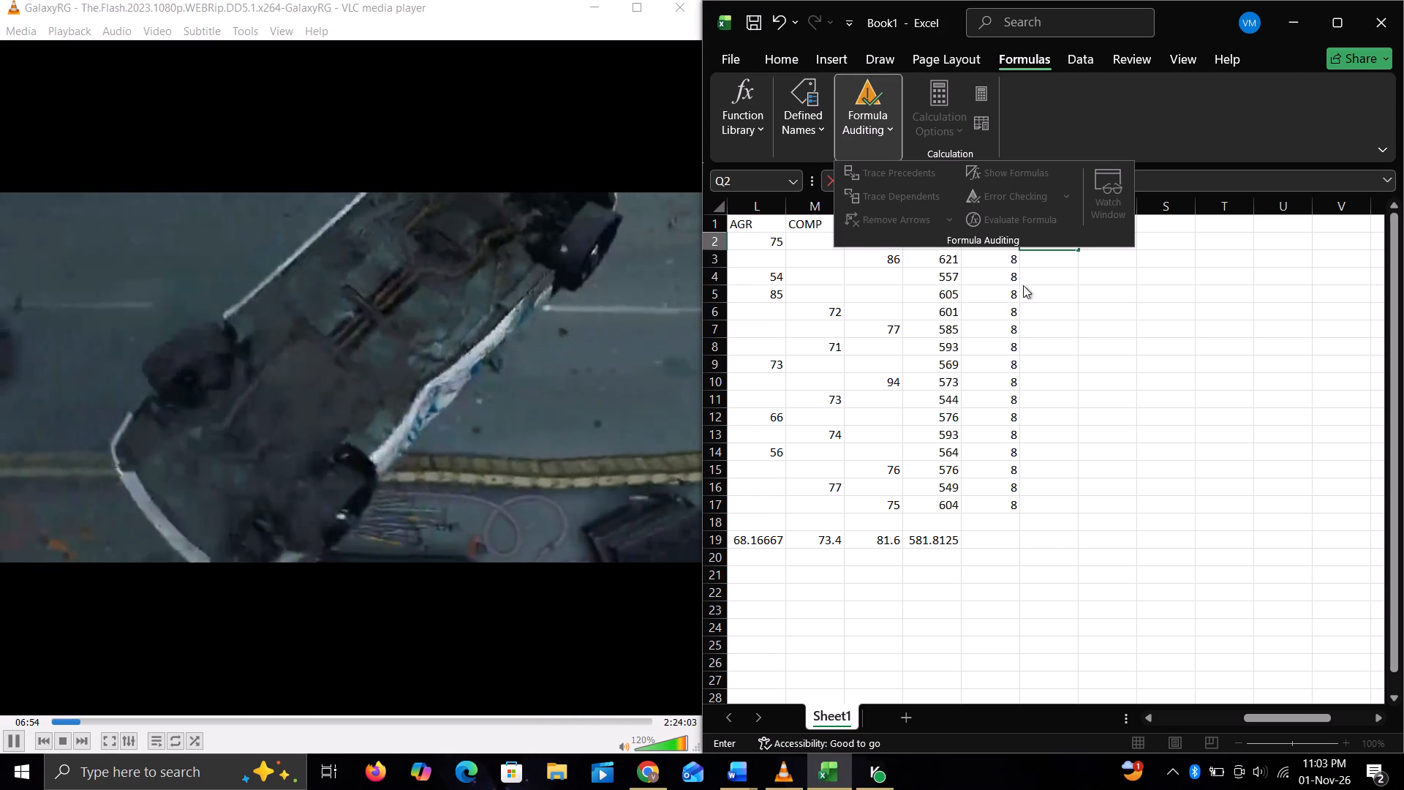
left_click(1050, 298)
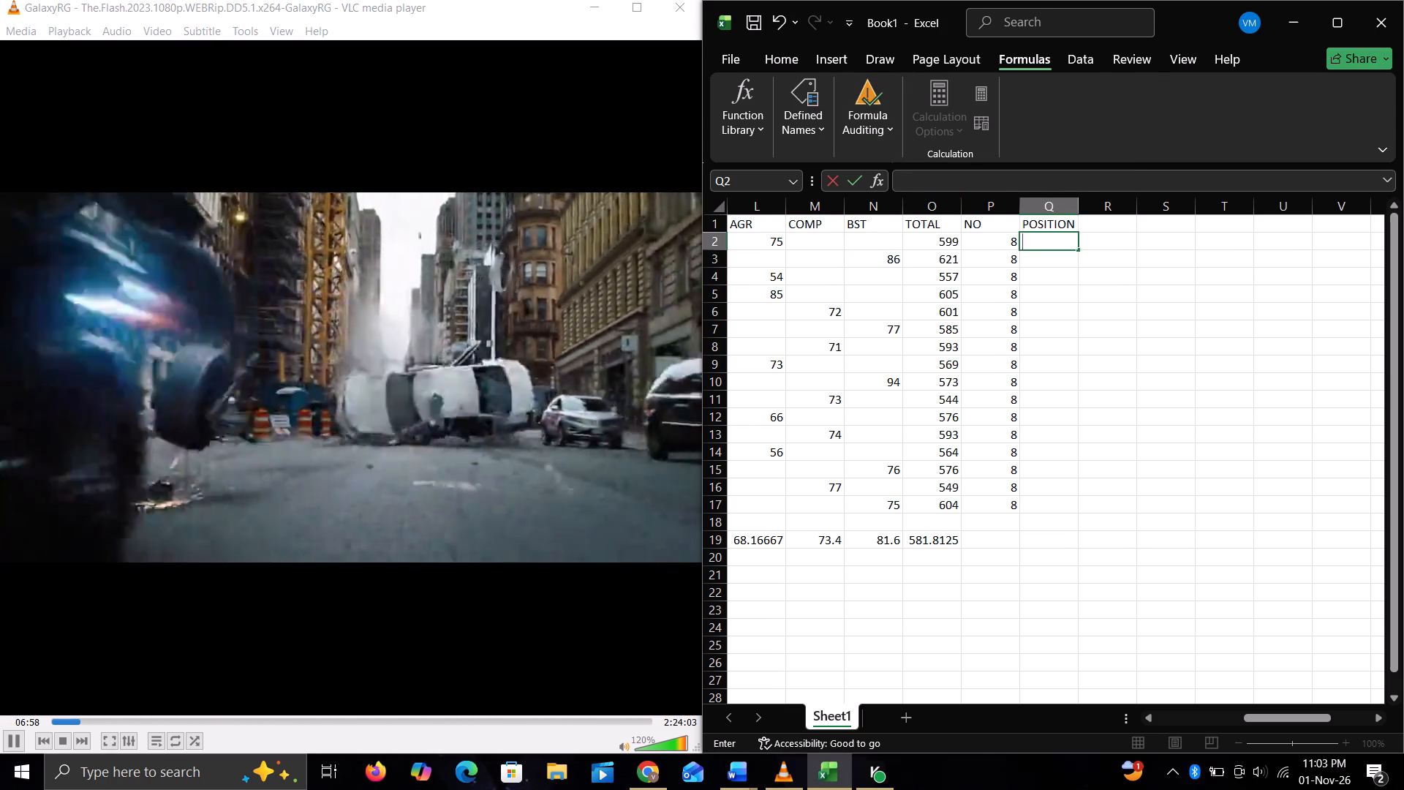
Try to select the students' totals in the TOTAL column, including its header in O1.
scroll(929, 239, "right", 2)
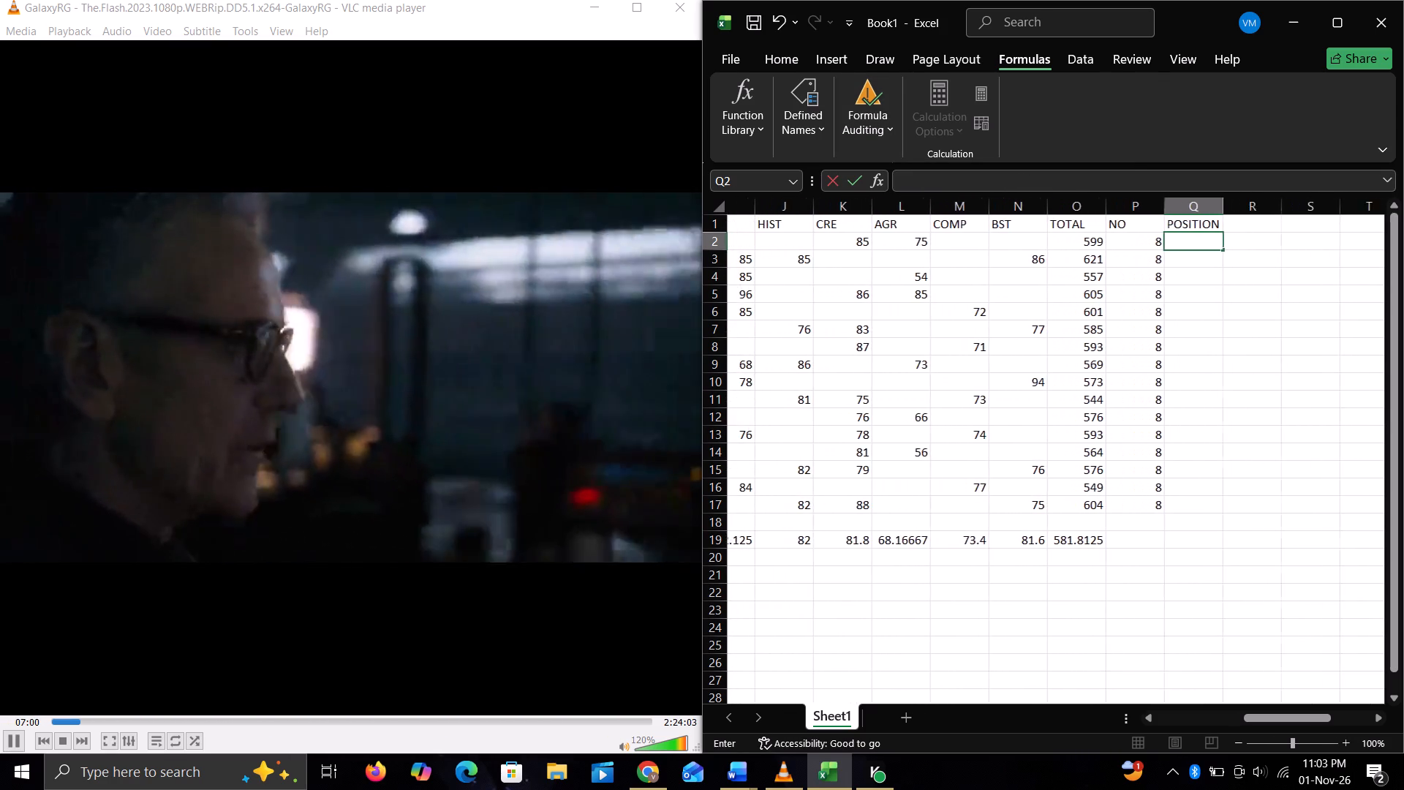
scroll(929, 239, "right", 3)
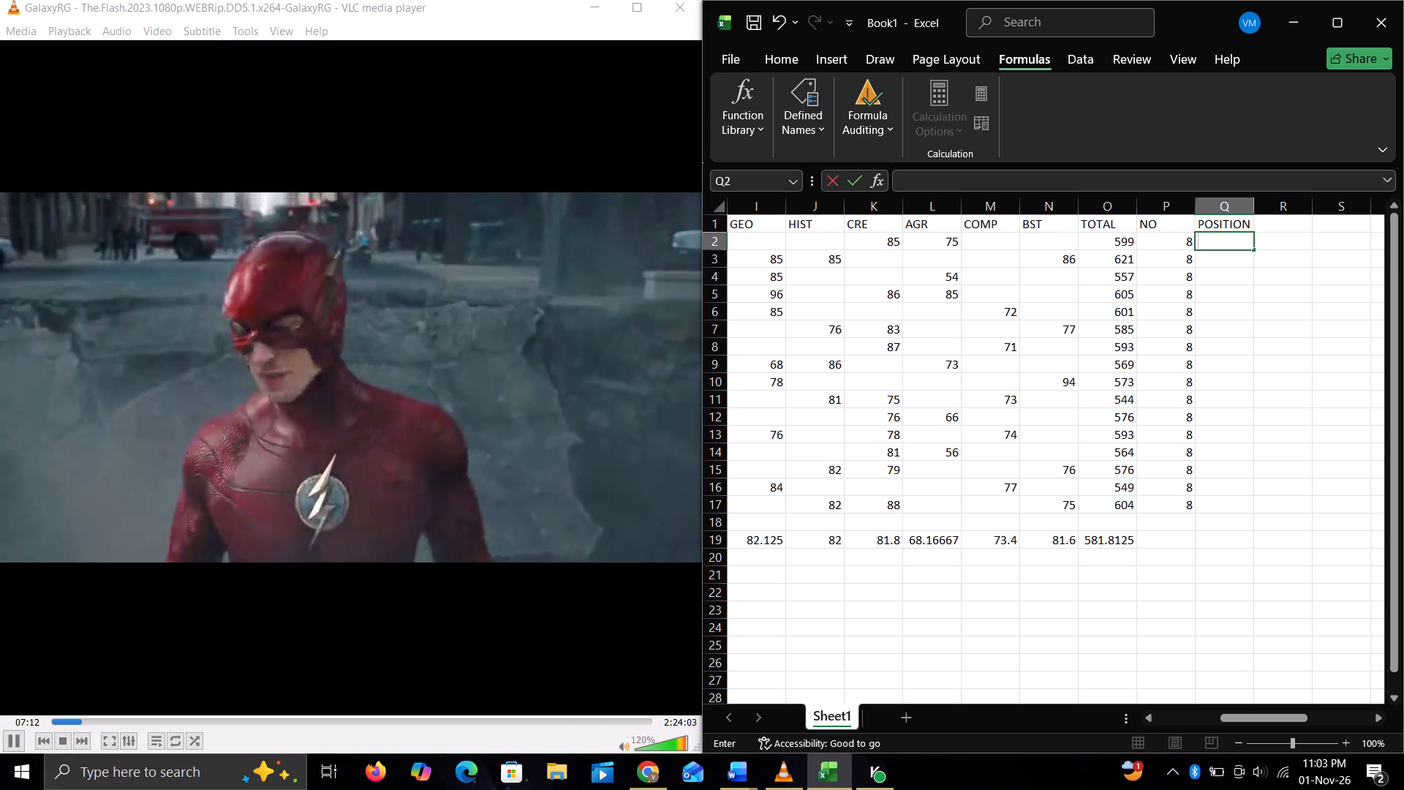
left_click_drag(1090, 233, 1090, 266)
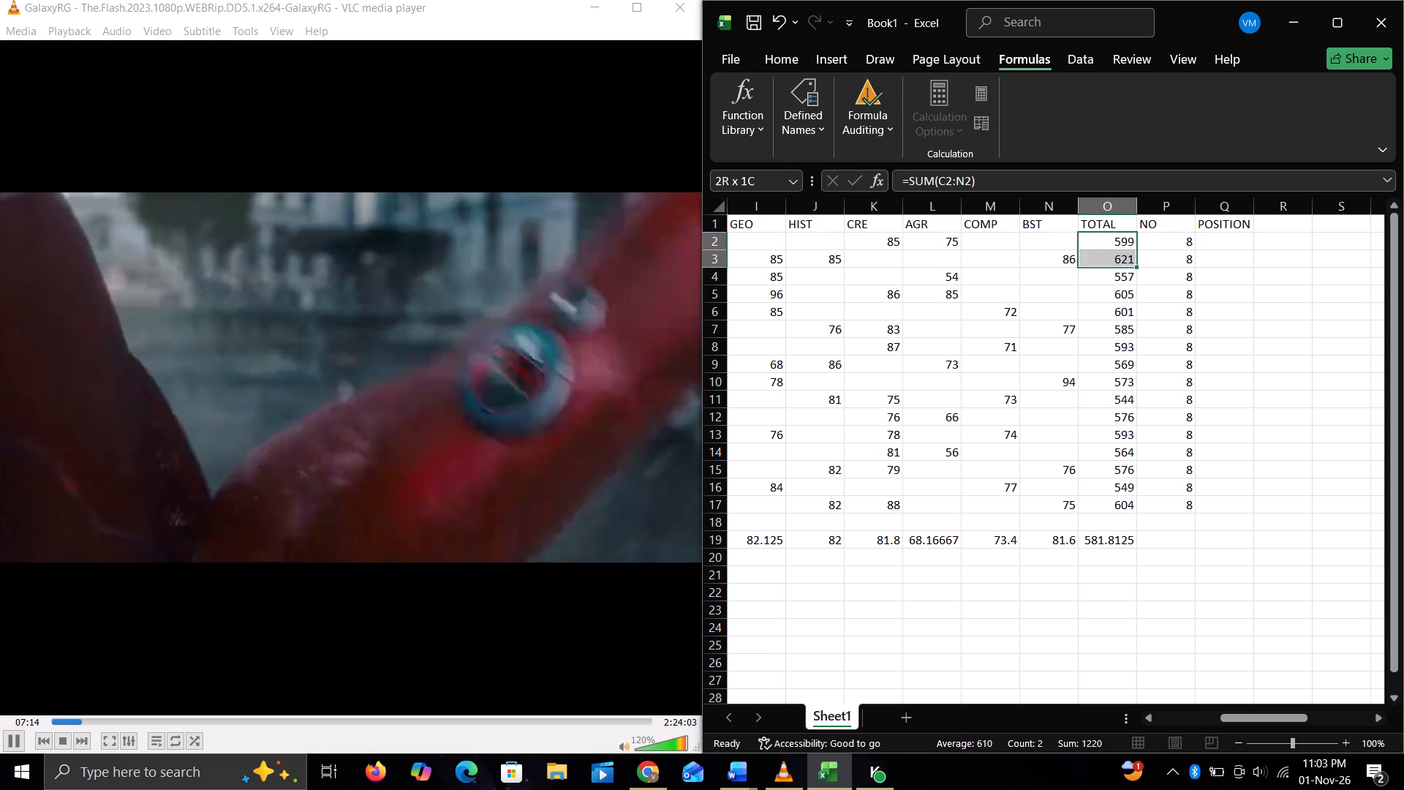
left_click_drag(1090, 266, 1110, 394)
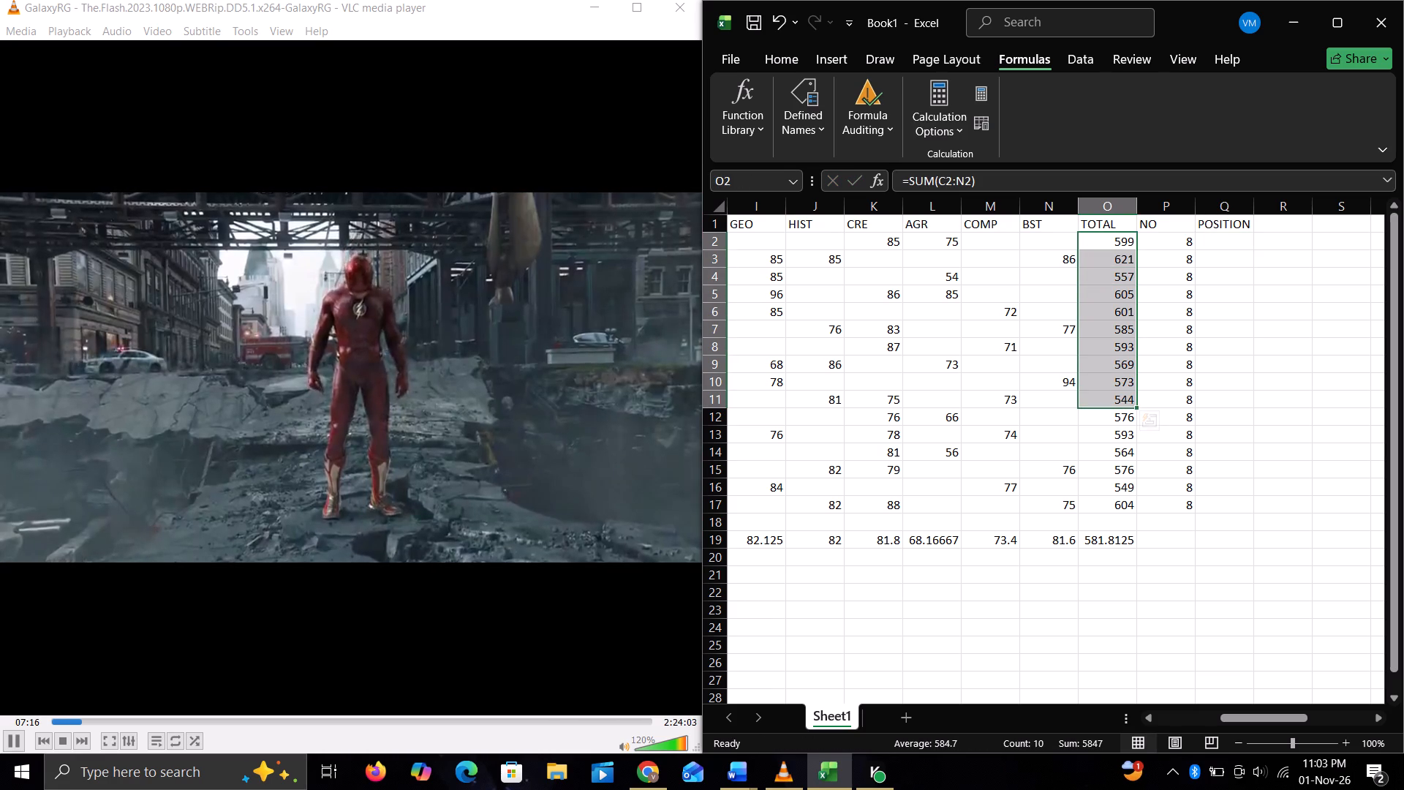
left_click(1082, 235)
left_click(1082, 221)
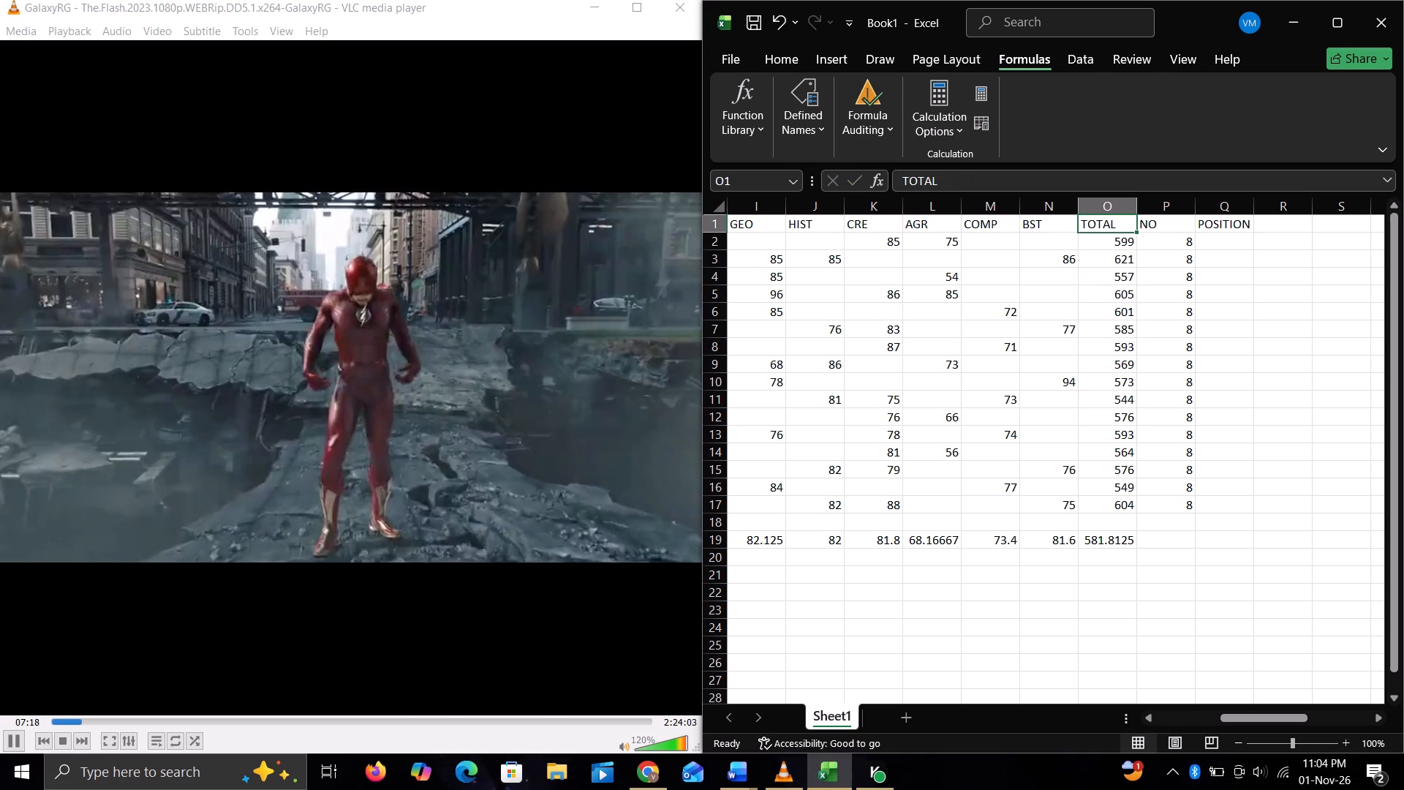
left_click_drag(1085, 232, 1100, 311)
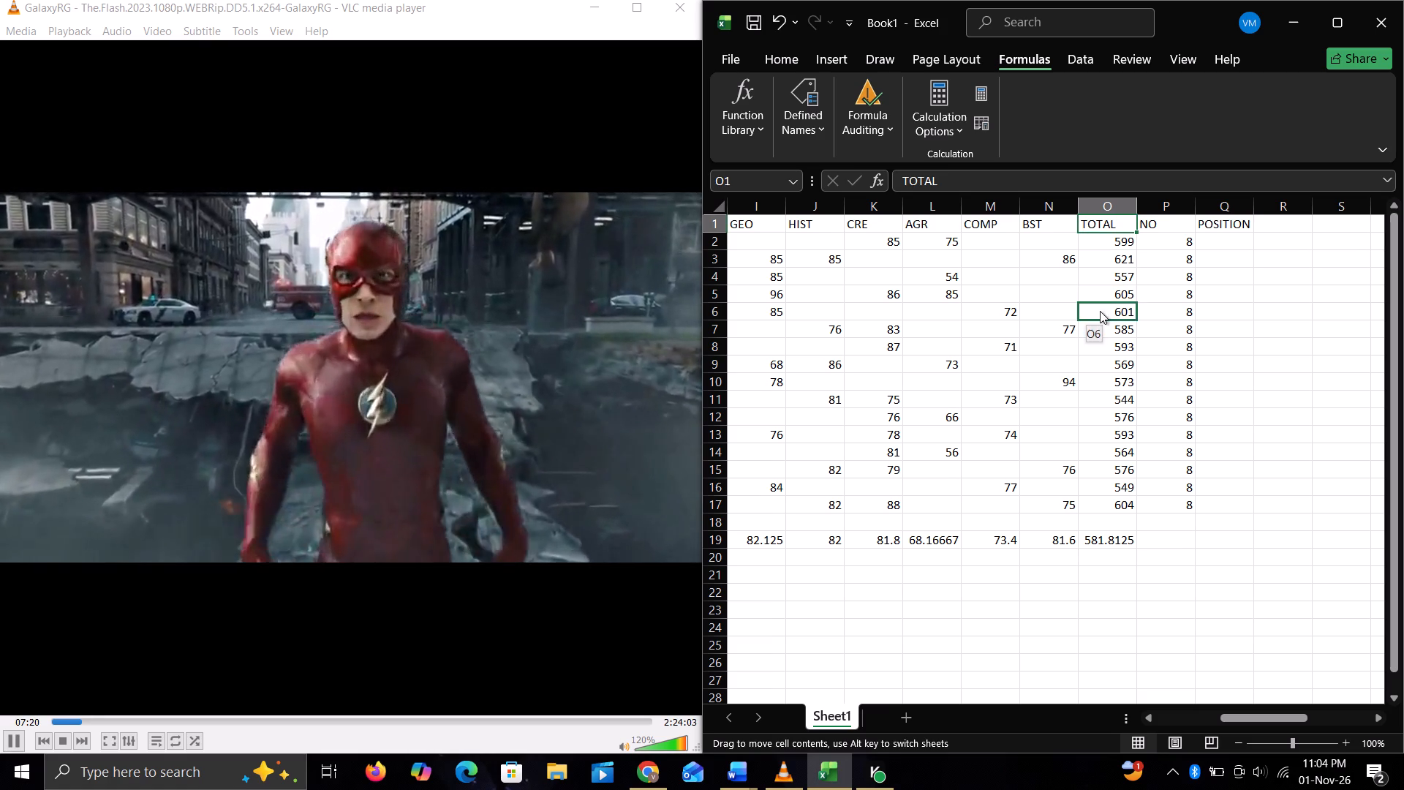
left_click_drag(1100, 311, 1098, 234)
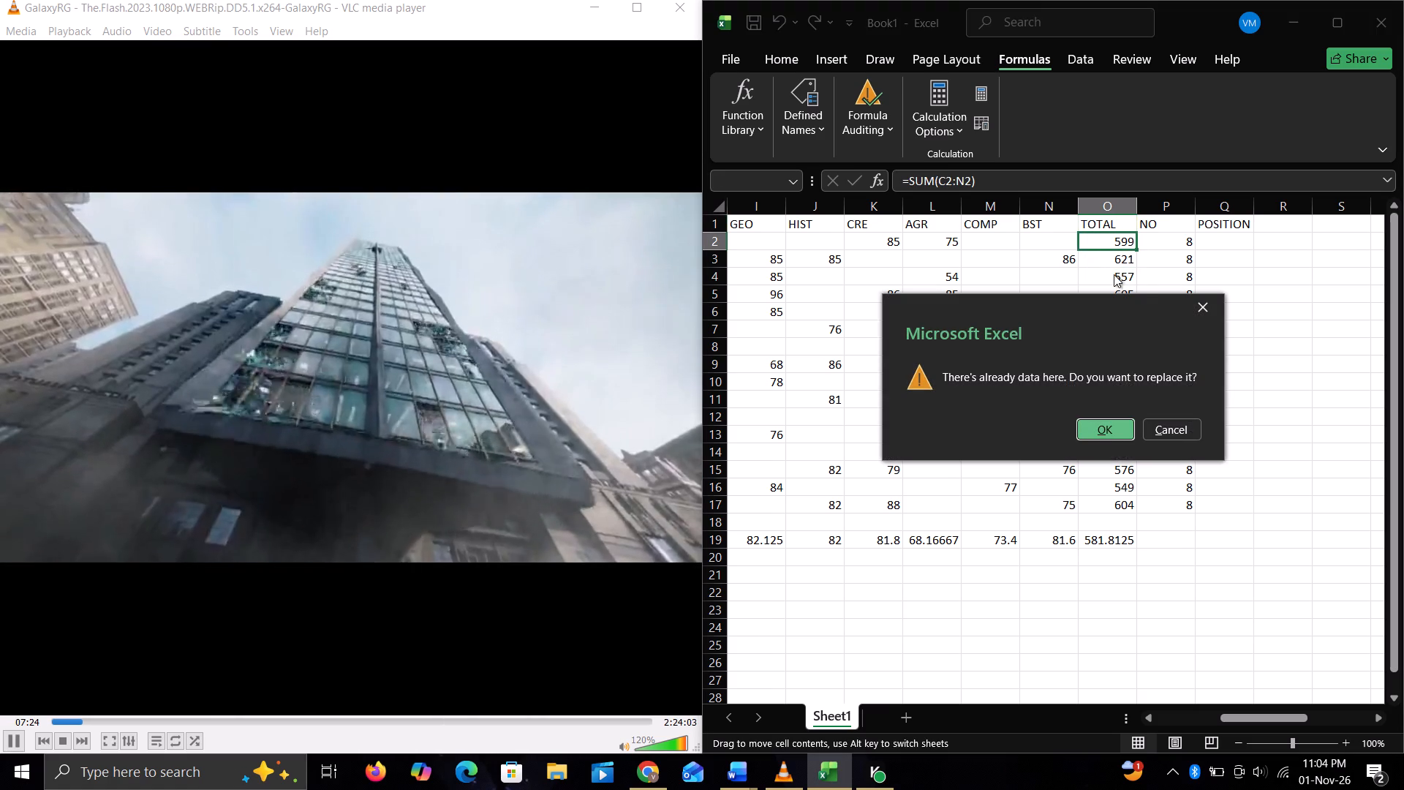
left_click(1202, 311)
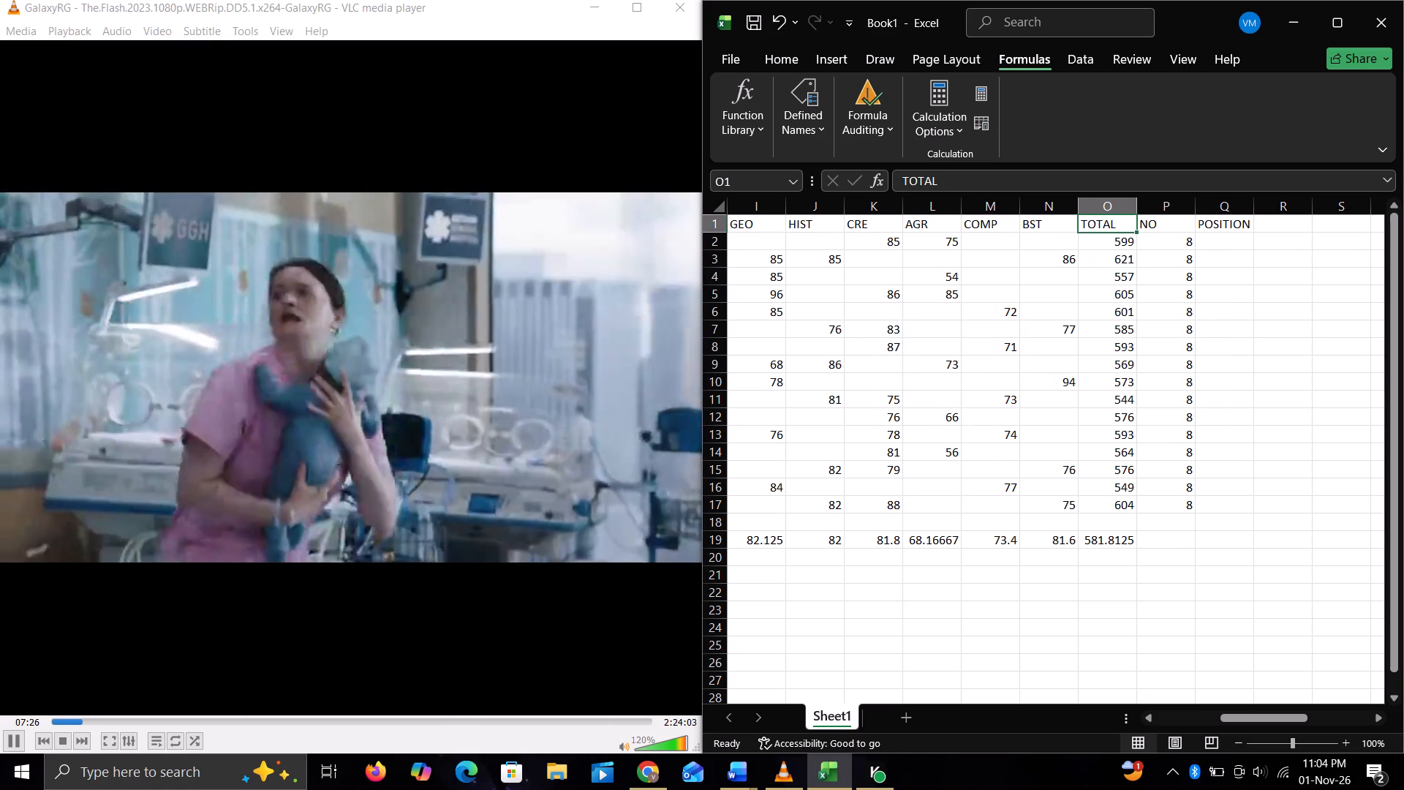
Select the TOTAL column from its header in O1 through the last student's total in O17, leaving out the row 19 average.
left_click_drag(1097, 224, 1111, 380)
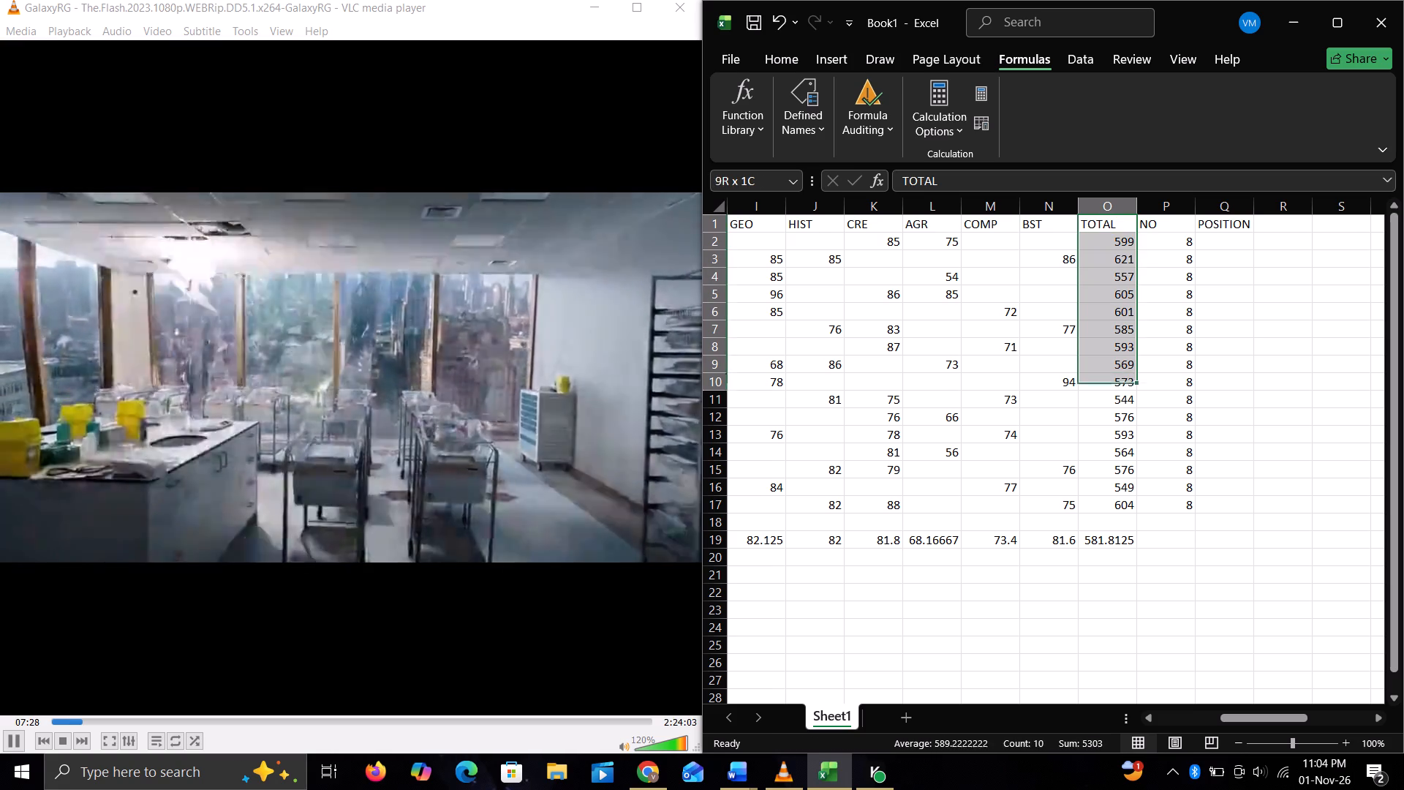
left_click_drag(1111, 380, 1101, 543)
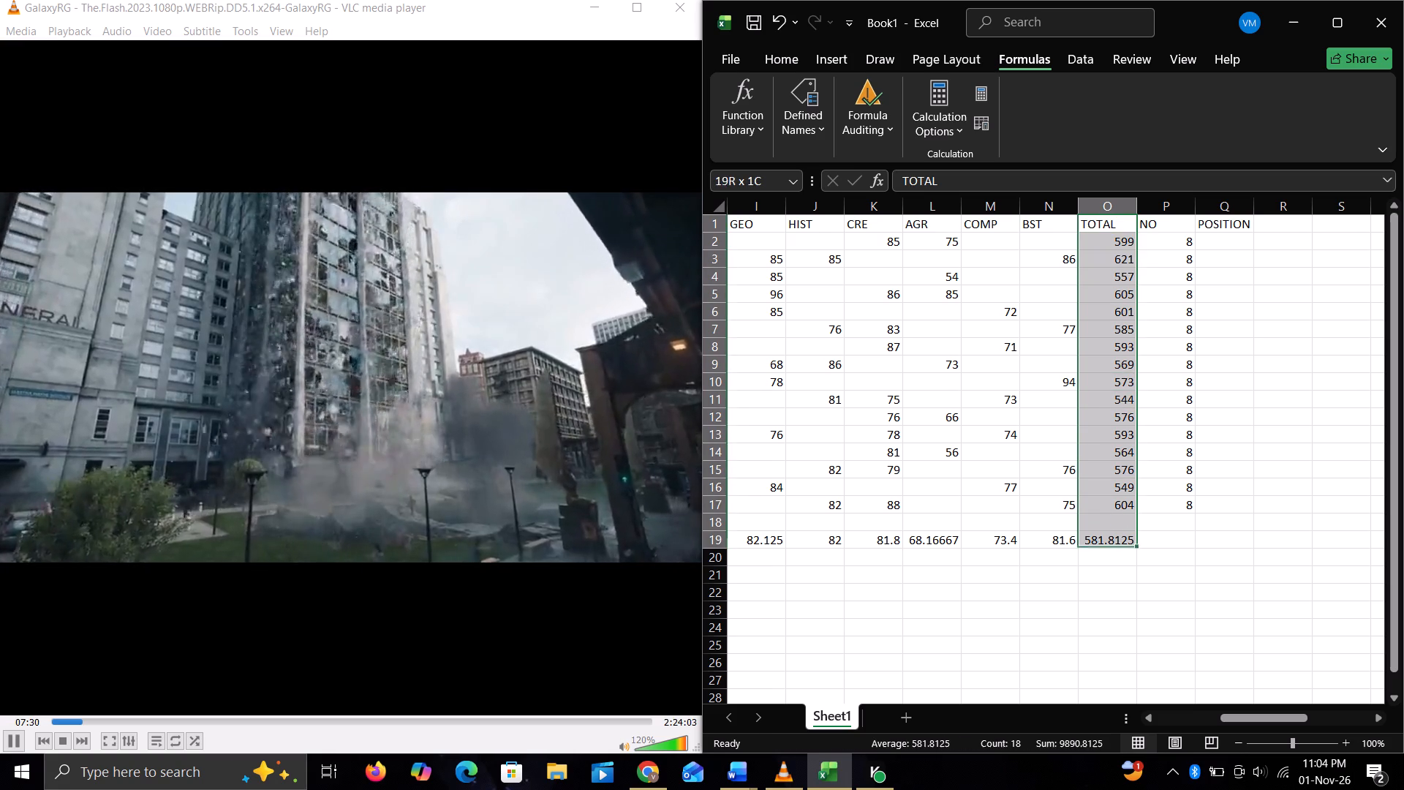
left_click_drag(1101, 543, 1101, 560)
left_click(1098, 505)
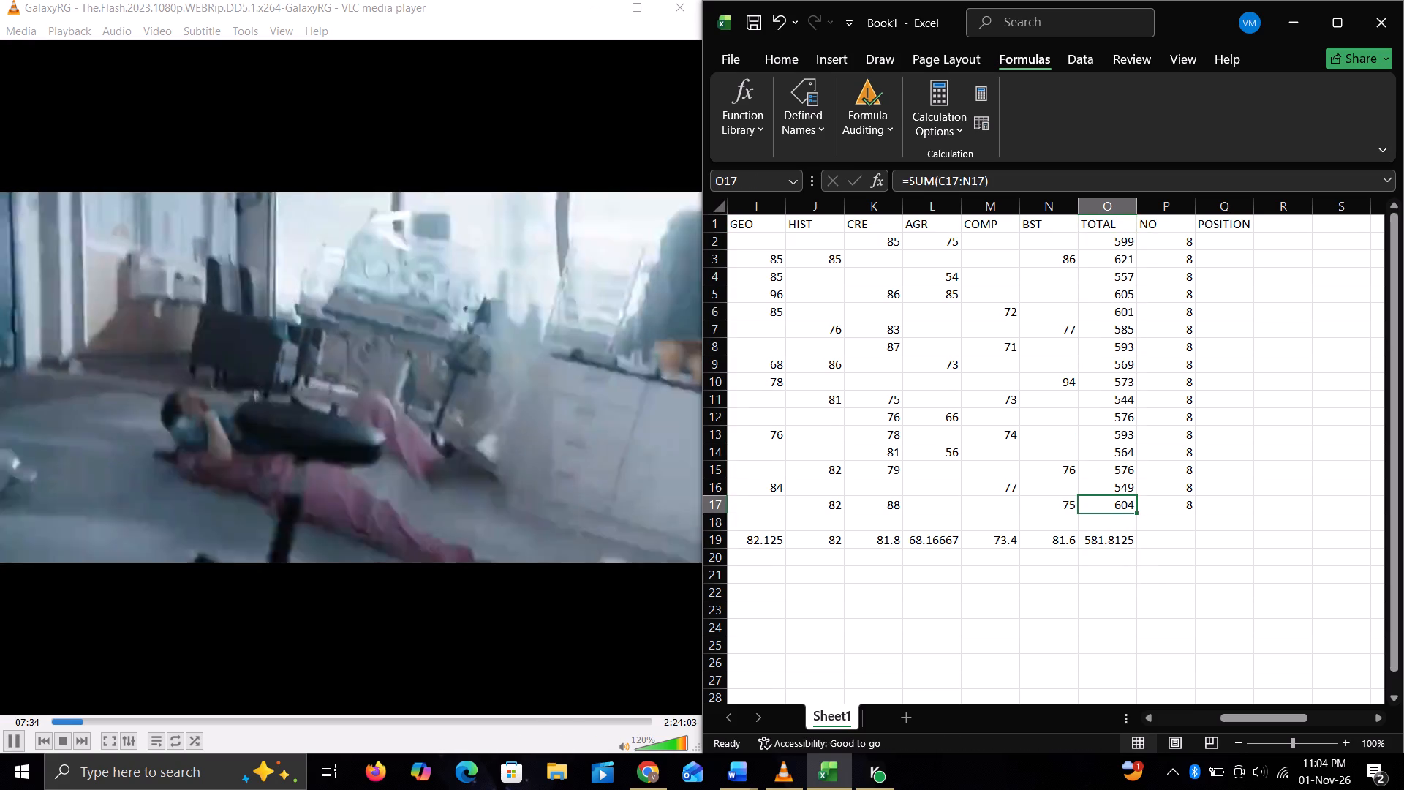
left_click(1092, 217)
left_click_drag(1090, 239, 1095, 225)
left_click(1095, 225)
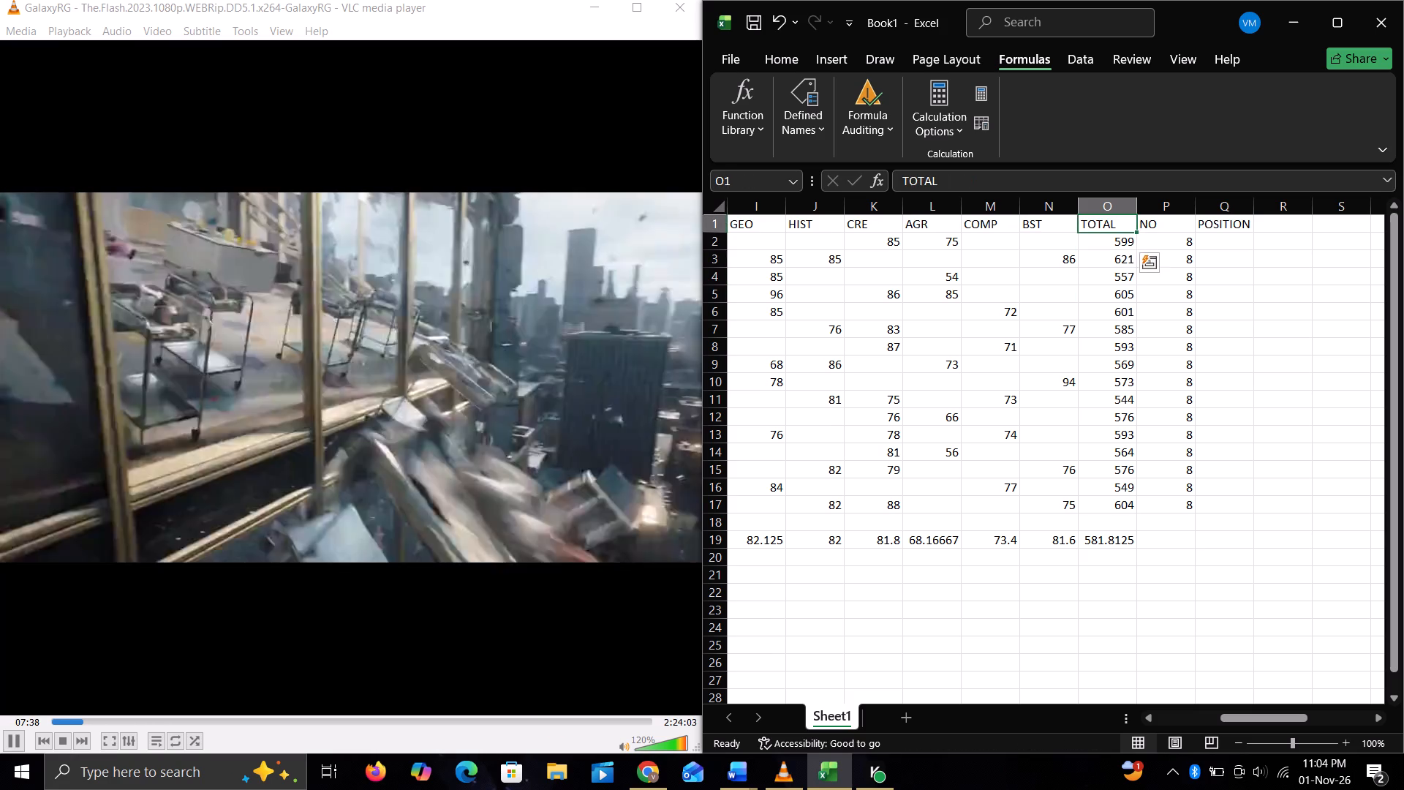
left_click_drag(1095, 225, 1127, 462)
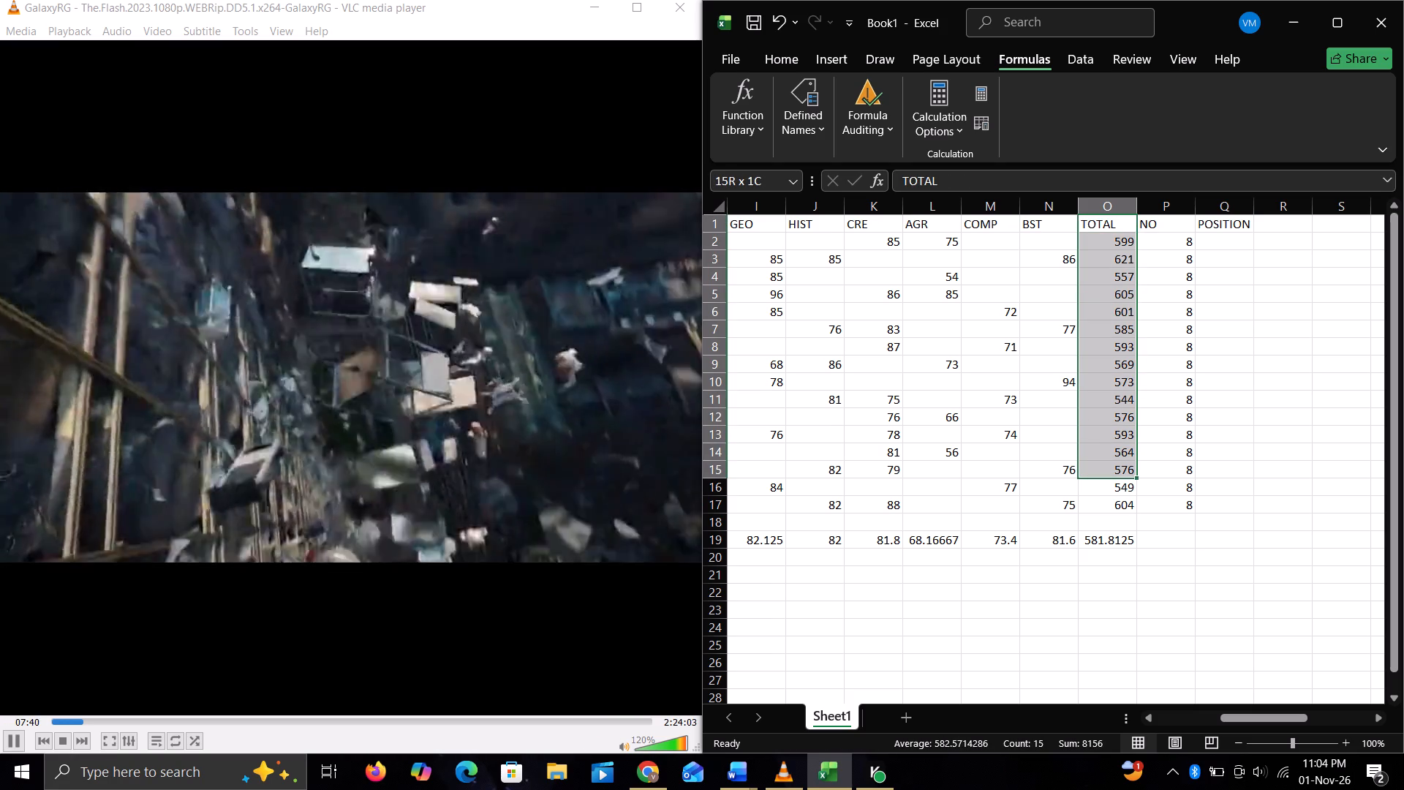
left_click_drag(1127, 462, 1127, 563)
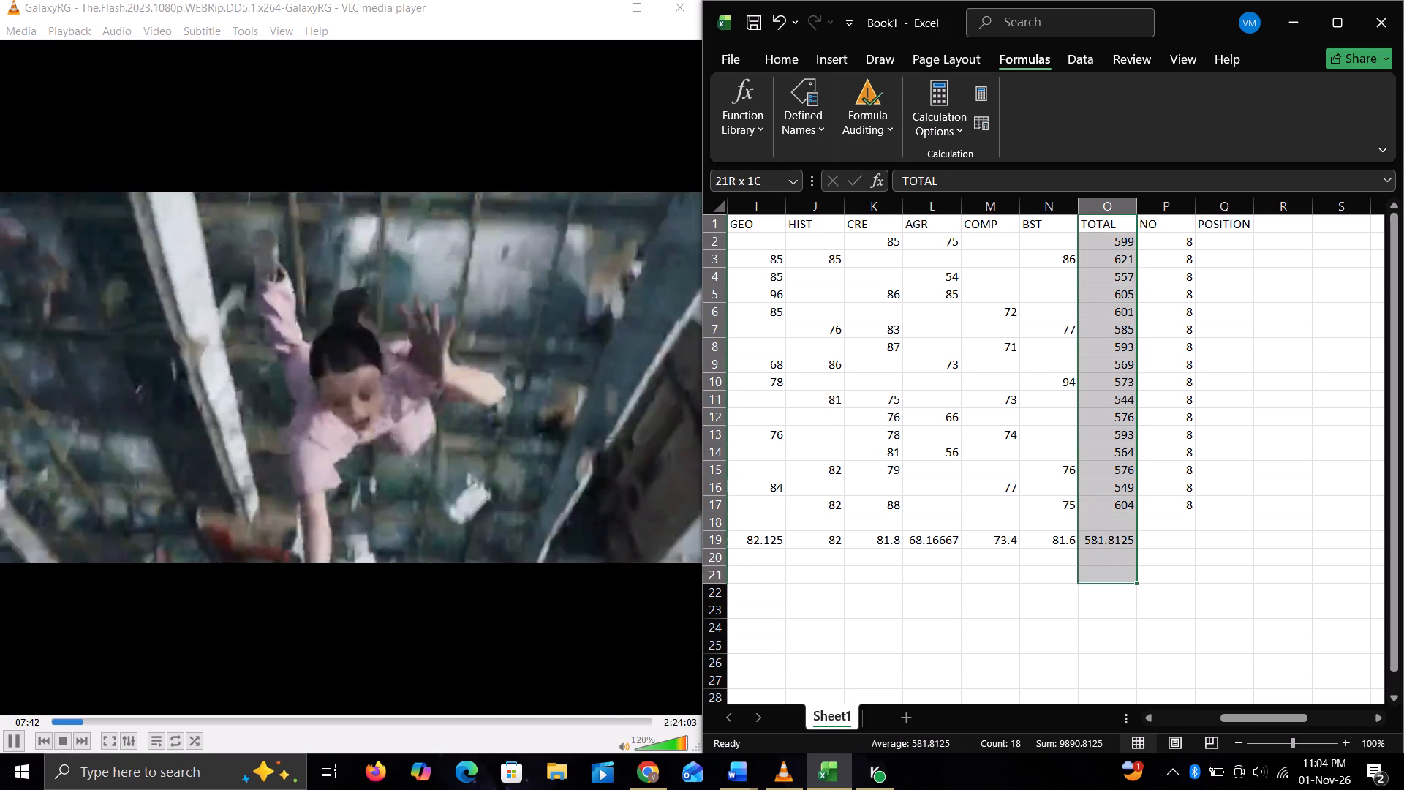
left_click_drag(1127, 563, 1121, 508)
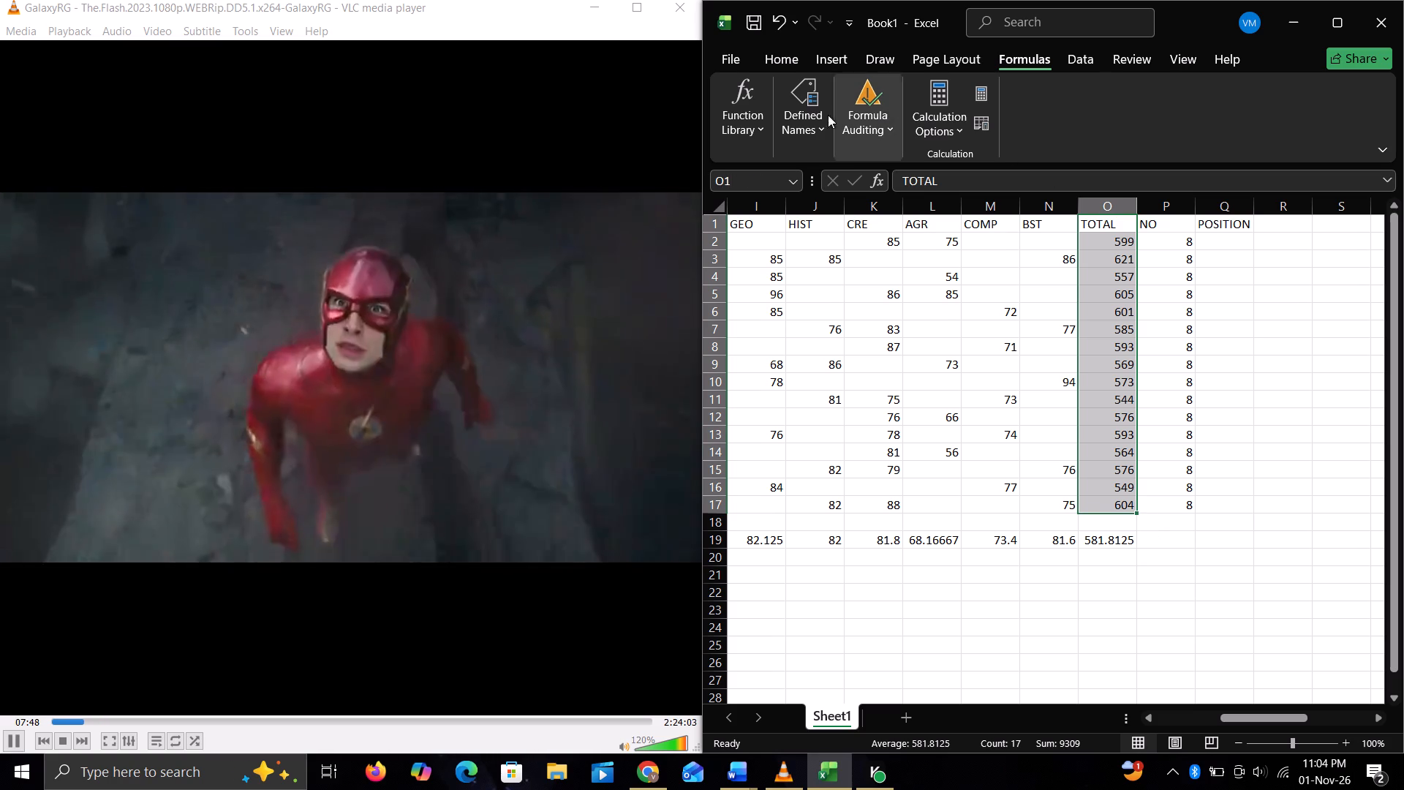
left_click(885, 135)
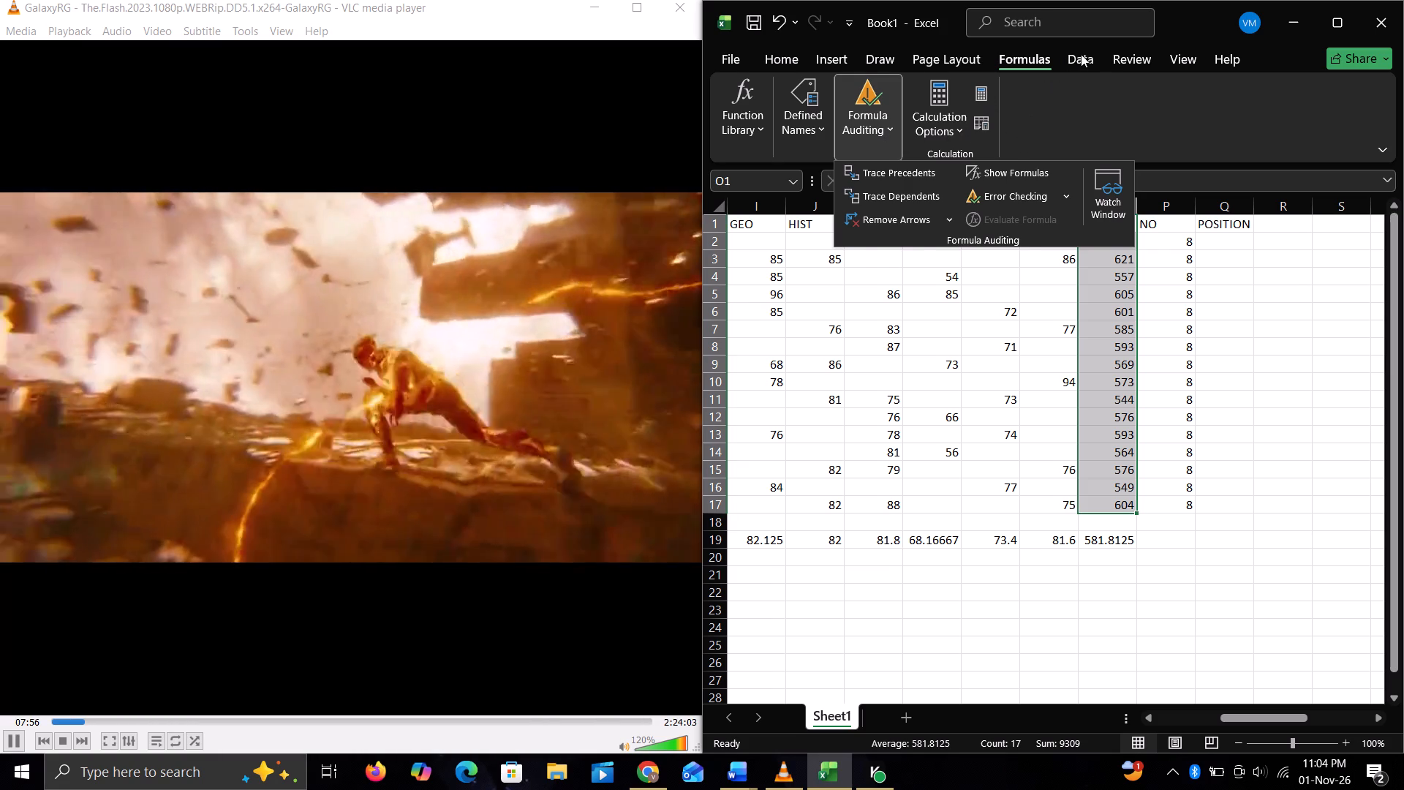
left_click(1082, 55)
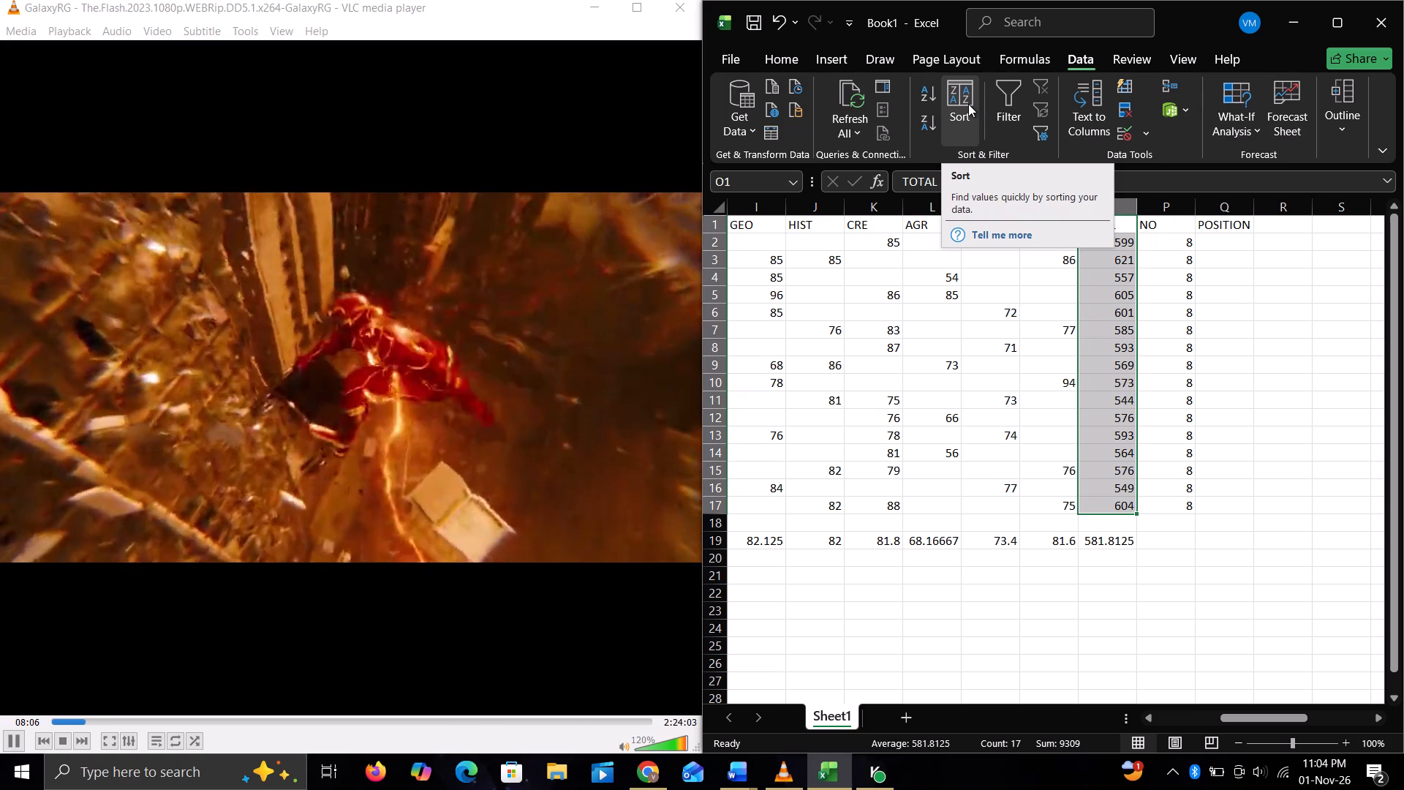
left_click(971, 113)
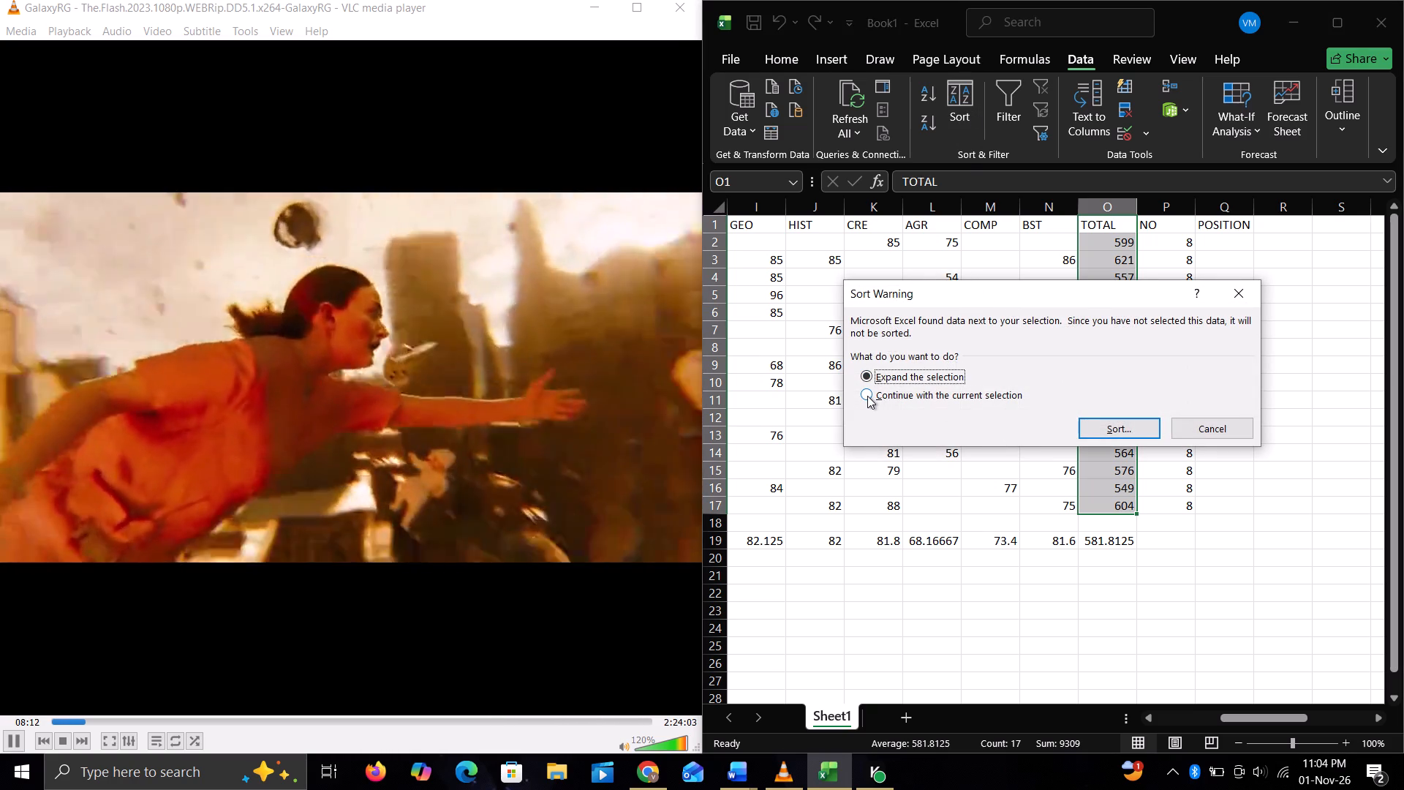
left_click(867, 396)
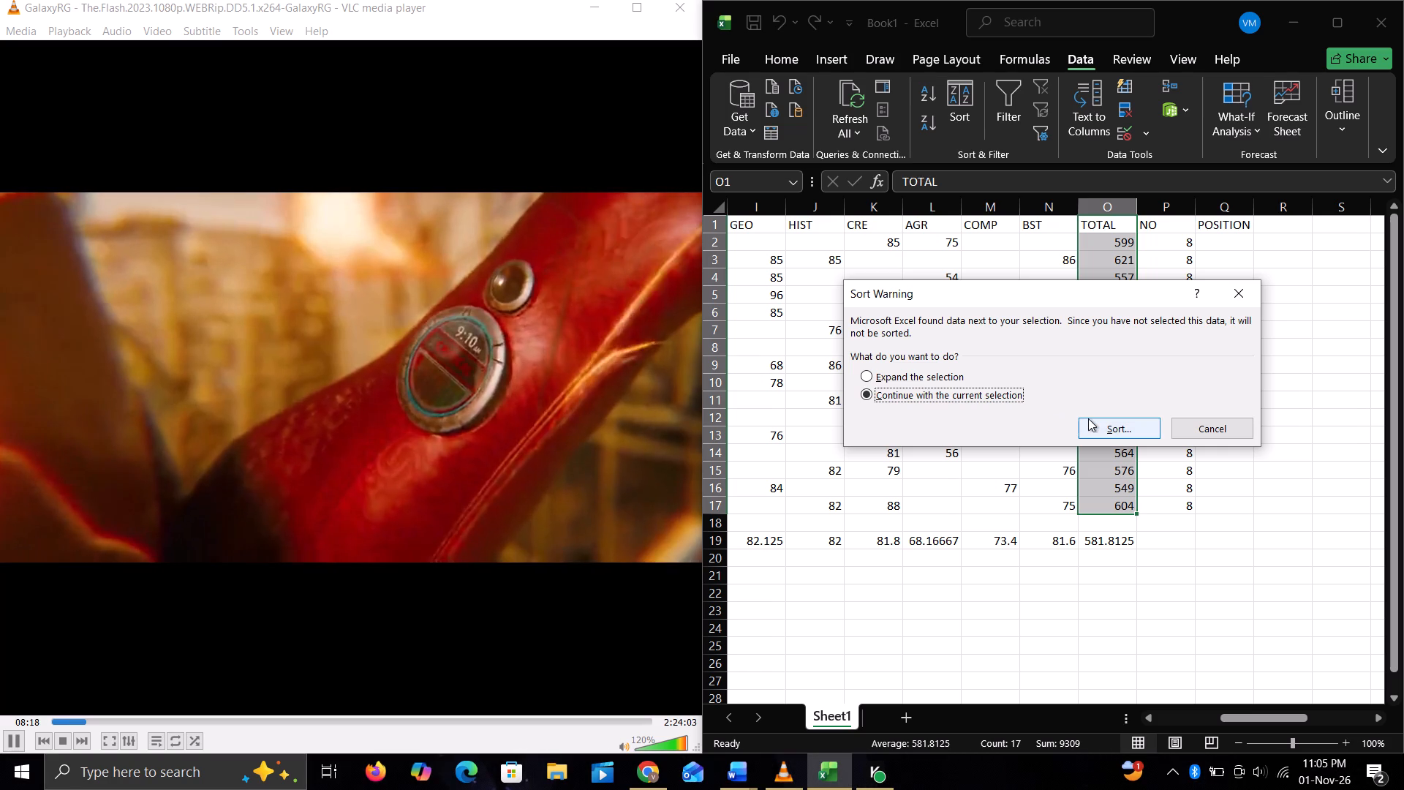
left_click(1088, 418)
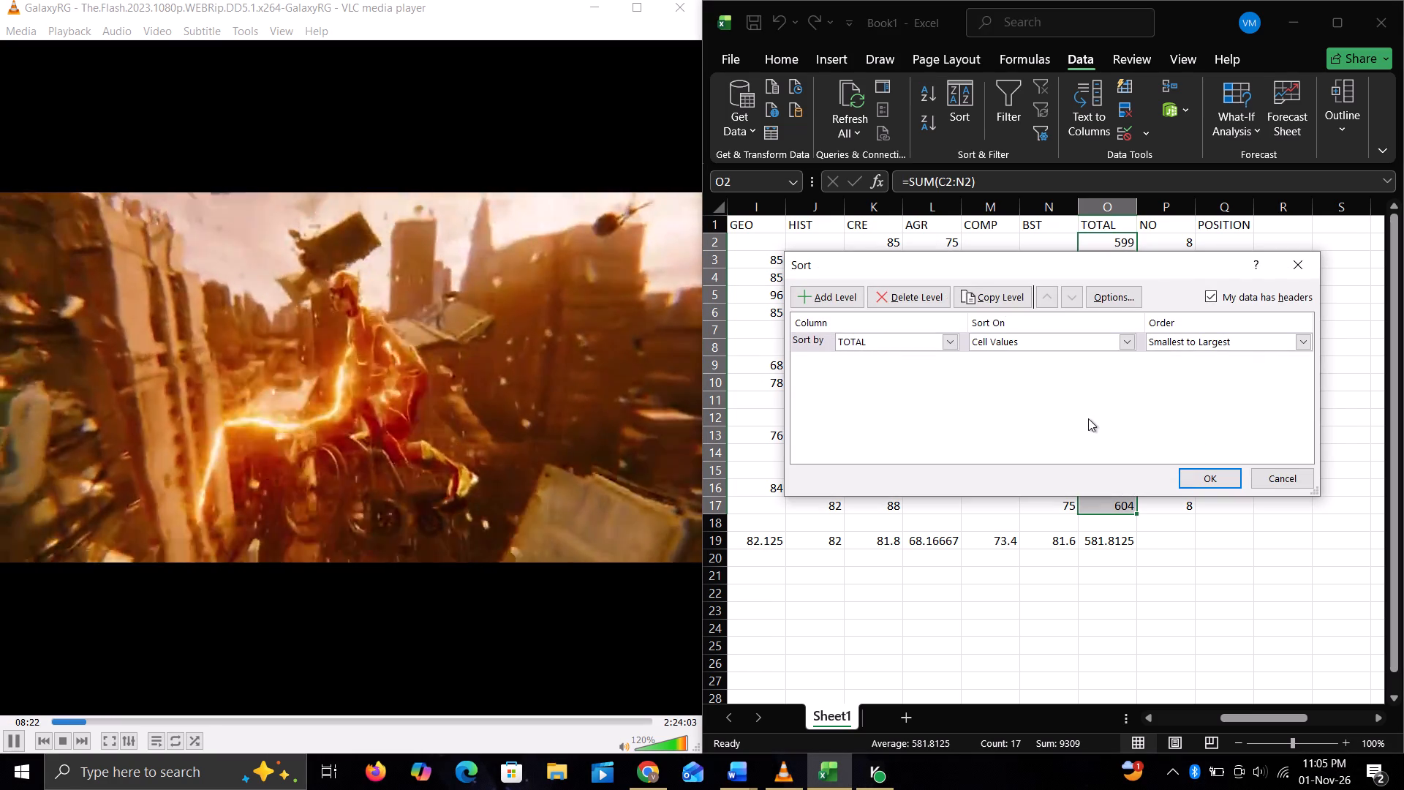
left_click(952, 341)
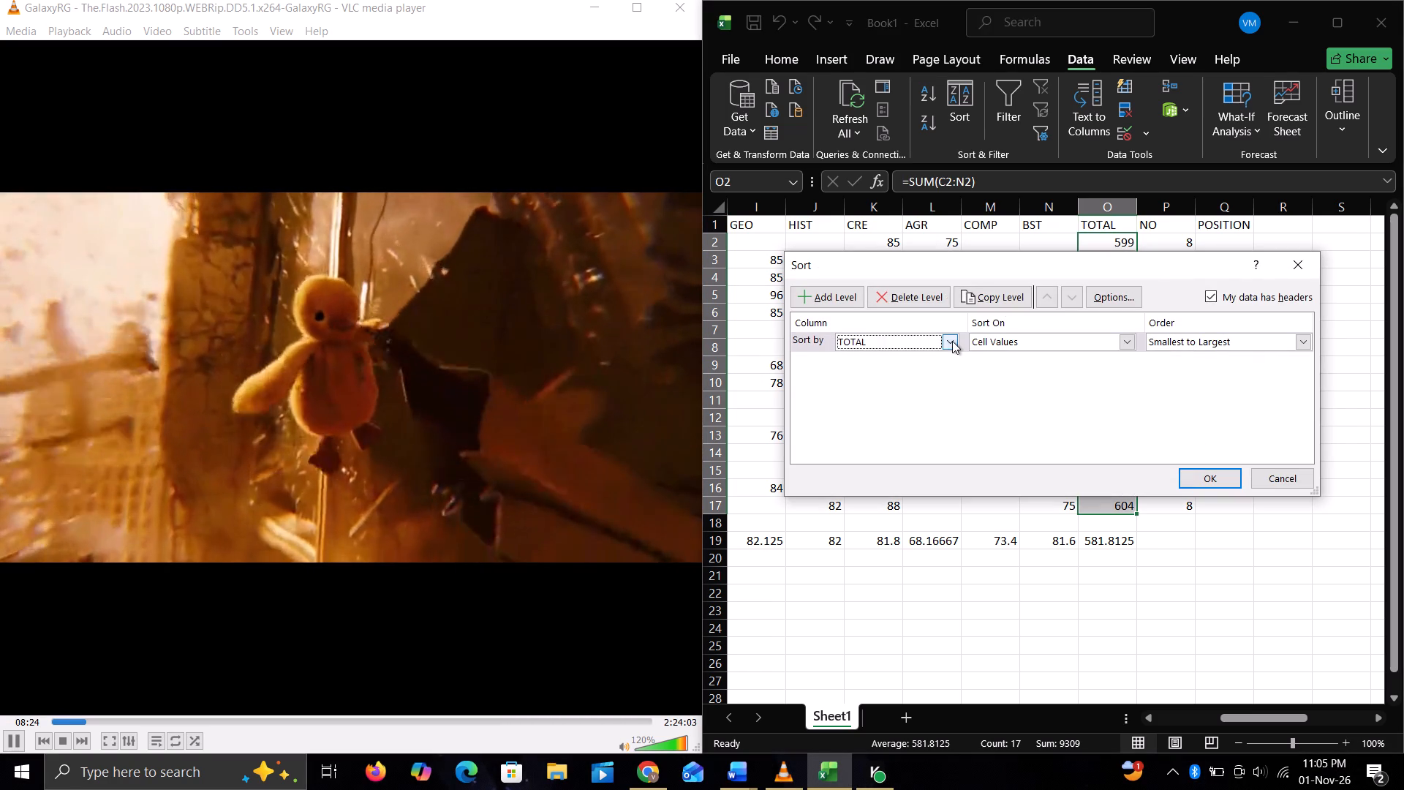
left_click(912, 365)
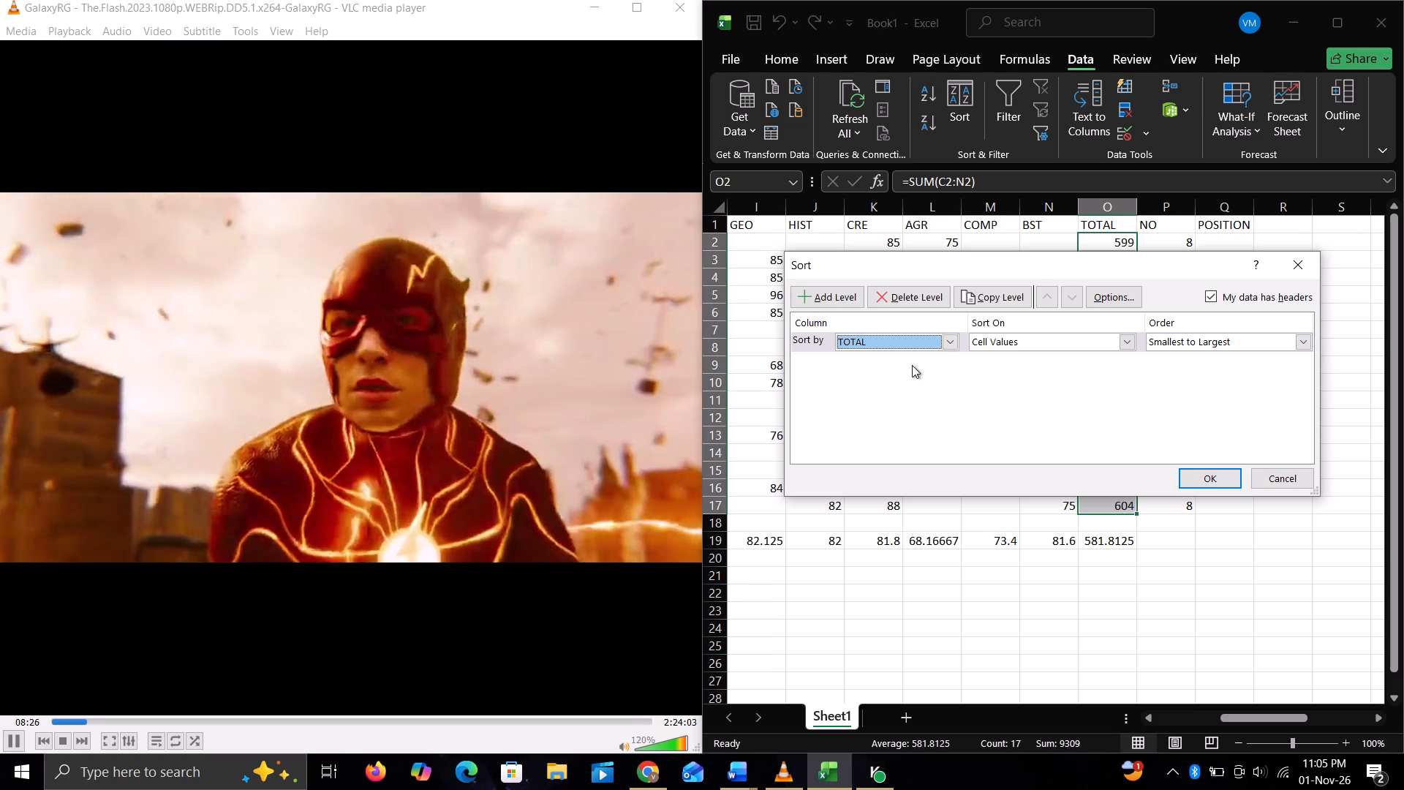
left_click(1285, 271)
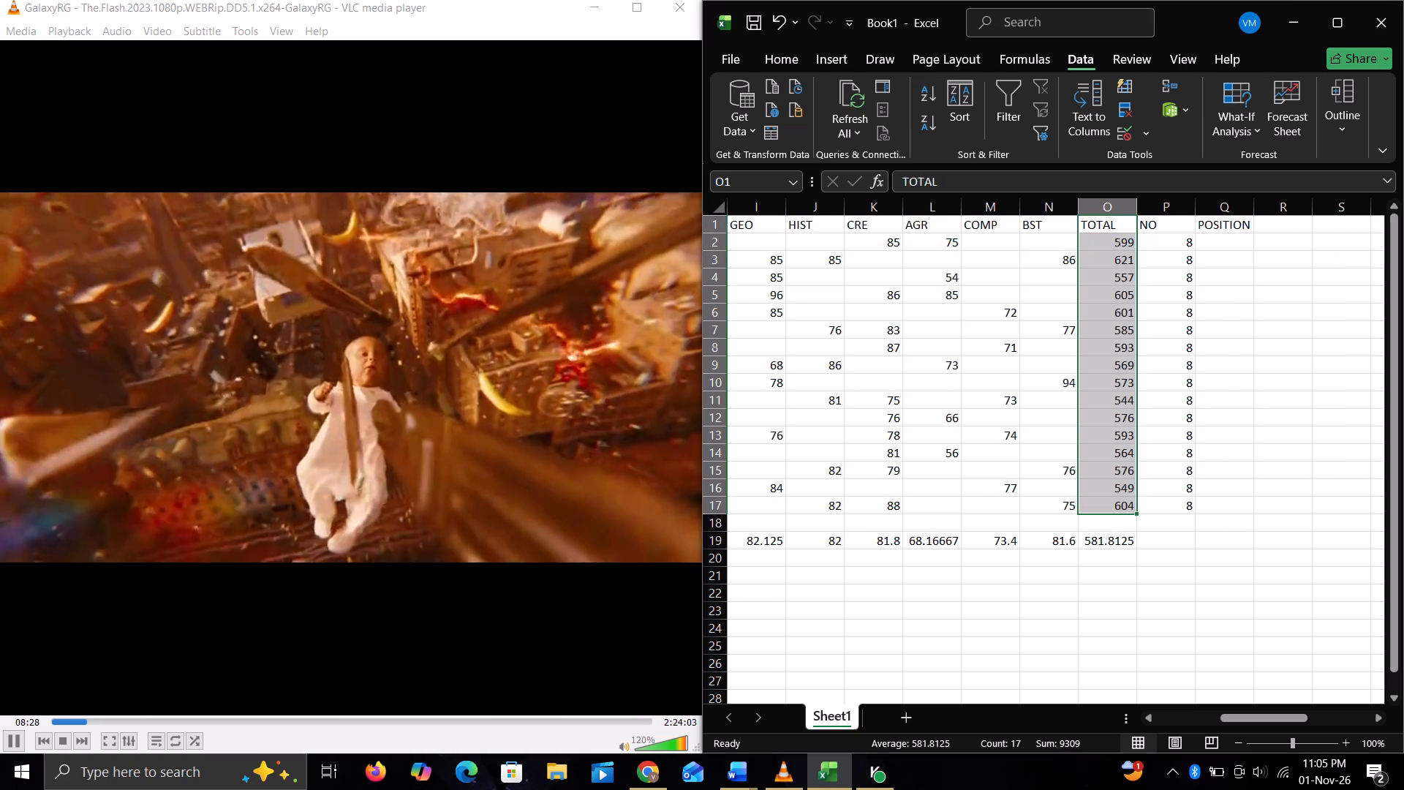
Start a custom Sort on the selected totals, expanding the selection to the neighbouring student data.
left_click(946, 92)
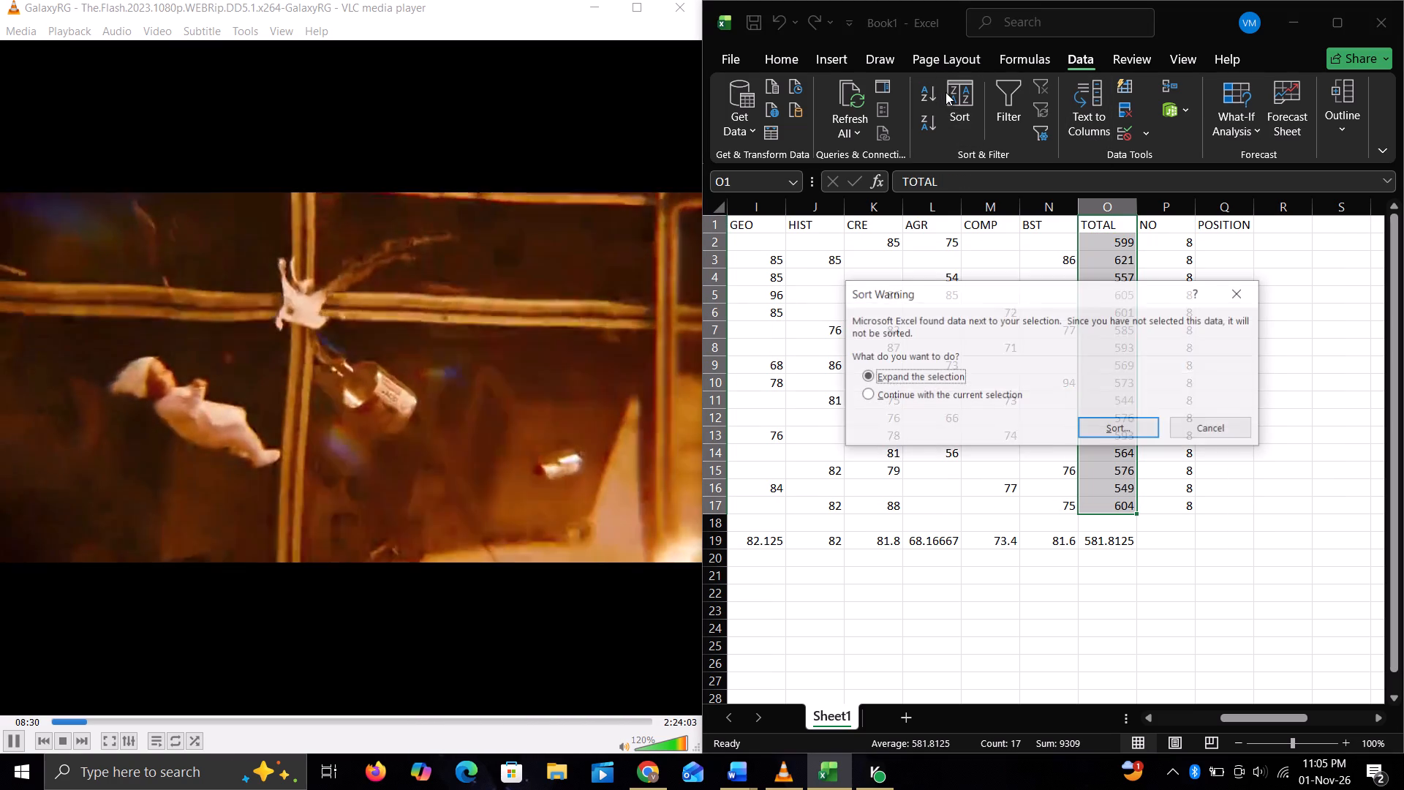
left_click(1084, 425)
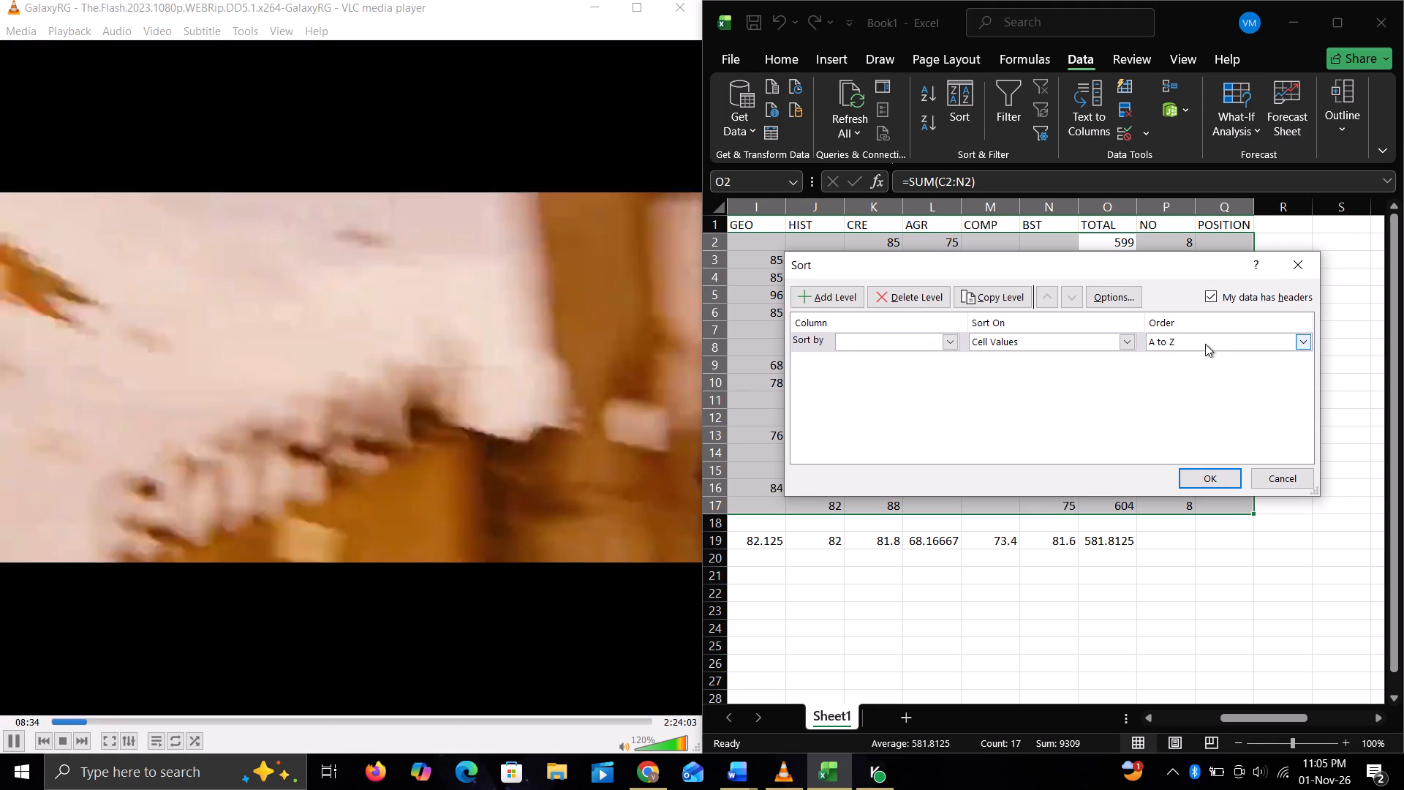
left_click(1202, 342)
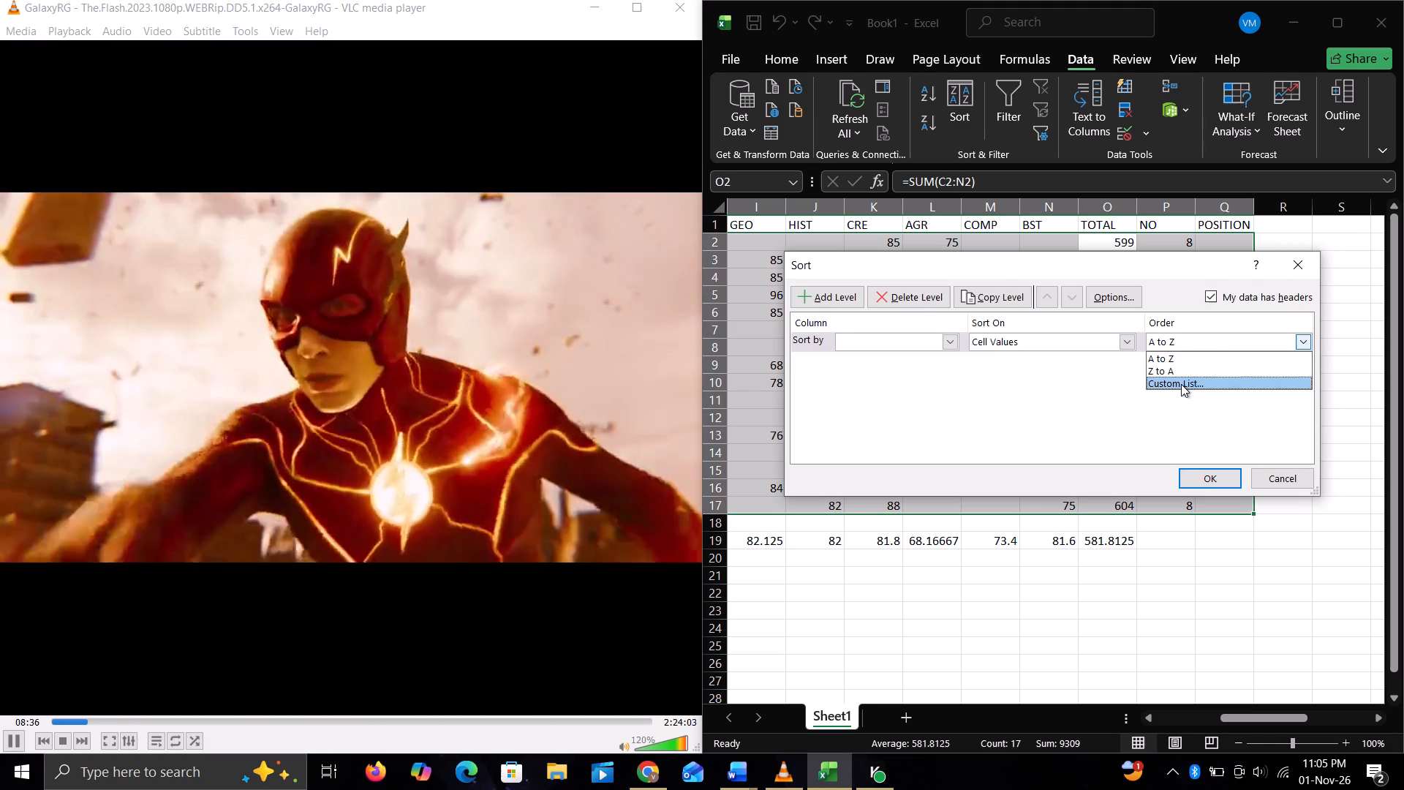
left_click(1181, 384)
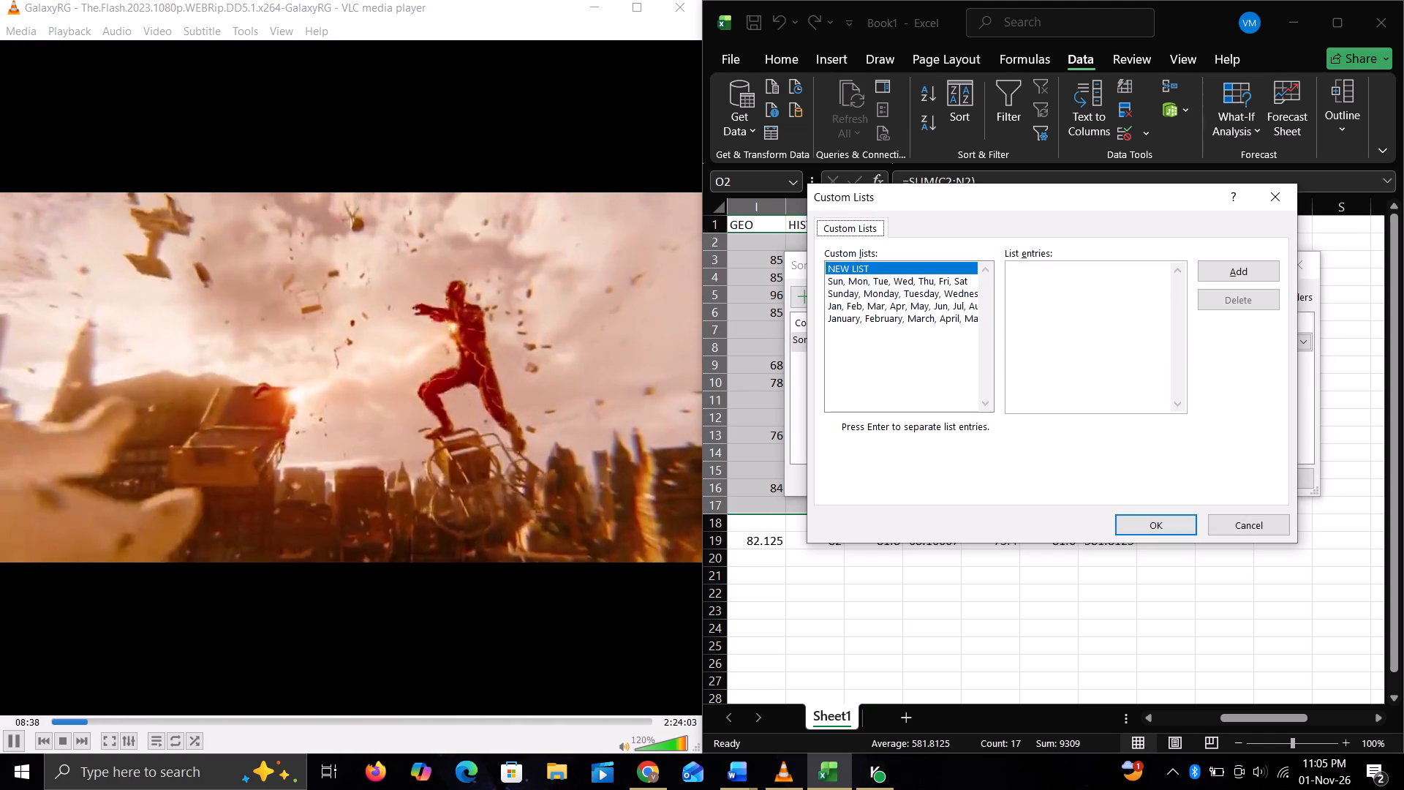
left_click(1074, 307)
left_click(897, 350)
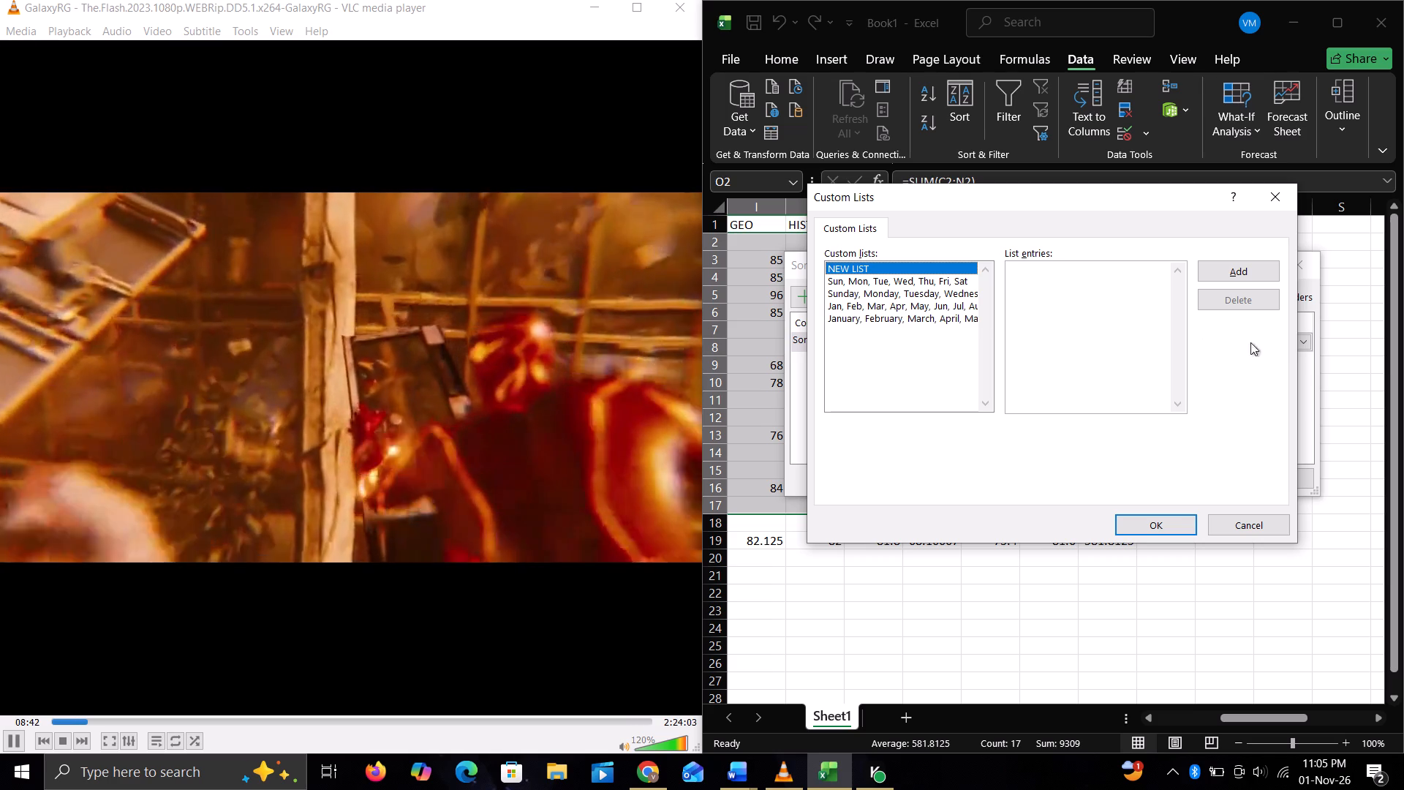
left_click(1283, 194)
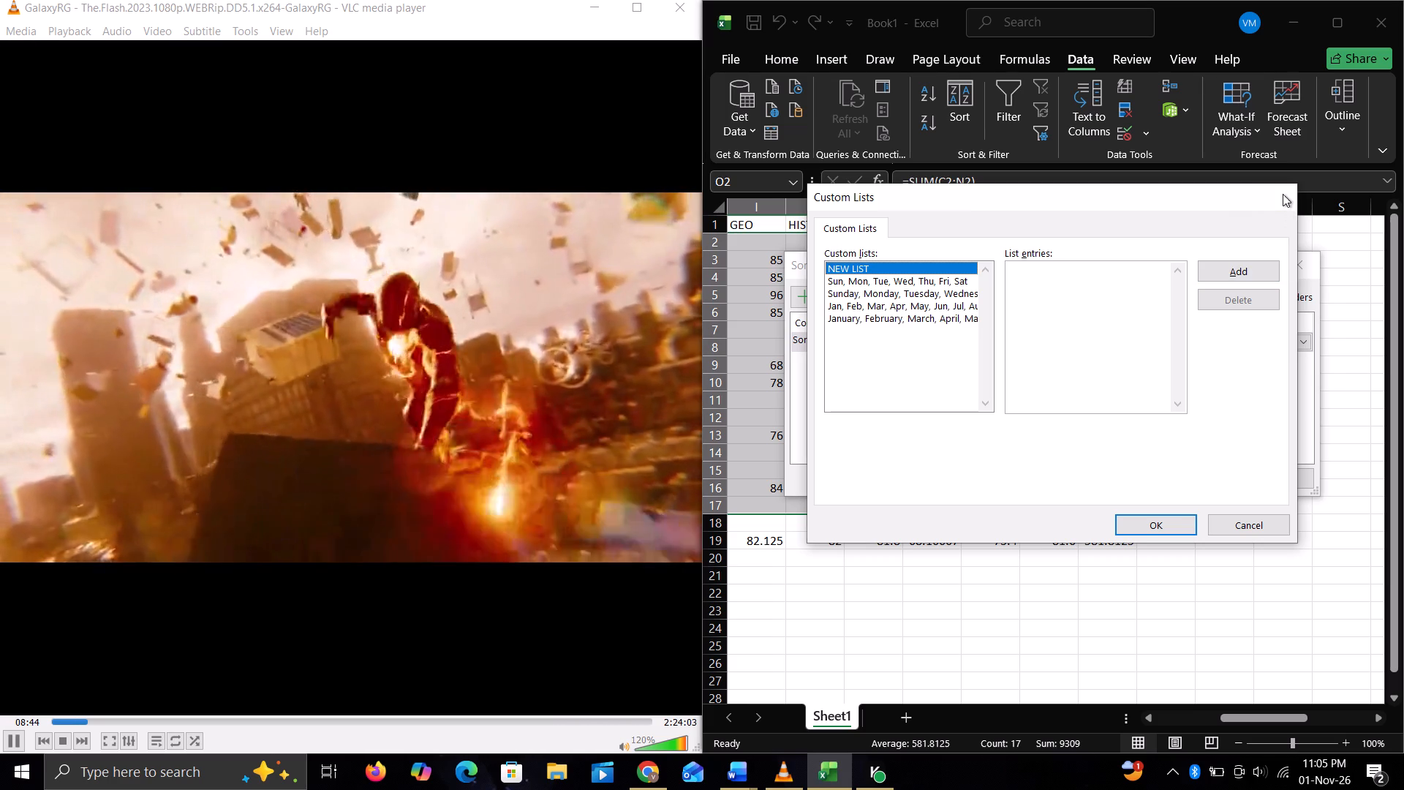
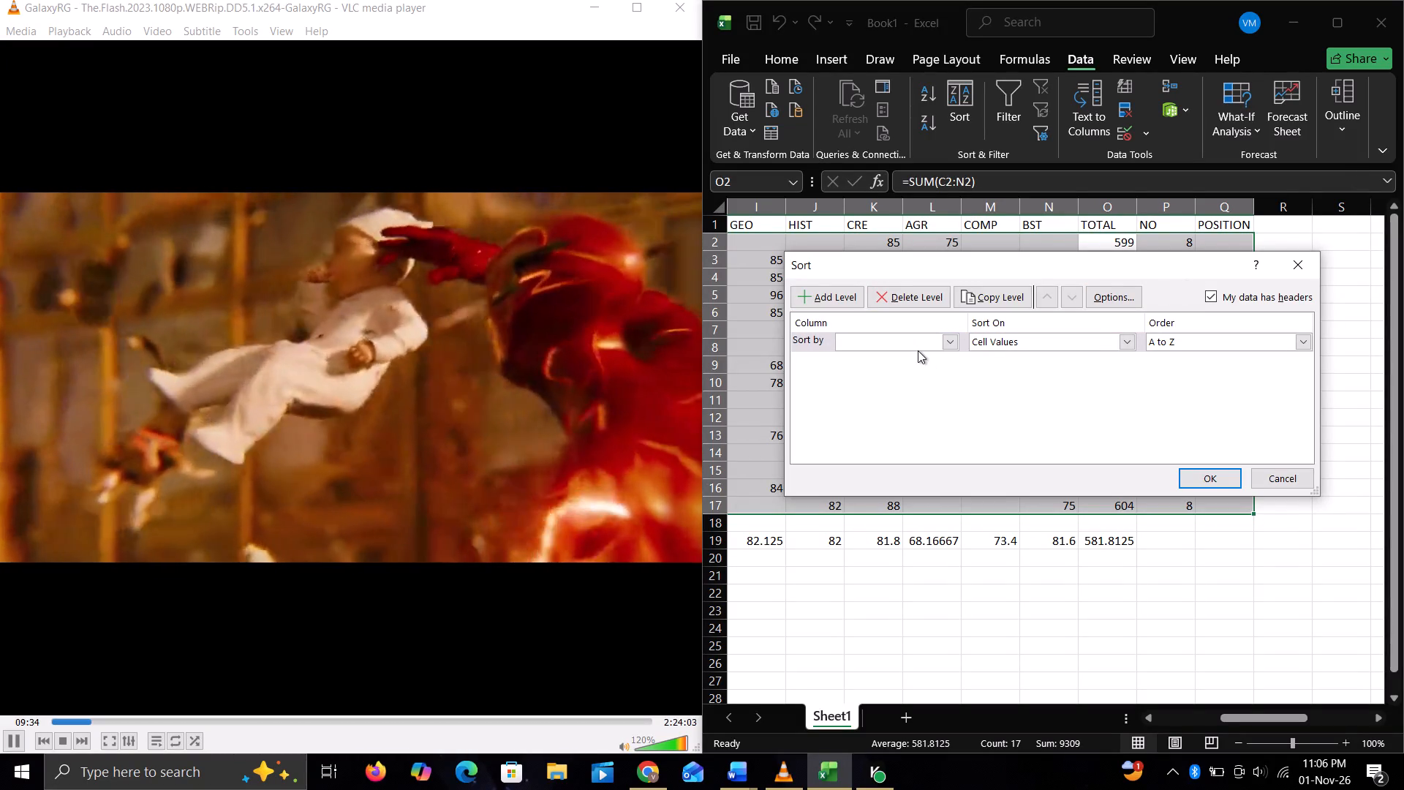
Sort the student data by TOTAL on cell values, in order from largest to smallest.
left_click_drag(918, 350, 957, 336)
left_click(957, 336)
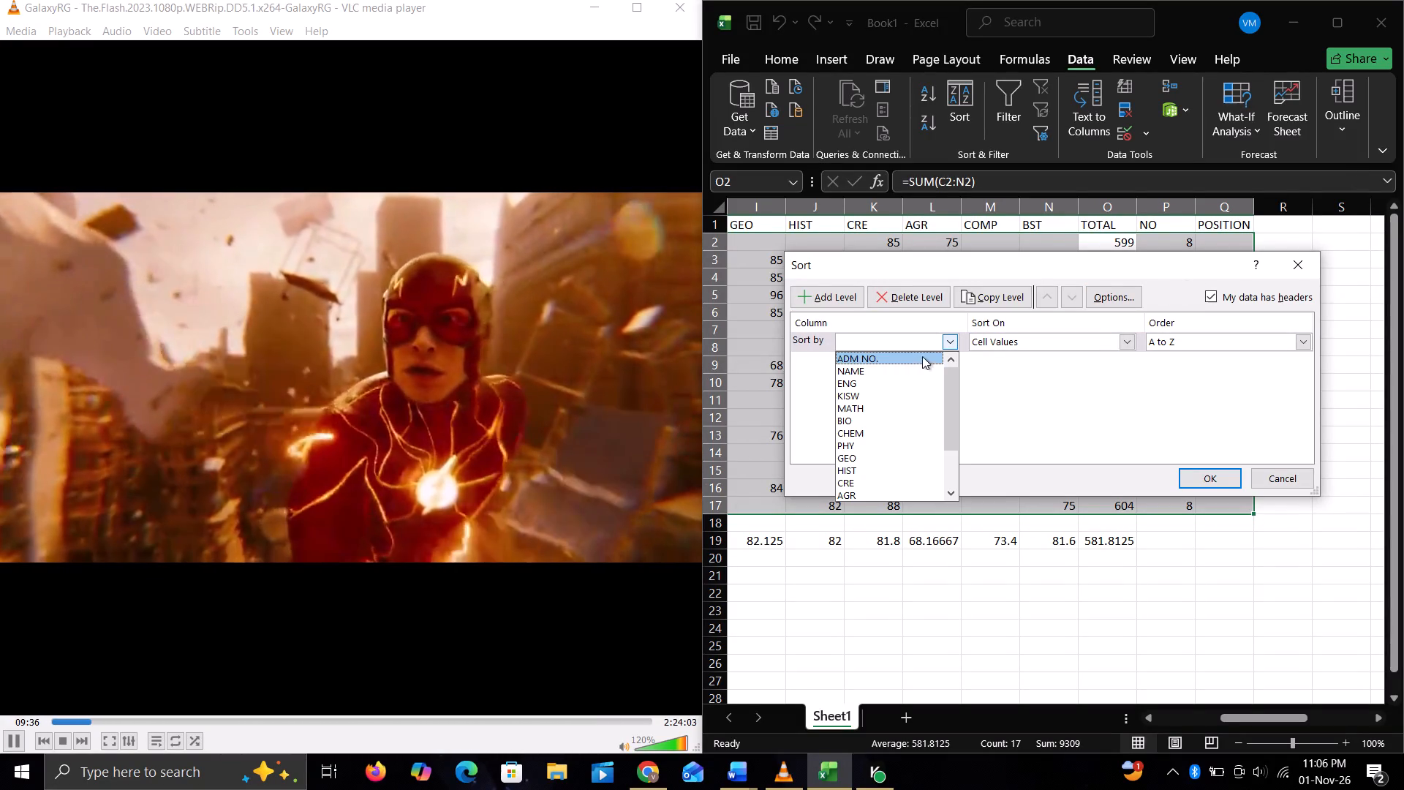
scroll(888, 480, "down", 1)
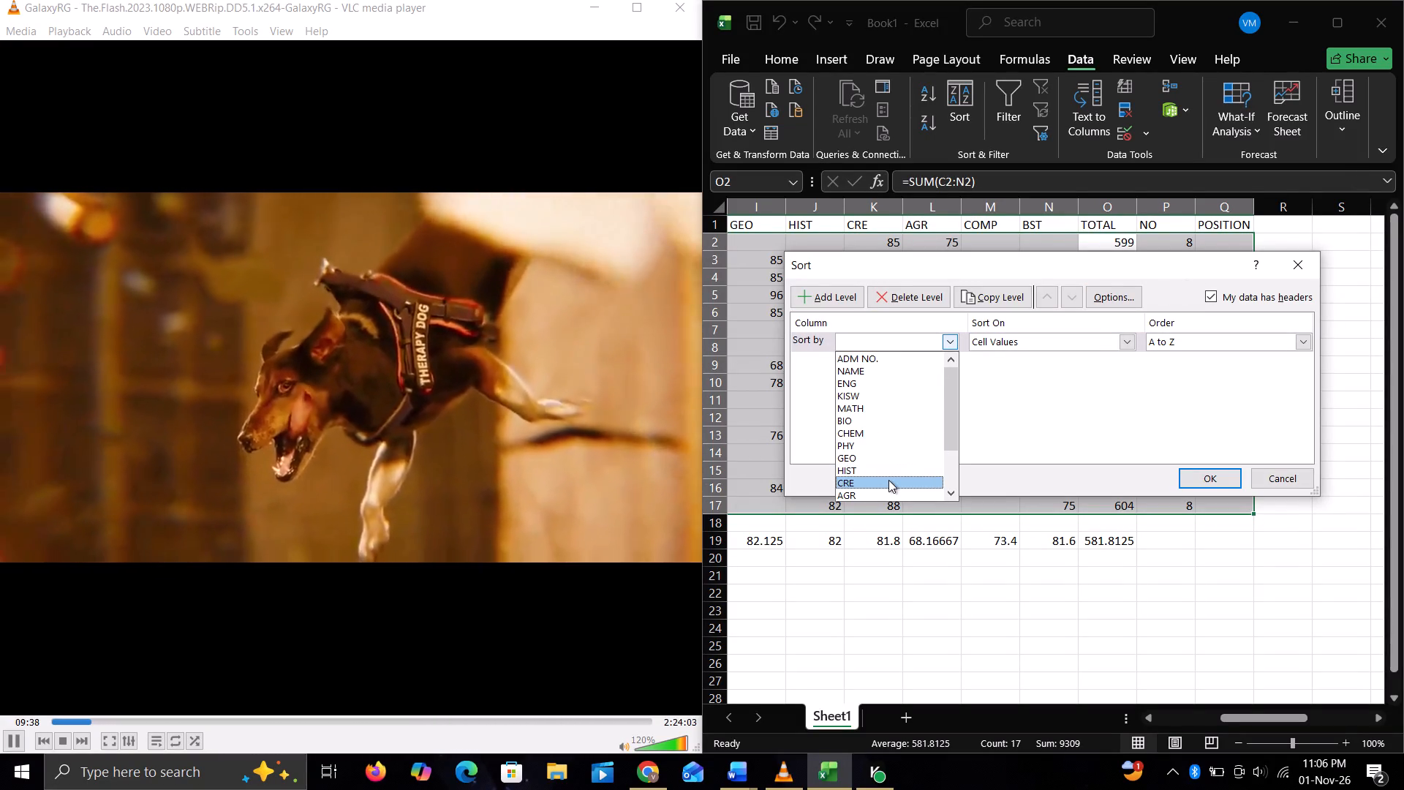
scroll(888, 480, "down", 2)
left_click(890, 464)
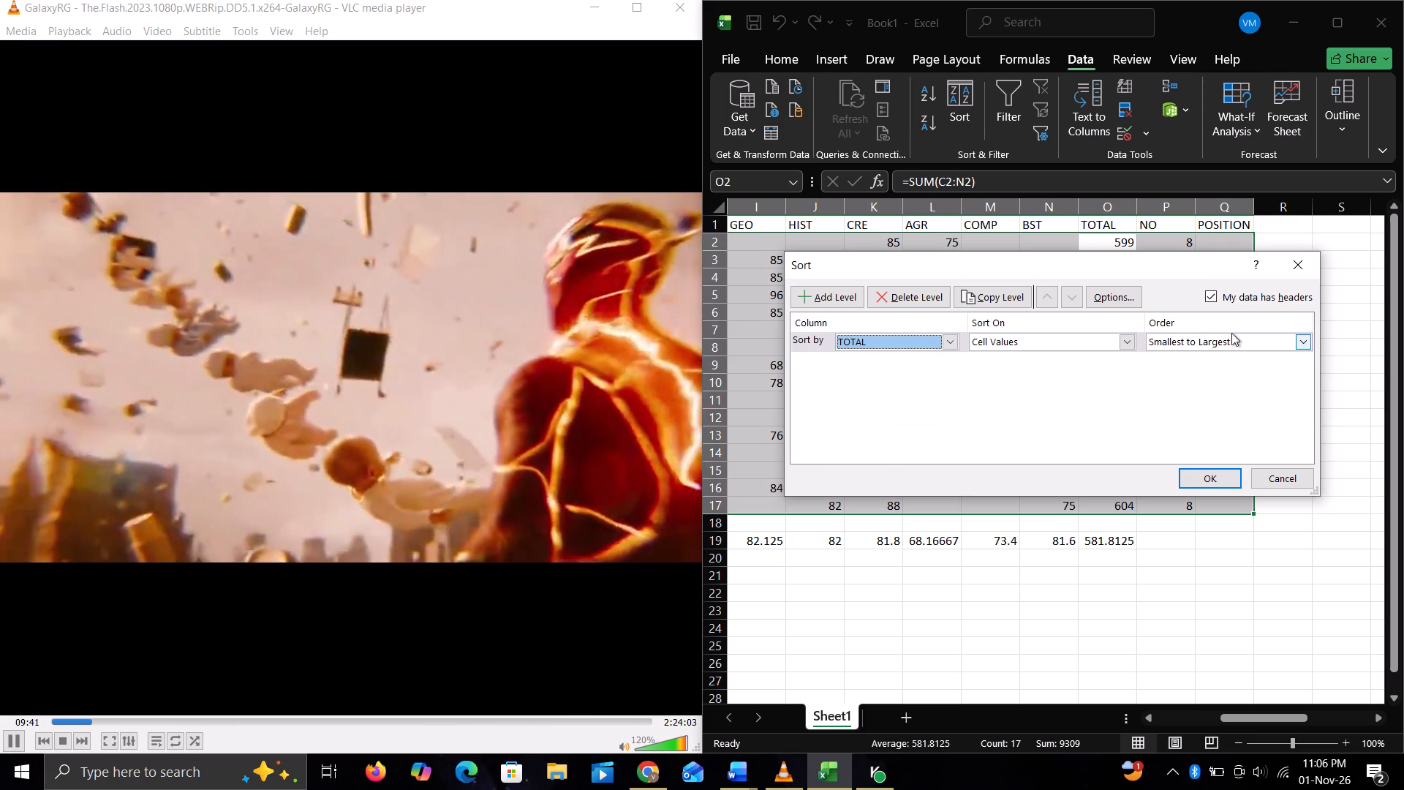
left_click(1238, 333)
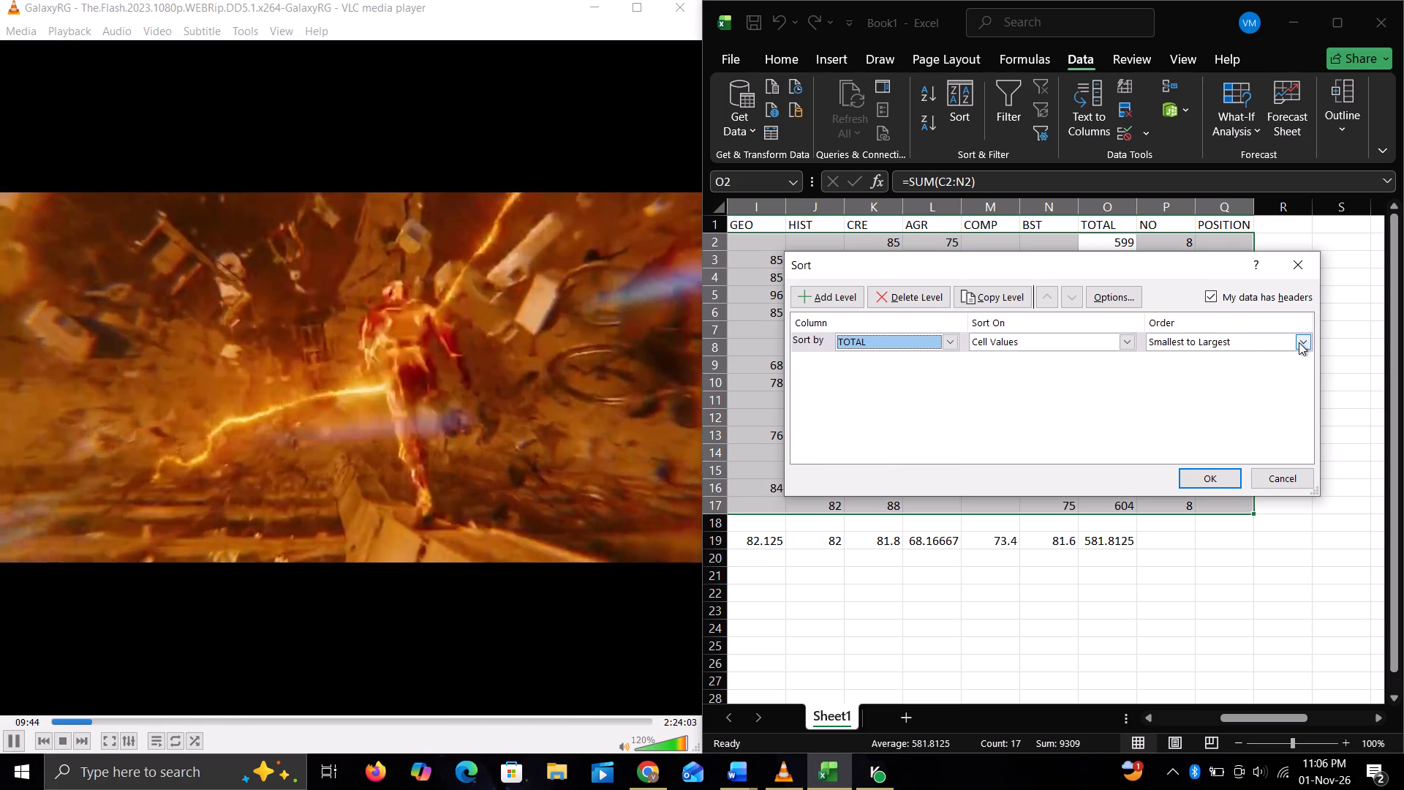
left_click(1299, 342)
left_click(1244, 377)
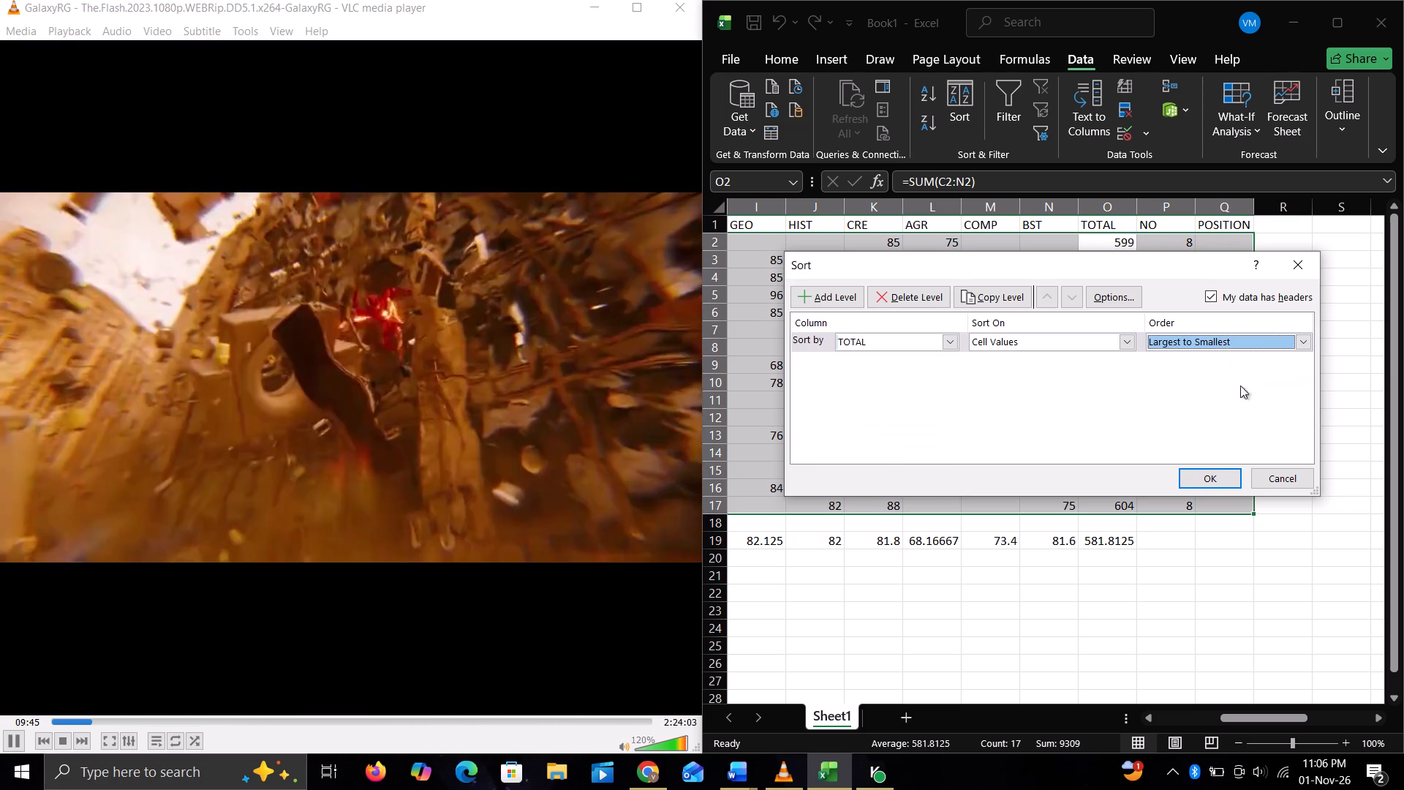
left_click(1114, 343)
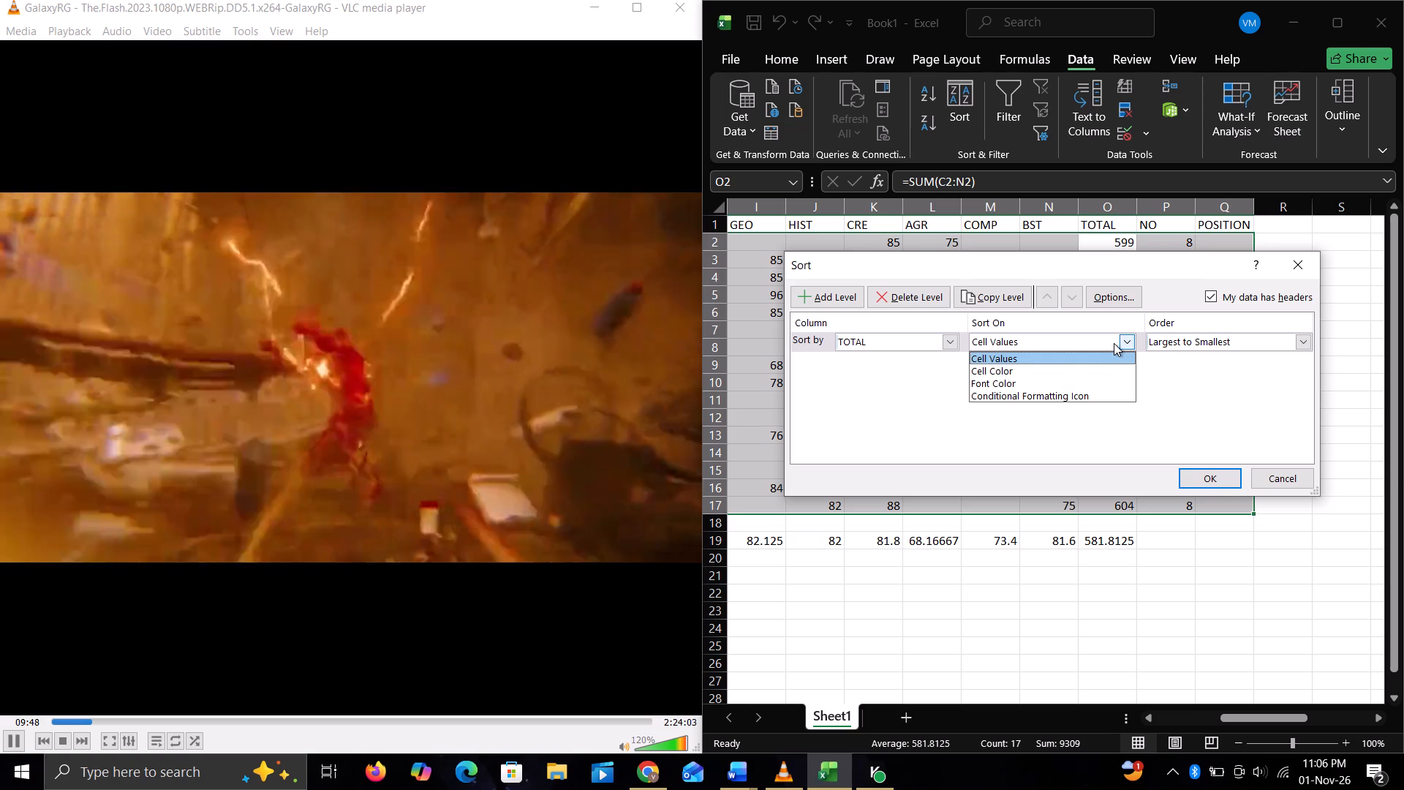
left_click(1196, 482)
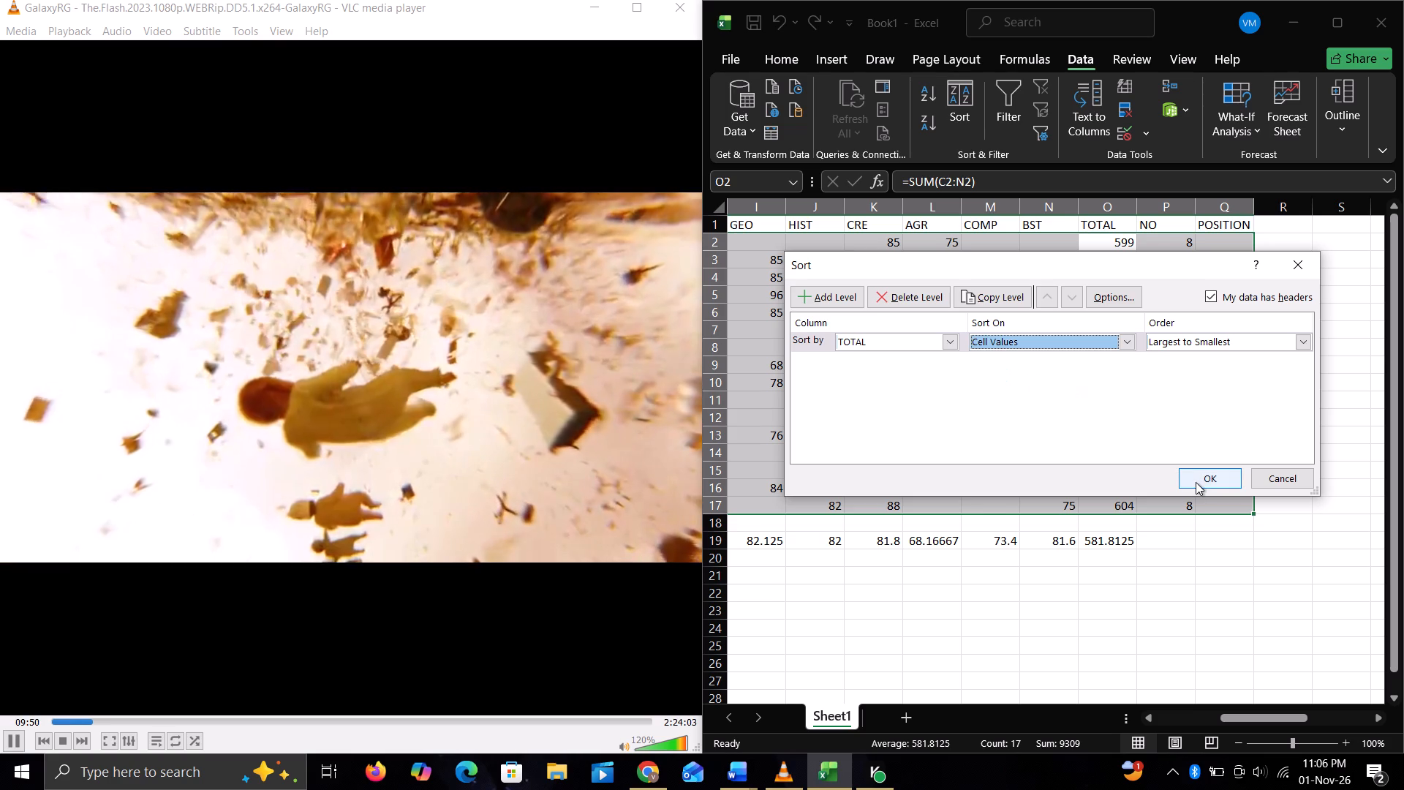
left_click(1197, 478)
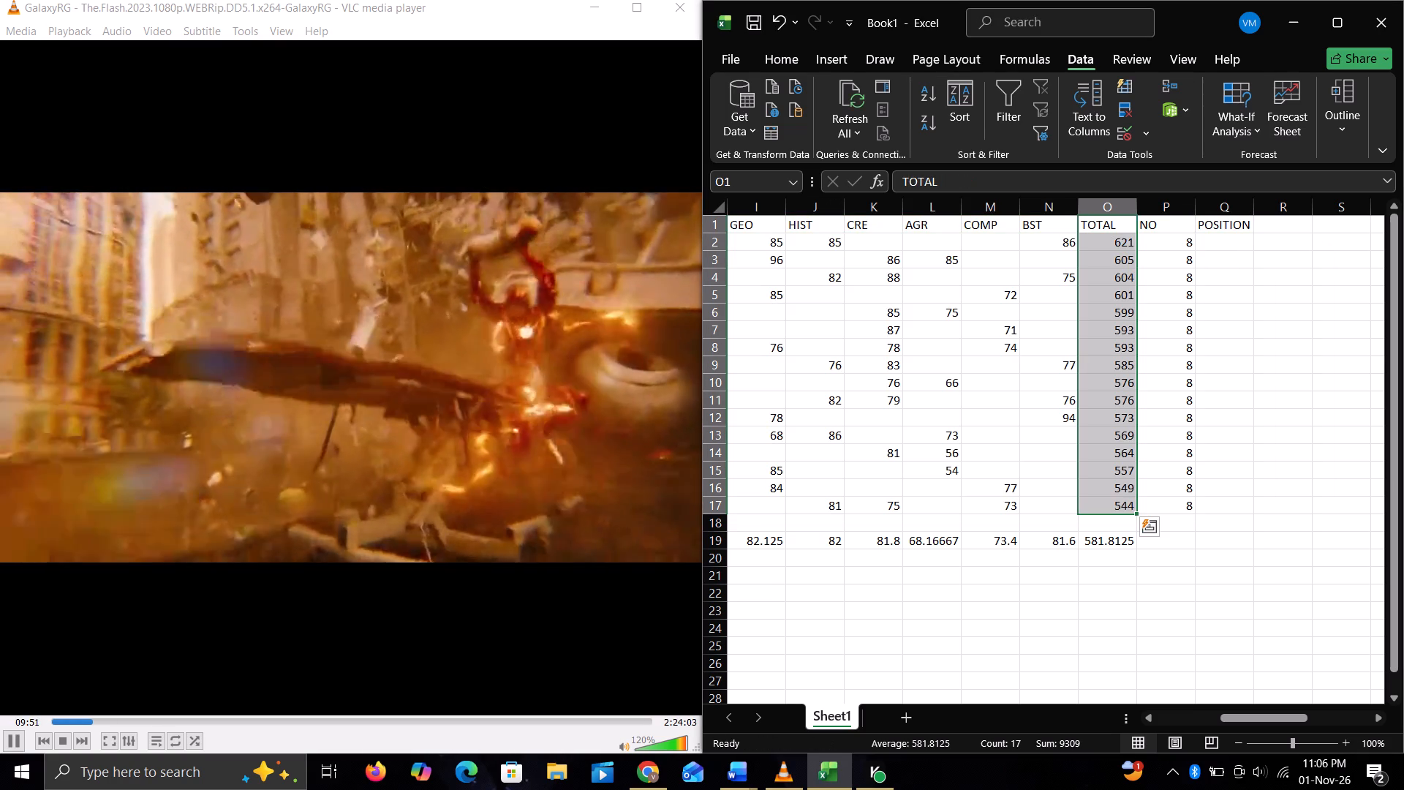
Examine the sorted table across its columns, from the student names and marks to TOTAL and POSITION.
scroll(1045, 407, "right", 4)
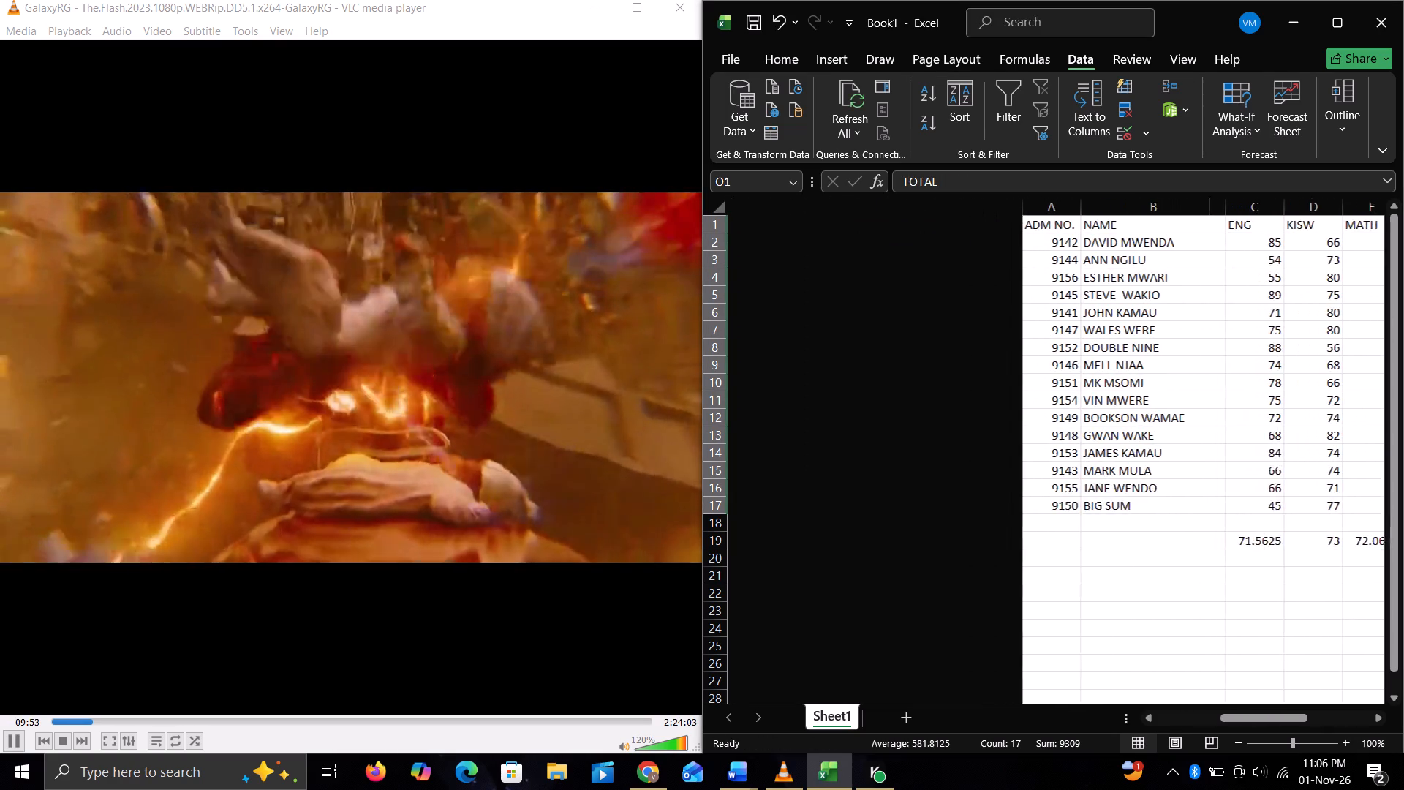
scroll(1045, 407, "left", 4)
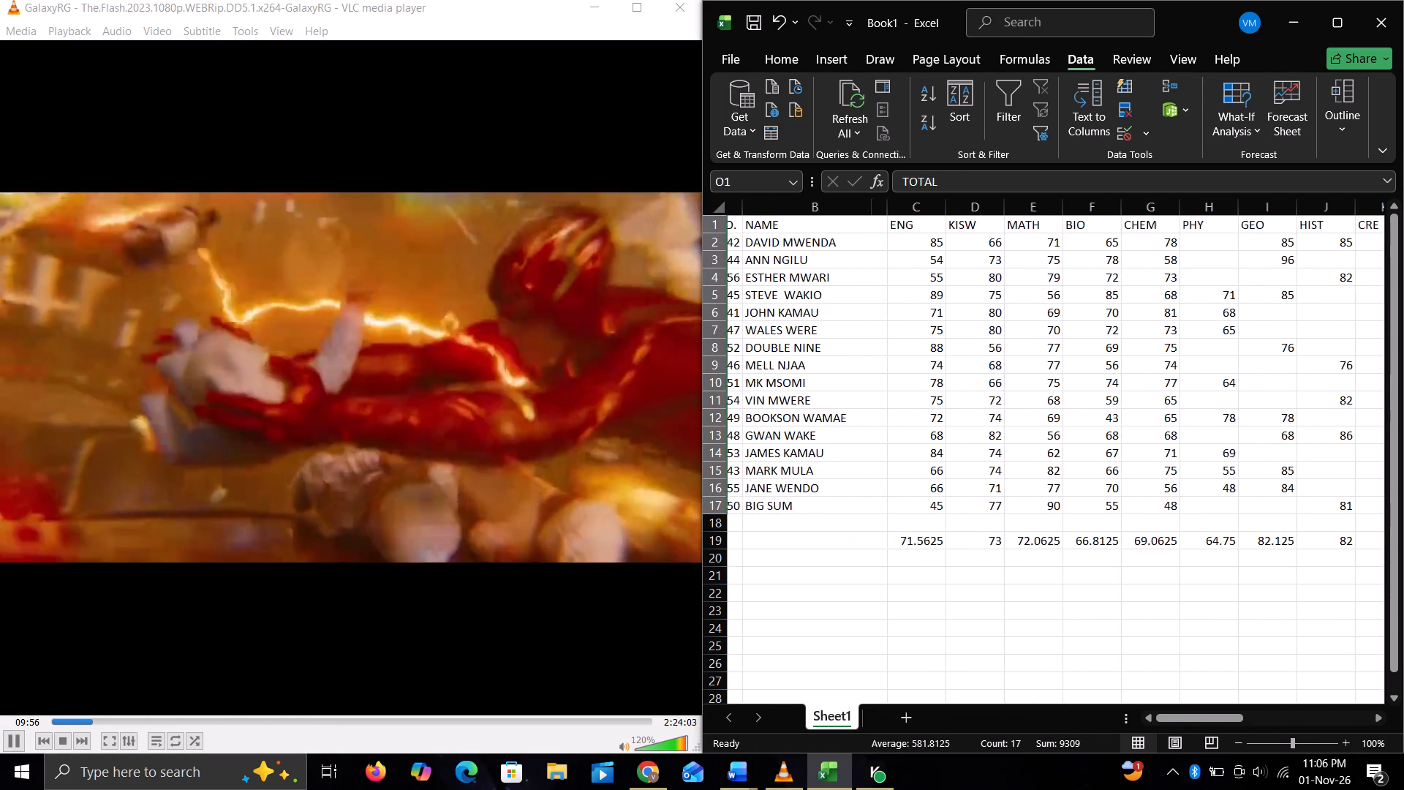
scroll(1045, 407, "left", 3)
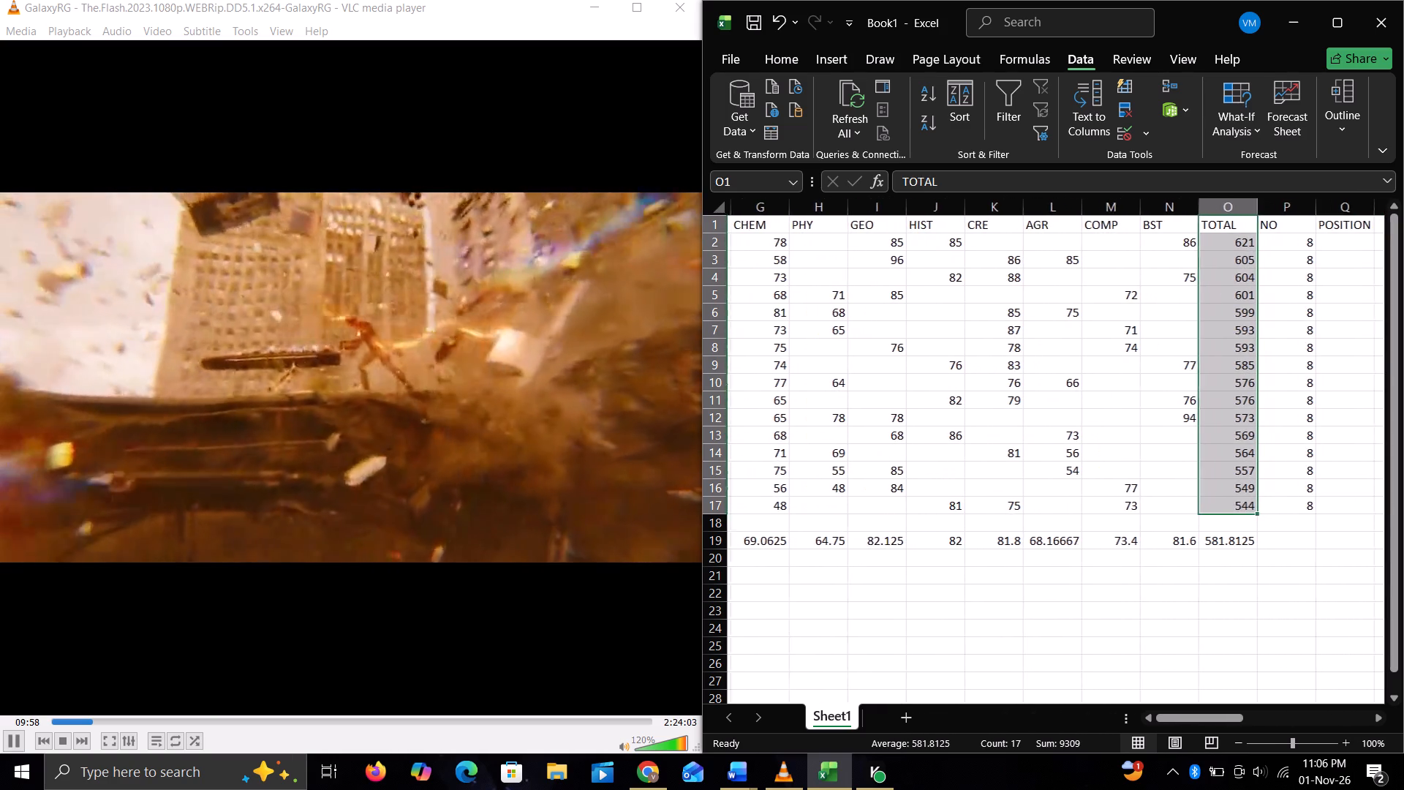
scroll(1045, 407, "left", 2)
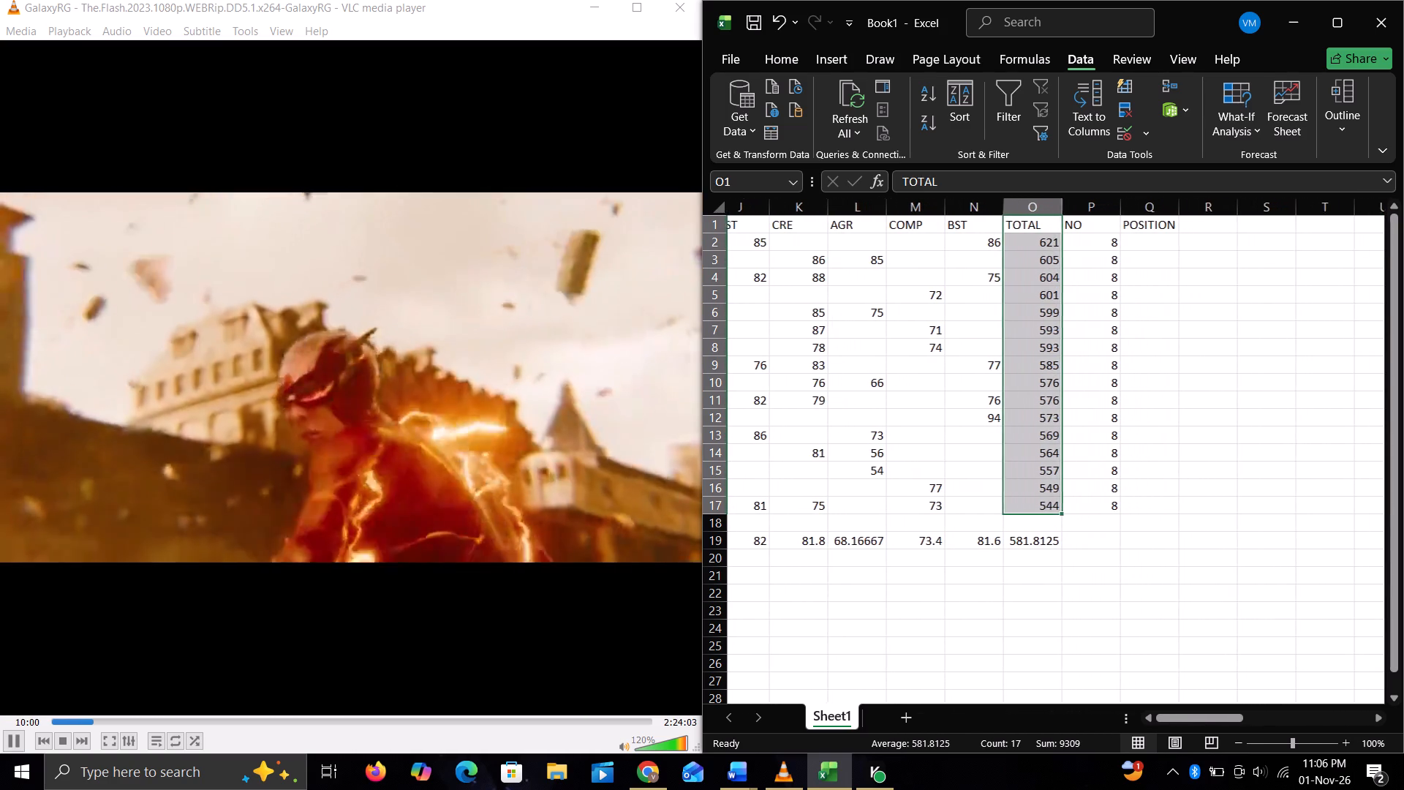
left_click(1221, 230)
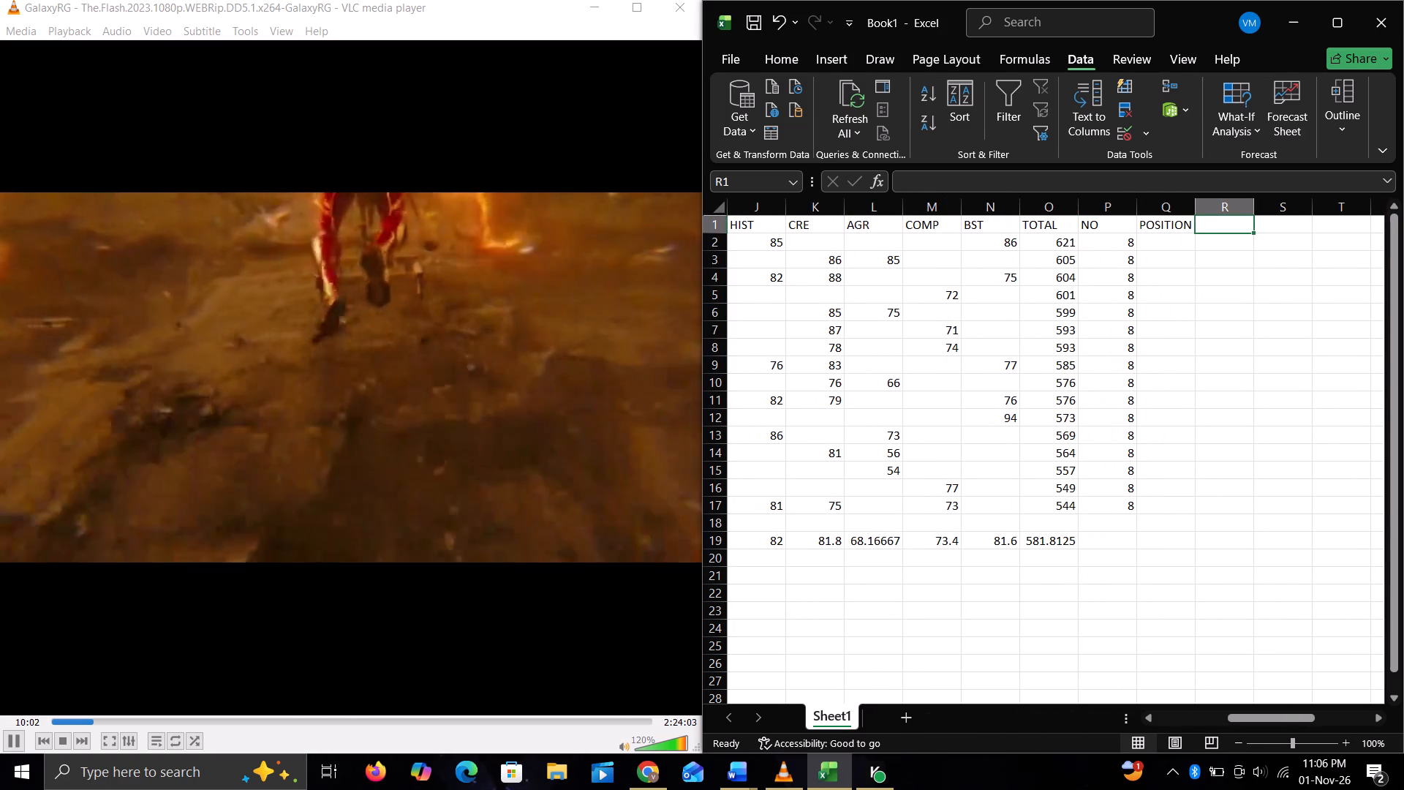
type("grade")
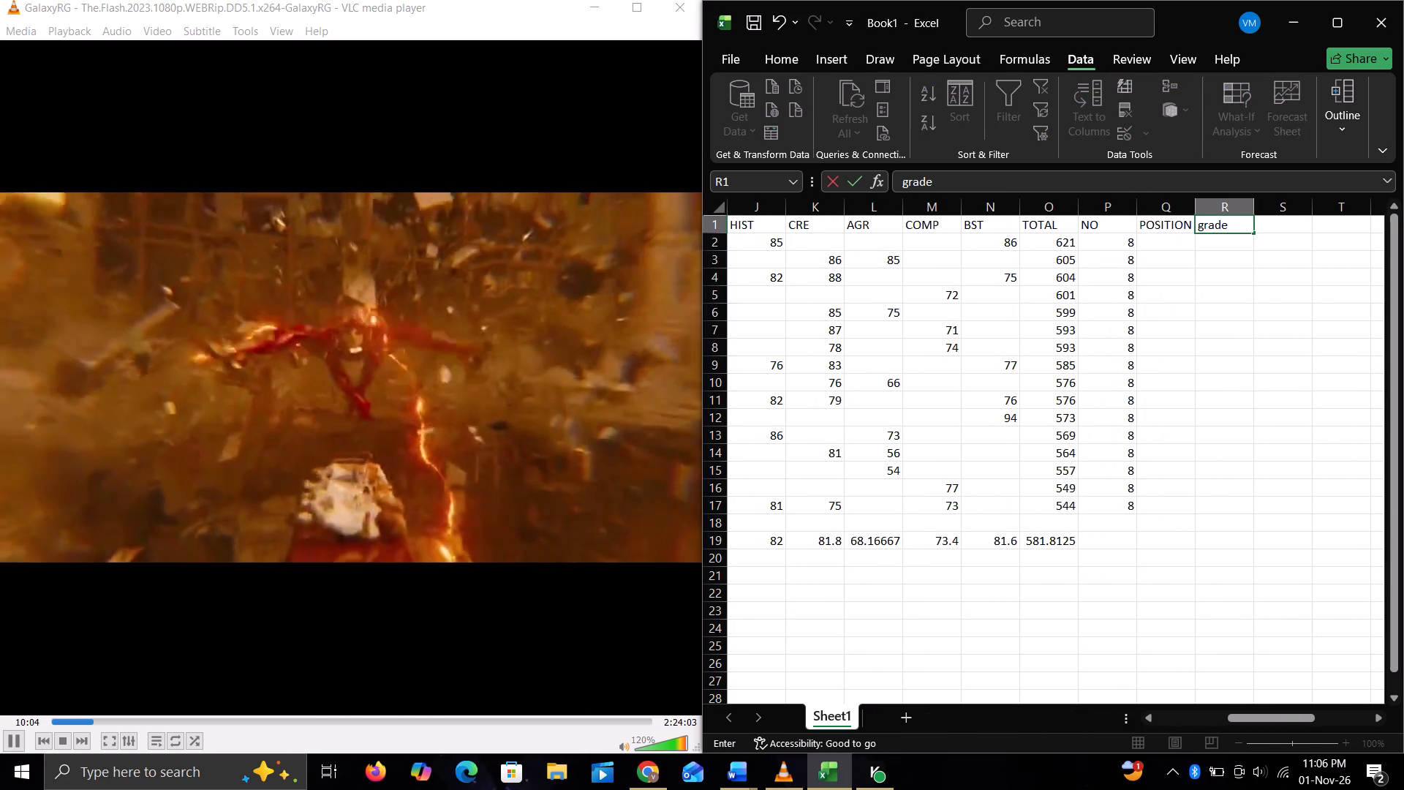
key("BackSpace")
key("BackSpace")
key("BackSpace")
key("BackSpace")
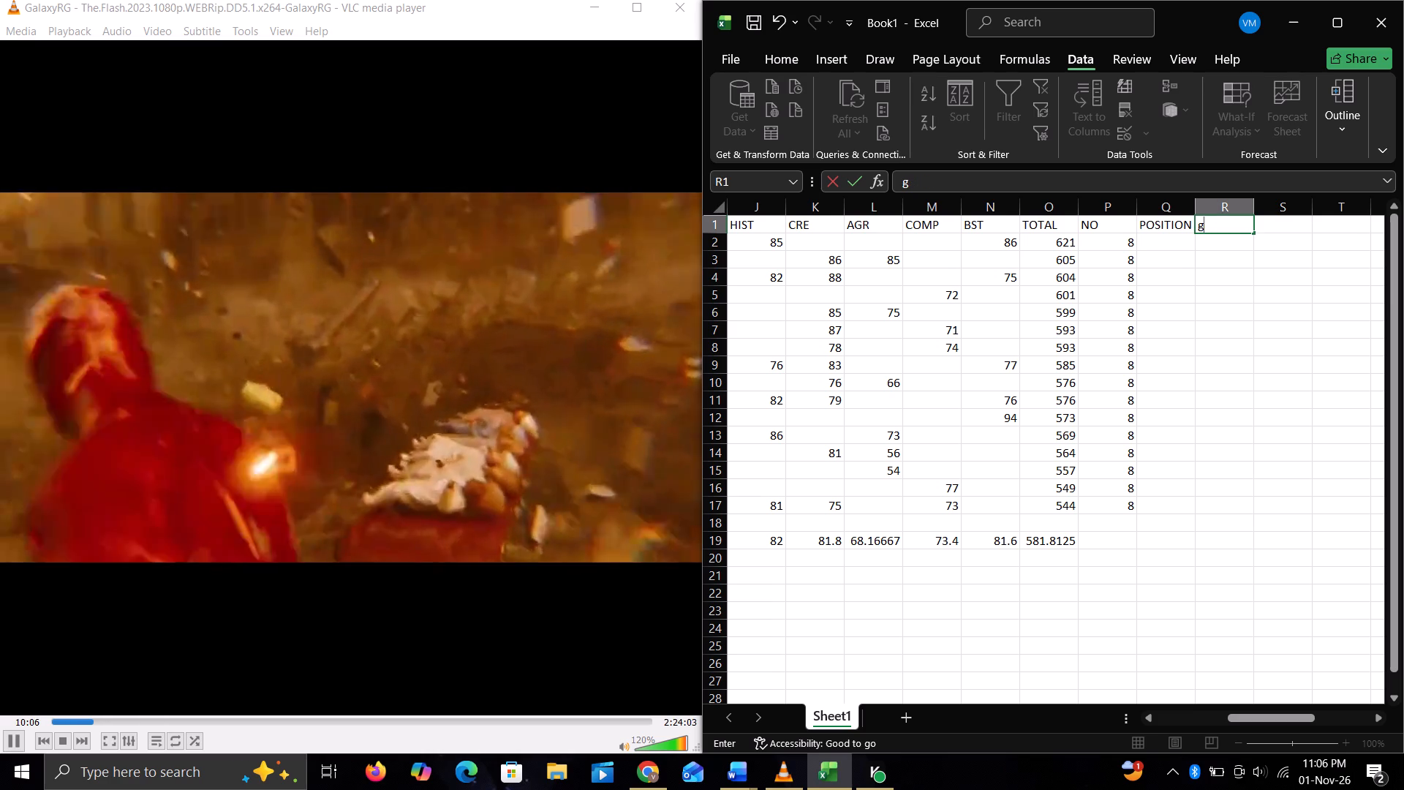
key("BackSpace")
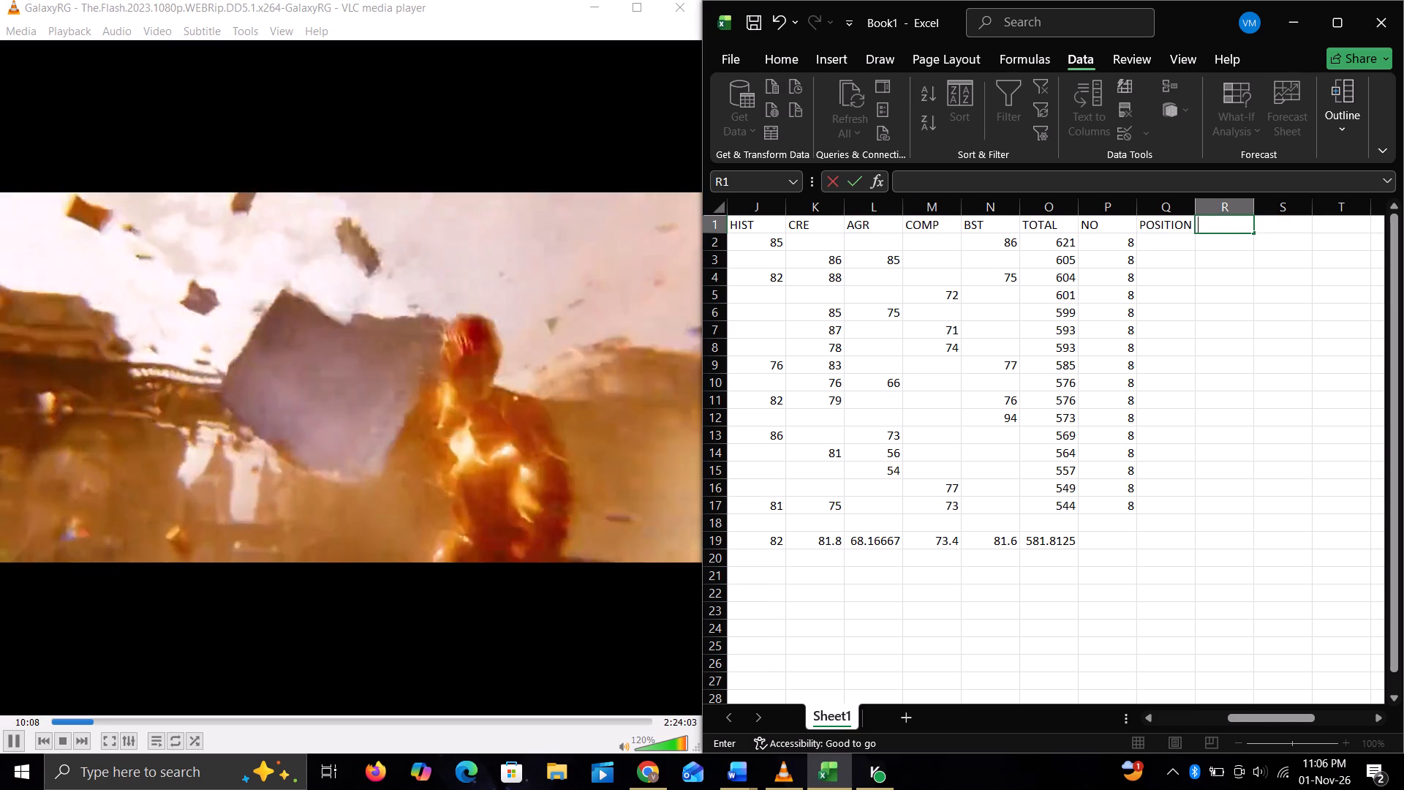
Enter positions 1 and 2 in Q2 and Q3 under the POSITION header.
left_click(1159, 238)
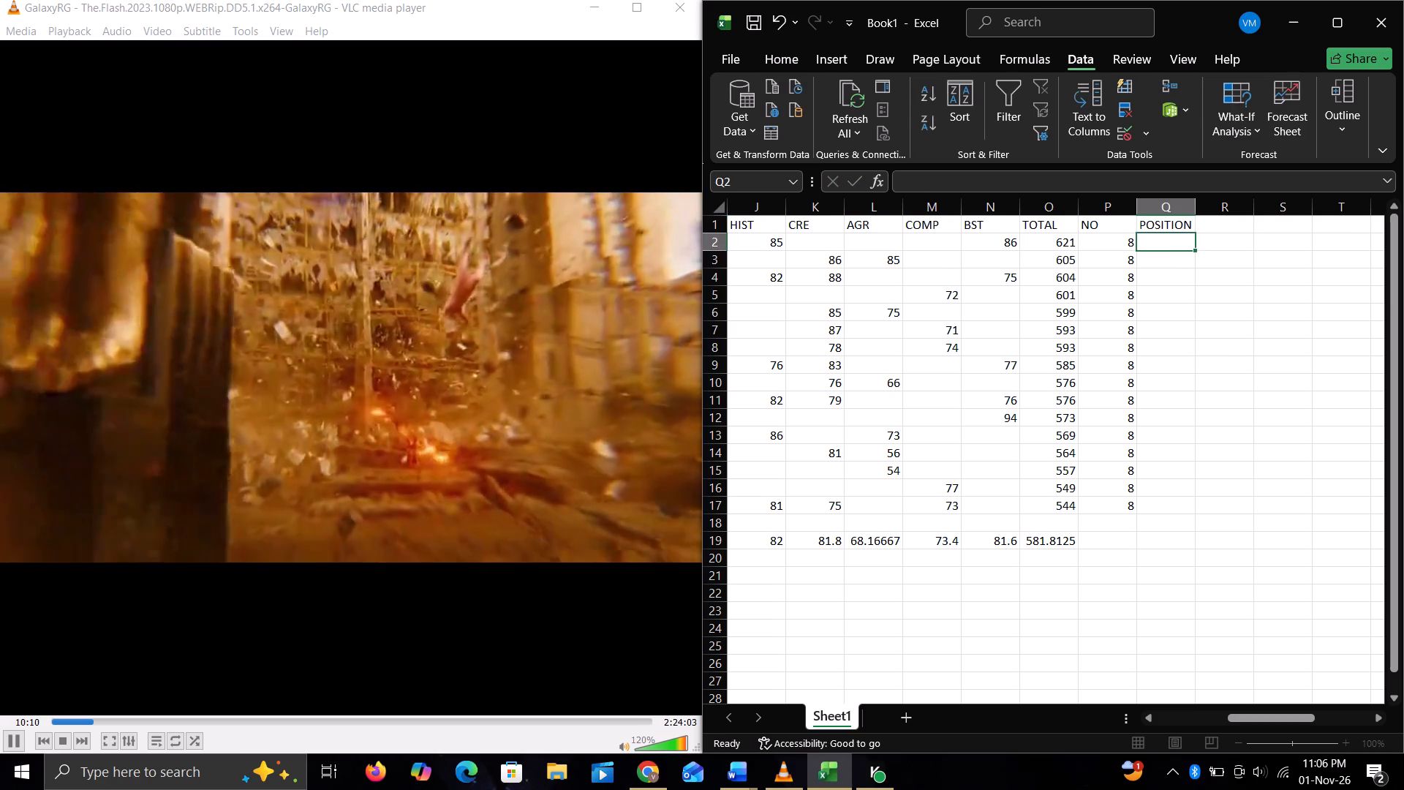
left_click(1169, 237)
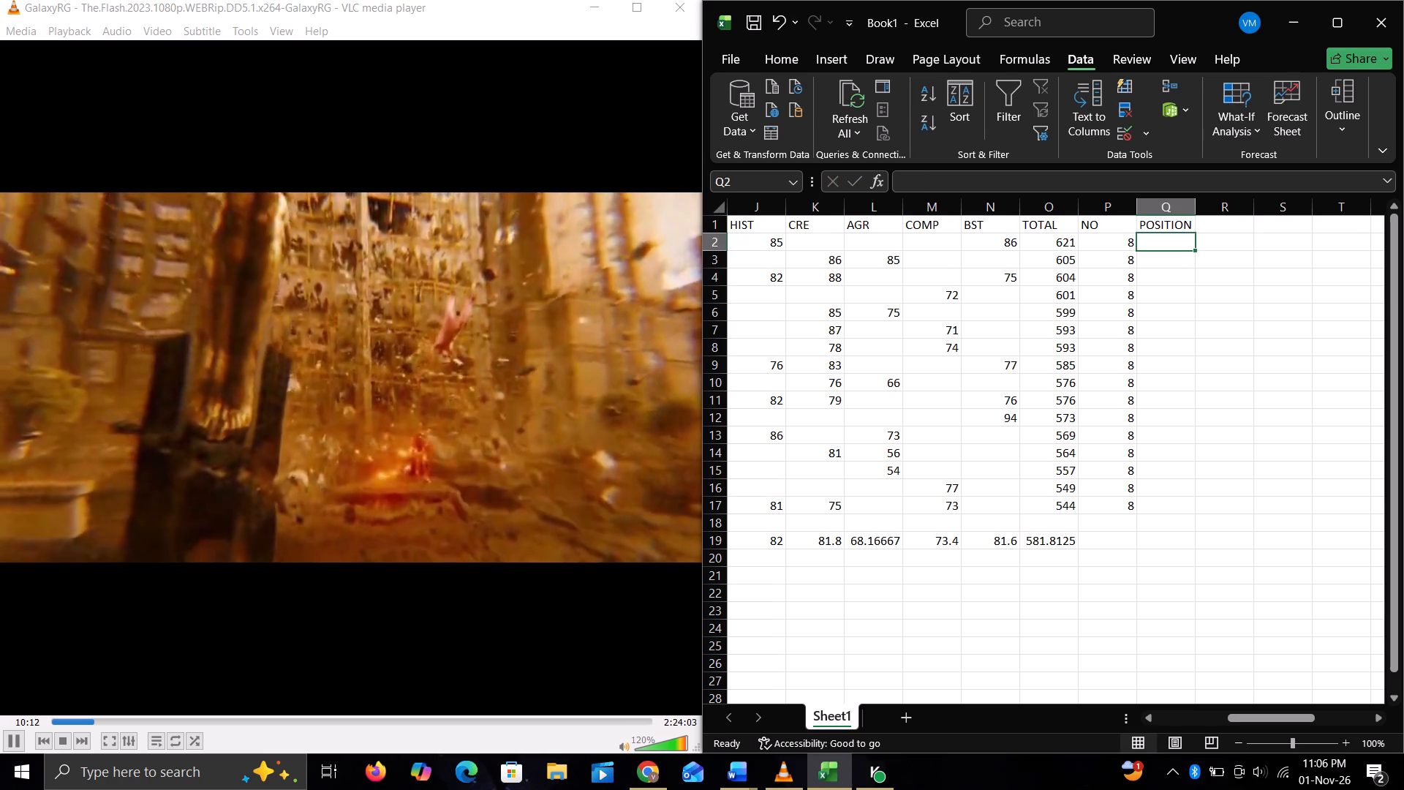
key("1")
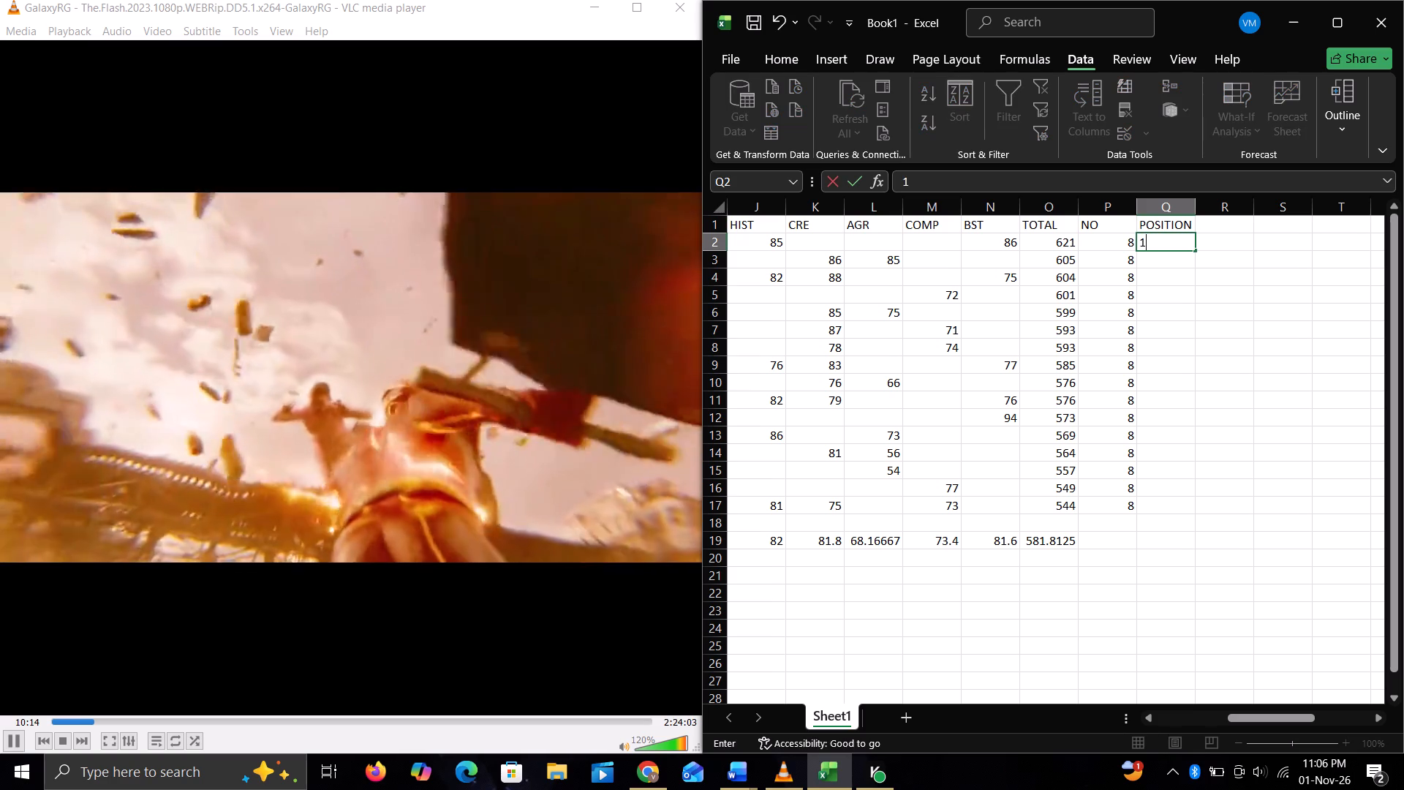
key("Return")
key("2")
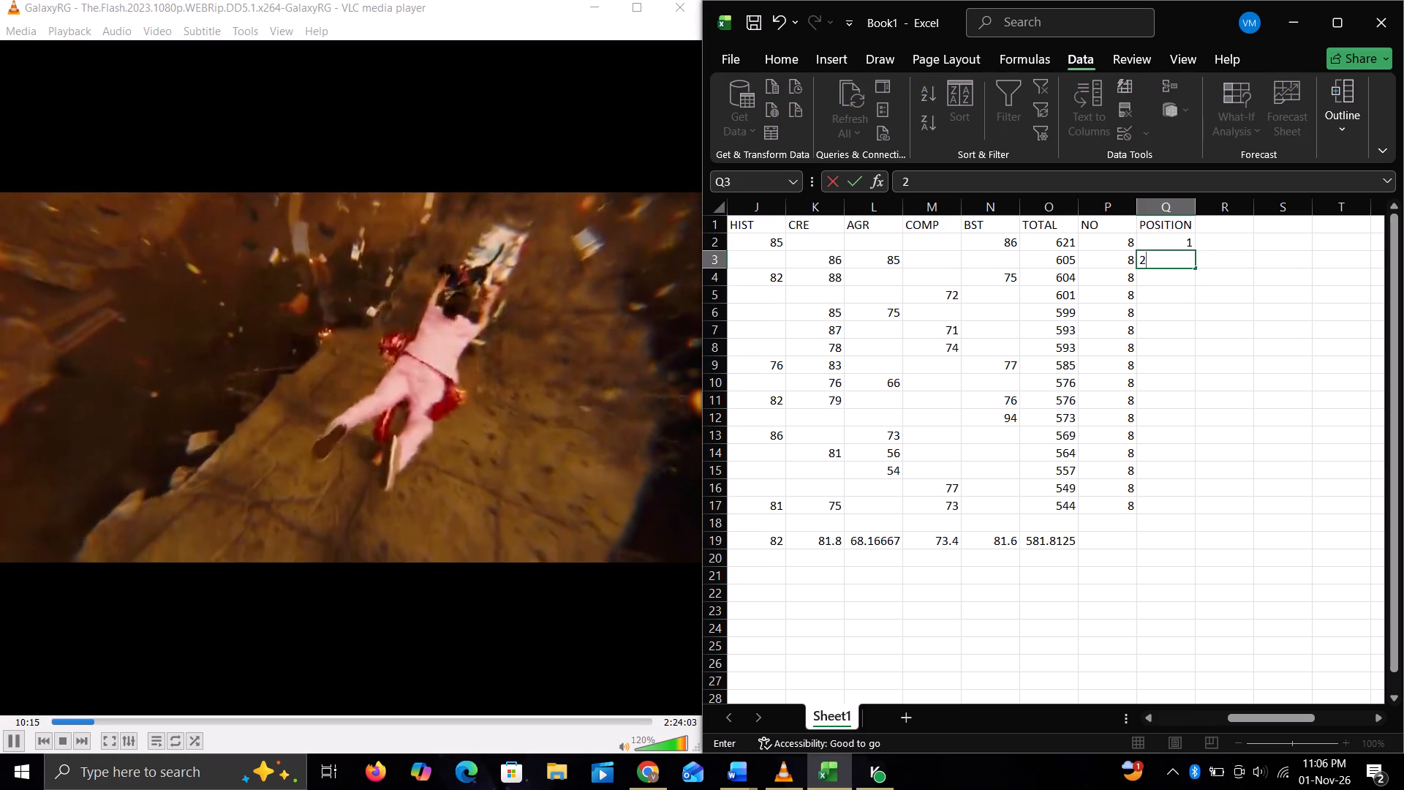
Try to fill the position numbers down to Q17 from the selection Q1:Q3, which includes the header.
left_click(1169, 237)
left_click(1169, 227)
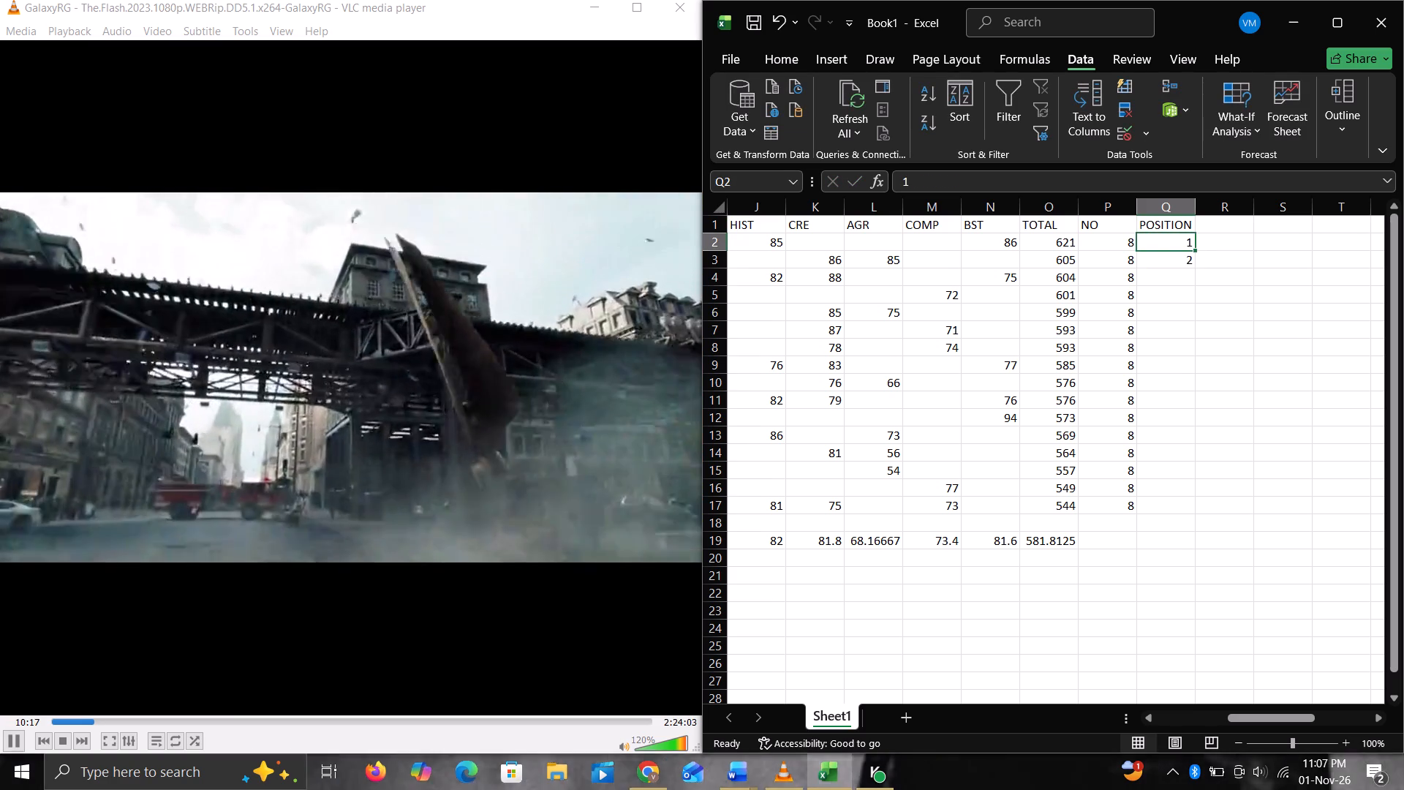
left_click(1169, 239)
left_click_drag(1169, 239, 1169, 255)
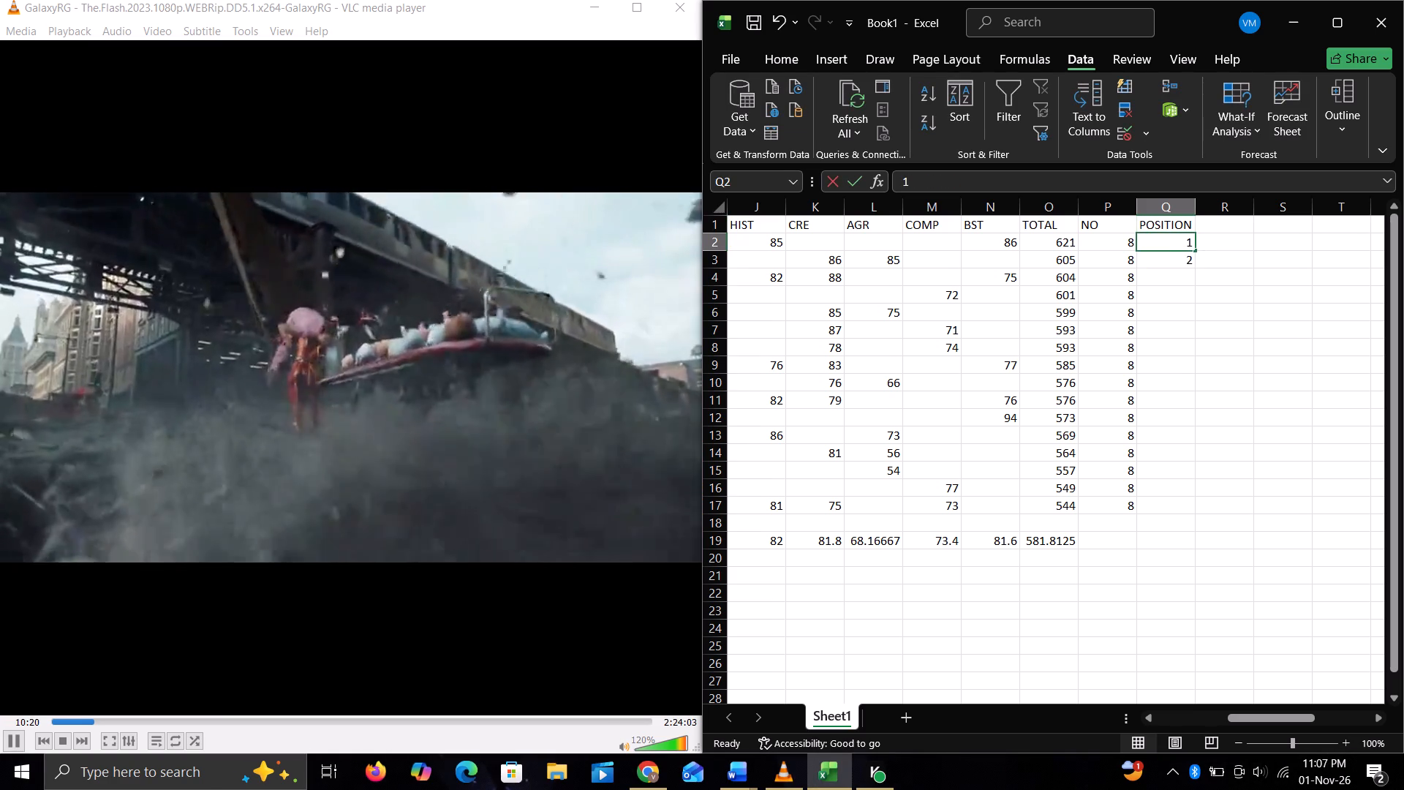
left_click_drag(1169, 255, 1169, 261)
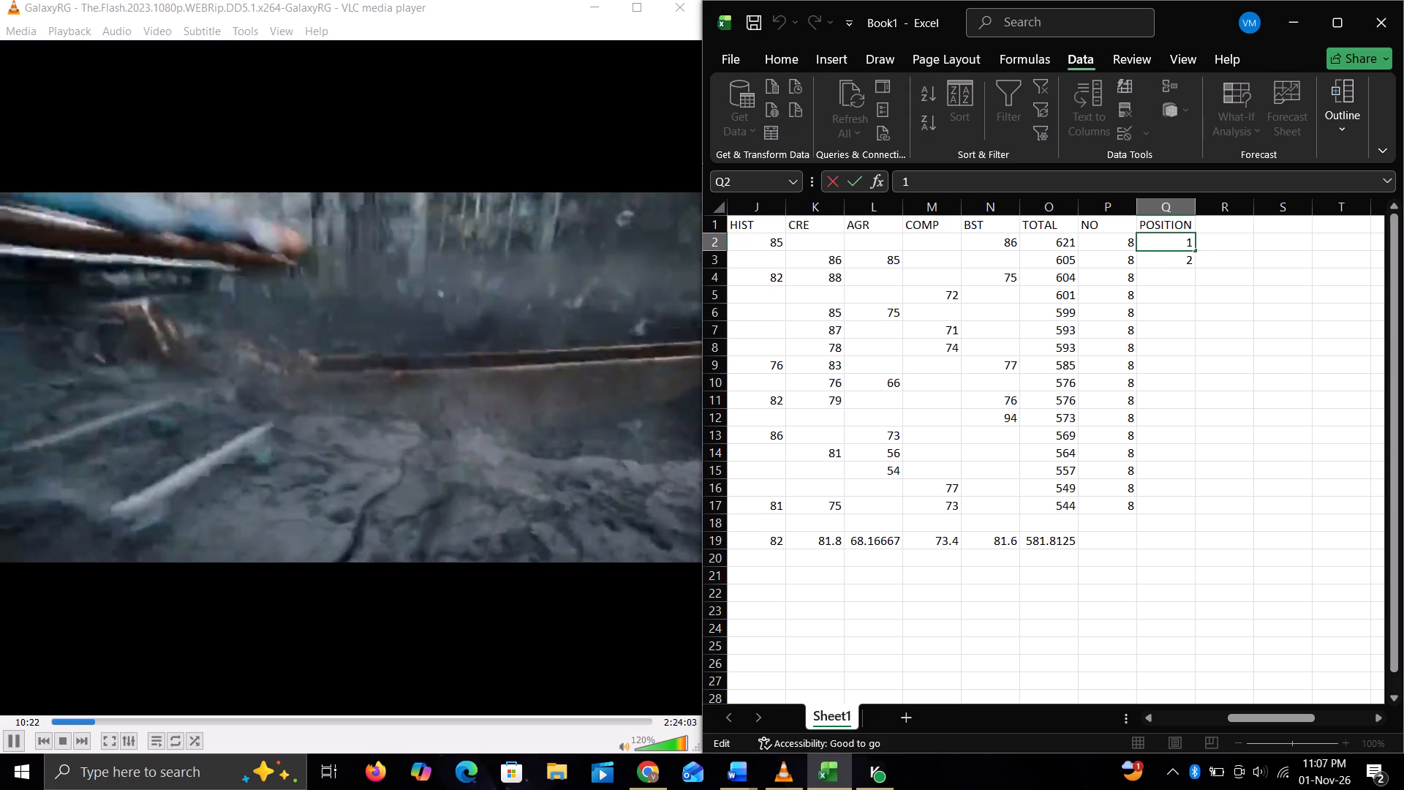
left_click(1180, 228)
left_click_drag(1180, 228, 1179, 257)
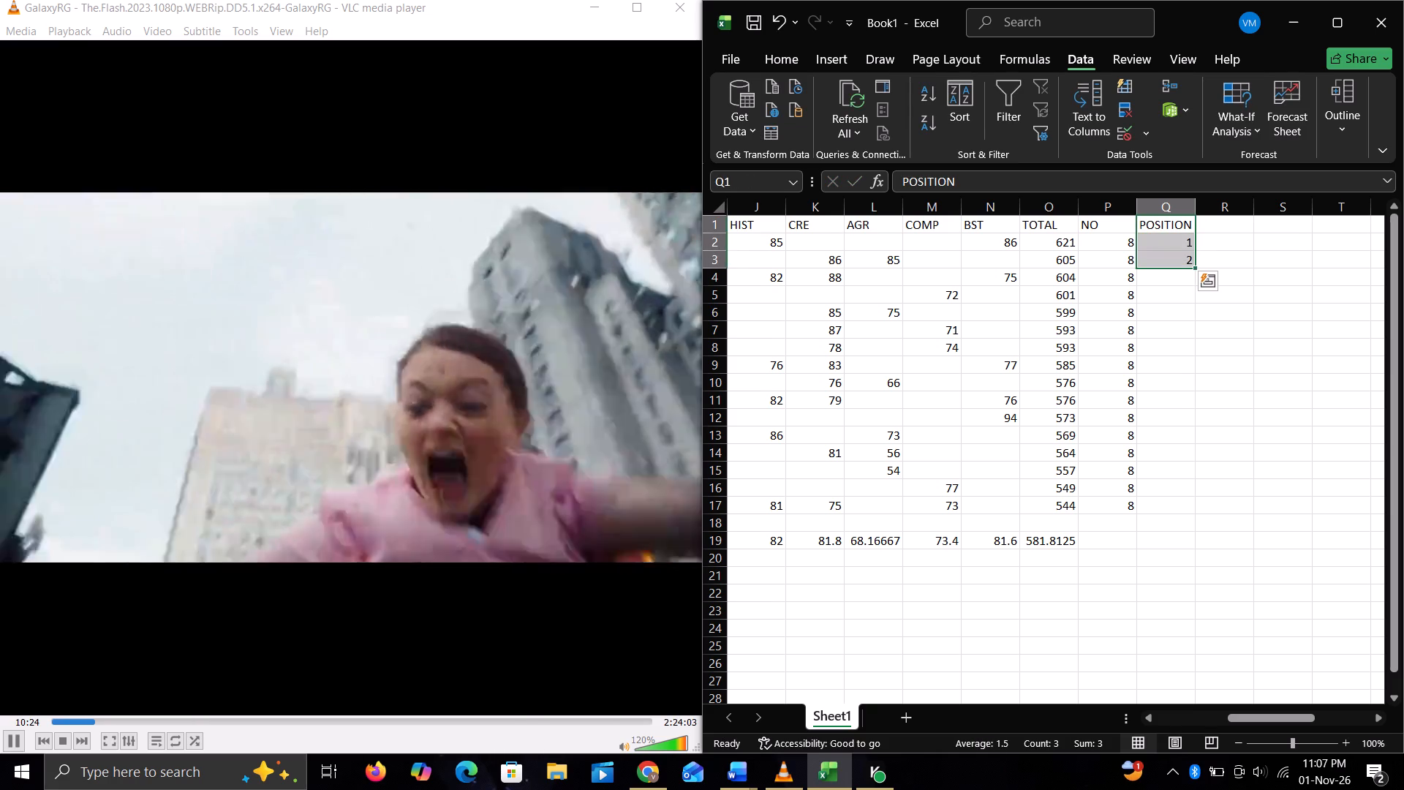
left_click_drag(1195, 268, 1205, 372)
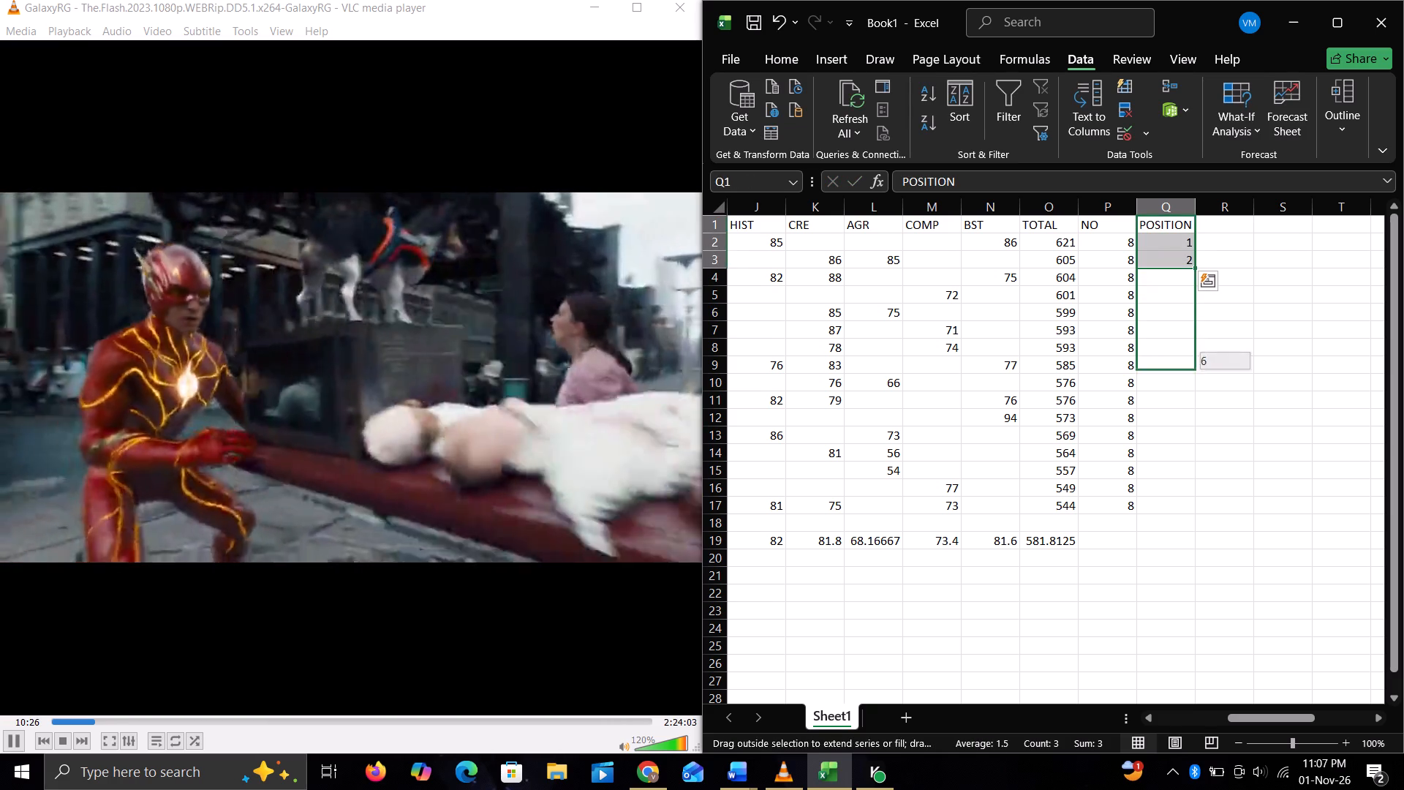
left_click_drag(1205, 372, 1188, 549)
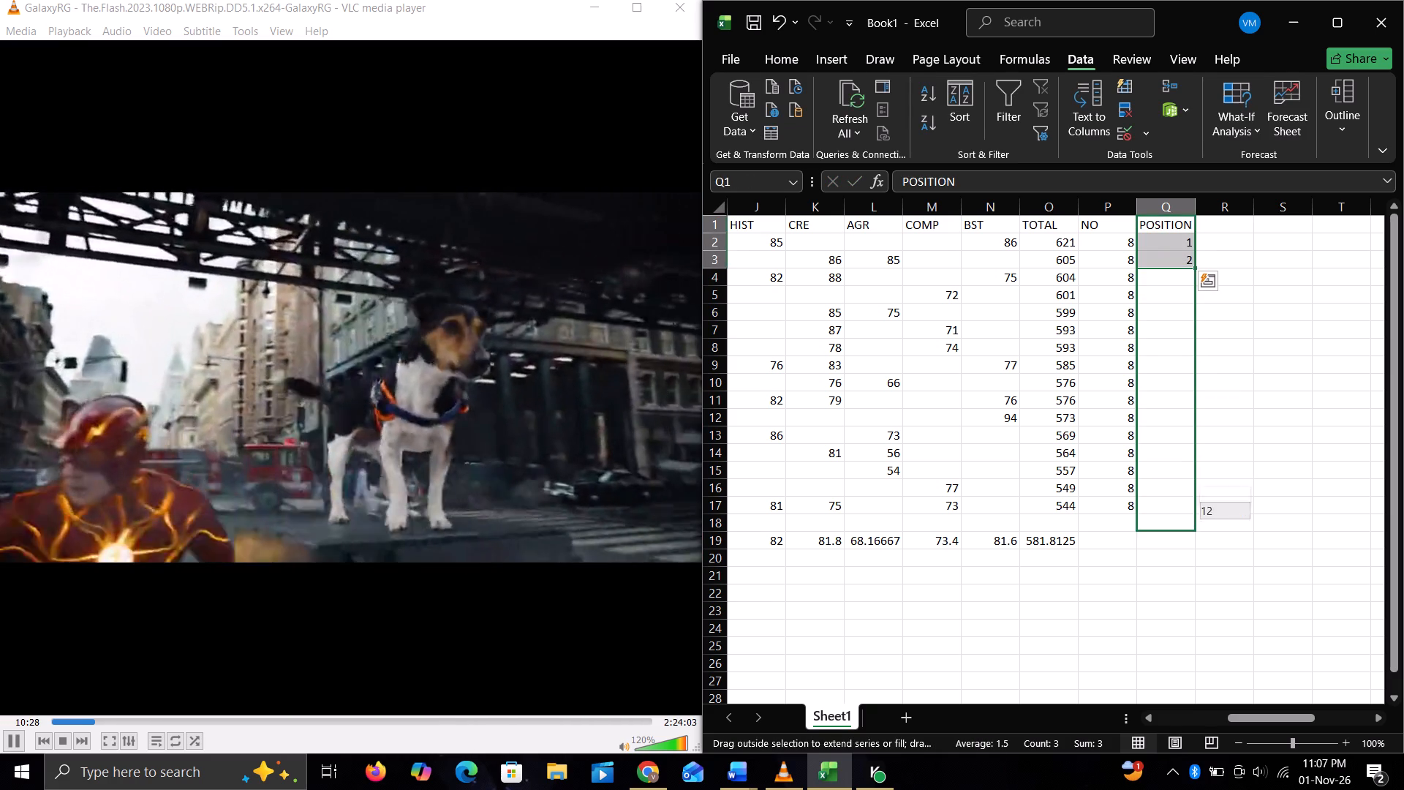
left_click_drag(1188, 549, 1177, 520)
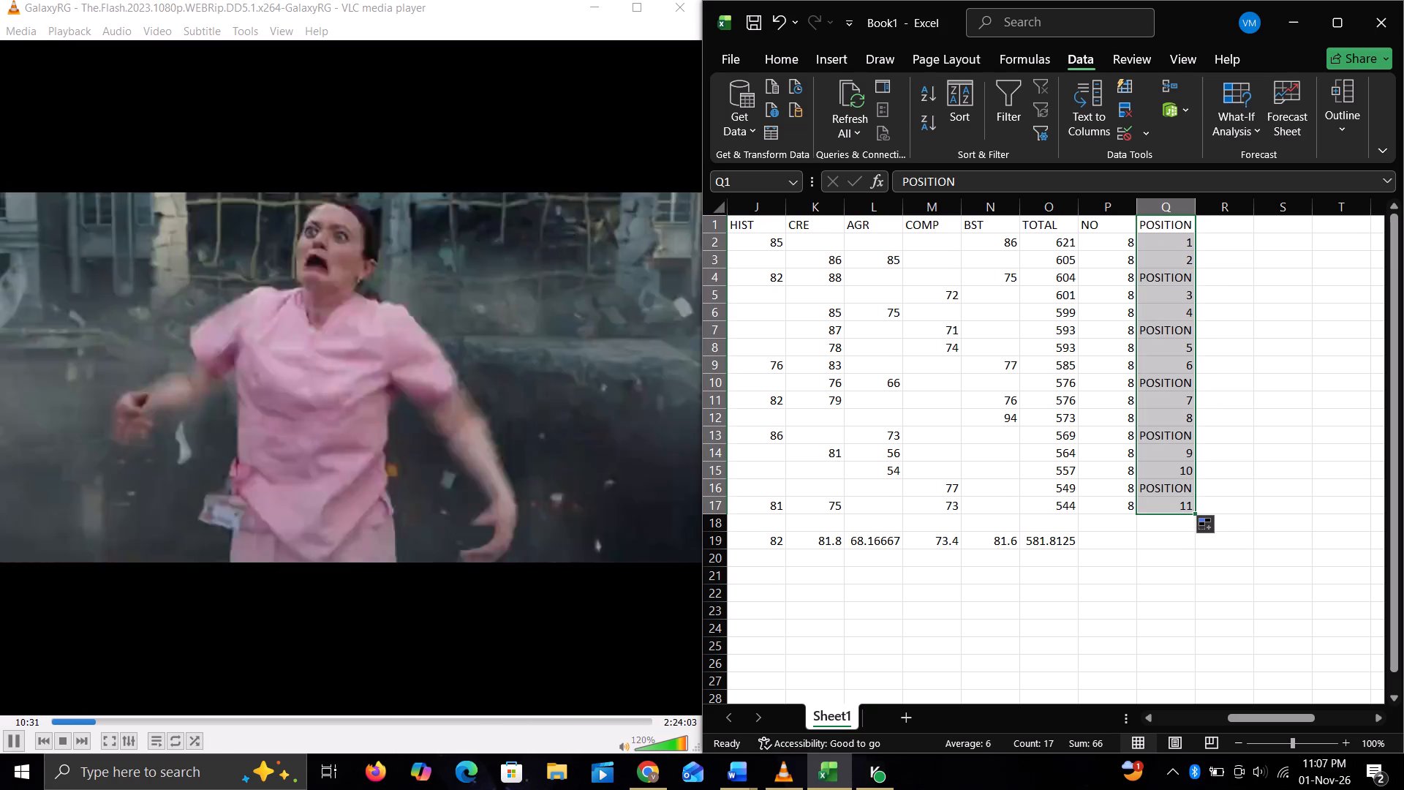
Fill the POSITION series down from Q2:Q3 alone through Q17, numbering the students 1 to 16.
left_click(1177, 224)
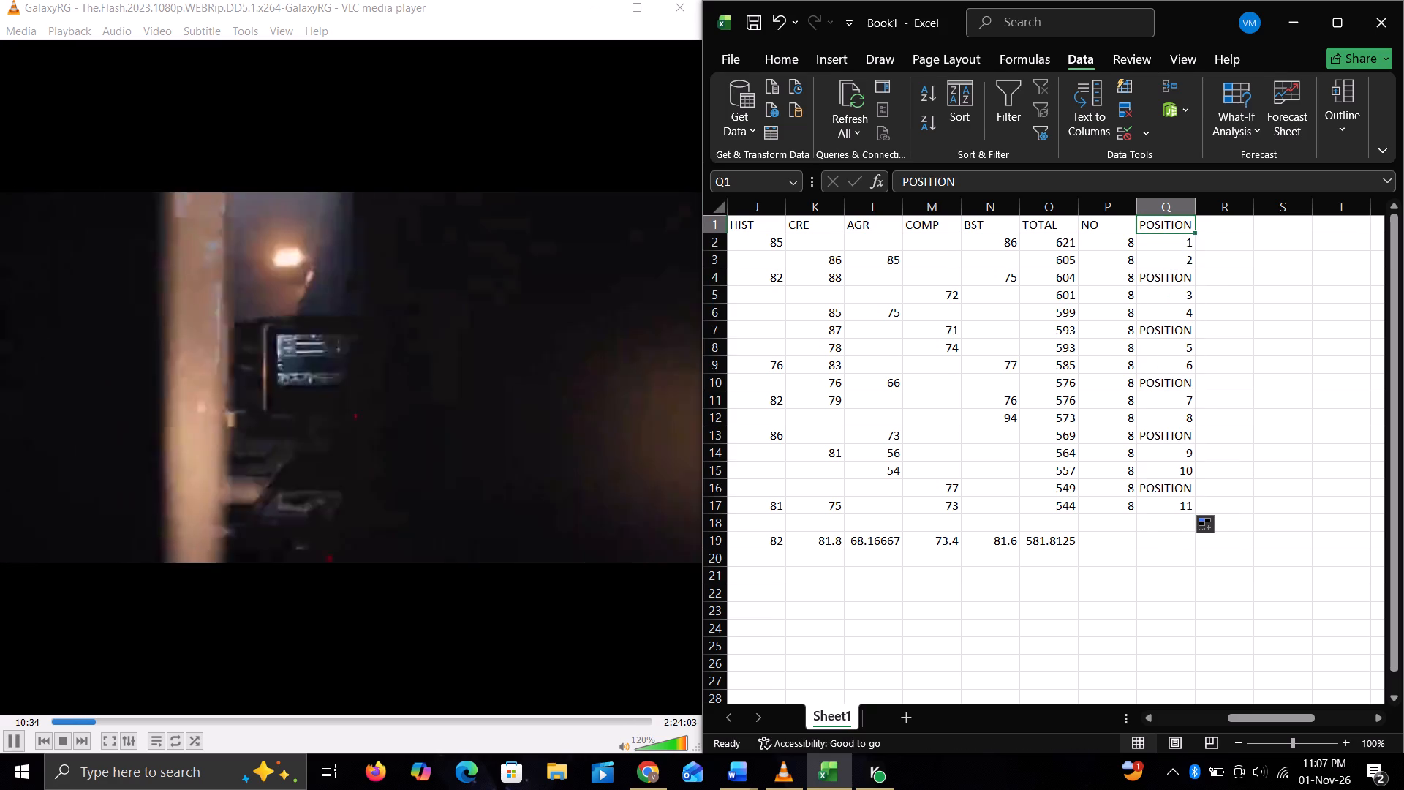
left_click(1180, 235)
left_click(1175, 242)
left_click_drag(1175, 242, 1175, 260)
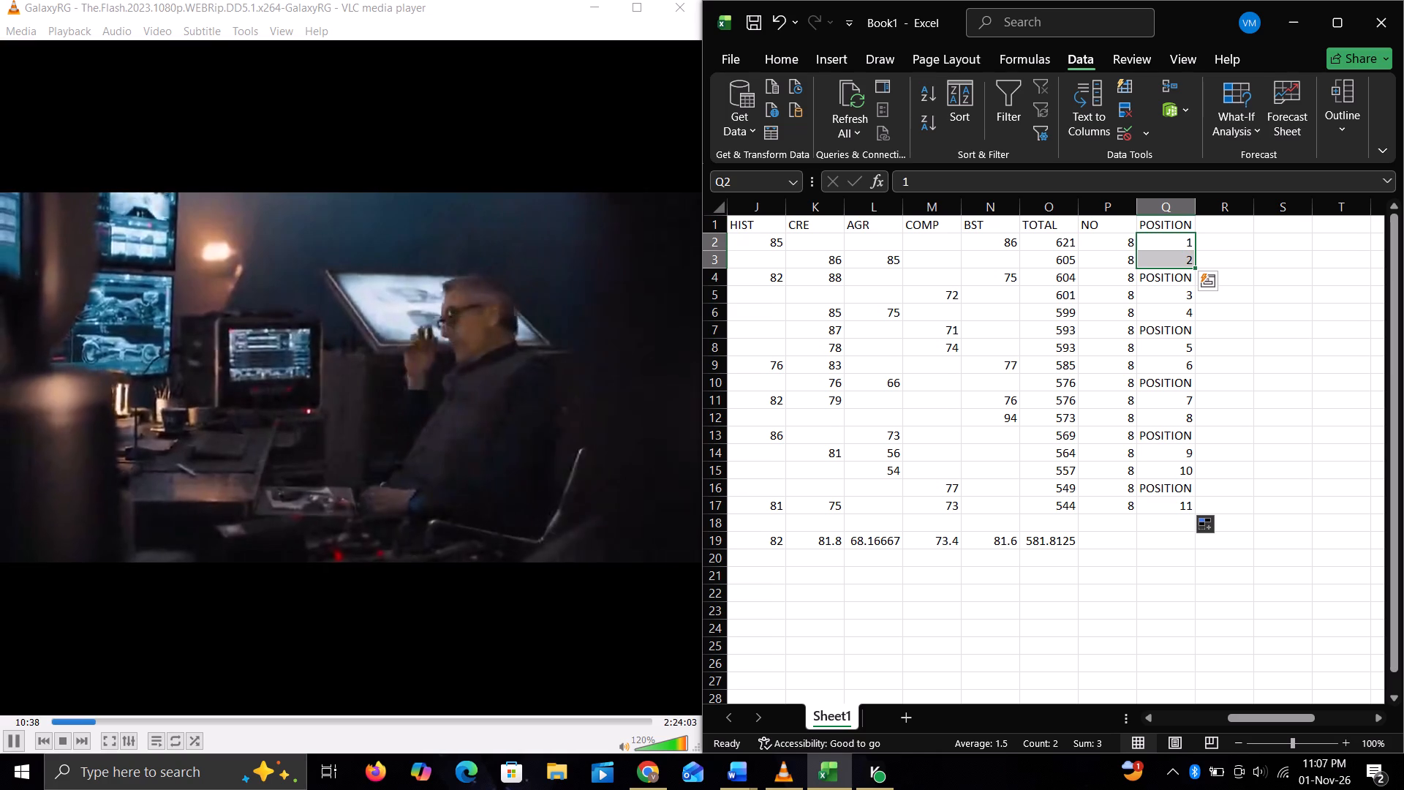
left_click_drag(1195, 268, 1185, 425)
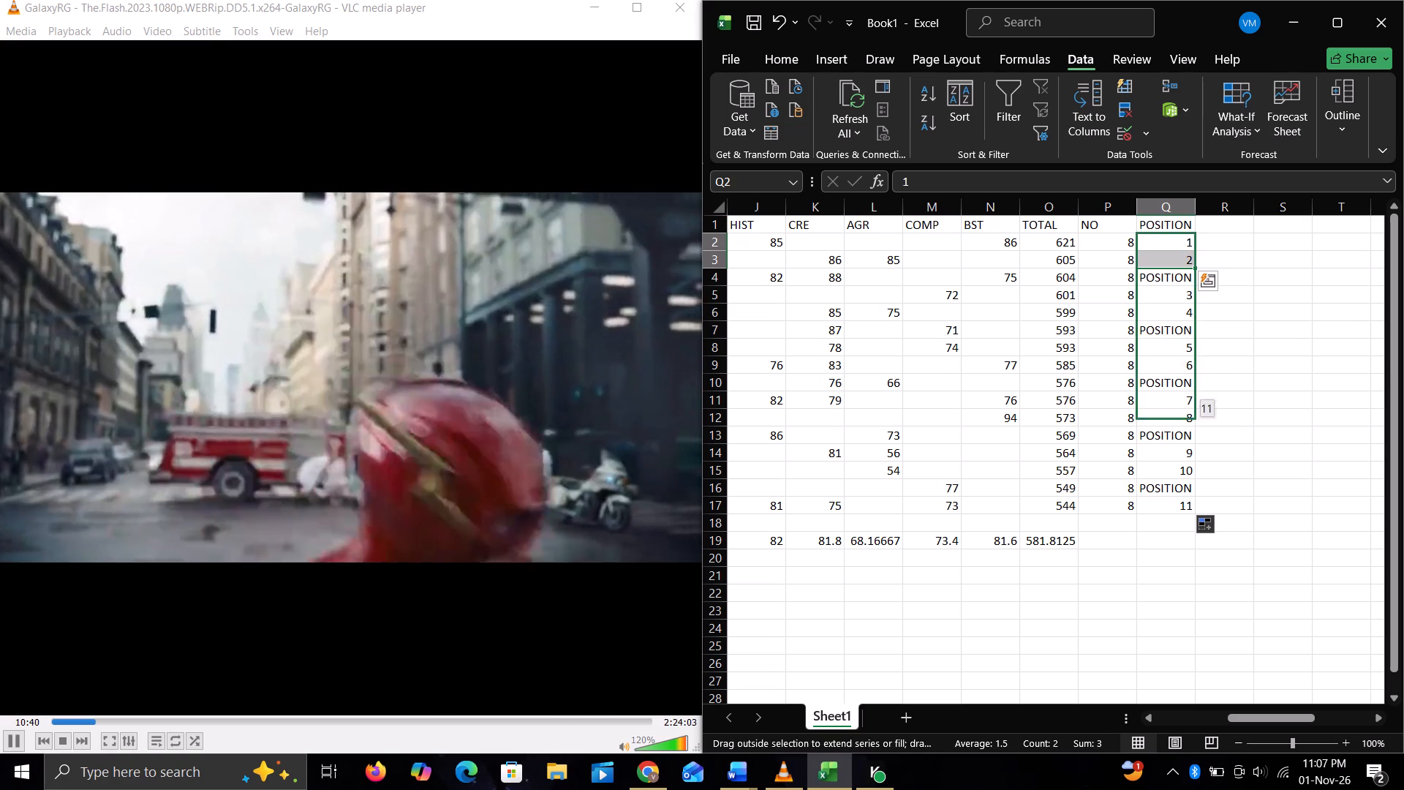
left_click_drag(1185, 425, 1180, 475)
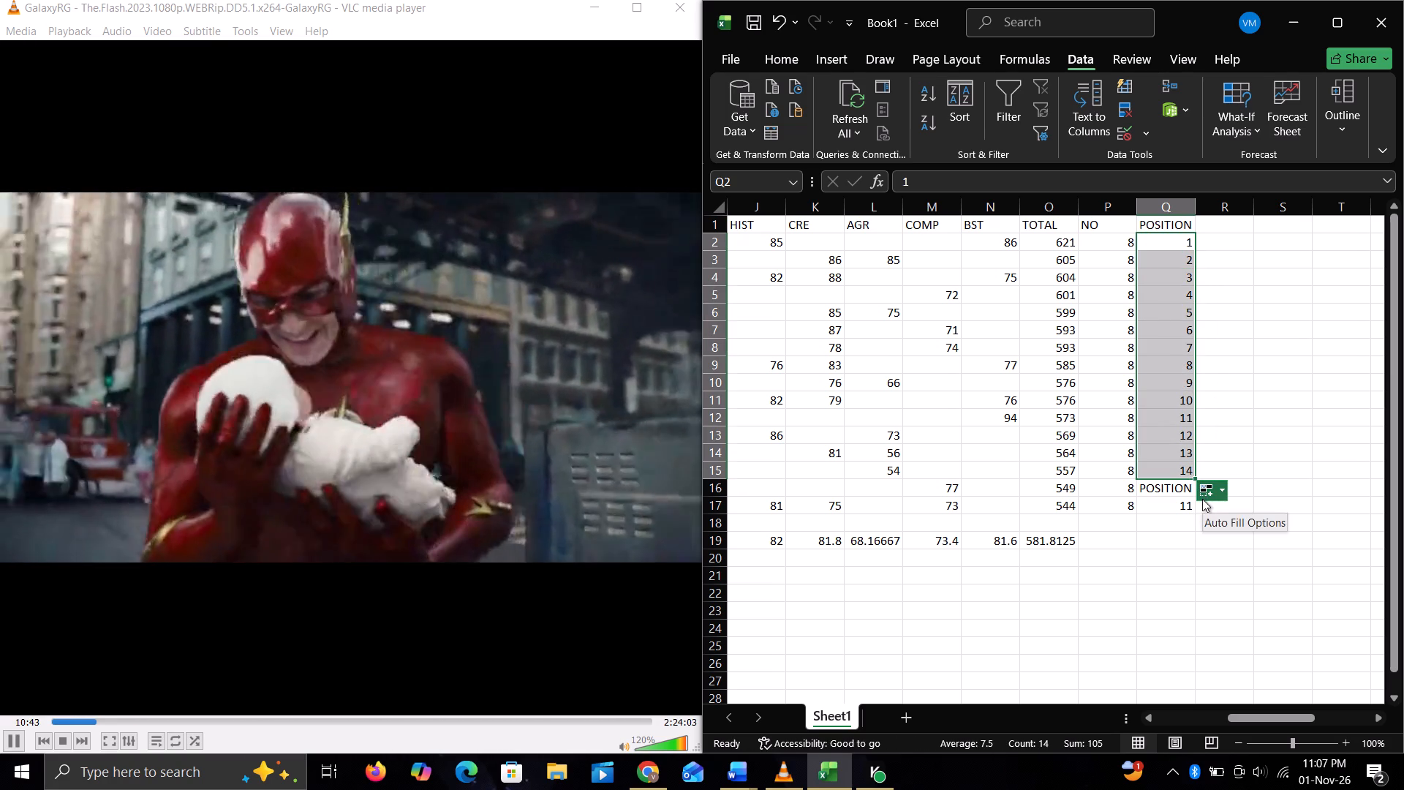
left_click(1194, 475)
left_click_drag(1194, 475, 1193, 490)
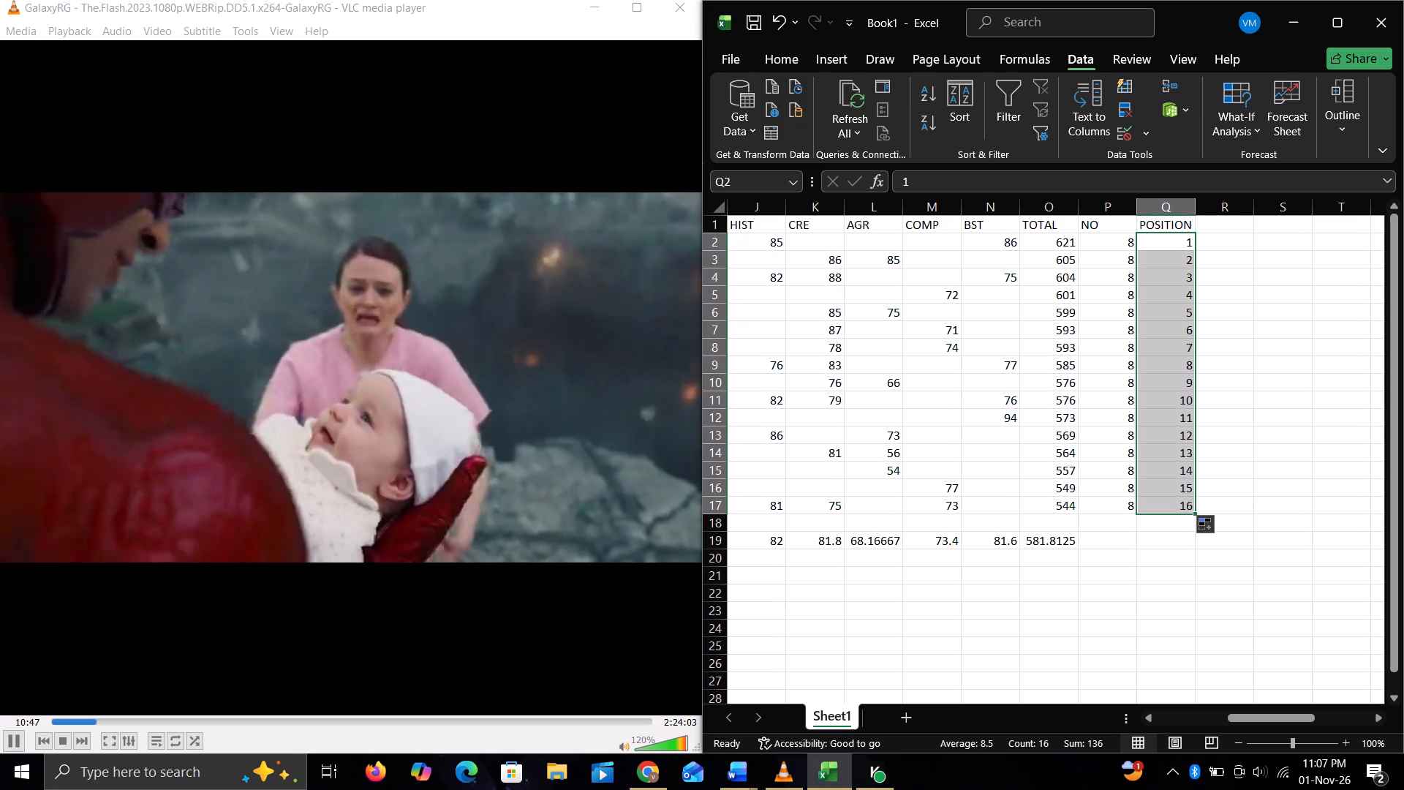
Add the header GRADE in R1, beside POSITION.
left_click(1229, 227)
type("GRADE")
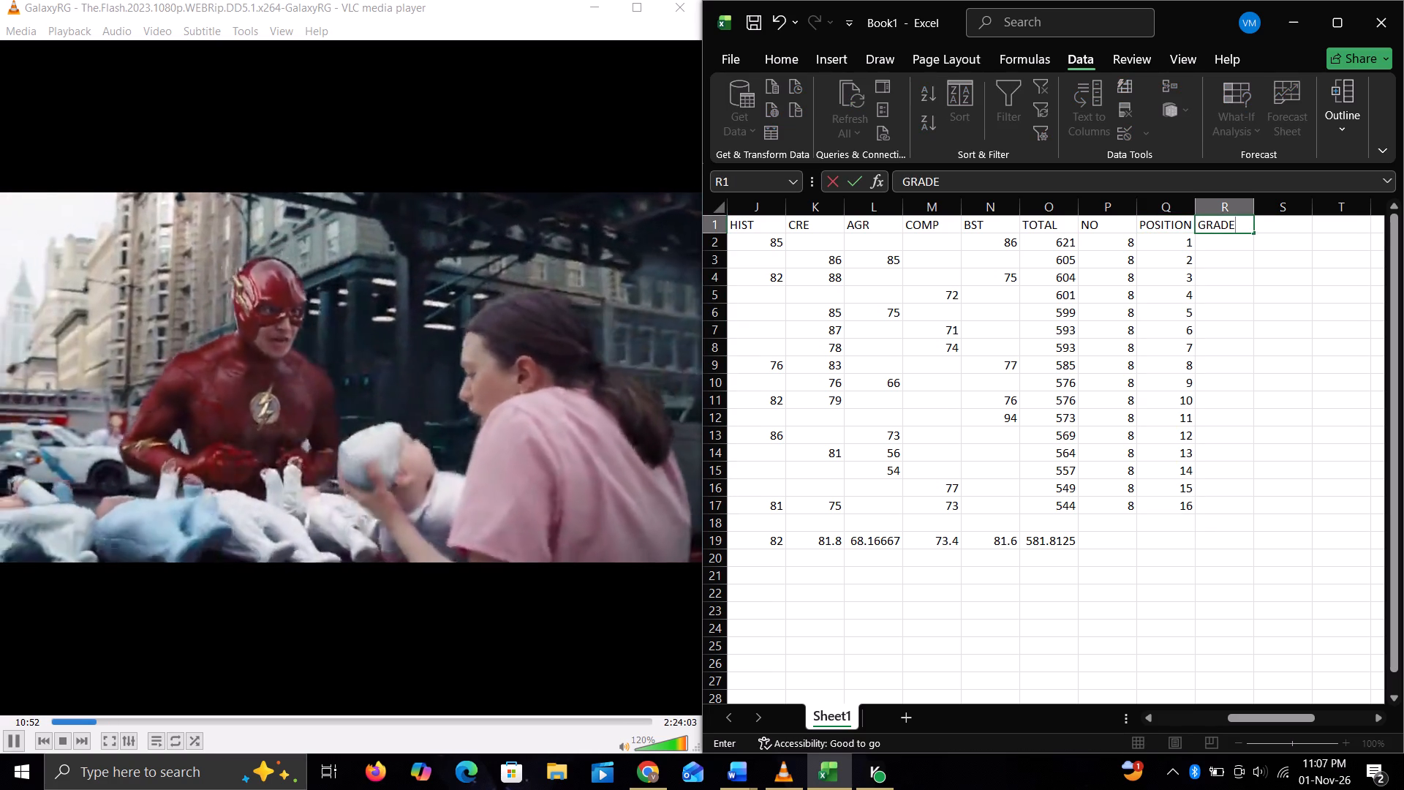
Begin the grade formula in R2 under GRADE, entering =IF followed by a comma.
left_click(1228, 238)
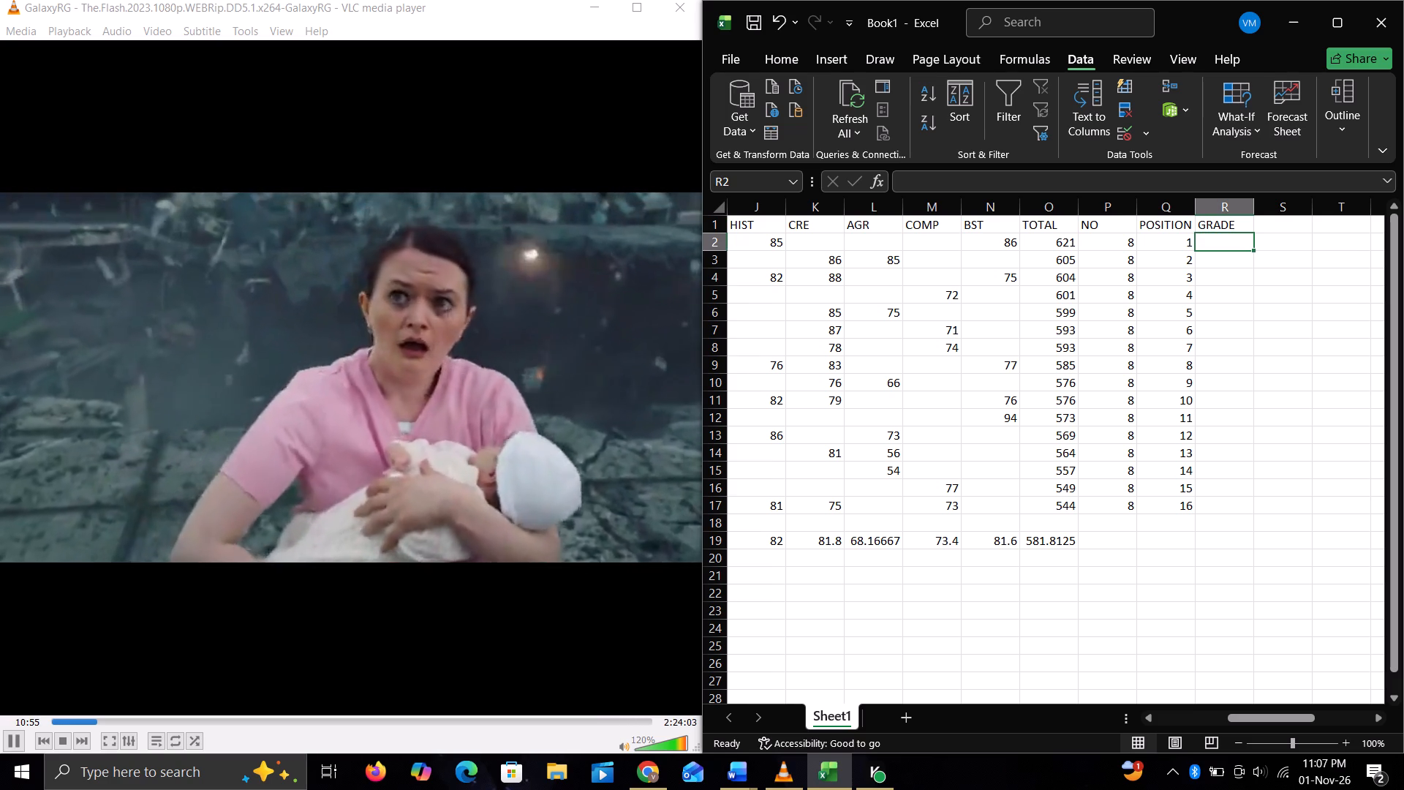
key("equal")
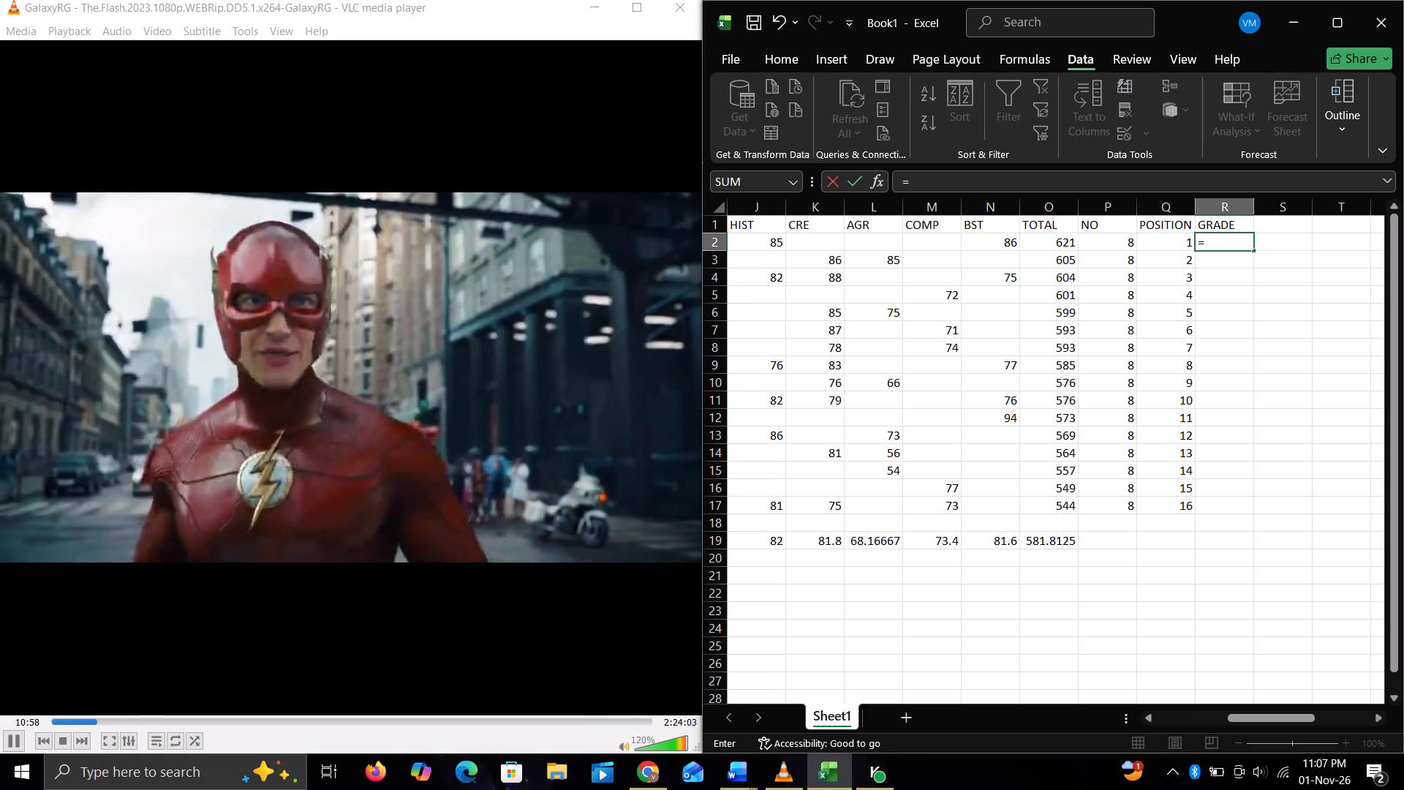
type("IF")
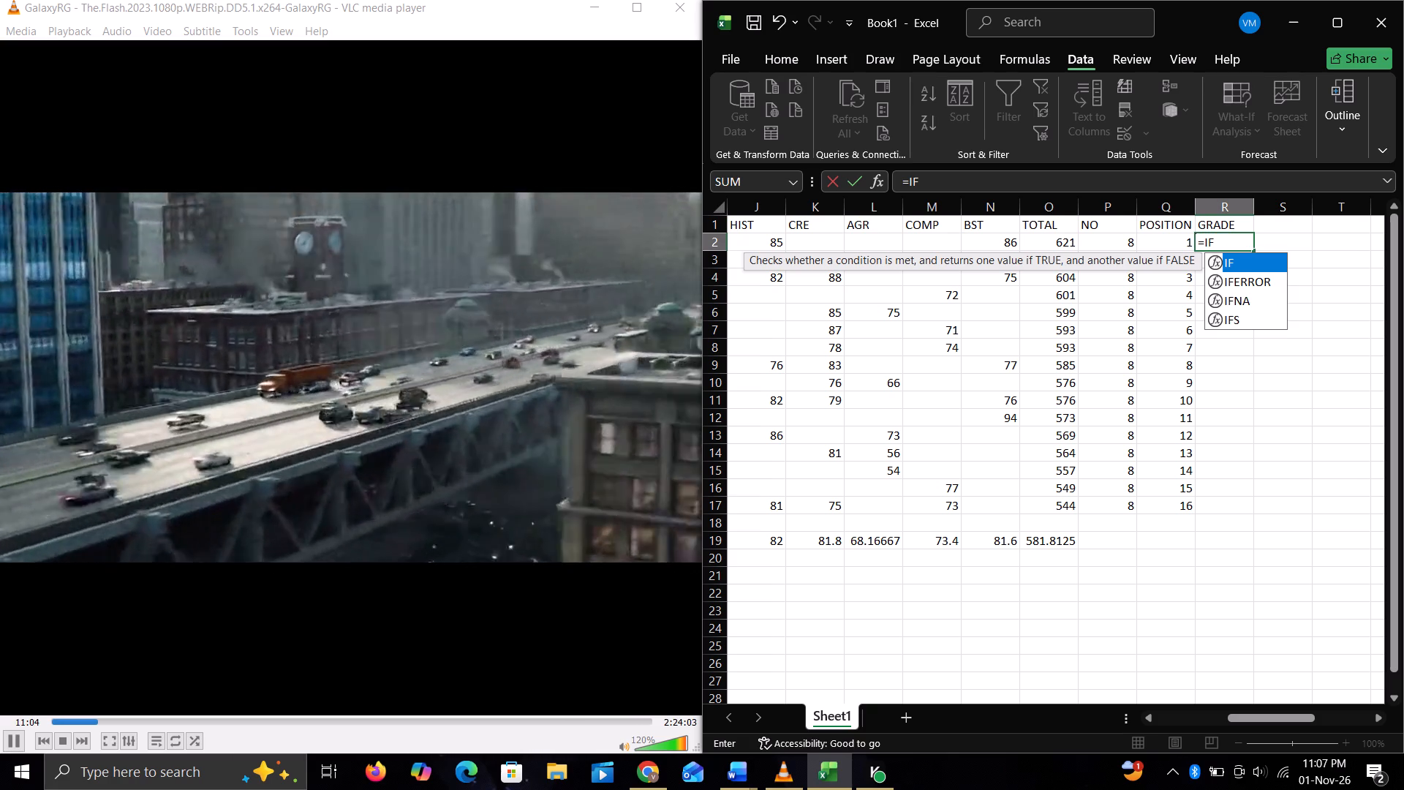
key("comma")
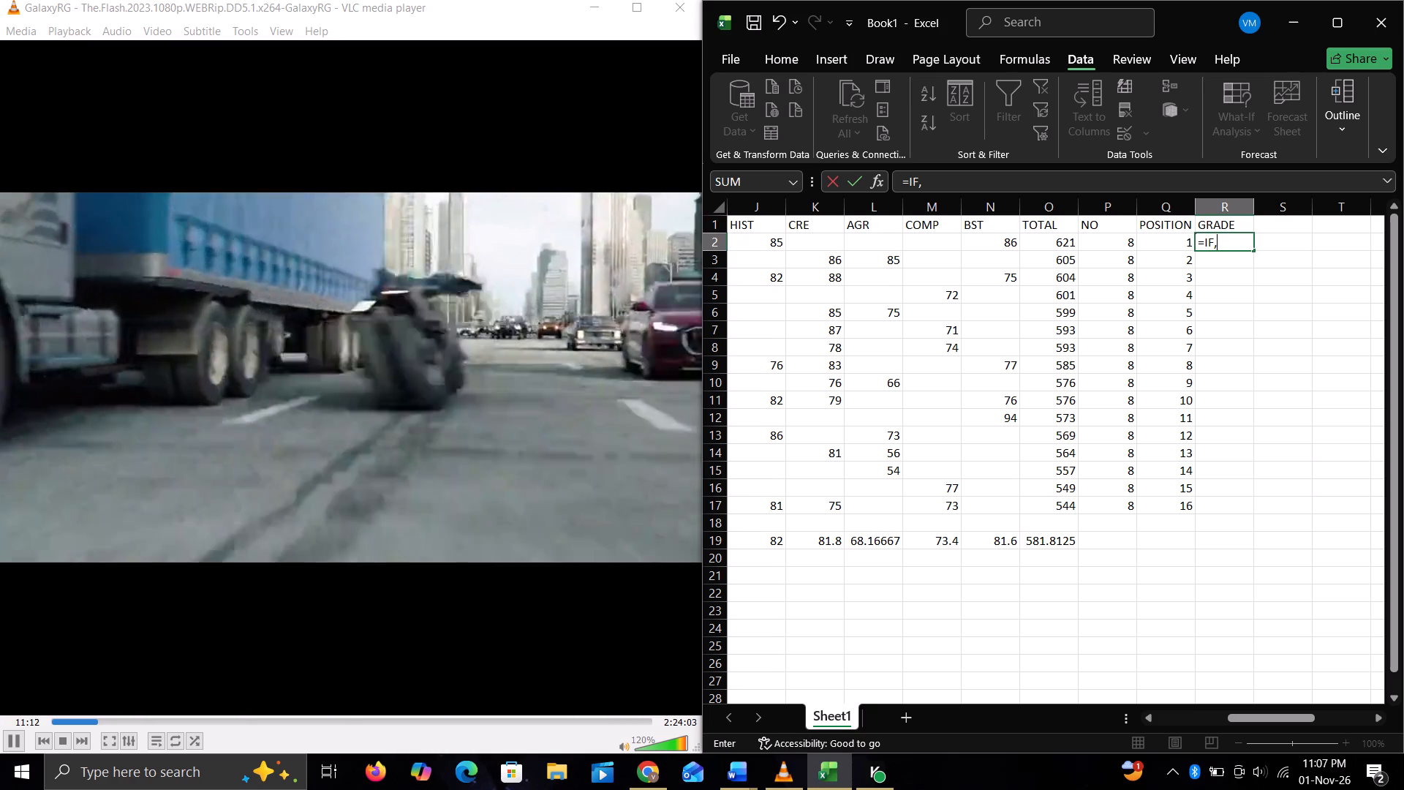
Switch to Chrome and search Google for "how to make excel use GRADING SYSTEM USING IF".
left_click(649, 767)
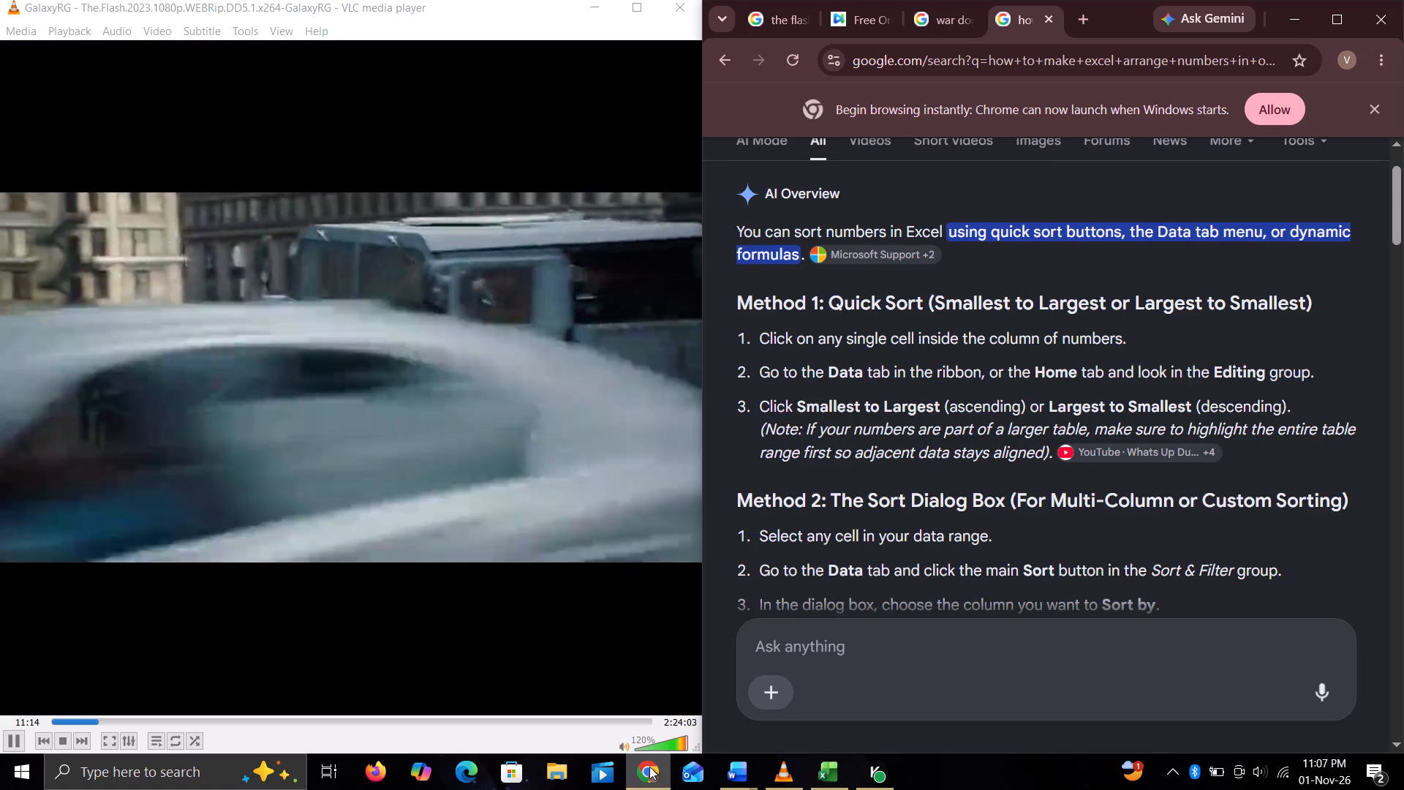
scroll(881, 367, "up", 4)
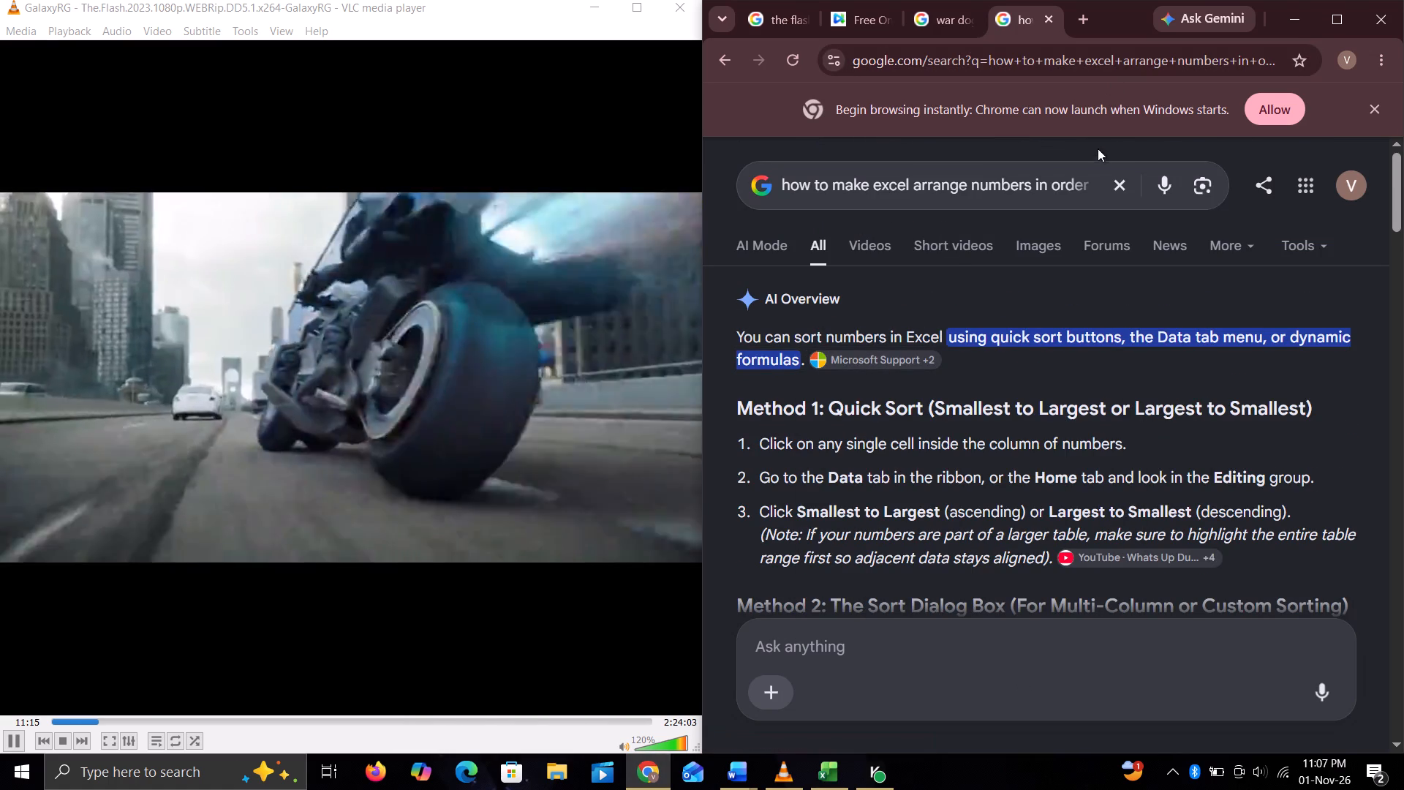
left_click(1106, 178)
left_click(1094, 182)
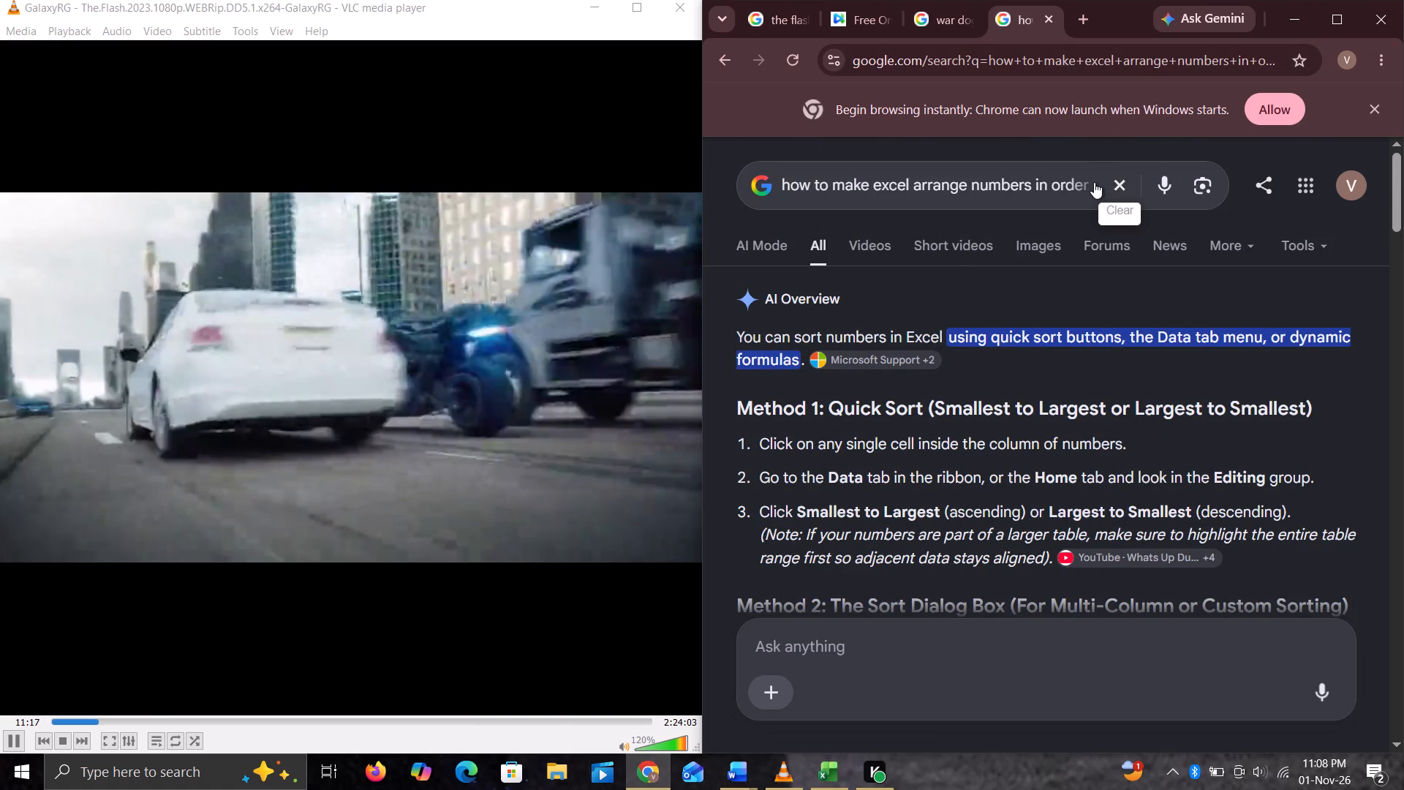
left_click(1034, 232)
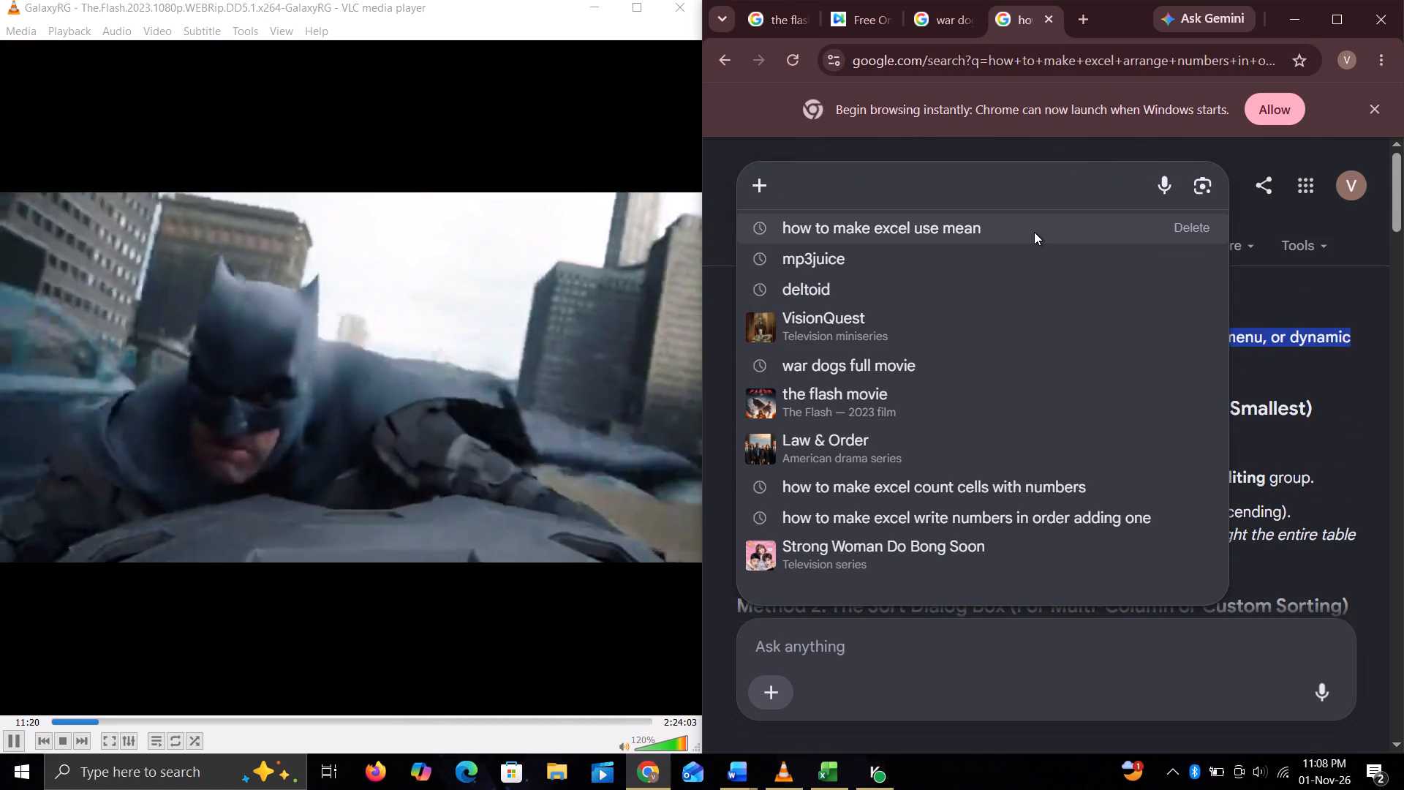
left_click(1037, 180)
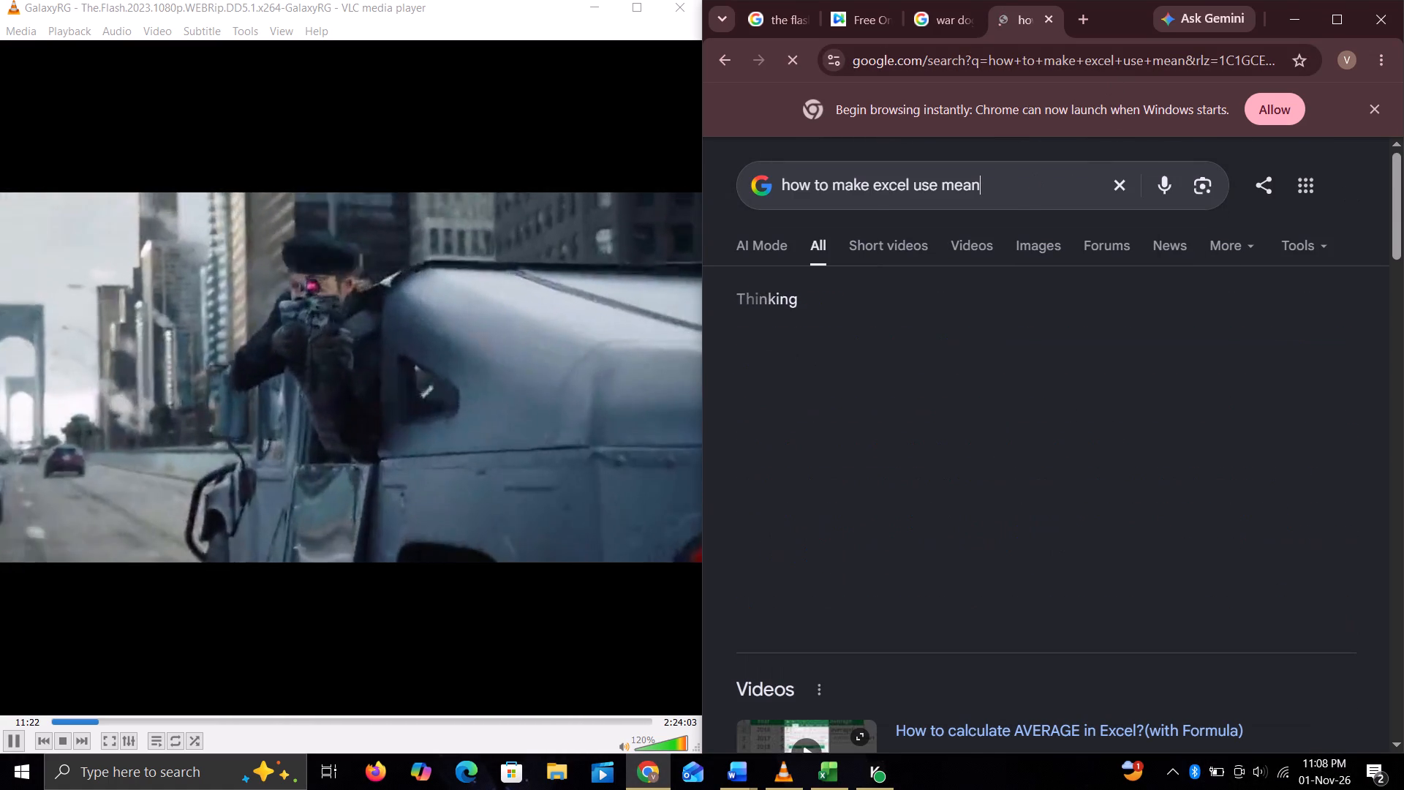
key("BackSpace")
key("BackSpace")
key("BackSpace")
key("BackSpace")
key("BackSpace")
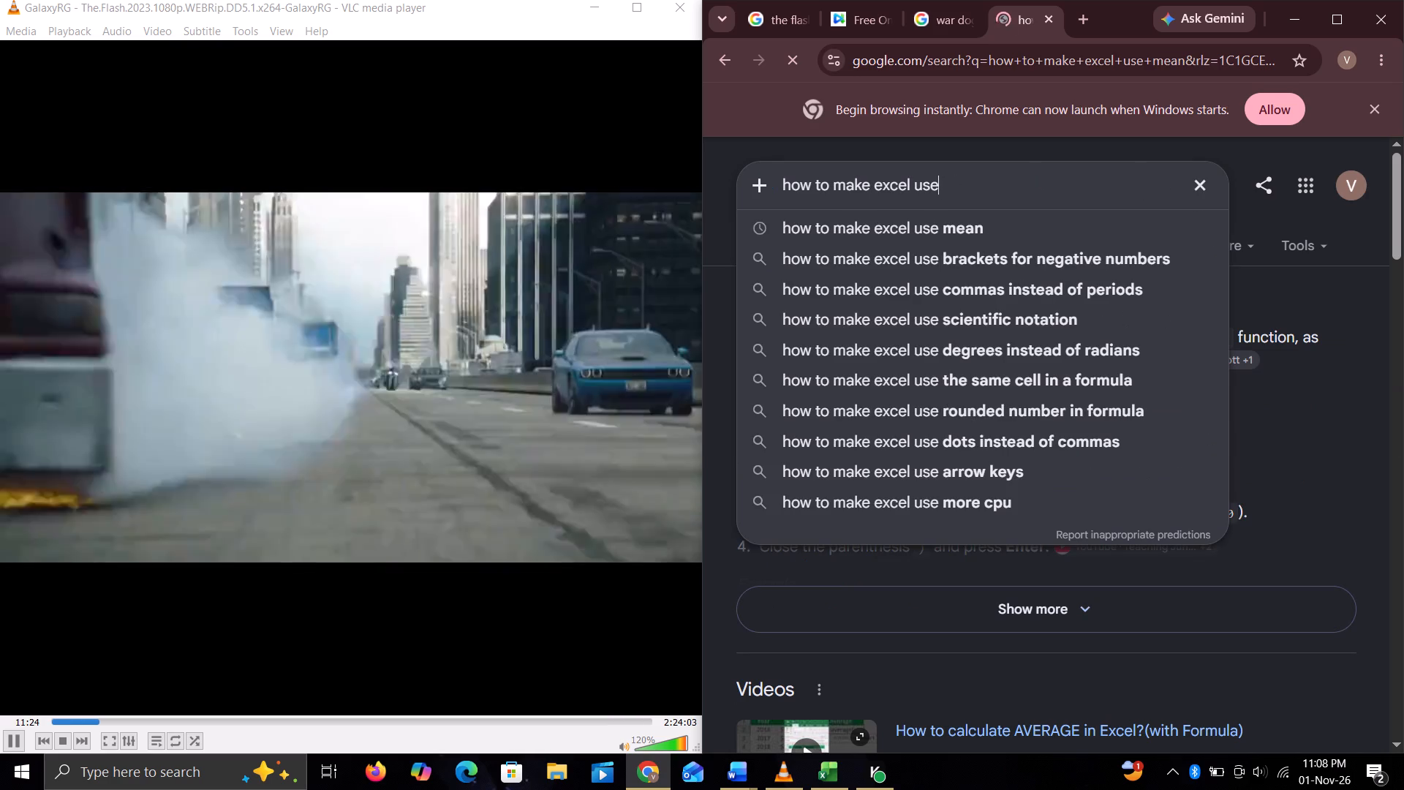
key("space")
type("GRADING")
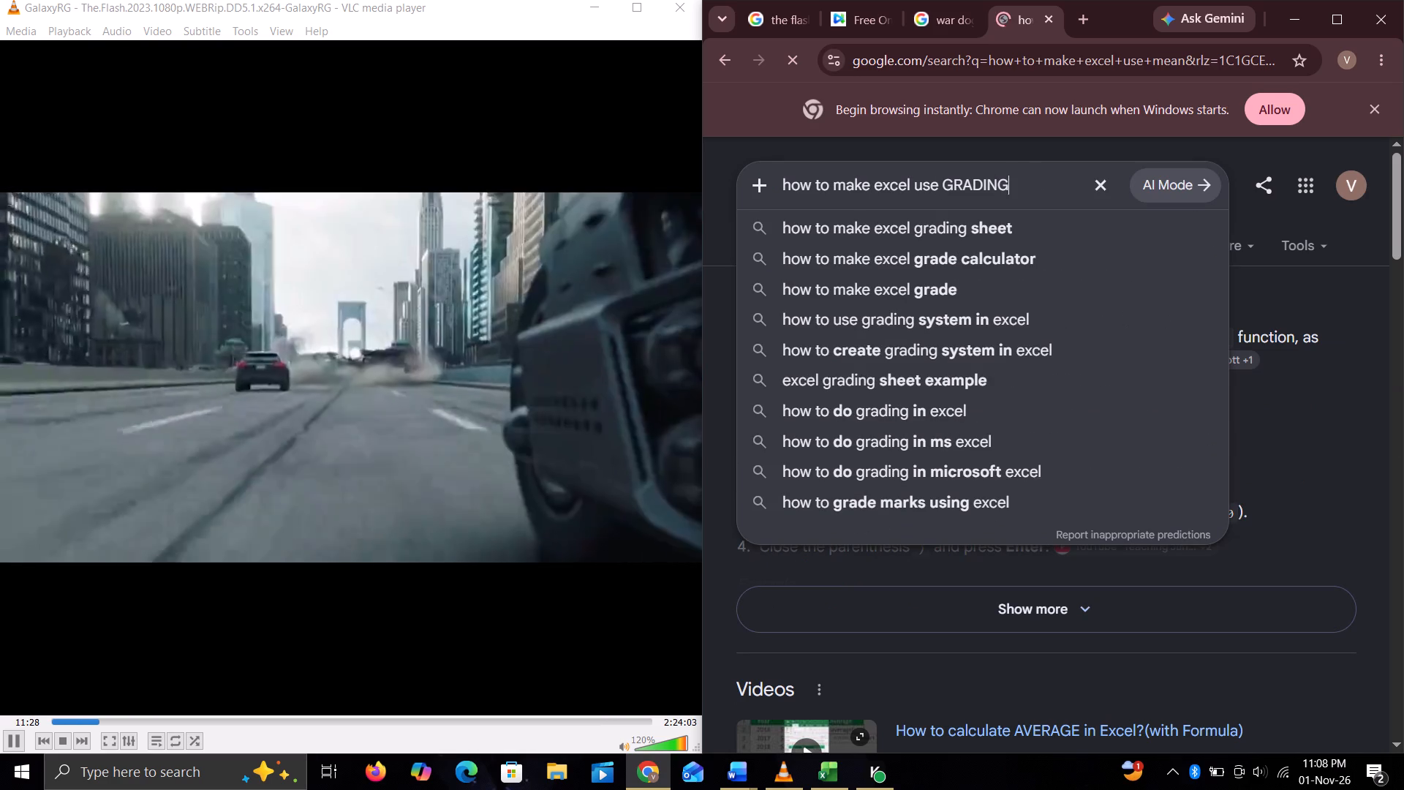
key("space")
type("SYSTEM UD")
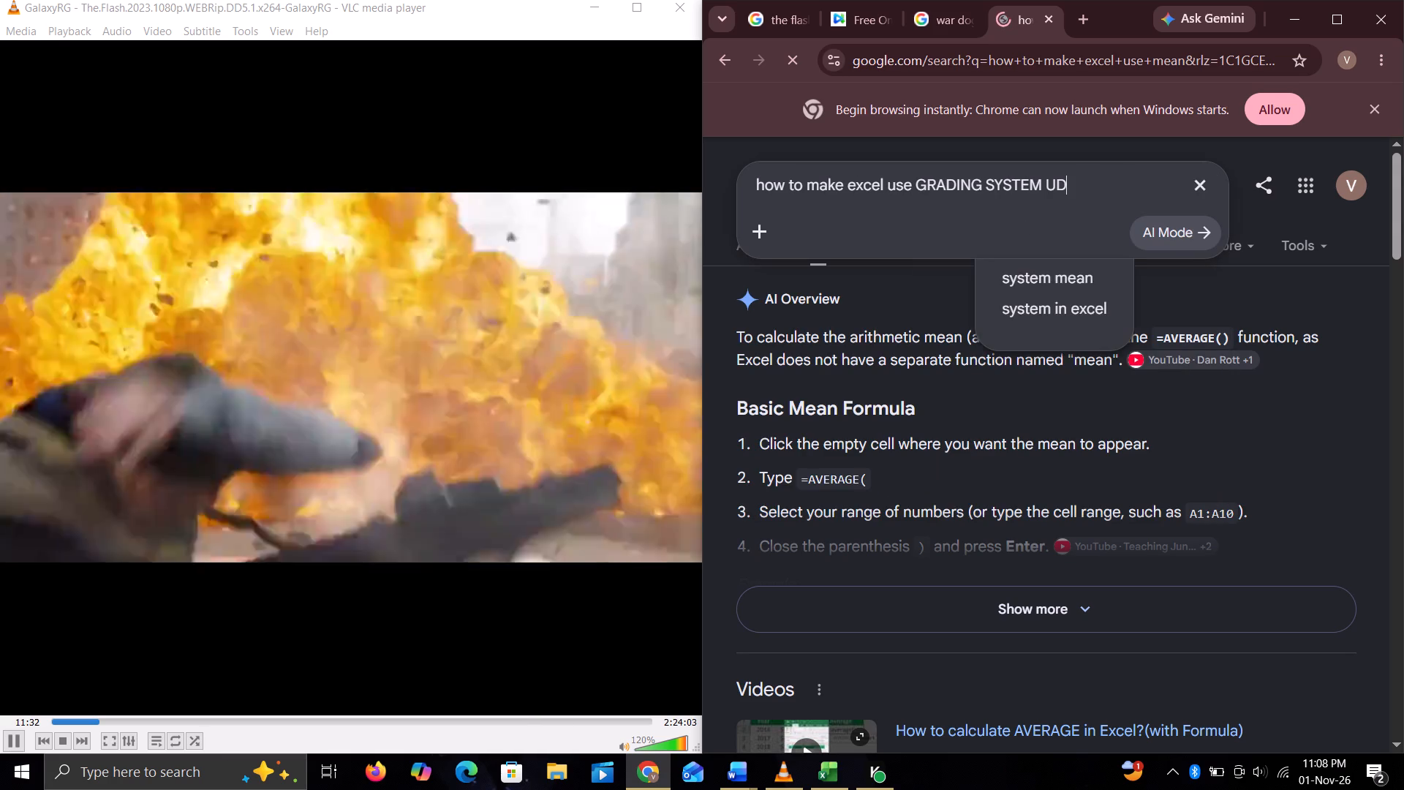
key("BackSpace")
type("SING IF")
key("Return")
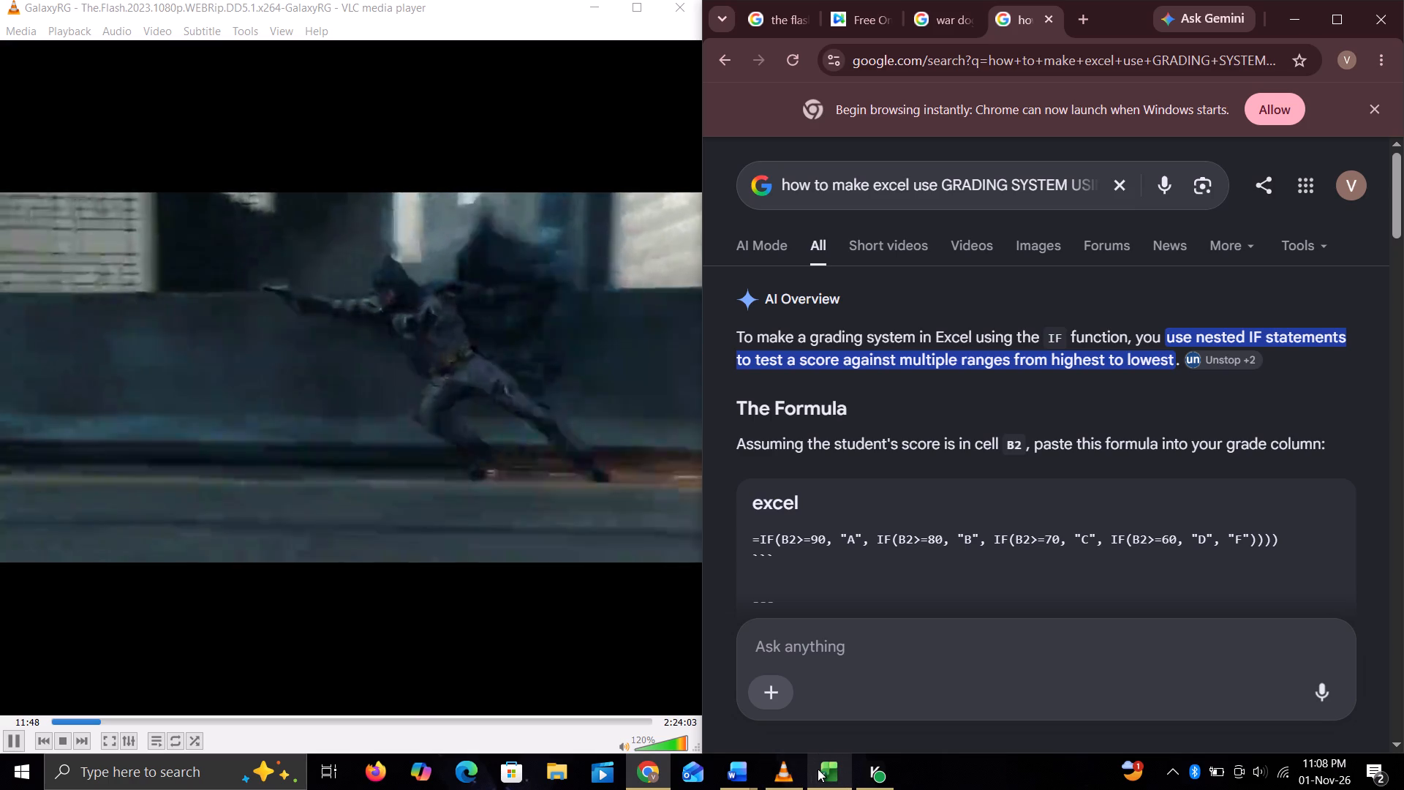
Back in Excel, add the reference C2 to the IF formula in R2 and remove the comma before it.
left_click(818, 769)
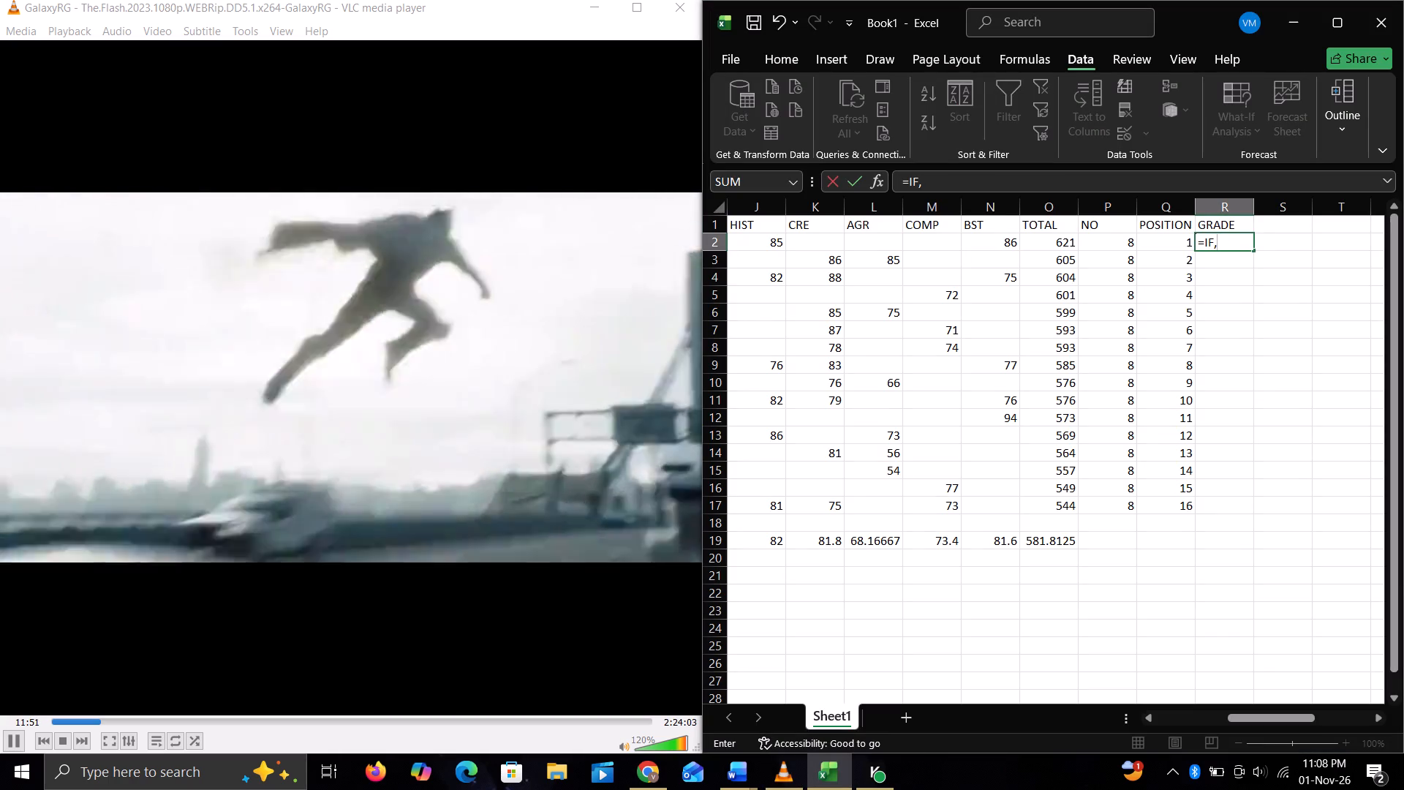
type("C2")
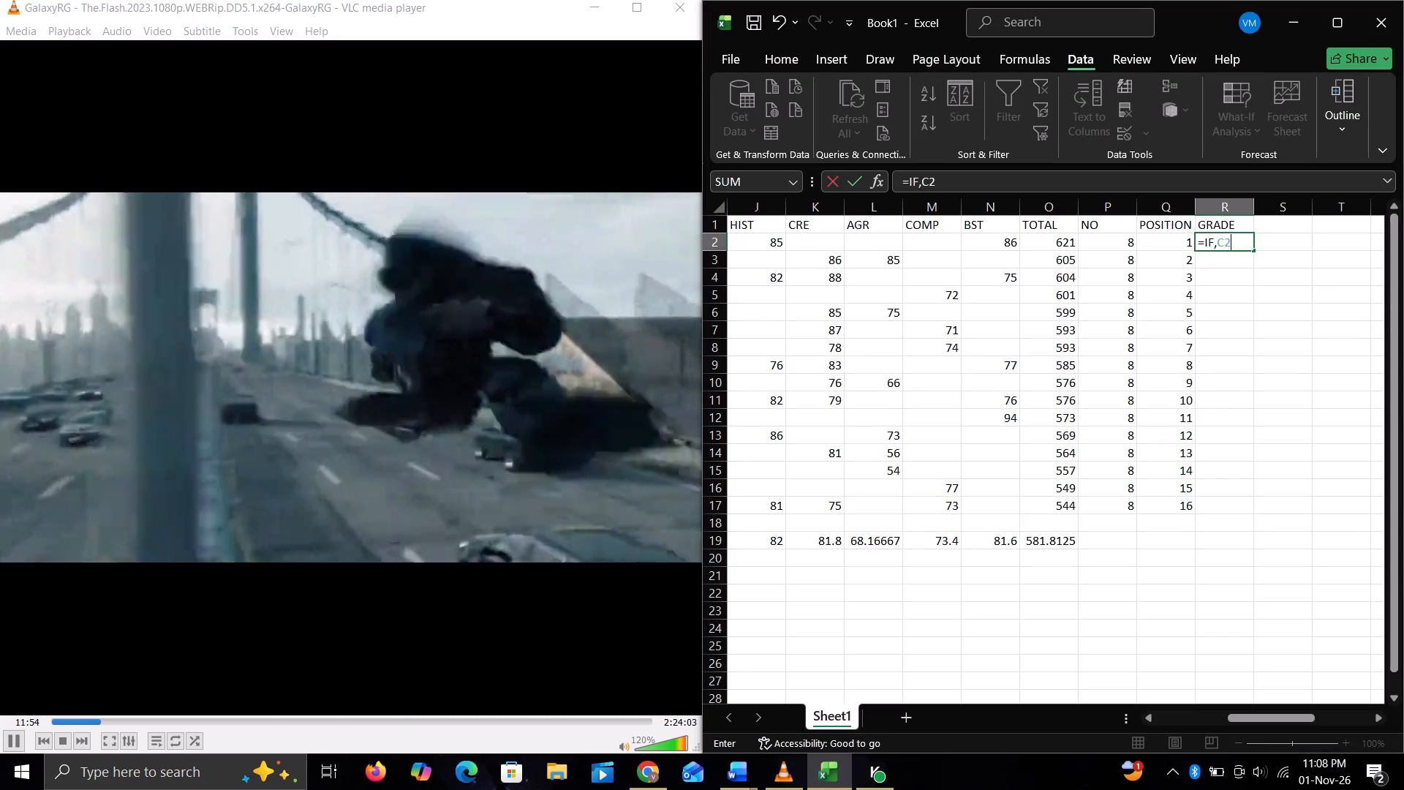
key("Left")
key("Left")
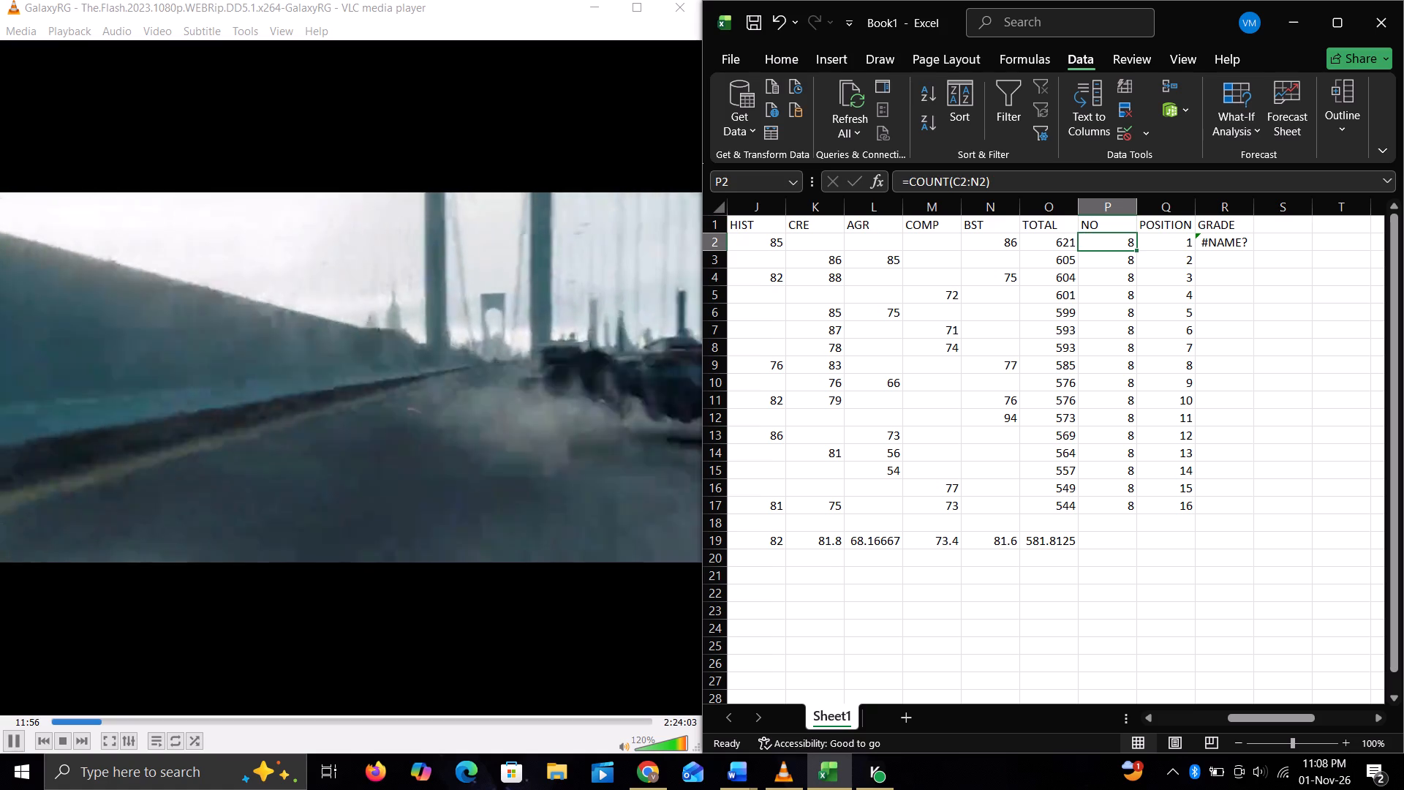
key("Right")
key("Right")
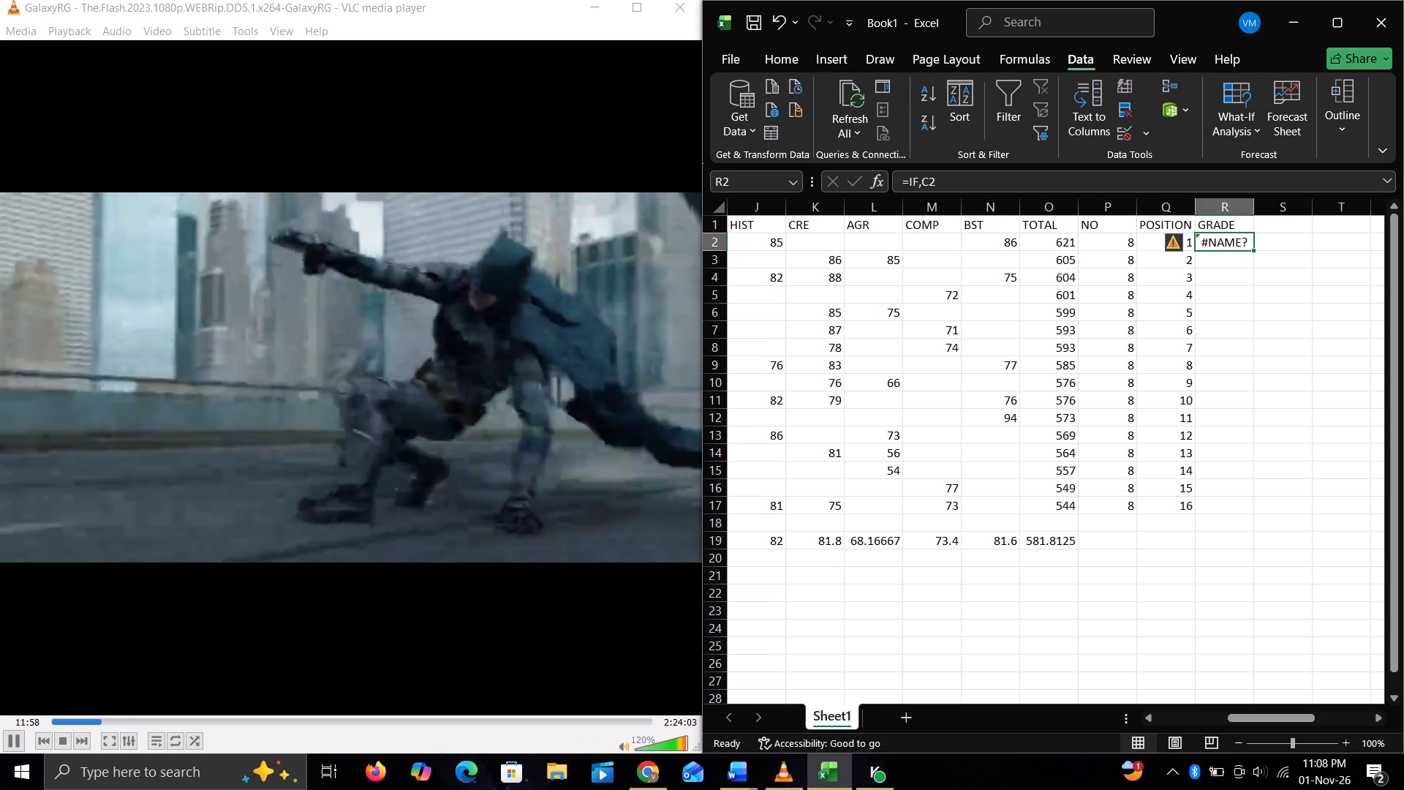
left_click(1242, 364)
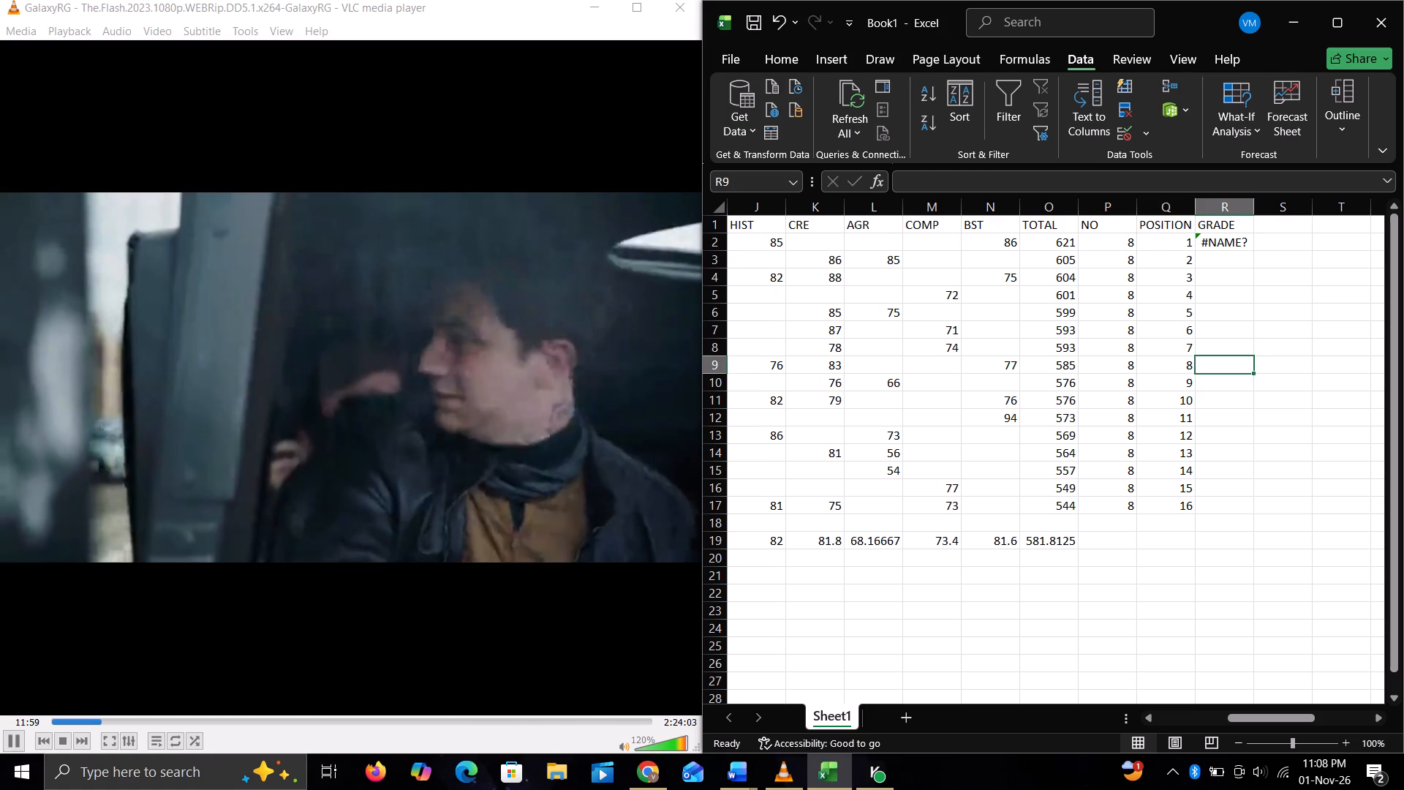
double_click(1231, 244)
left_click(1222, 247)
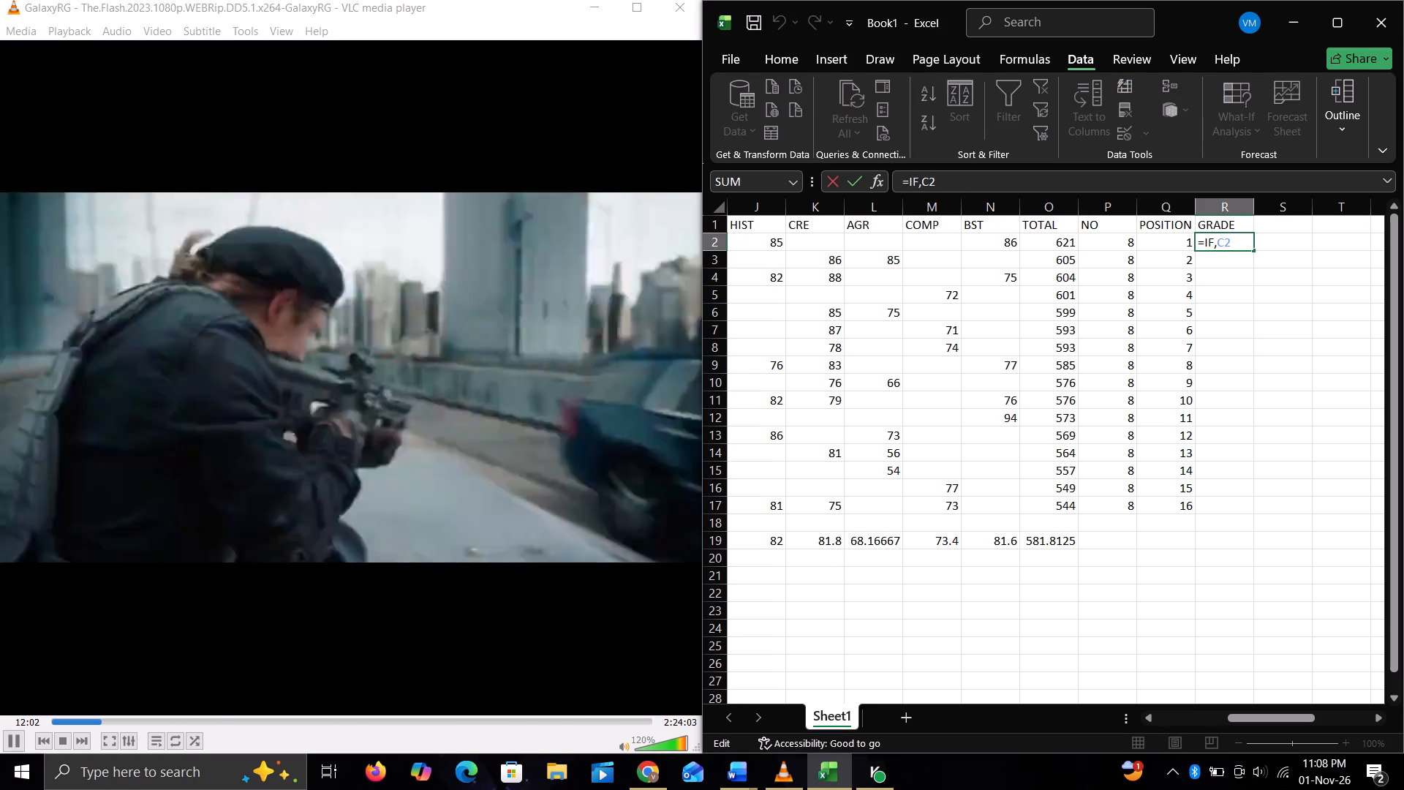
left_click(1217, 245)
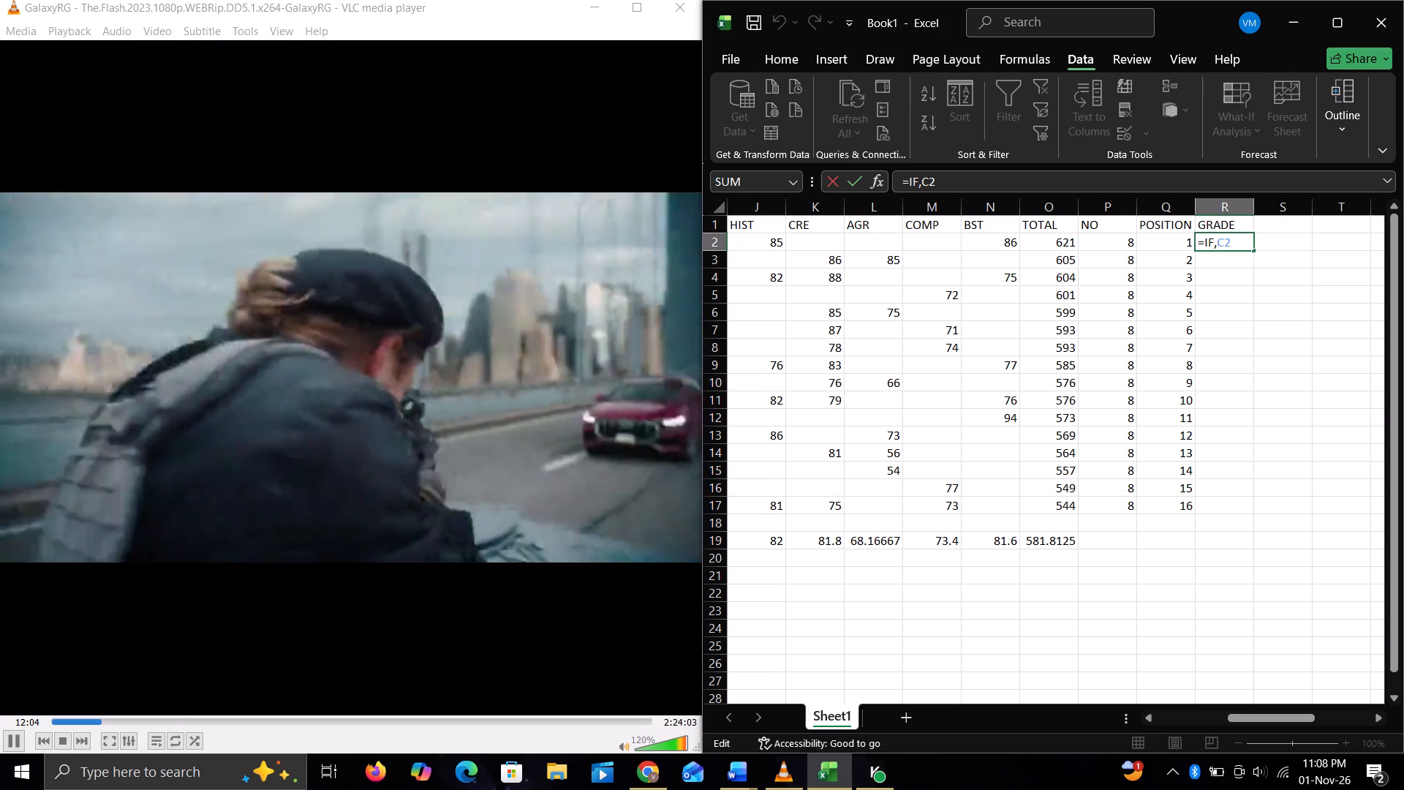
key("BackSpace")
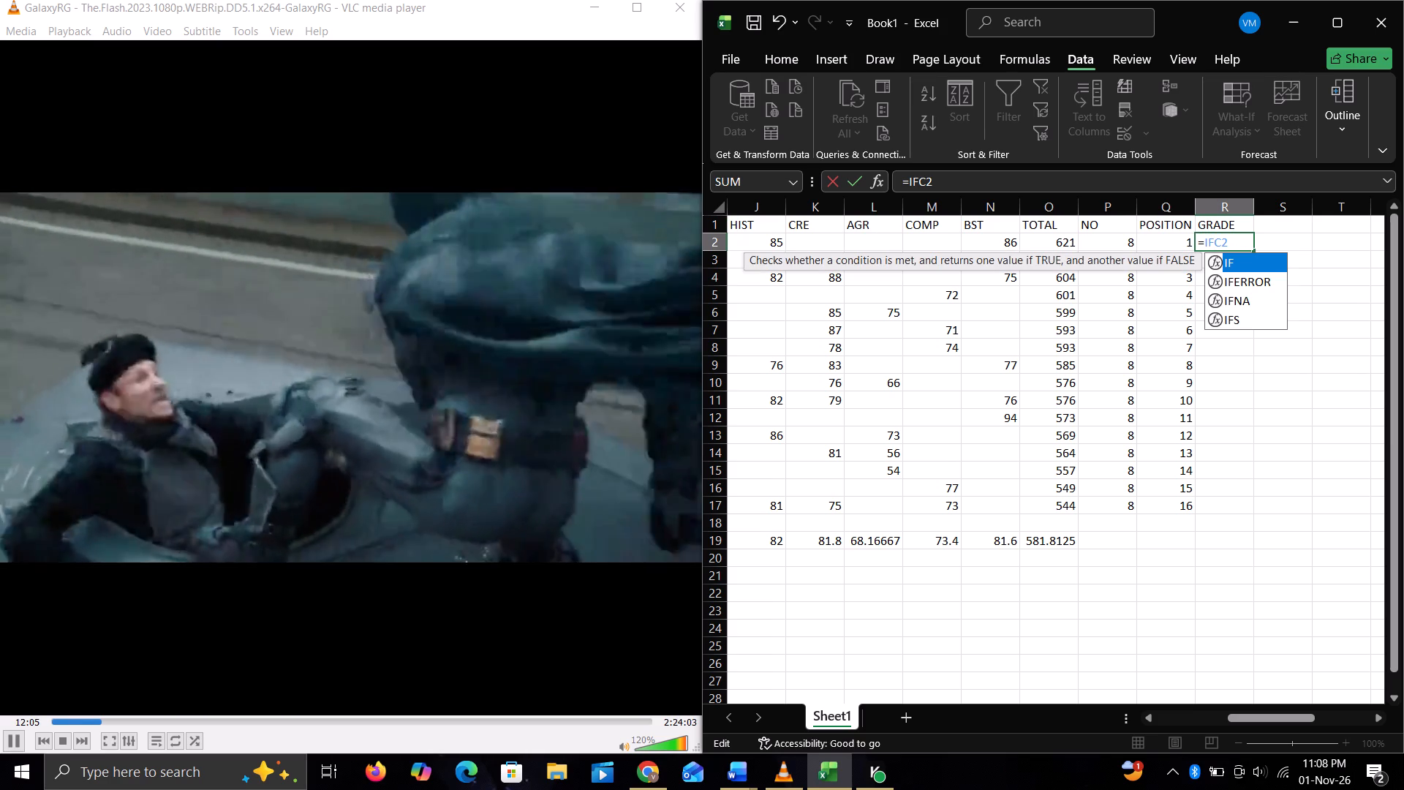
In Chrome, copy the example formula from =IF(B2>=90, "A" through IF(B2>=70, "C", and return to the R2 formula in Excel.
left_click(658, 780)
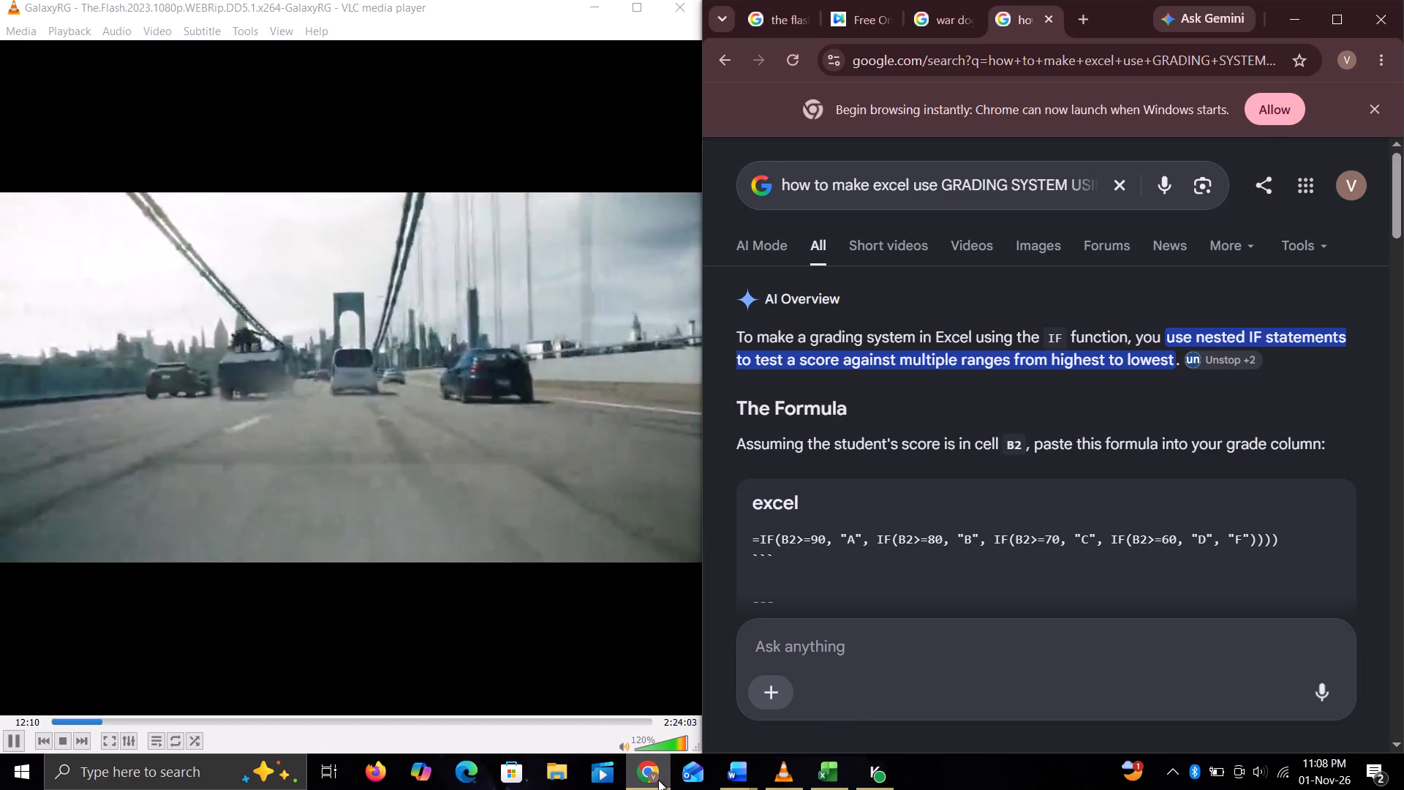
left_click(658, 780)
left_click(658, 780)
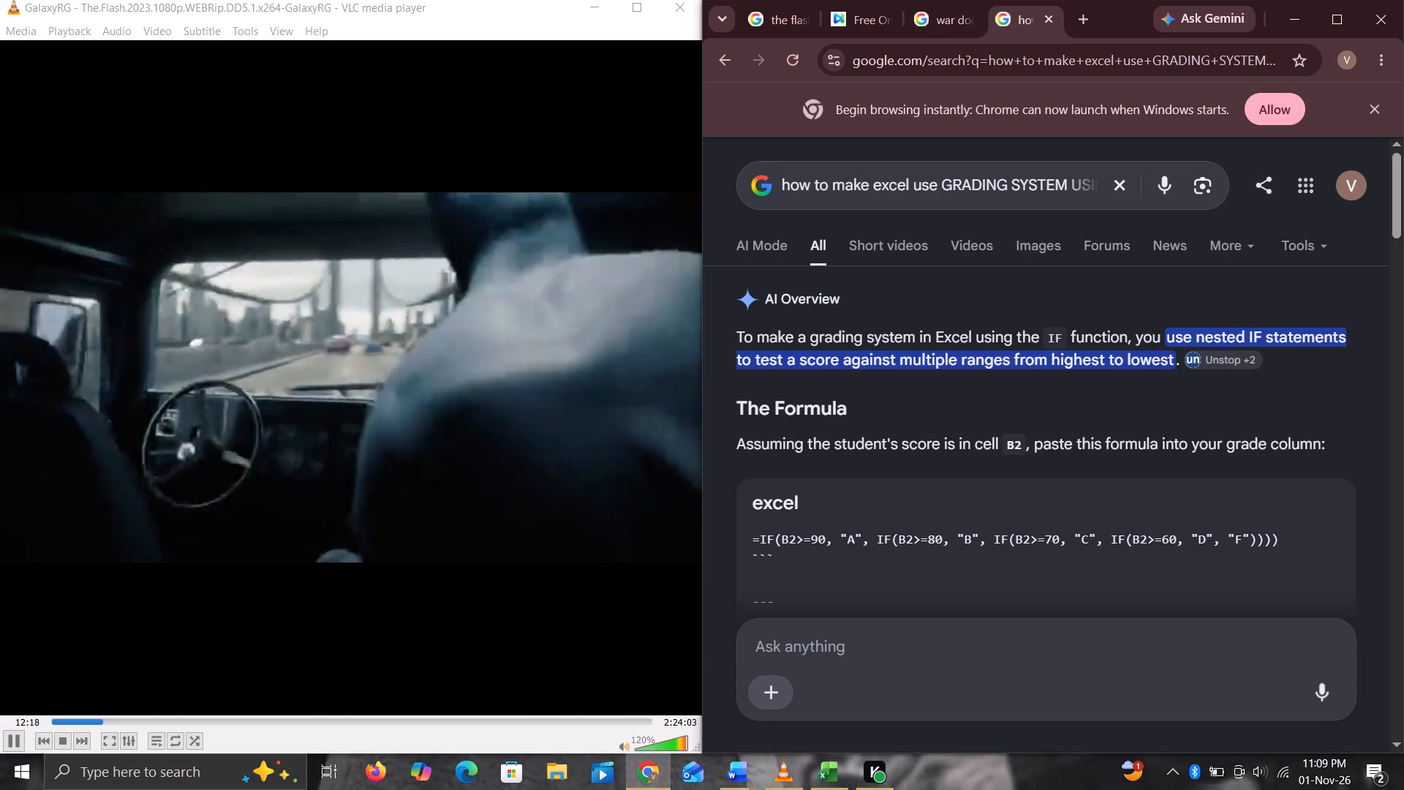
left_click_drag(754, 543, 1074, 514)
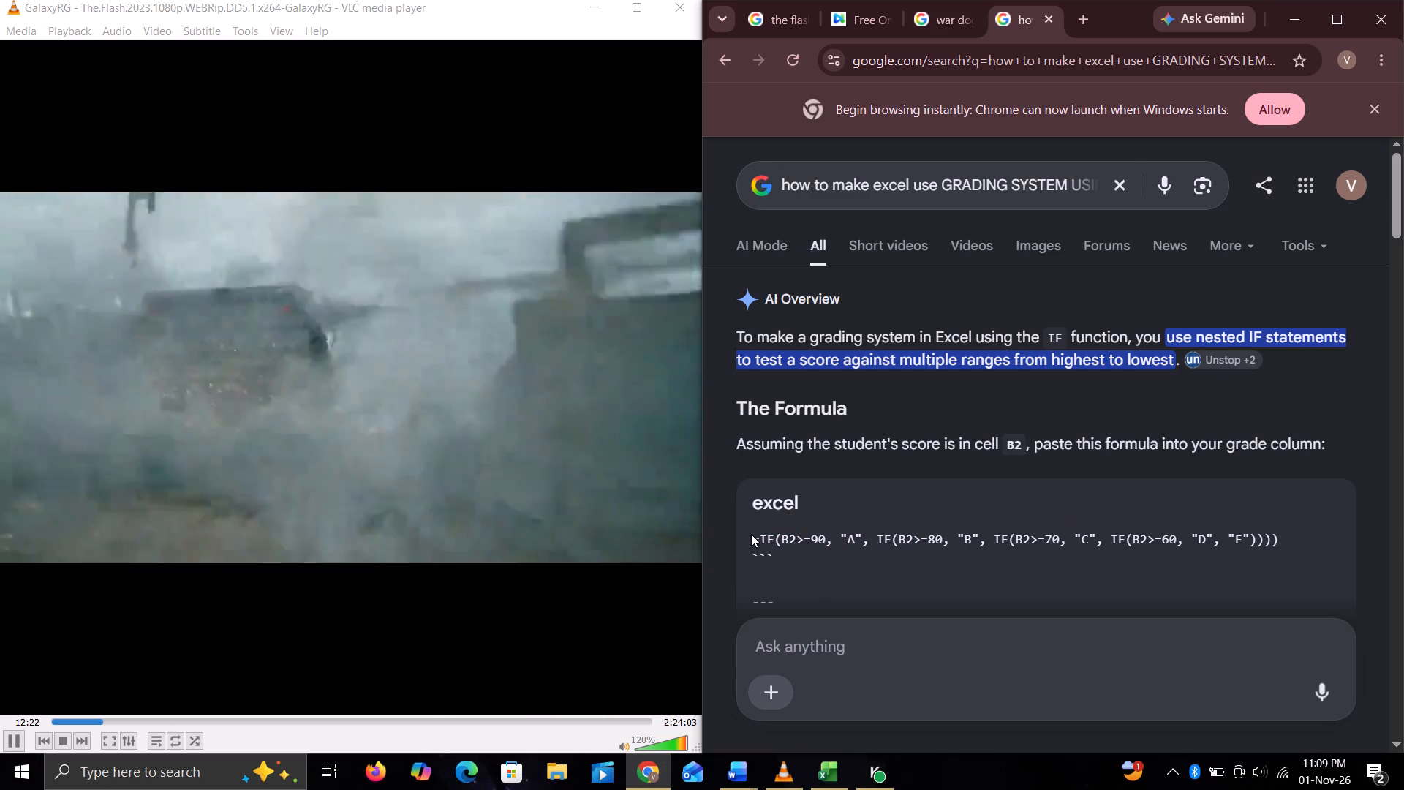
left_click_drag(754, 543, 787, 538)
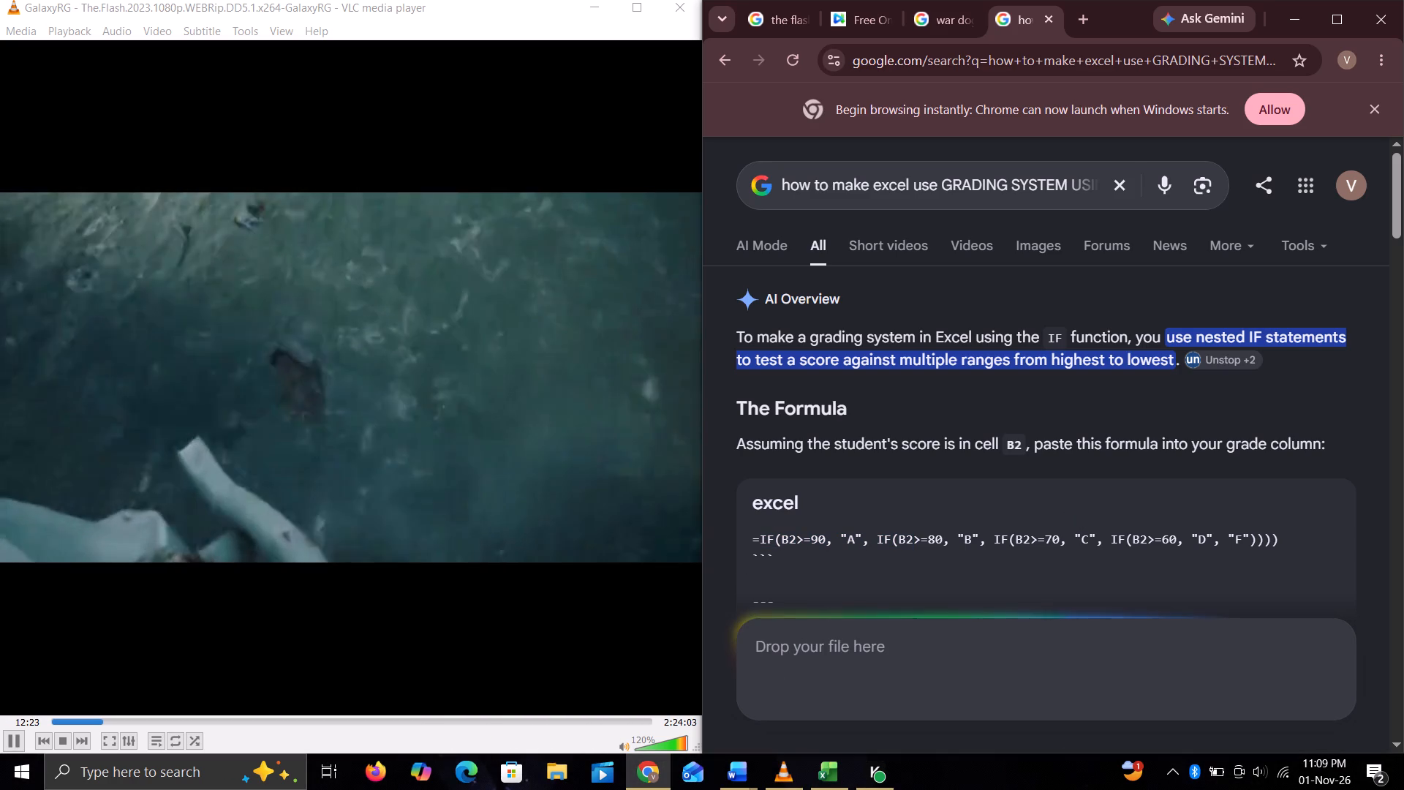
left_click_drag(787, 538, 785, 538)
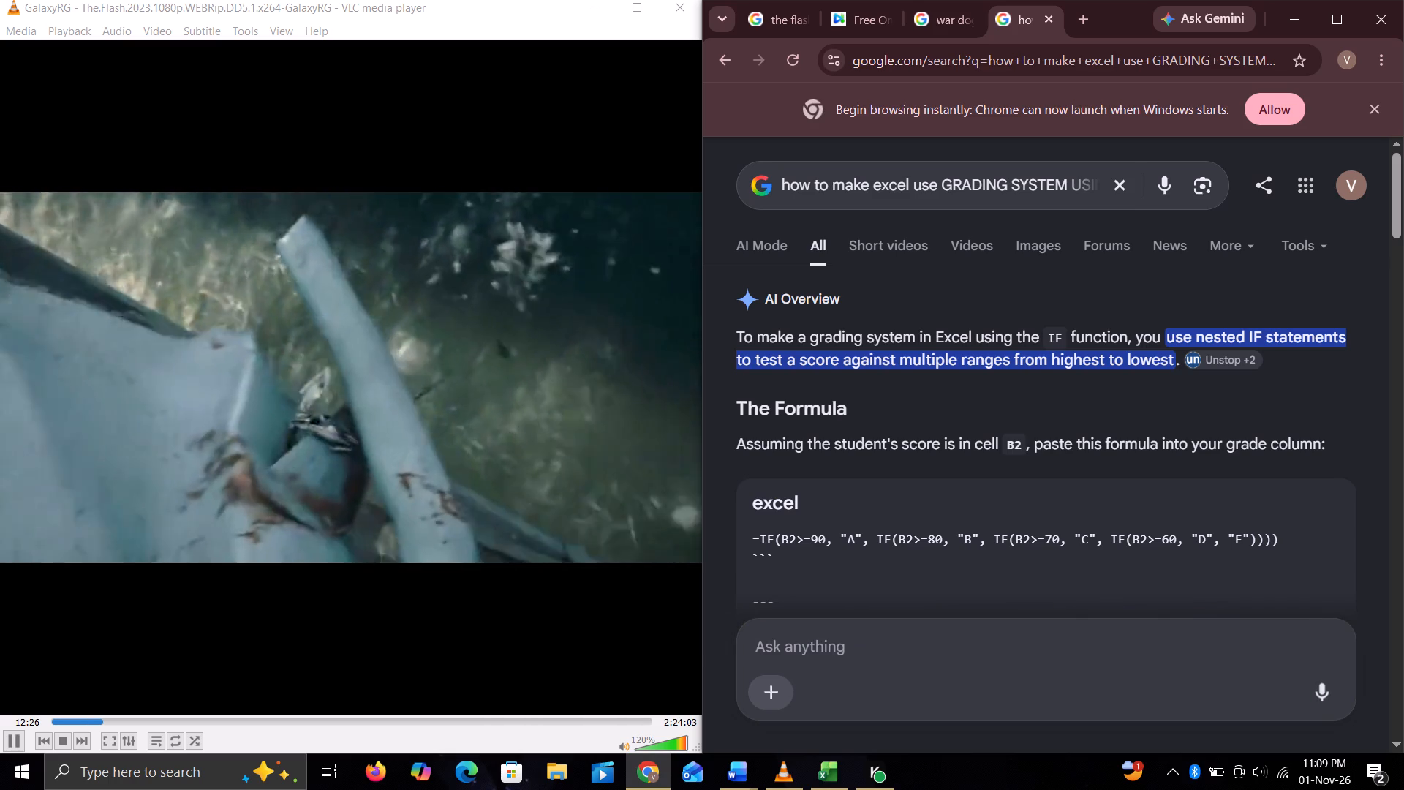
left_click_drag(753, 538, 806, 530)
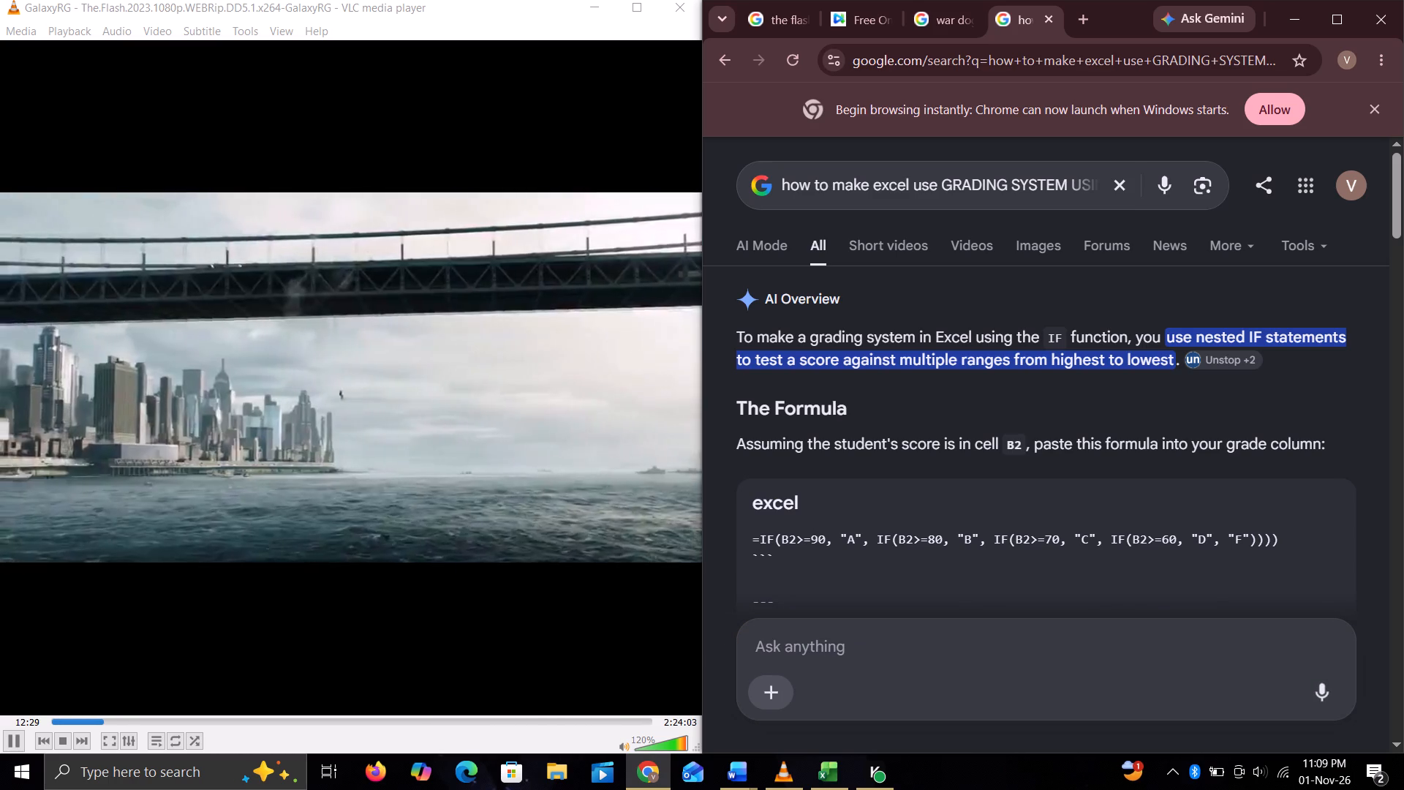
left_click_drag(744, 521, 757, 536)
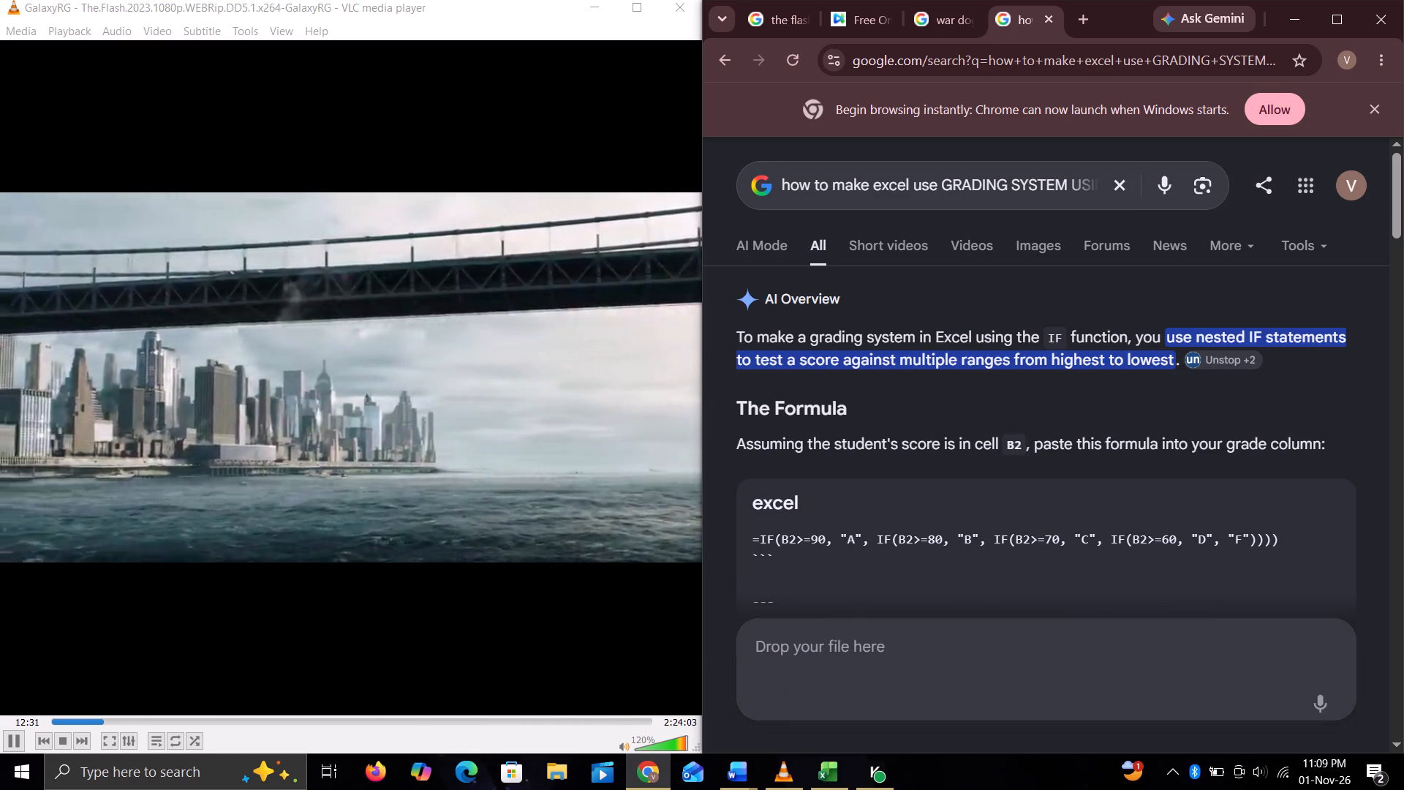
left_click_drag(757, 536, 769, 546)
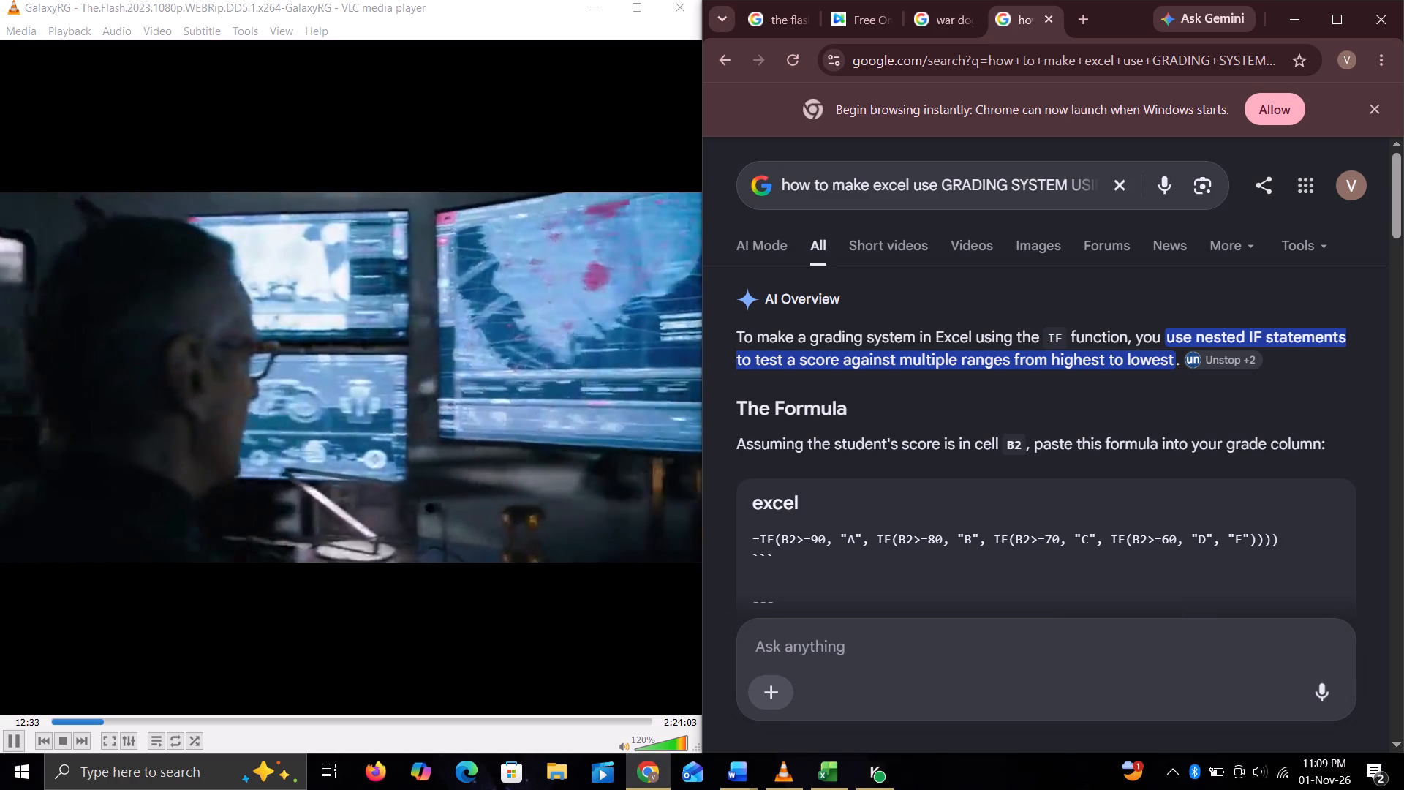
left_click_drag(755, 537, 838, 539)
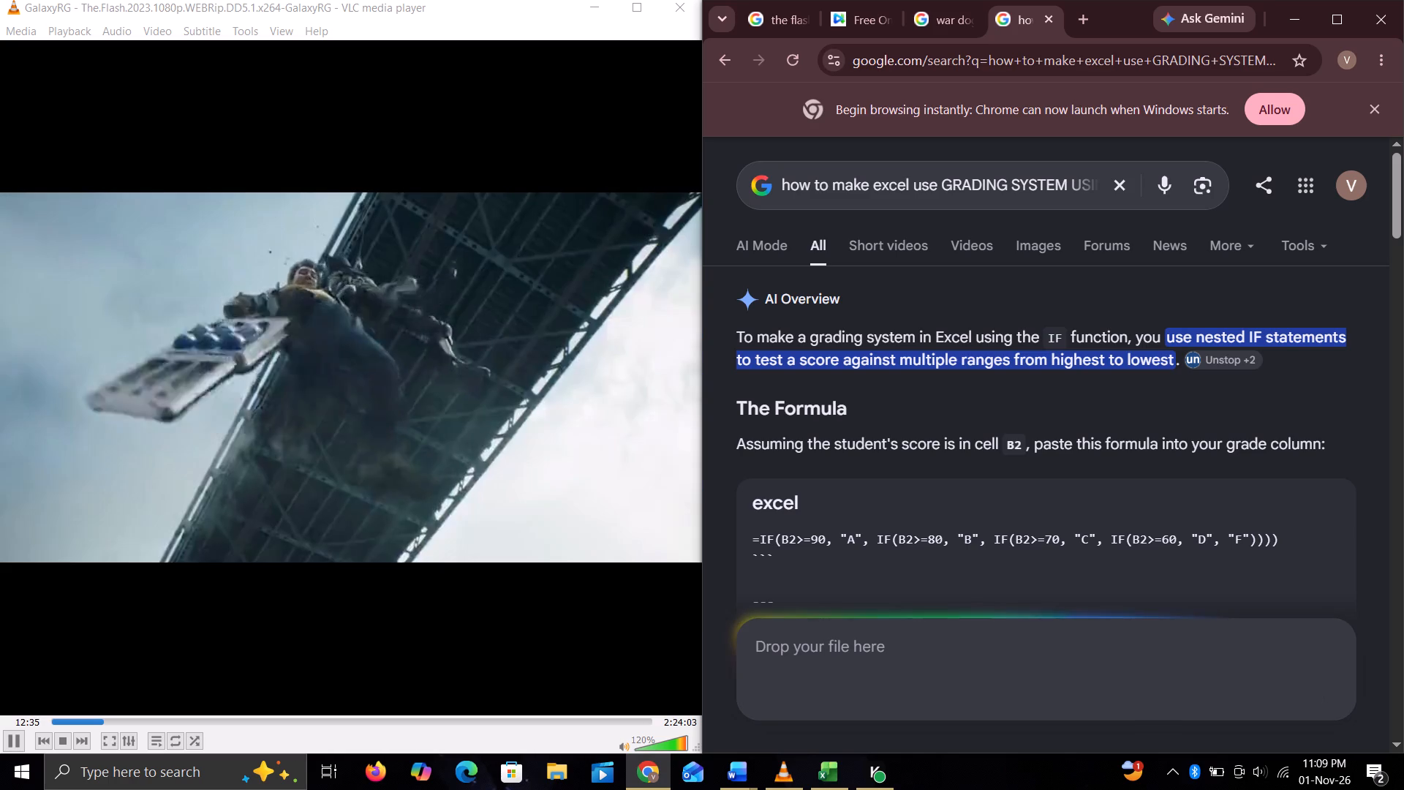
left_click_drag(838, 539, 855, 538)
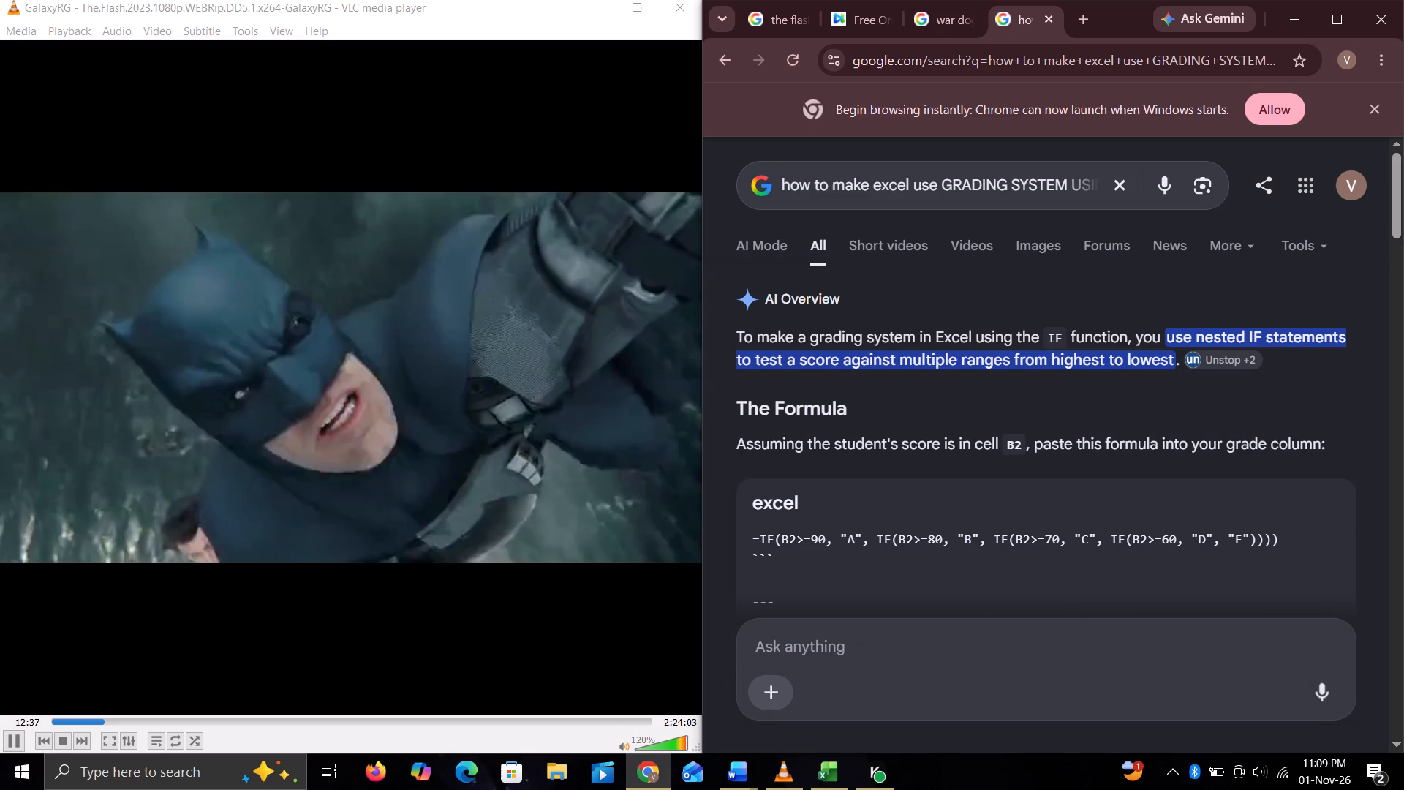
left_click_drag(1103, 540, 764, 538)
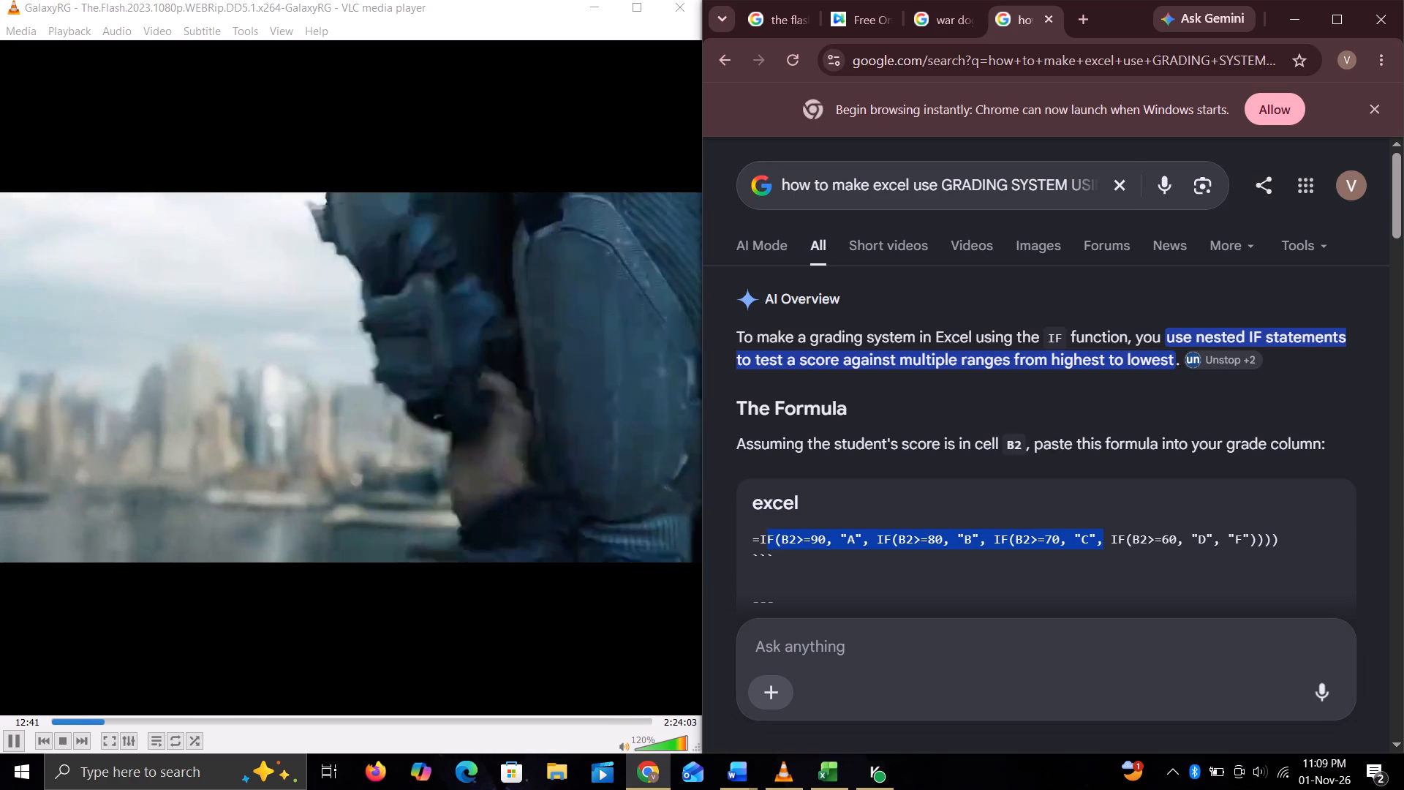
left_click_drag(764, 538, 753, 538)
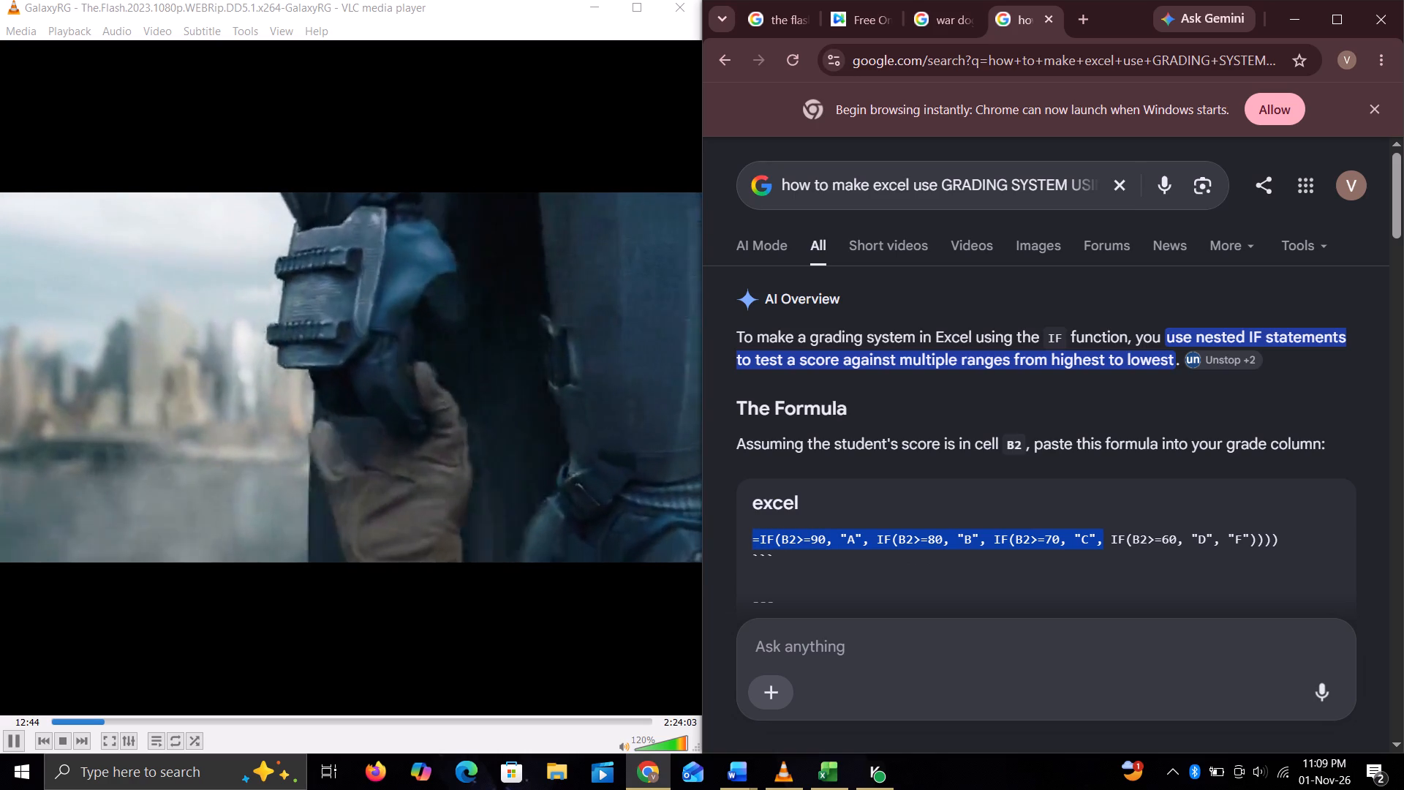
key("ctrl+c")
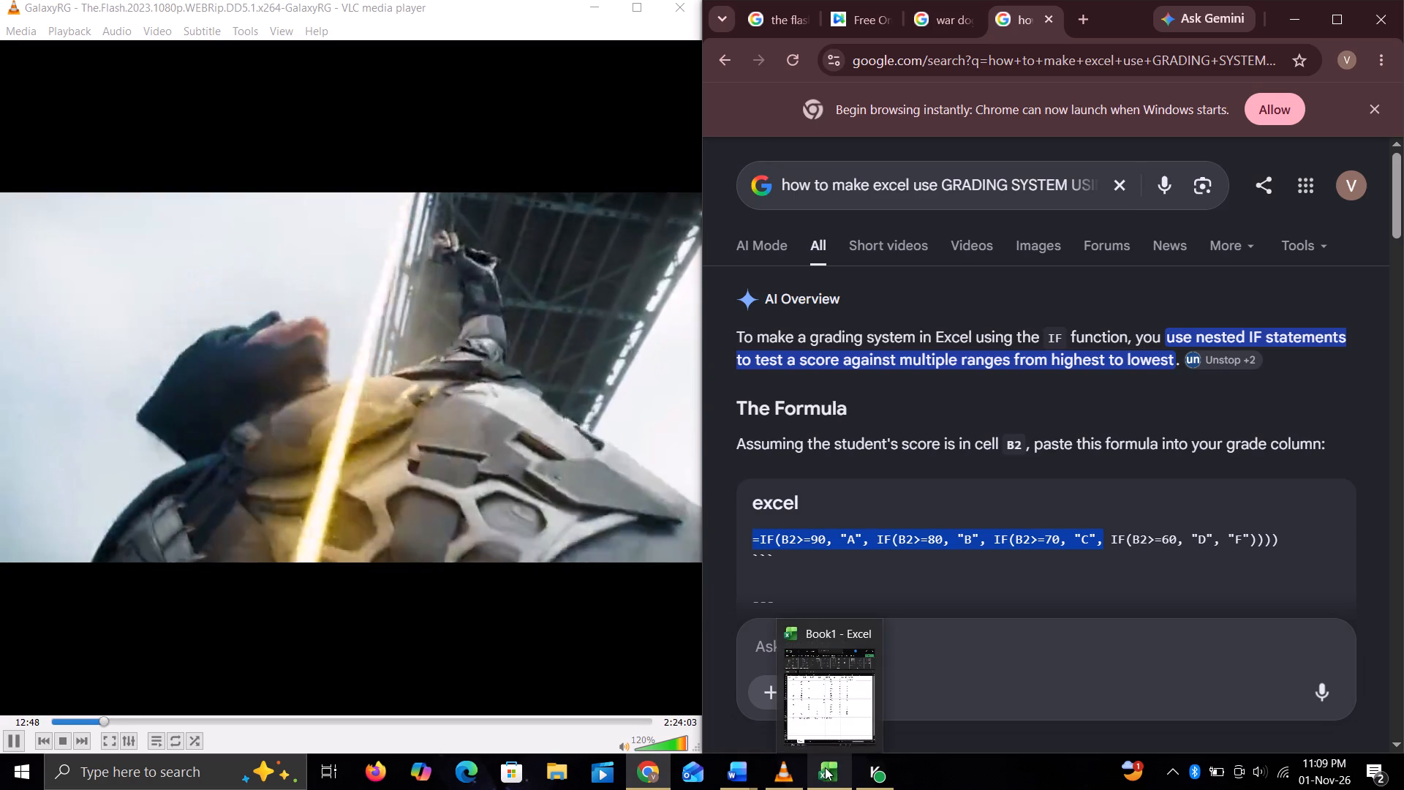
left_click(825, 767)
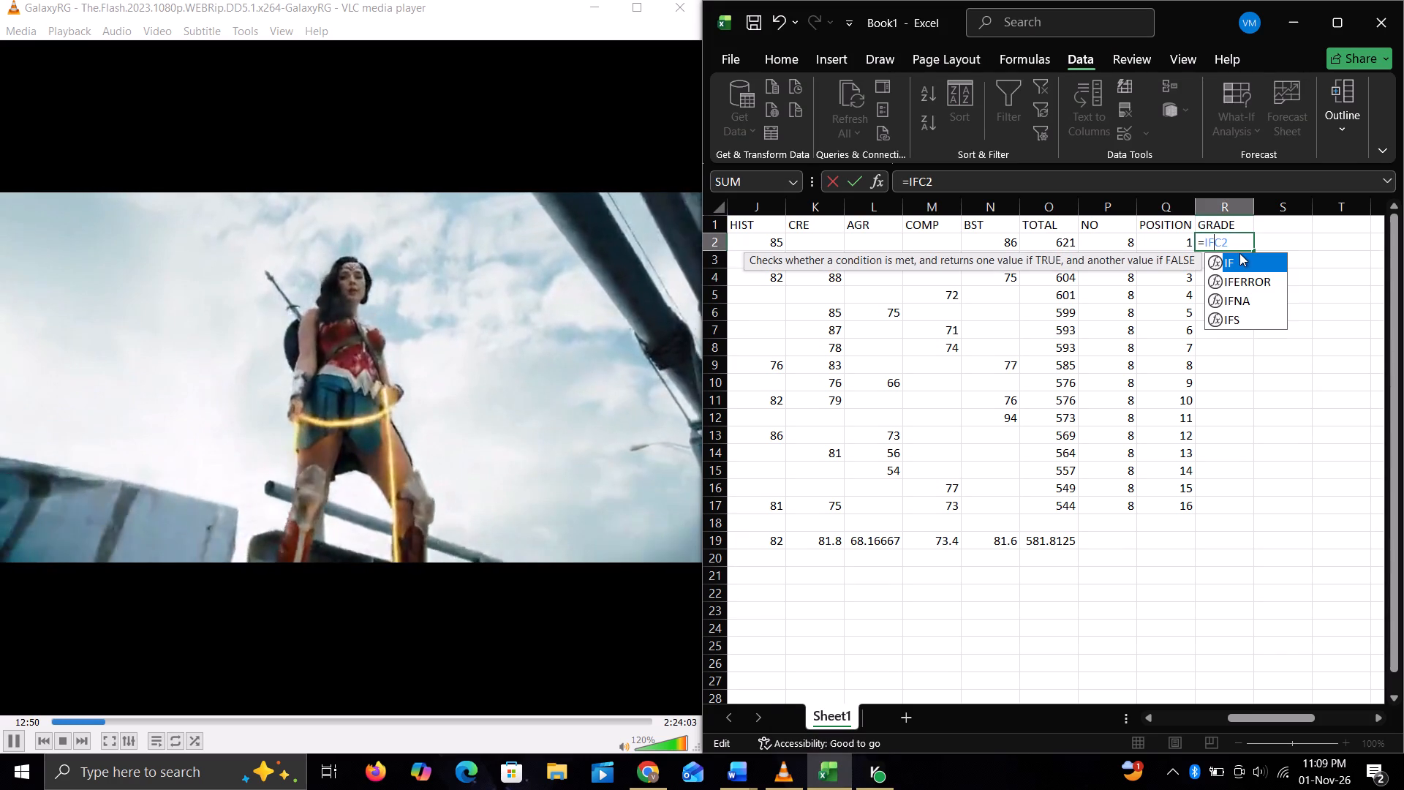
Replace the contents of R2 with the copied formula =IF(B2>=90, "A", IF(B2>=80, "B", IF(B2>=70, "C",.
left_click(1239, 240)
key("BackSpace")
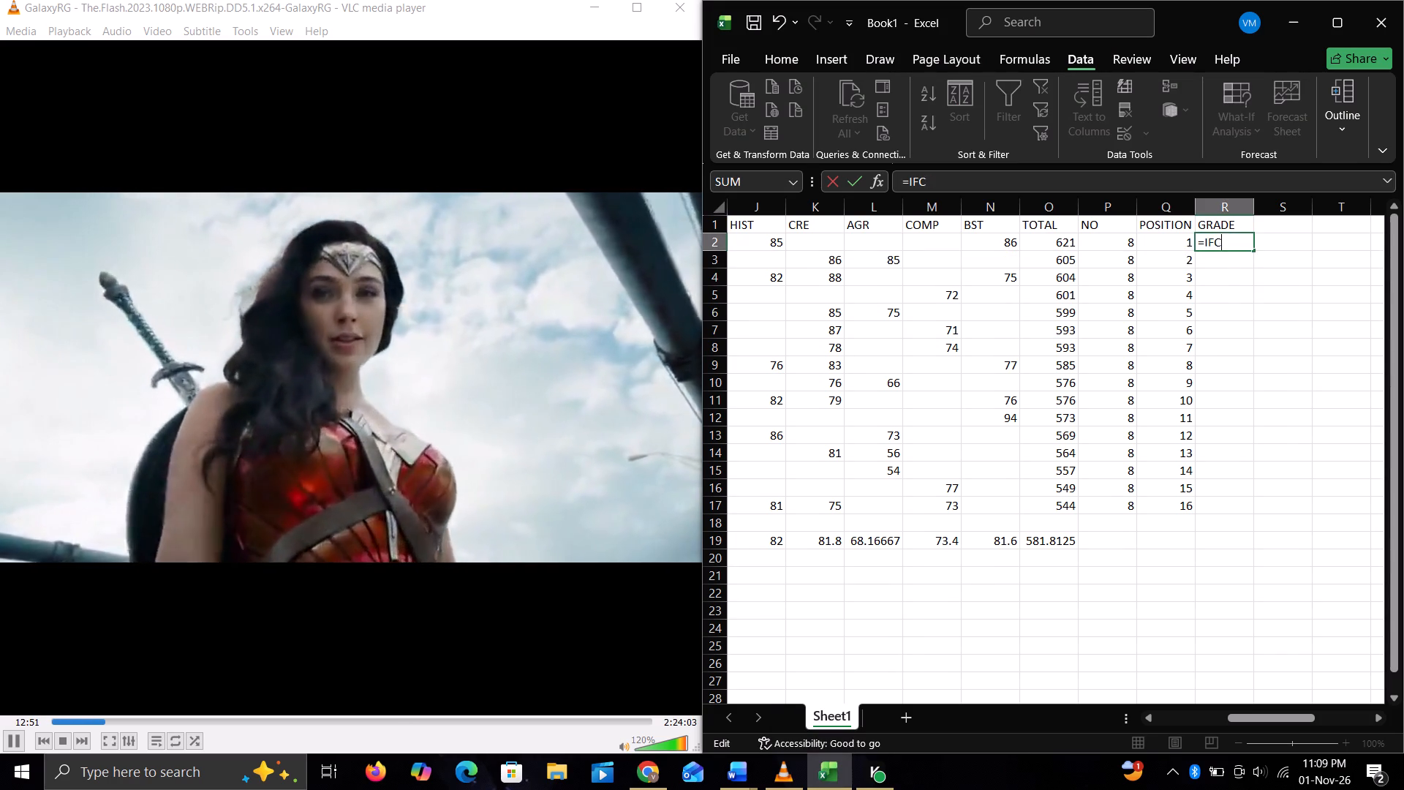
key("BackSpace")
key("BackSpace")
key("BackSpace")
key("BackSpace")
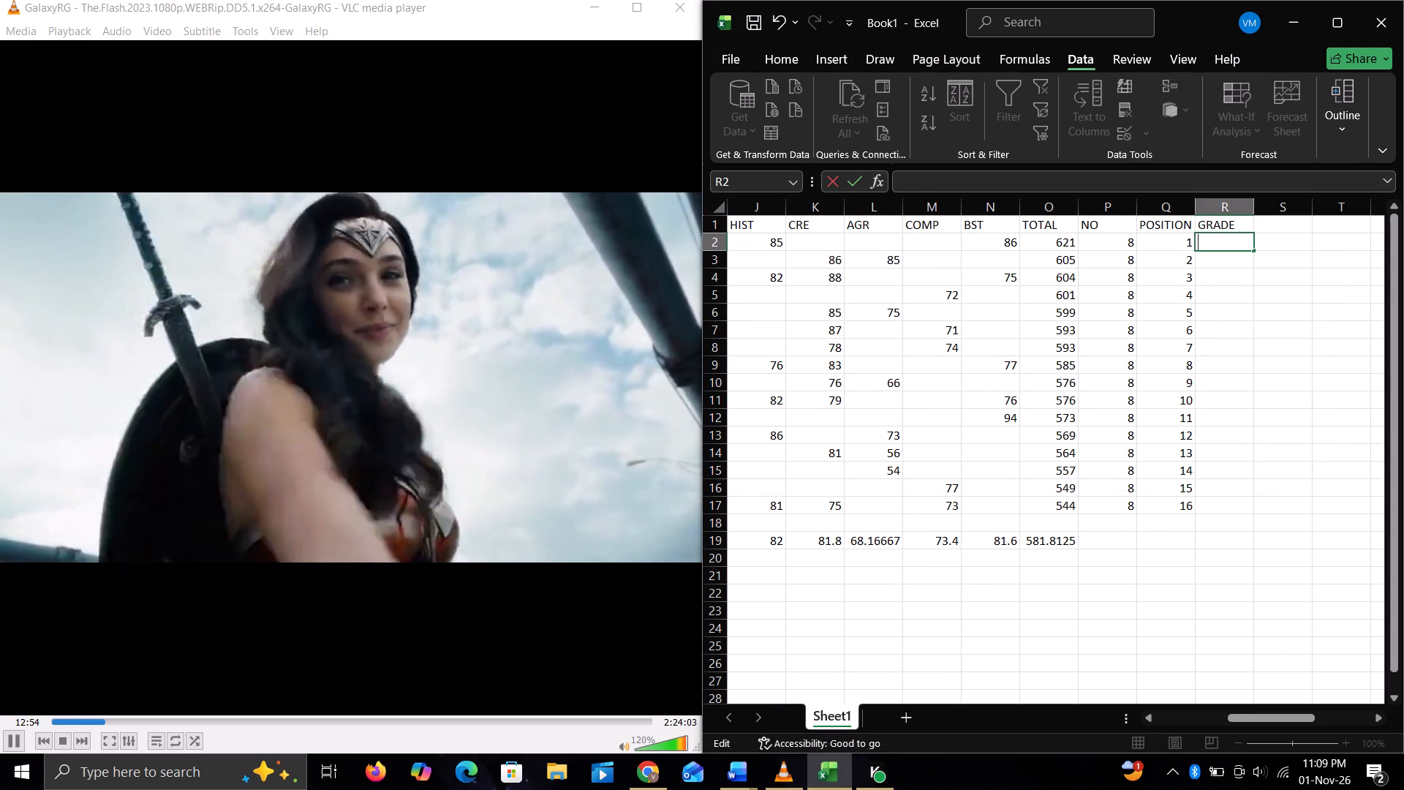
key("ctrl+v")
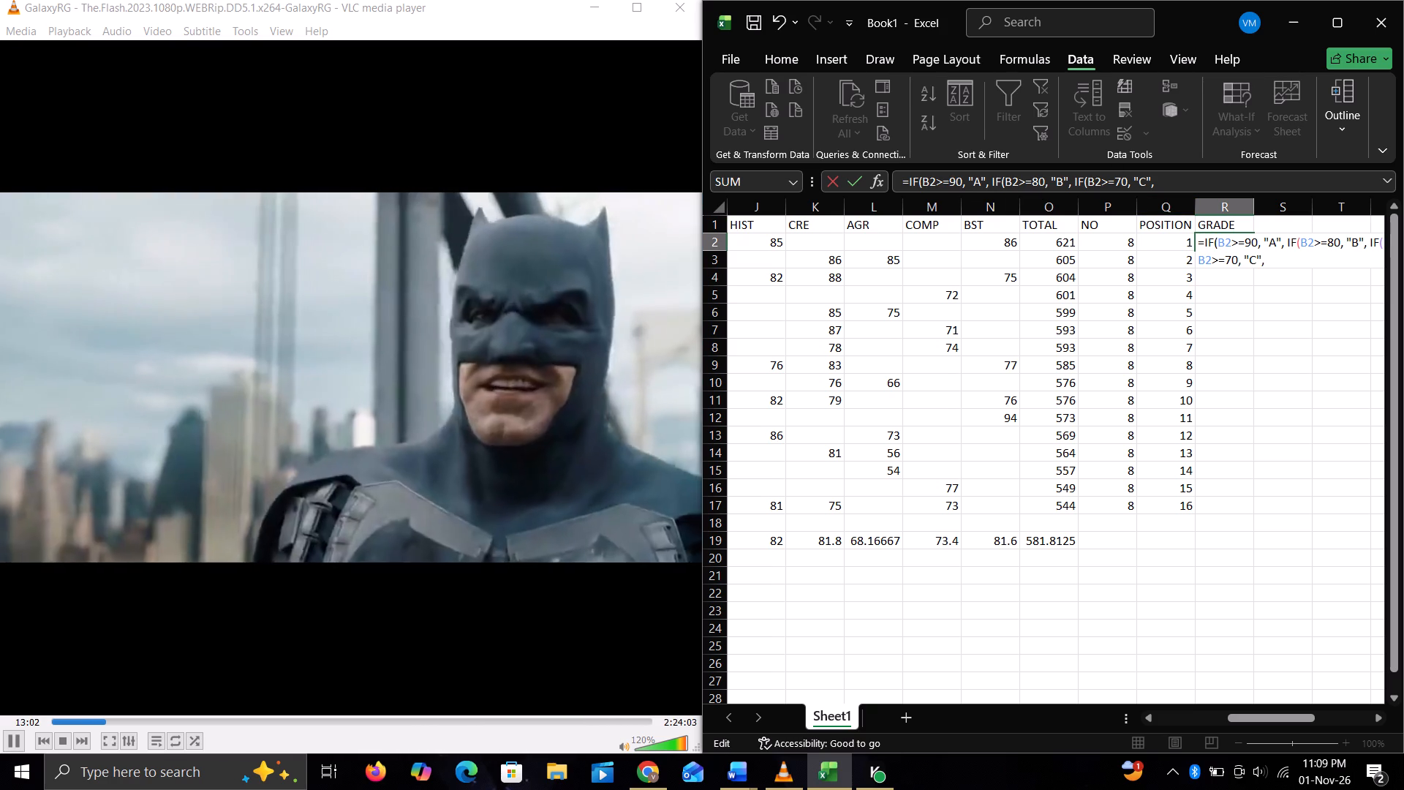
Paste a second copy of the copied IF formula at the end of the R2 formula.
left_click(1164, 184)
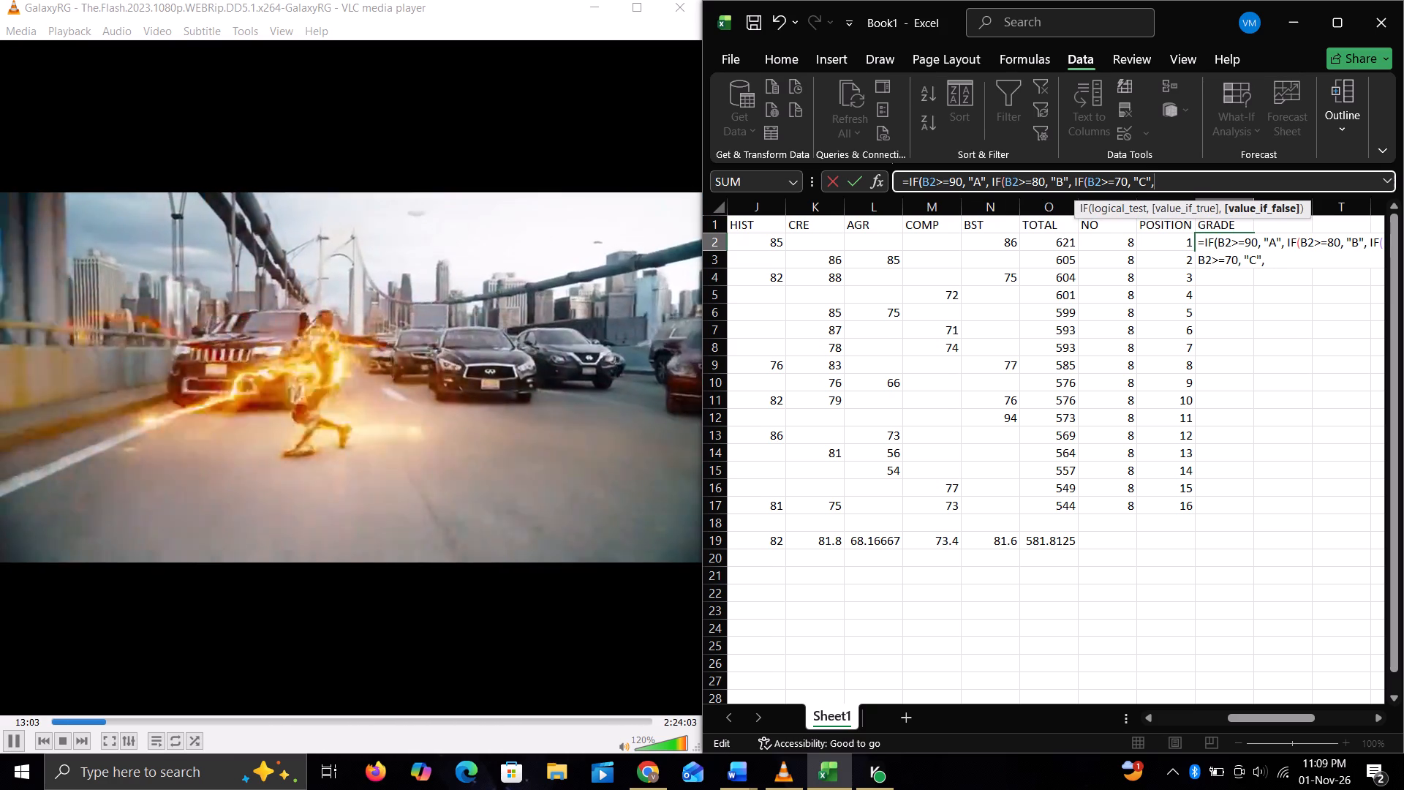
key("ctrl+v")
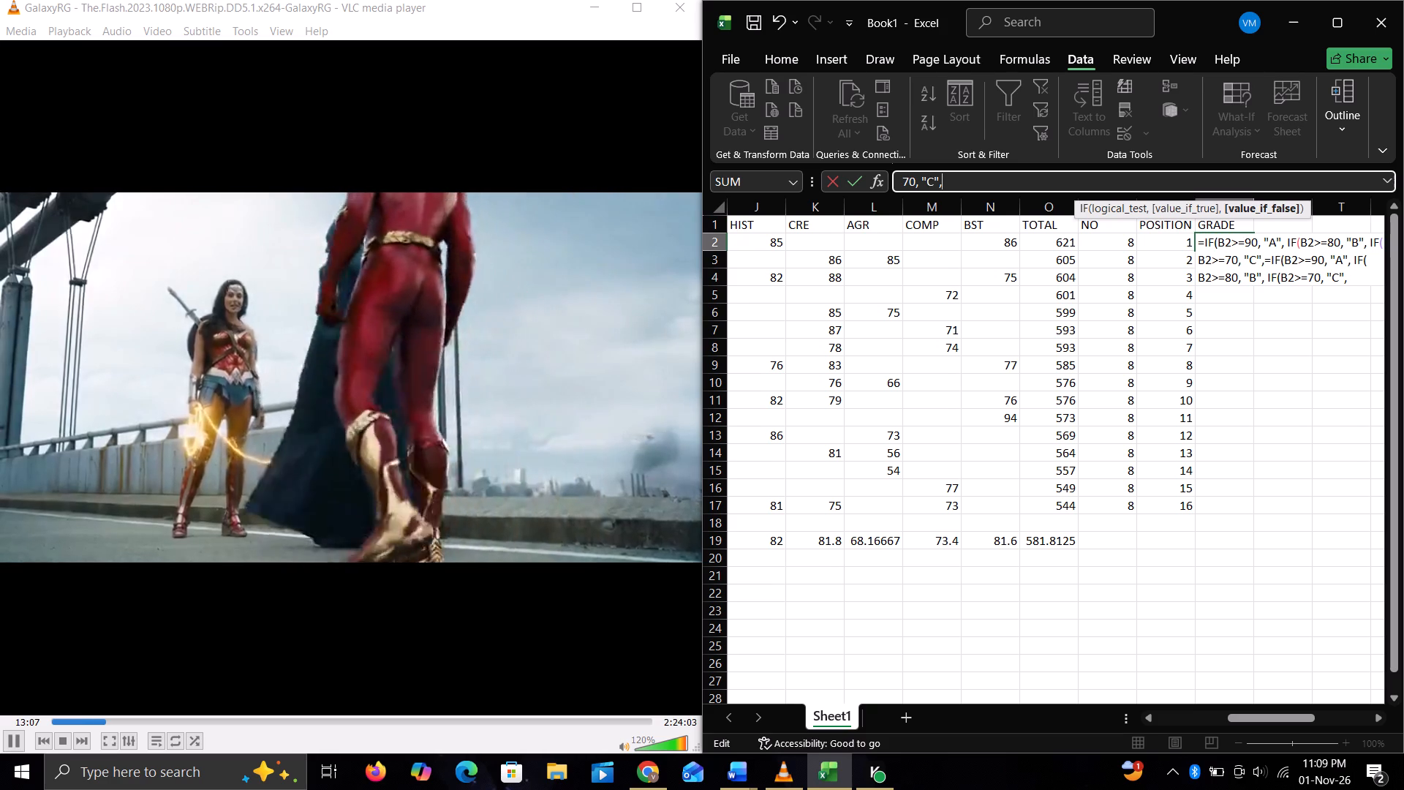
Change the cell reference in the first condition (>=90, "A") of the R2 formula to C2.
key("Left")
key("Left")
key("Left")
key("Left")
key("Left")
key("Left")
key("Left")
key("Left")
key("Left")
key("Left")
key("Left")
key("Left")
key("Left")
key("Left")
key("Left")
key("Left")
key("Left")
key("Left")
key("Left")
key("Left")
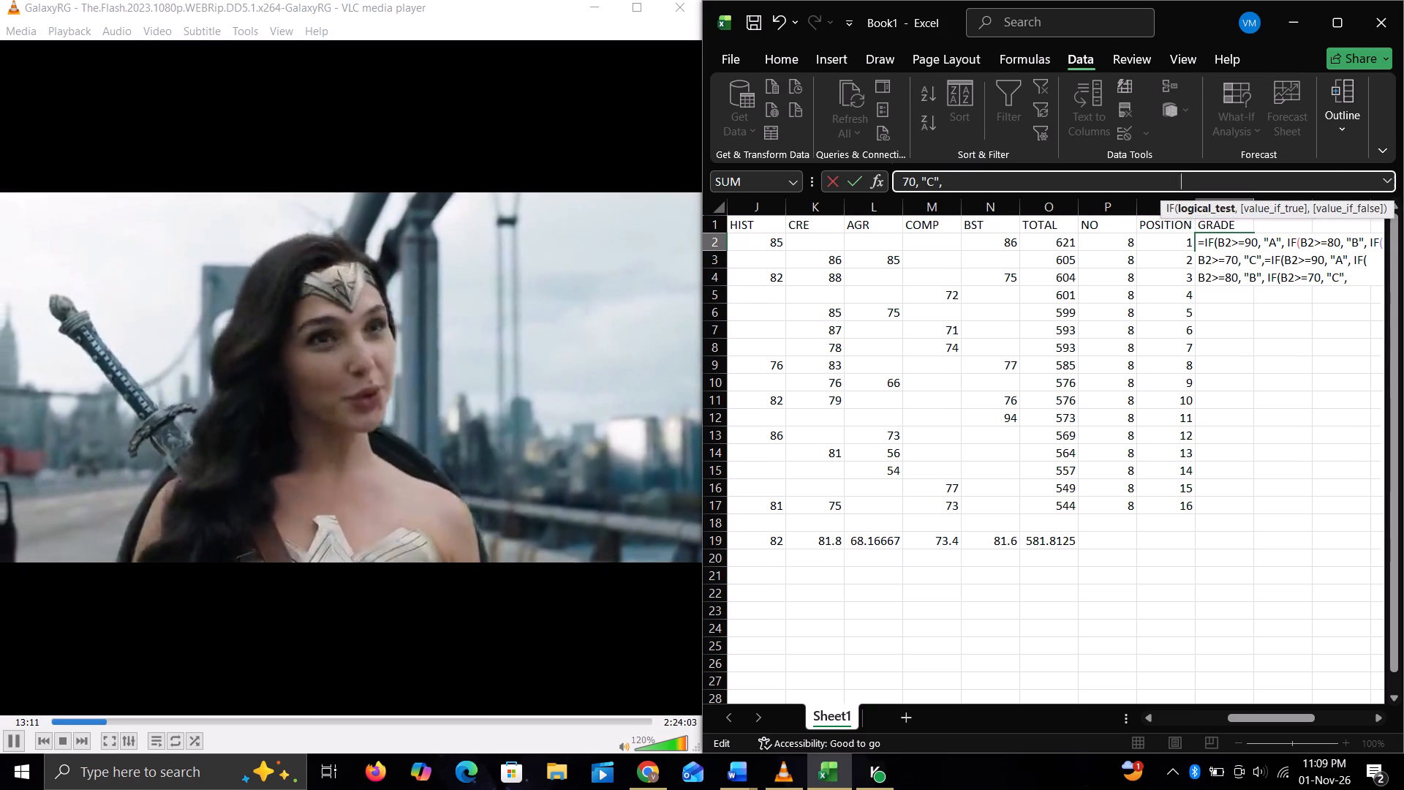
left_click(946, 182)
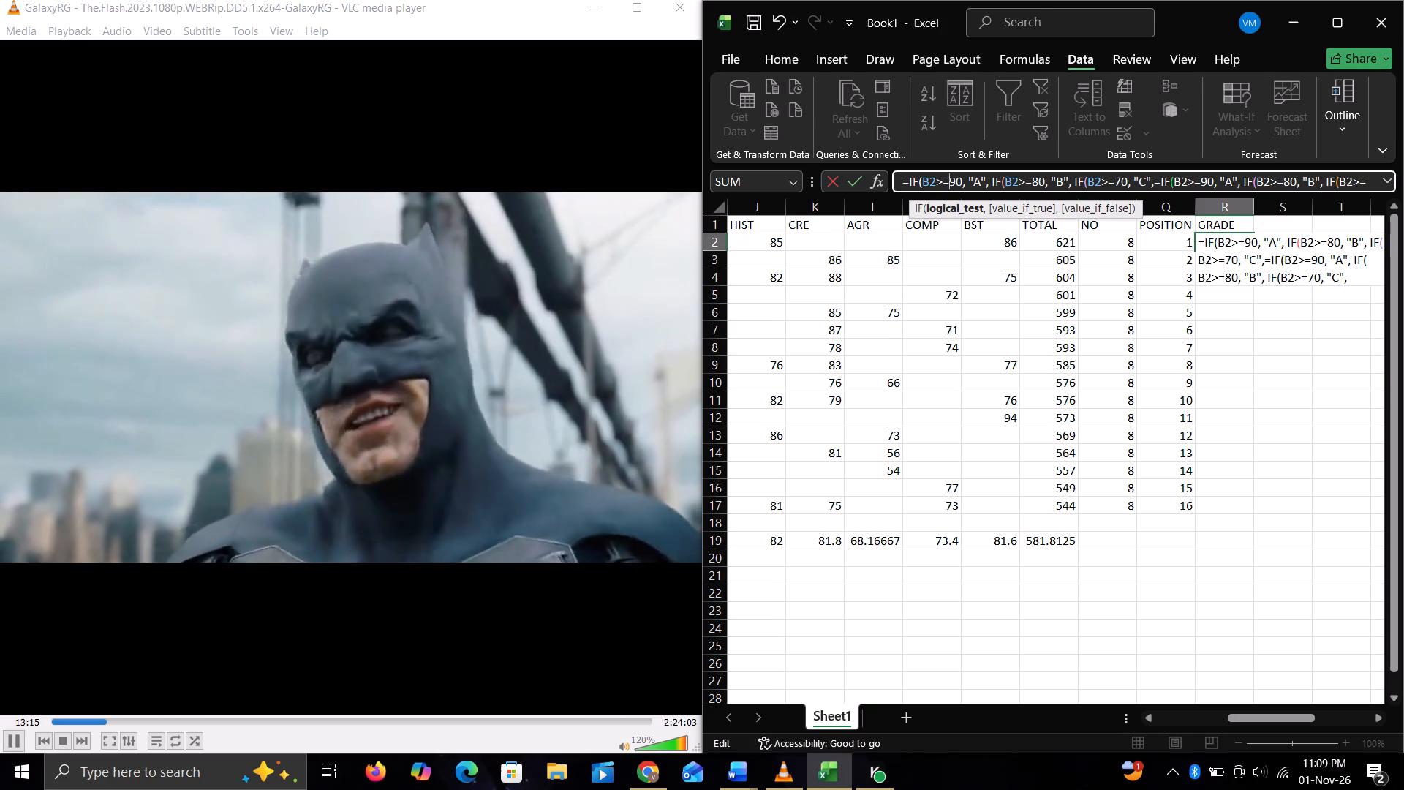
left_click(929, 181)
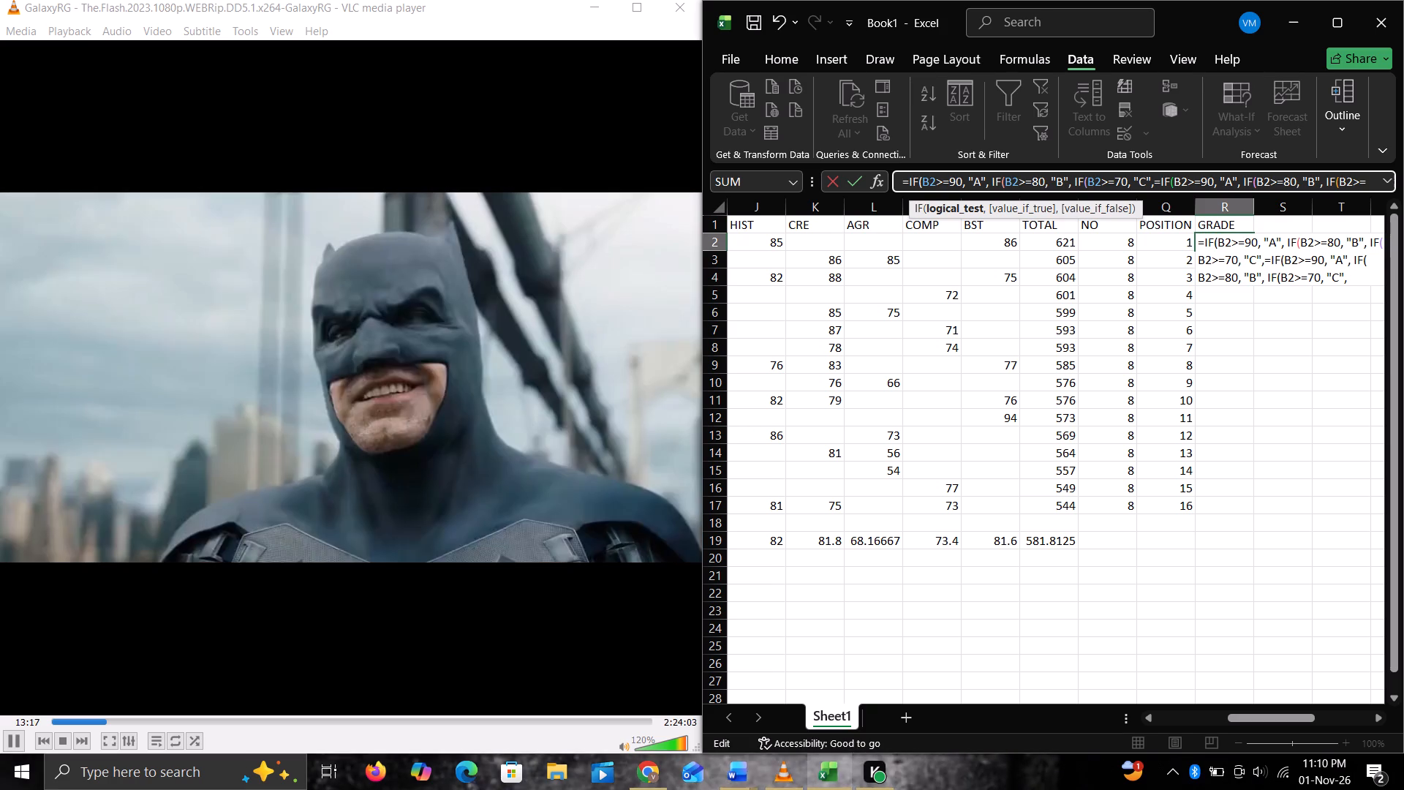
key("BackSpace")
key("c")
Change the cell reference in the second condition (>=80, "B") of the R2 formula to C2.
key("Right")
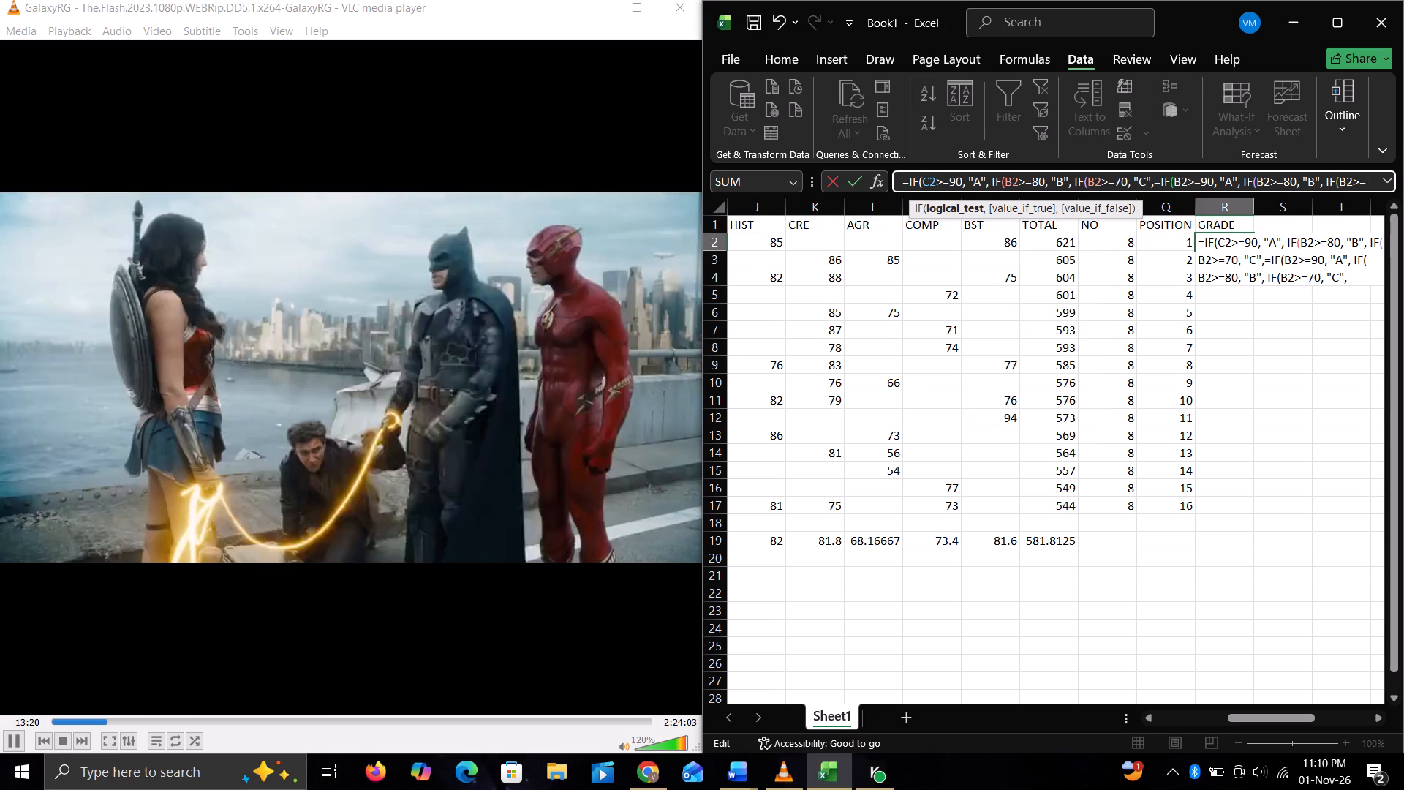
key("Right")
key("Right")
key("Right")
key("Right")
key("Right")
key("Right")
key("Right")
key("Right")
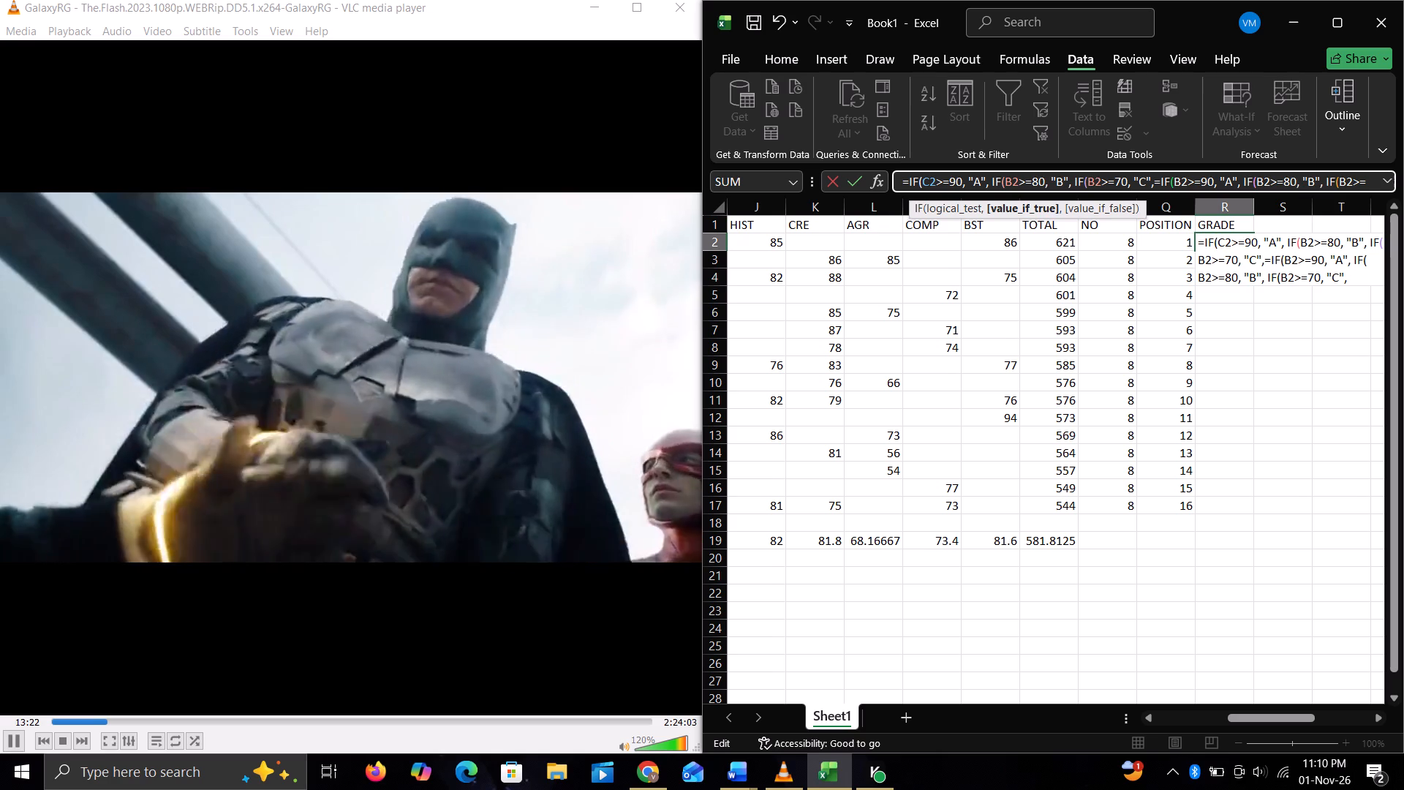
key("Right")
key("Right")
key("Right")
key("Right")
key("Right")
key("Right")
key("Right")
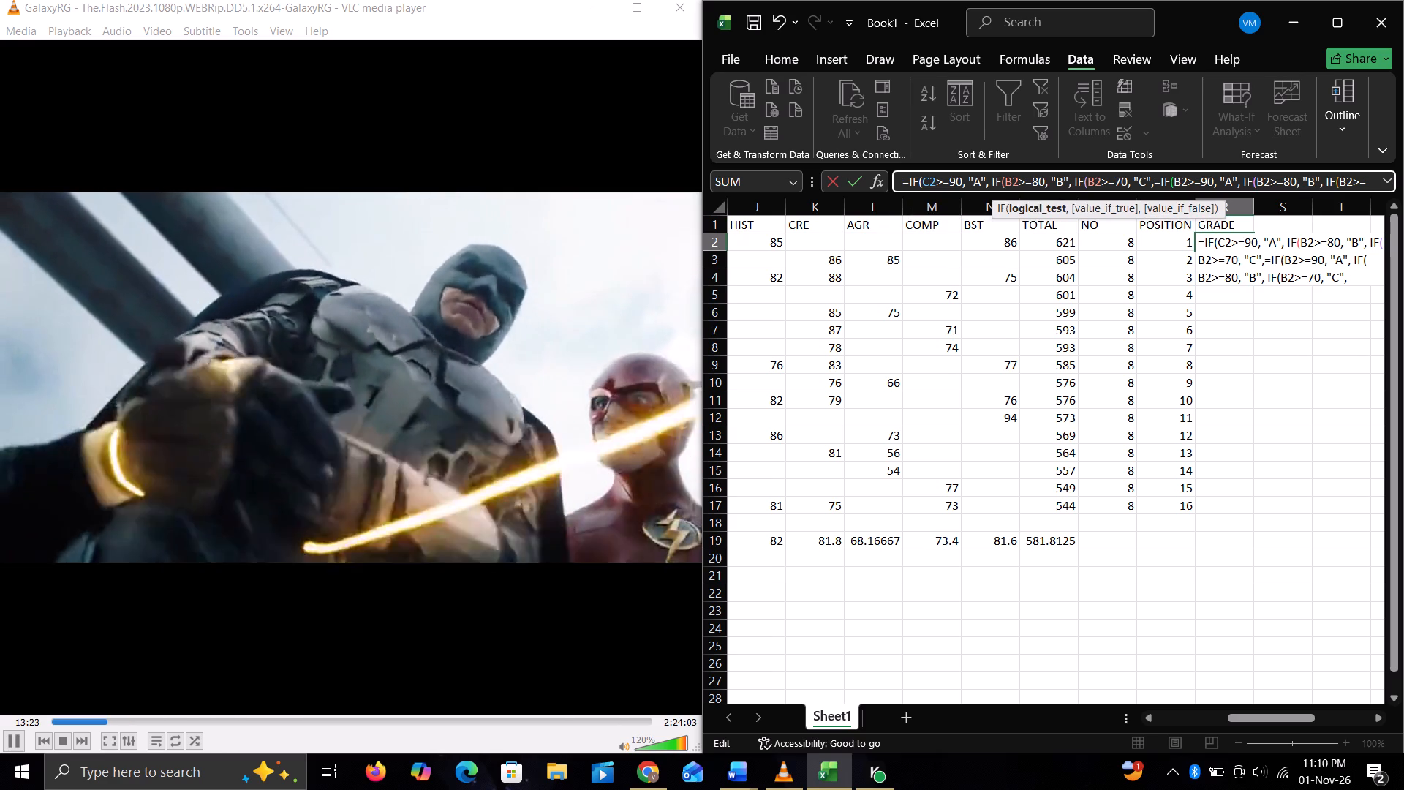
key("BackSpace")
key("c")
Change the cell reference in the third condition (>=70, "C") of the R2 formula to C2.
key("Right")
key("Right")
key("Right")
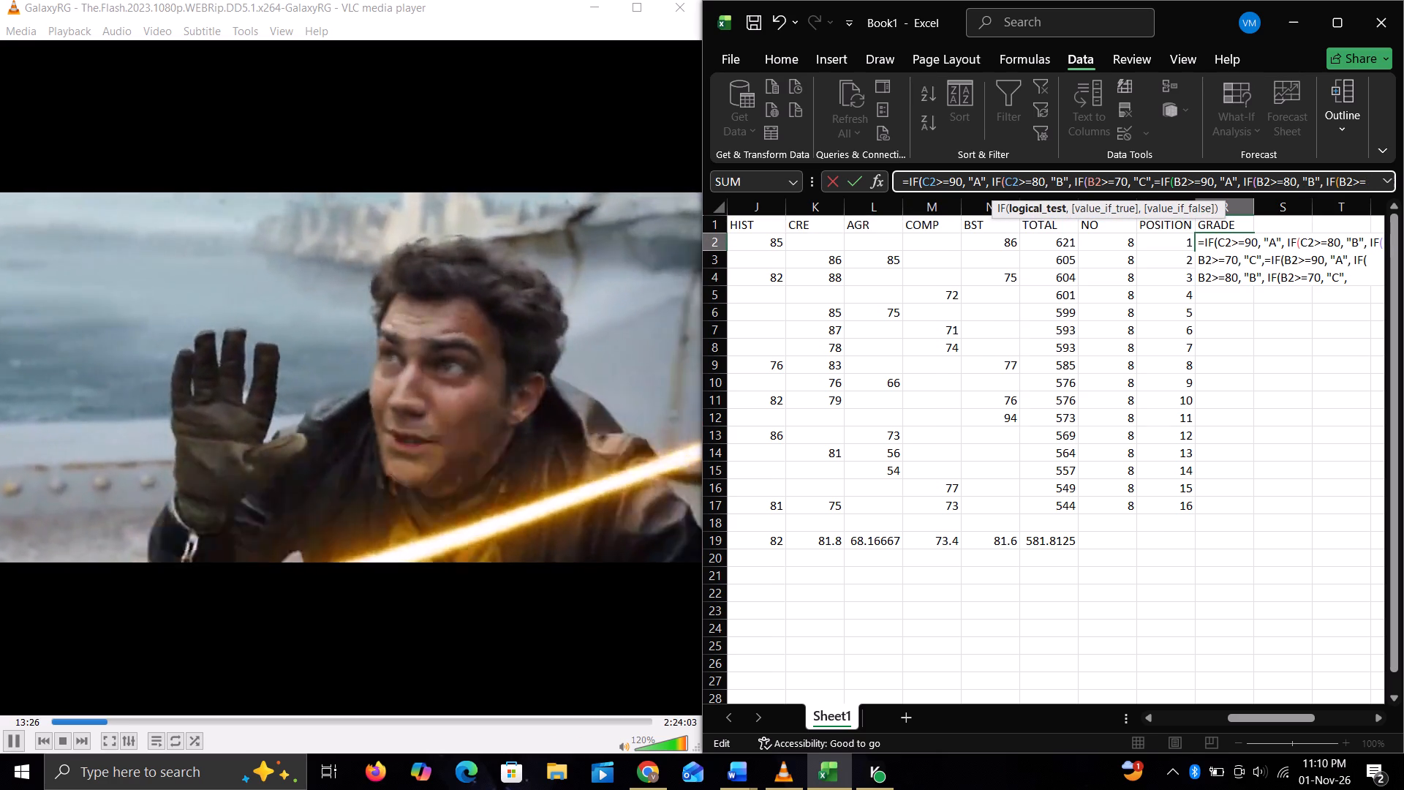
key("Right")
key("Right")
key("Right")
key("Right")
key("Right")
key("Right")
key("Right")
key("Right")
key("Right")
key("Right")
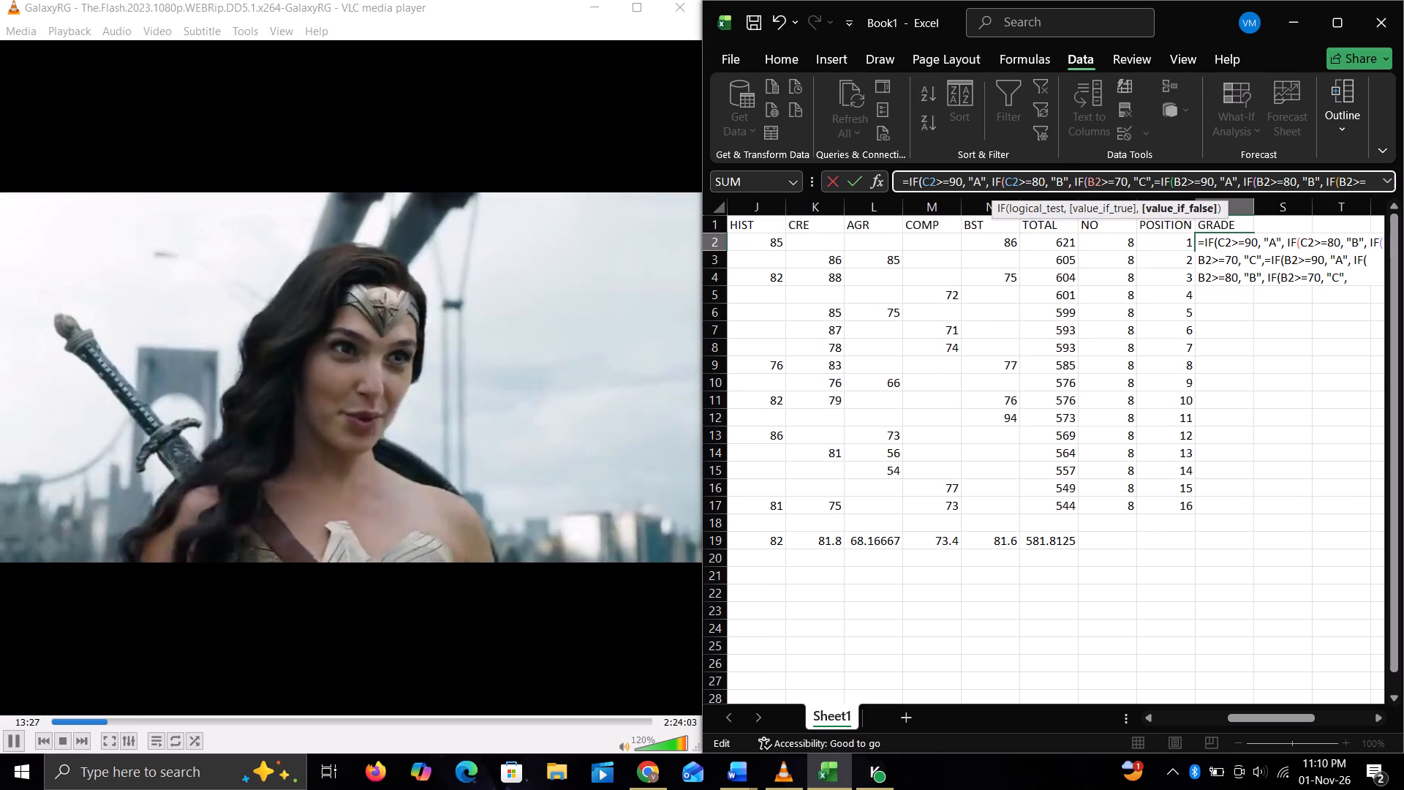
key("Right")
key("Right")
key("Right")
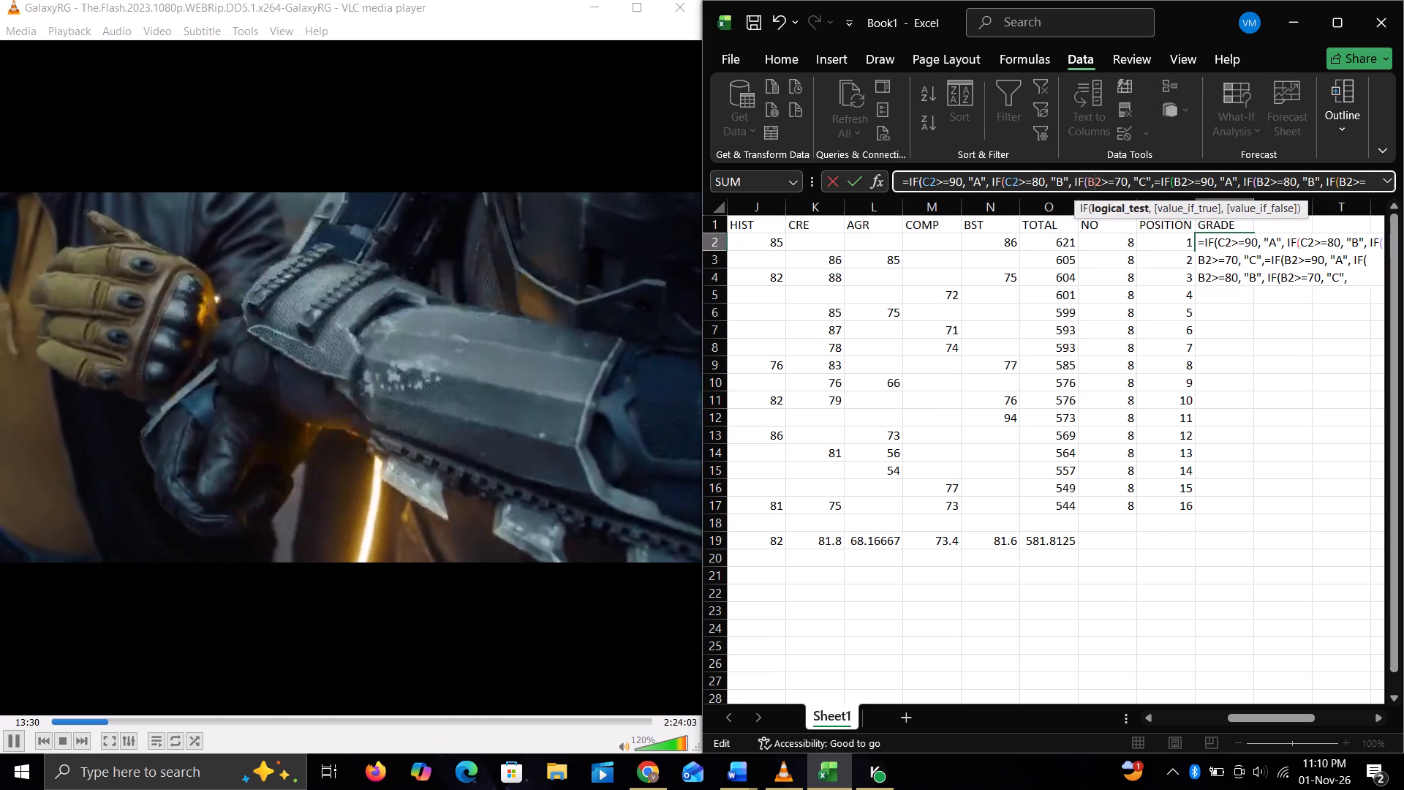
key("BackSpace")
key("c")
Change the cell reference in the fourth condition, the first one of the second pasted copy, to C2.
key("Right")
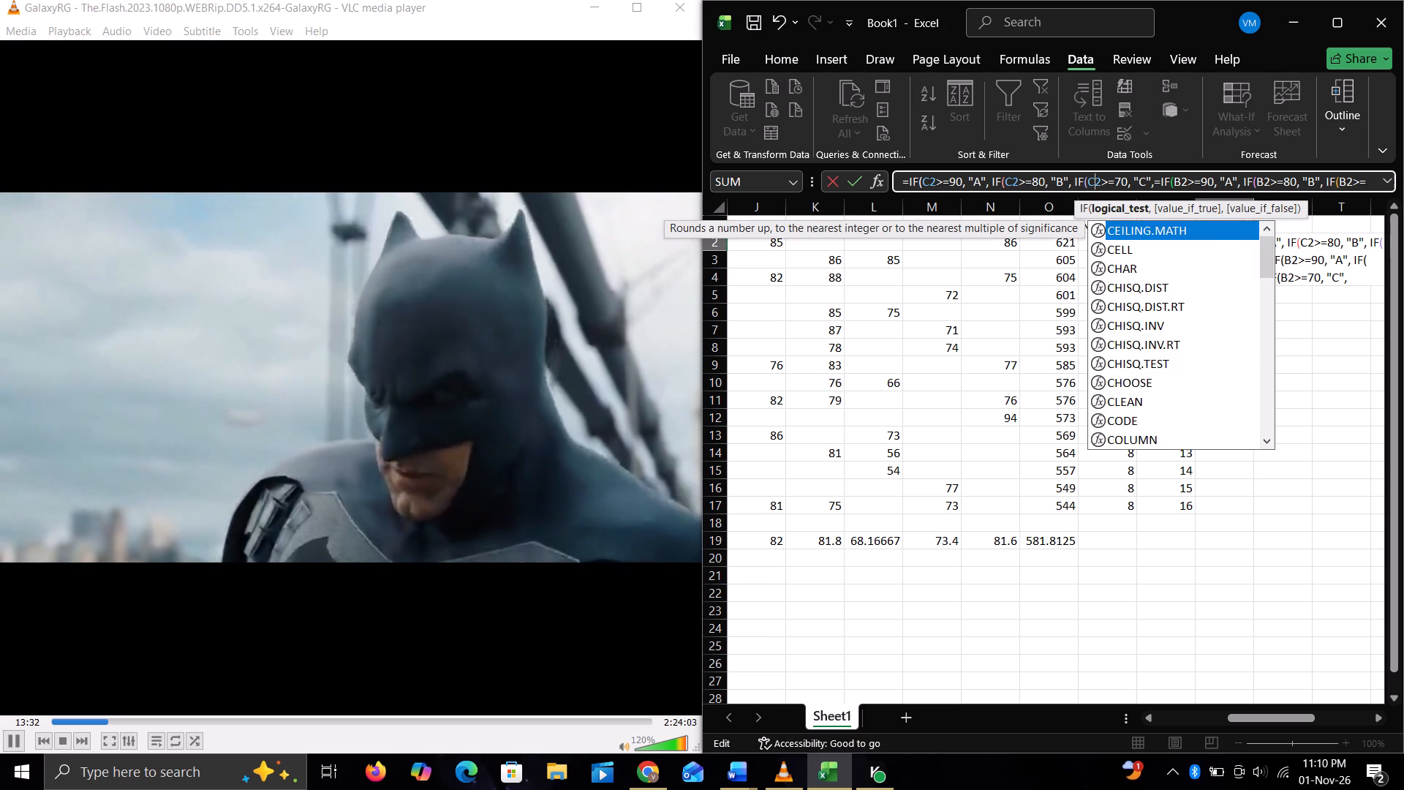
key("Right")
key("Right")
key("Right")
key("Right")
key("Right")
key("Right")
key("Right")
key("Right")
key("Right")
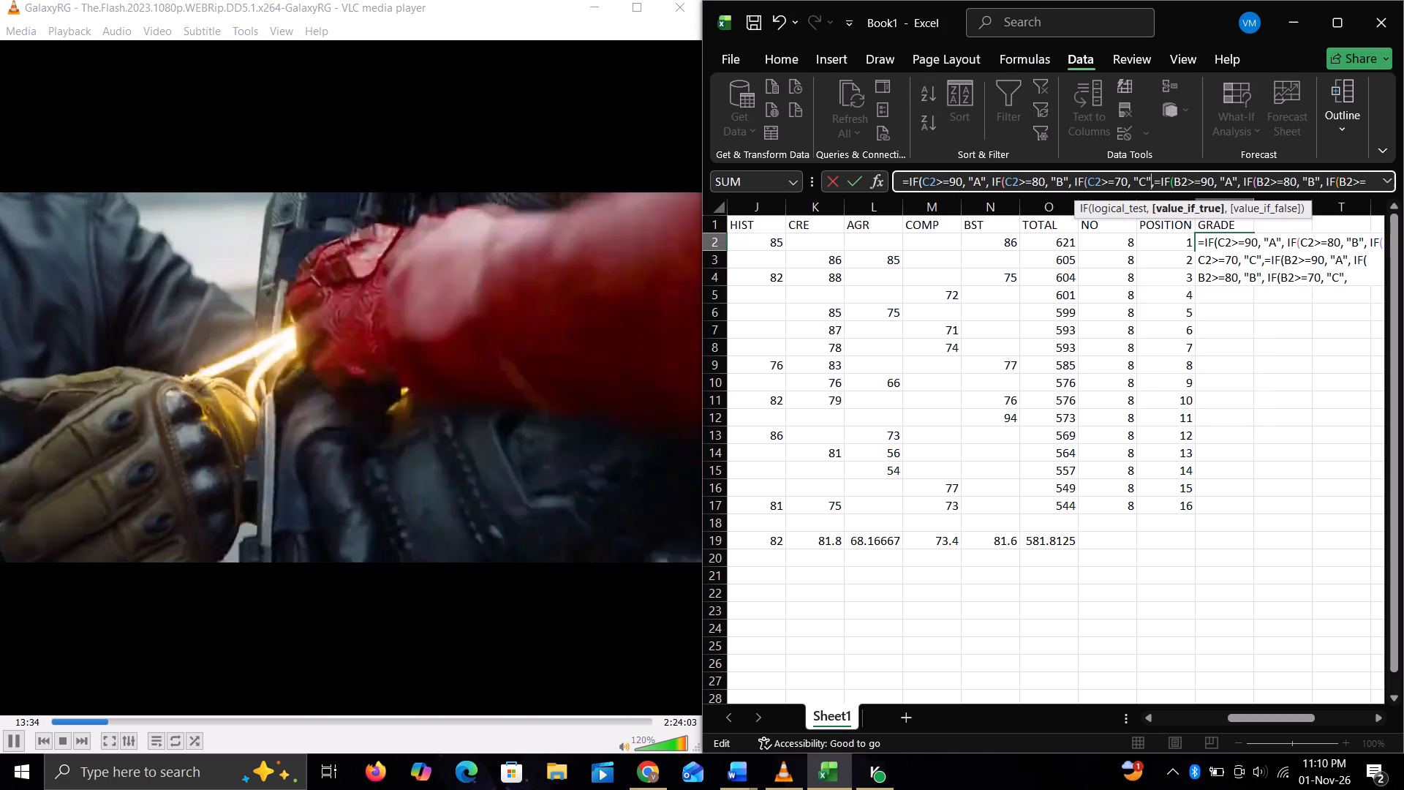
key("Right")
key("Right")
key("Right")
key("Right")
key("Right")
key("Right")
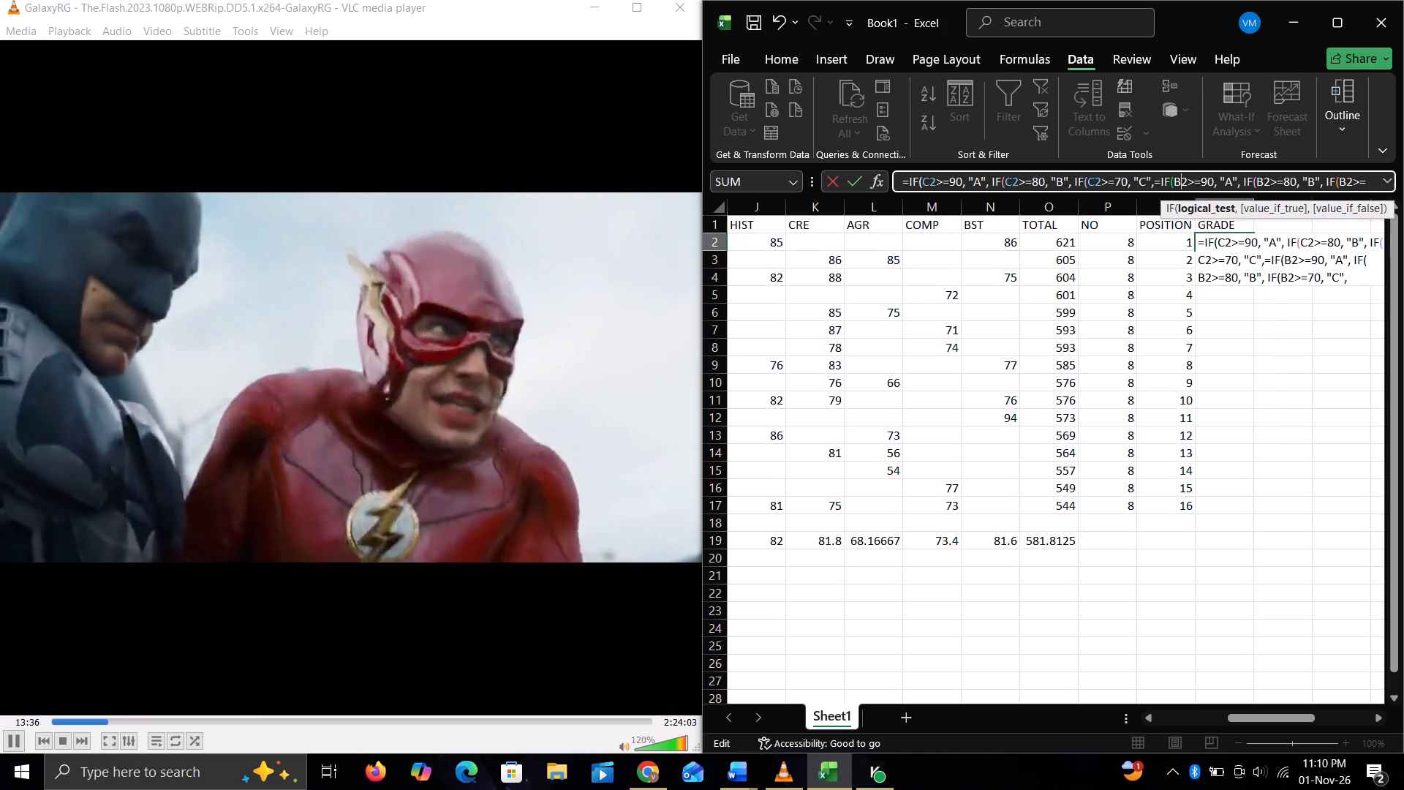
key("BackSpace")
key("c")
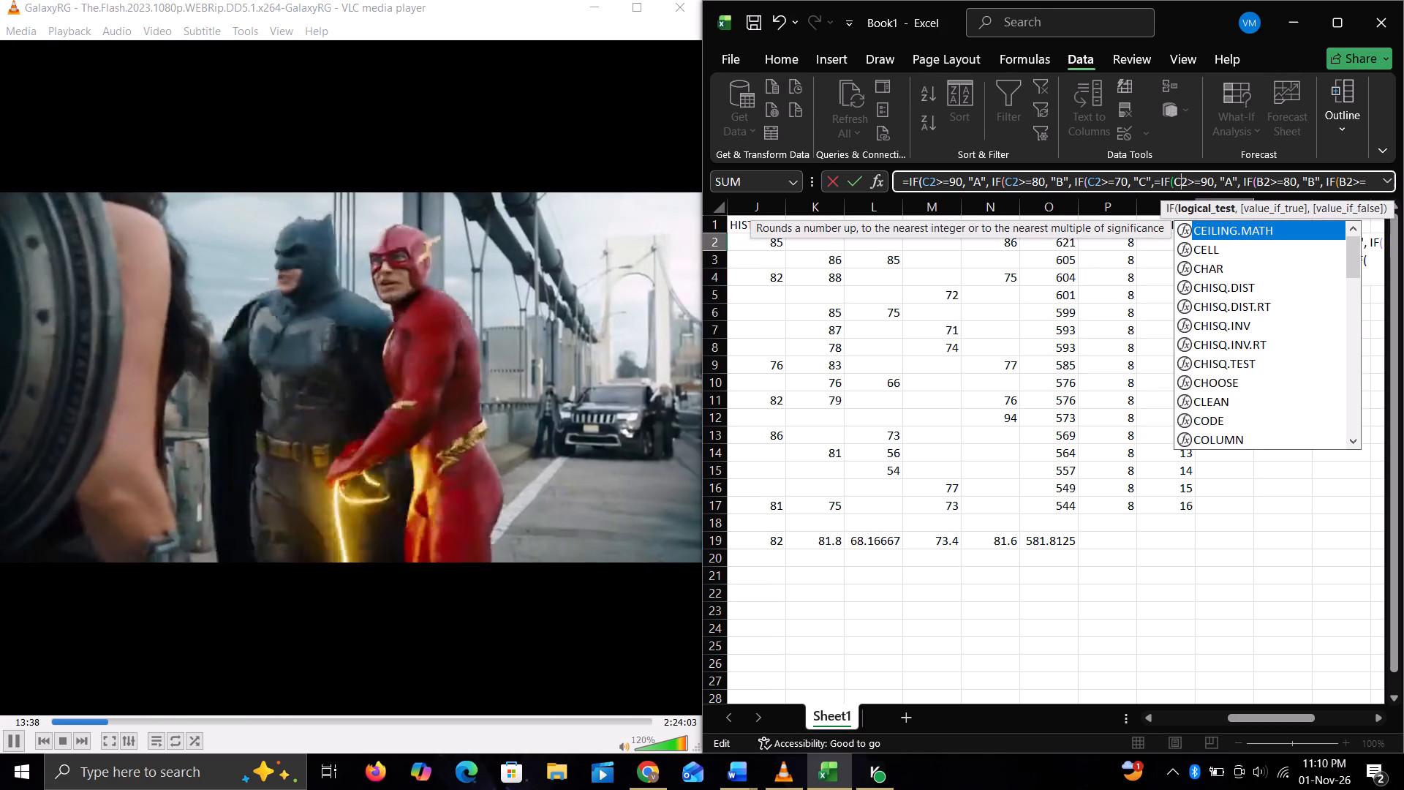
Change the cell reference in the fifth condition, the second one of the second pasted copy, to C2.
key("Right")
key("Right")
key("Right")
key("Right")
key("Right")
key("Right")
key("Right")
key("Right")
key("Right")
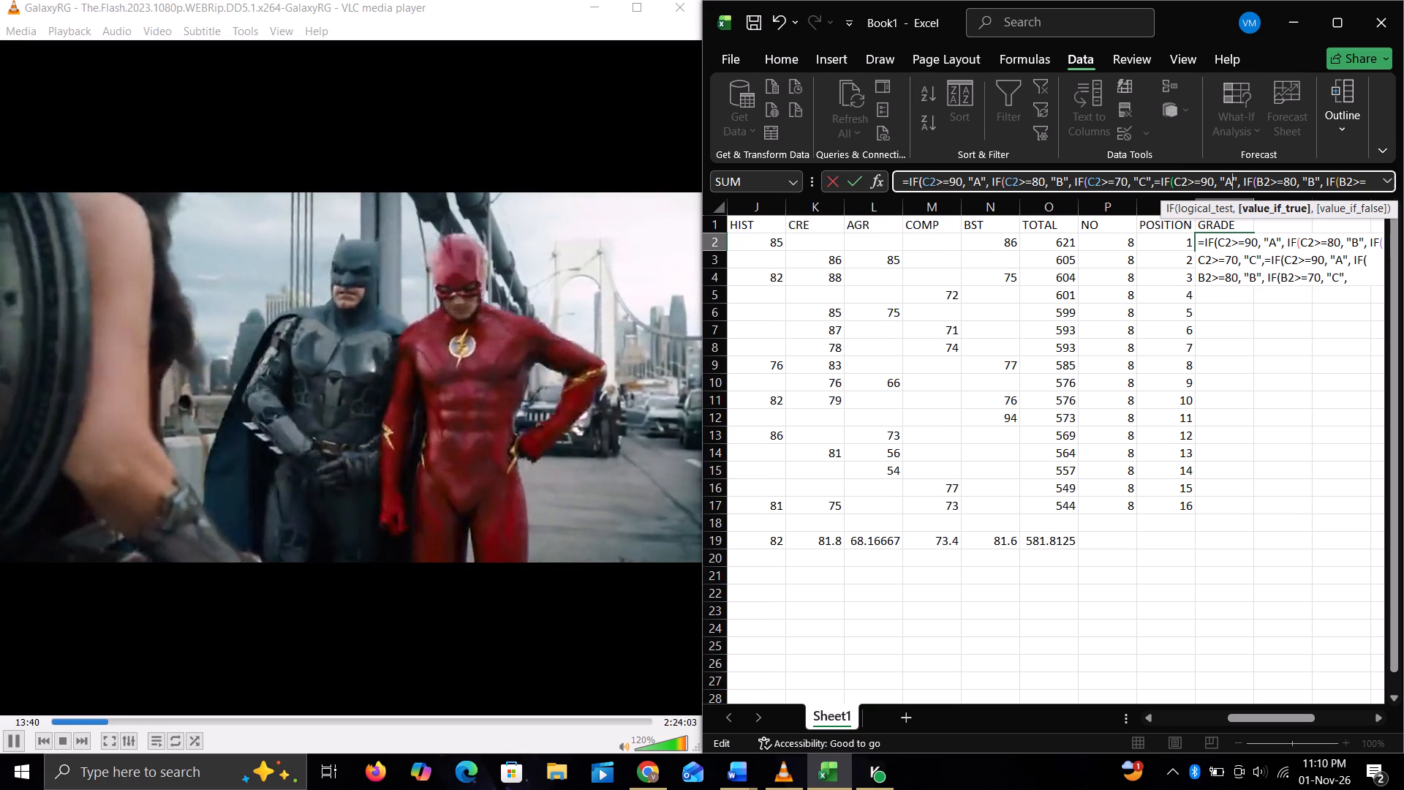
key("Right")
key("Right")
key("Right")
key("Right")
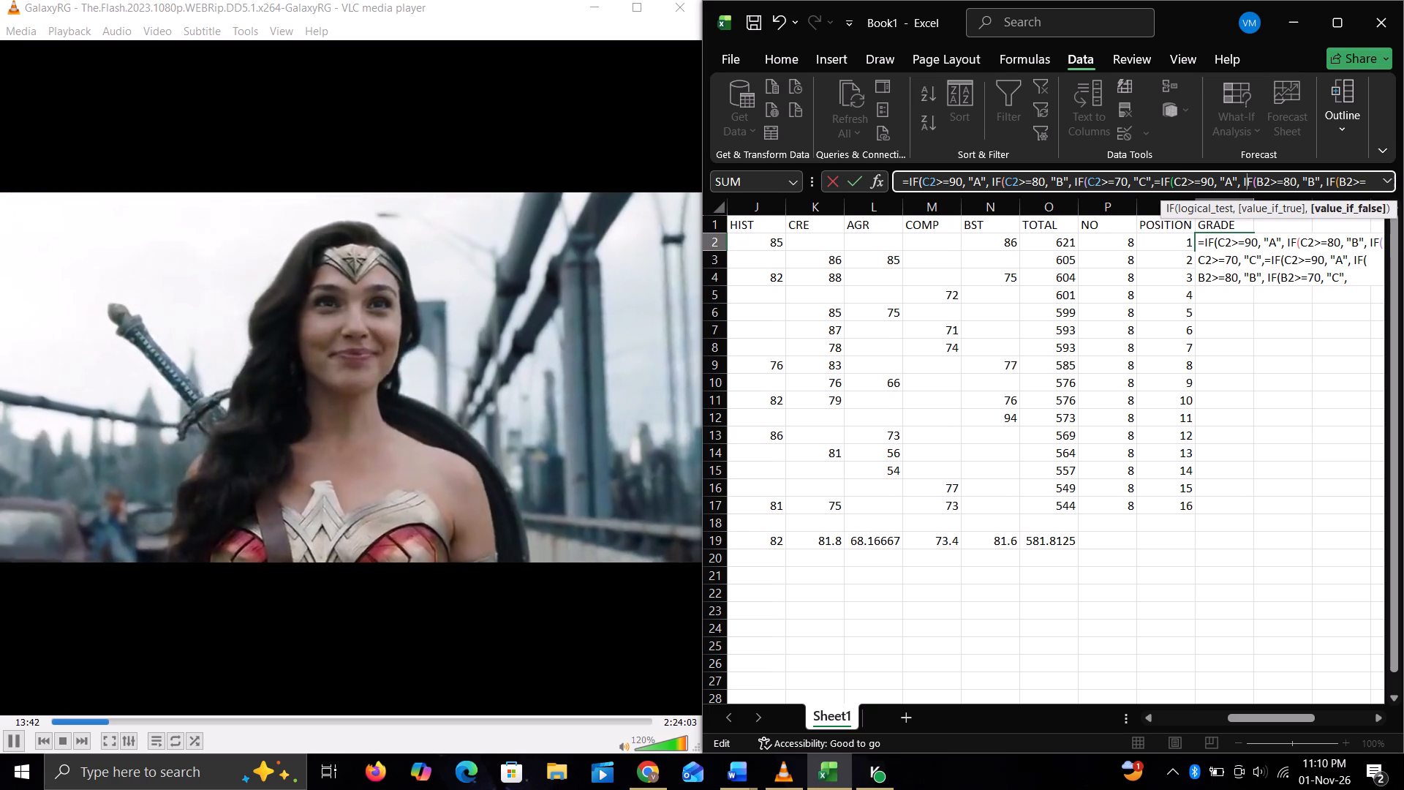
key("Right")
key("Right")
key("Right")
key("c")
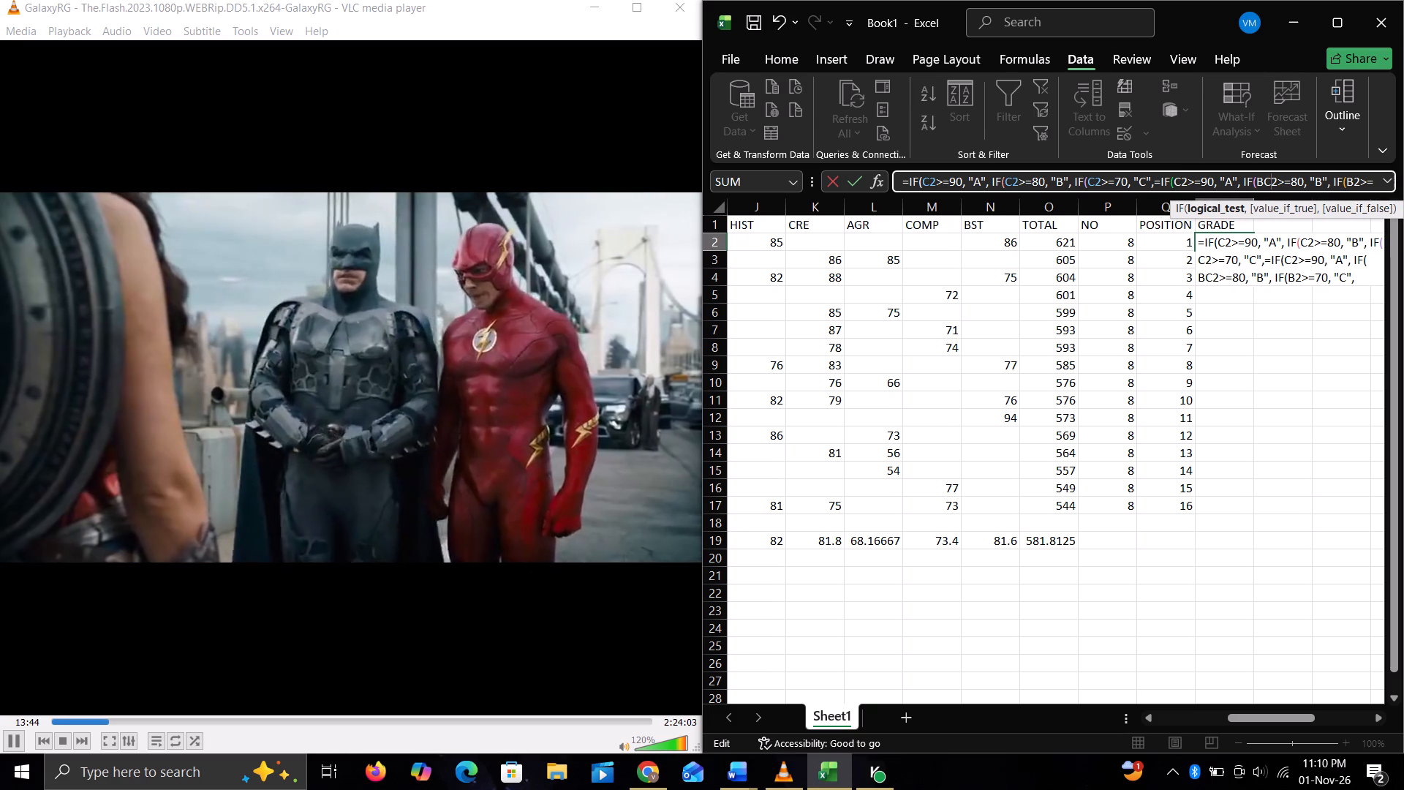
key("BackSpace")
key("BackSpace")
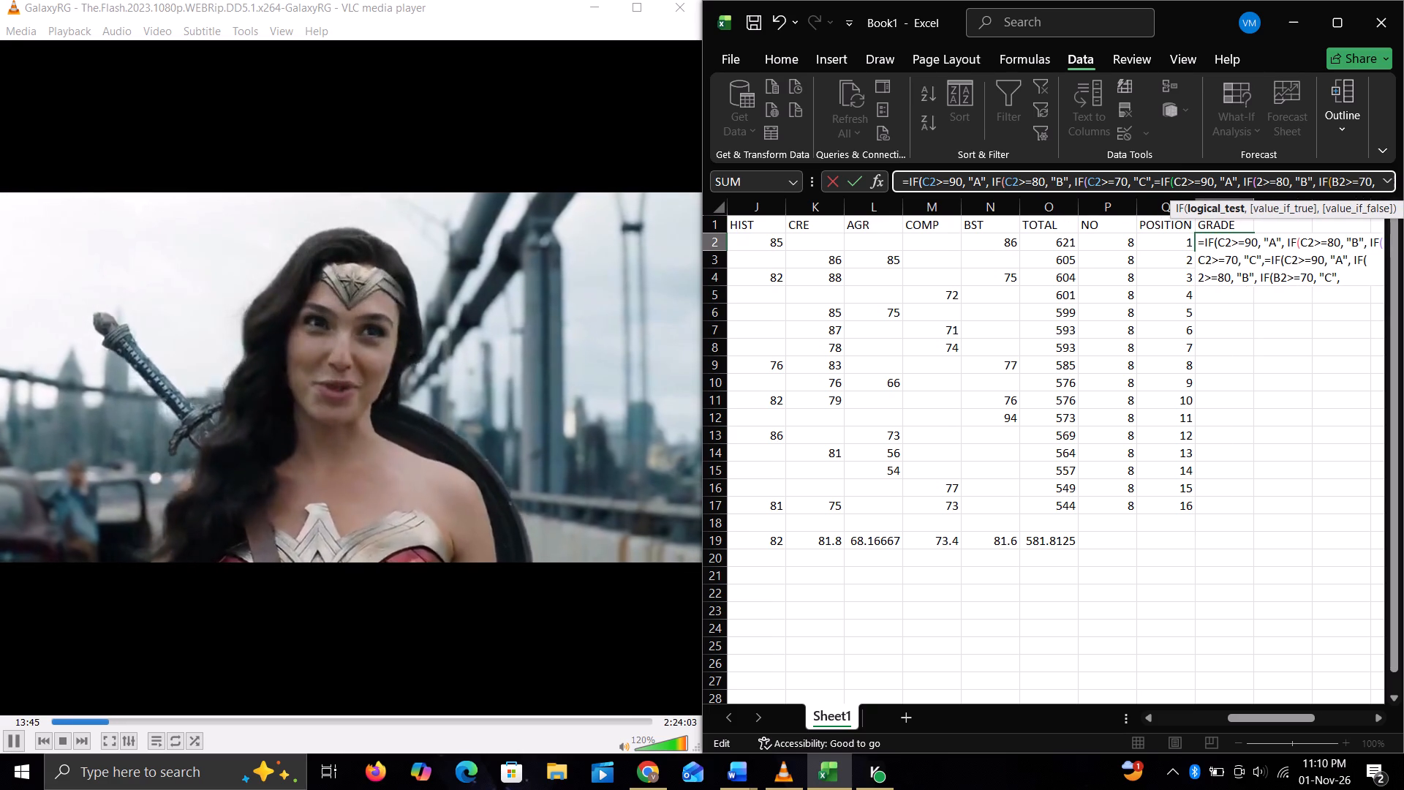
key("c")
Set the threshold of the fourth condition in the R2 formula to 60.
key("Left")
key("Left")
key("Left")
key("Left")
key("Left")
key("Left")
key("Left")
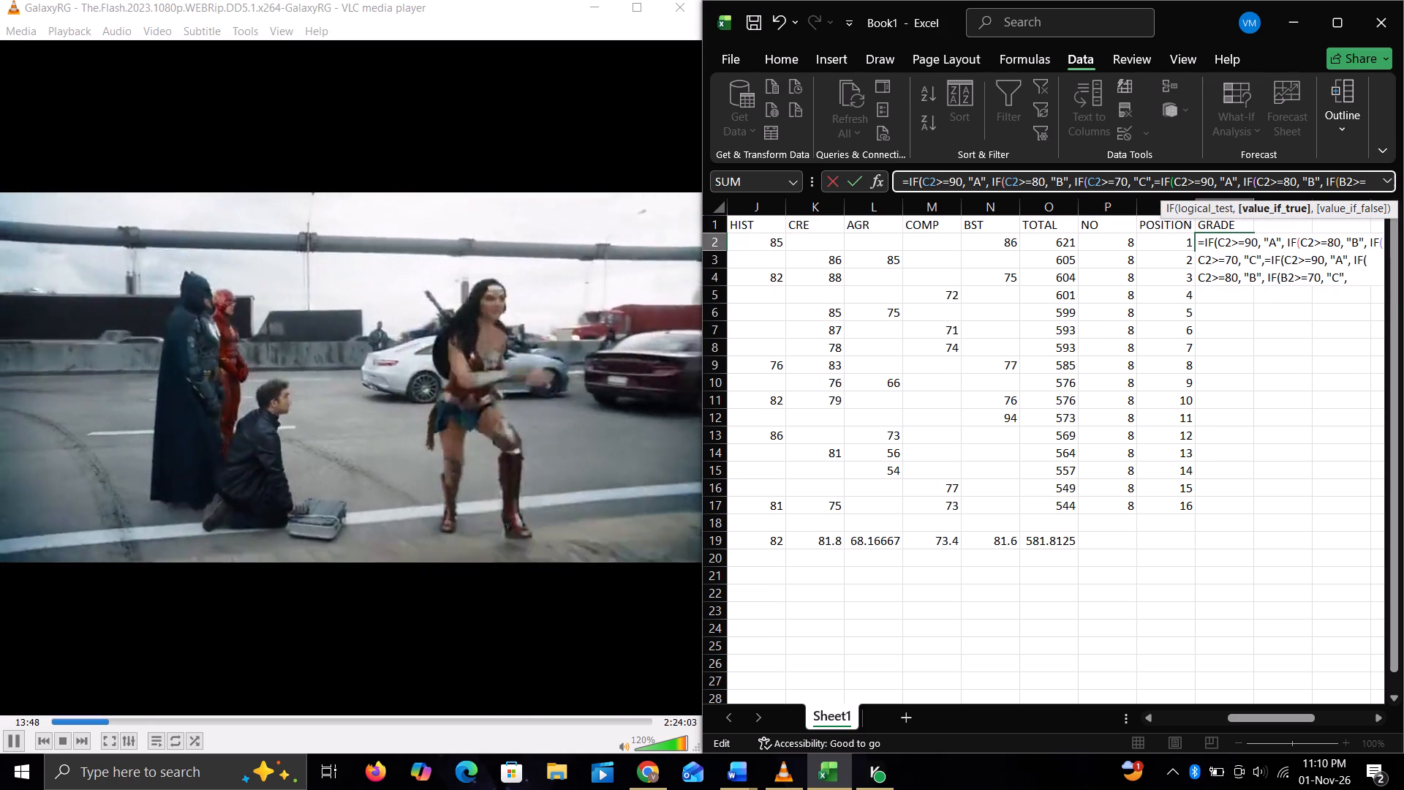
key("Left")
key("Left")
key("Left")
key("Left")
key("Left")
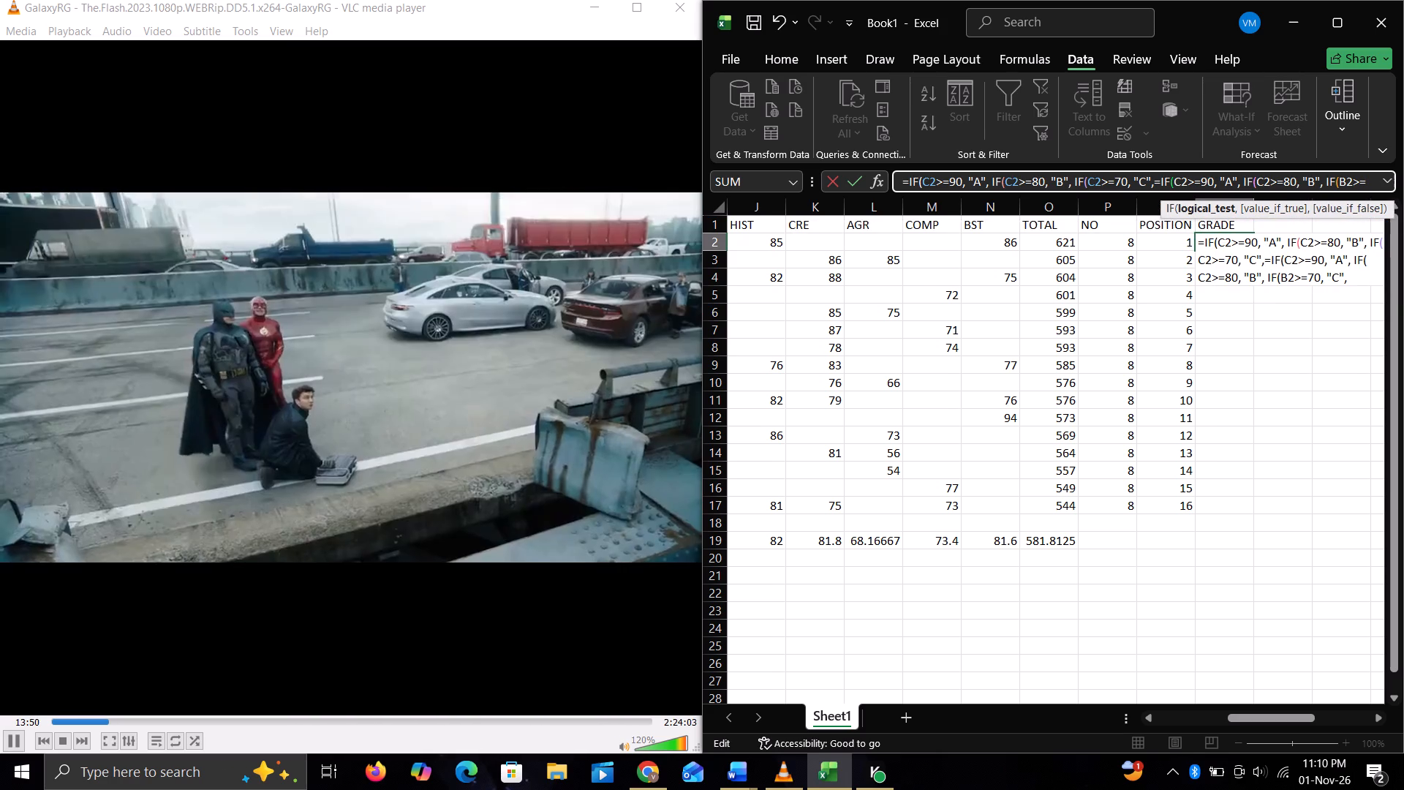
key("BackSpace")
key("6")
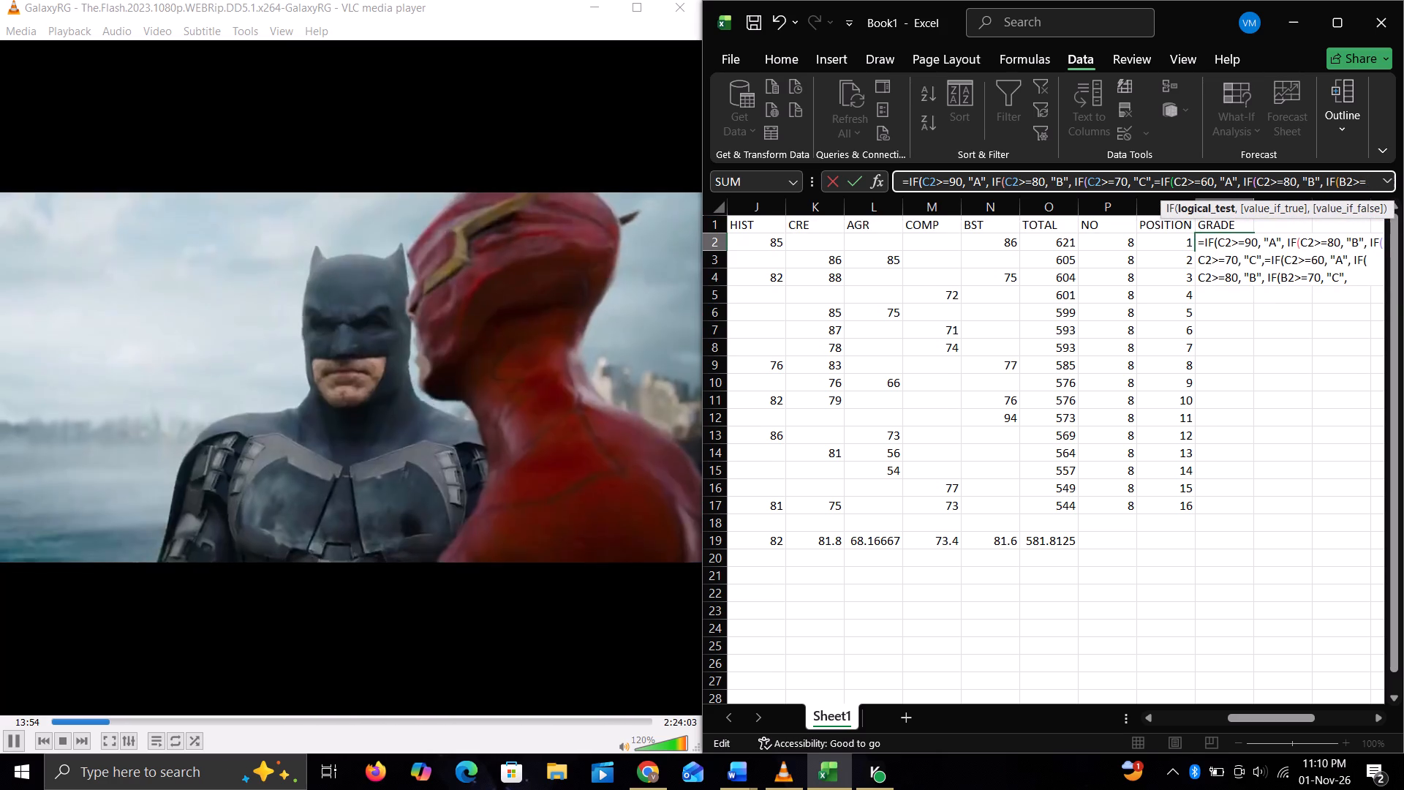
Set the grade returned by the fourth condition, C2>=60, to "D".
key("Right")
key("Right")
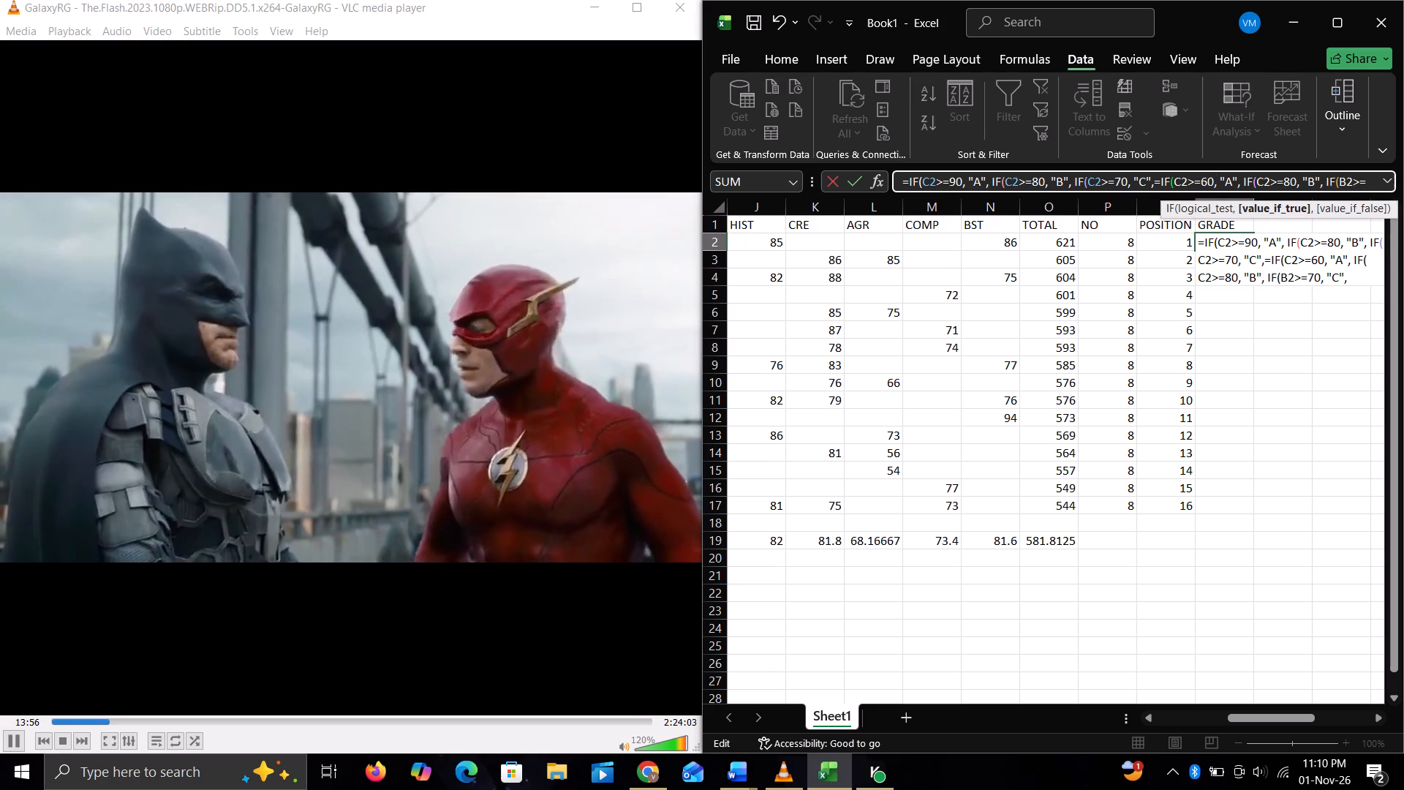
key("Right")
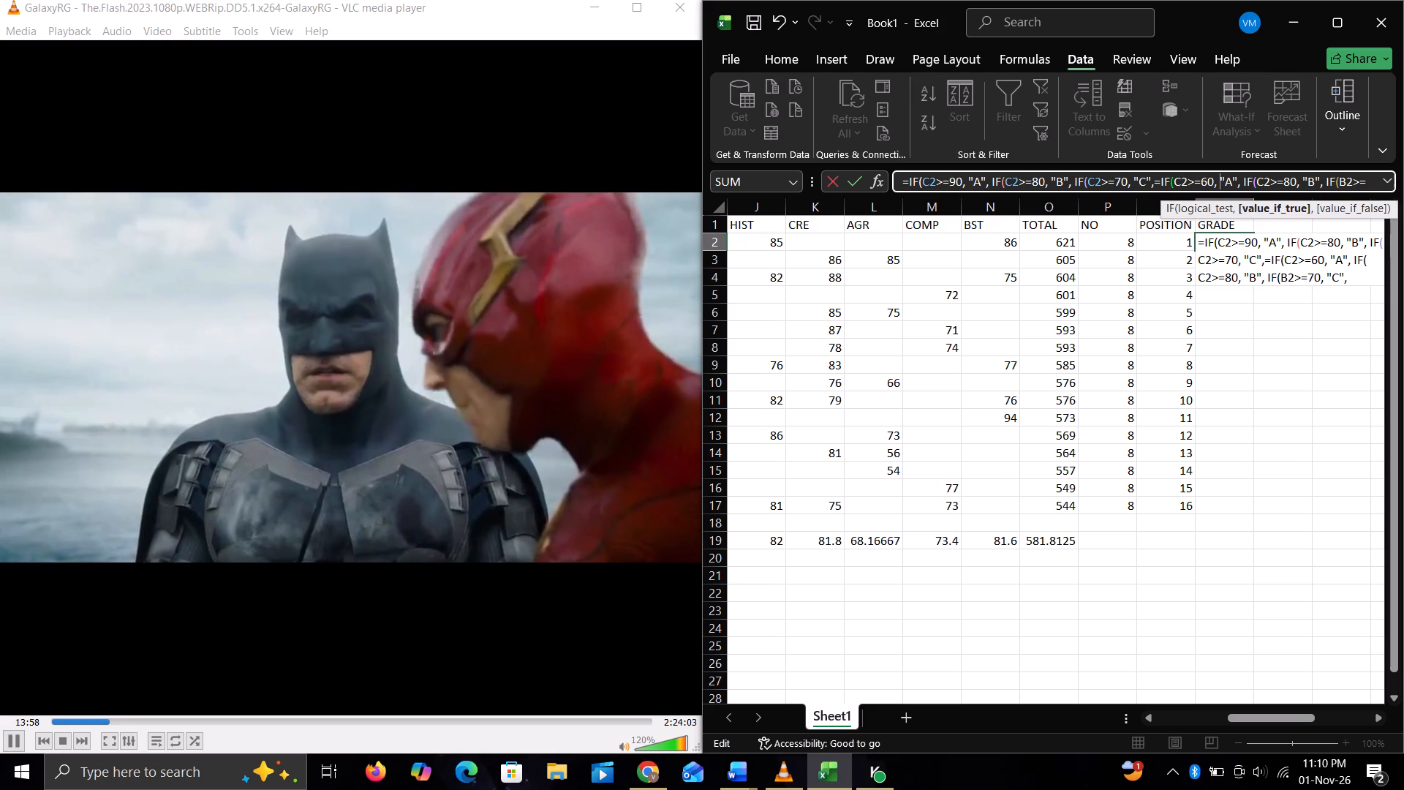
key("Right")
key("Right")
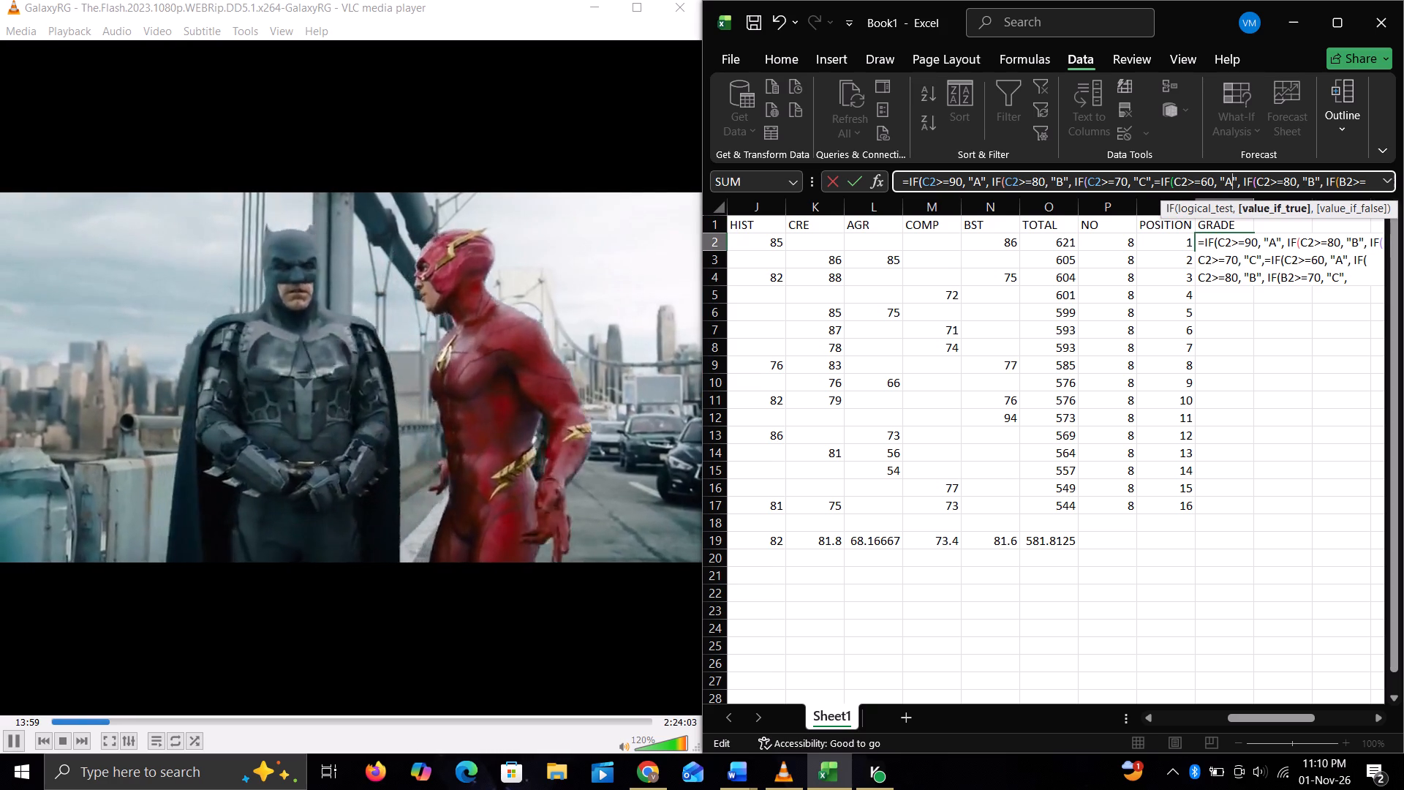
key("BackSpace")
key("d")
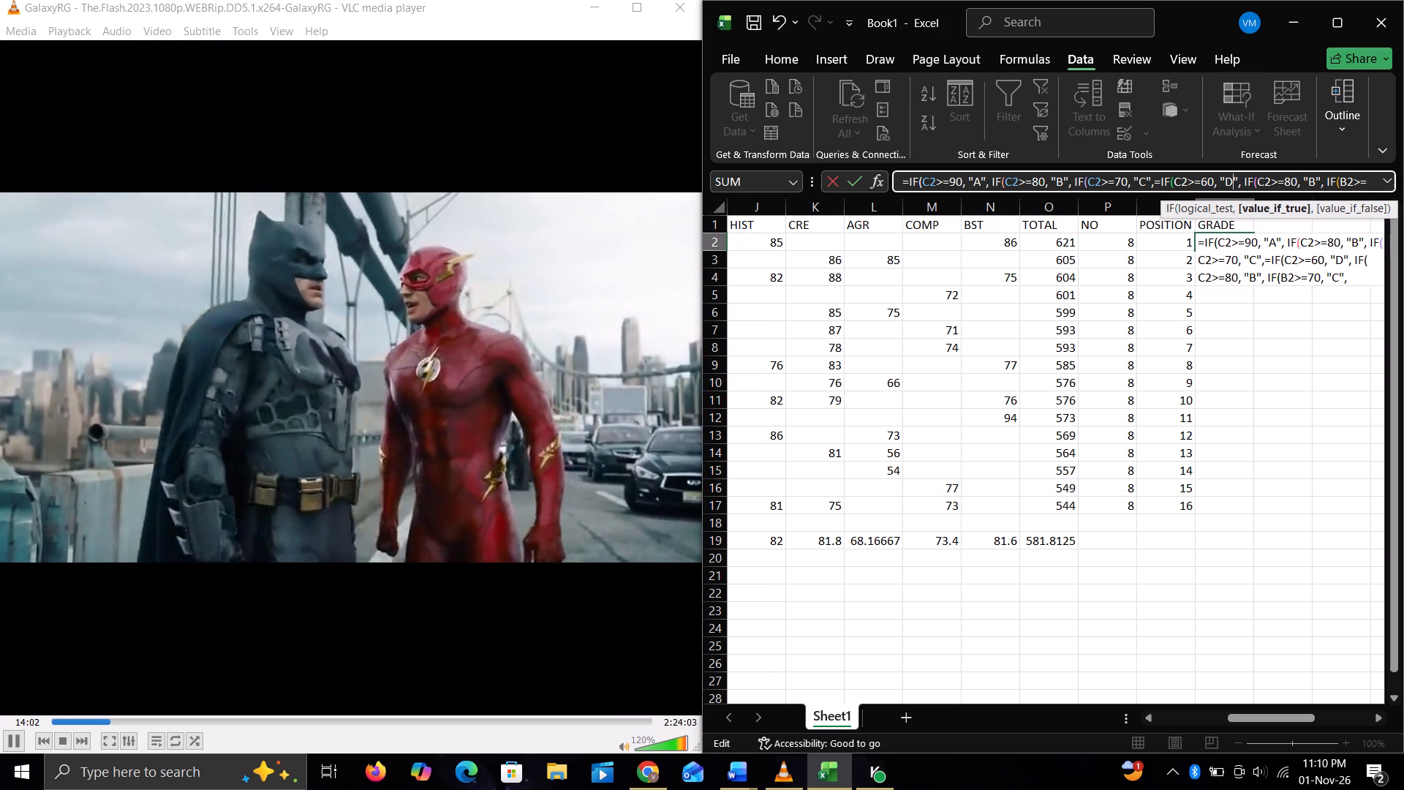
Set the threshold of the fifth condition in the R2 formula to 50.
key("Right")
key("Right")
key("Right")
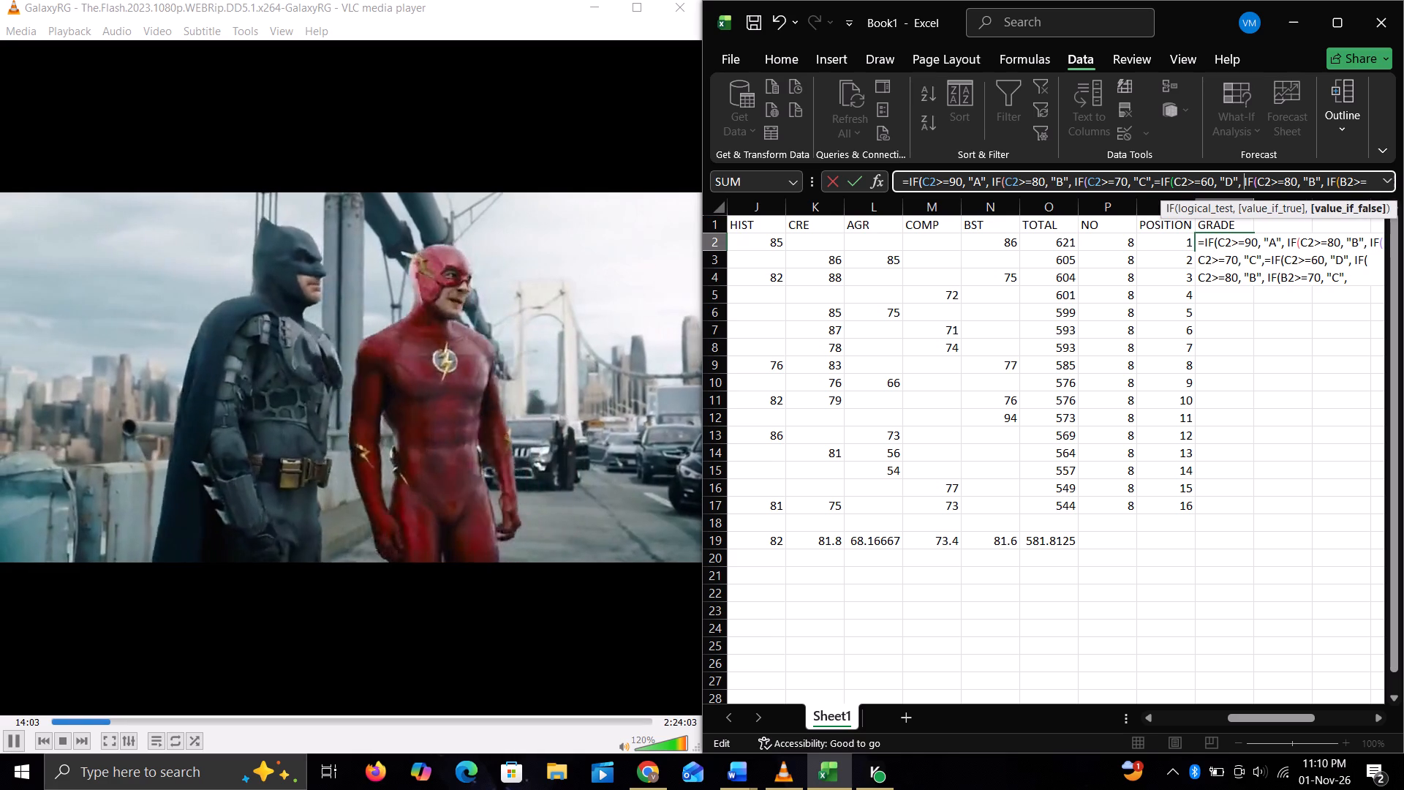
key("Right")
key("Right")
key("Right")
key("Right")
key("Right")
key("Right")
key("Right")
key("Right")
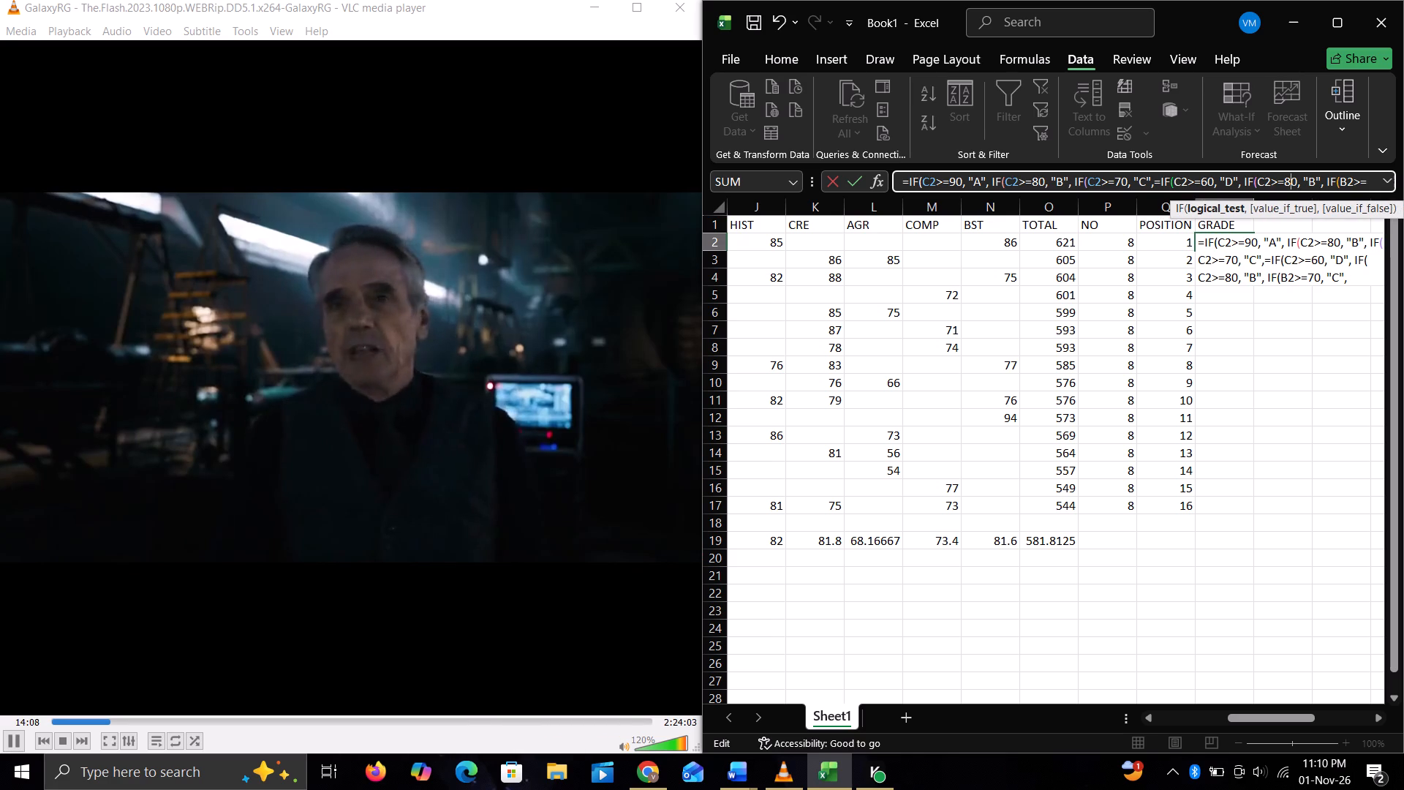
key("BackSpace")
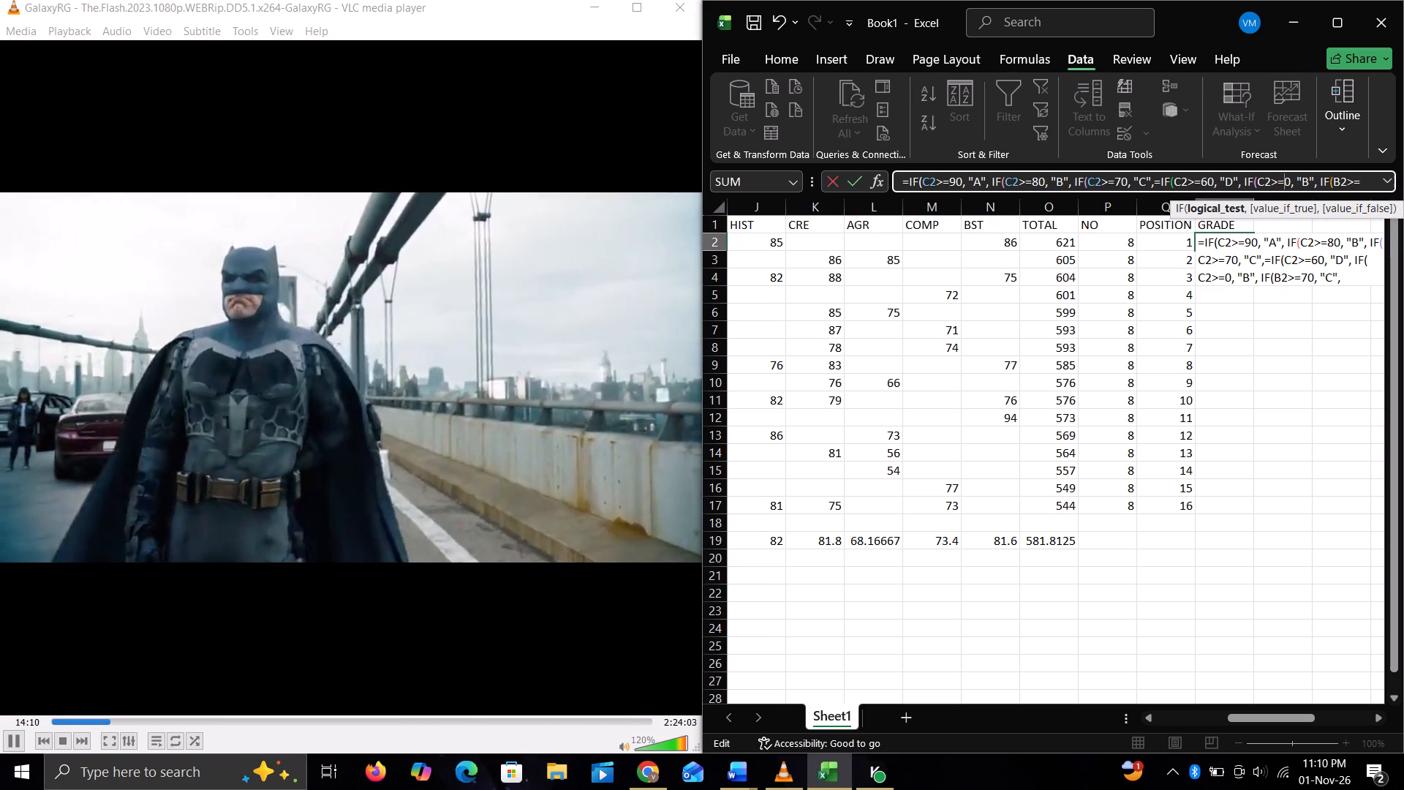
key("5")
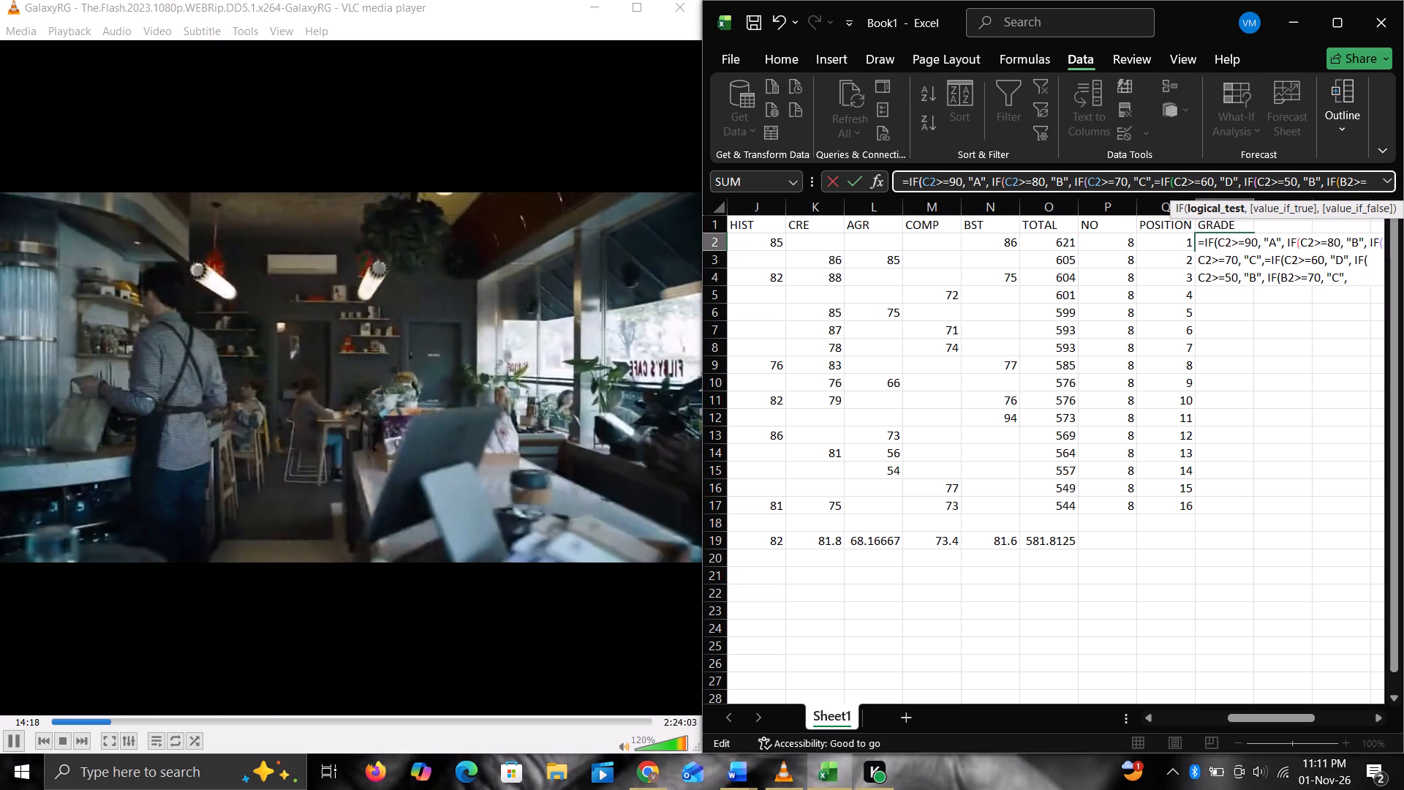
Set the grade returned by the fifth condition, C2>=50, in the R2 formula to "E".
key("Right")
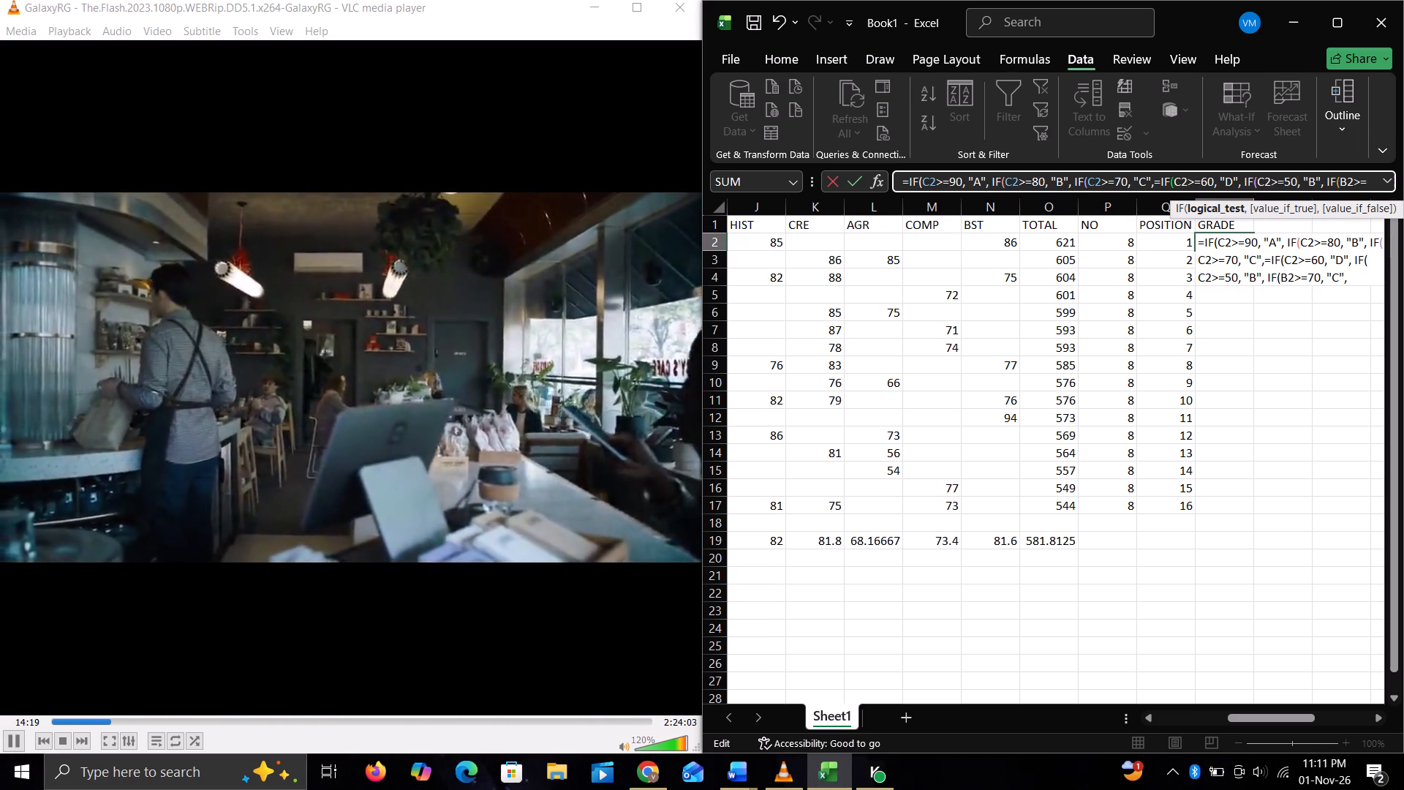
key("Right")
key("Right")
key("Right")
key("Right")
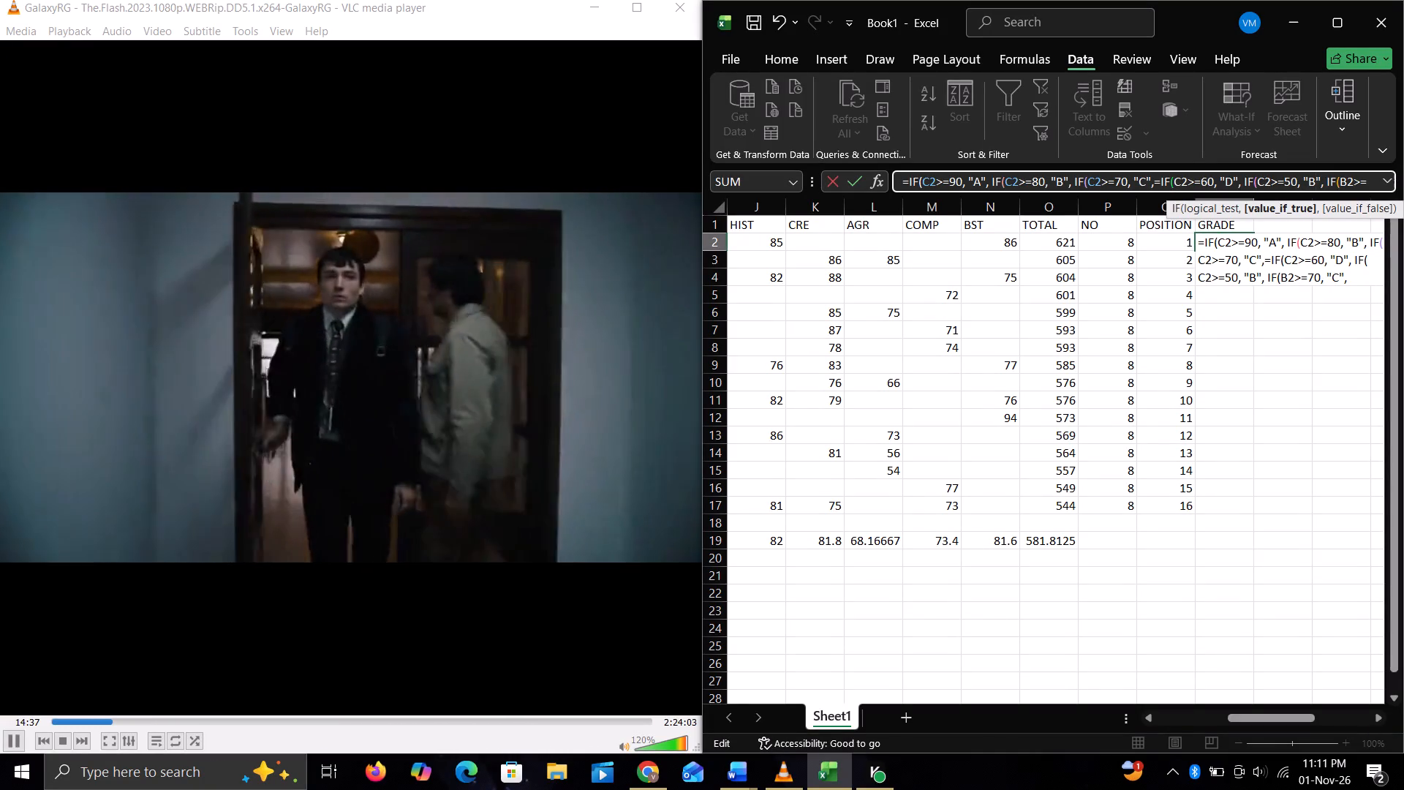
scroll(1271, 177, "left", 1)
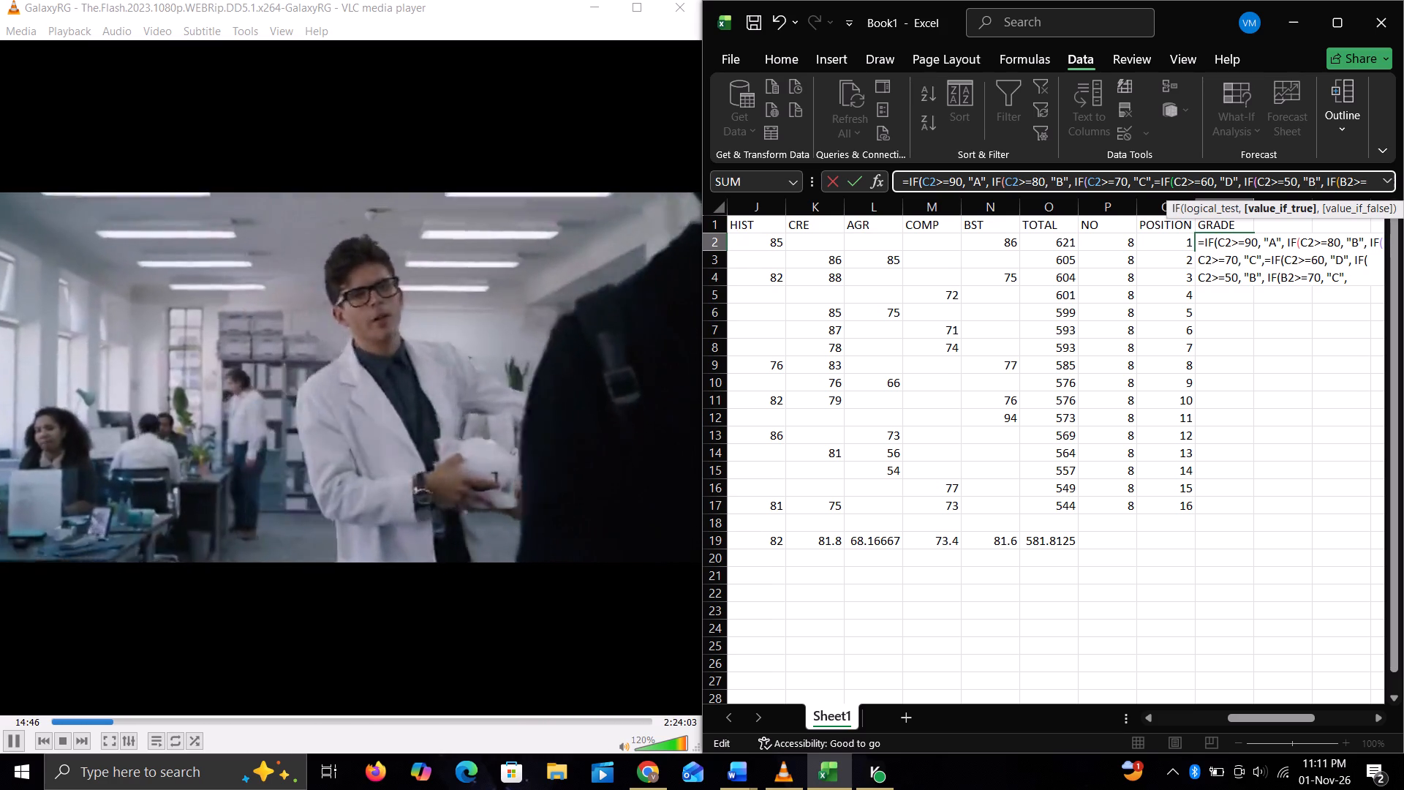
left_click(1352, 180)
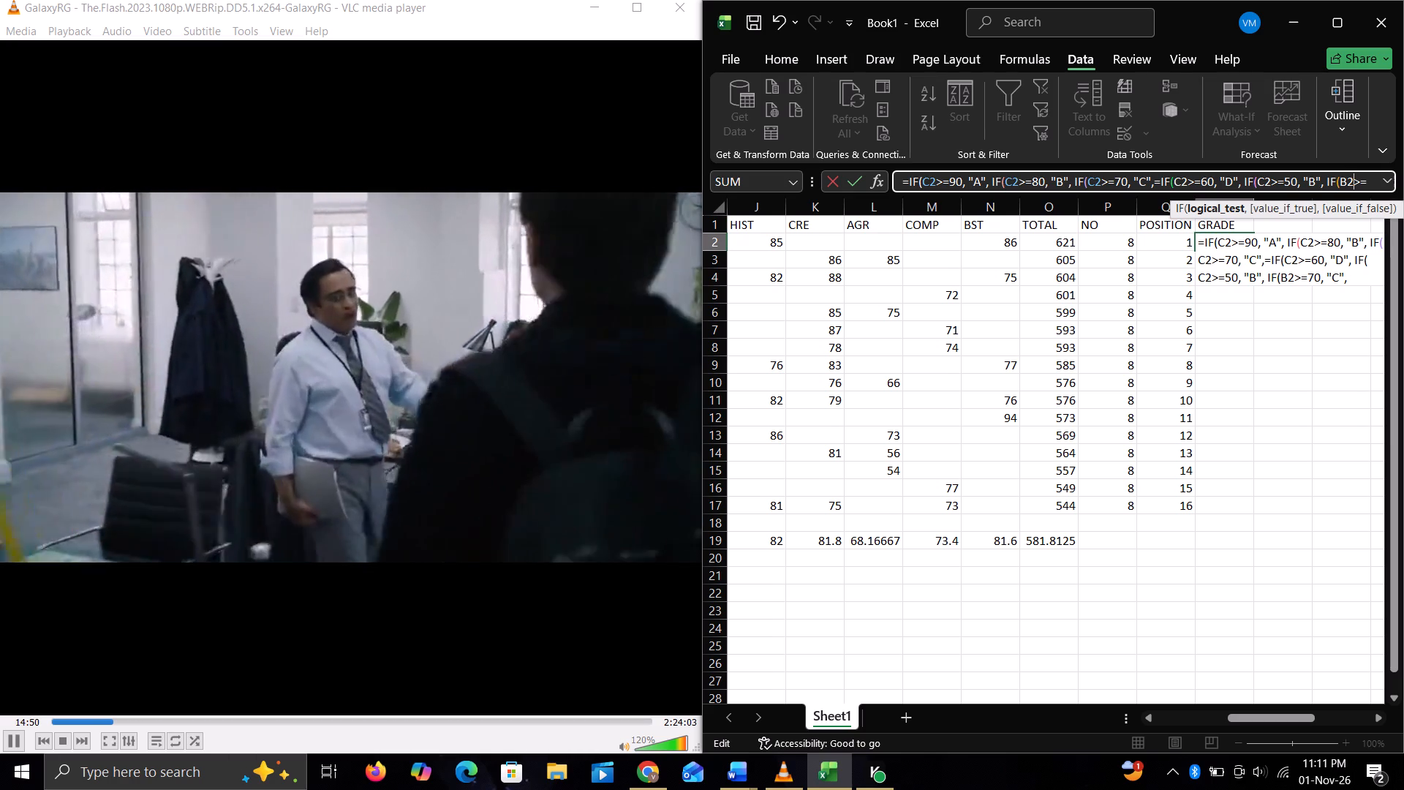
key("Right")
key("Right")
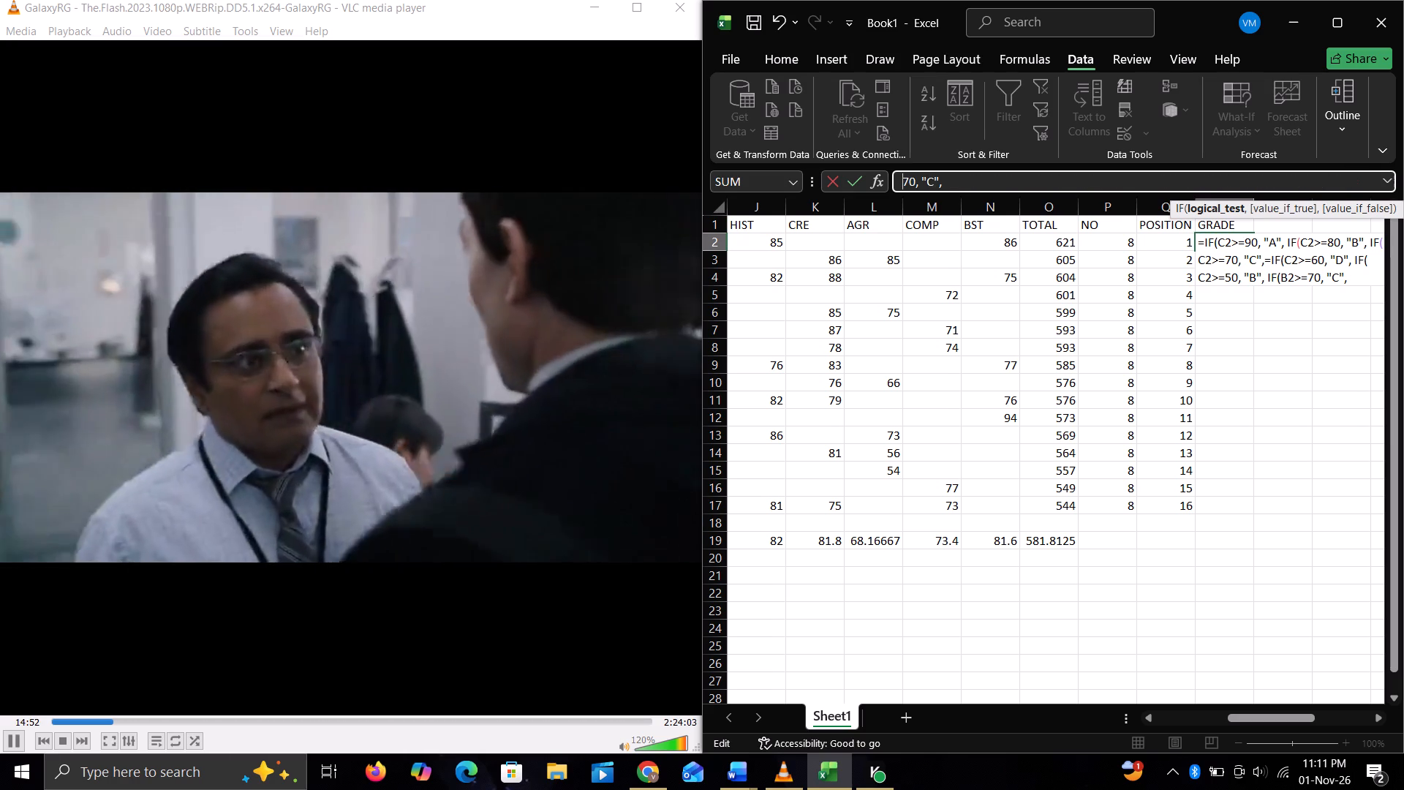
key("Left")
key("Right")
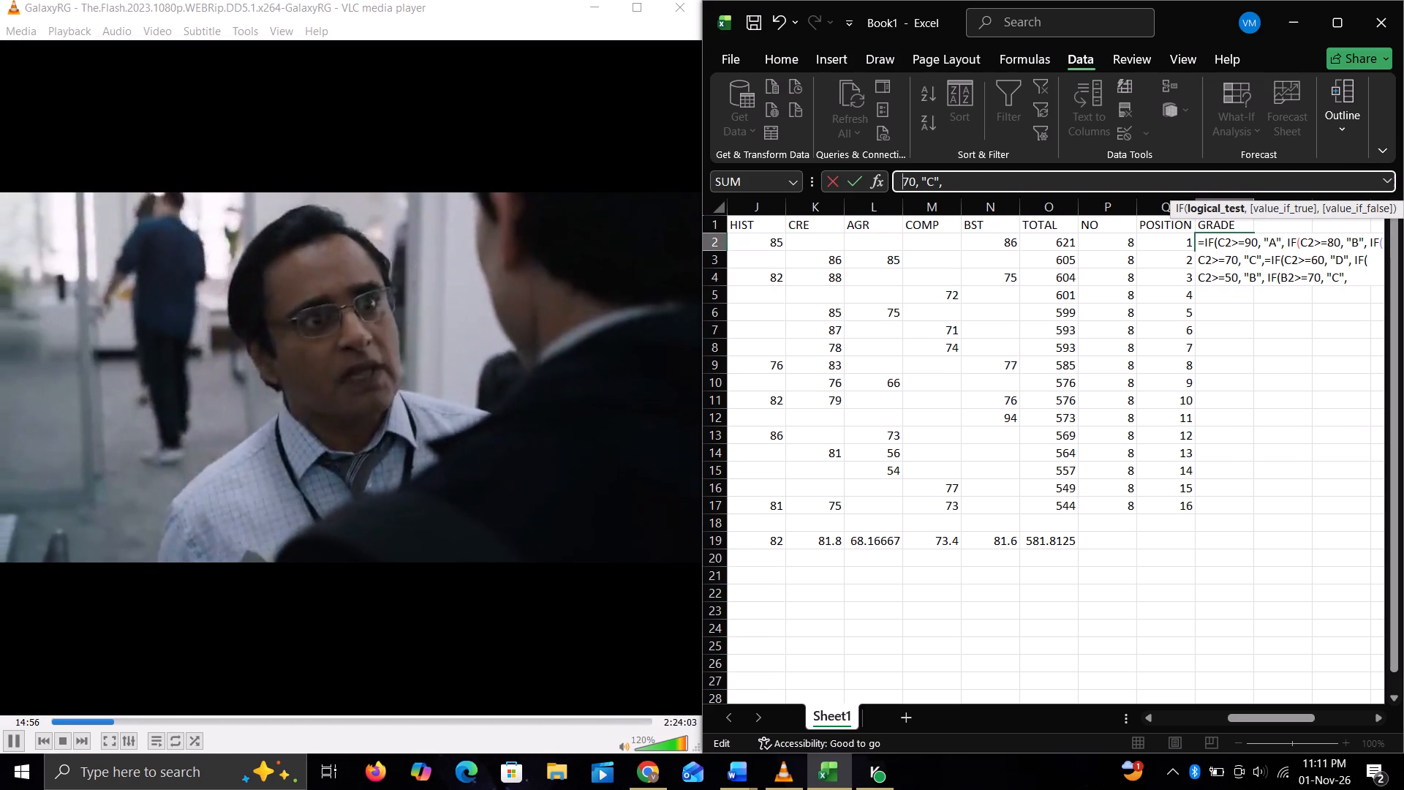
key("Left")
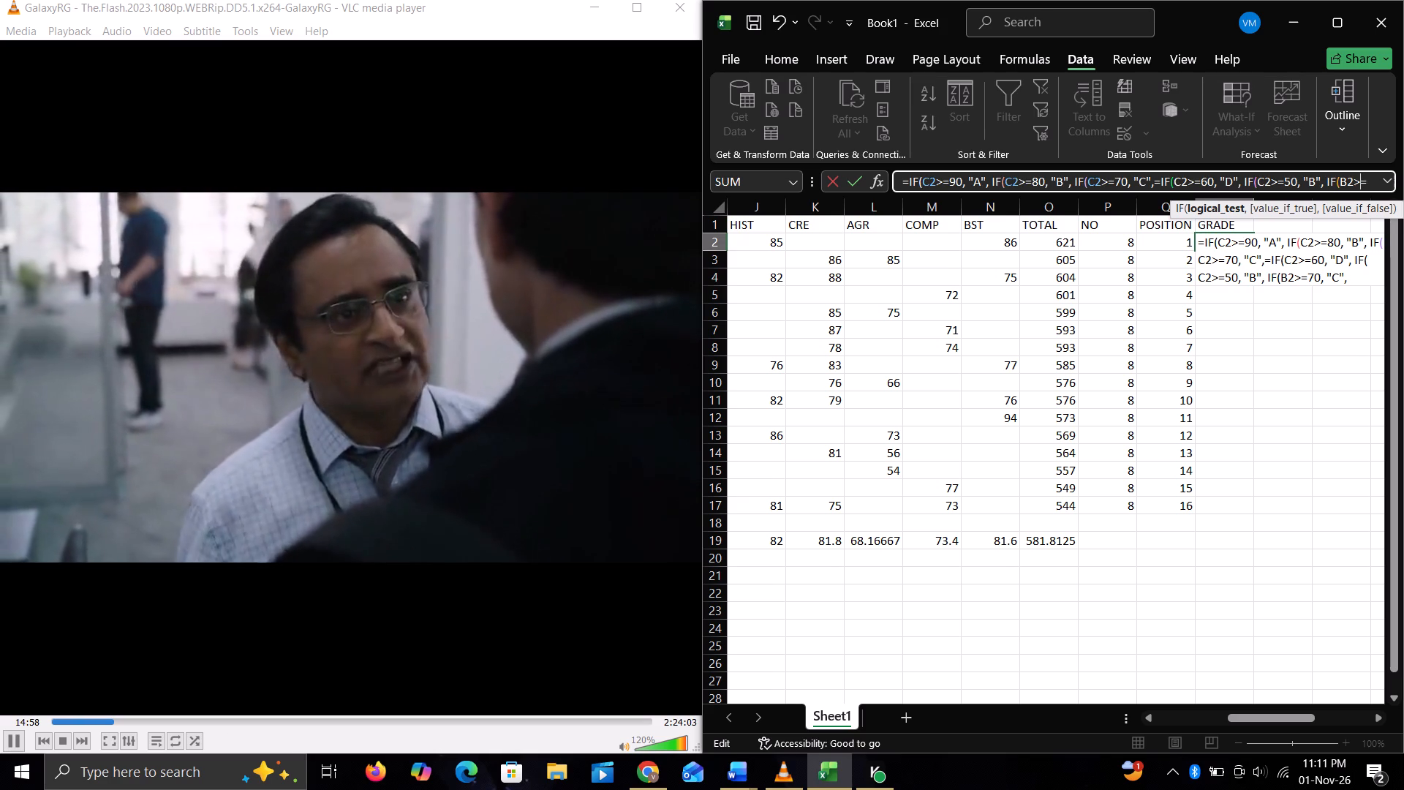
key("Left")
key("Left")
key("Left")
key("Left")
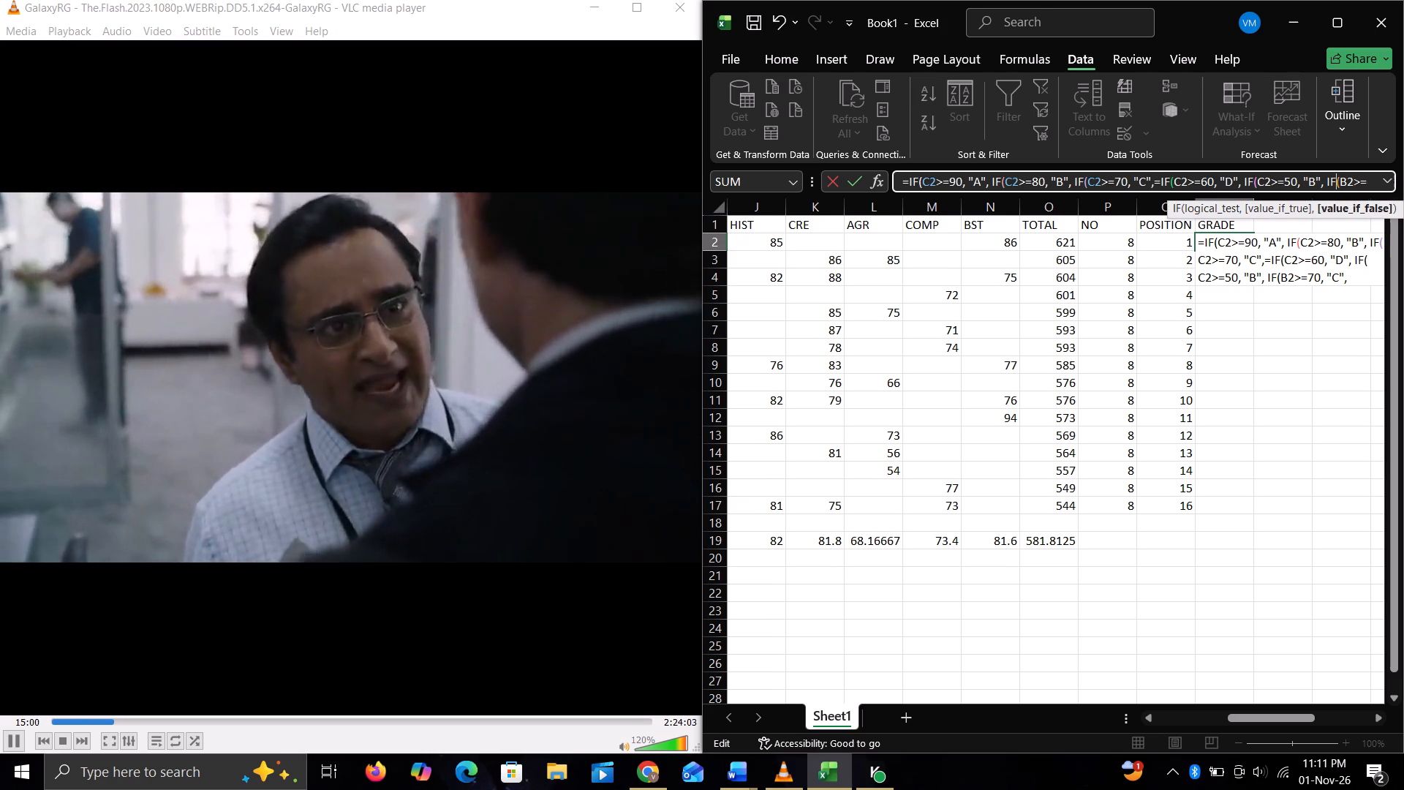
key("Left")
key("Left")
key("Left")
key("Left")
key("Left")
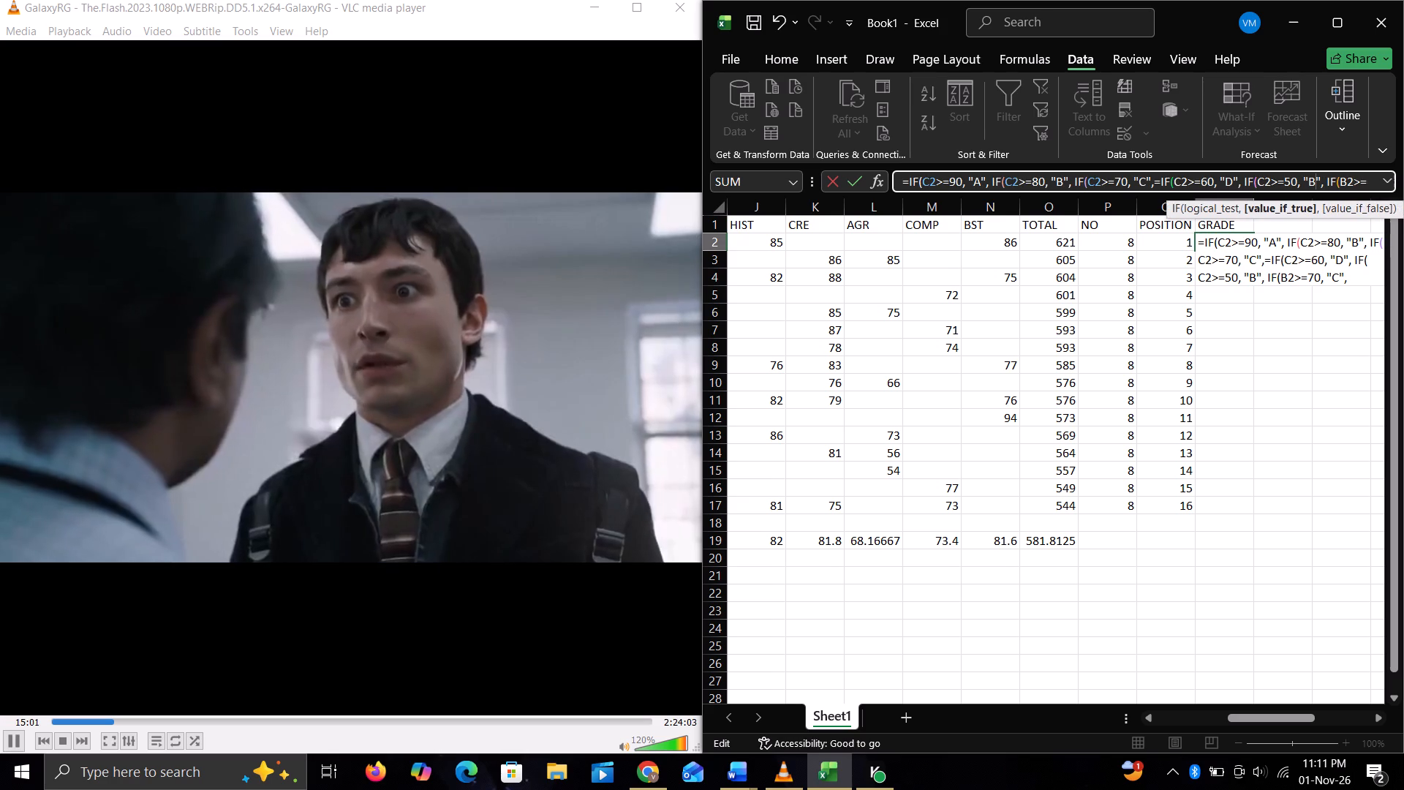
key("BackSpace")
key("e")
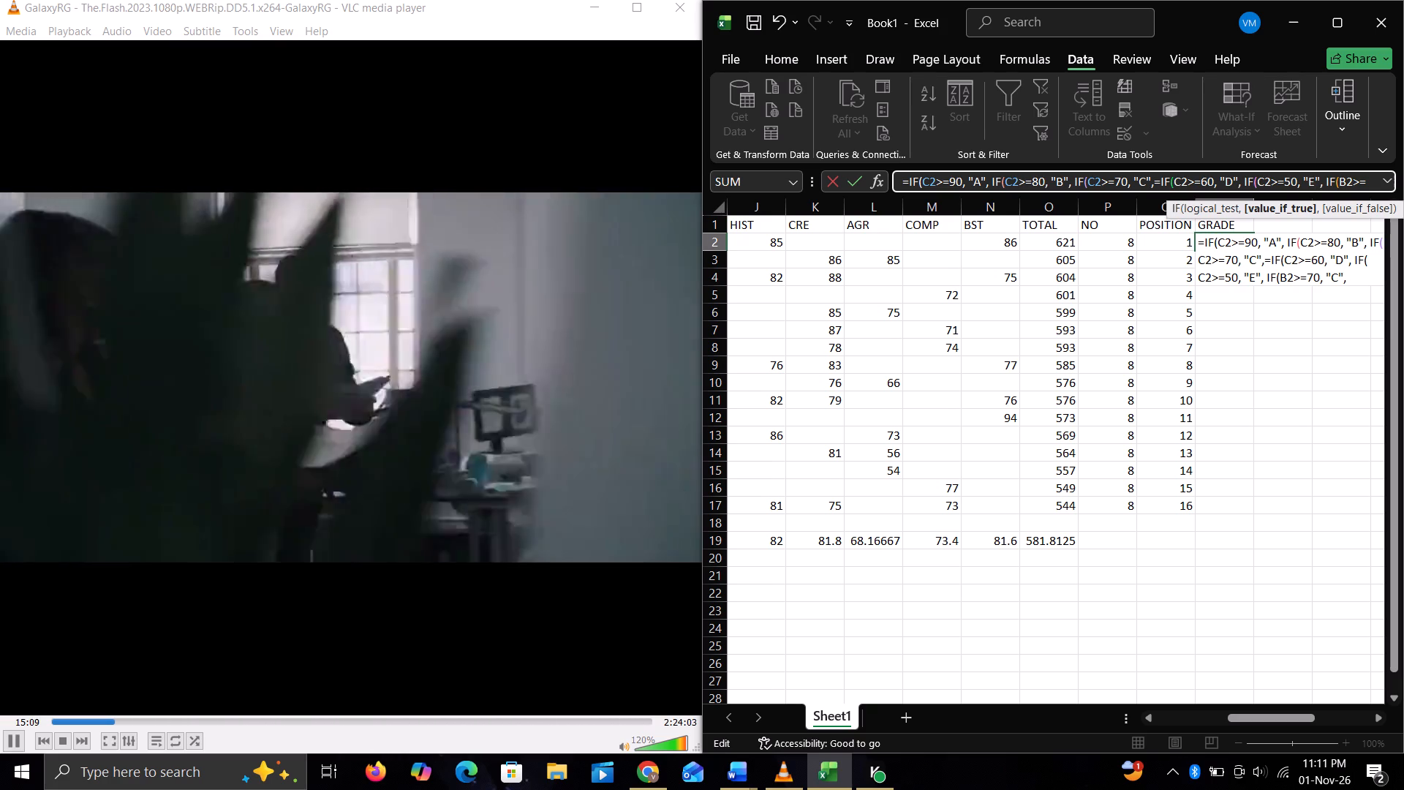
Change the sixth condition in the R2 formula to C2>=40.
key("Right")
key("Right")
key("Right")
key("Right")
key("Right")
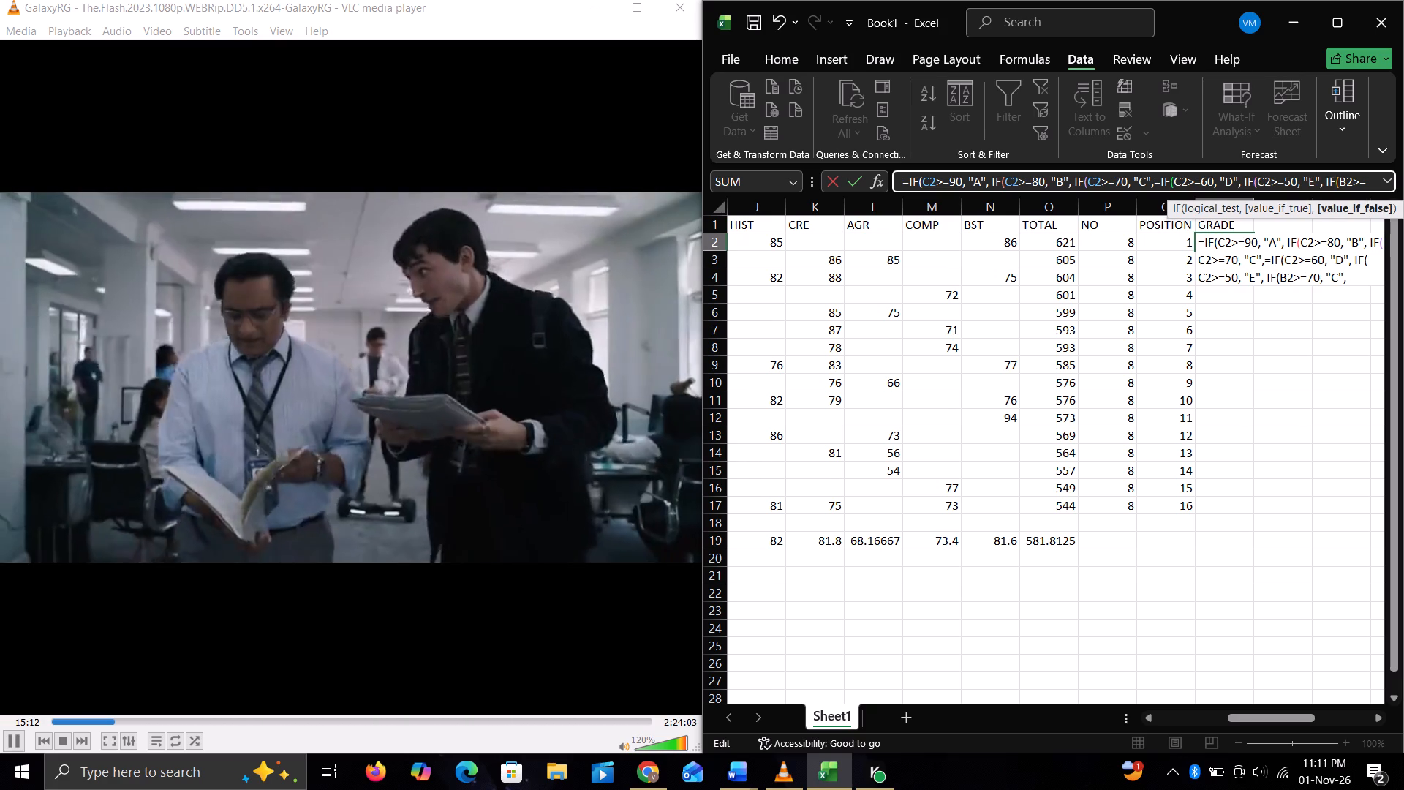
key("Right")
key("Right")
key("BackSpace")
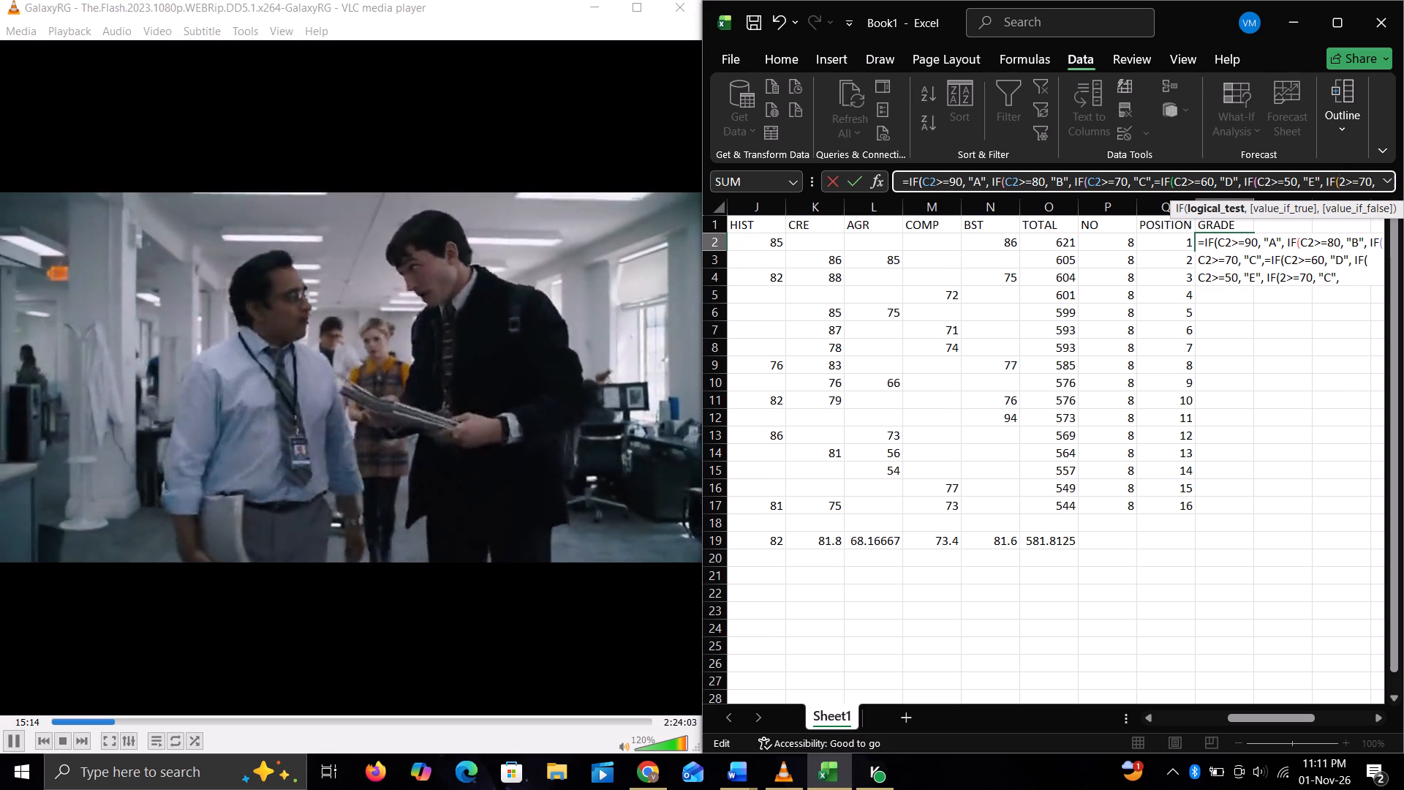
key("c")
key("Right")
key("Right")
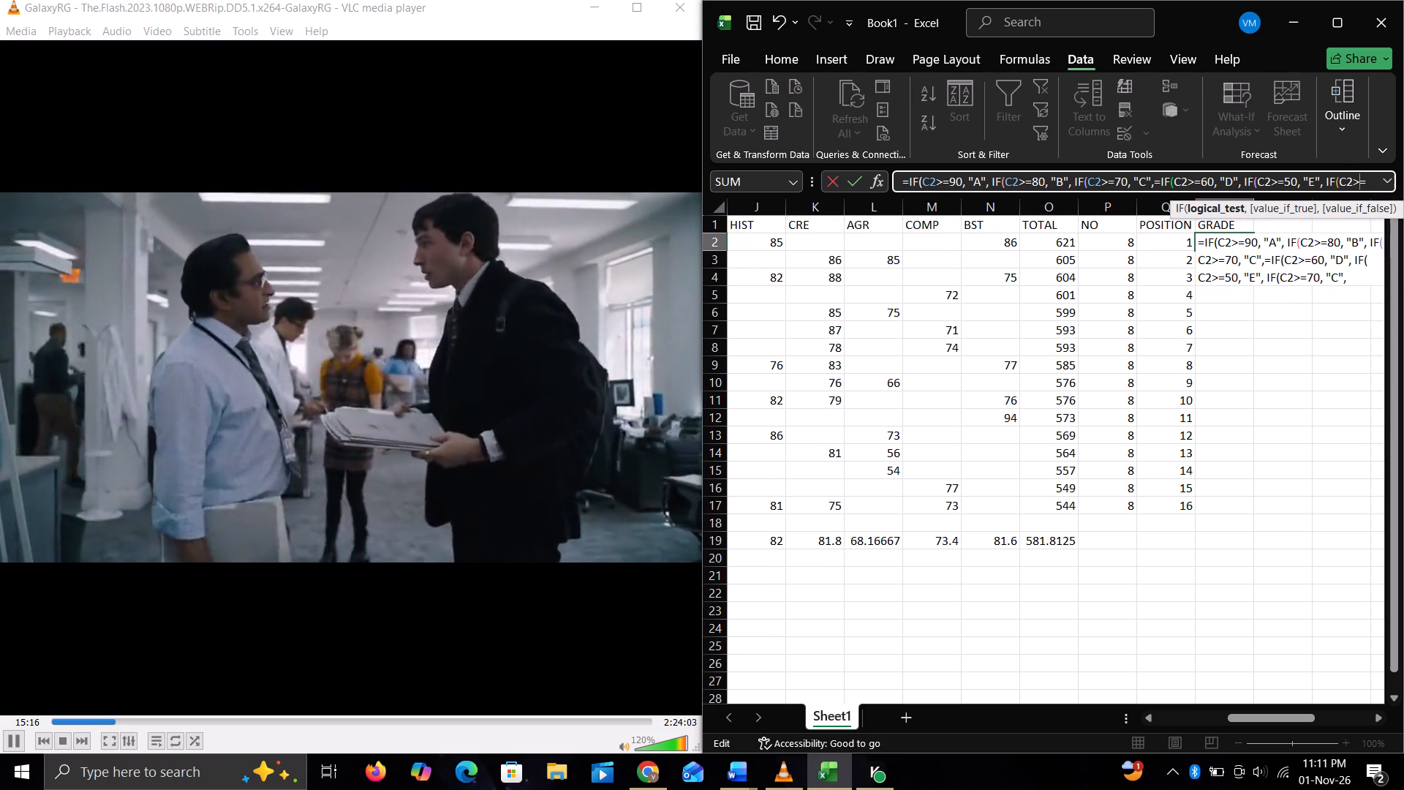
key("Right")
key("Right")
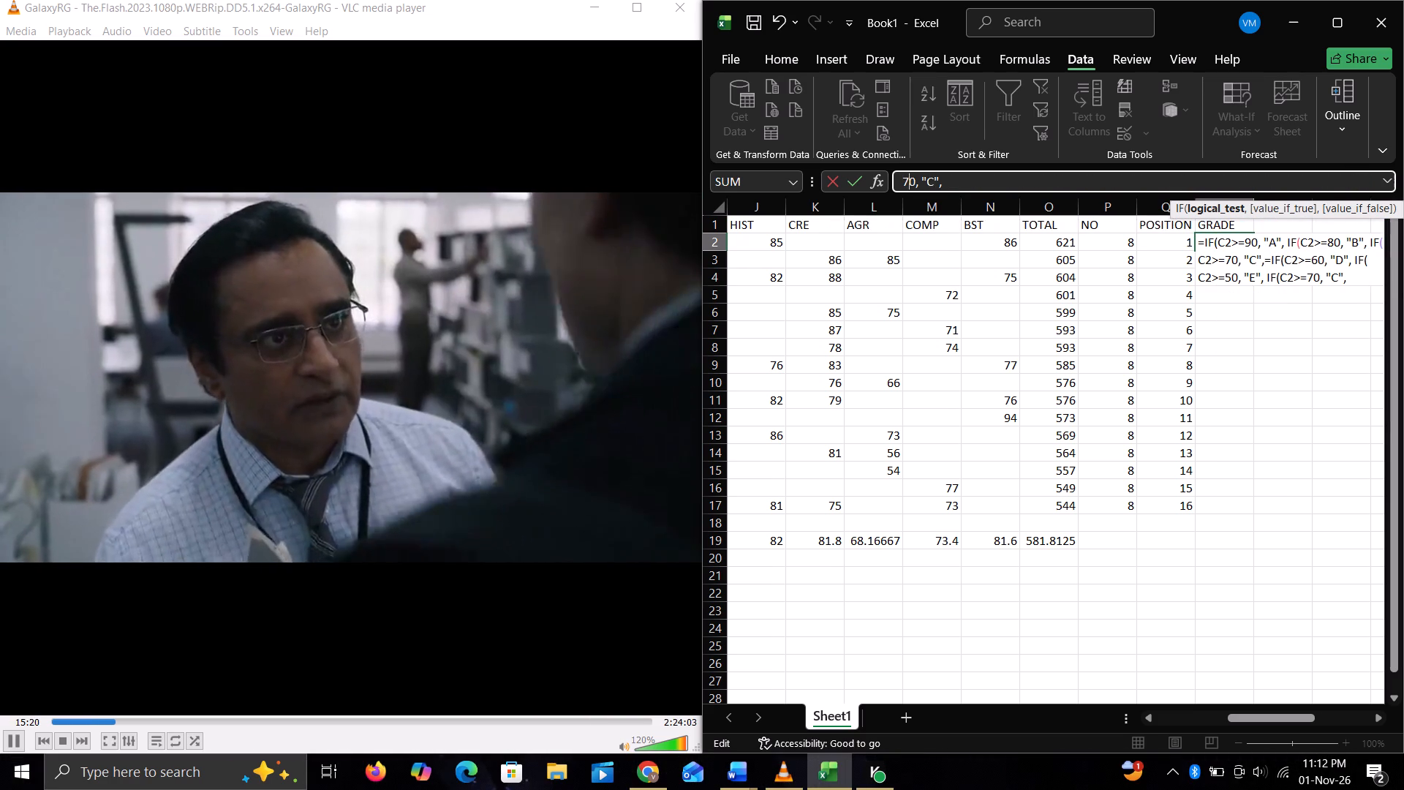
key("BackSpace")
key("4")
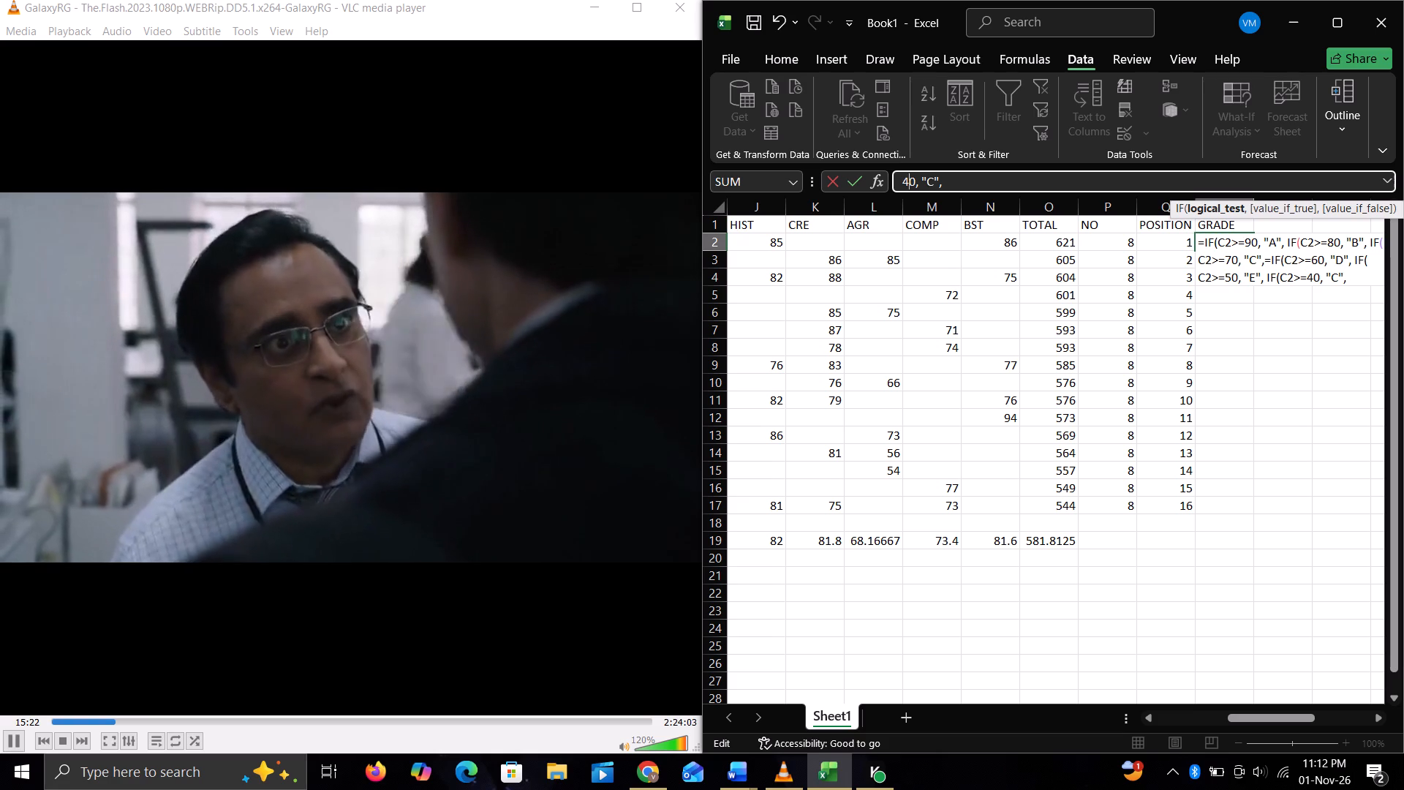
Delete the entire sixth IF condition, including the comma before it, so the R2 formula ends after "E".
key("Right")
key("Right")
key("Right")
key("Right")
key("Right")
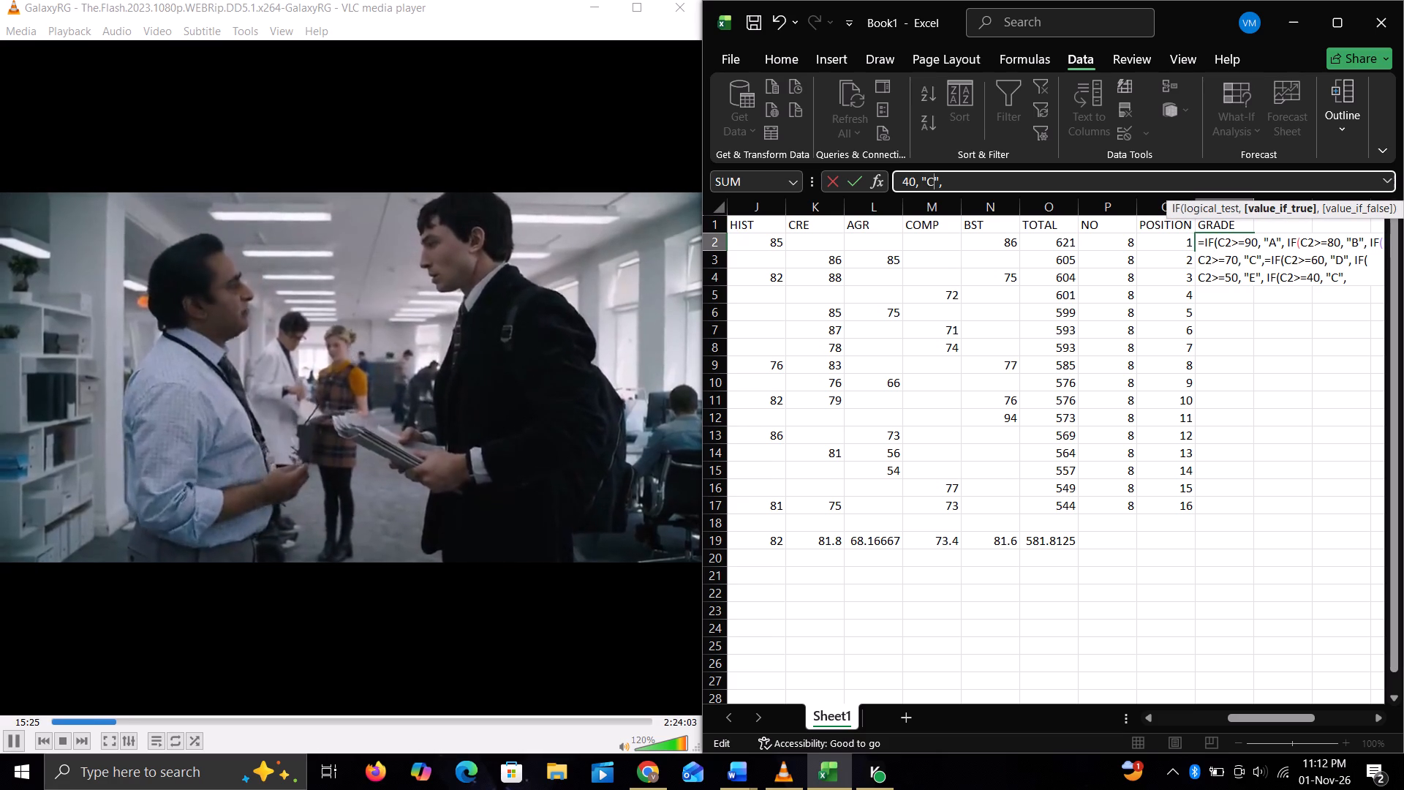
key("Right")
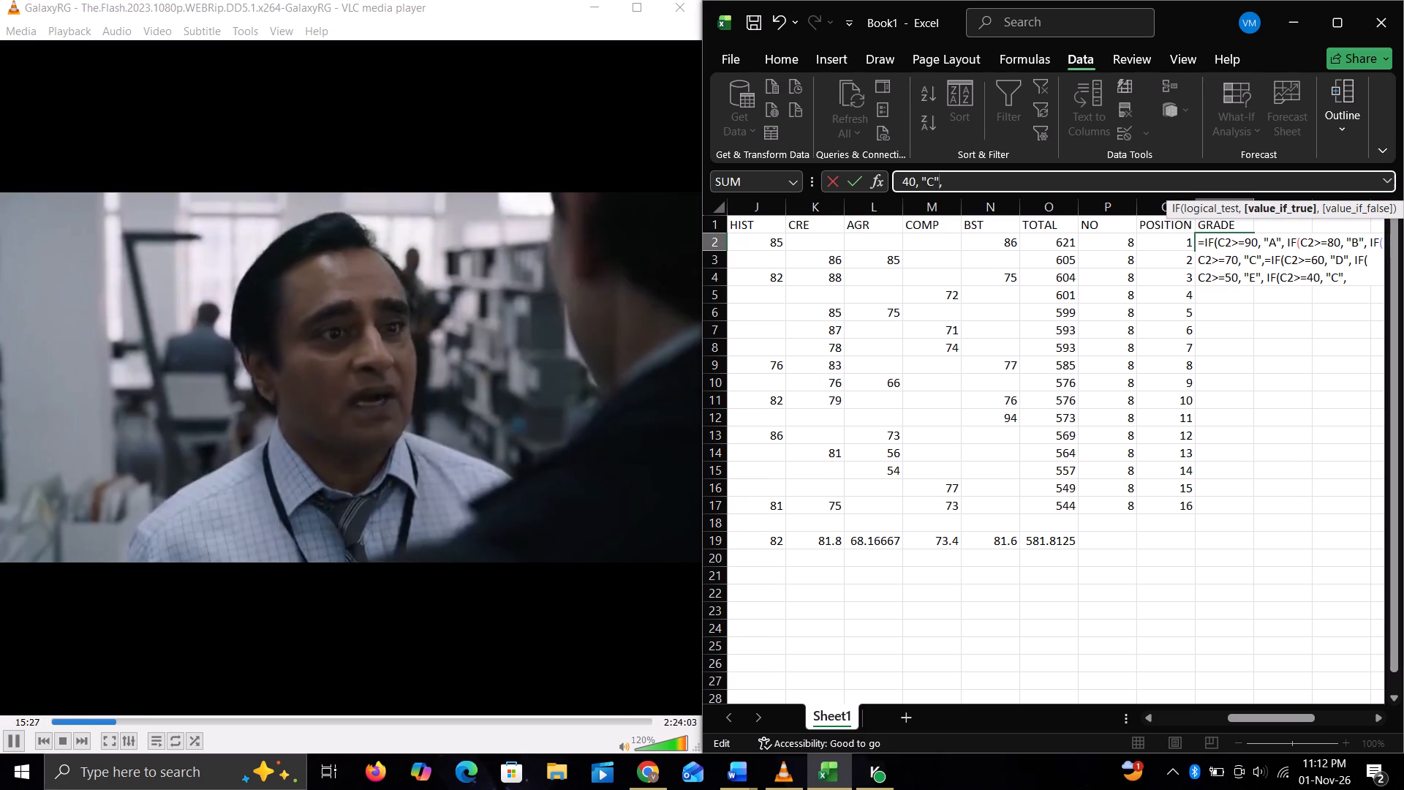
key("Right")
key("BackSpace")
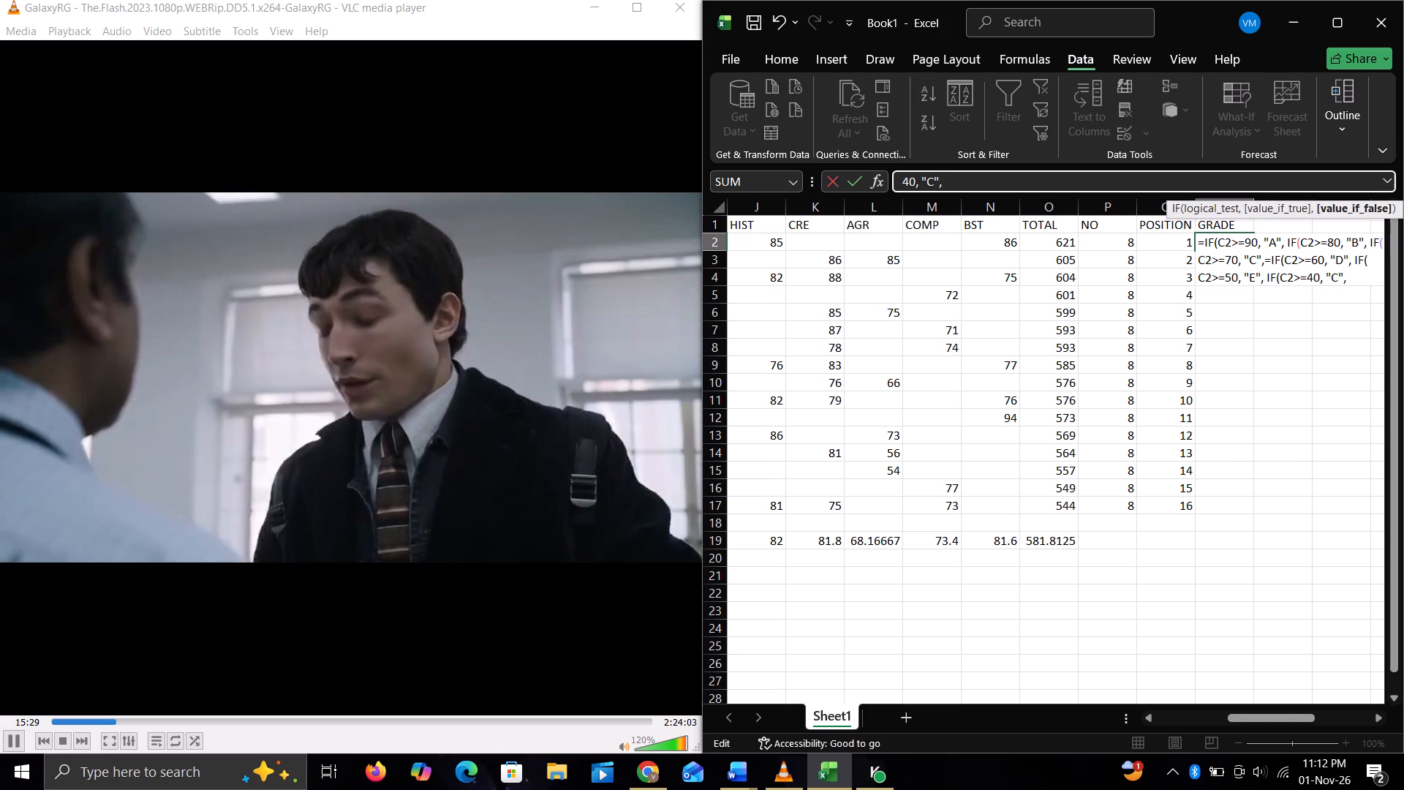
key("BackSpace")
key("BackSpace")
key("BackSpace")
key("BackSpace")
key("BackSpace")
key("BackSpace")
key("BackSpace")
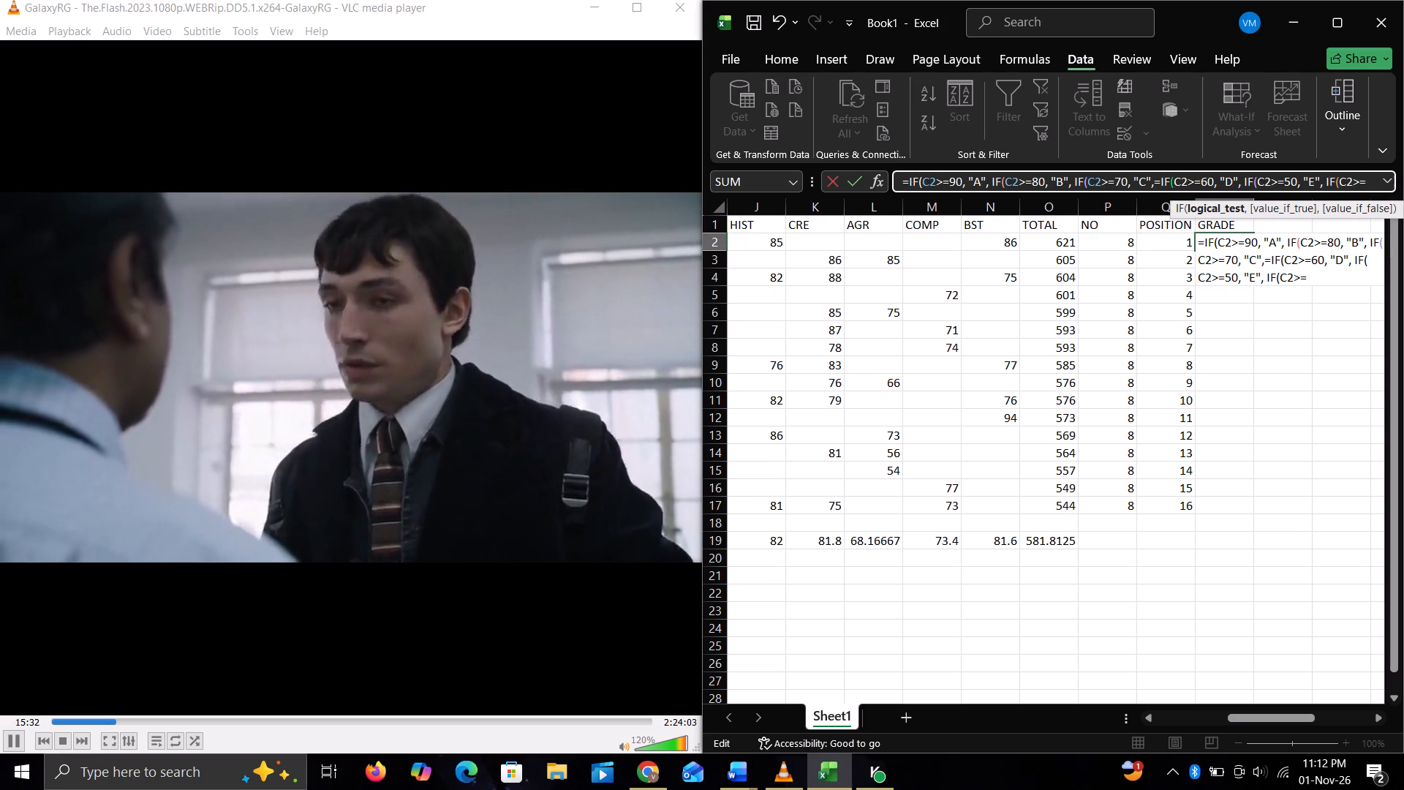
key("BackSpace")
key("BackSpace")
key("BackSpace")
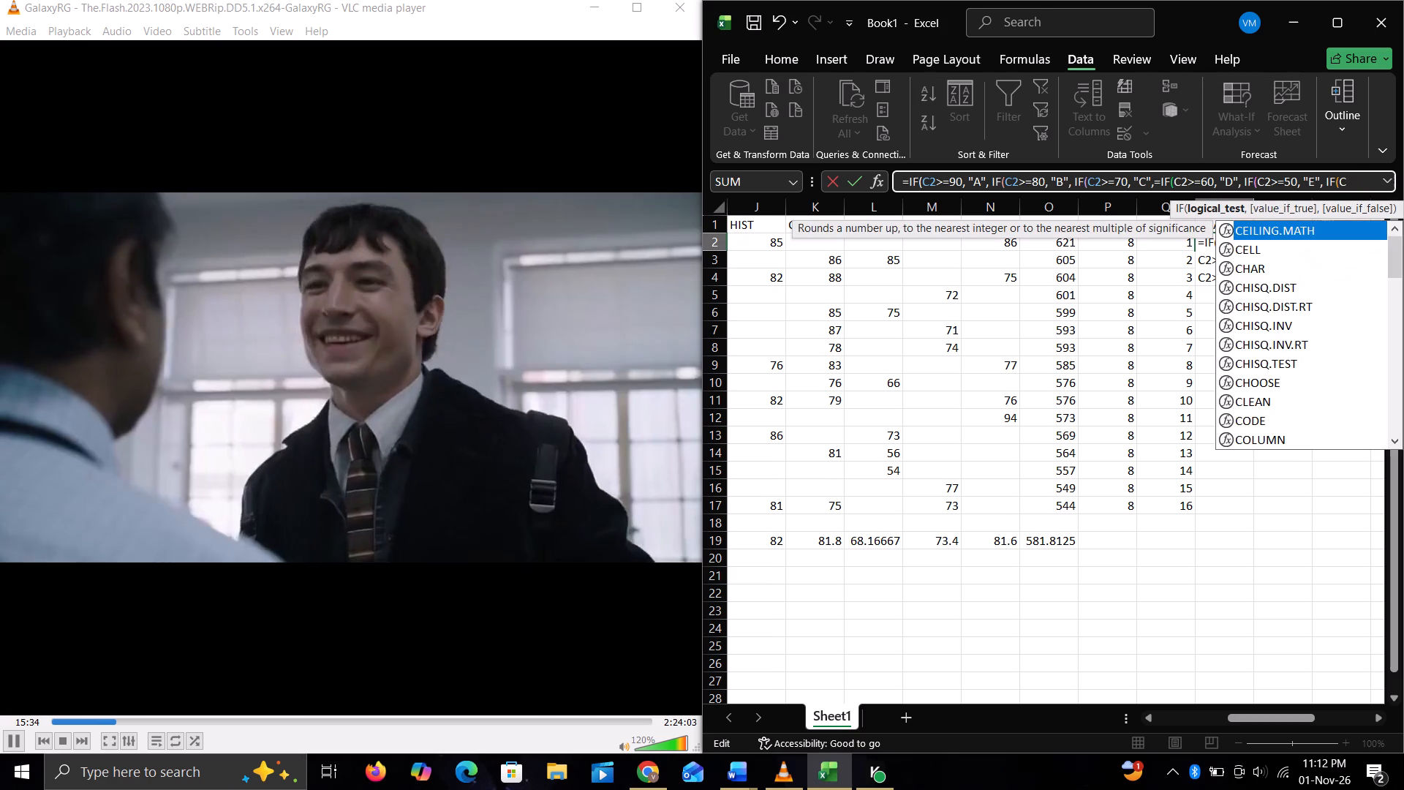
key("BackSpace")
key("BackSpace")
key("BackSpace")
key("BackSpace")
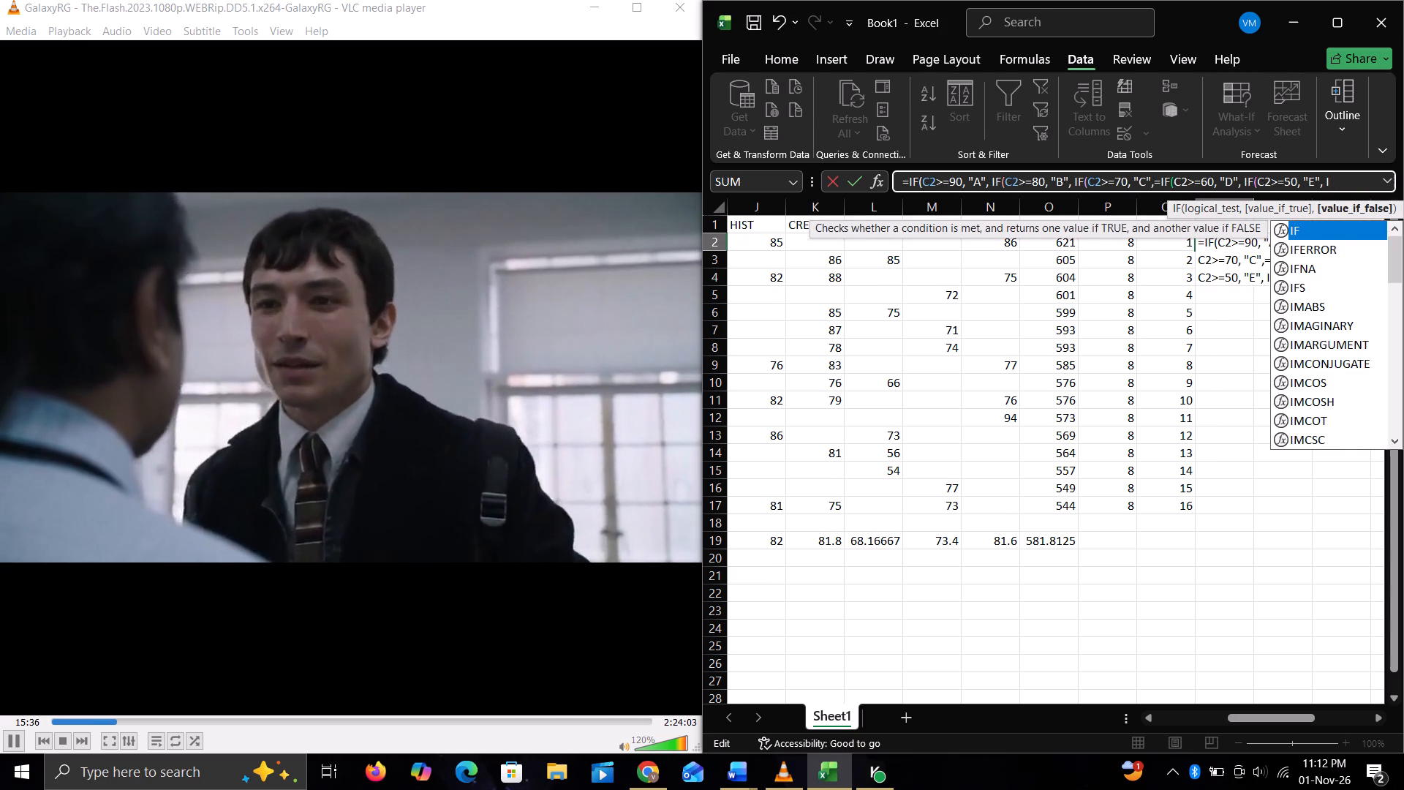
key("BackSpace")
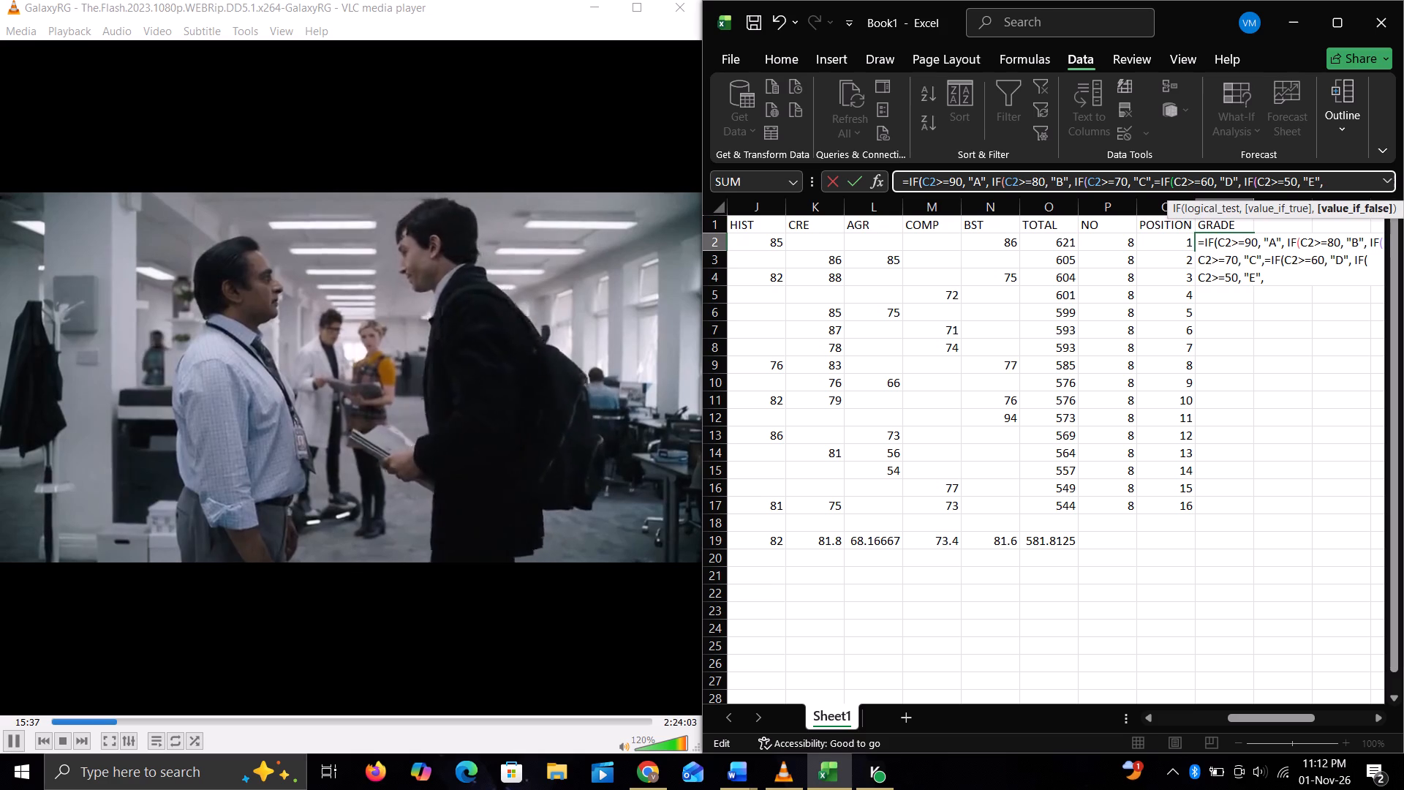
key("BackSpace")
Set the threshold of the fifth condition, which returns "E", to 40 in the R2 formula.
key("Left")
key("Left")
key("Left")
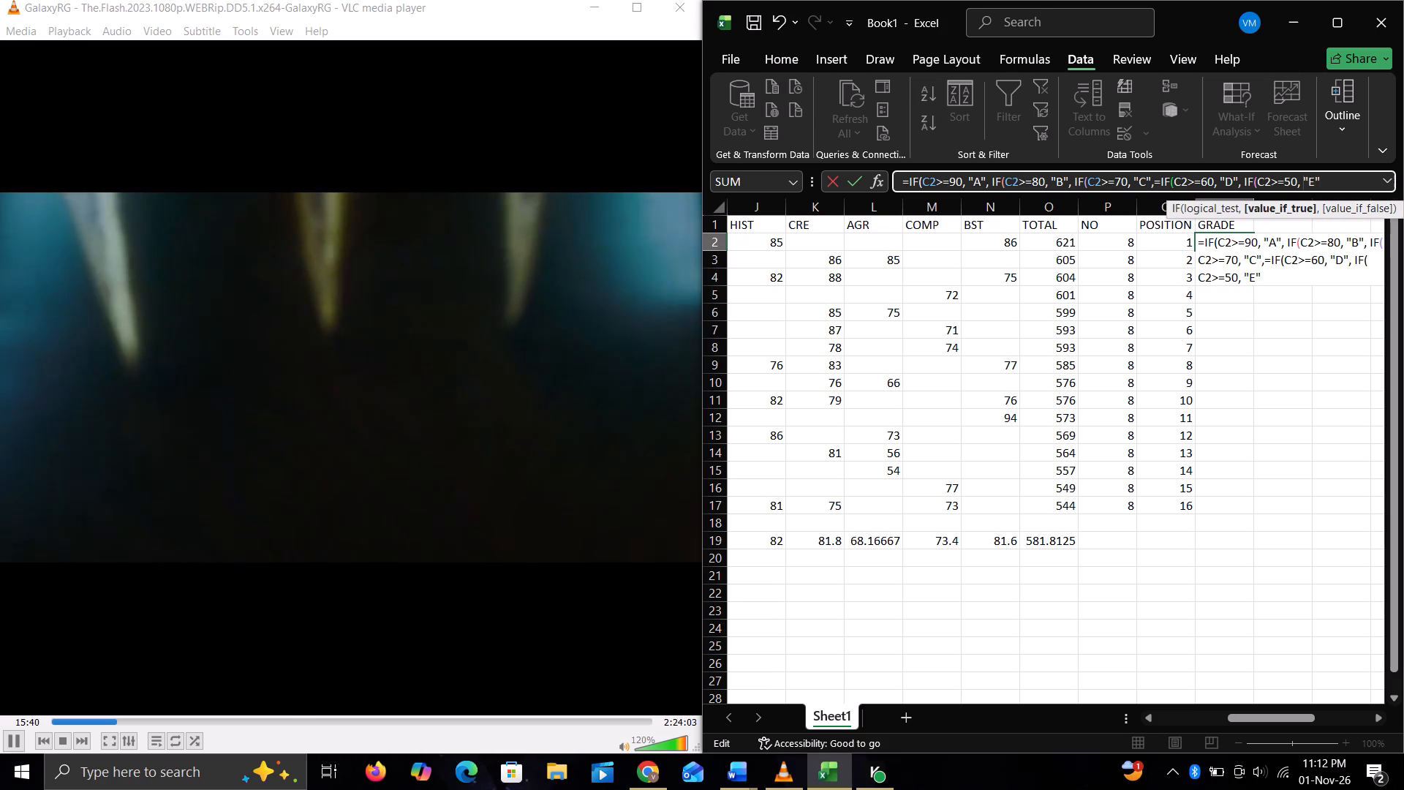
key("Left")
key("Left")
key("Left")
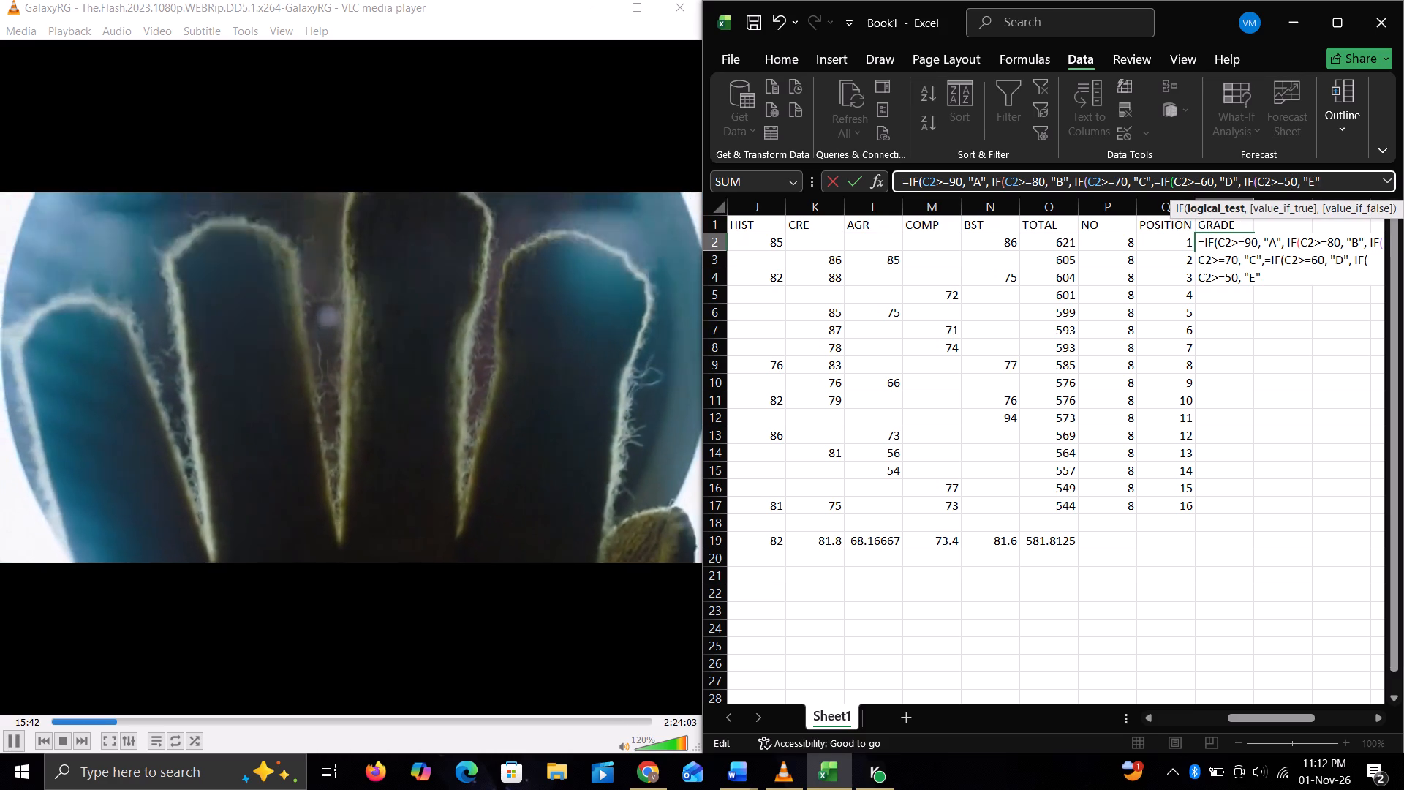
key("BackSpace")
key("4")
Set the threshold of the fourth condition, which returns "D", to 50 in the R2 formula.
key("Left")
key("Left")
key("Left")
key("Left")
key("Left")
key("Left")
key("Left")
key("Left")
key("Left")
key("Left")
key("Left")
key("Left")
key("Left")
key("Left")
key("Left")
key("Left")
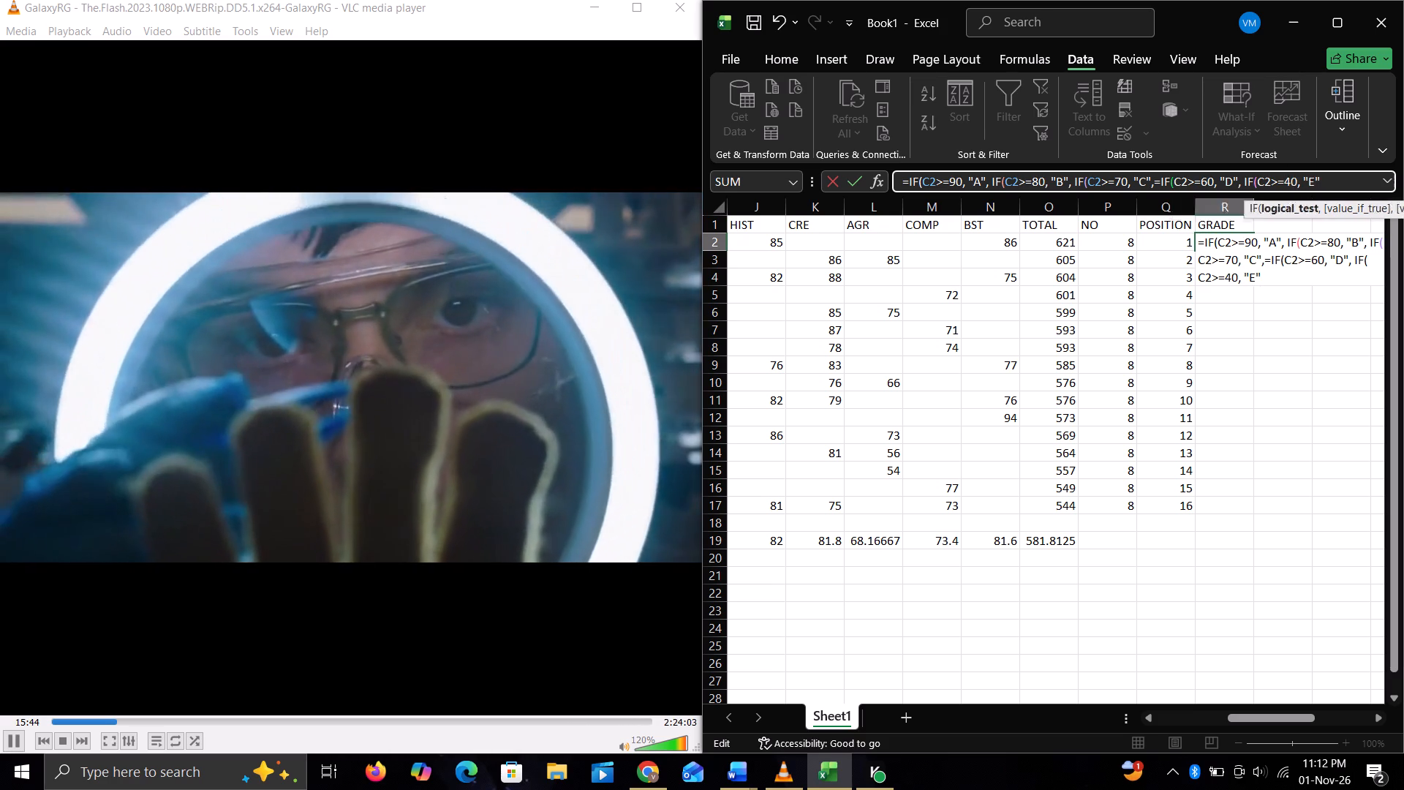
key("Left")
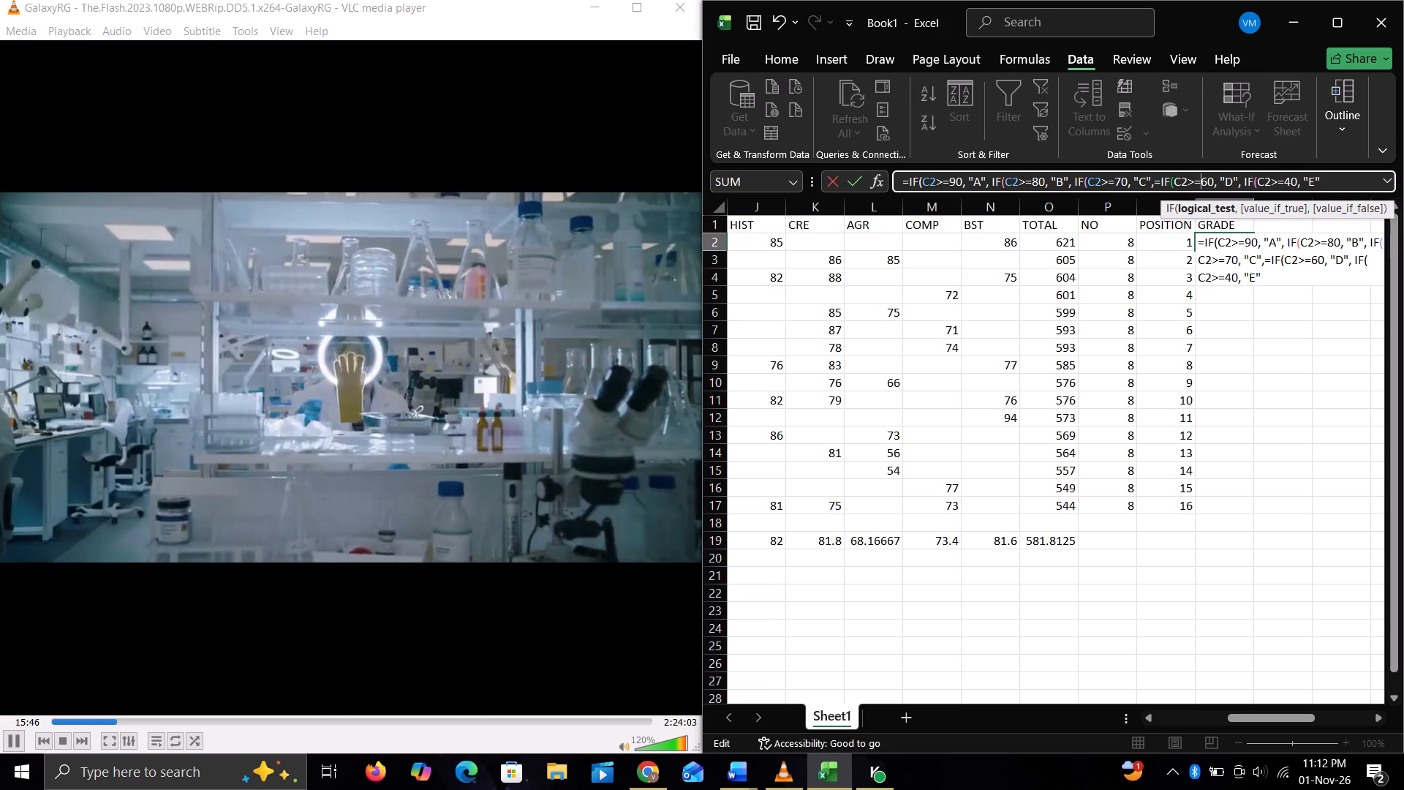
key("Right")
key("BackSpace")
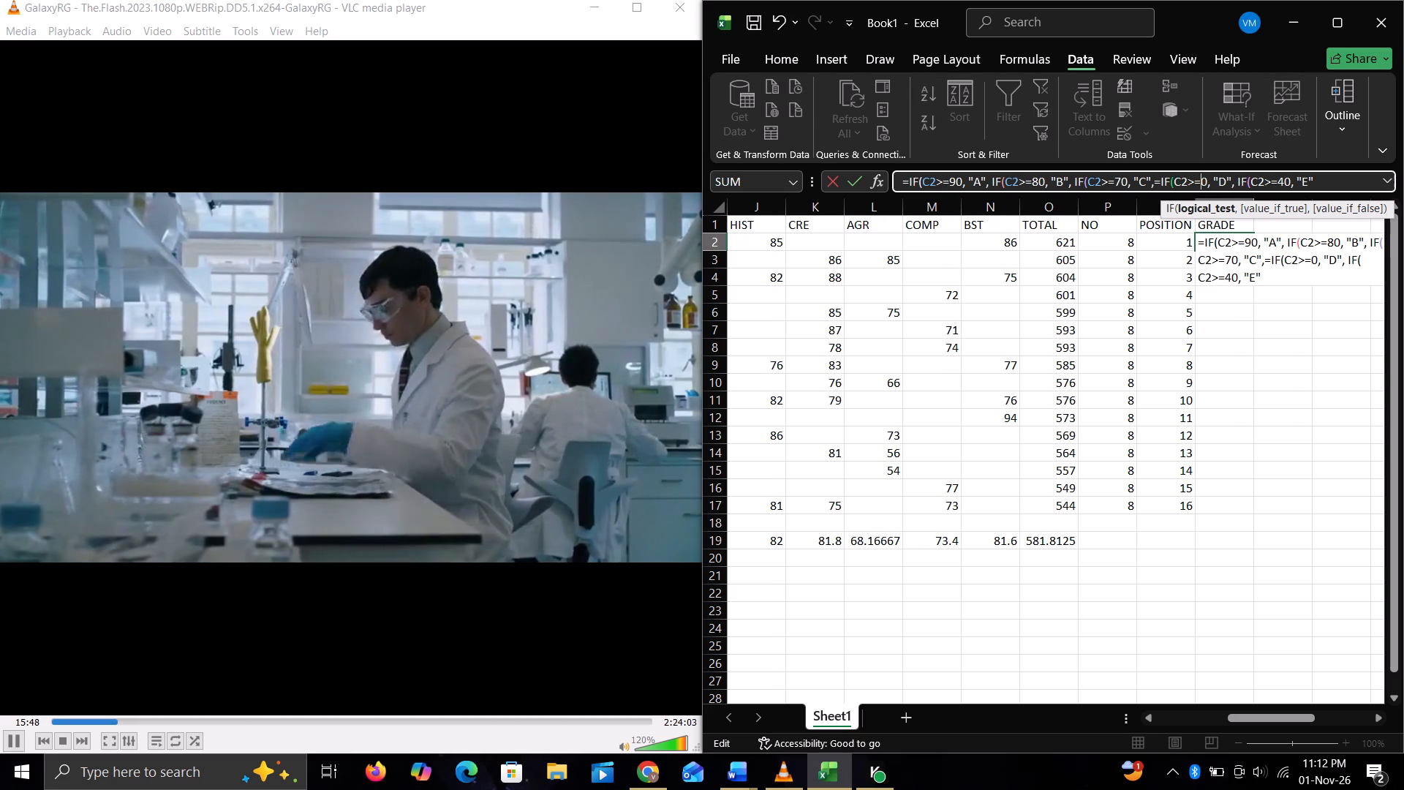
key("5")
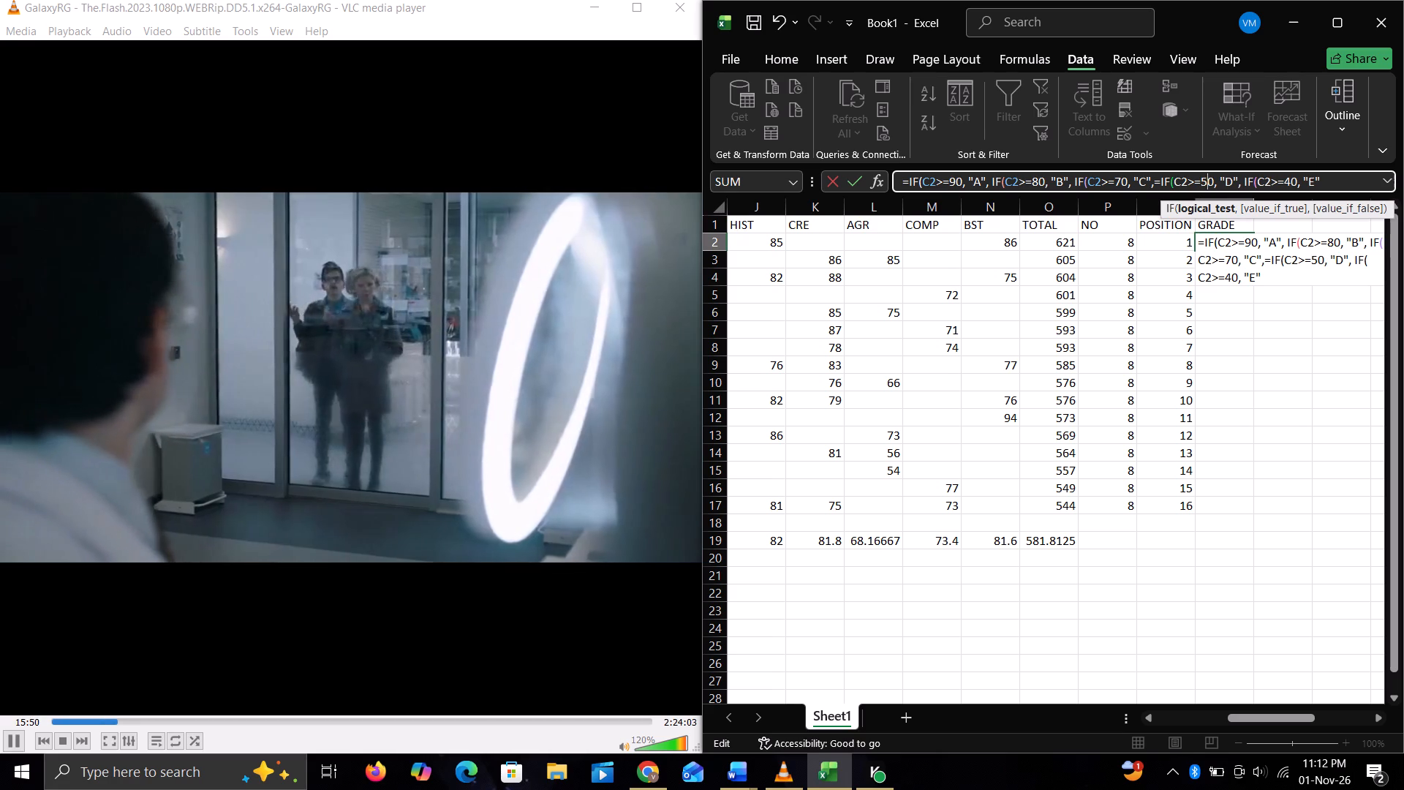
Set the threshold of the third condition, which returns "C", to 60 in the R2 formula.
key("Left")
key("Left")
key("Left")
key("Left")
key("Left")
key("Left")
key("Left")
key("Left")
key("Left")
key("Left")
key("Left")
key("Left")
key("Left")
key("Left")
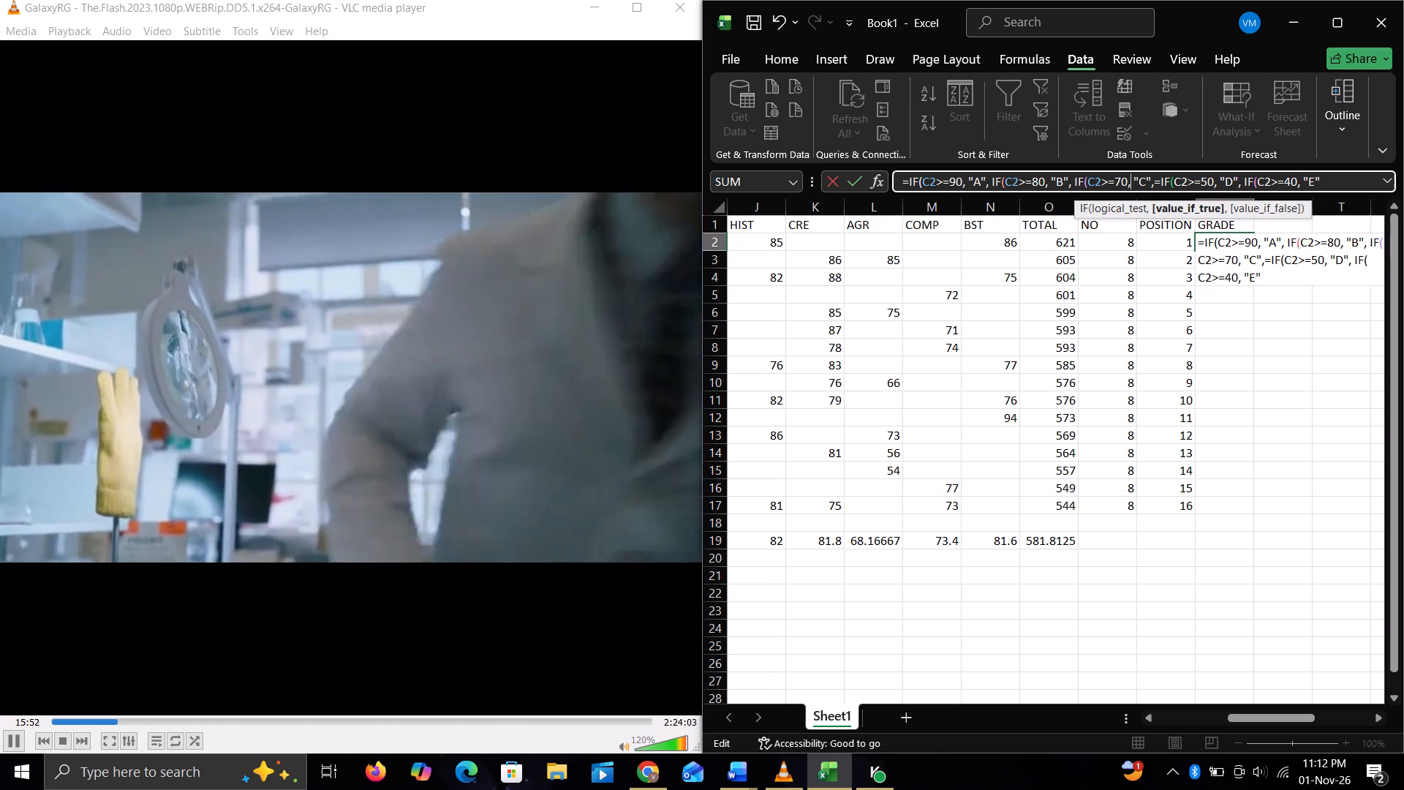
key("Left")
key("Left")
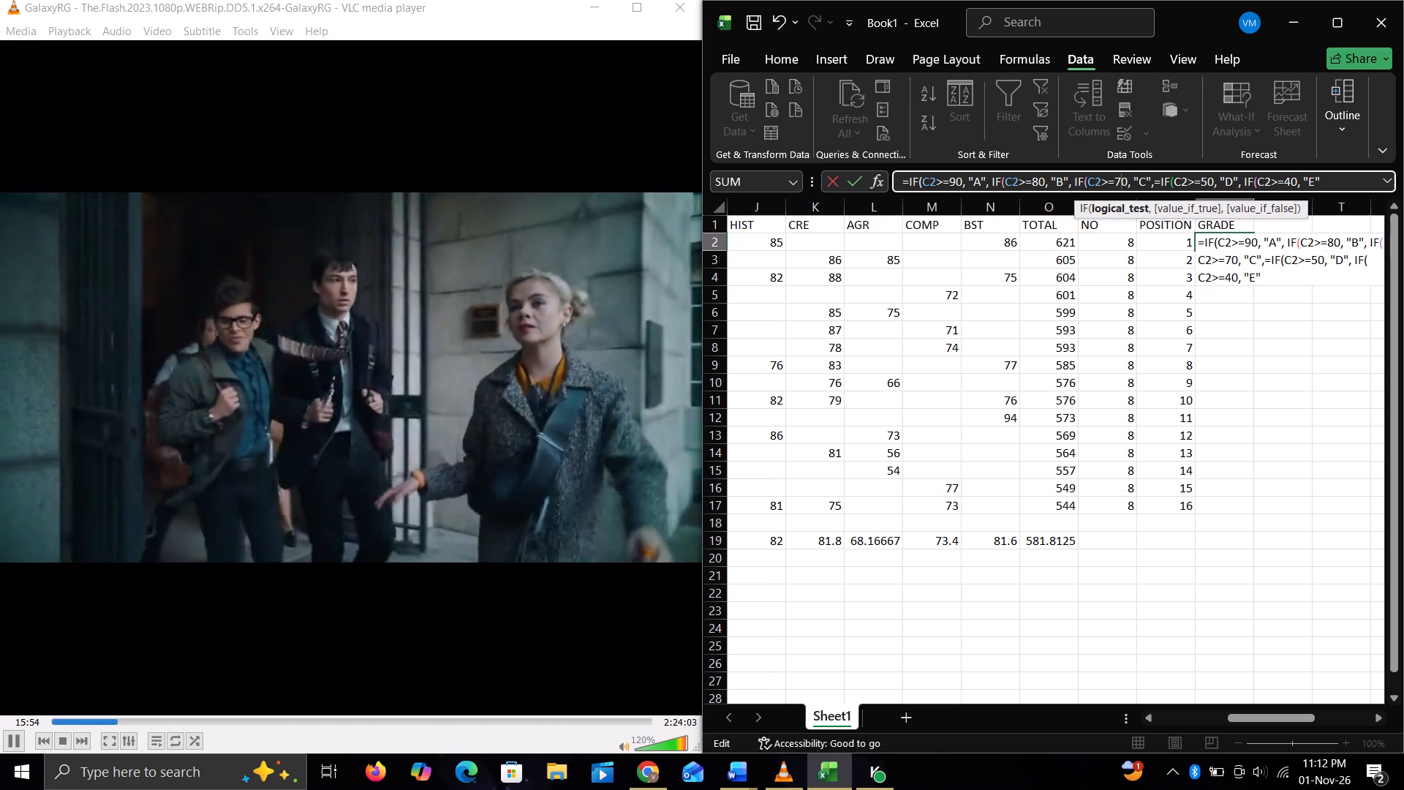
key("BackSpace")
key("6")
Set the threshold of the second condition, which returns "B", to 70 in the R2 formula.
key("Left")
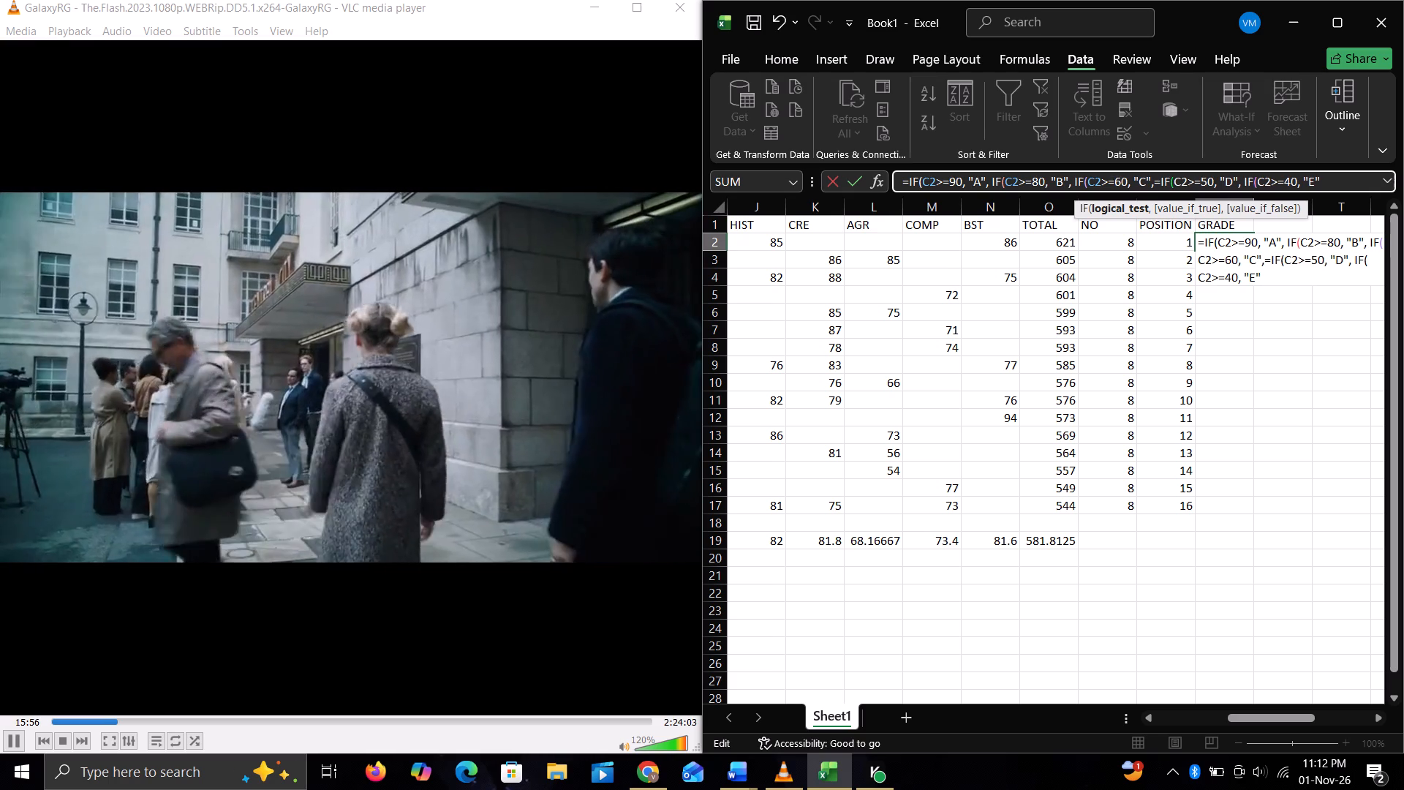
key("Left")
key("Left")
key("Left")
key("Left")
key("Left")
key("Left")
key("Left")
key("Left")
key("Left")
key("Left")
key("Left")
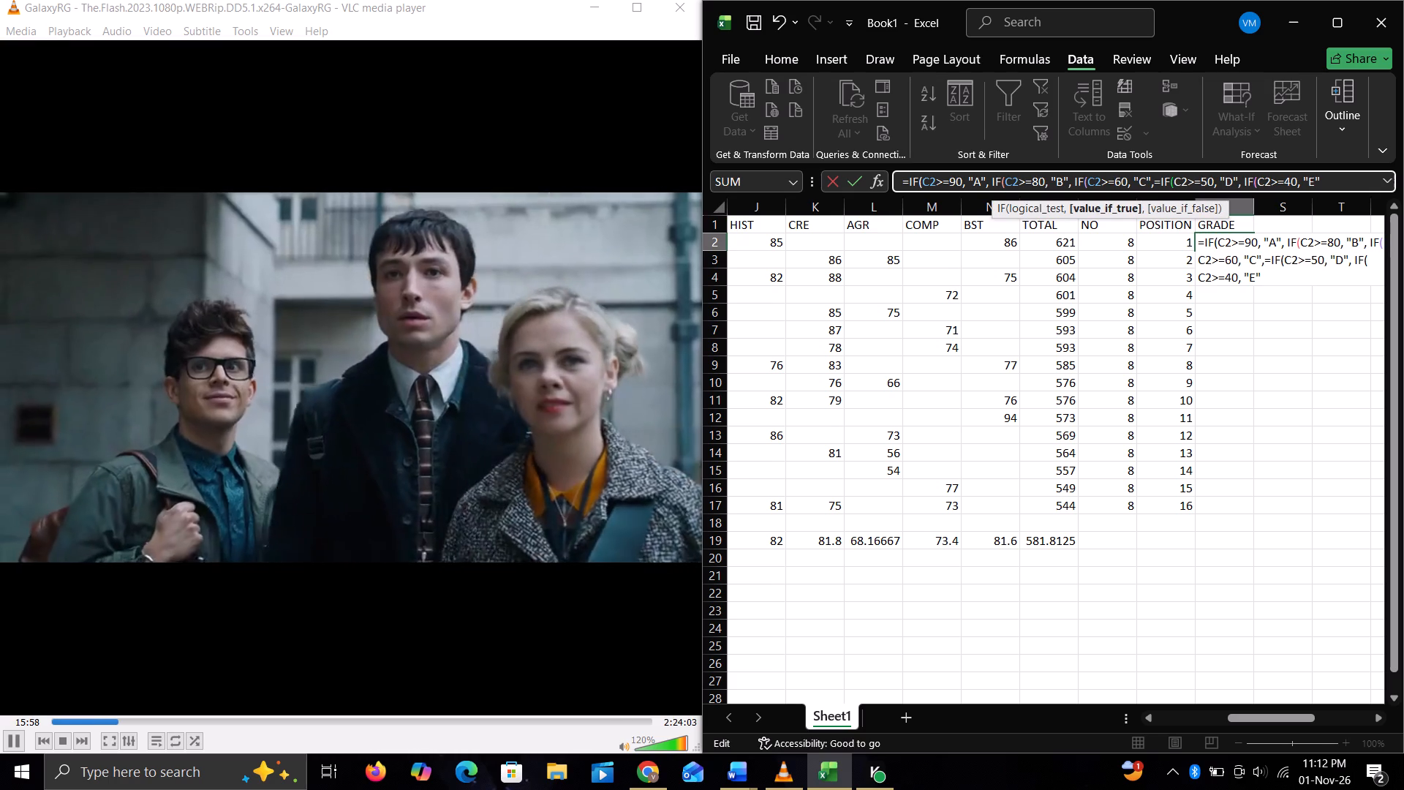
key("Left")
key("Left")
key("Left")
key("Left")
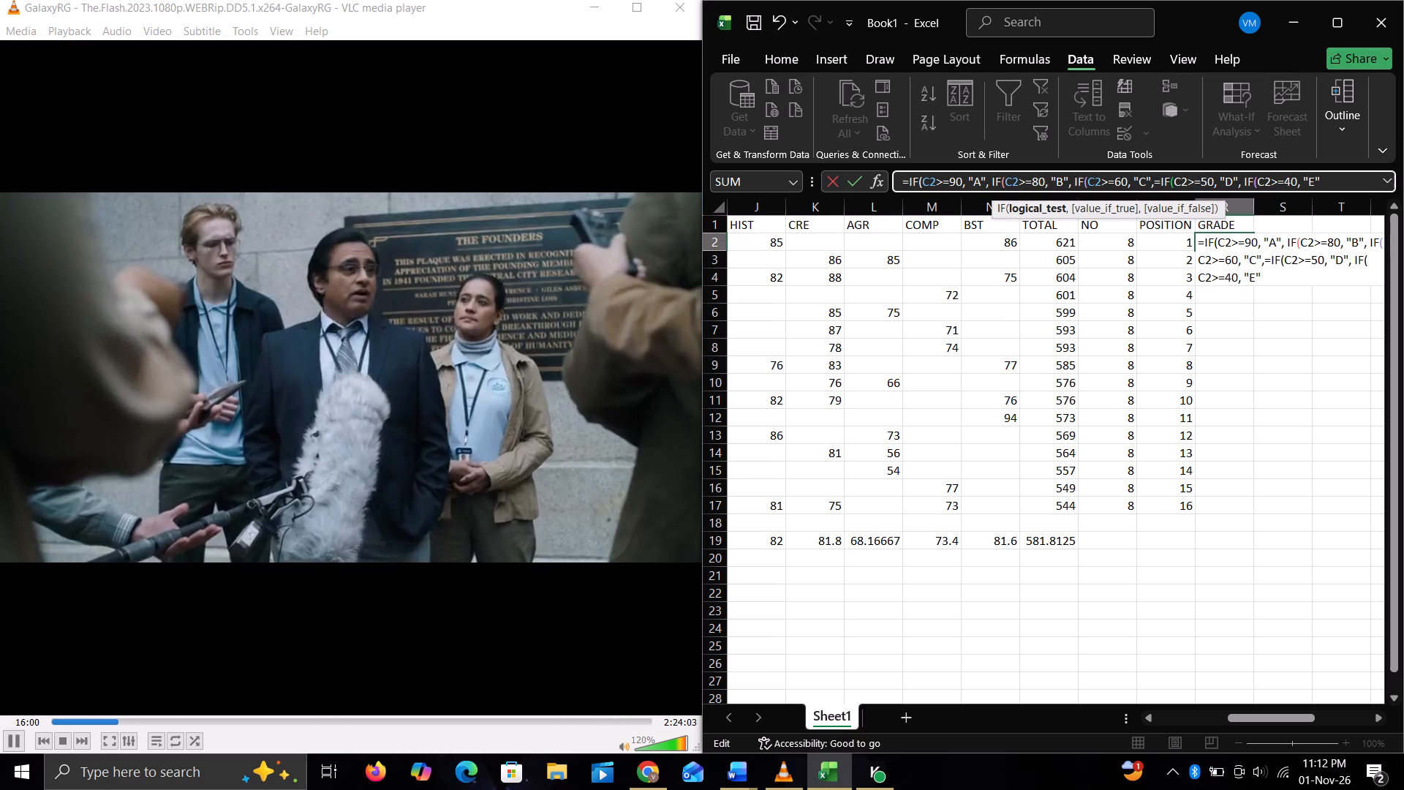
key("BackSpace")
key("7")
Set the threshold of the first condition, which returns "A", to 80 in the R2 formula and try to enter it.
key("Left")
key("Left")
key("Left")
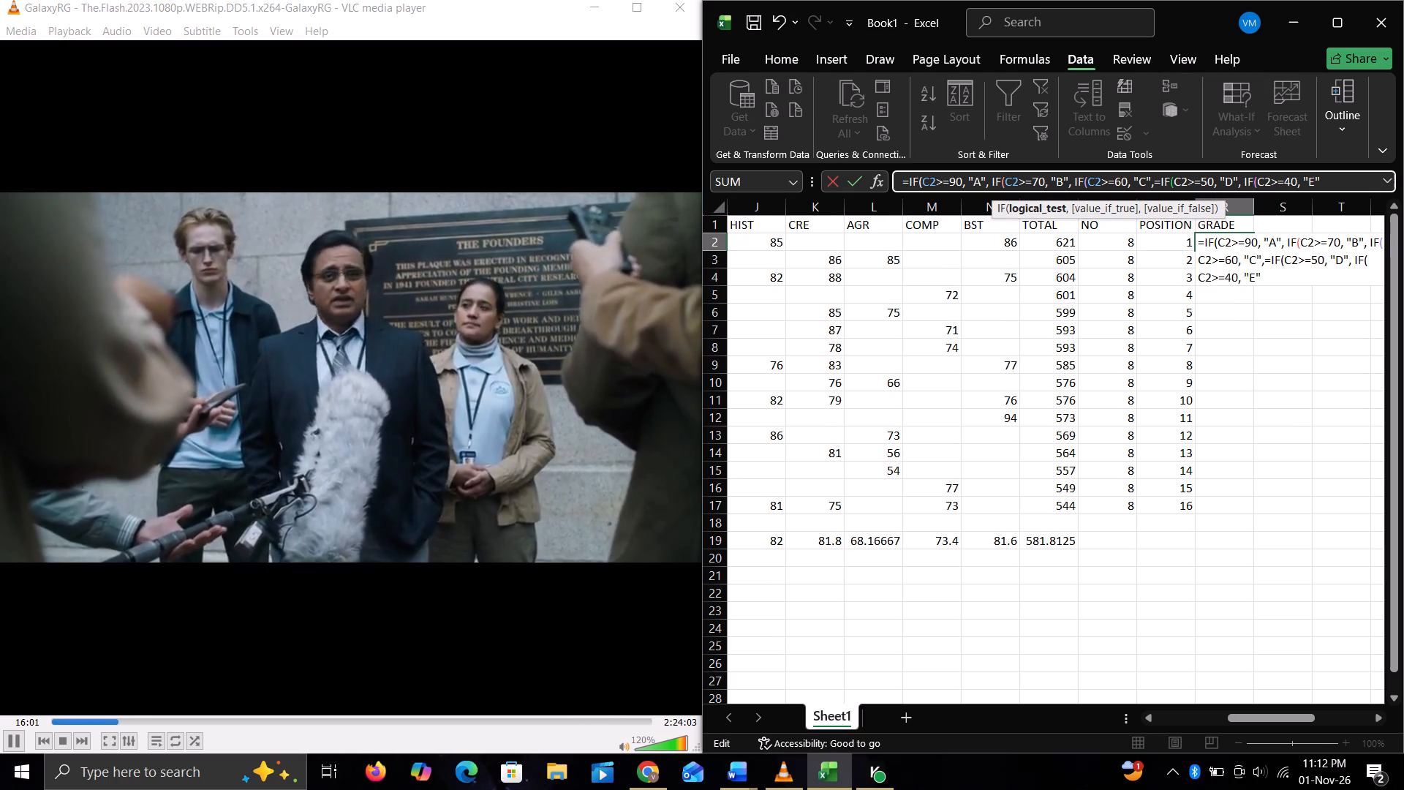
key("Left")
key("Left")
key("Left")
key("Left")
key("Left")
key("Left")
key("Left")
key("Left")
key("Left")
key("Left")
key("Left")
key("Left")
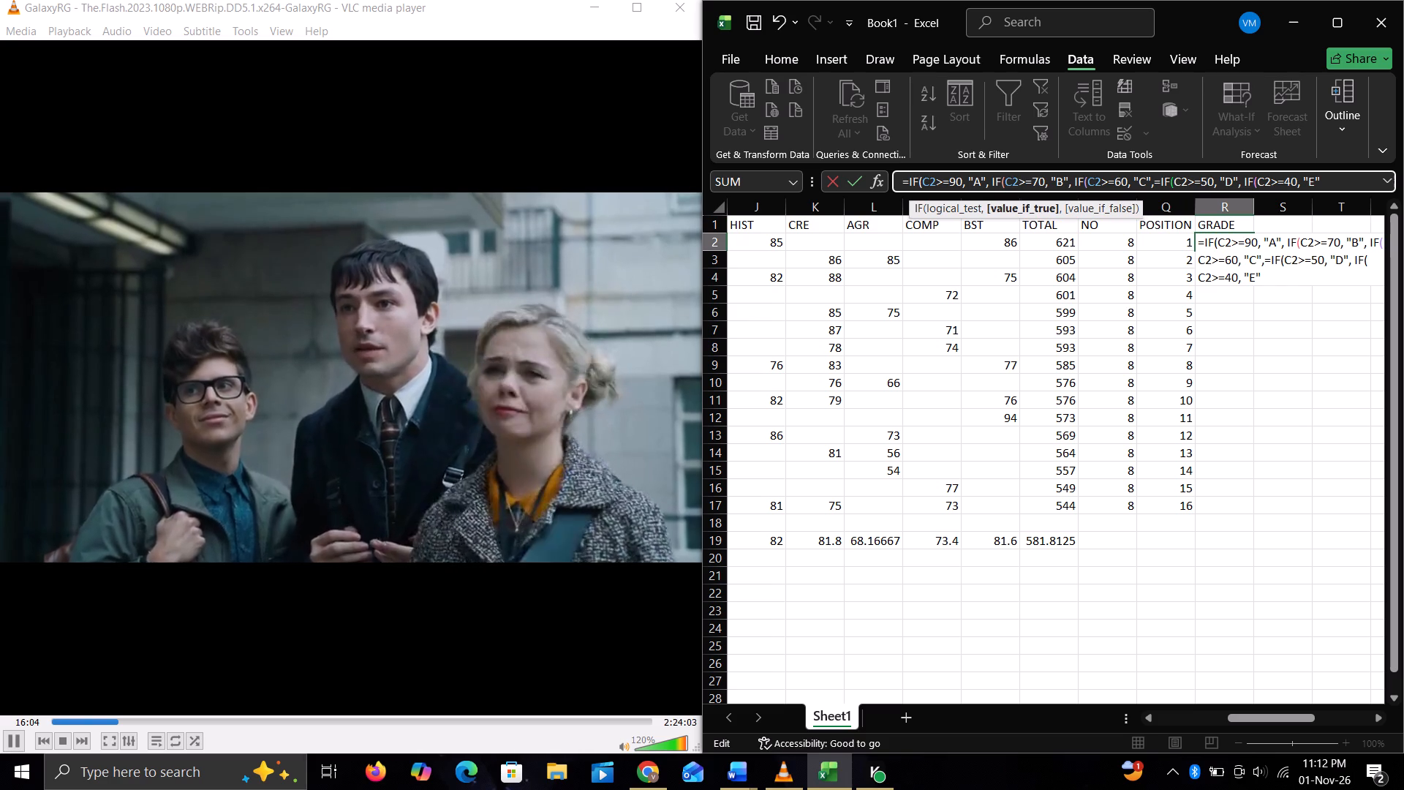
key("Left")
key("BackSpace")
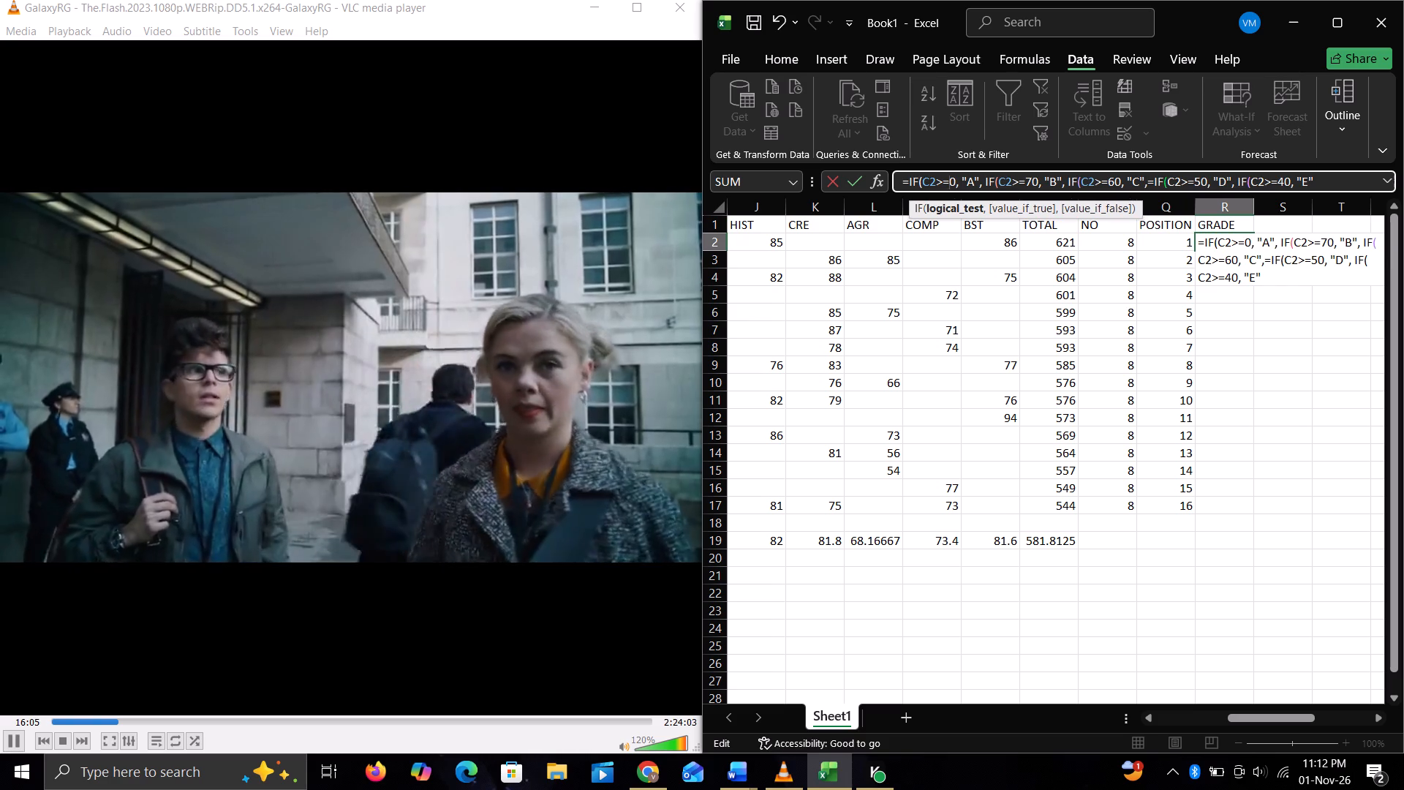
key("8")
key("Return")
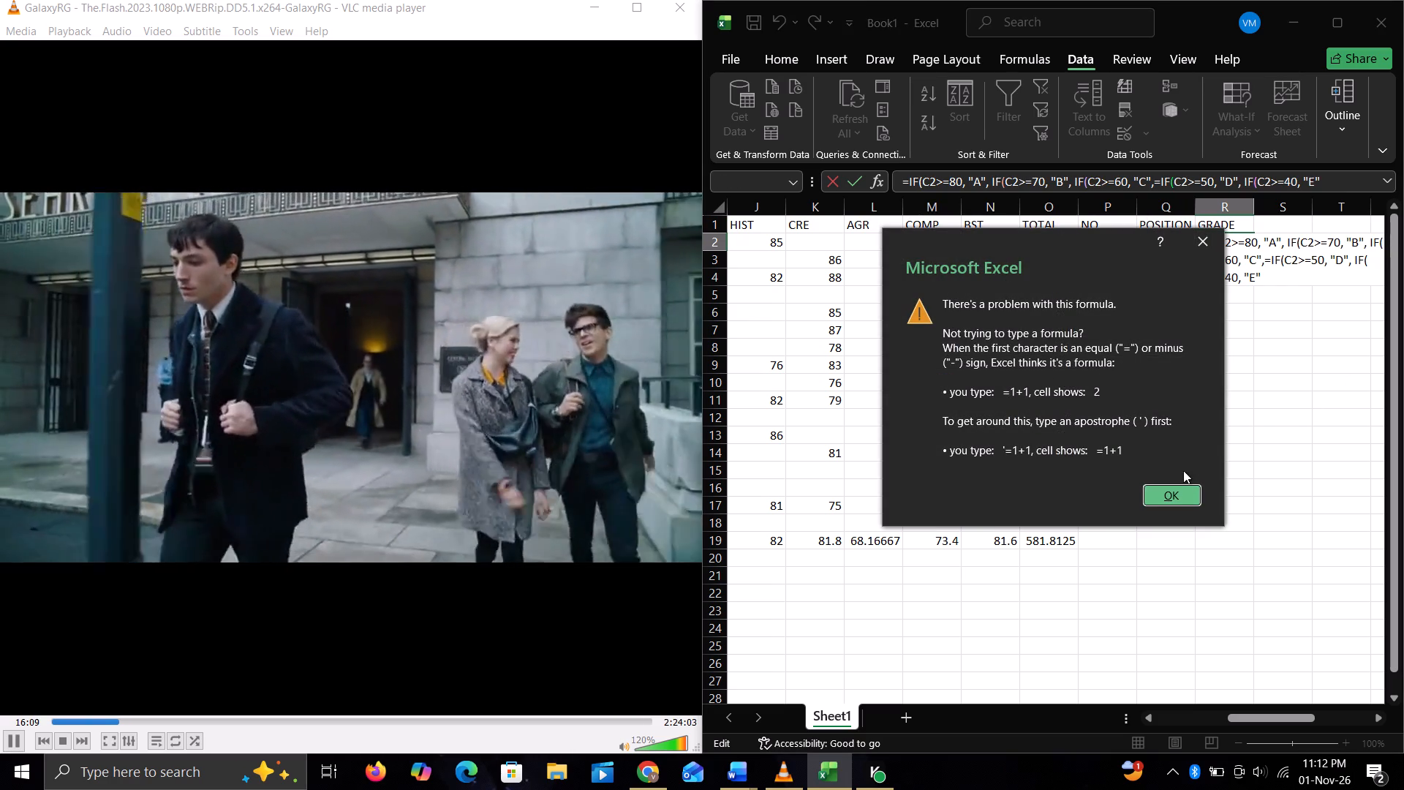
left_click(1173, 497)
Add five closing parentheses at the end of the R2 formula after "E" and try to enter it.
scroll(1291, 237, "left", 1)
left_click(1341, 187)
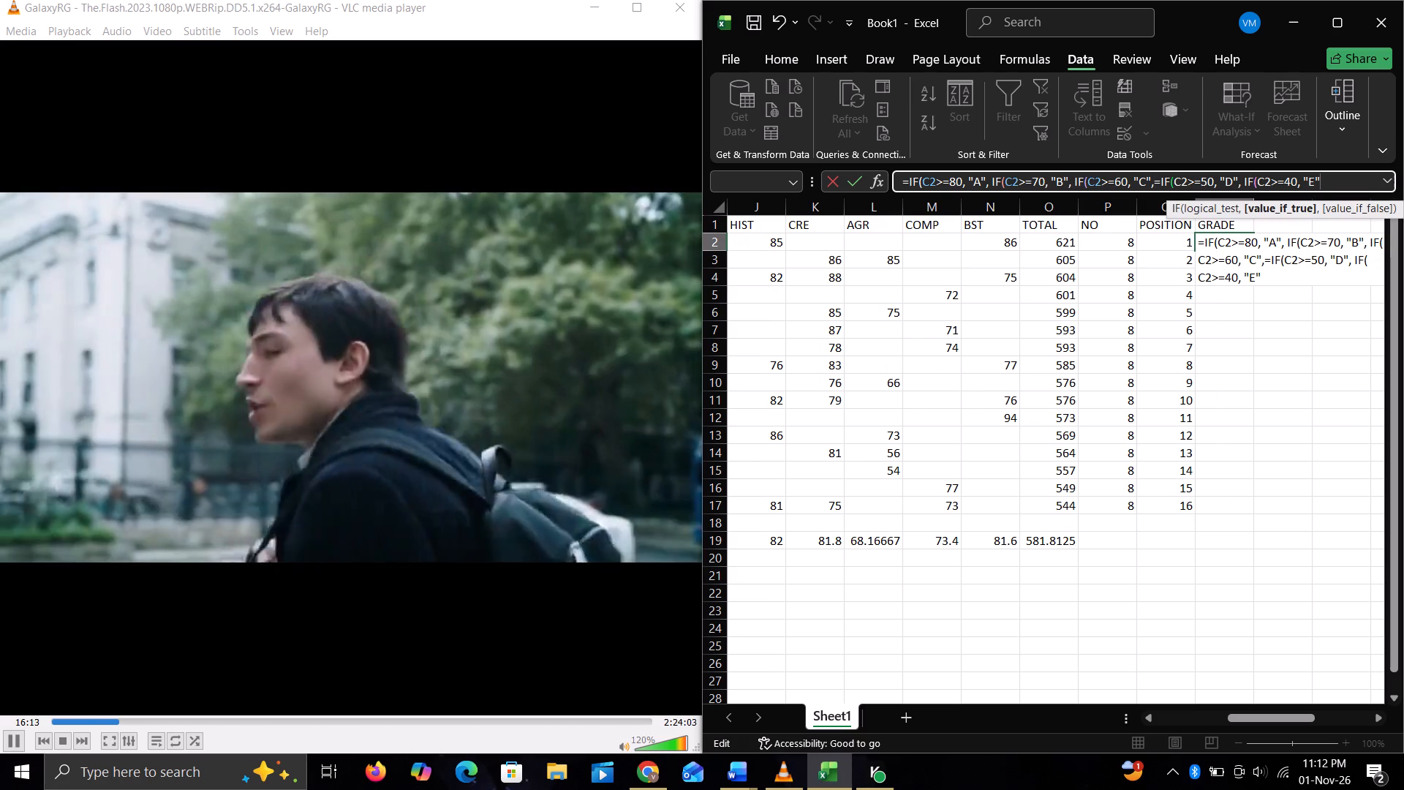
type("))")
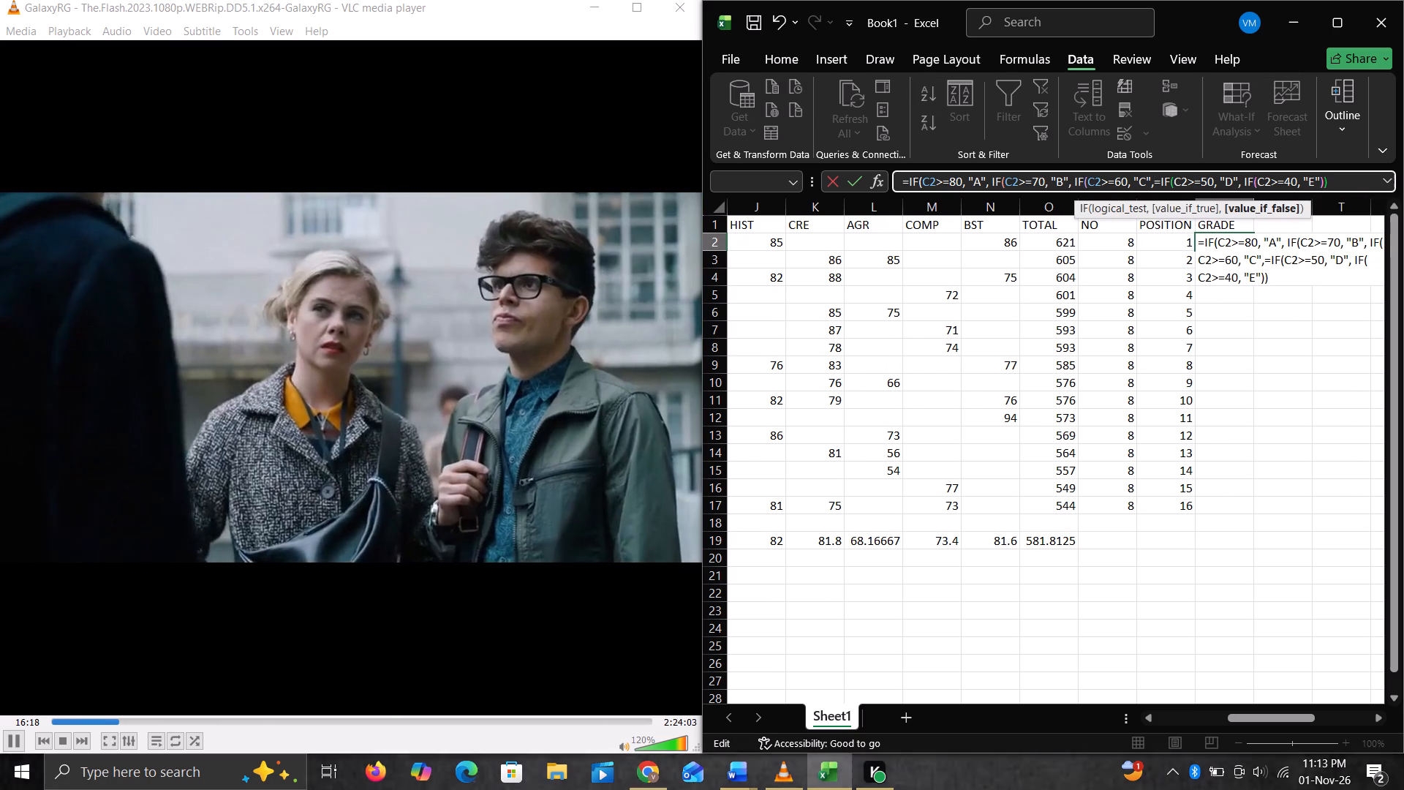
key("shift+parenright")
key("shift+parenright")
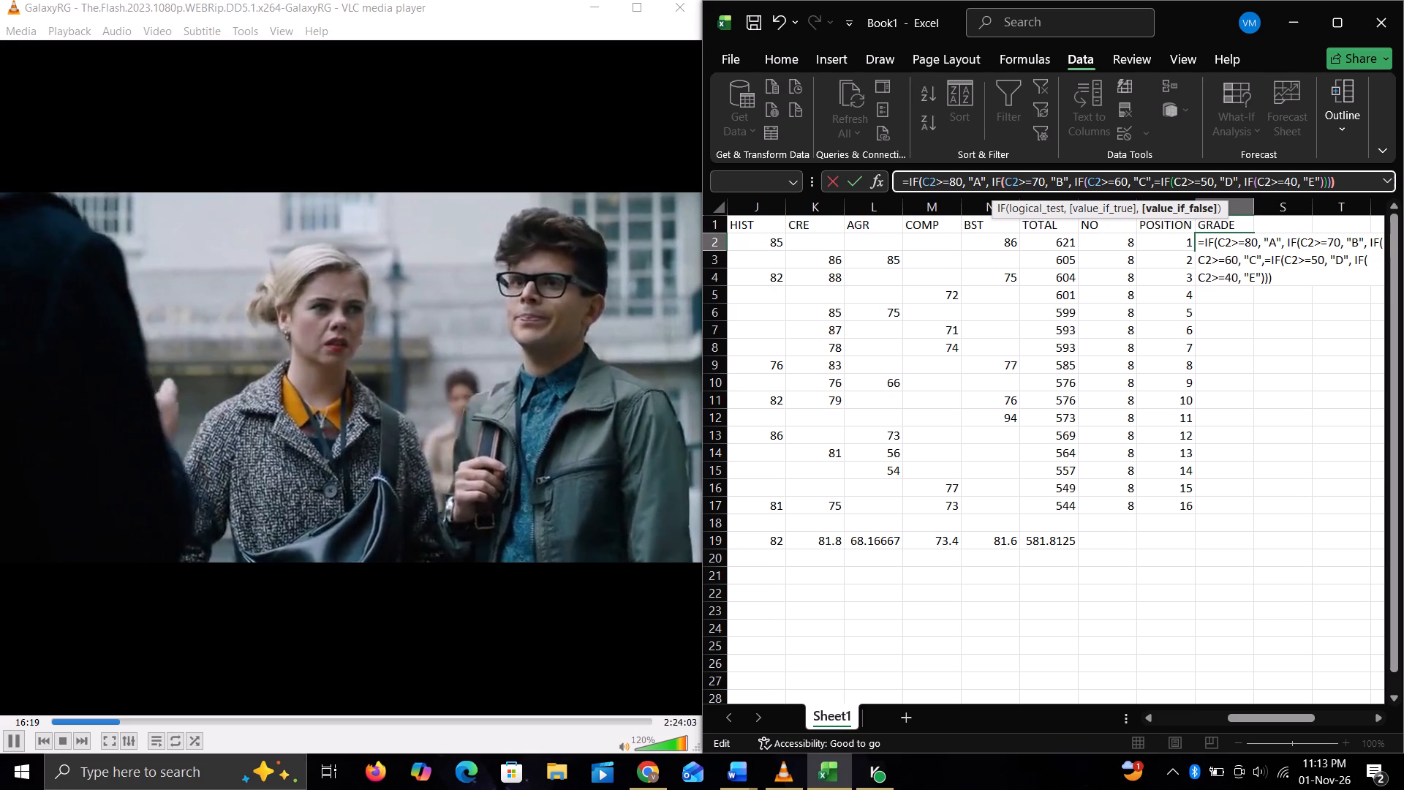
key("0")
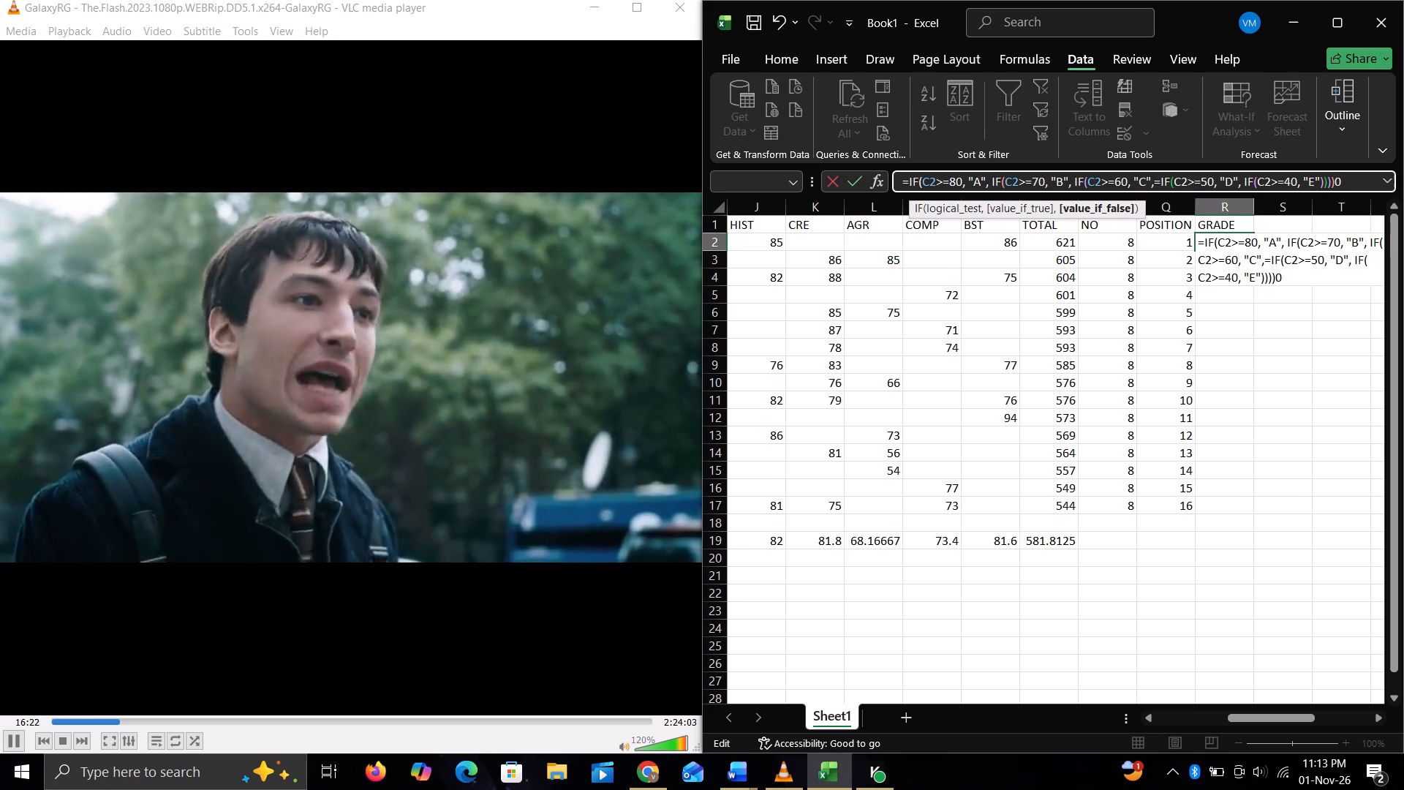
key("BackSpace")
key("0")
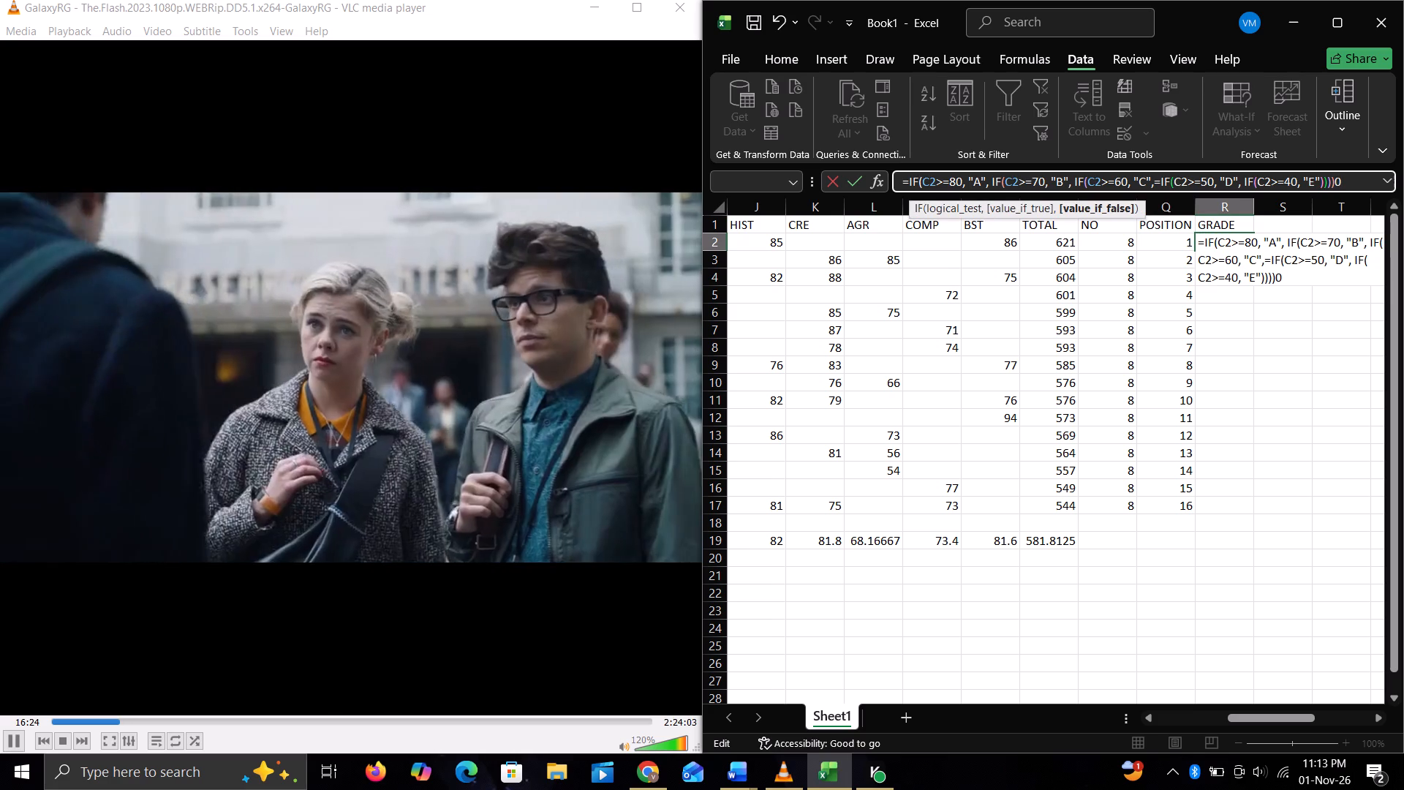
key("BackSpace")
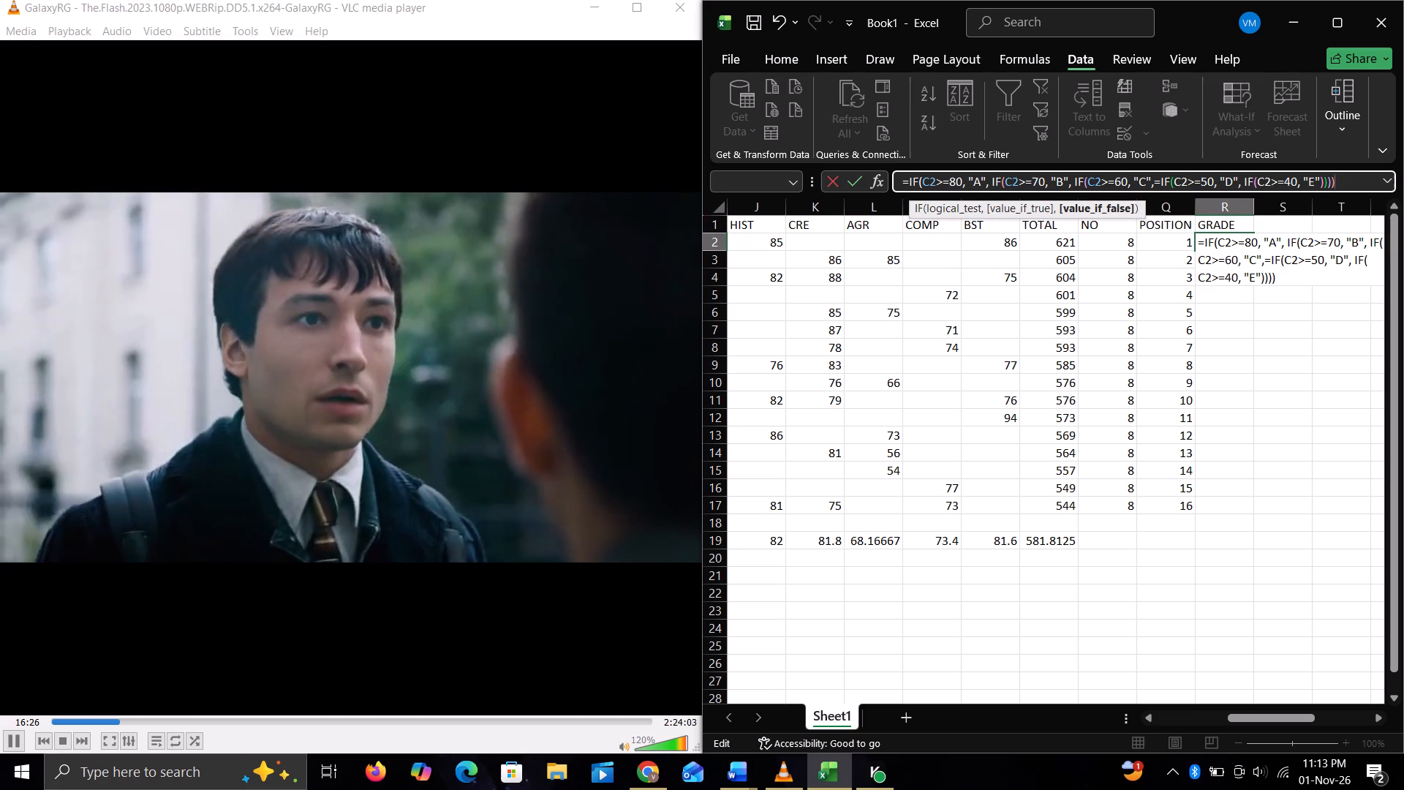
key("shift+parenright")
key("Return")
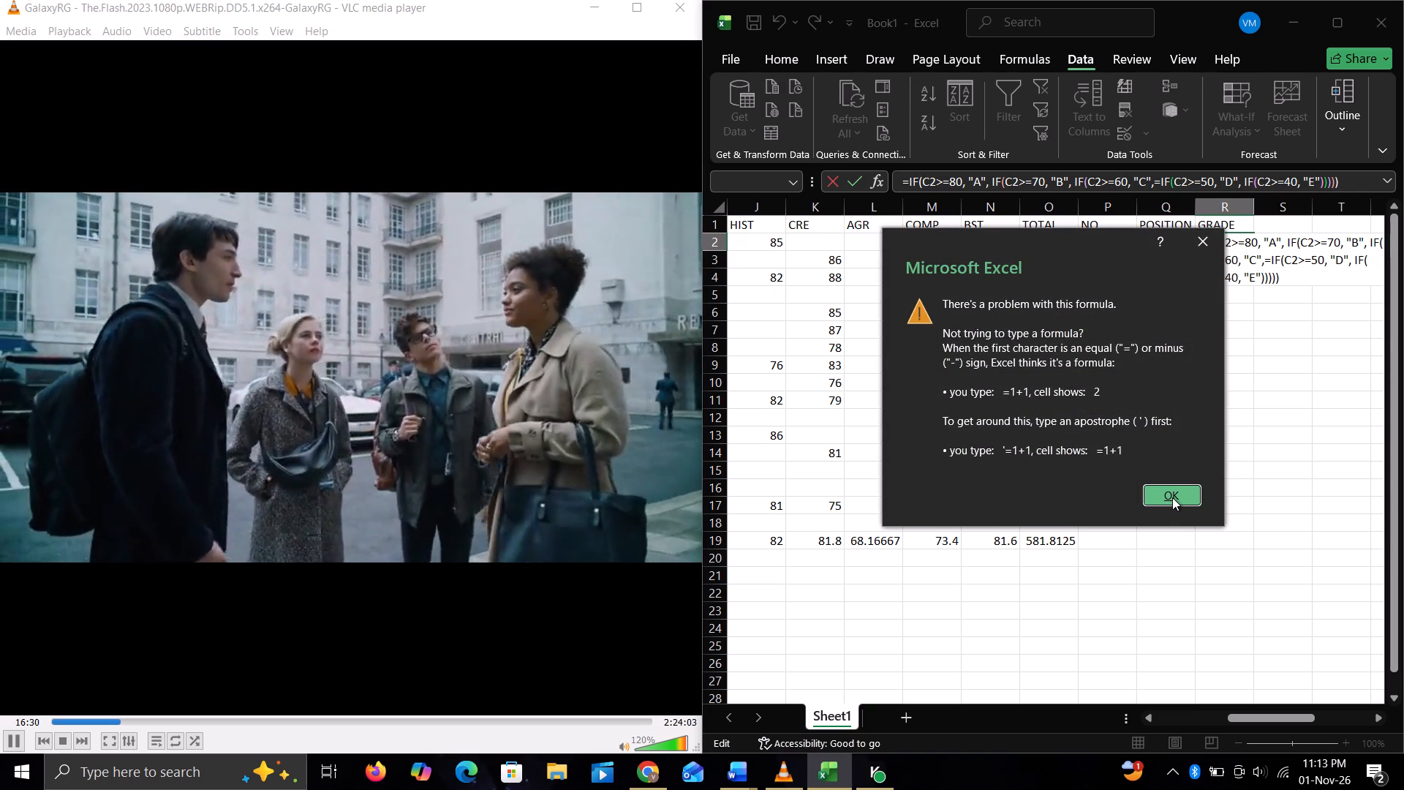
left_click(1172, 497)
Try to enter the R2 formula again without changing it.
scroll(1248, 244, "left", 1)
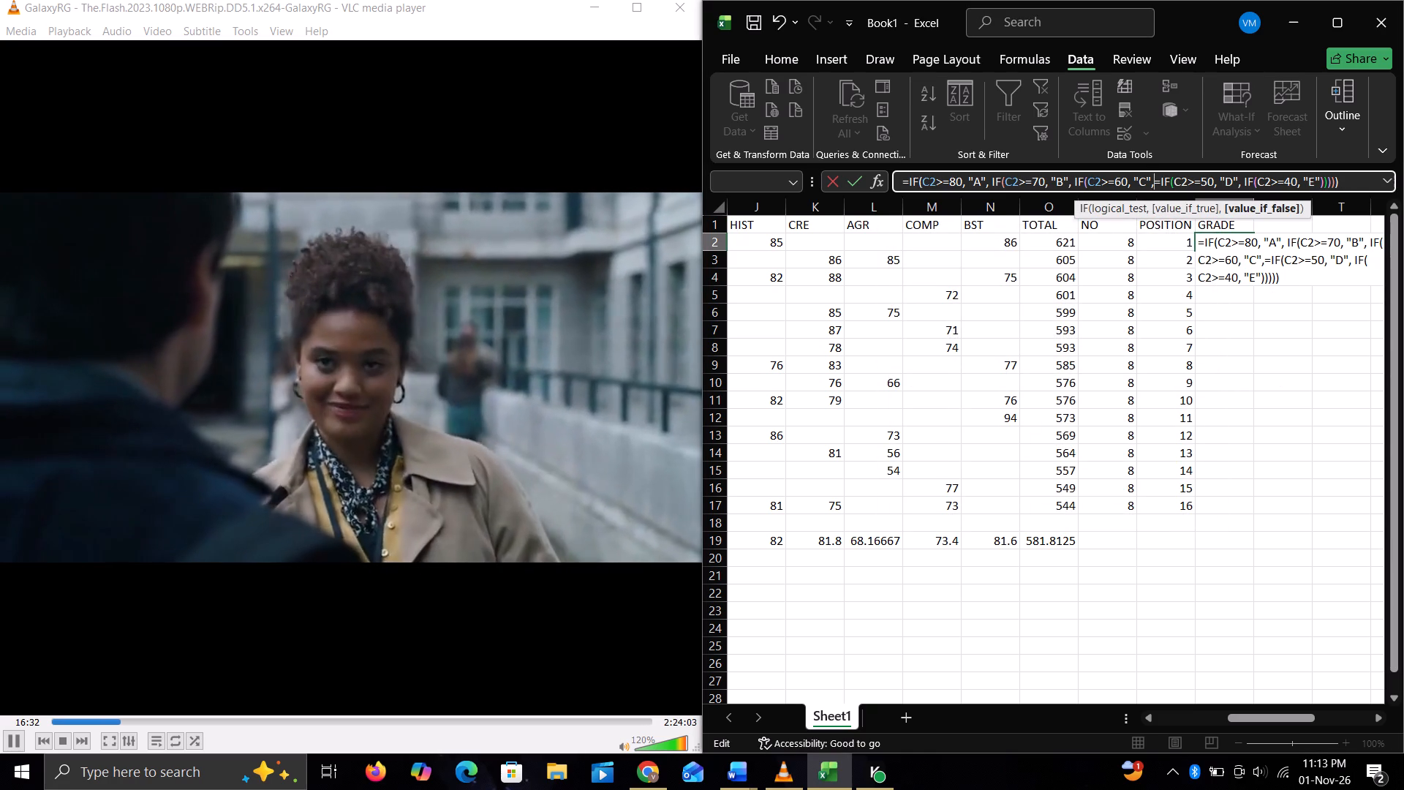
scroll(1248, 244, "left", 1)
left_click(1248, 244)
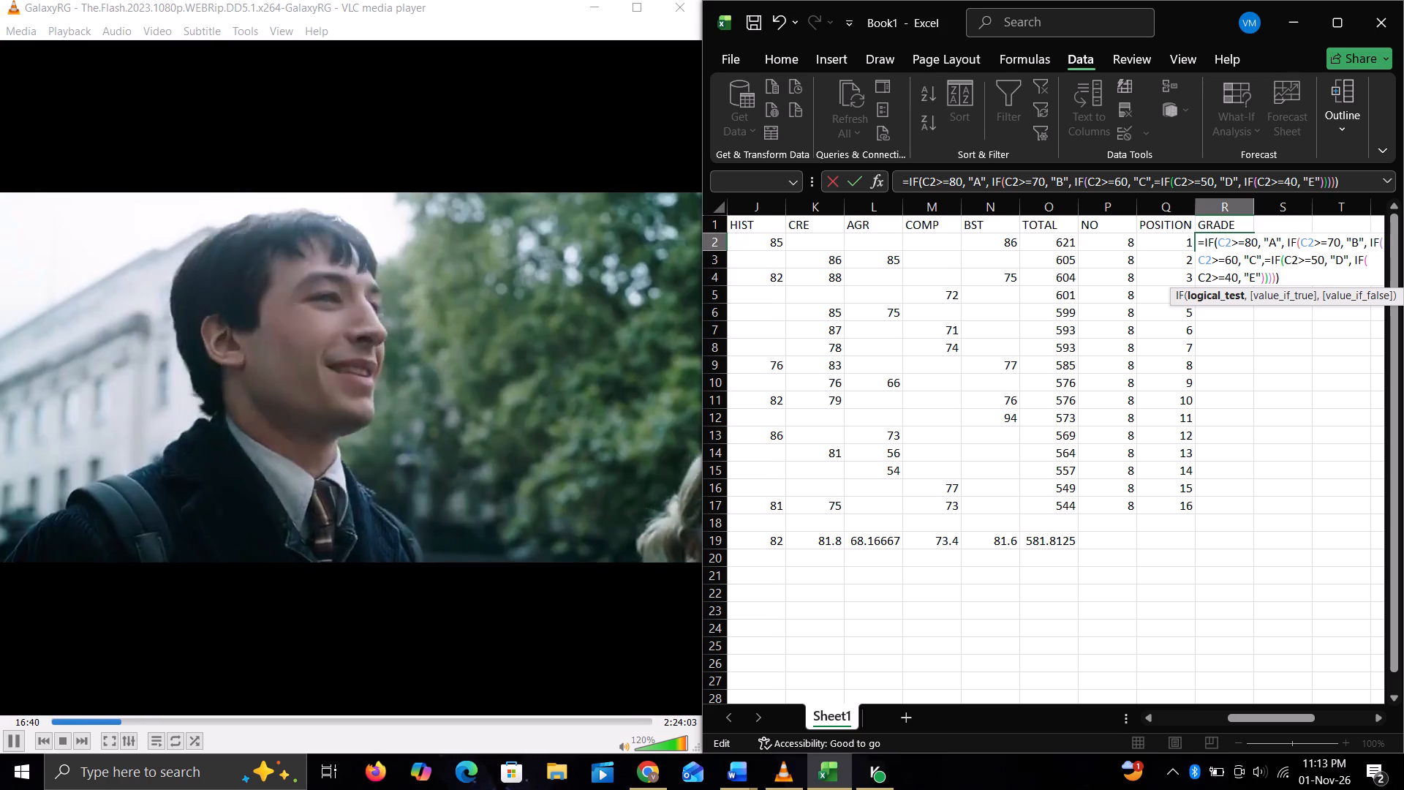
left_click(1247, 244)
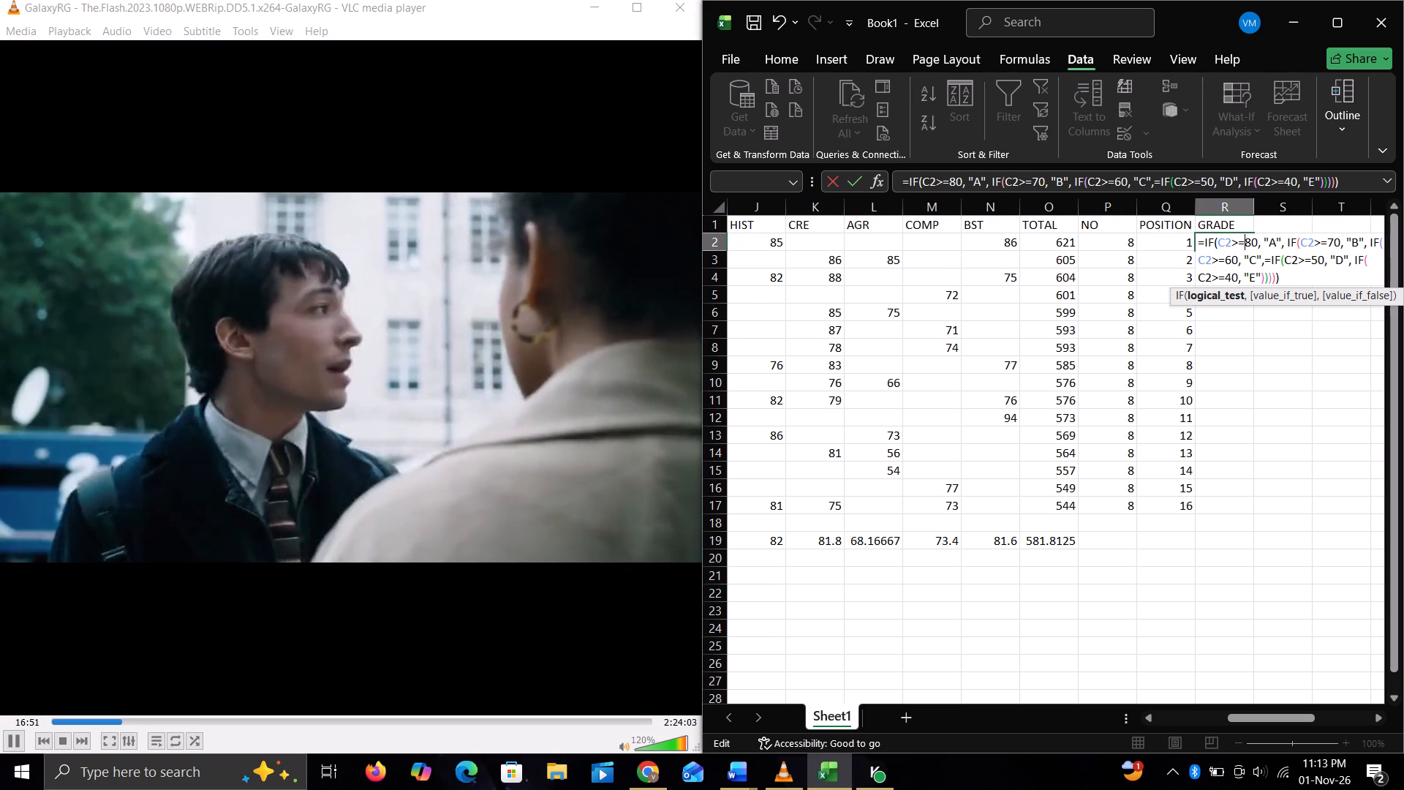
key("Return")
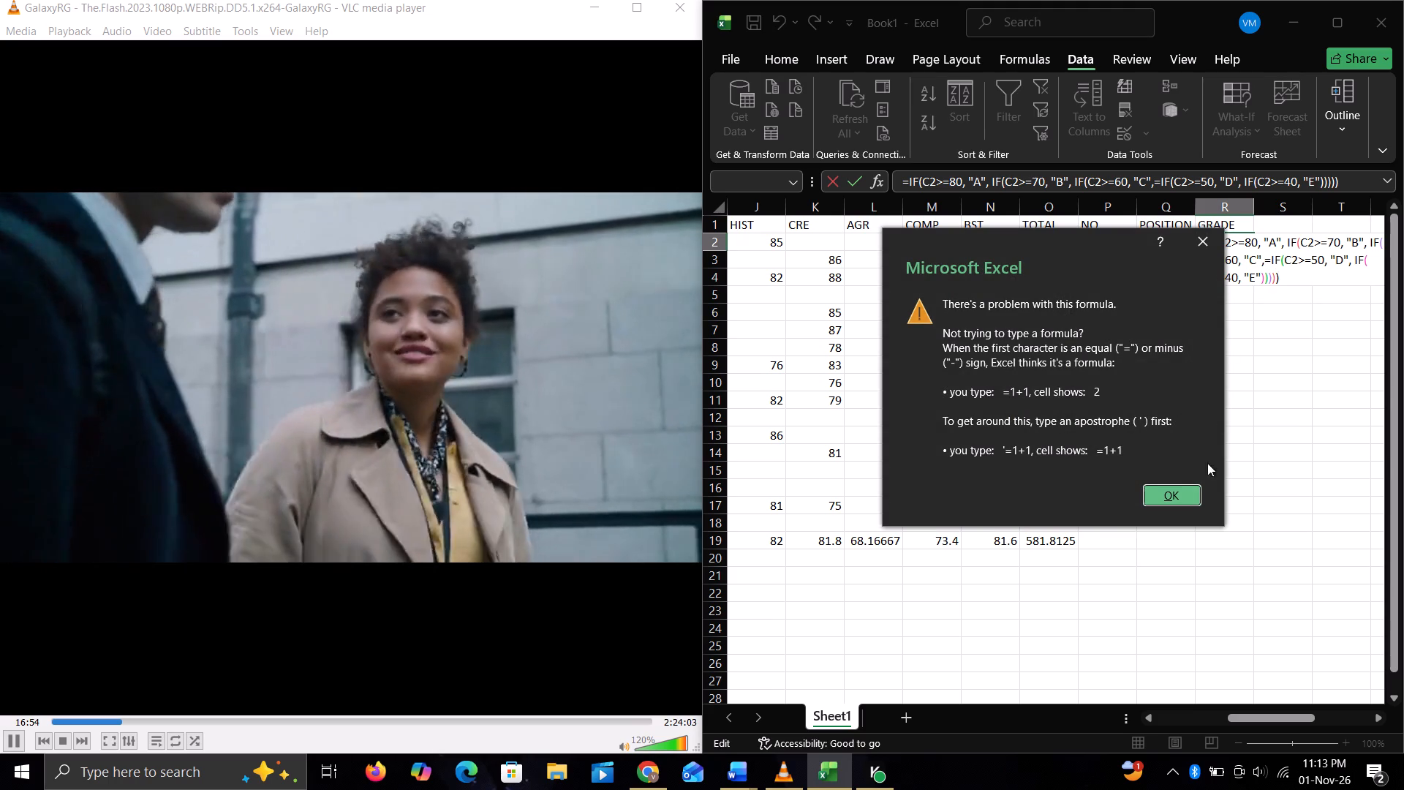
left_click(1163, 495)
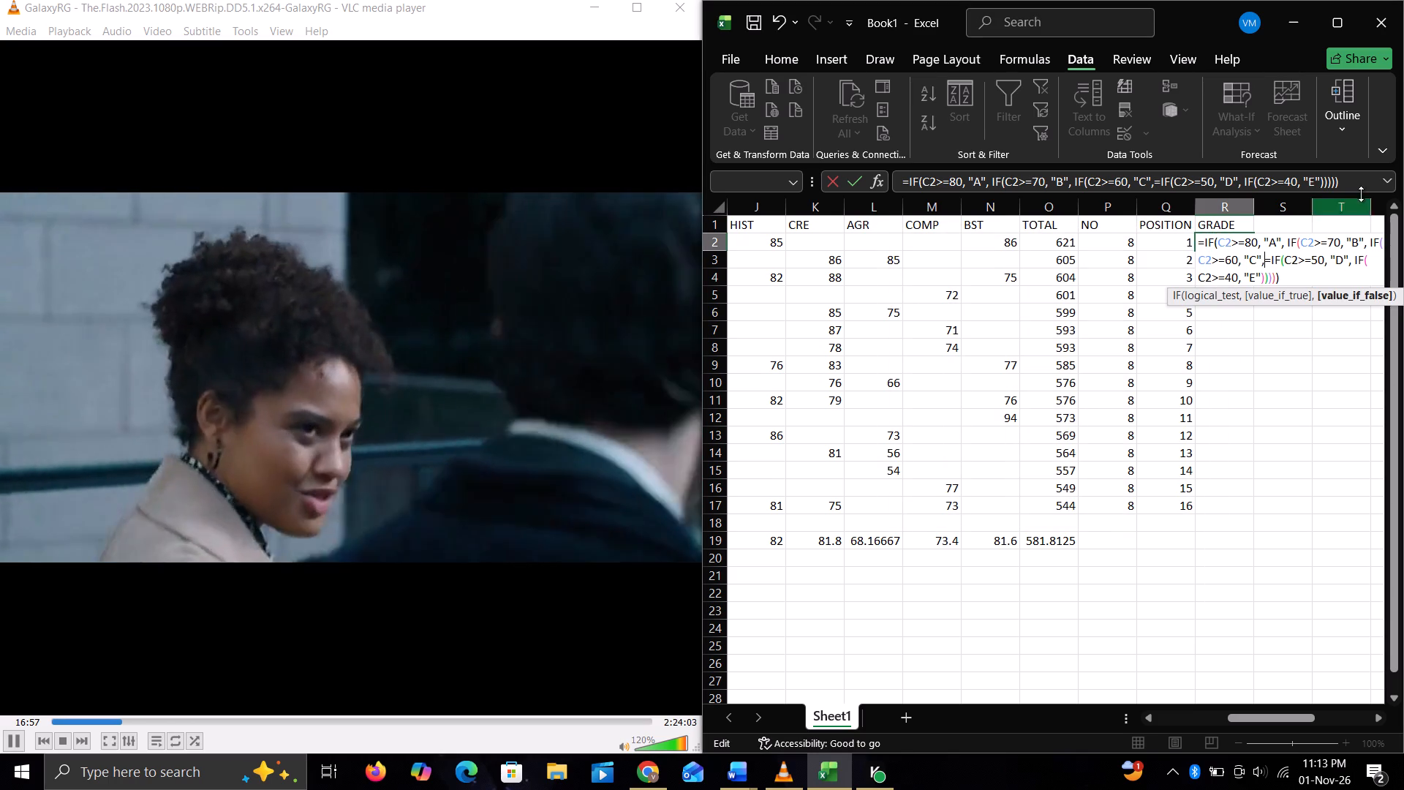
Copy the whole R2 formula and search Google for it in Chrome, replacing the earlier grading-system query.
left_click_drag(1354, 182, 1185, 196)
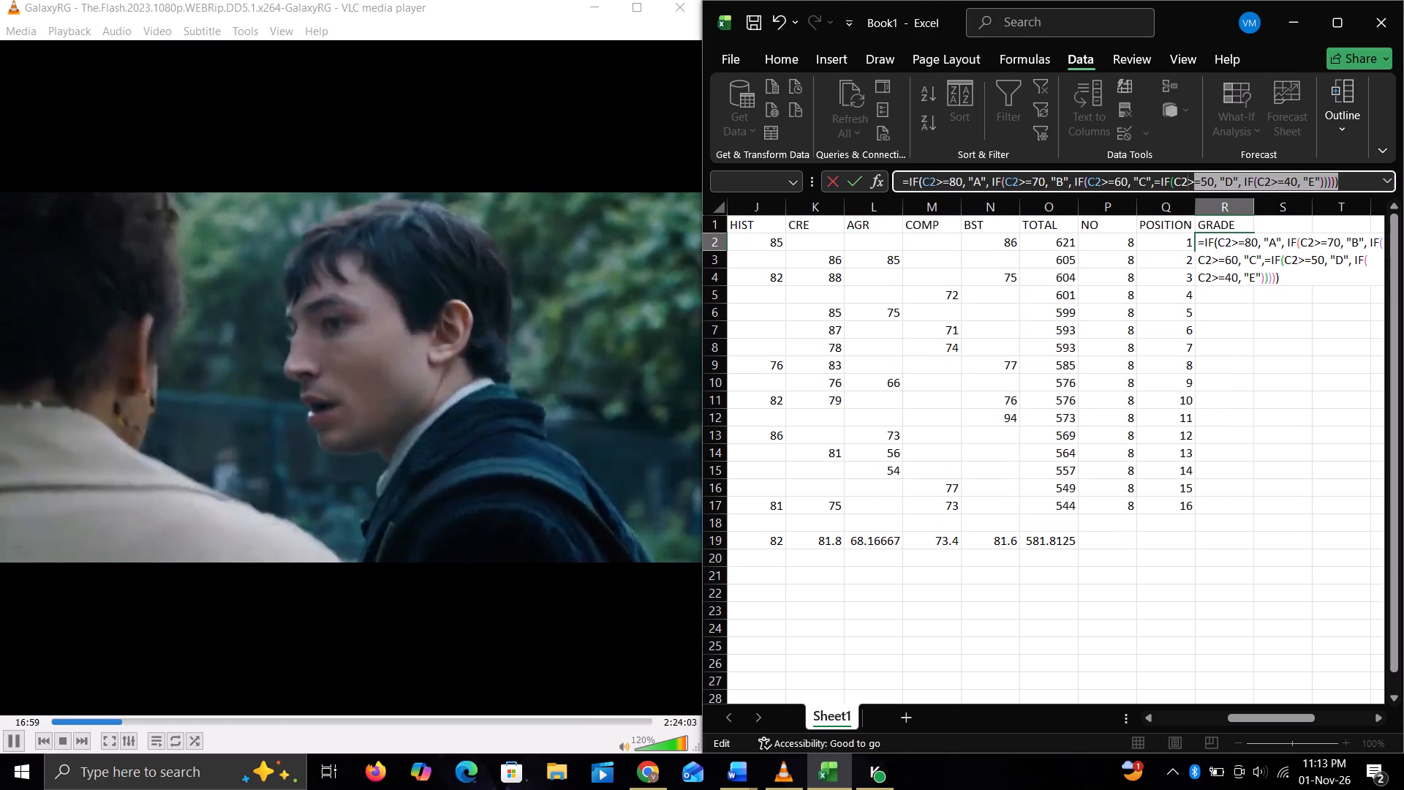
left_click_drag(1185, 196, 907, 193)
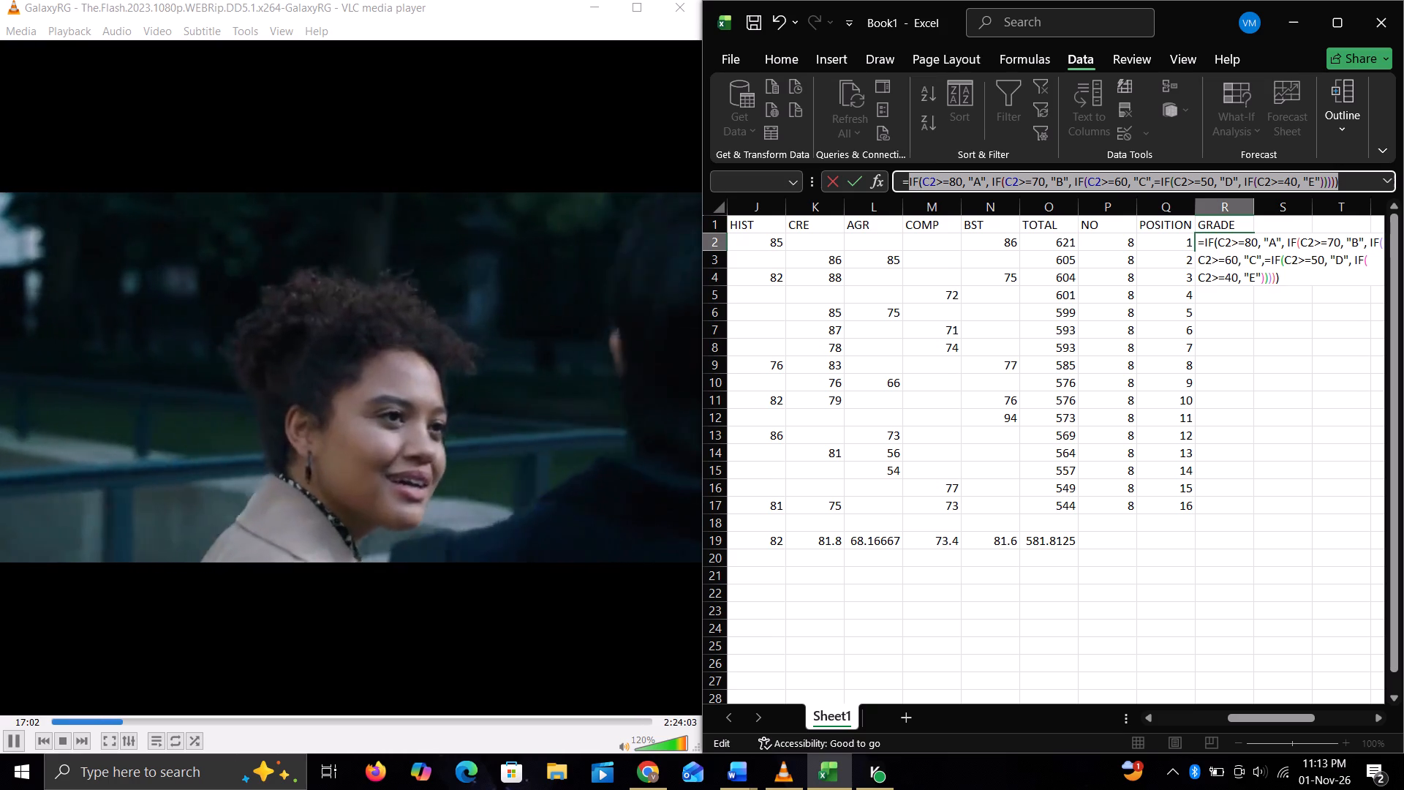
left_click_drag(907, 193, 900, 192)
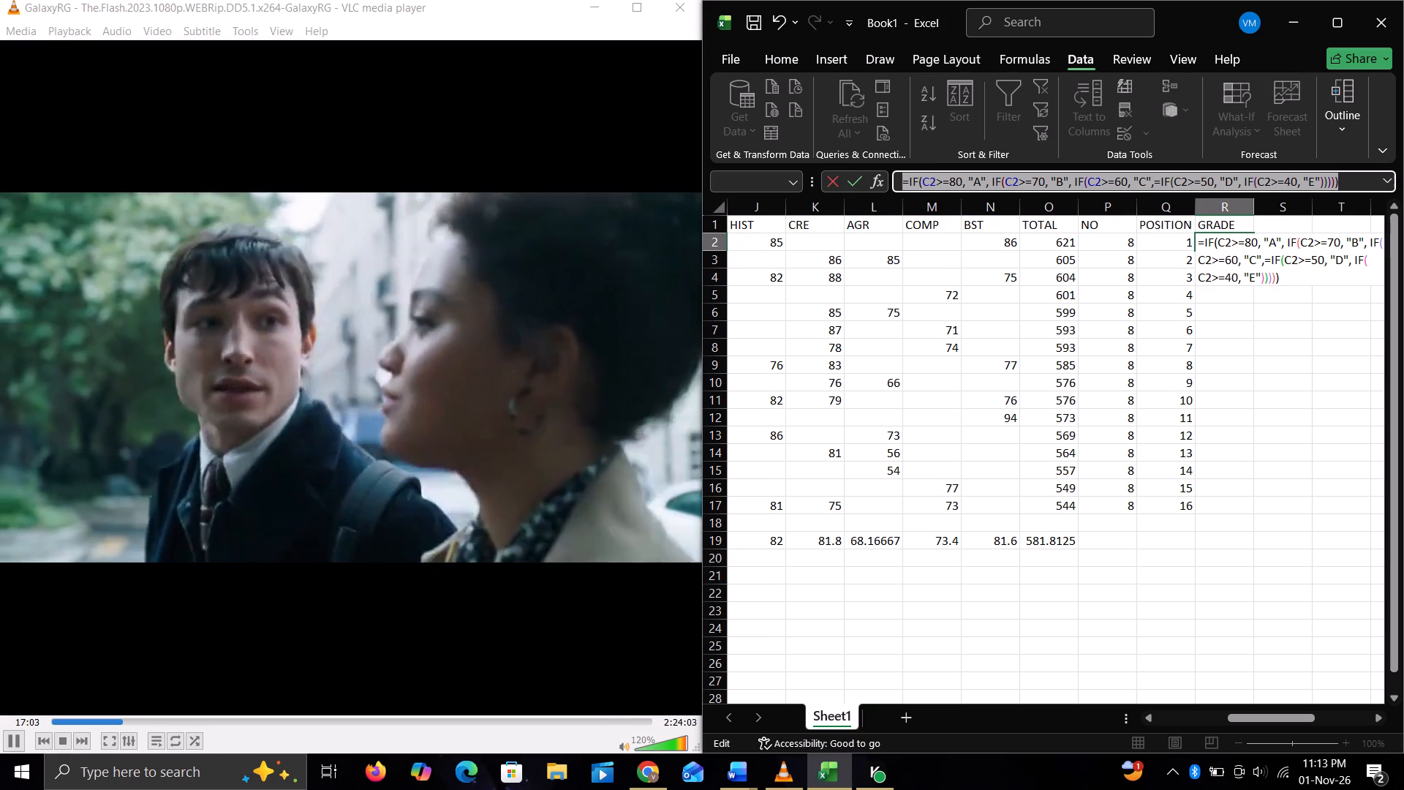
key("ctrl+c")
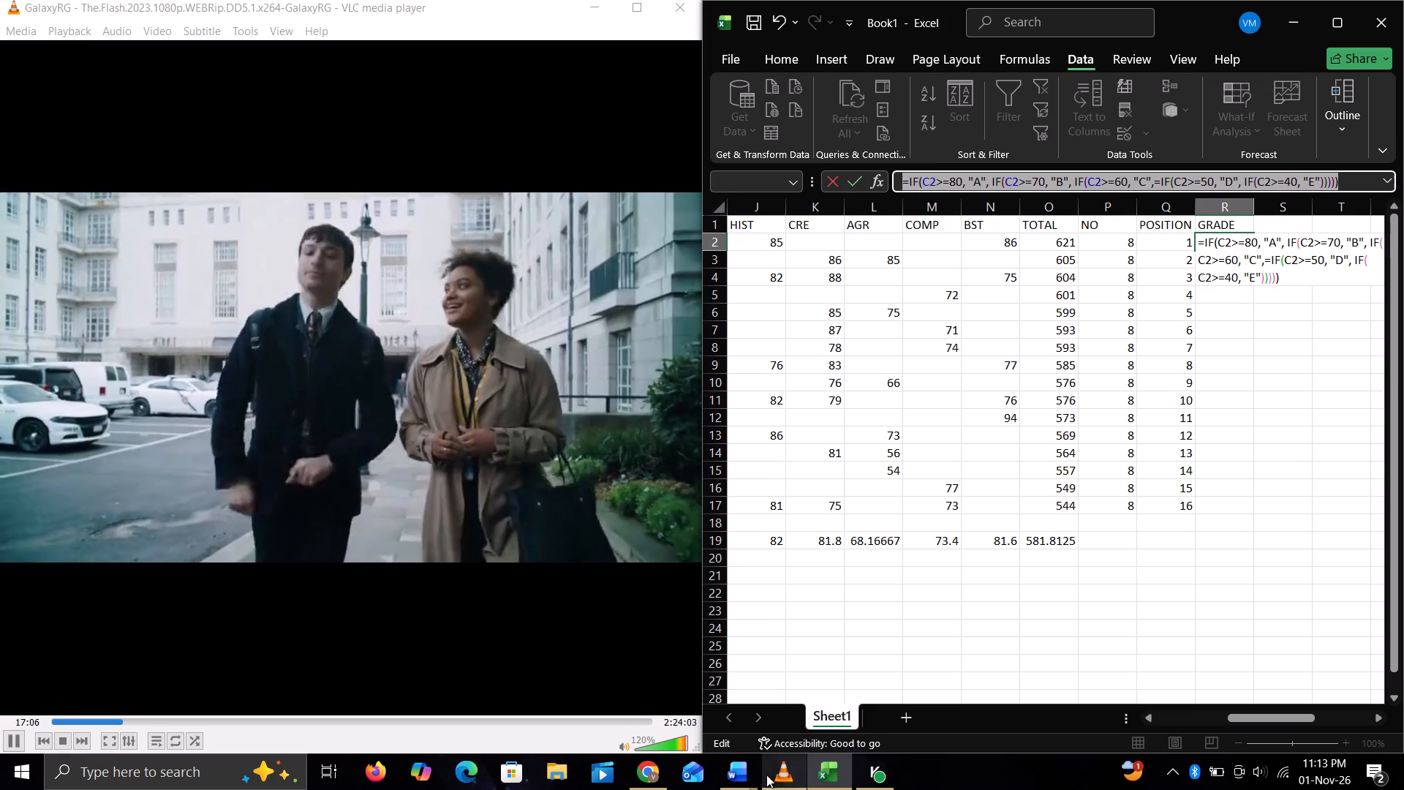
left_click(653, 767)
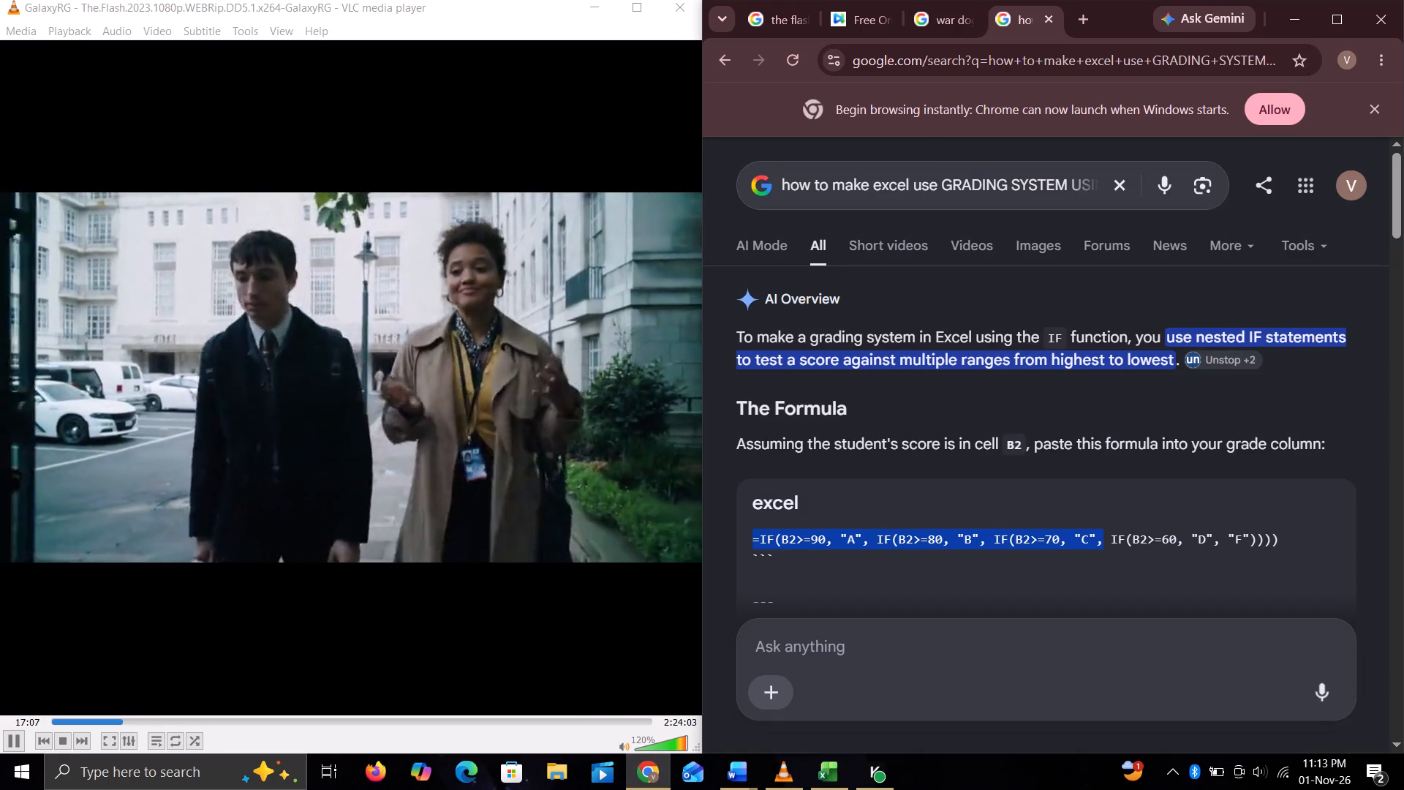
left_click(1117, 182)
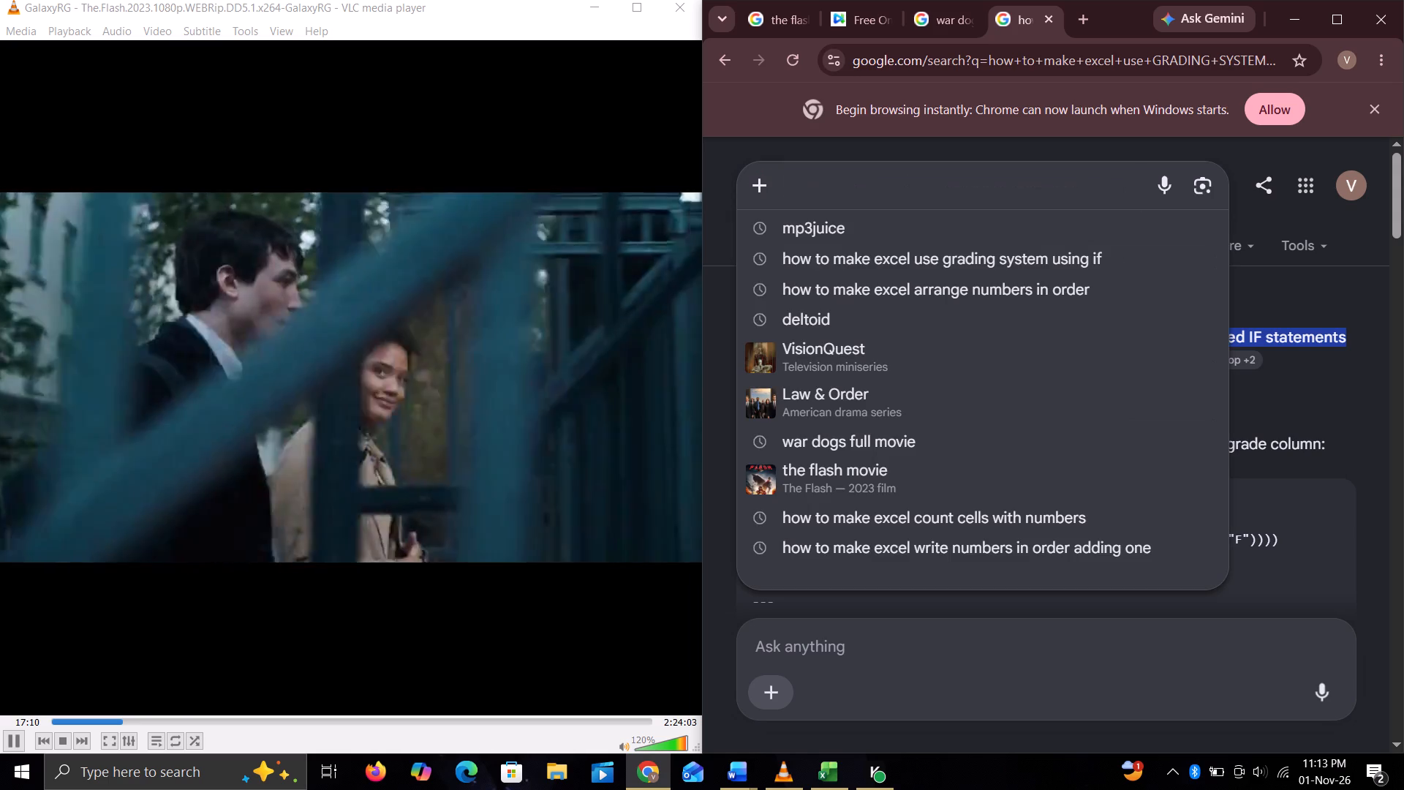
key("ctrl+v")
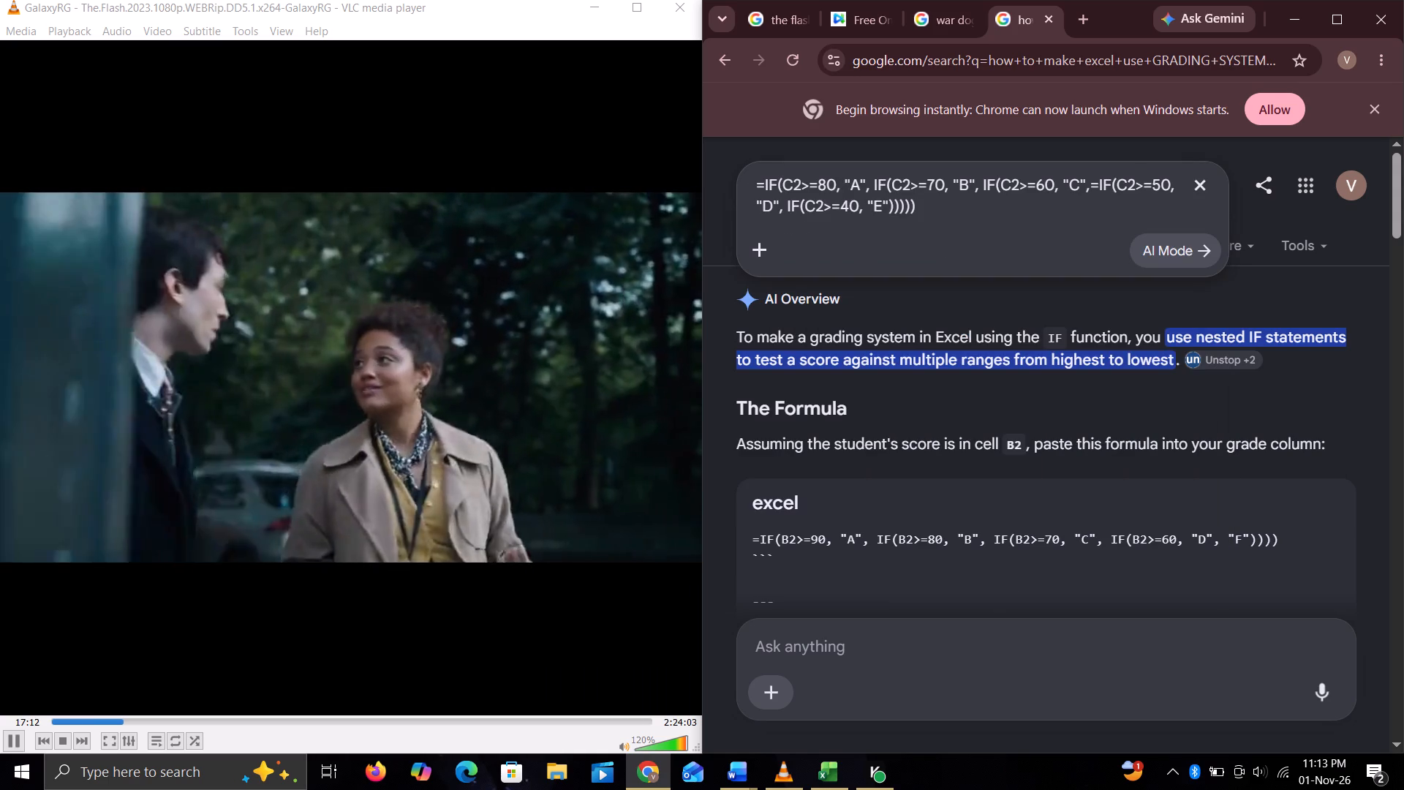
key("Return")
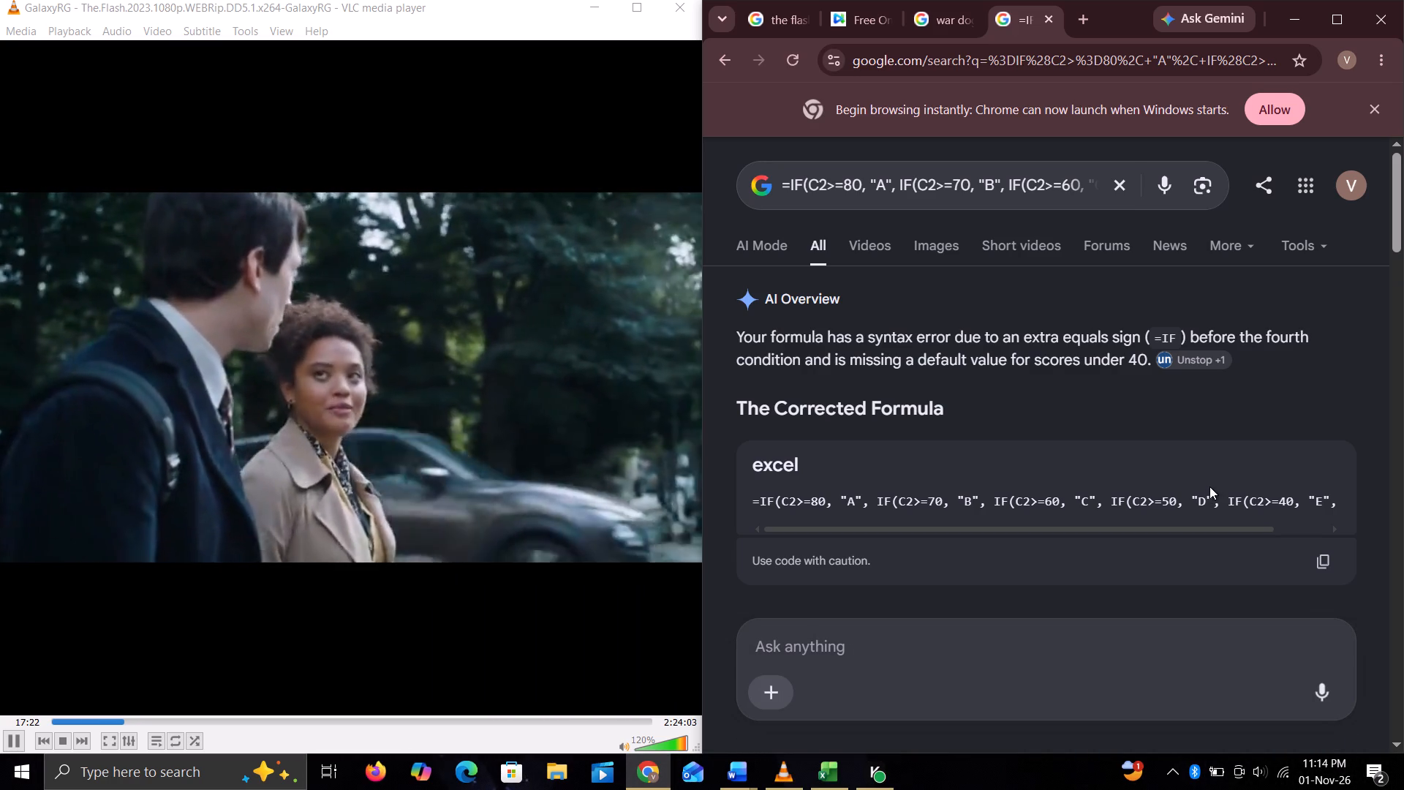
Review the corrected nested IF formula in the AI Overview through to its end and copy it.
scroll(1209, 486, "left", 2)
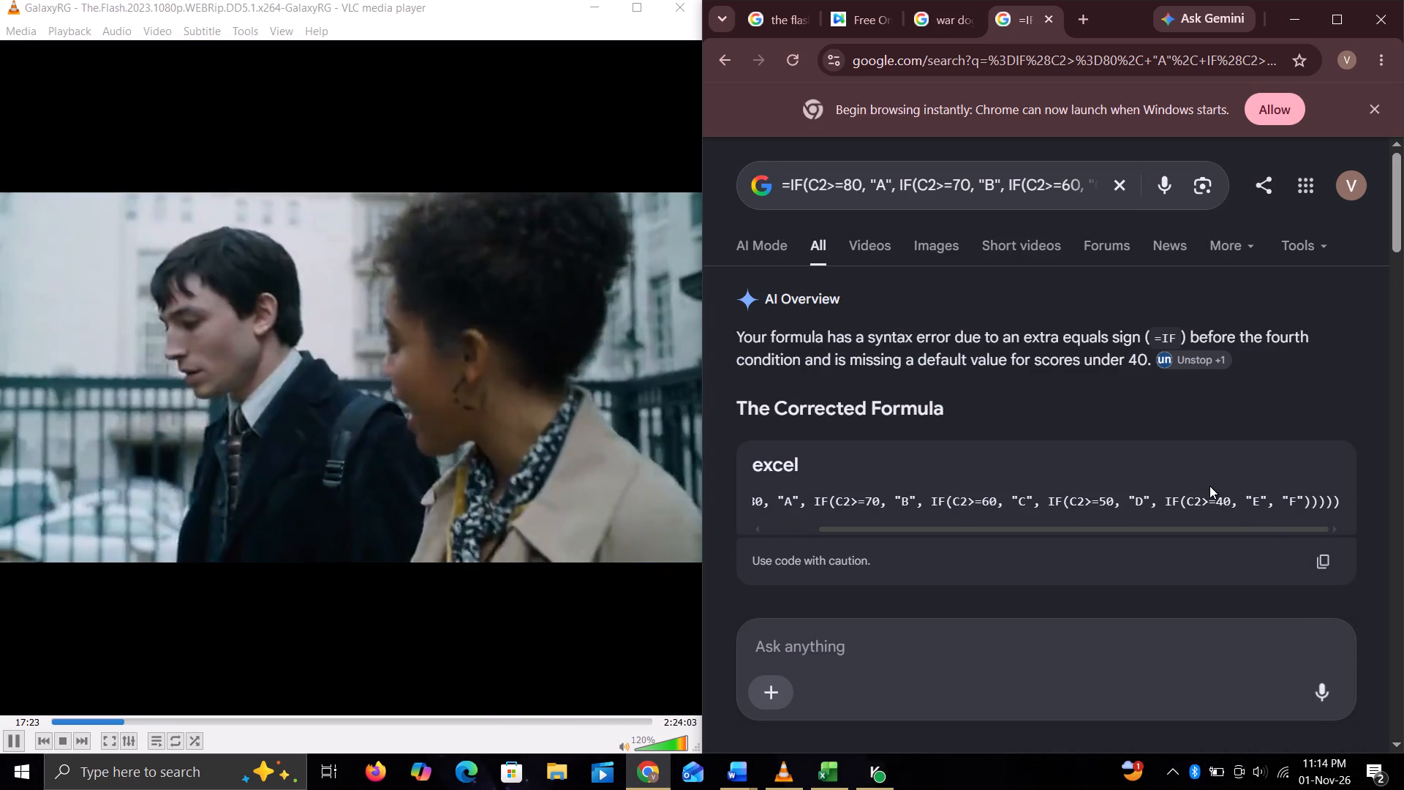
scroll(1209, 486, "left", 1)
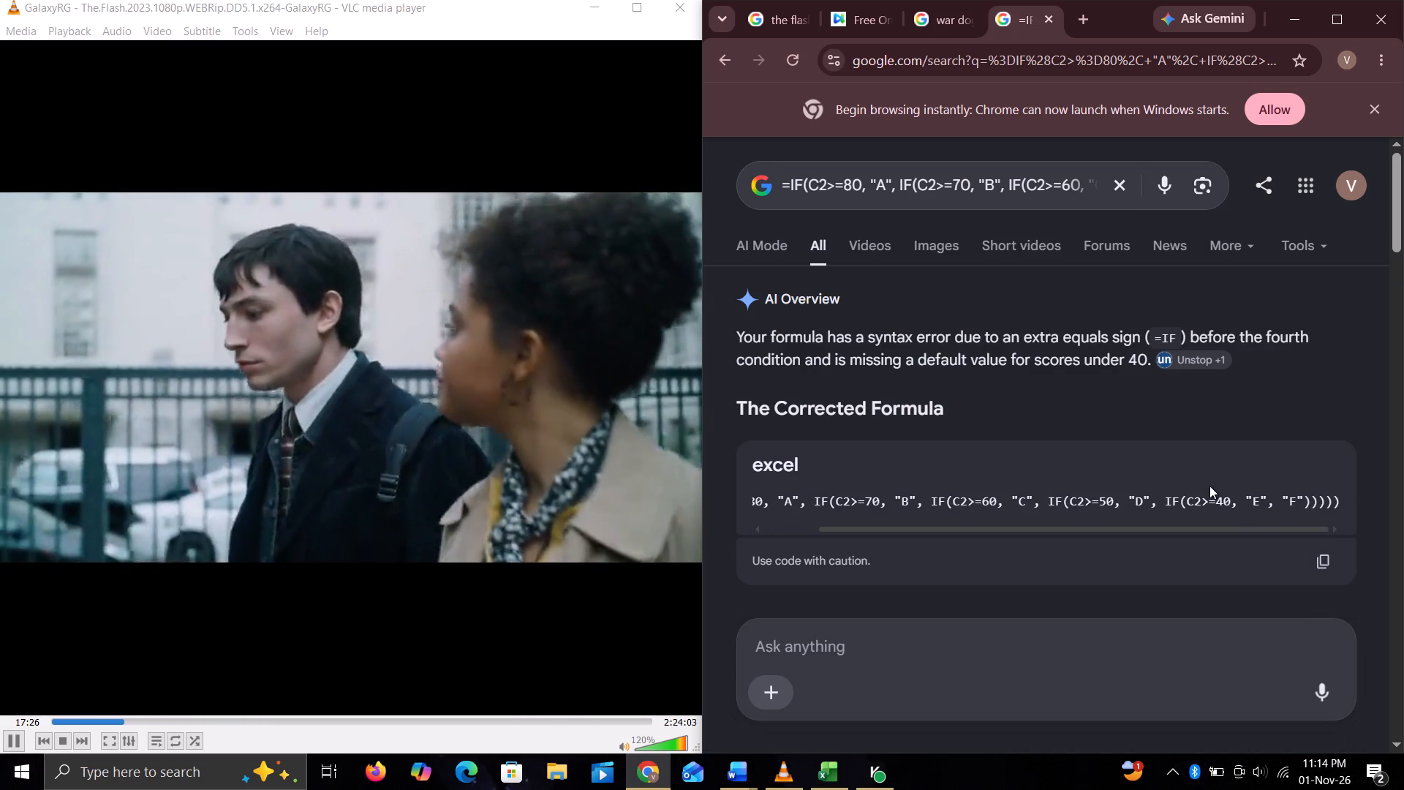
left_click(1324, 556)
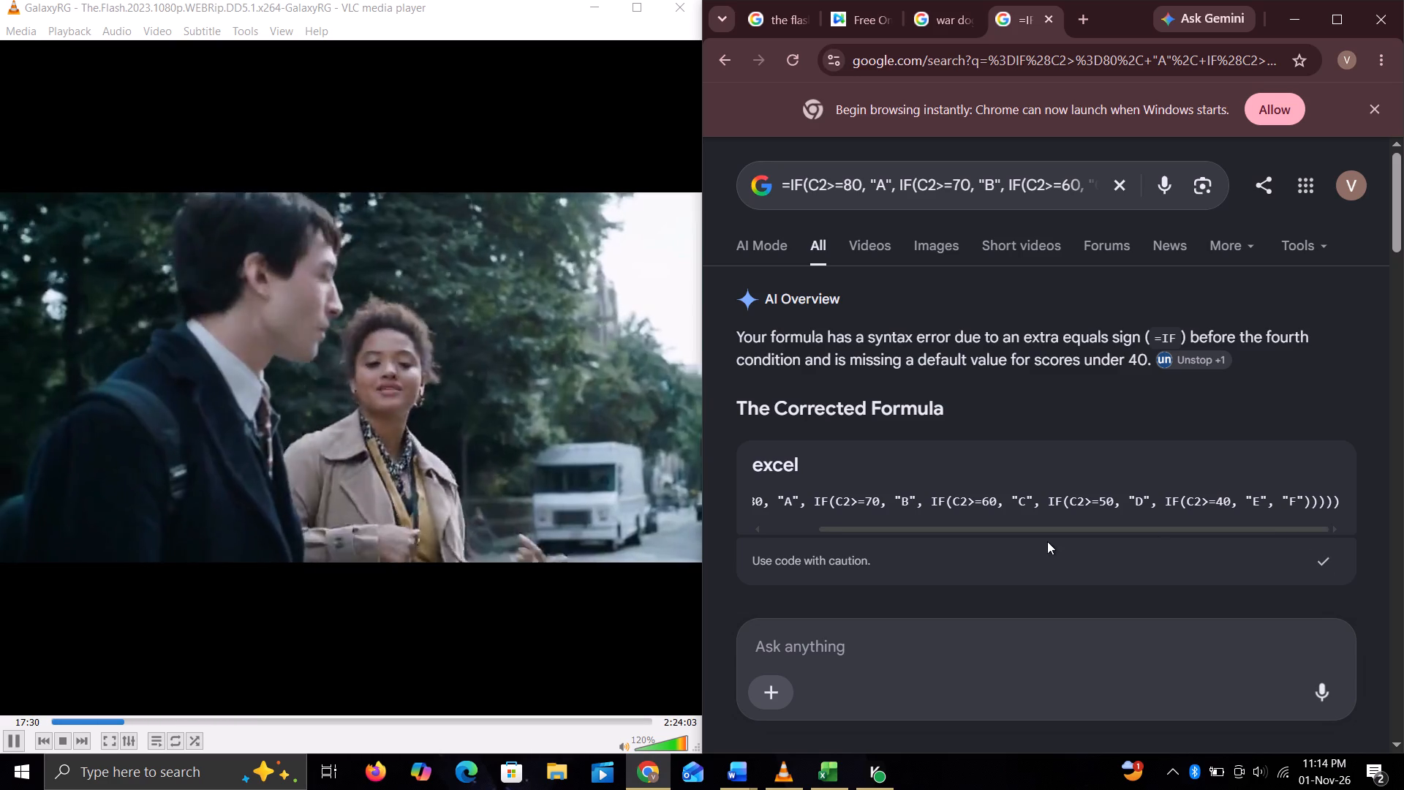
In Excel, replace R2's formula with =IF(C2>=80, "A", IF(C2>=70, "B", IF(C2>=60, "C", IF(C2>=50, "D", IF(C2>=40, "E", "F"))))).
left_click(825, 759)
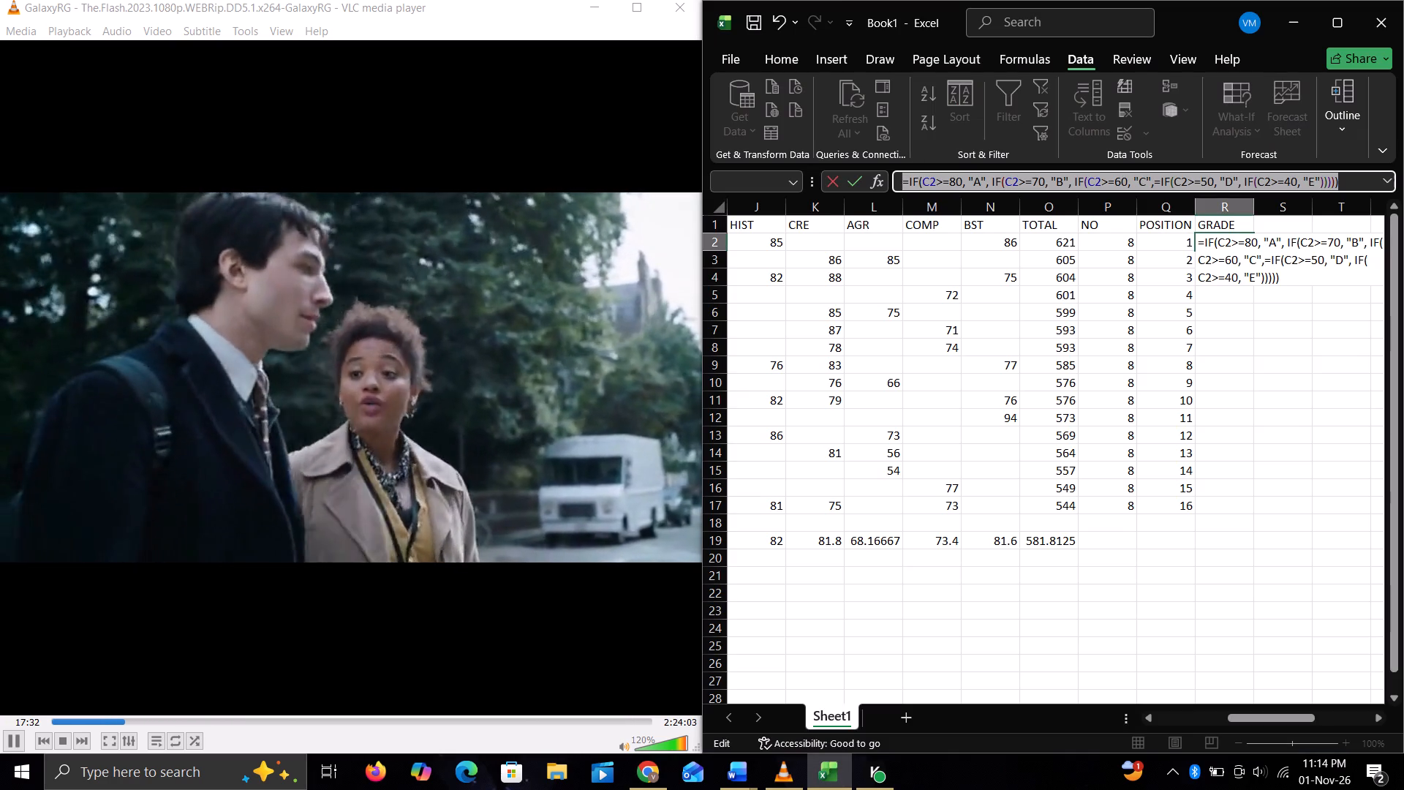
left_click(1299, 282)
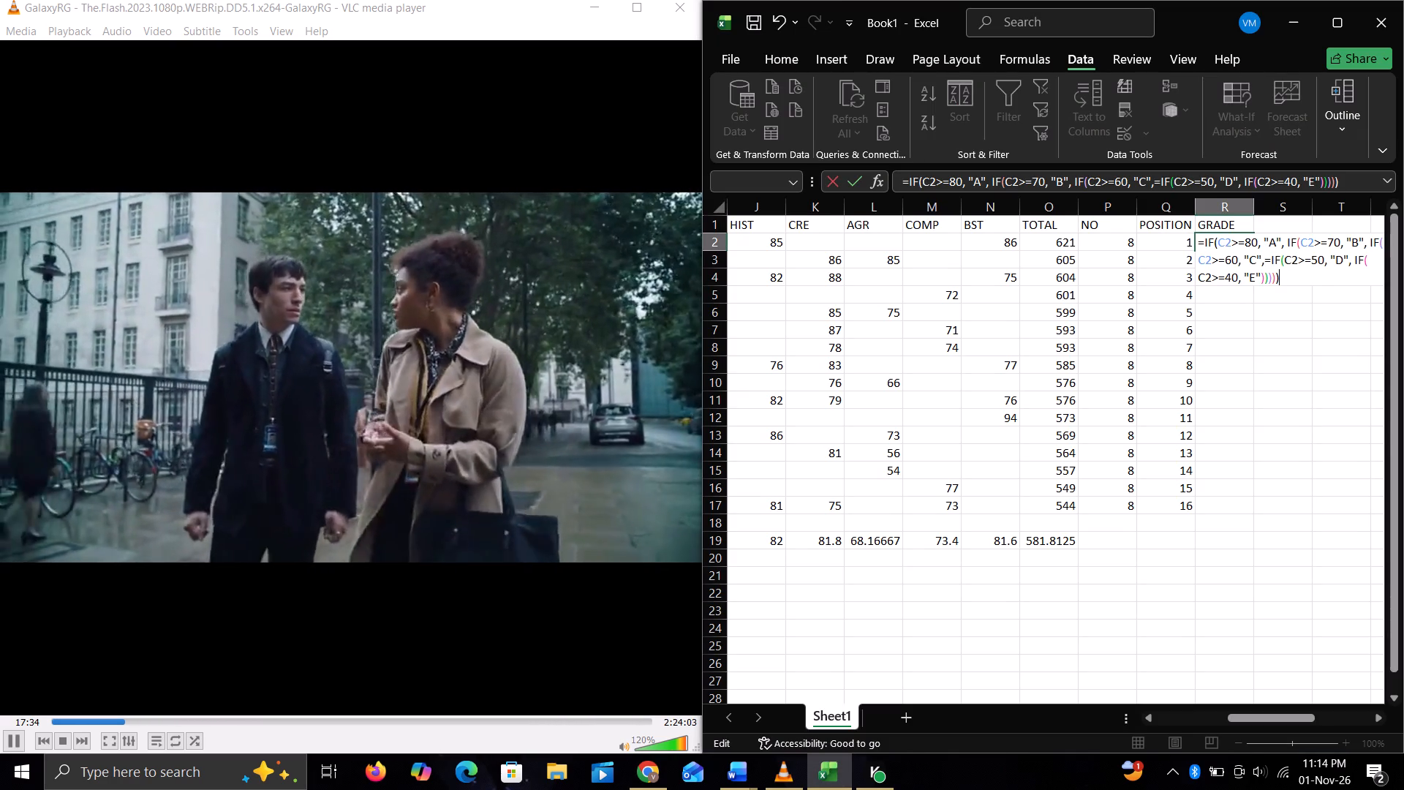
left_click_drag(1355, 187, 943, 211)
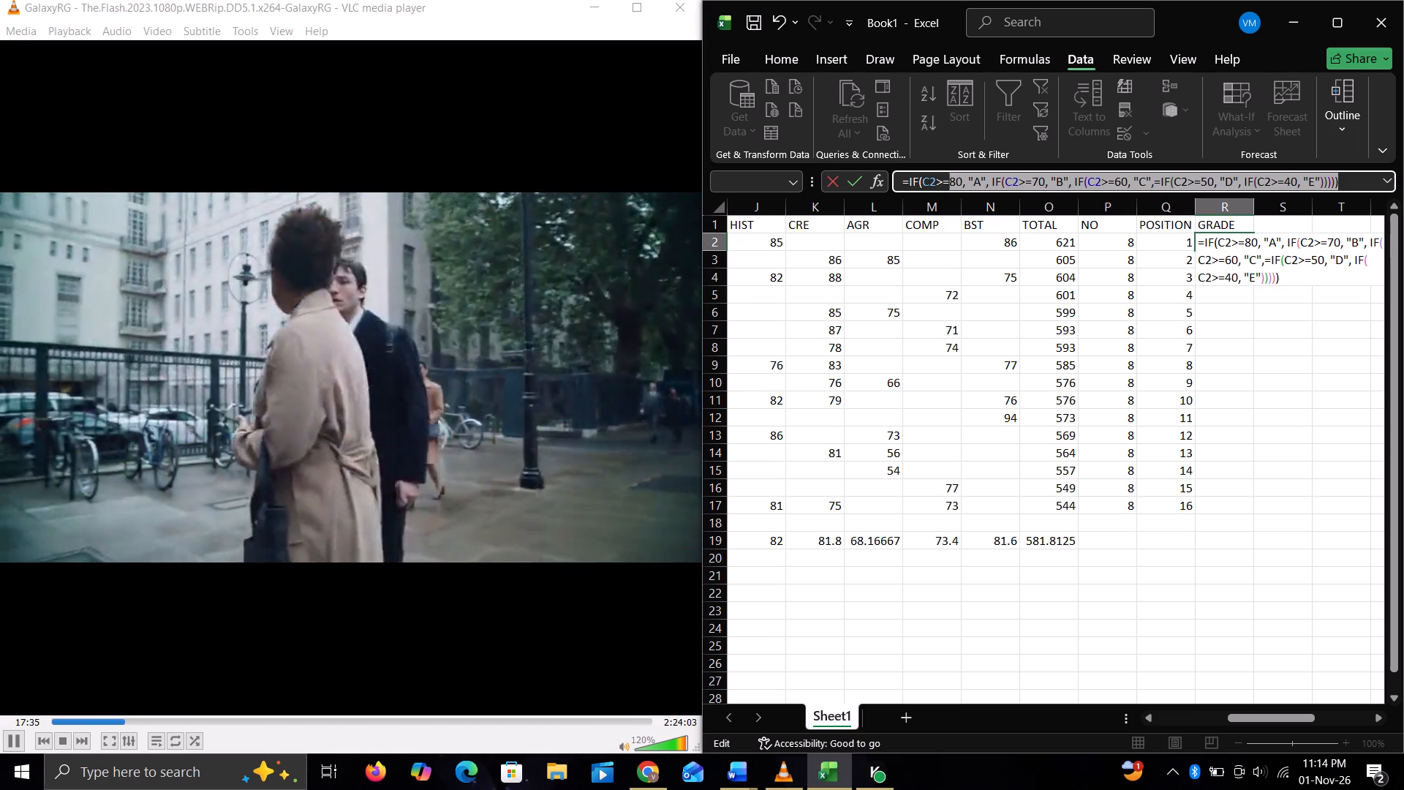
left_click_drag(943, 211, 901, 201)
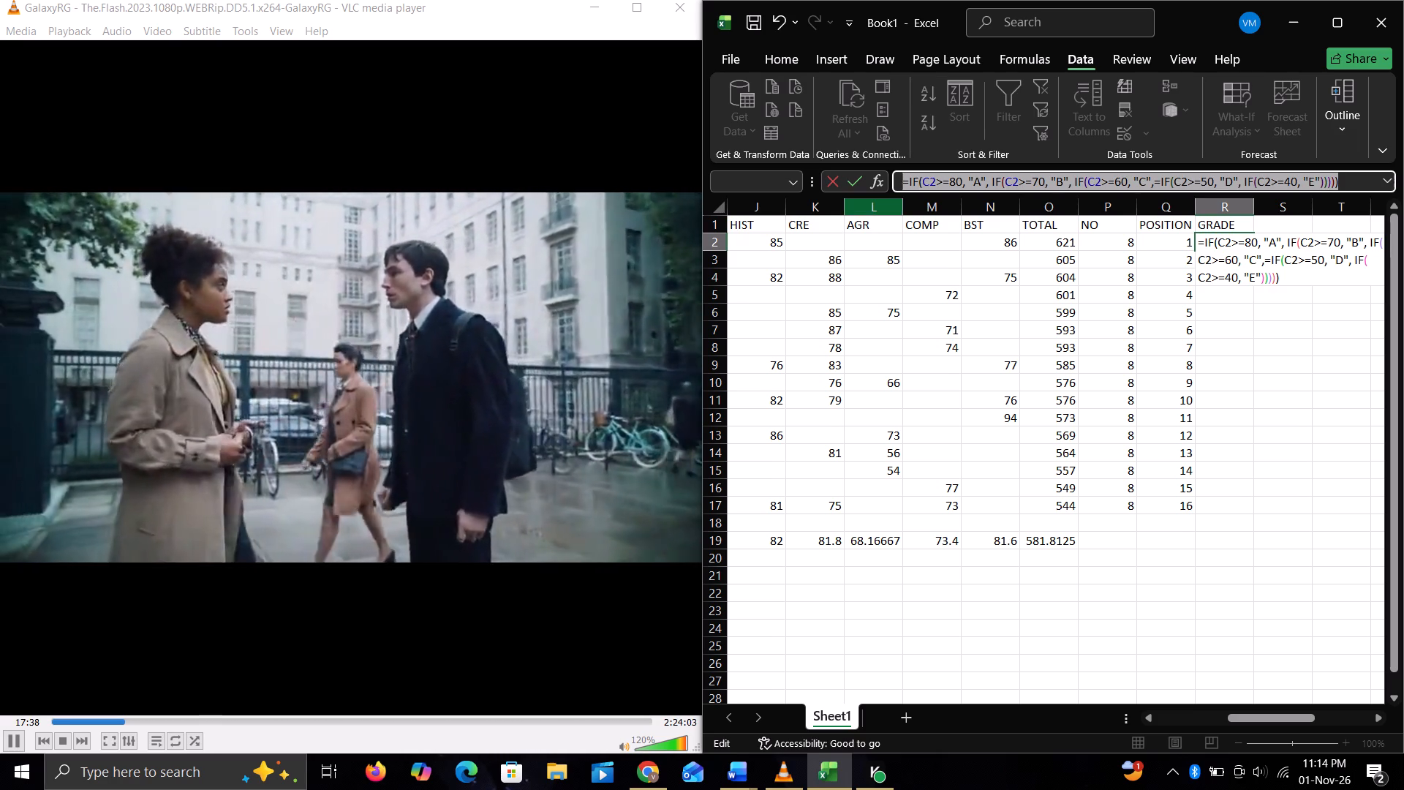
key("ctrl+BackSpace")
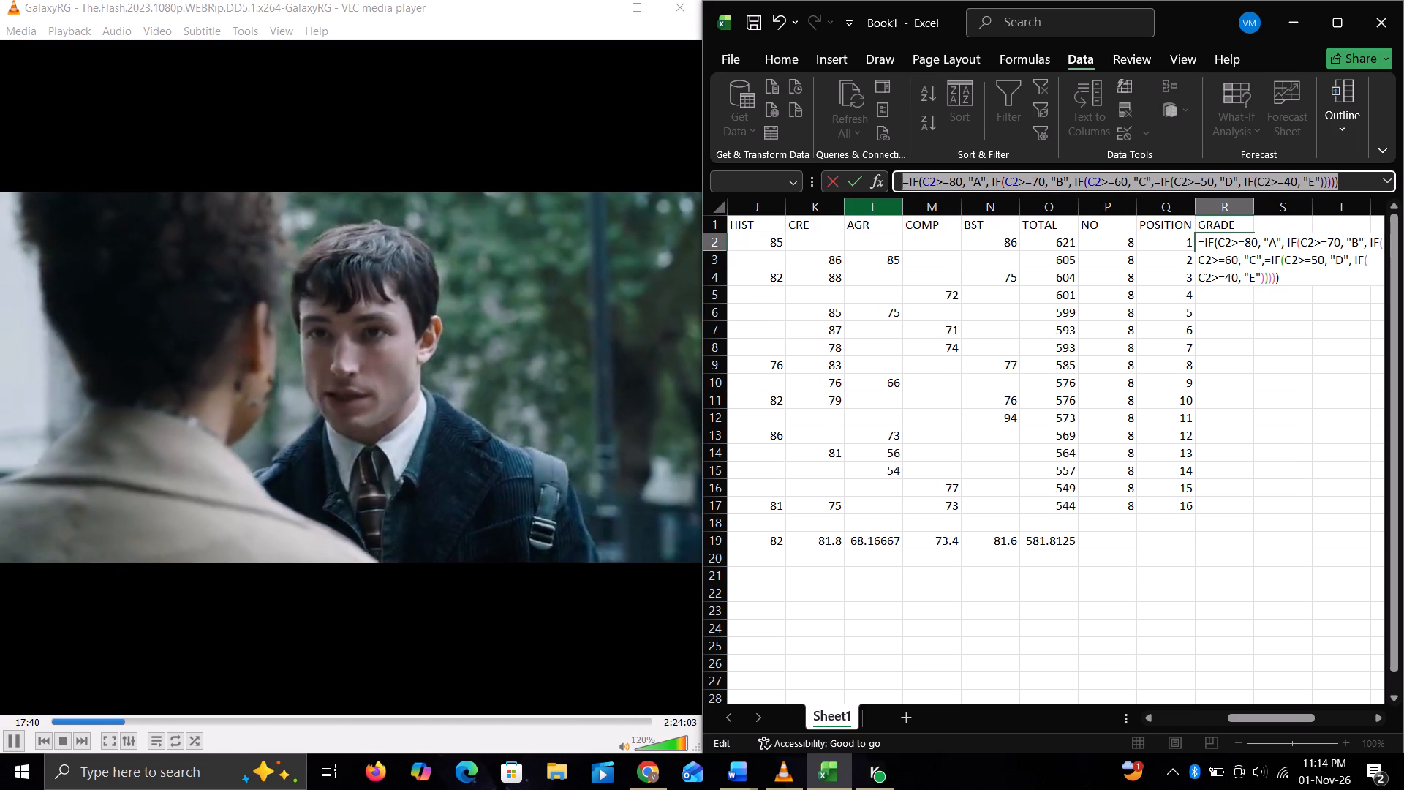
key("BackSpace")
key("ctrl+v")
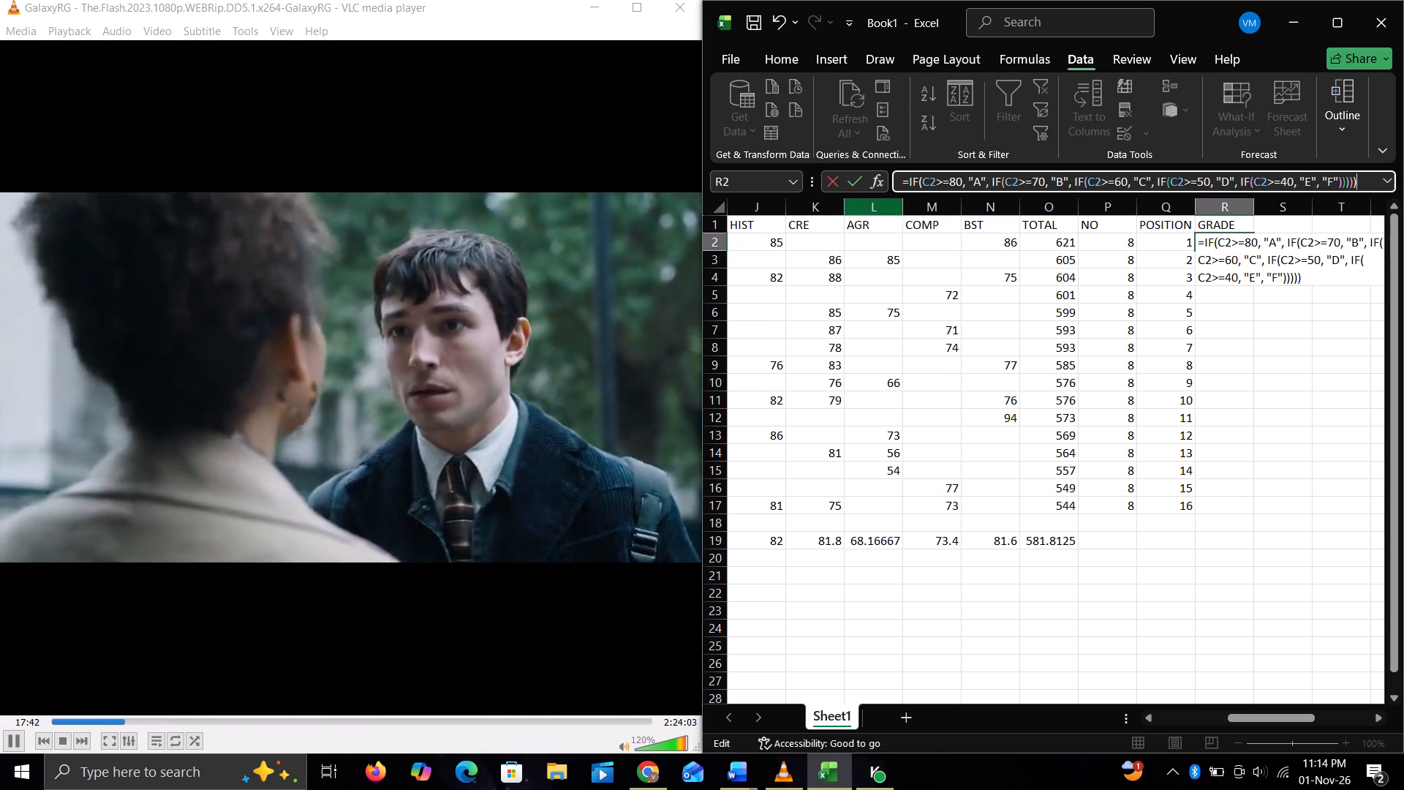
key("Return")
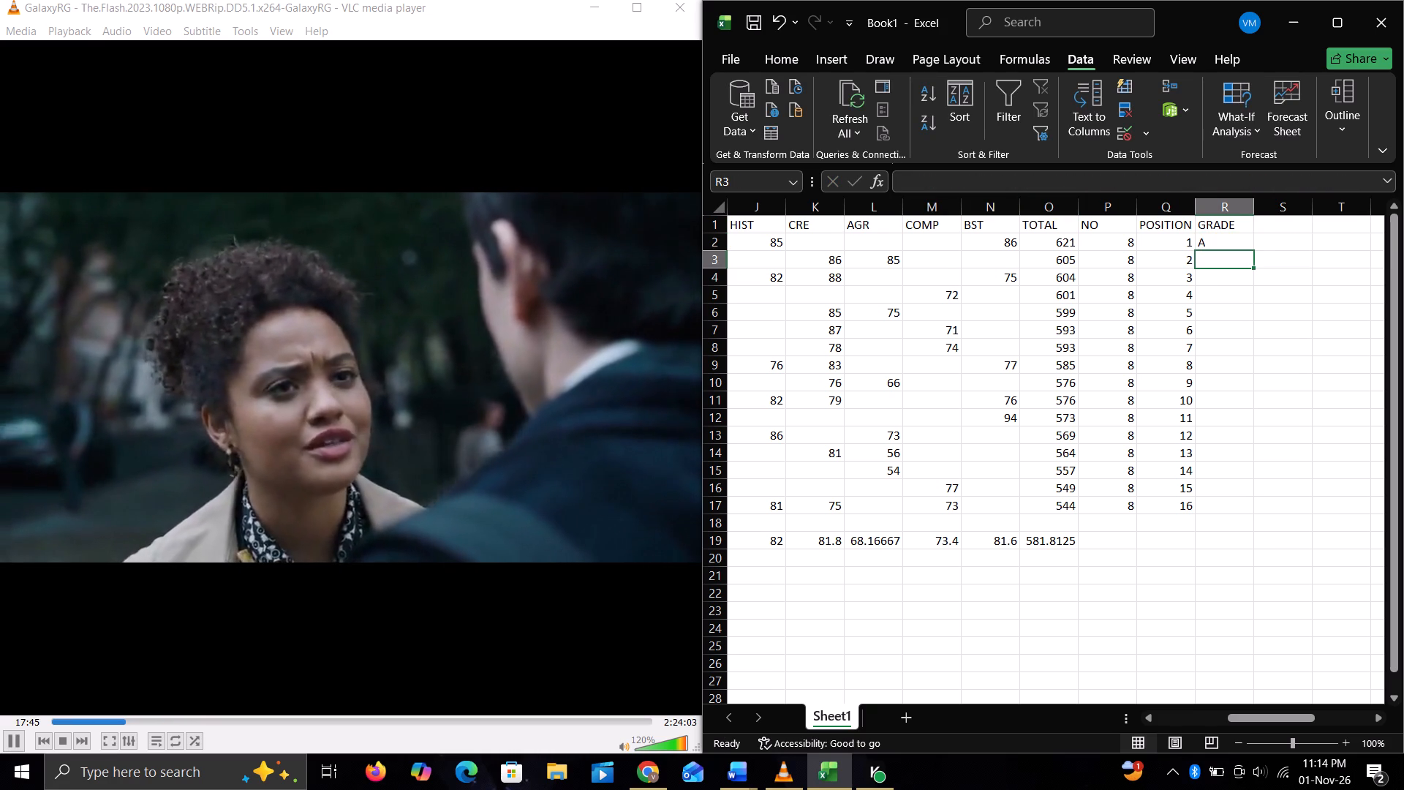
Examine R2's grade formula alongside the subject mark columns, from ENG across to BST.
left_click(1225, 236)
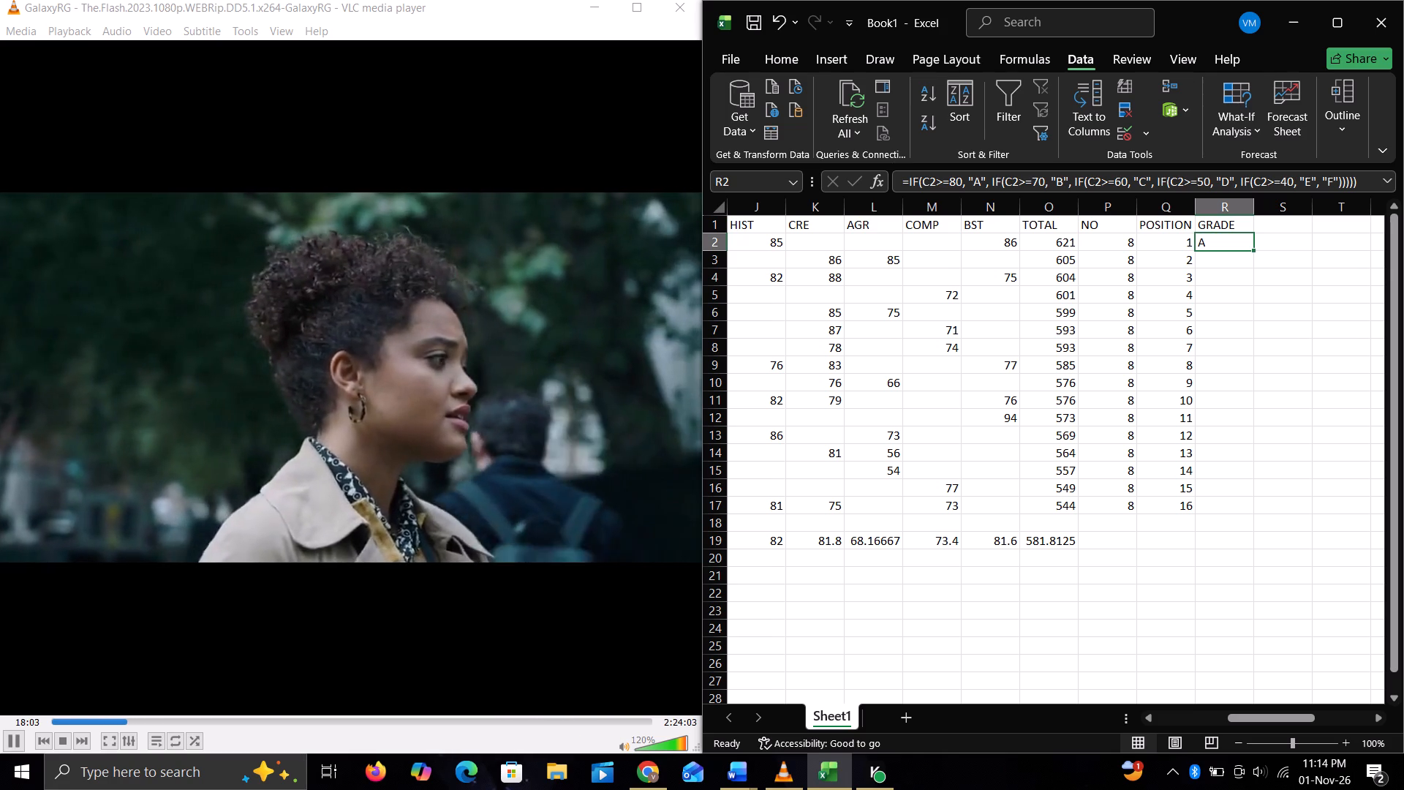
scroll(1107, 307, "right", 3)
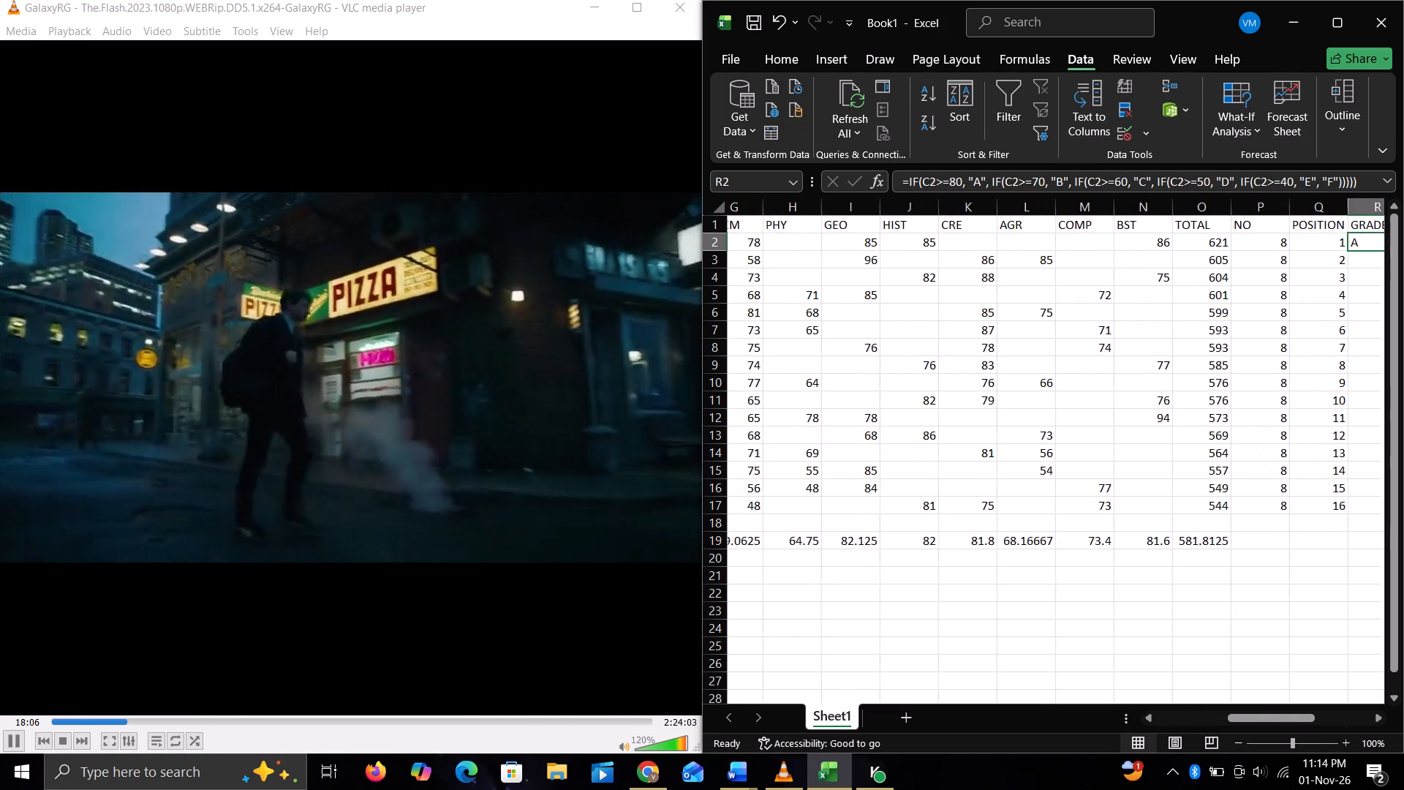
scroll(1107, 307, "right", 2)
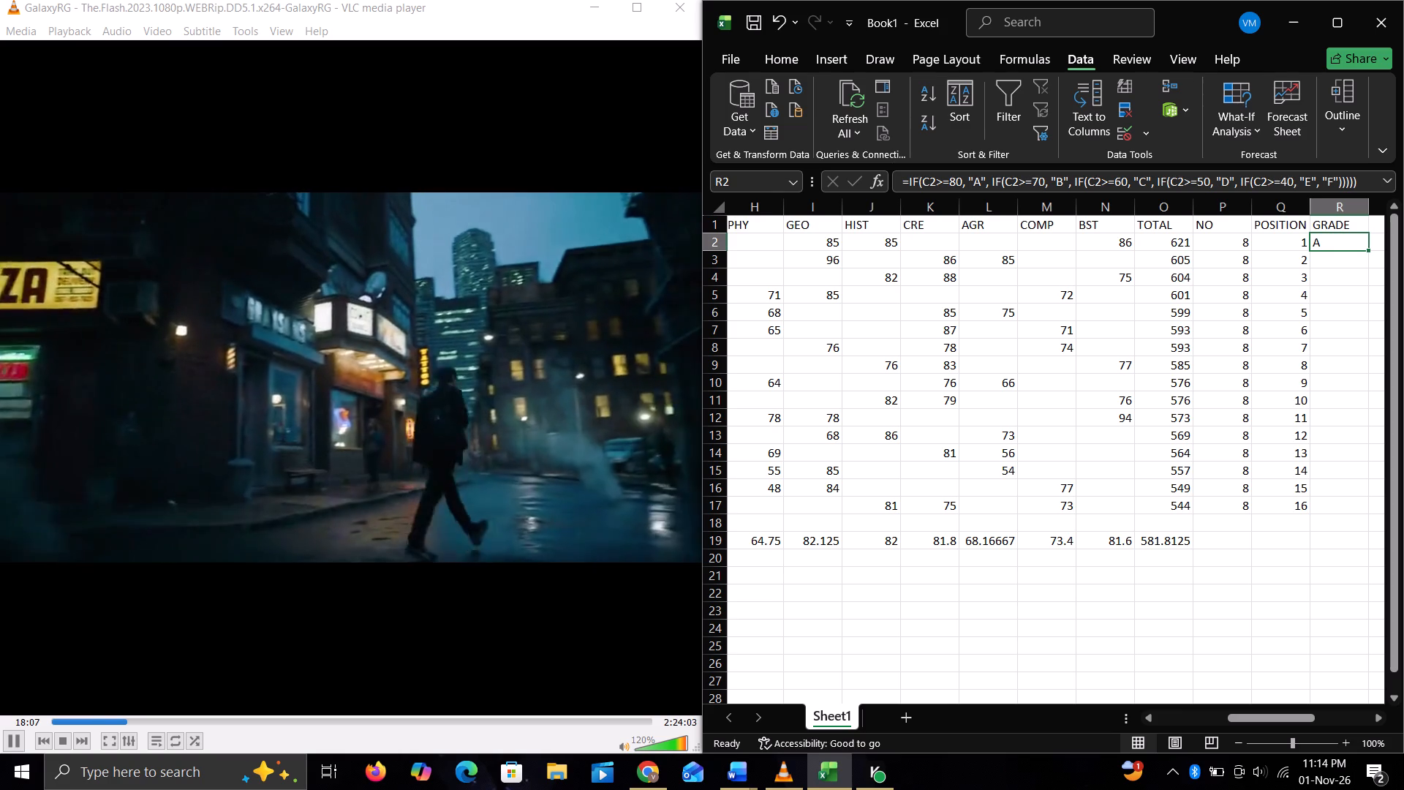
scroll(1107, 307, "right", 2)
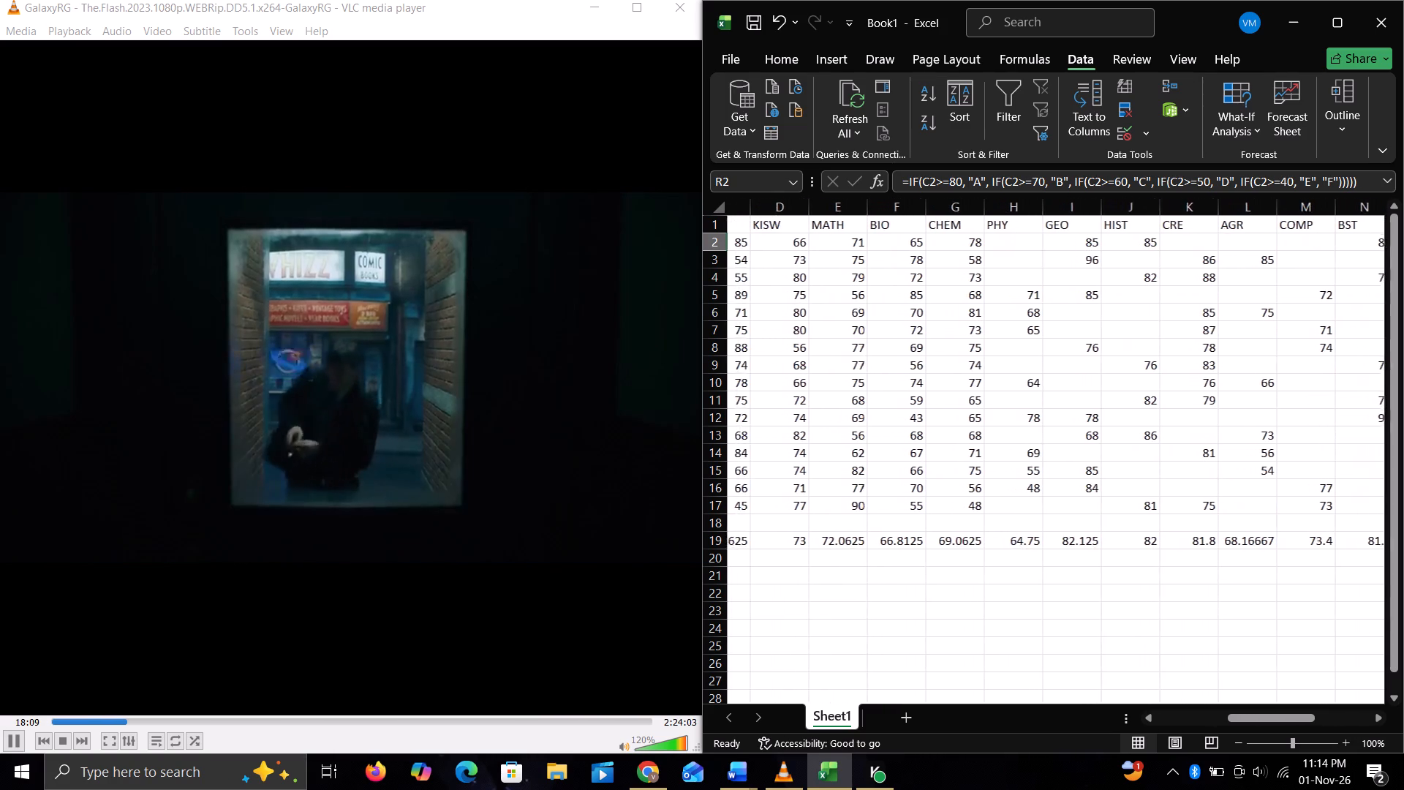
scroll(1107, 307, "right", 3)
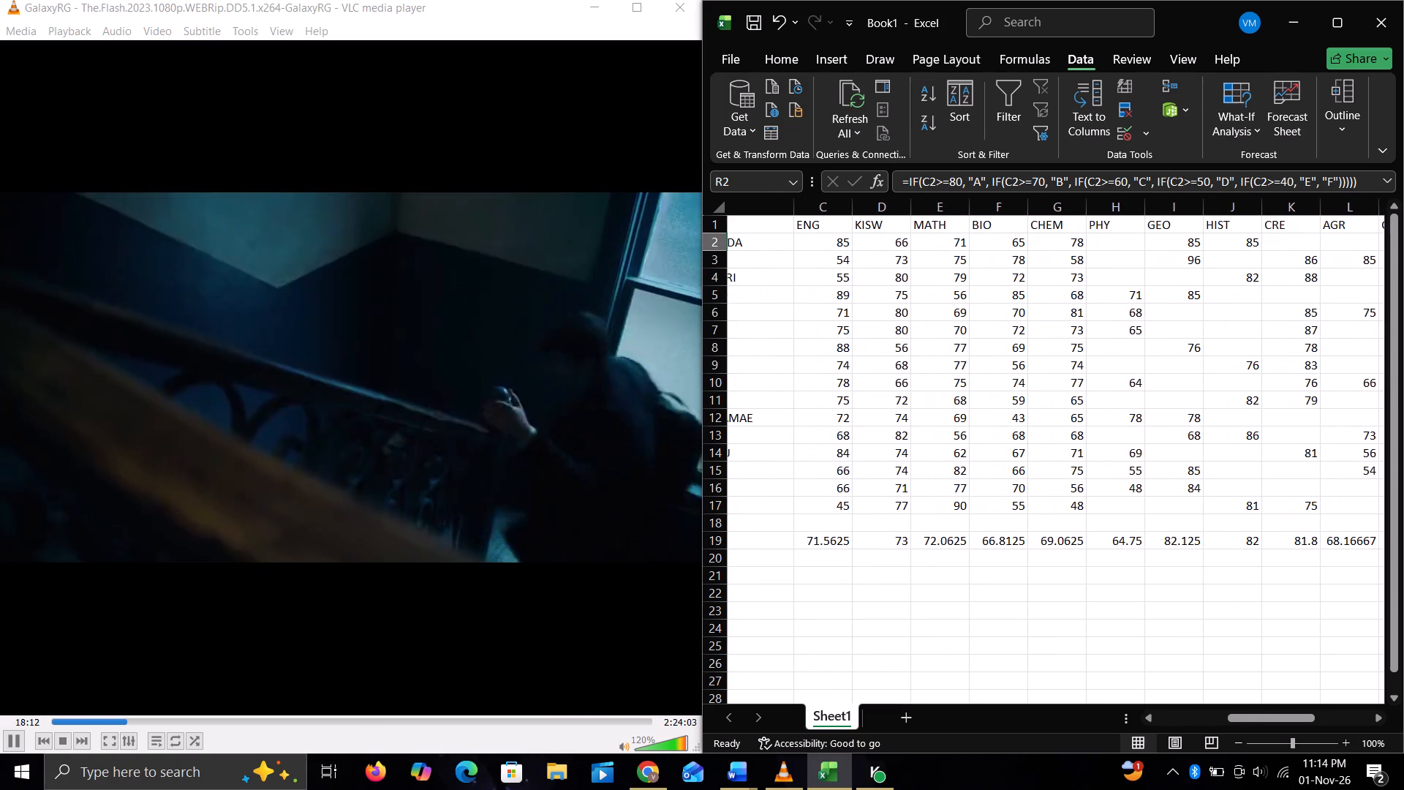
scroll(1107, 307, "right", 1)
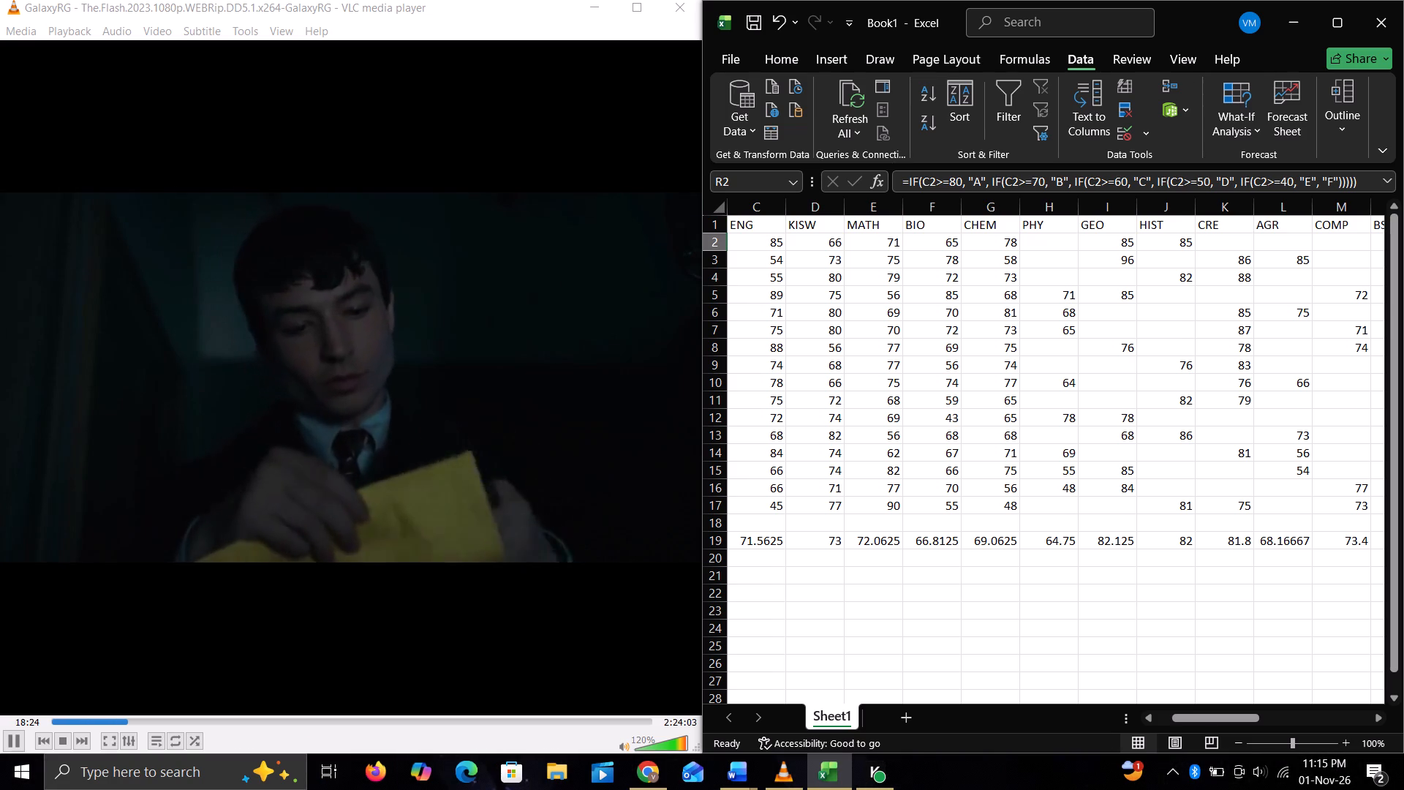
Fill the R2 grade formula down the GRADE column through R17 so every student row has a grade.
scroll(1107, 307, "left", 3)
scroll(1049, 252, "right", 1)
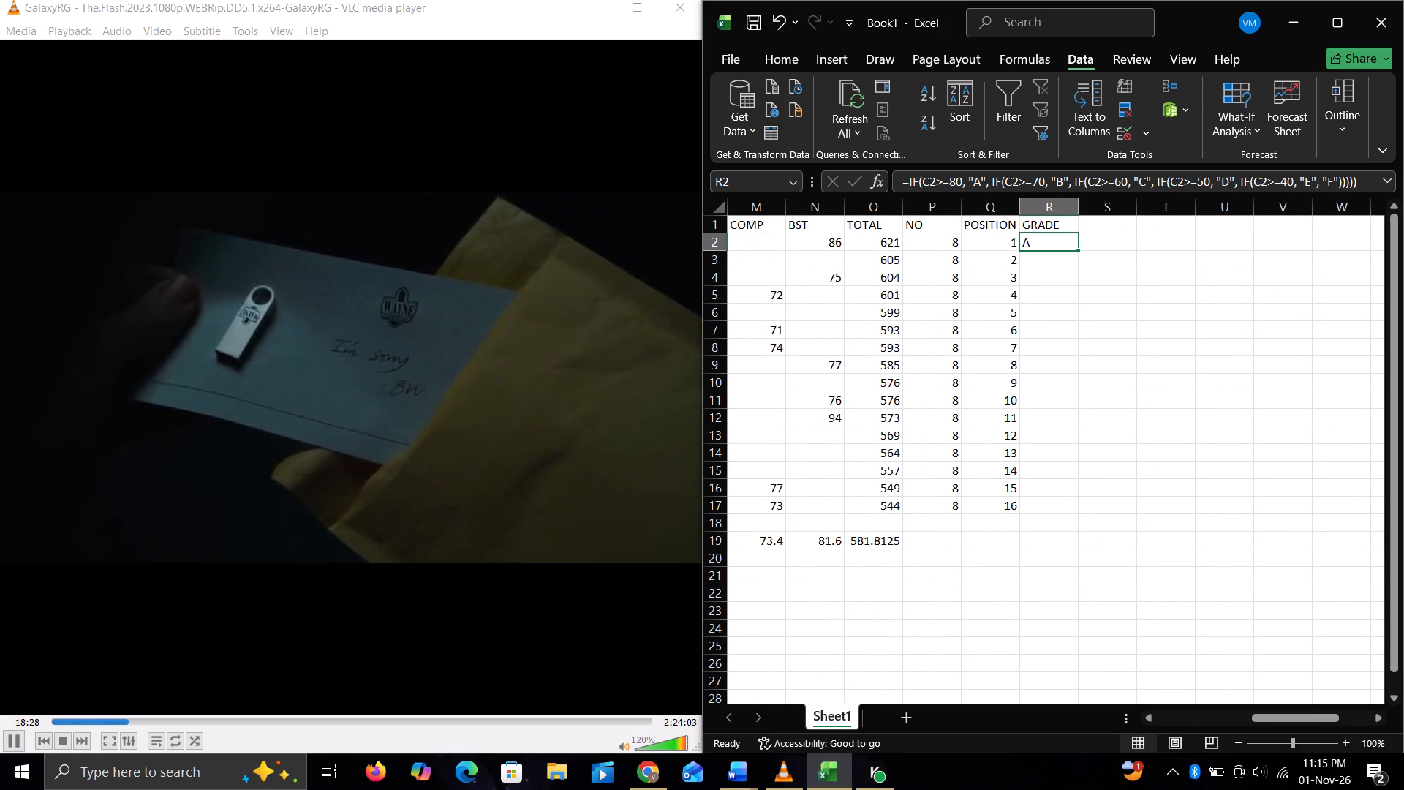
left_click_drag(1079, 249, 1069, 472)
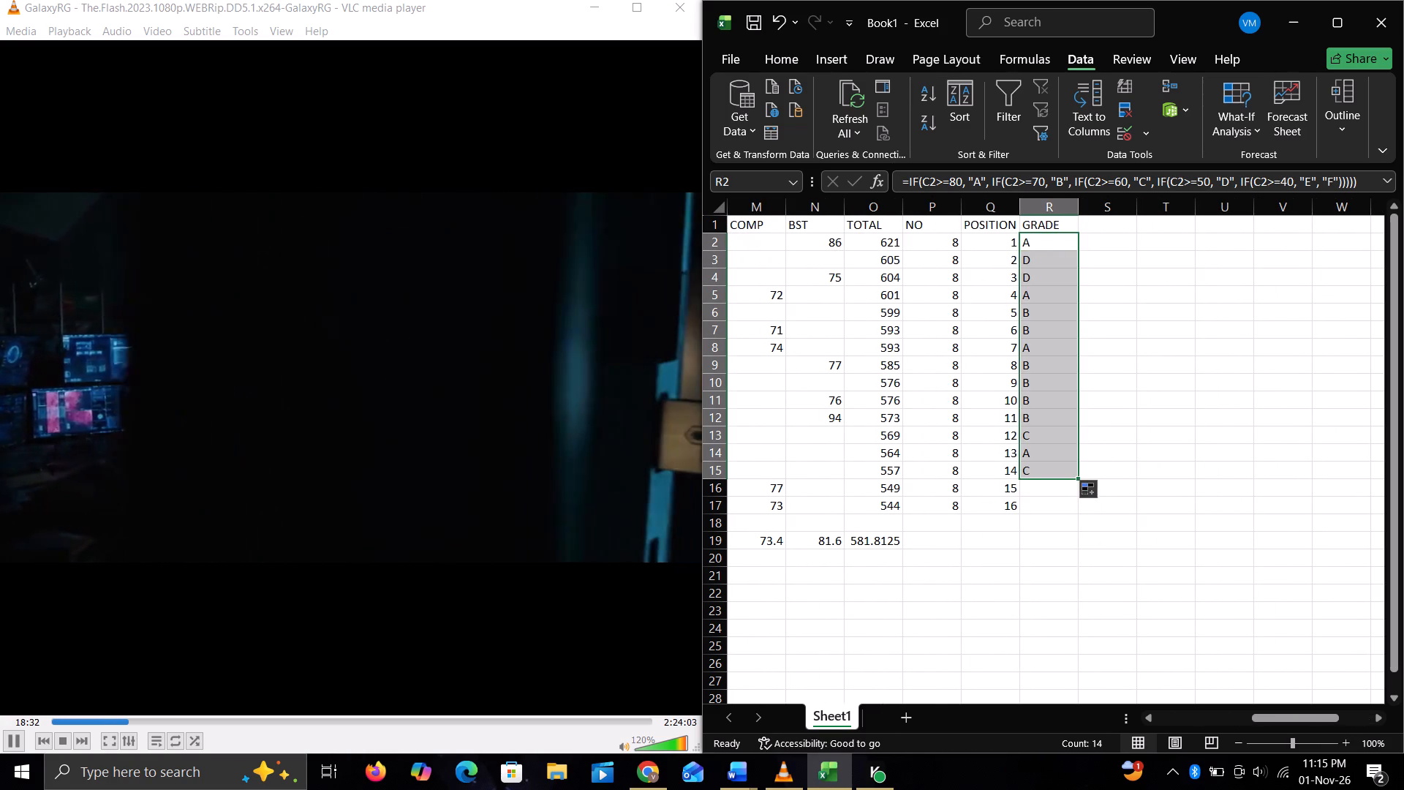
left_click_drag(1076, 479, 1082, 509)
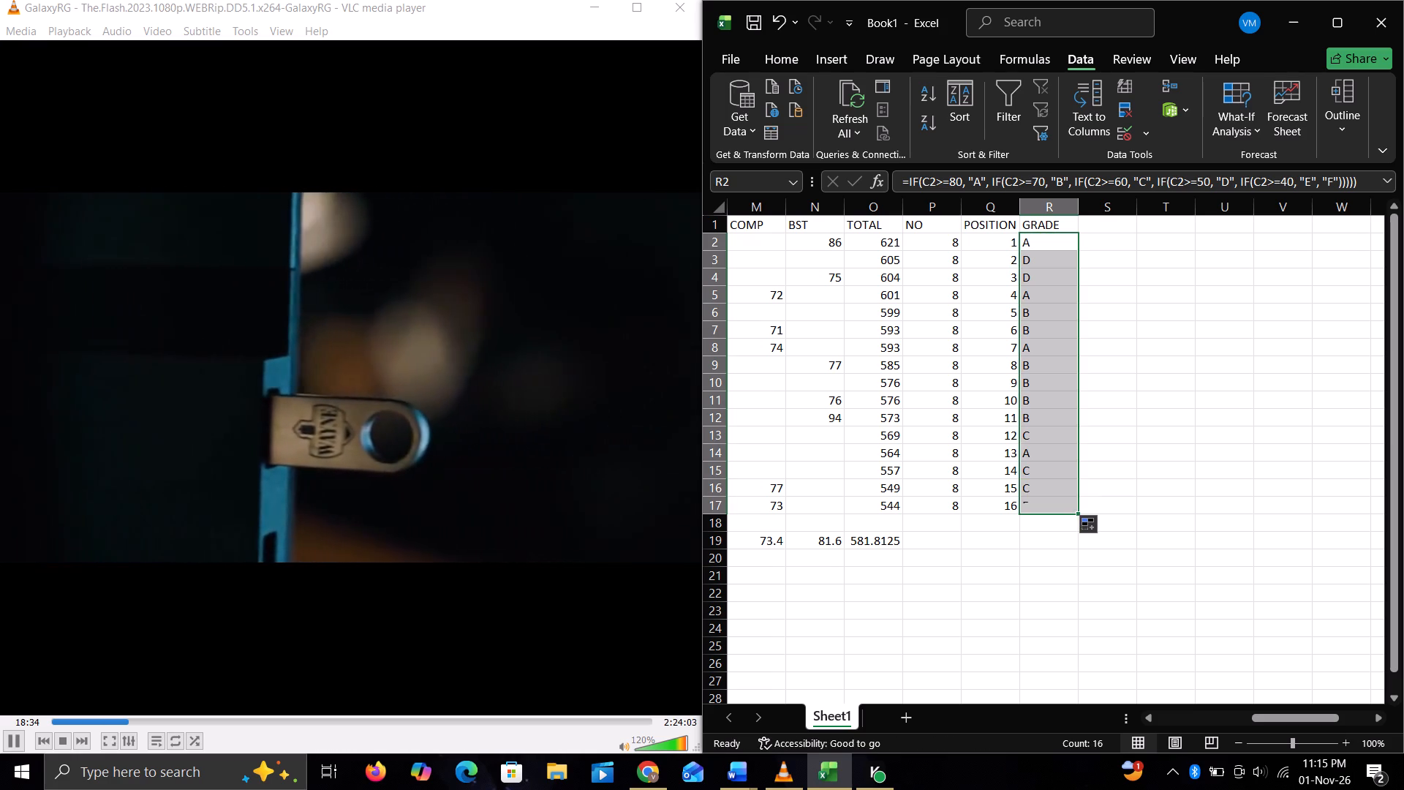
scroll(985, 285, "right", 1)
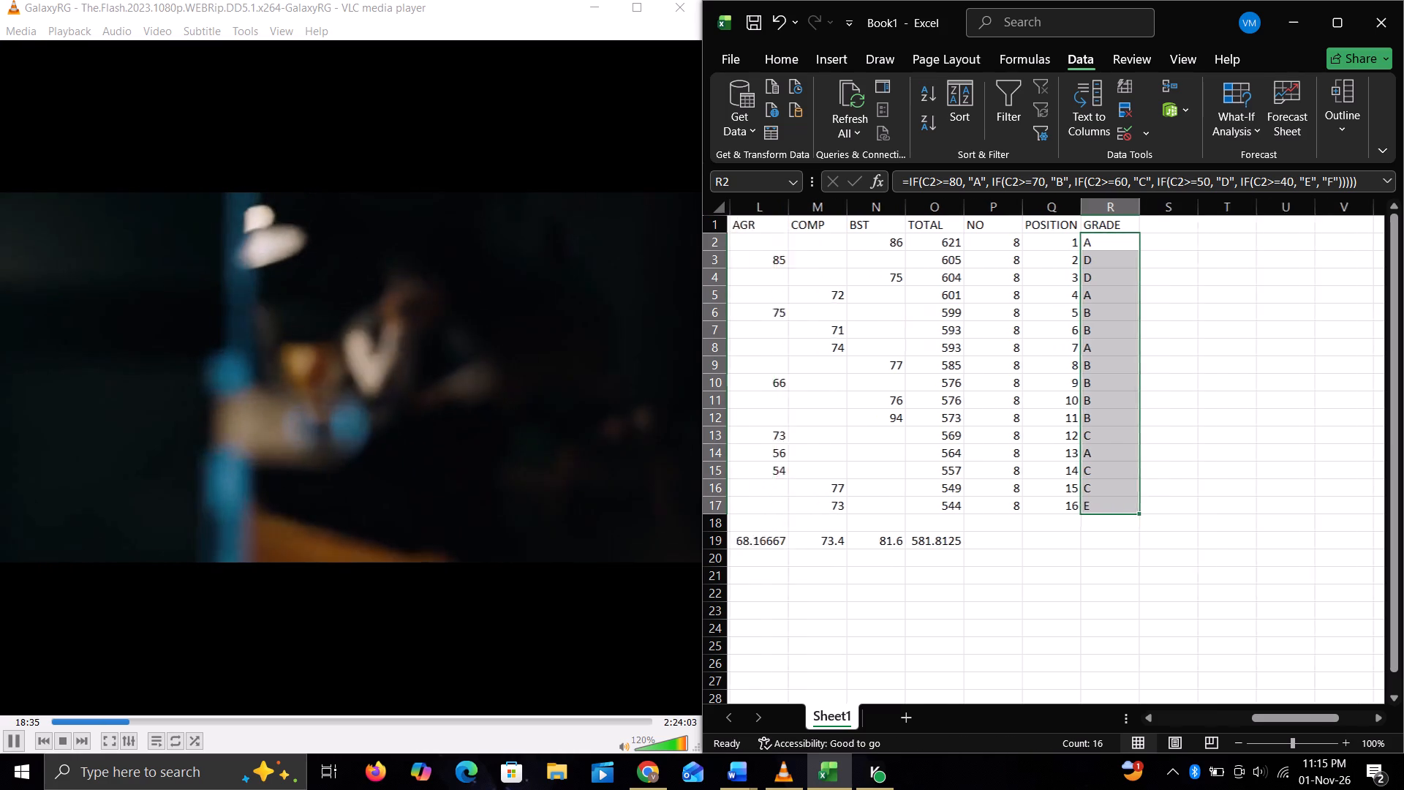
scroll(985, 285, "left", 1)
scroll(1049, 314, "up", 3)
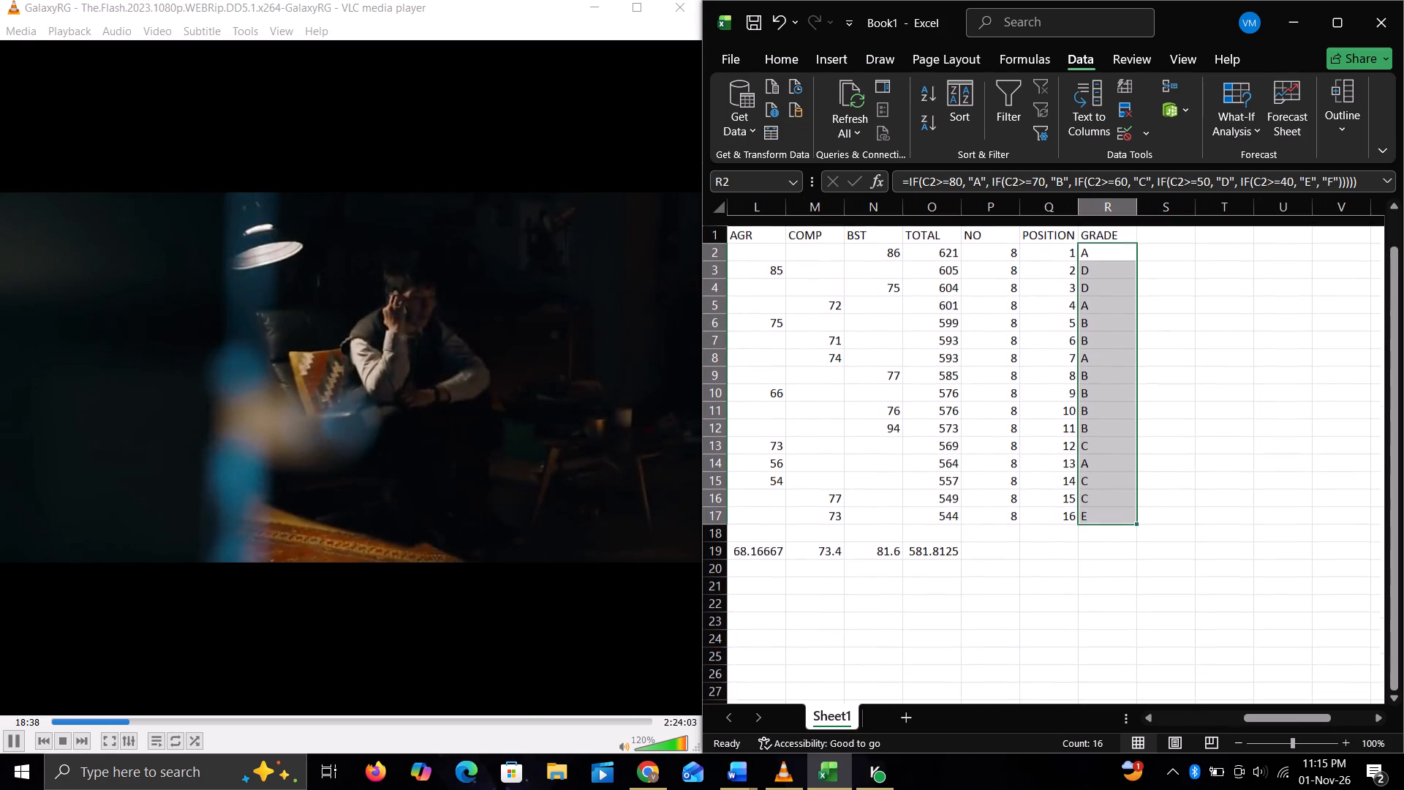
Extend the R2 grade formula one cell across into S2.
left_click(1096, 223)
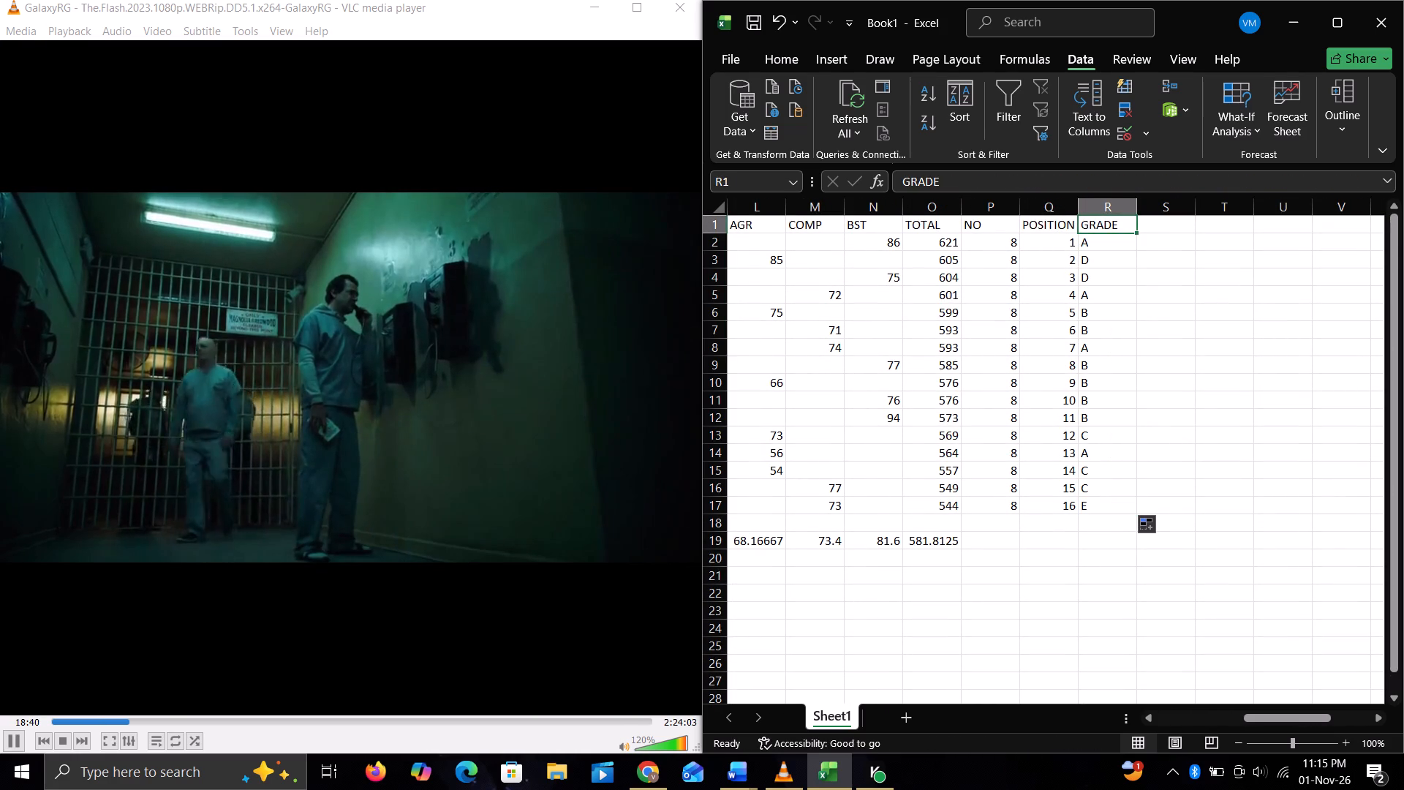
left_click(1086, 223)
left_click(1089, 247)
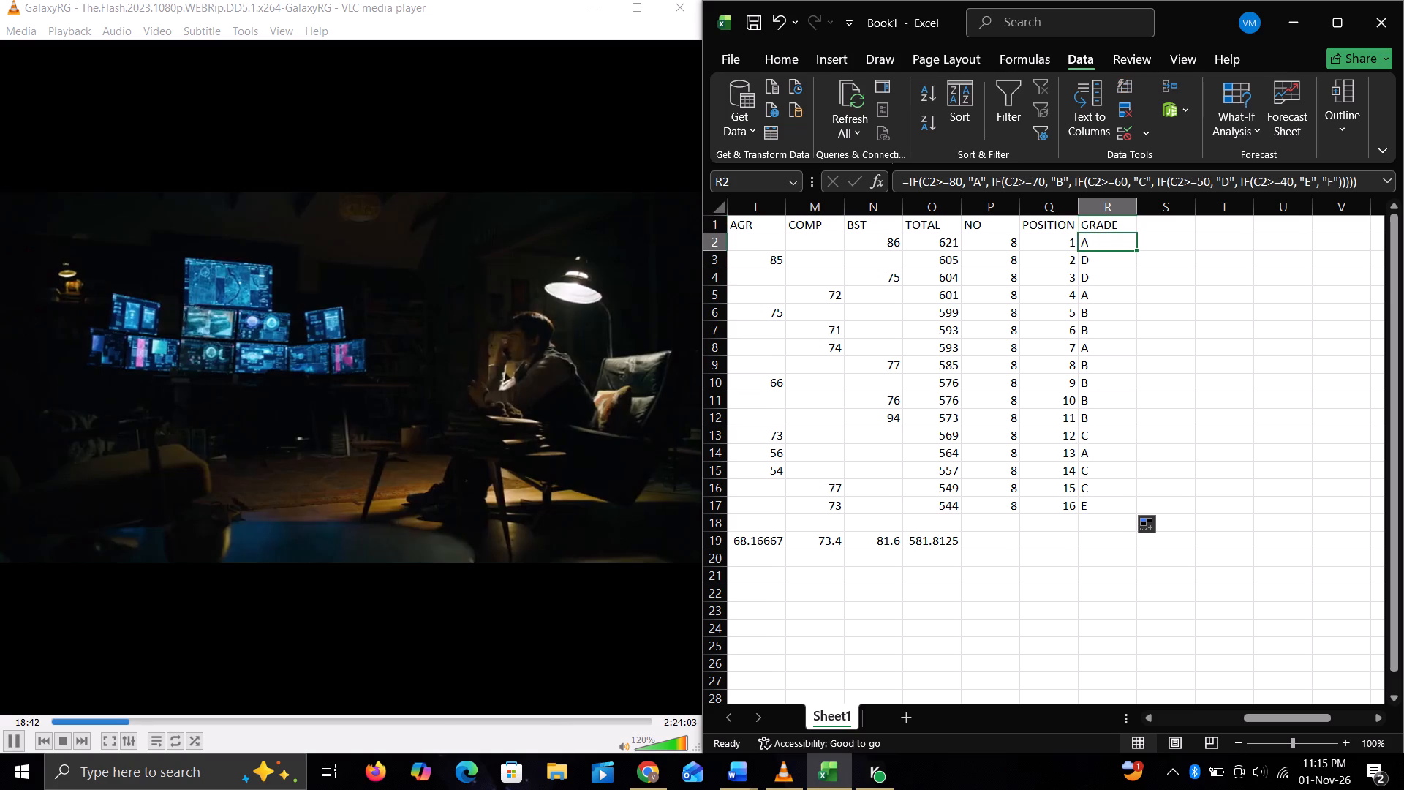
left_click_drag(1138, 249, 1173, 251)
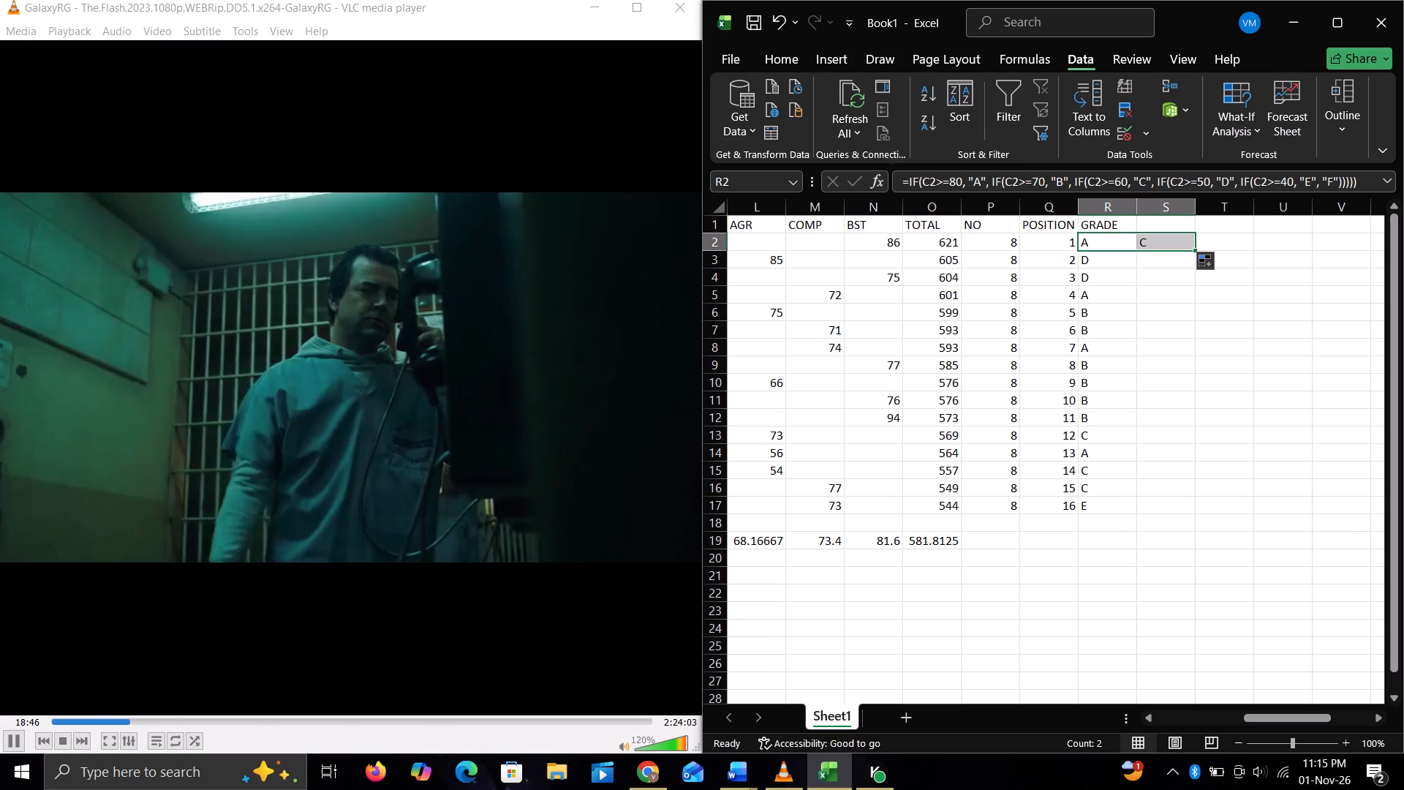
Inspect the cell references in S2's copied formula against the subject columns, leaving the formula as it is.
left_click(1166, 230)
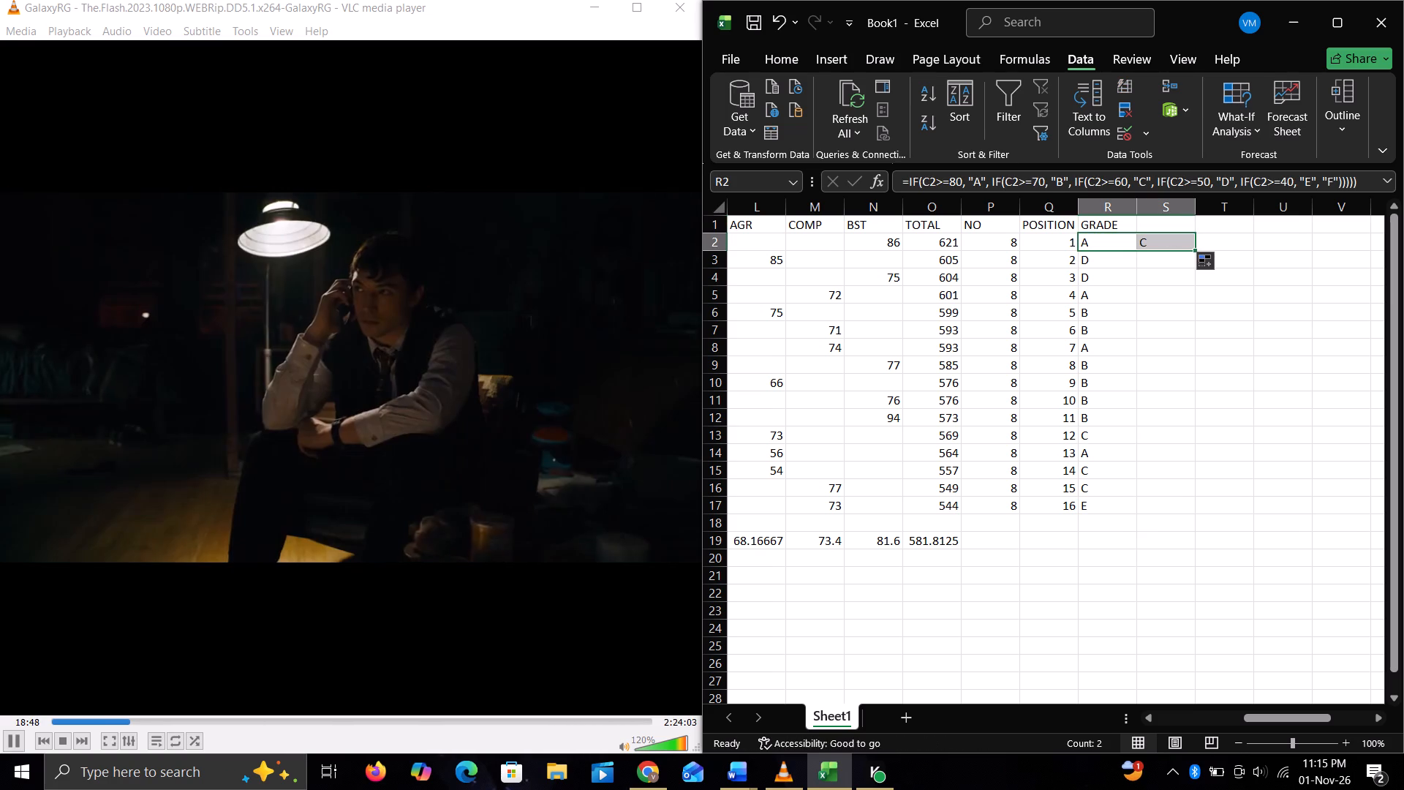
left_click(1163, 240)
left_click(1163, 240)
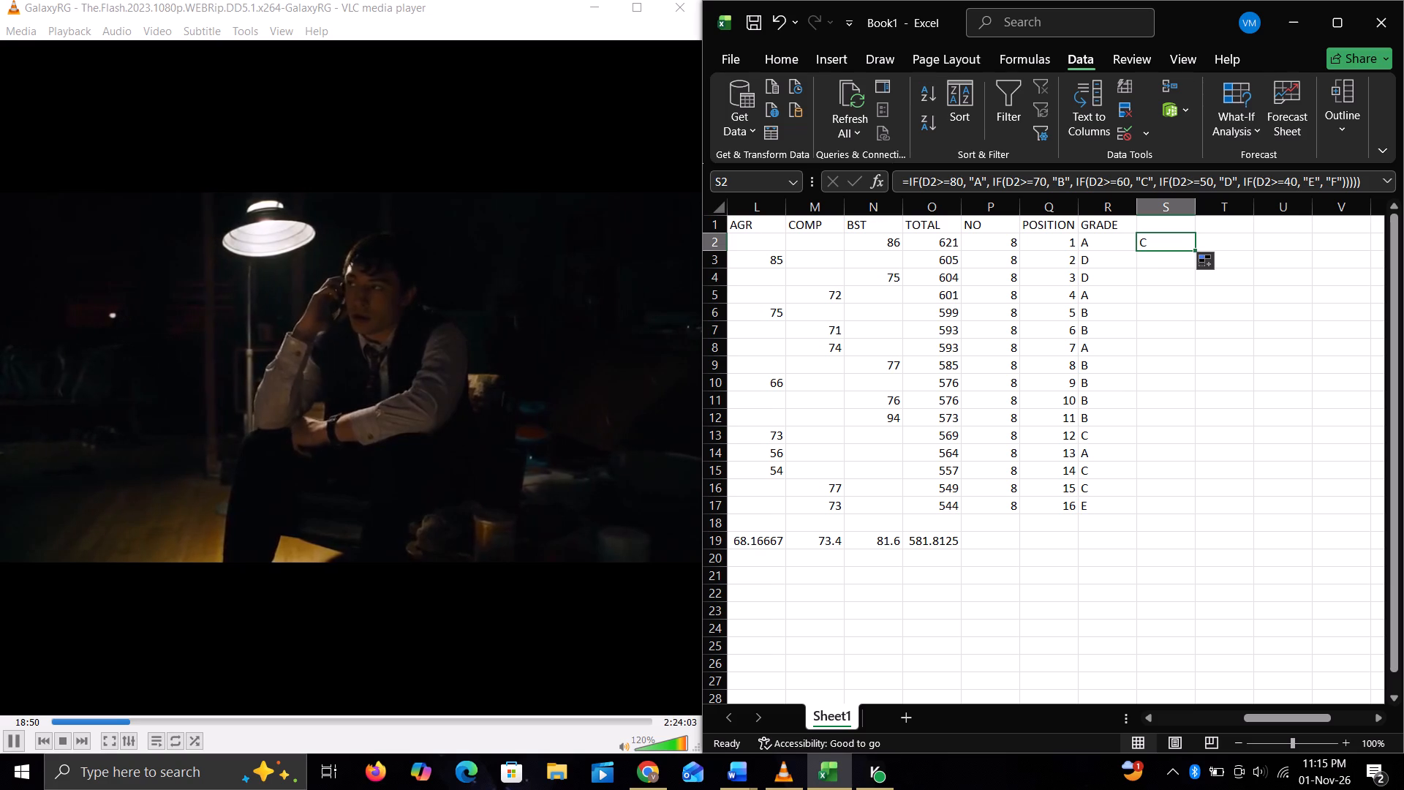
double_click(1163, 240)
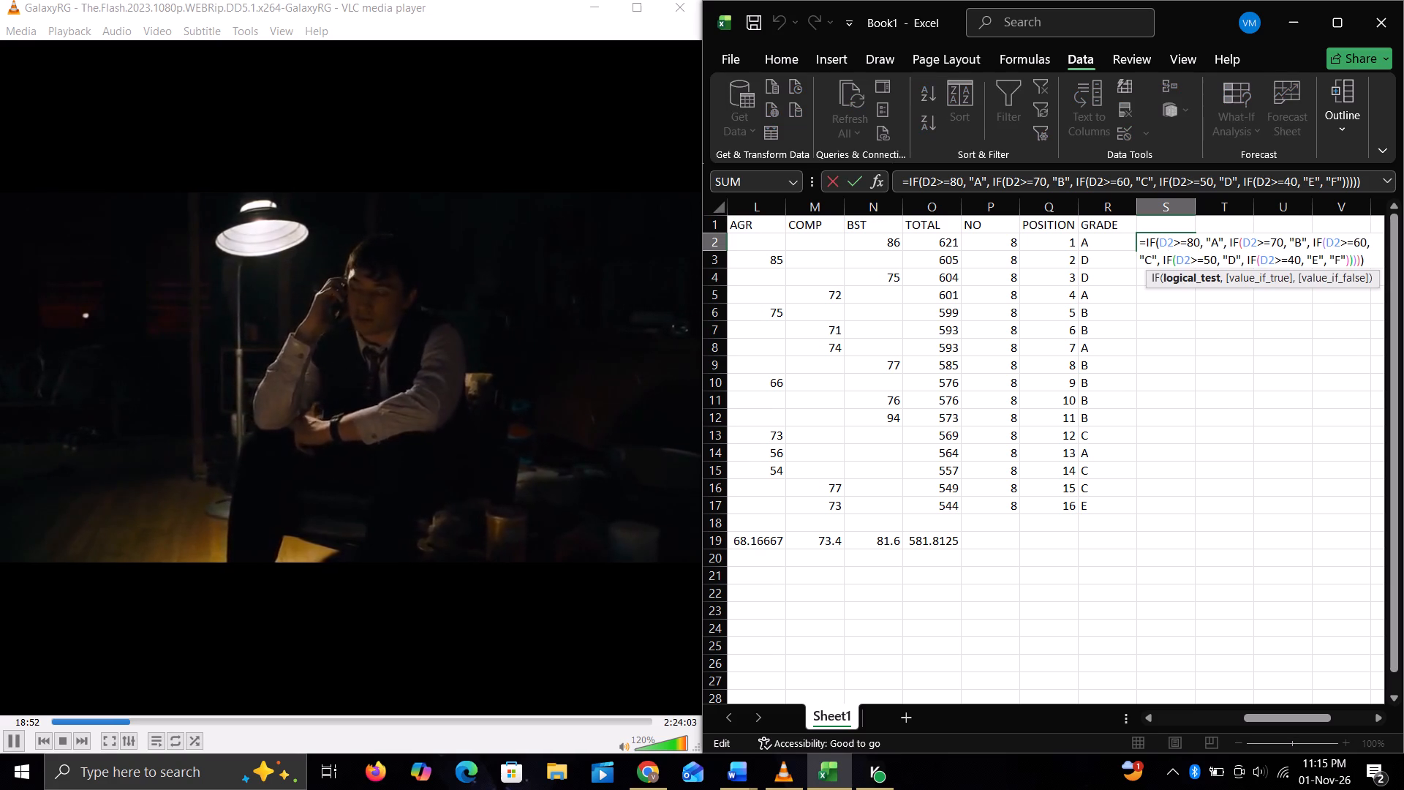
scroll(1021, 254, "right", 3)
scroll(1021, 254, "left", 3)
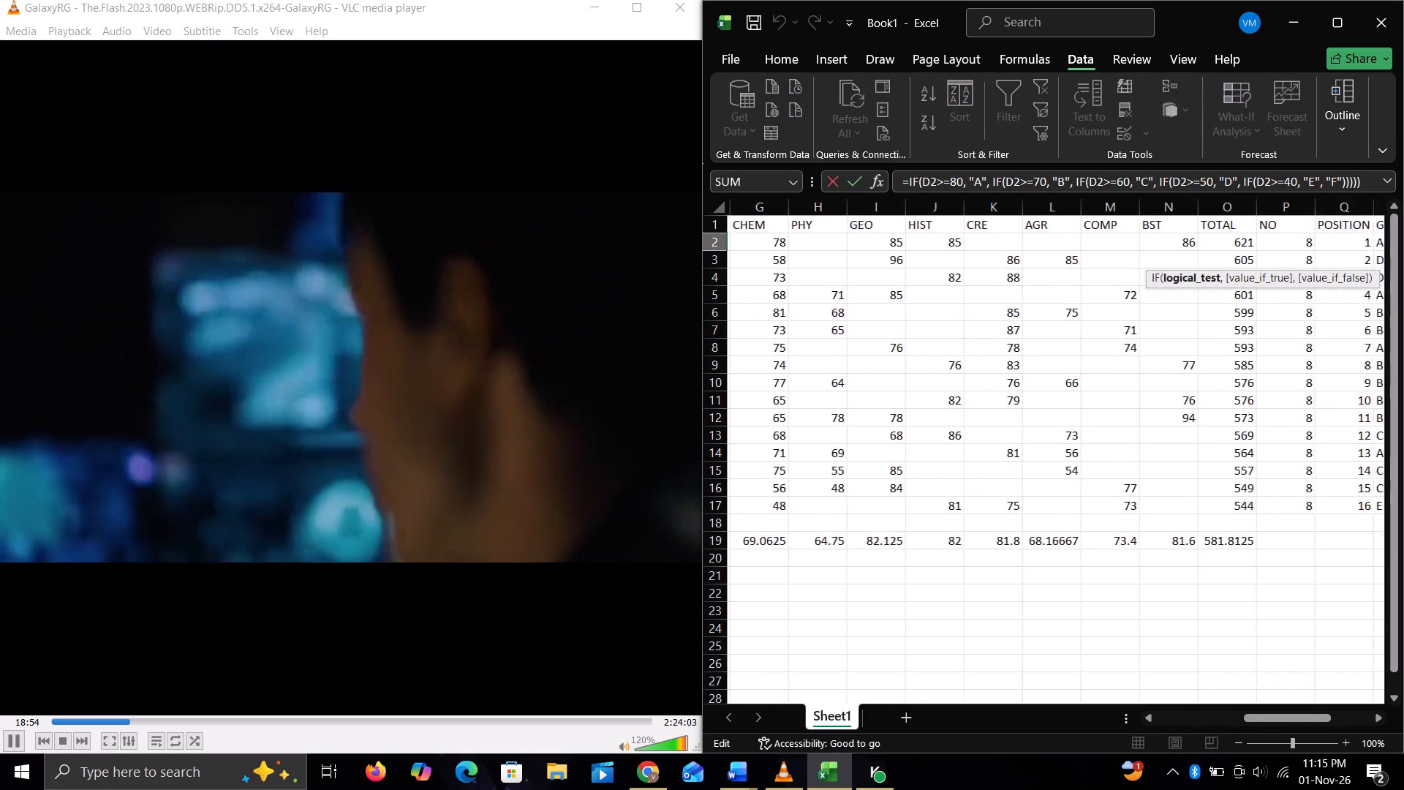
scroll(1021, 254, "left", 3)
scroll(962, 275, "right", 1)
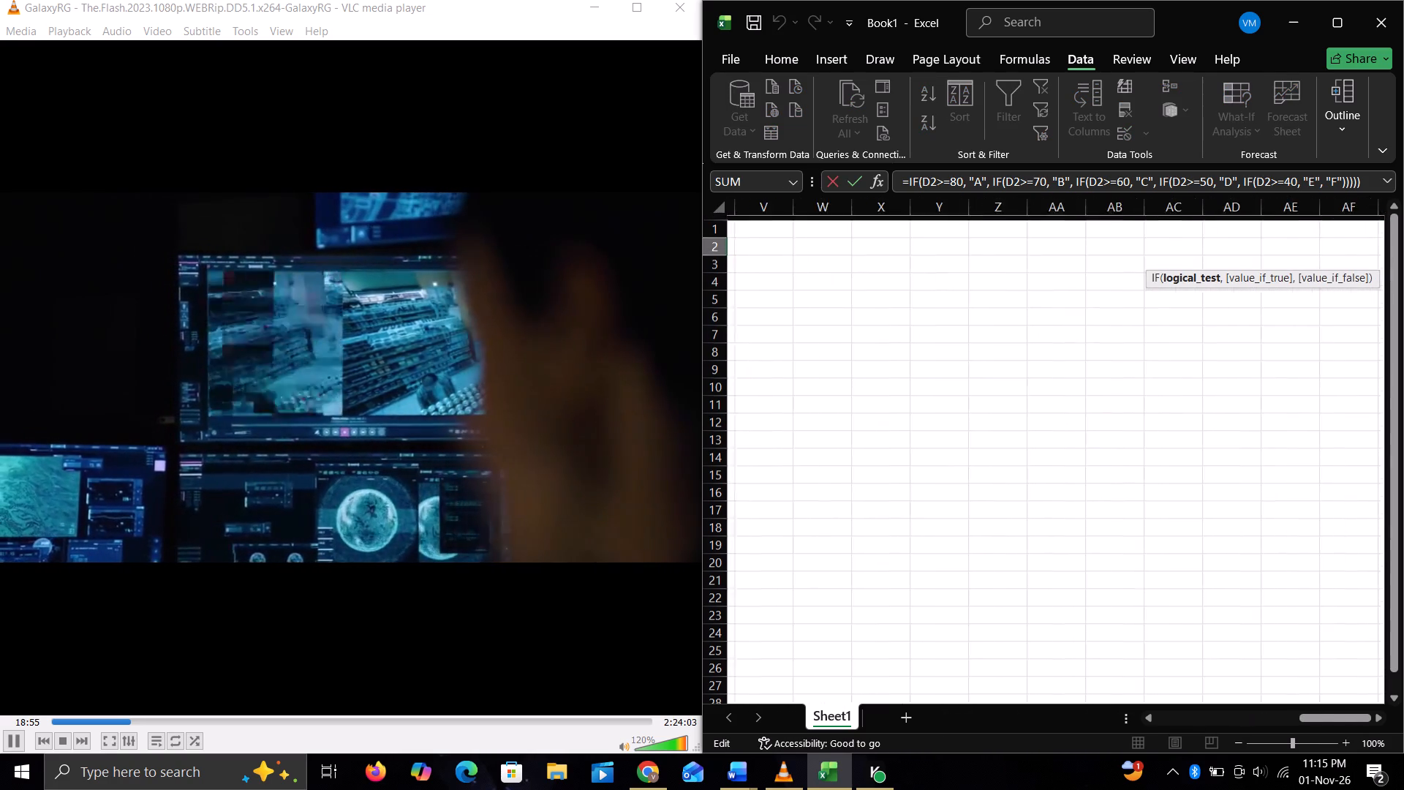
scroll(962, 275, "right", 2)
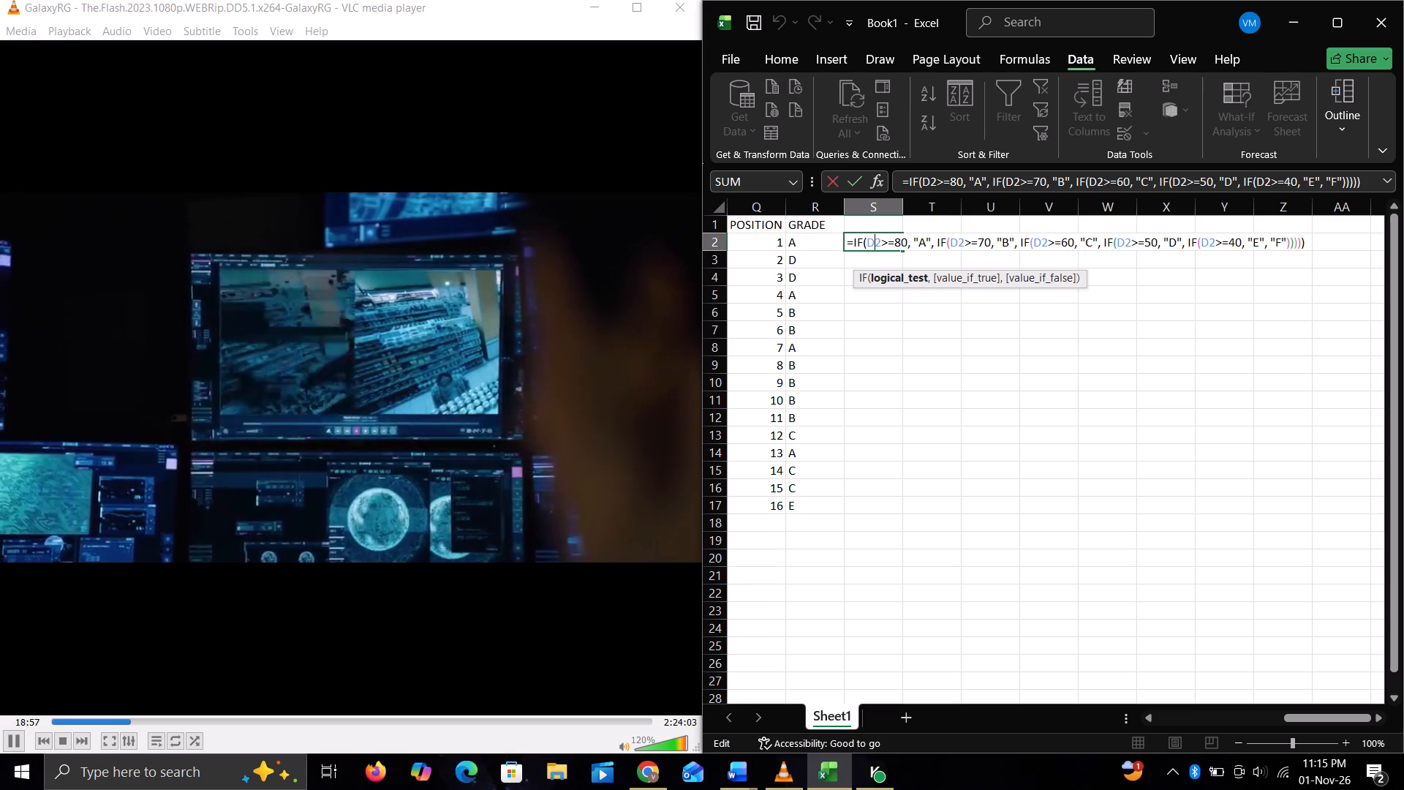
left_click(853, 226)
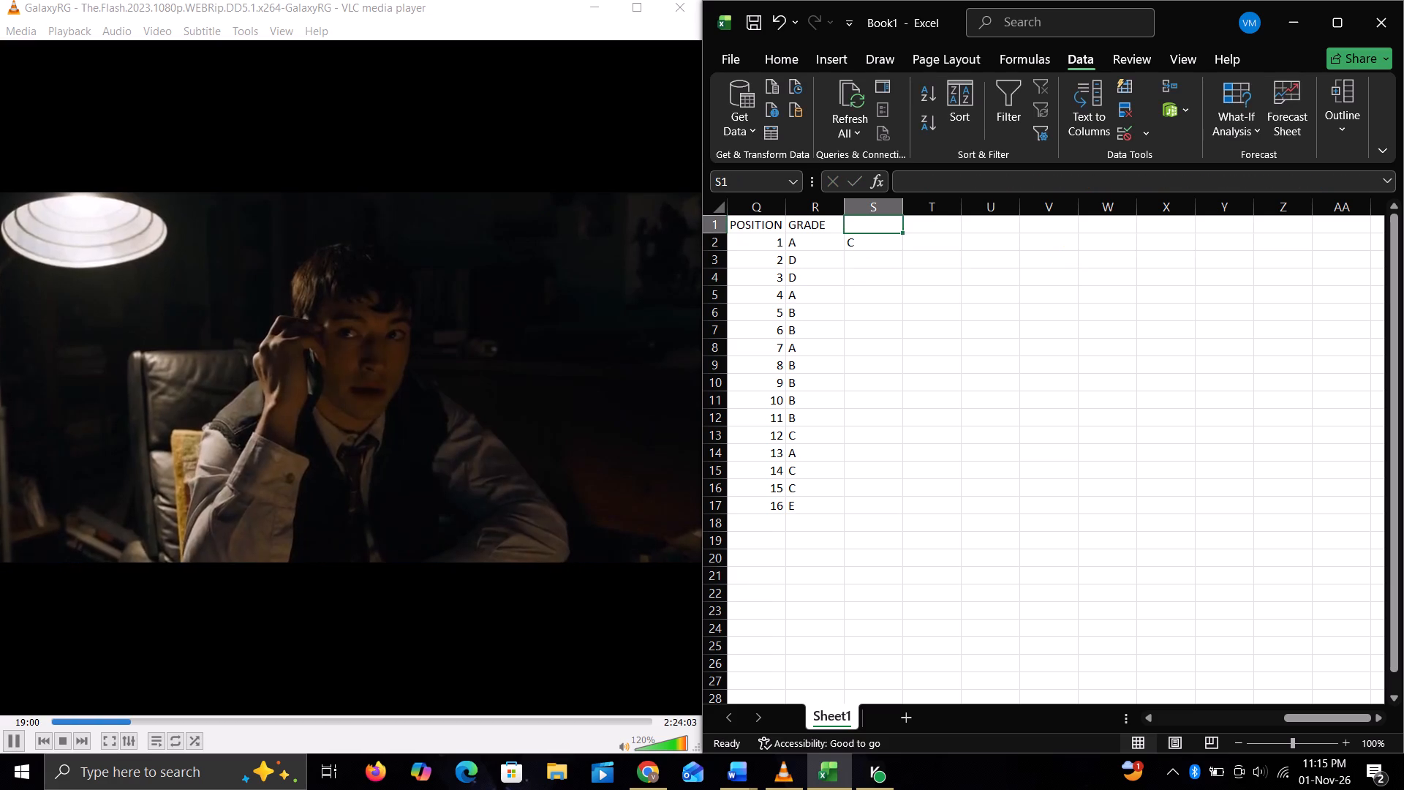
Rename the R1 header as ENG GRADE and widen column R to fit the text.
left_click(790, 222)
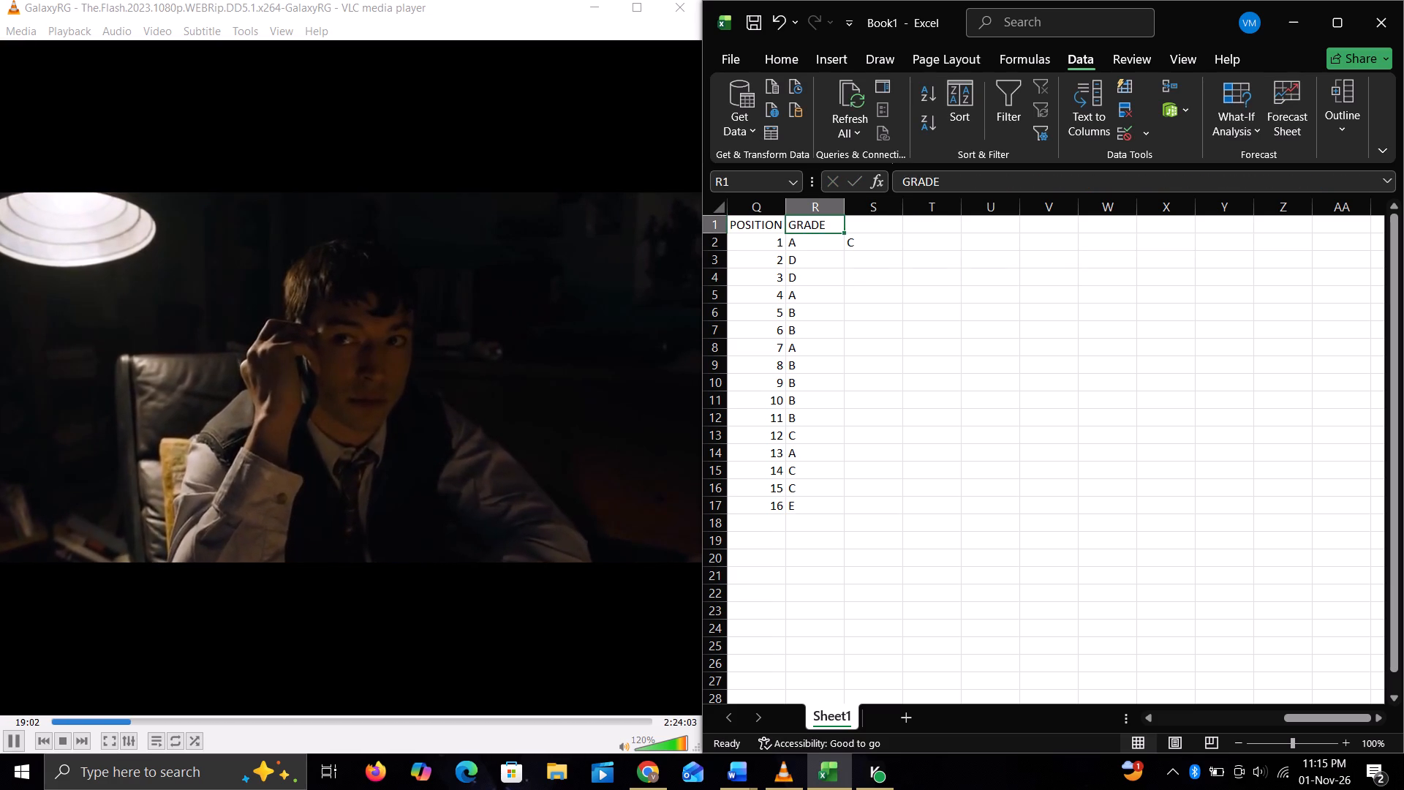
left_click(790, 222)
left_click(790, 222)
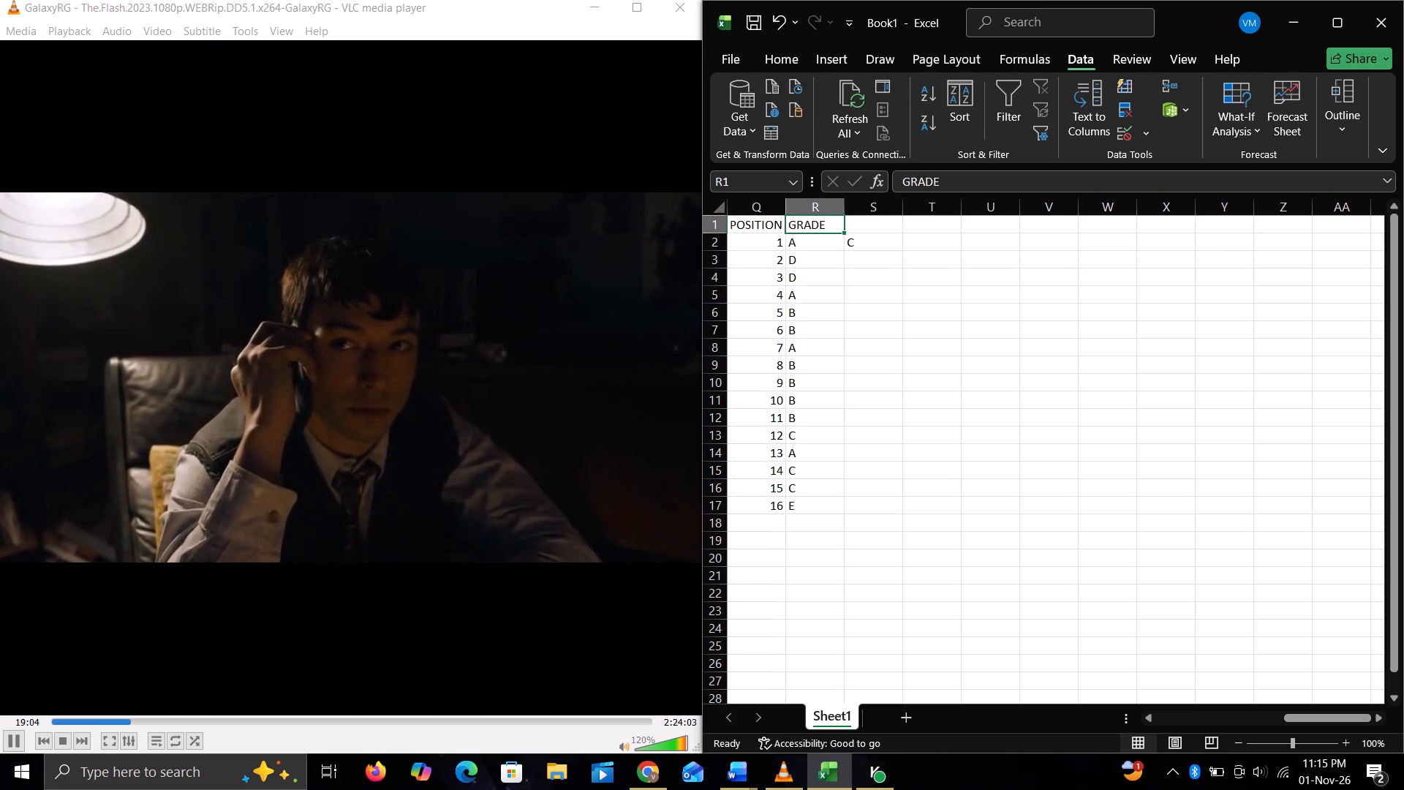
left_click(899, 177)
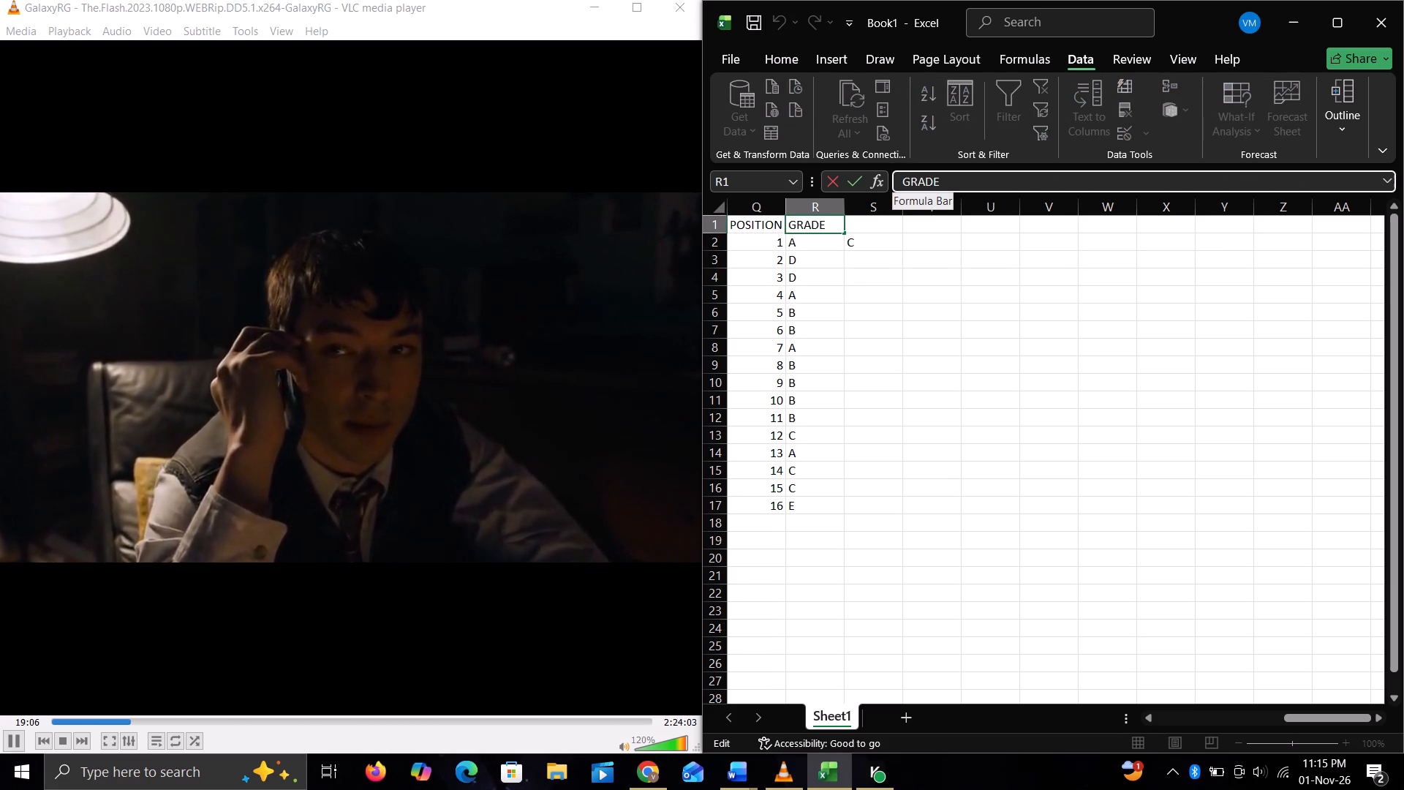
type("ENG")
key("space")
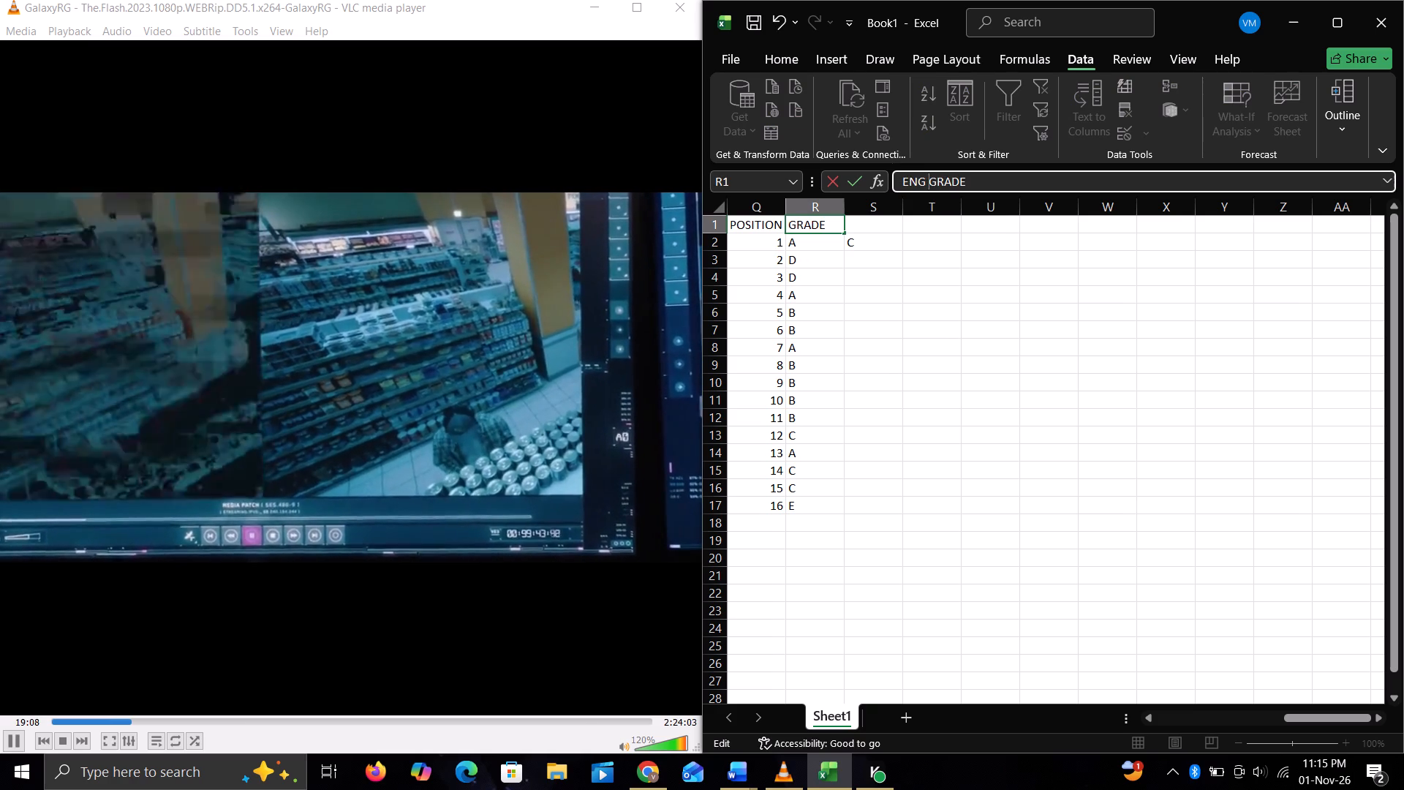
left_click(876, 229)
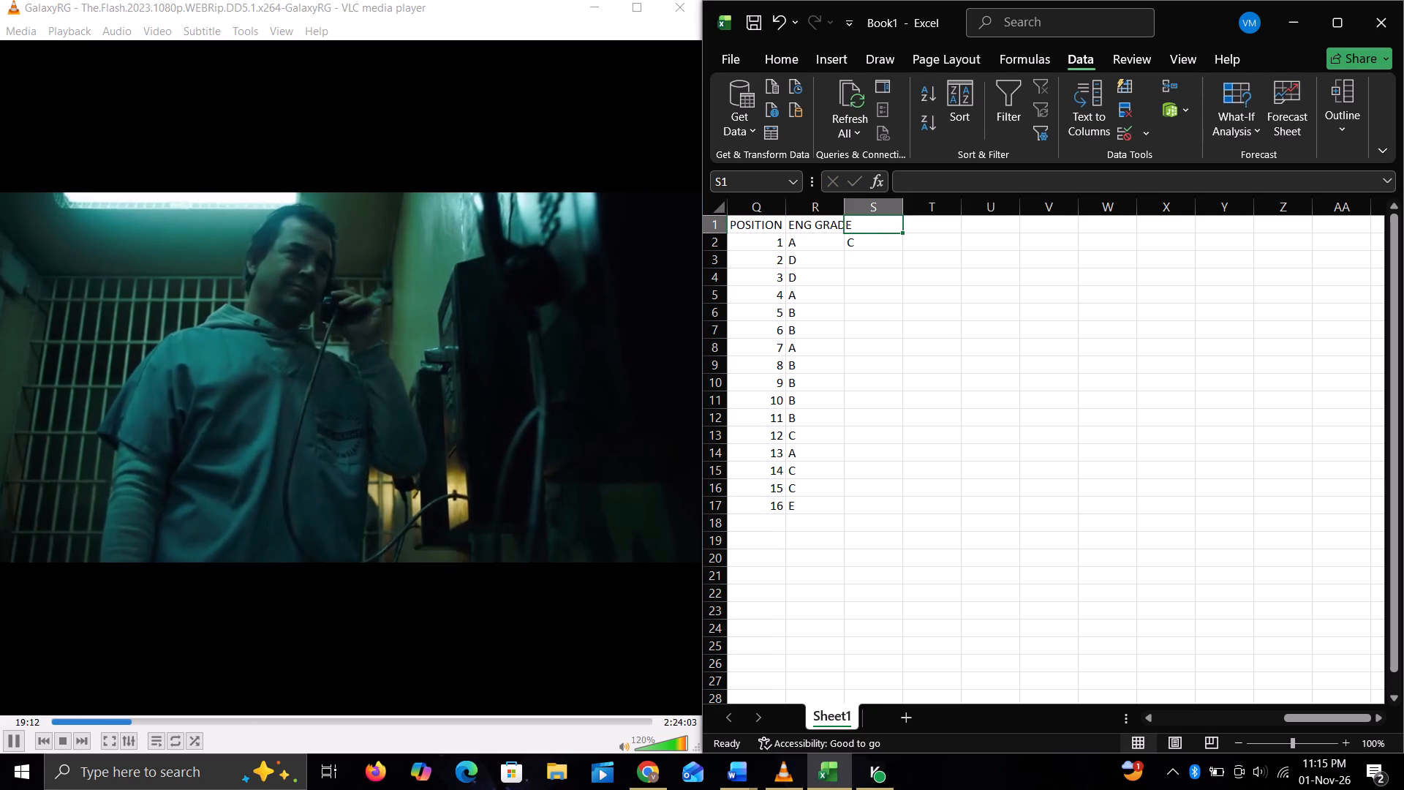
left_click_drag(843, 207, 854, 207)
left_click(875, 223)
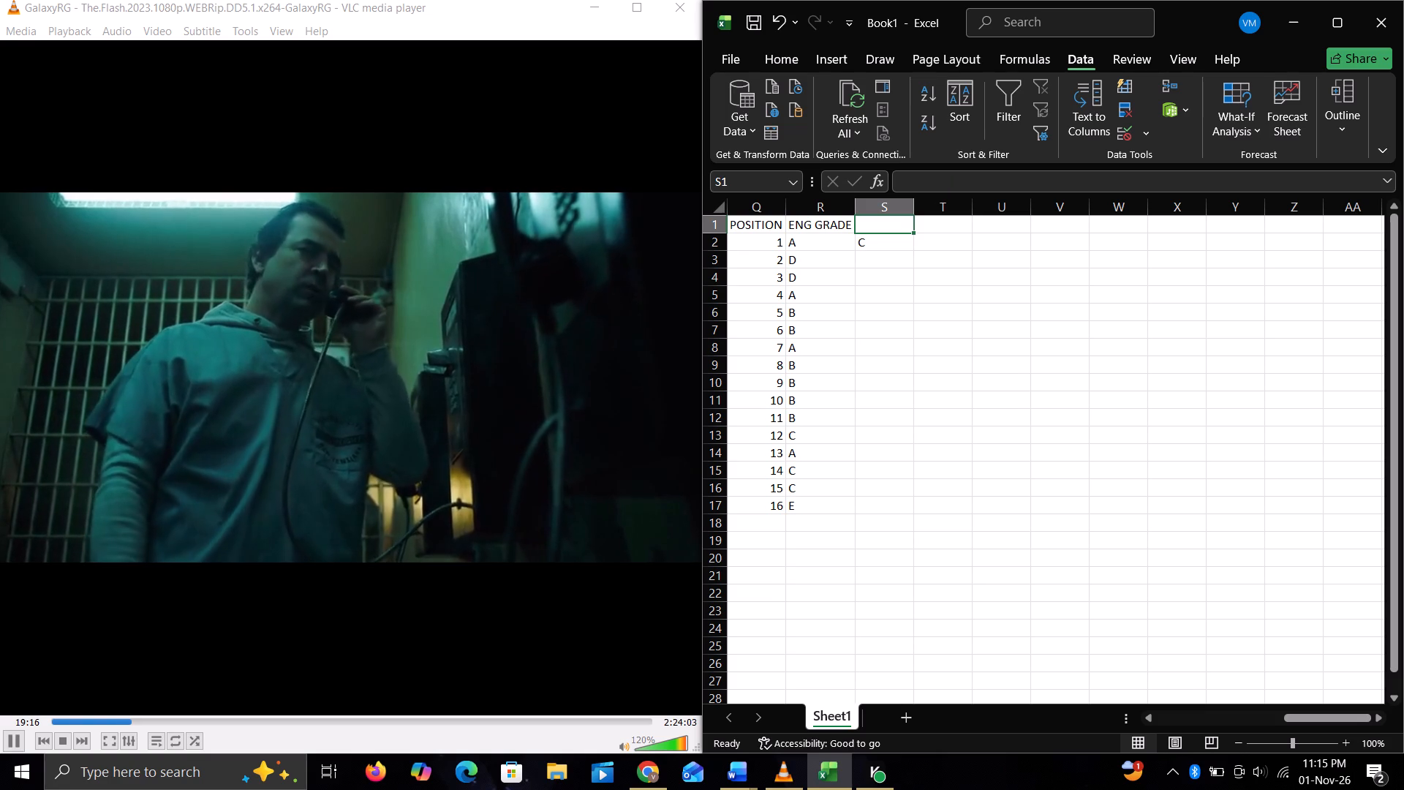
Fill the S2 grade formula across row 2 through AE2 to grade the remaining columns.
left_click(914, 246)
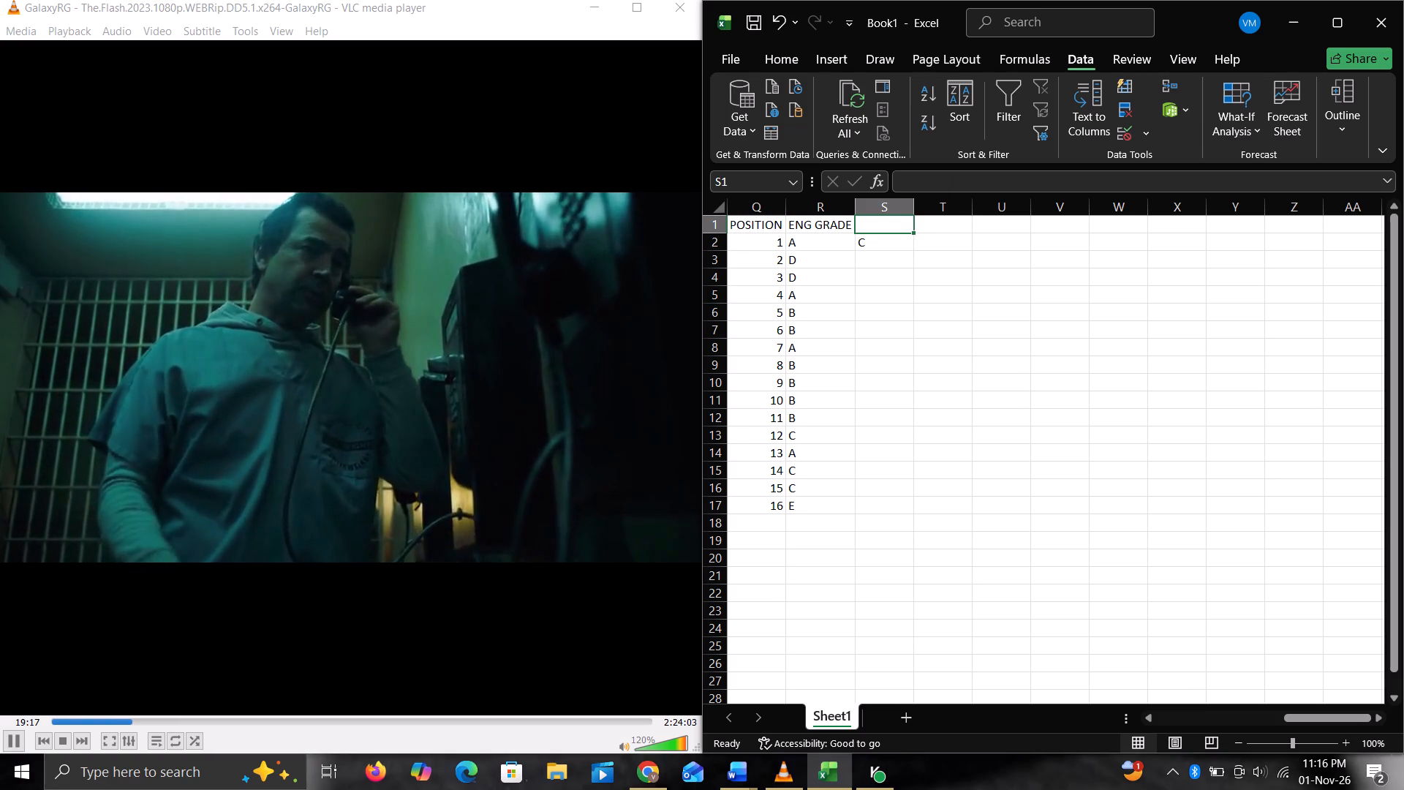
left_click(894, 245)
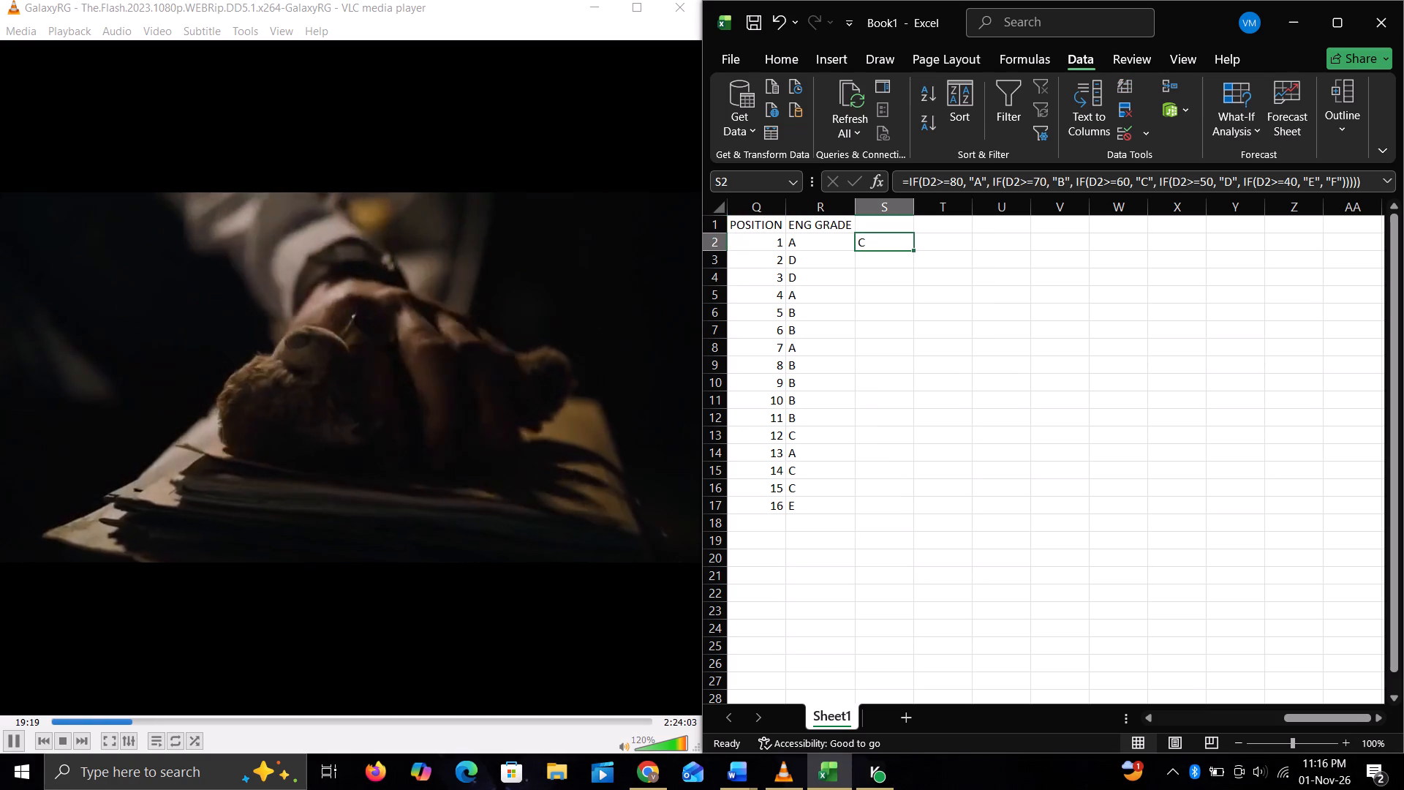
left_click_drag(914, 251, 926, 252)
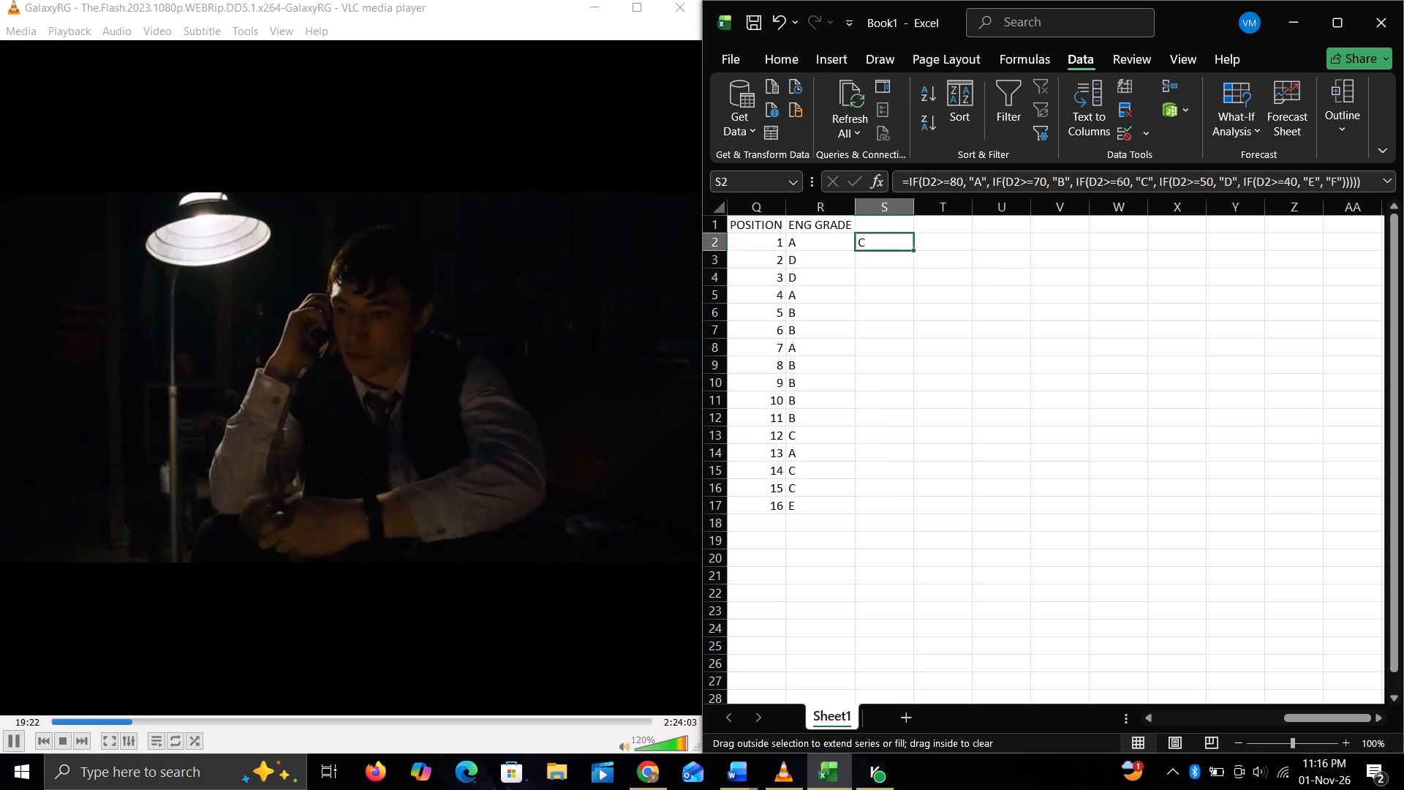
left_click_drag(926, 252, 1329, 247)
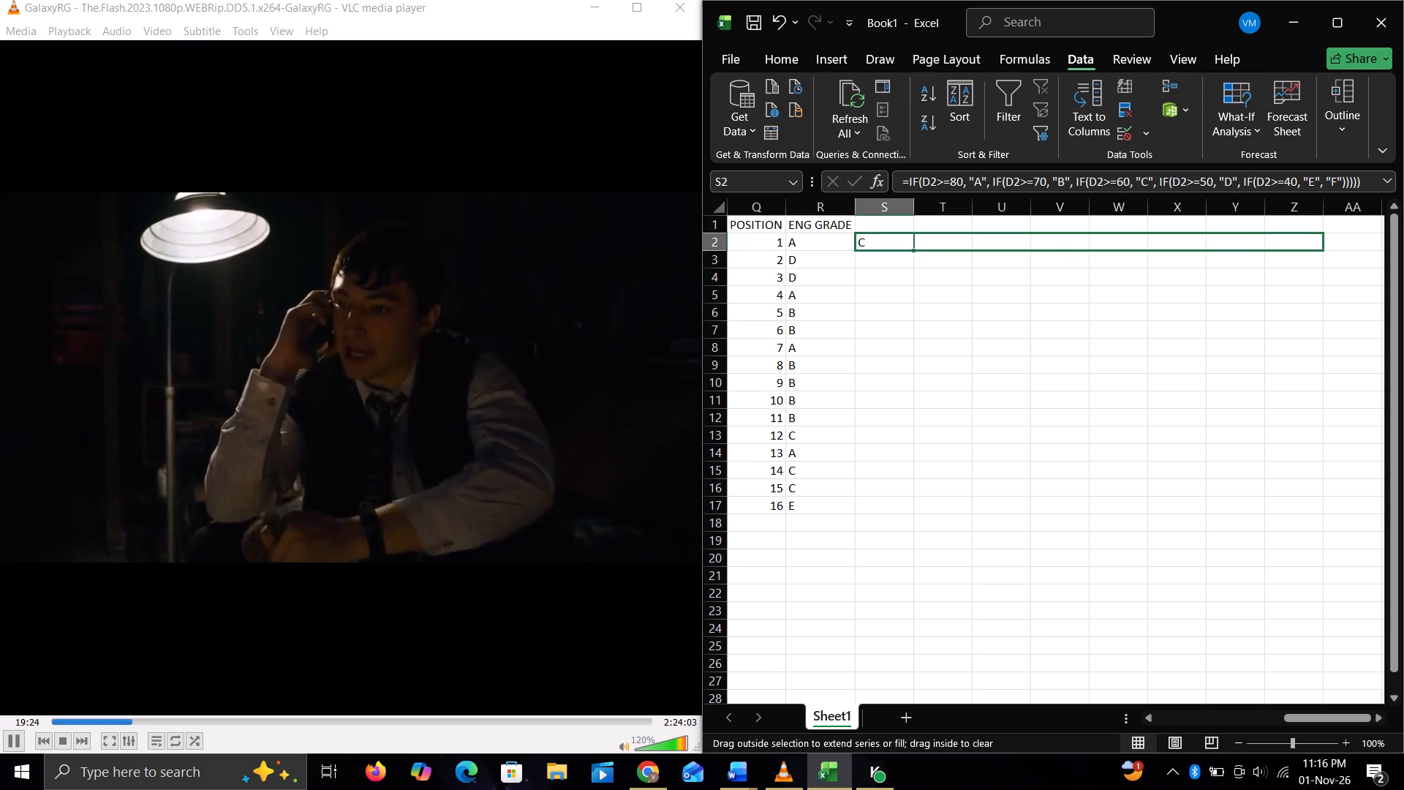
left_click_drag(1329, 247, 1202, 247)
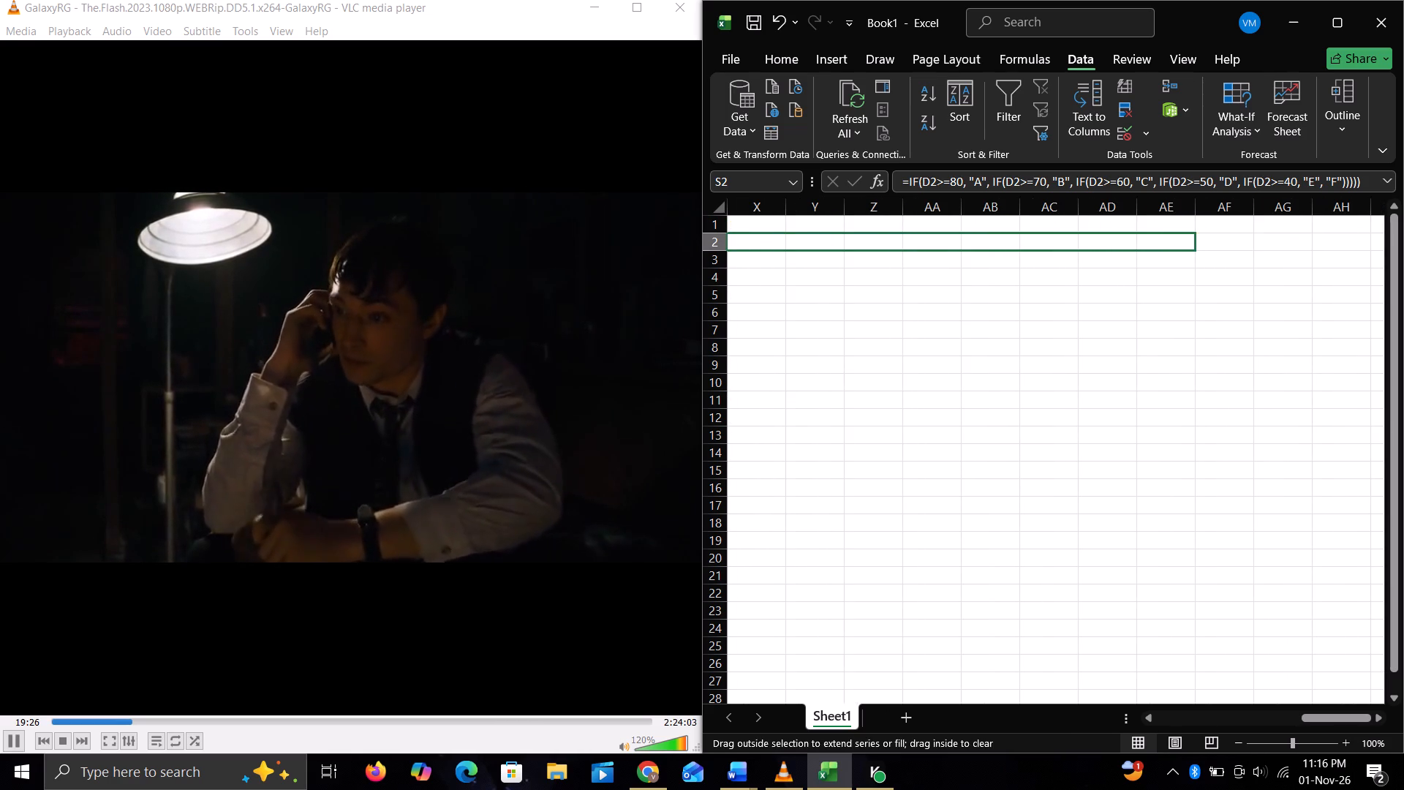
left_click_drag(1202, 247, 1201, 247)
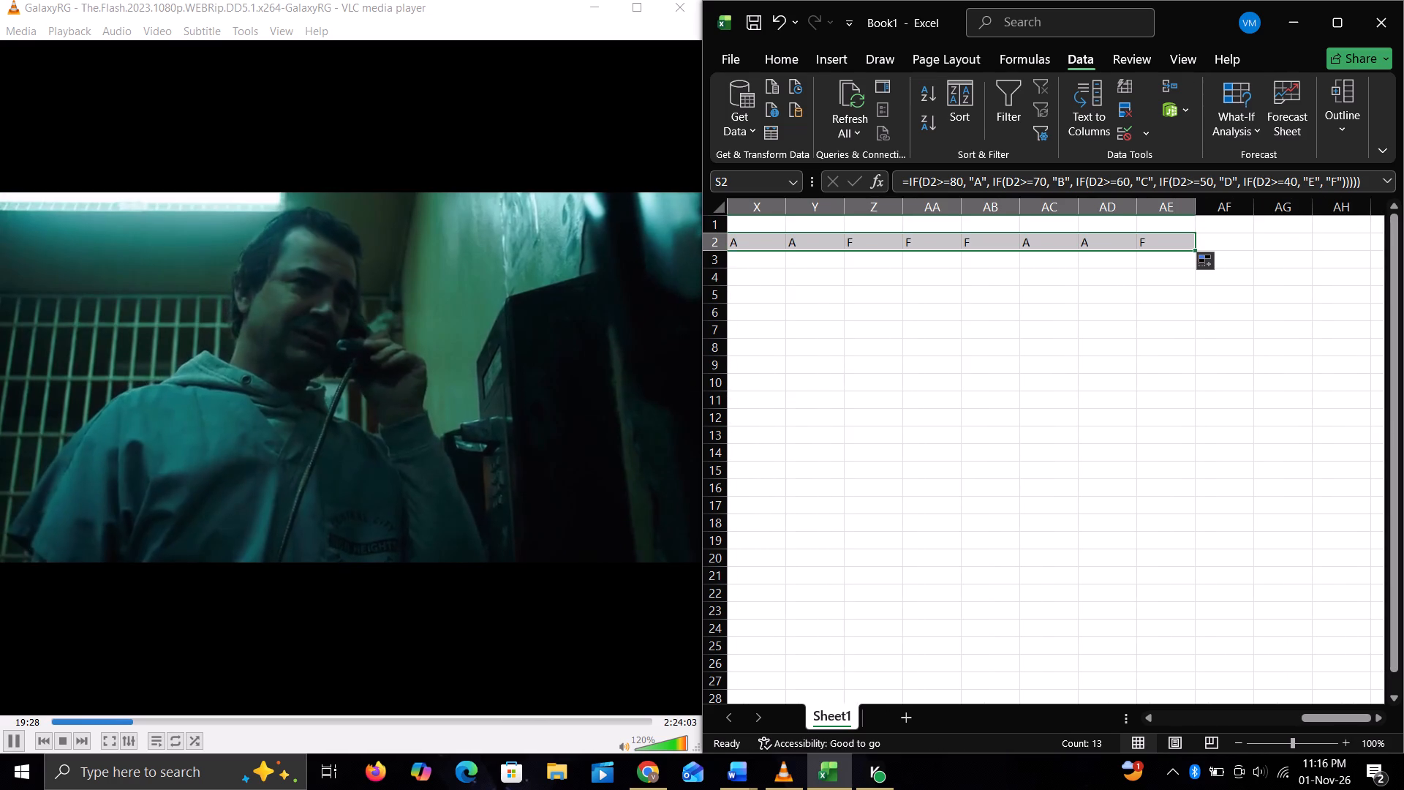
scroll(1075, 287, "right", 1)
left_click(1219, 228)
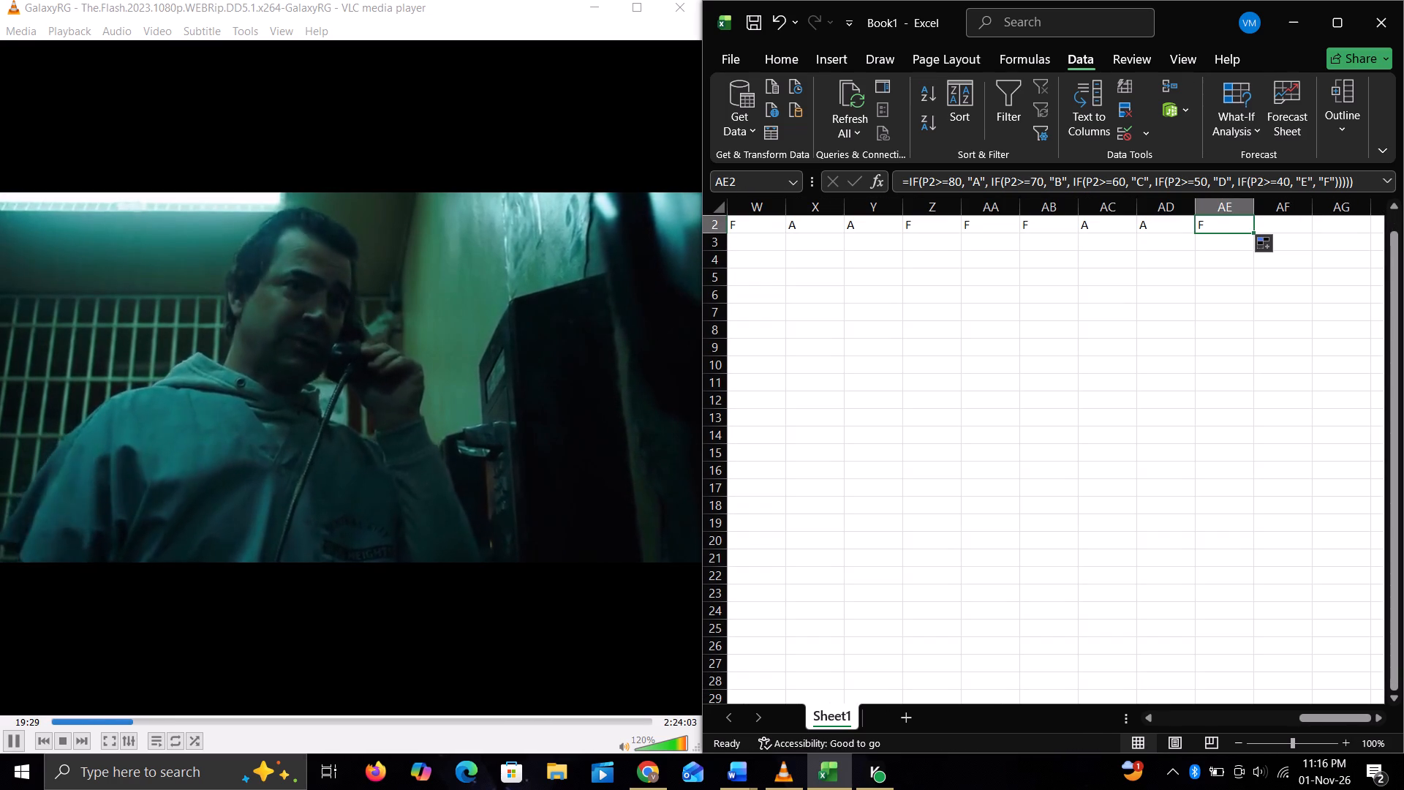
scroll(1219, 228, "right", 4)
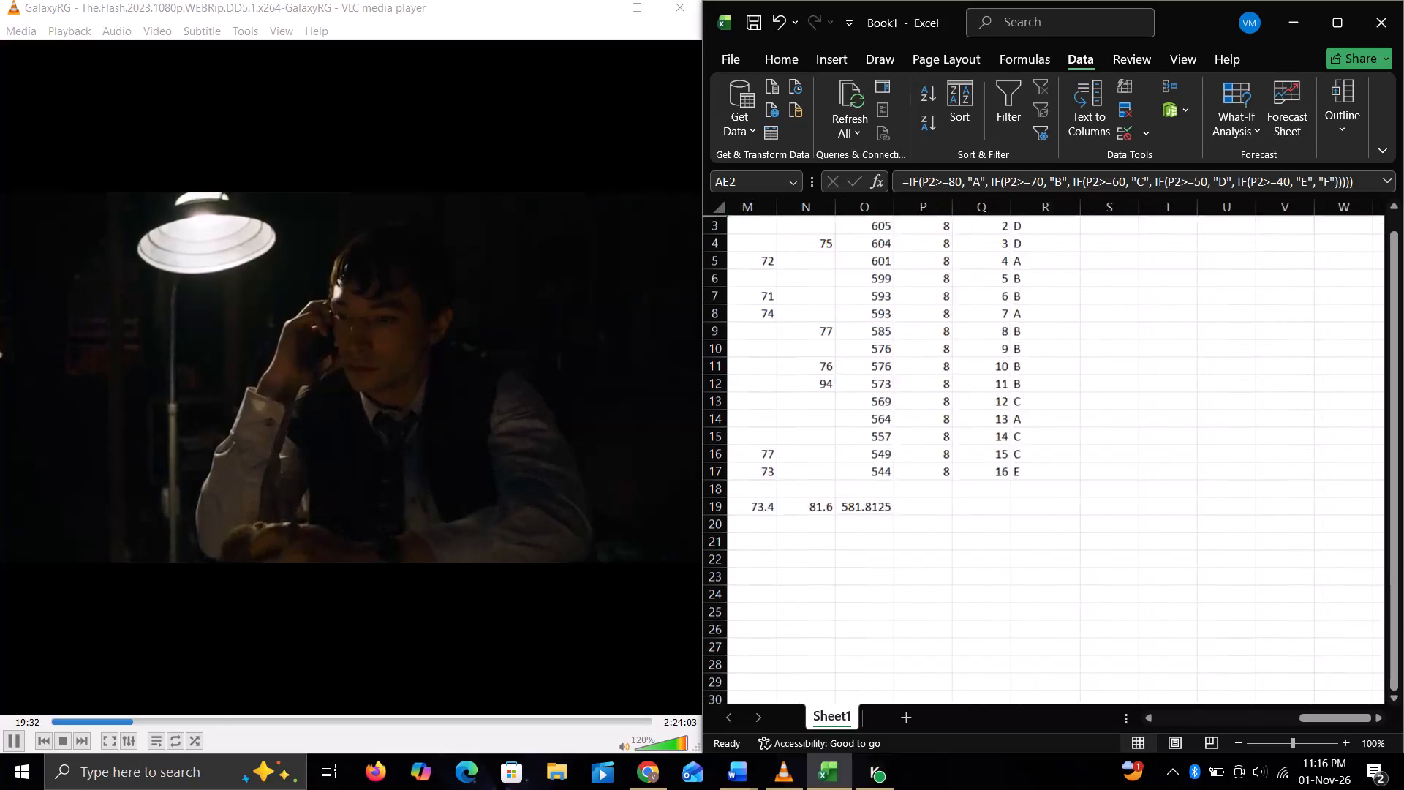
Clear the surplus grade formulas from AE2 and AD2, which grade the NO and TOTAL columns.
scroll(1219, 228, "up", 4)
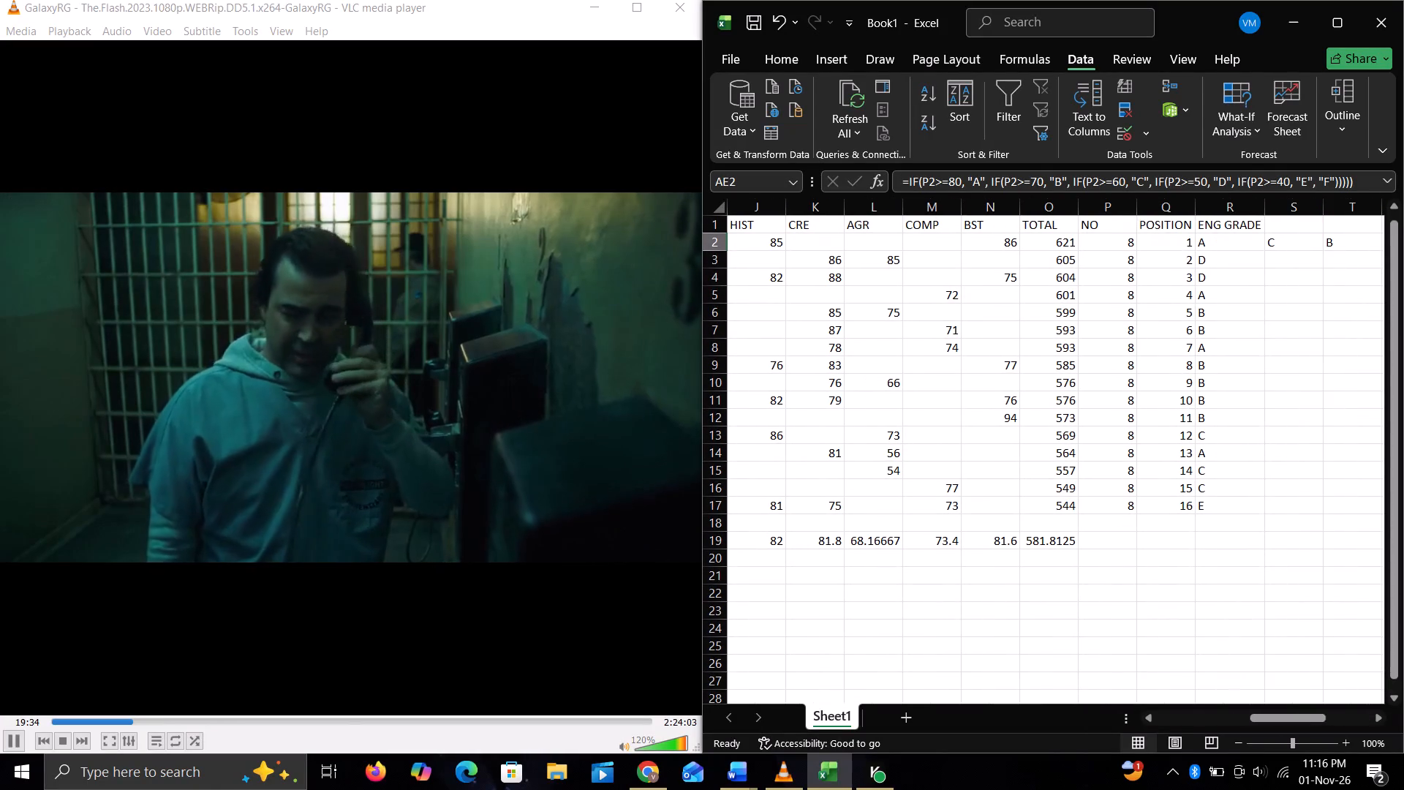
scroll(1219, 228, "left", 3)
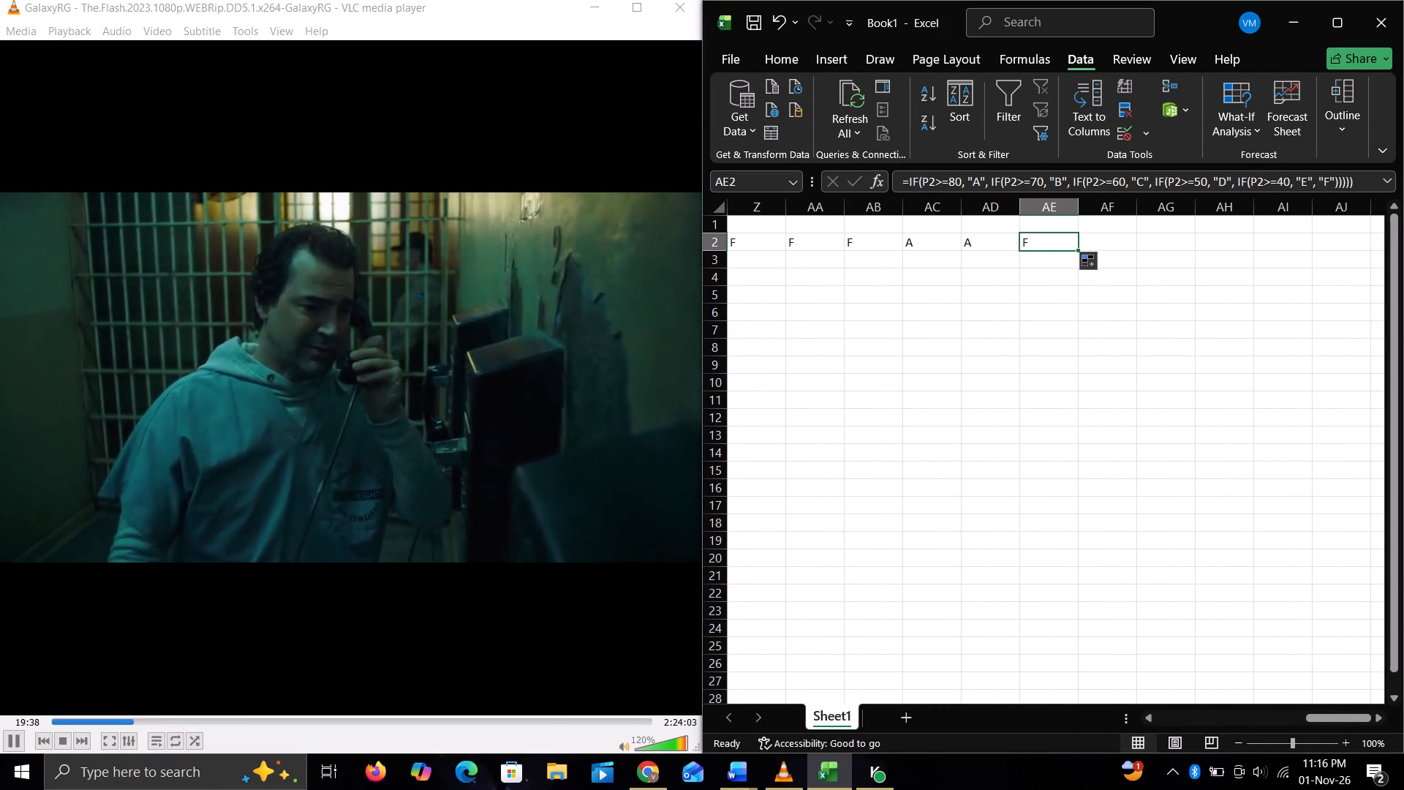
key("BackSpace")
scroll(1017, 243, "right", 1)
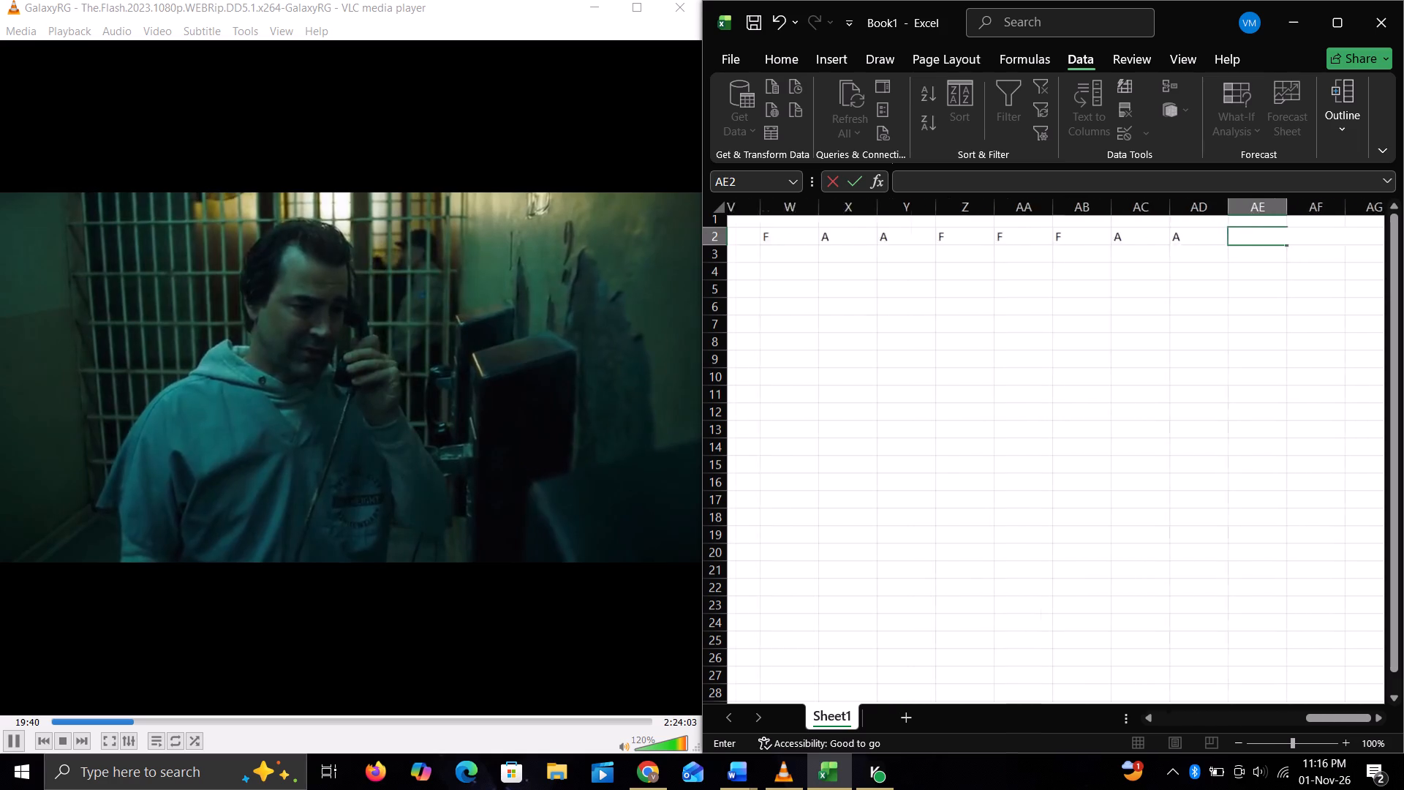
scroll(1017, 243, "right", 3)
scroll(1017, 243, "left", 1)
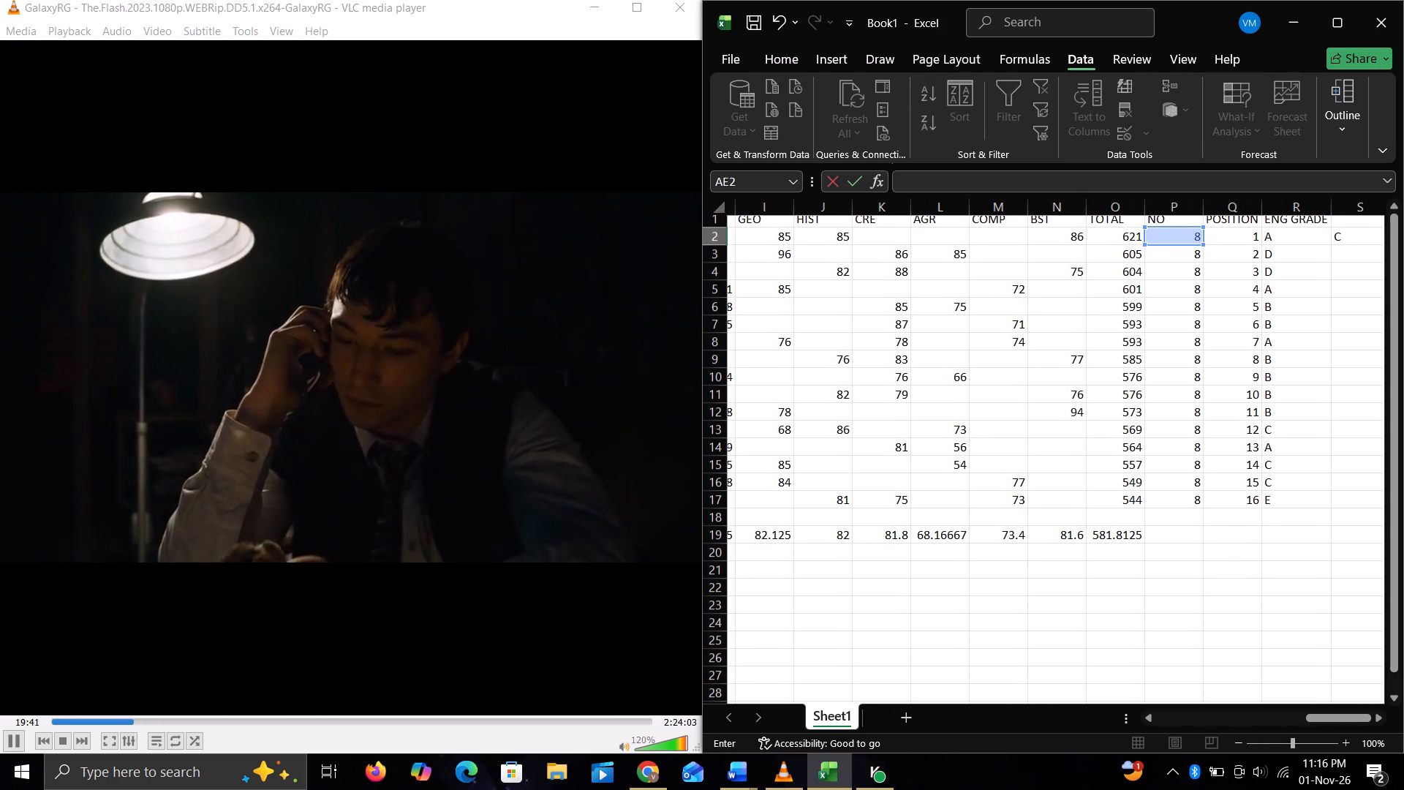
scroll(1017, 243, "left", 2)
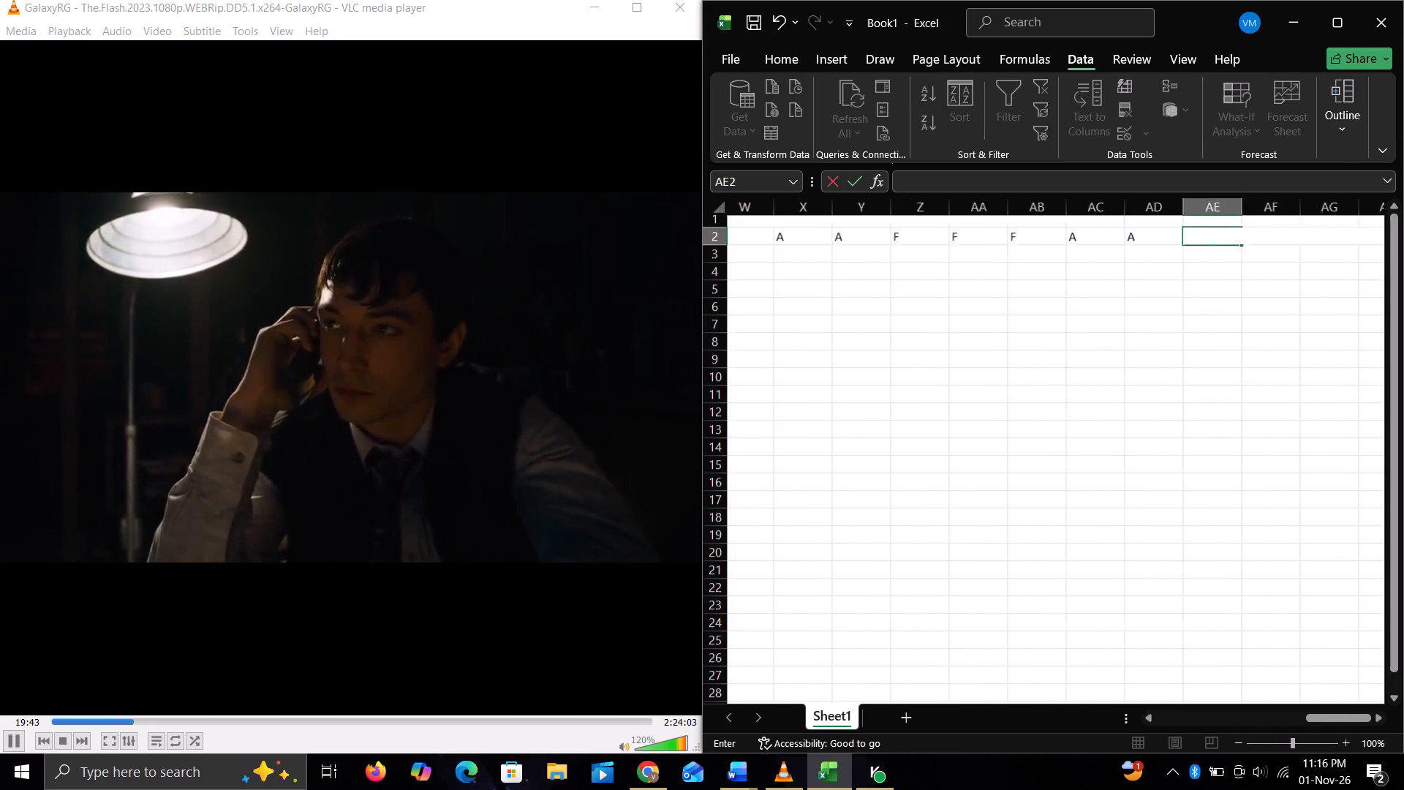
left_click(1039, 241)
key("BackSpace")
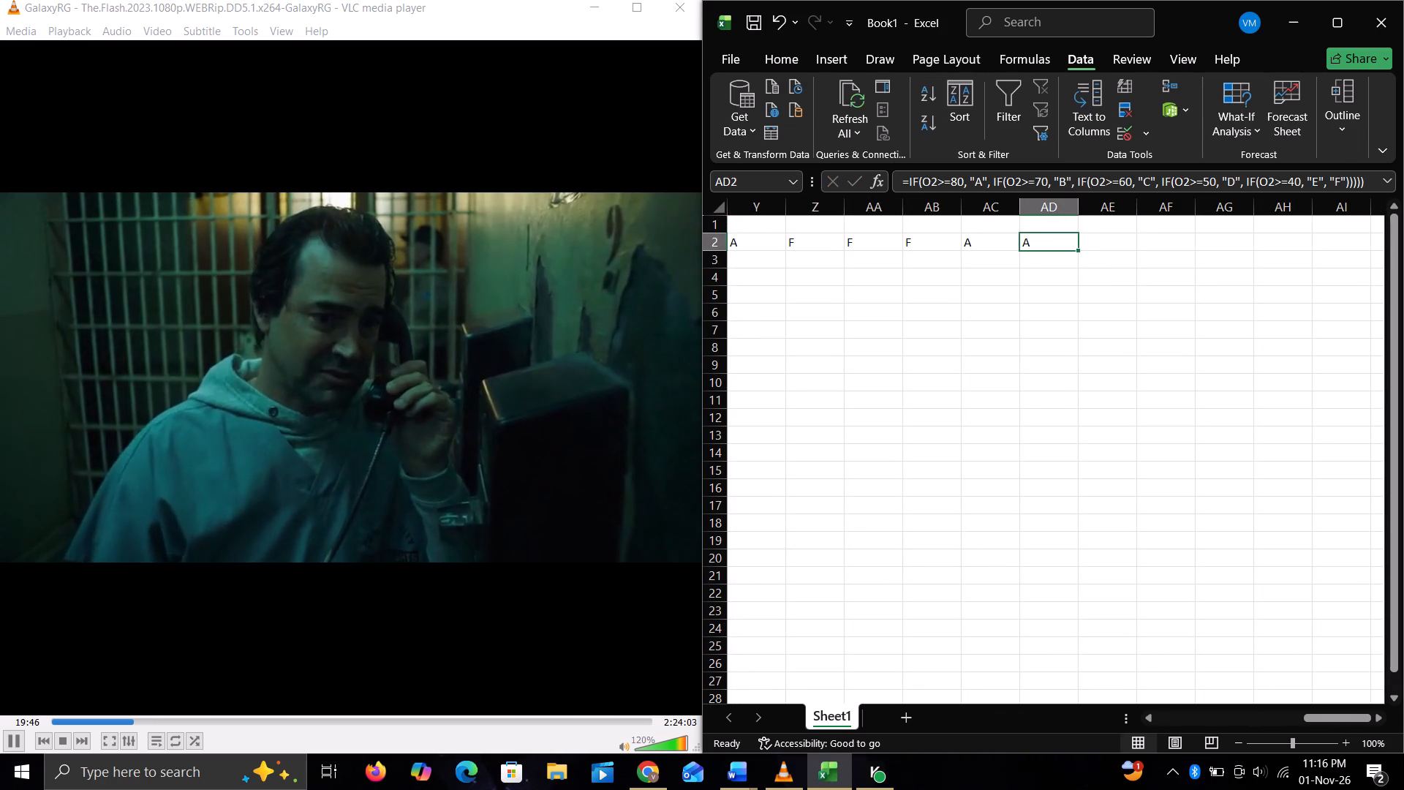
Enter the header KISW GRADE in S1 and widen column S to fit the text.
scroll(1039, 241, "right", 2)
scroll(968, 268, "right", 3)
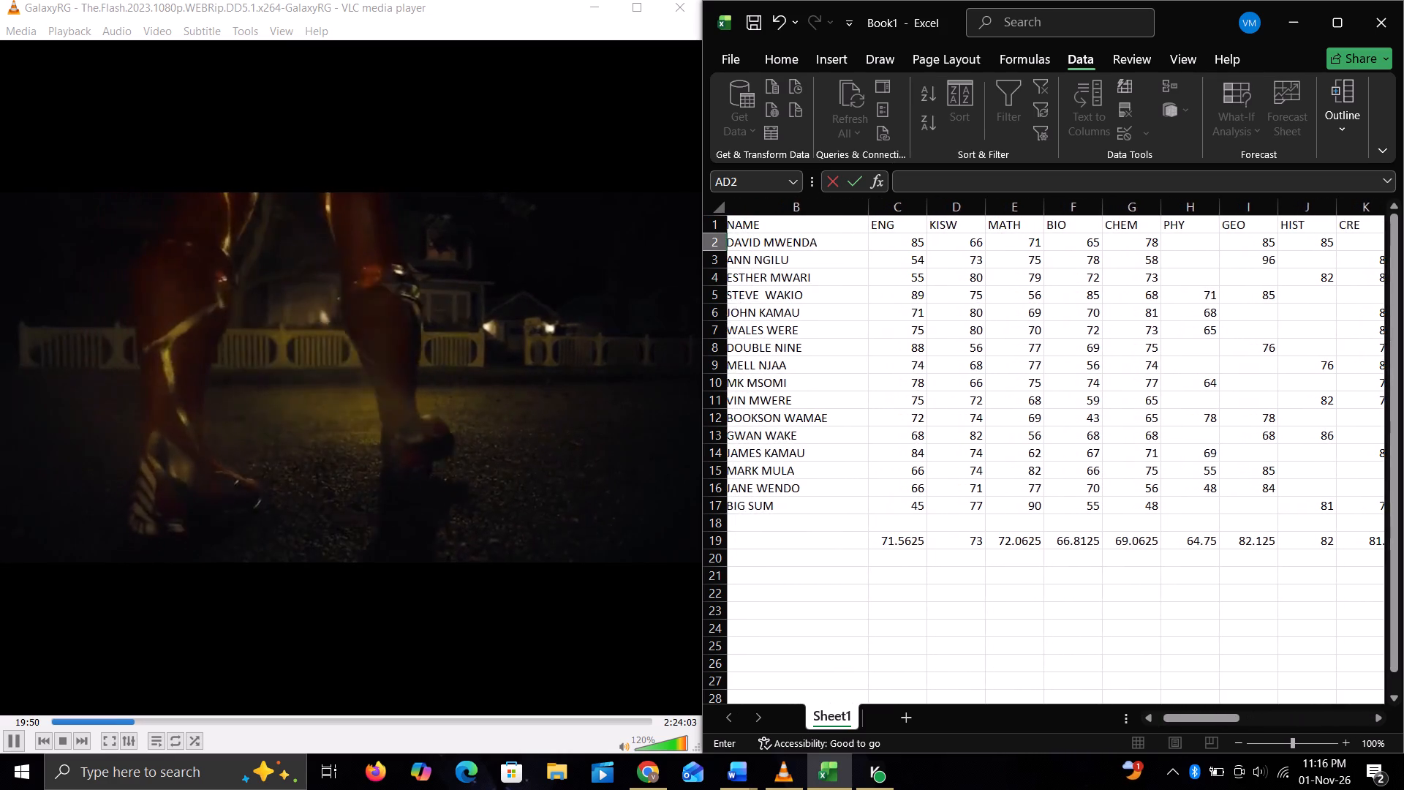
scroll(965, 267, "left", 1)
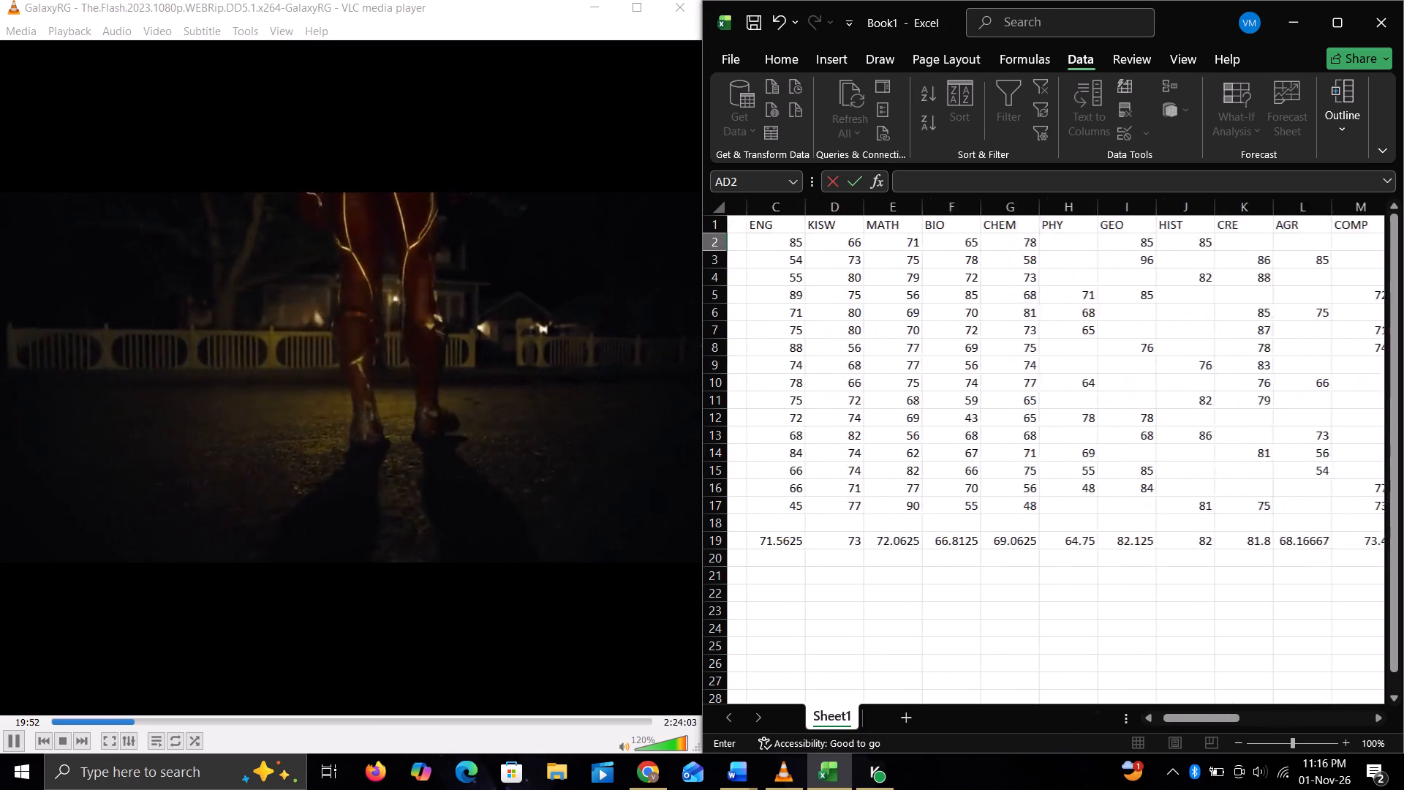
scroll(965, 267, "left", 2)
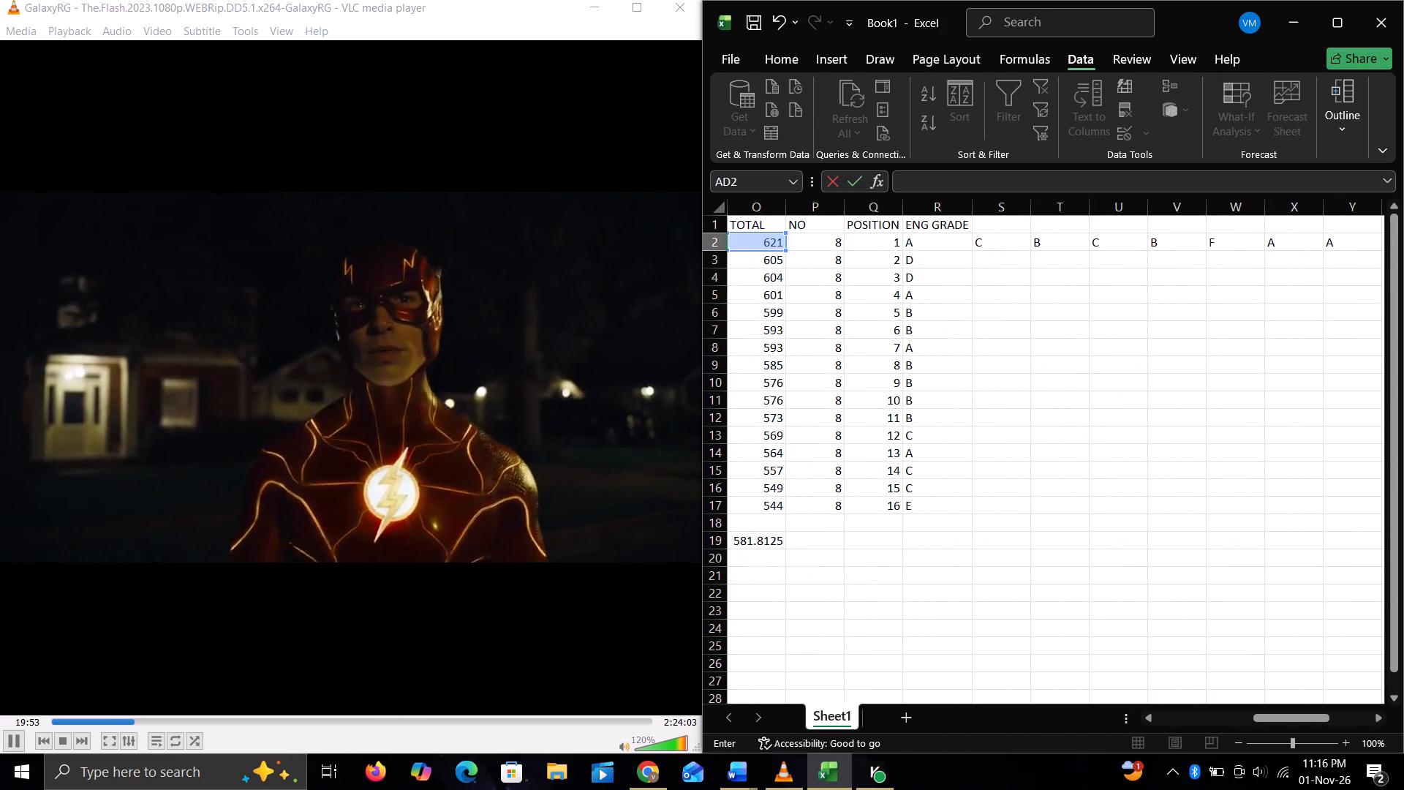
left_click(999, 221)
type("KISW GRADE")
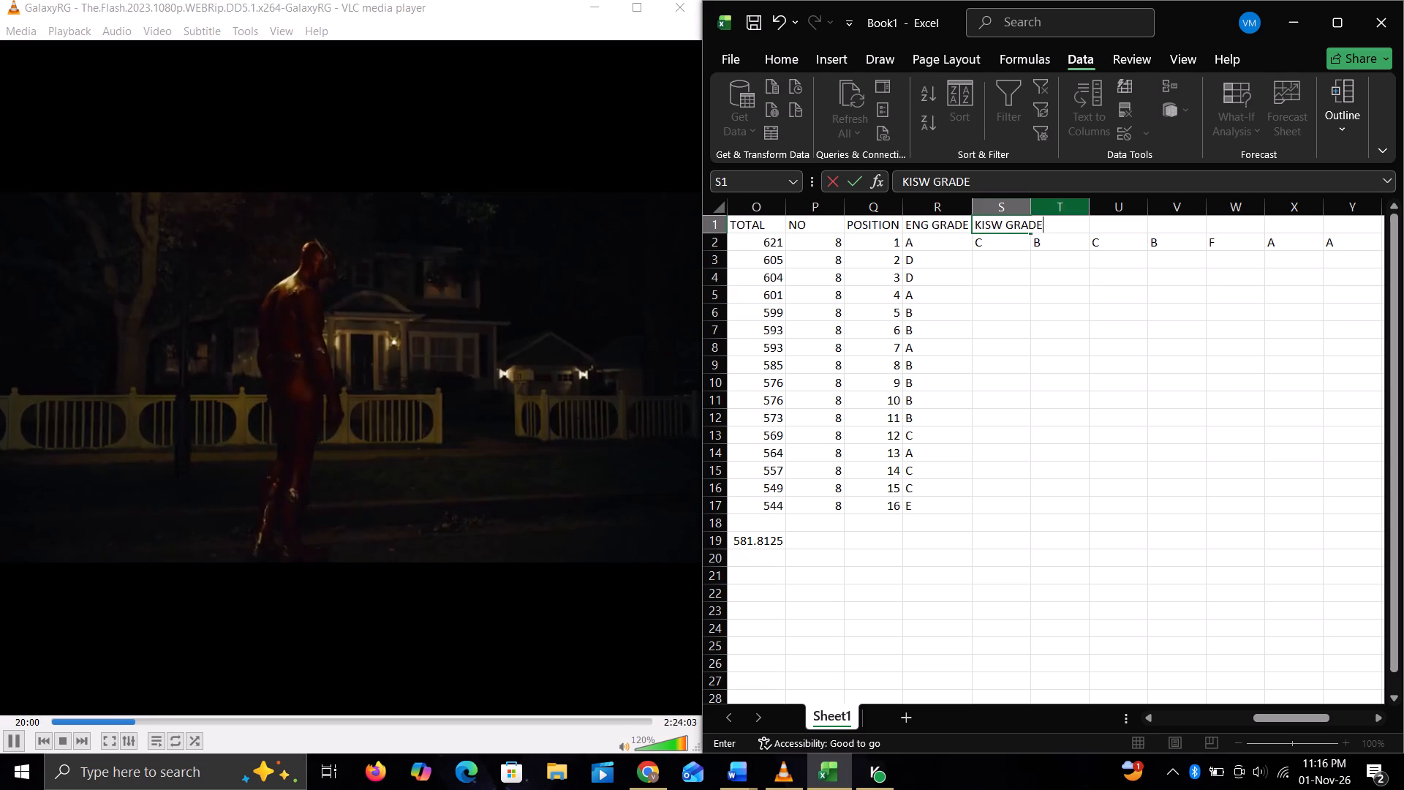
left_click(1030, 204)
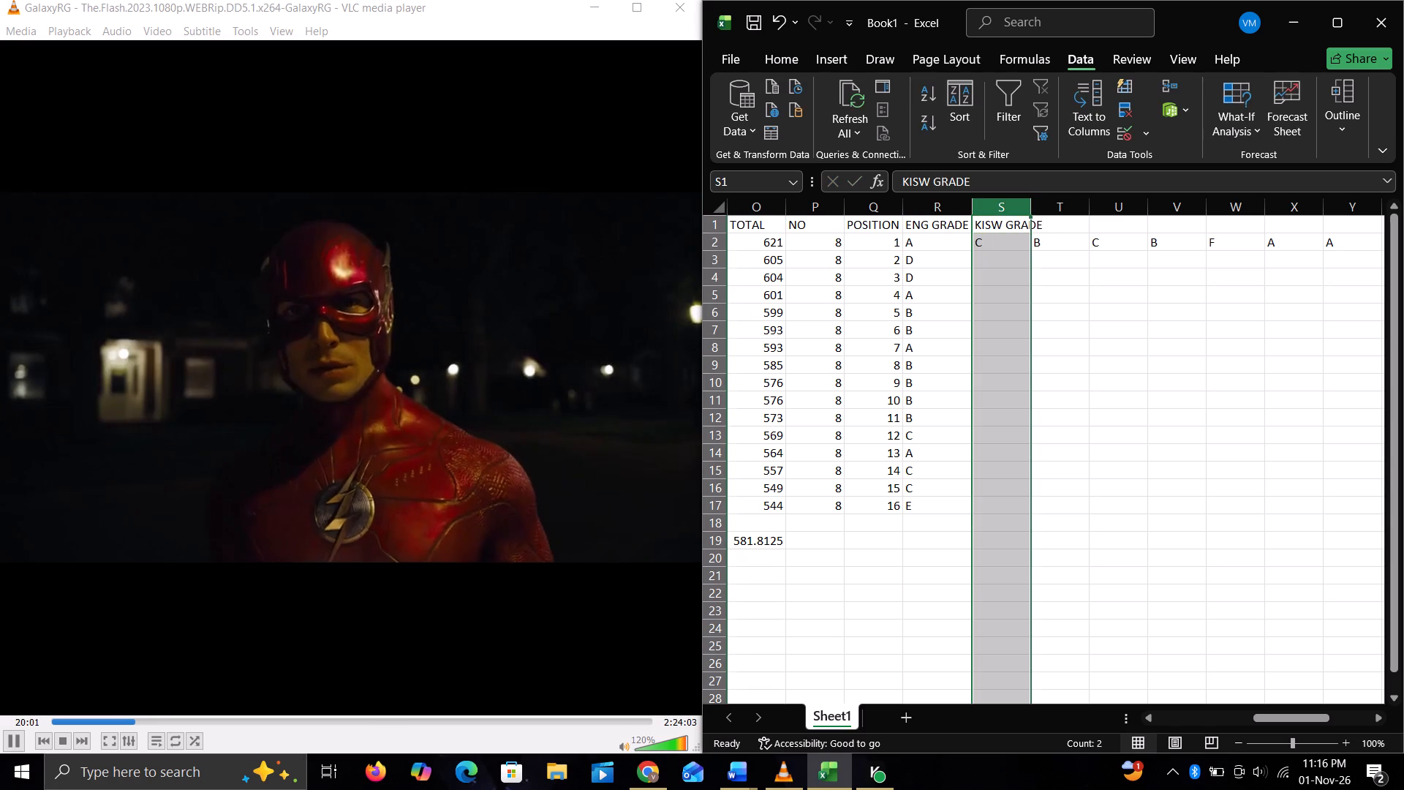
left_click_drag(1030, 204, 1047, 208)
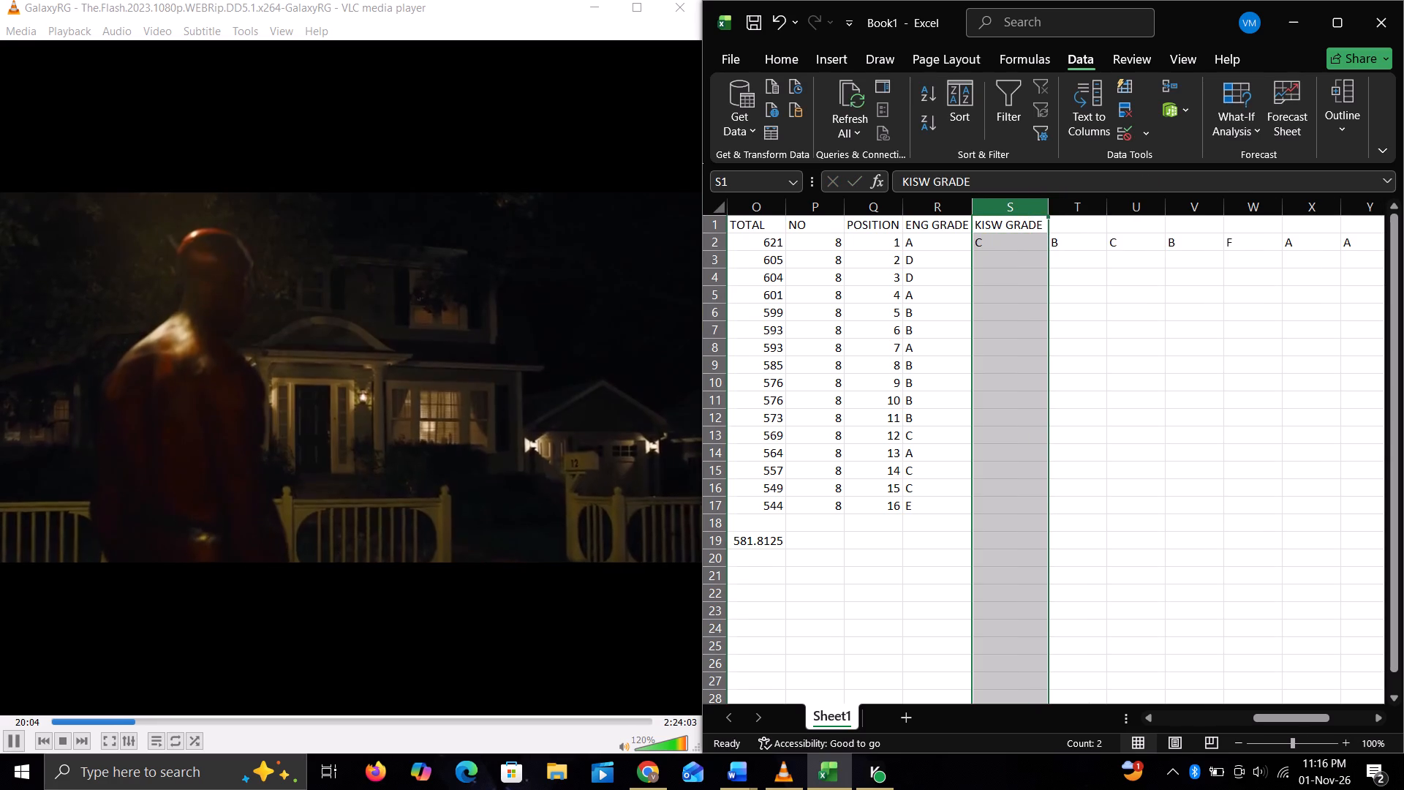
Enter the header MAT GRADE in T1 and widen column T to fit the text.
left_click(1075, 225)
type("MAT")
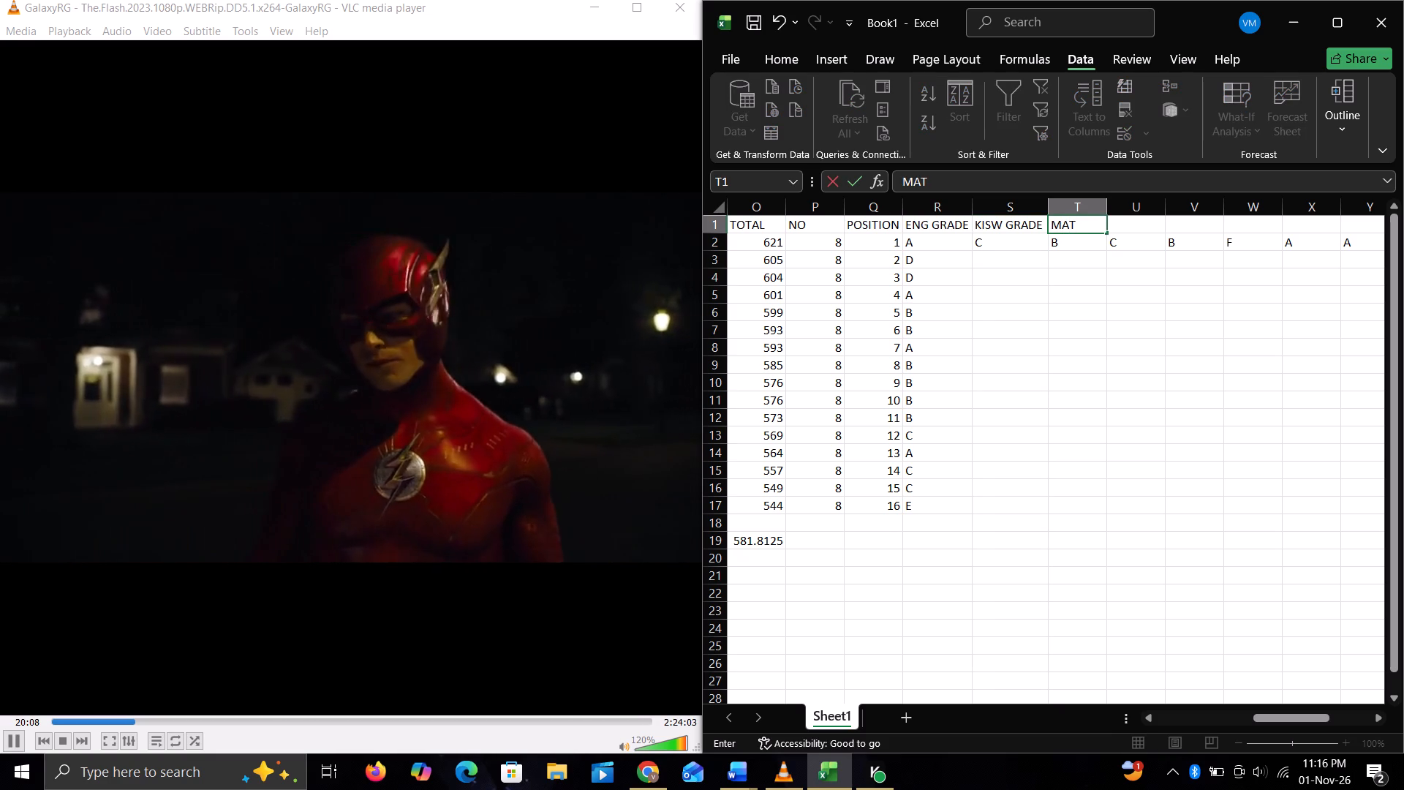
key("space")
type("GRADE")
key("space")
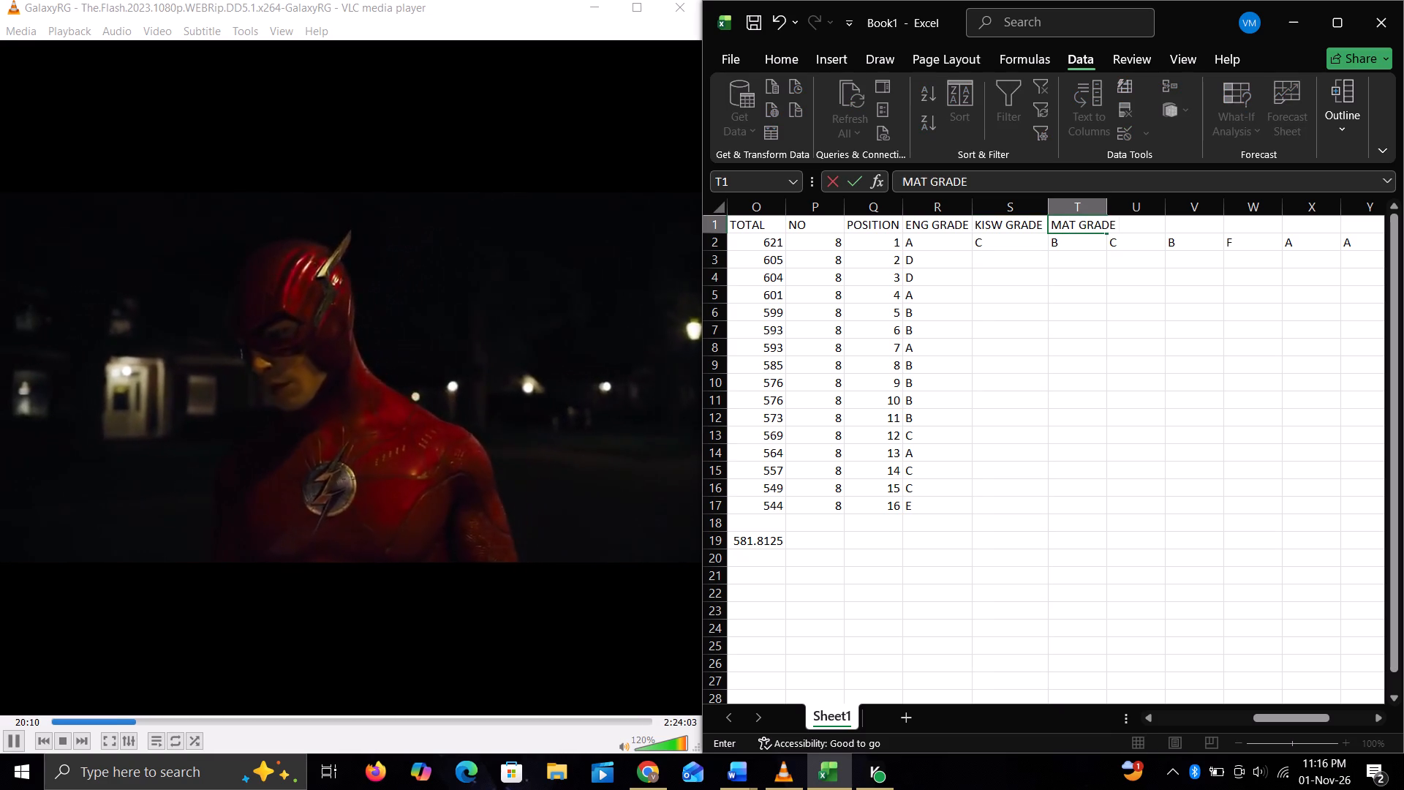
left_click(1155, 230)
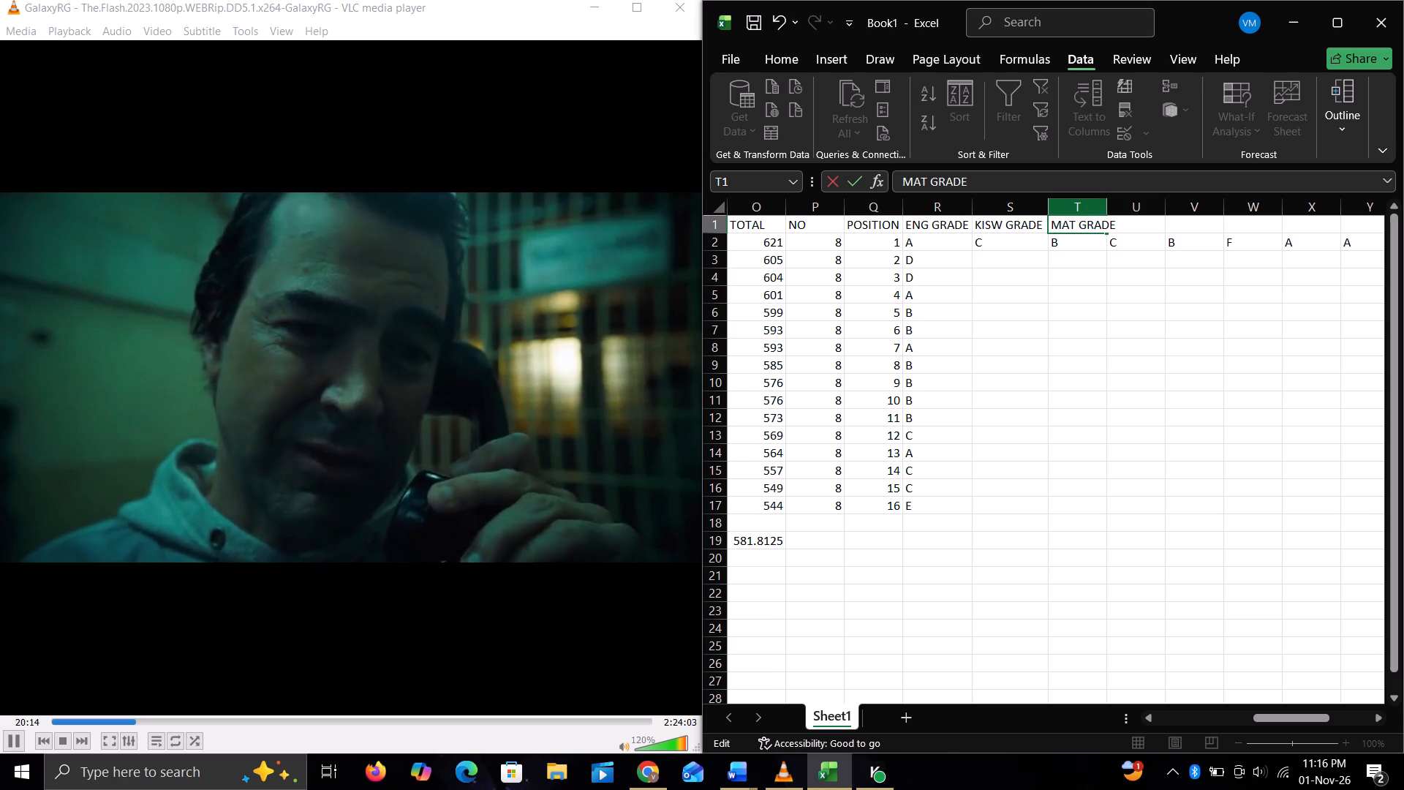
left_click(1106, 208)
left_click_drag(1106, 208, 1124, 208)
Following the subject column order, enter the grade headers BIO, CHEM and PHY in U1, V1 and W1.
left_click(1148, 227)
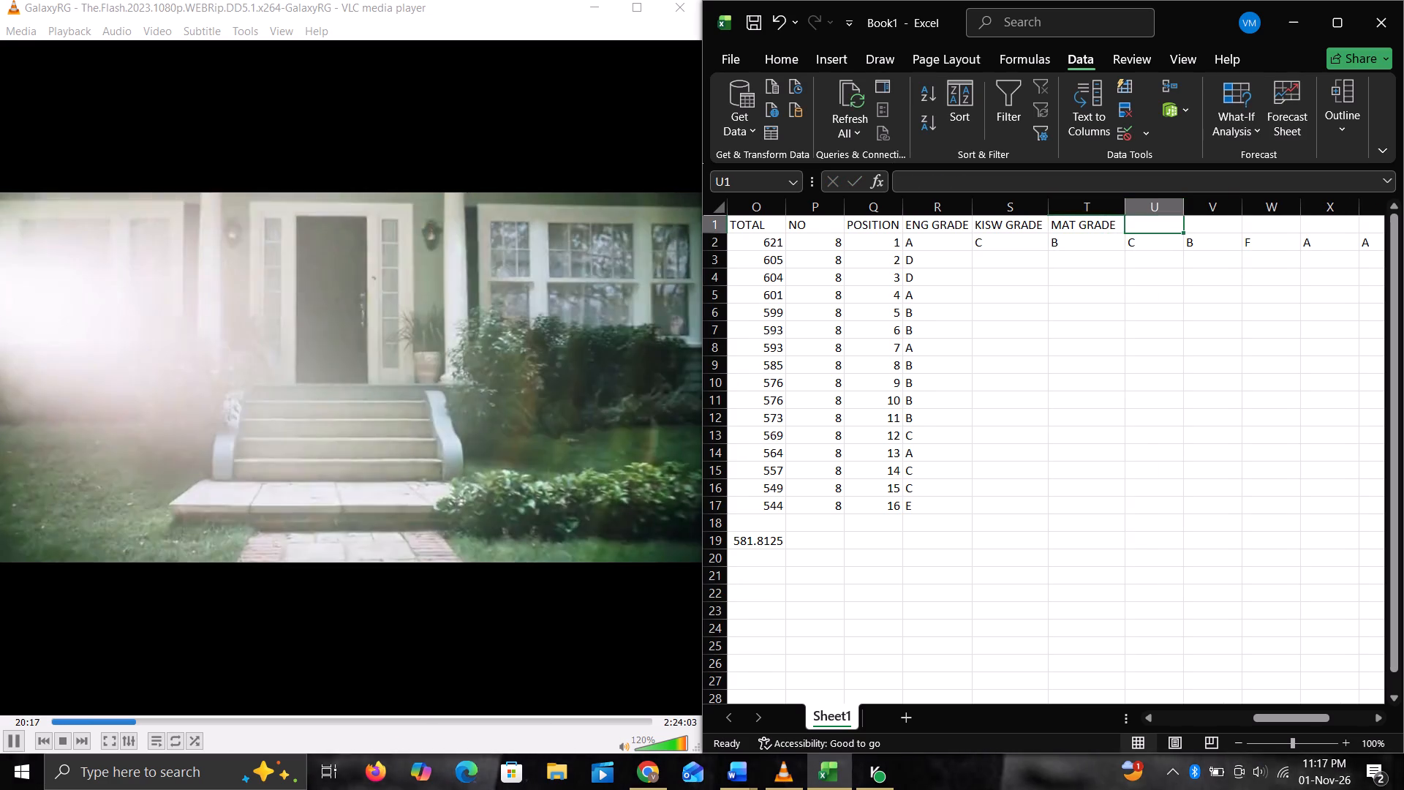
scroll(982, 237, "right", 2)
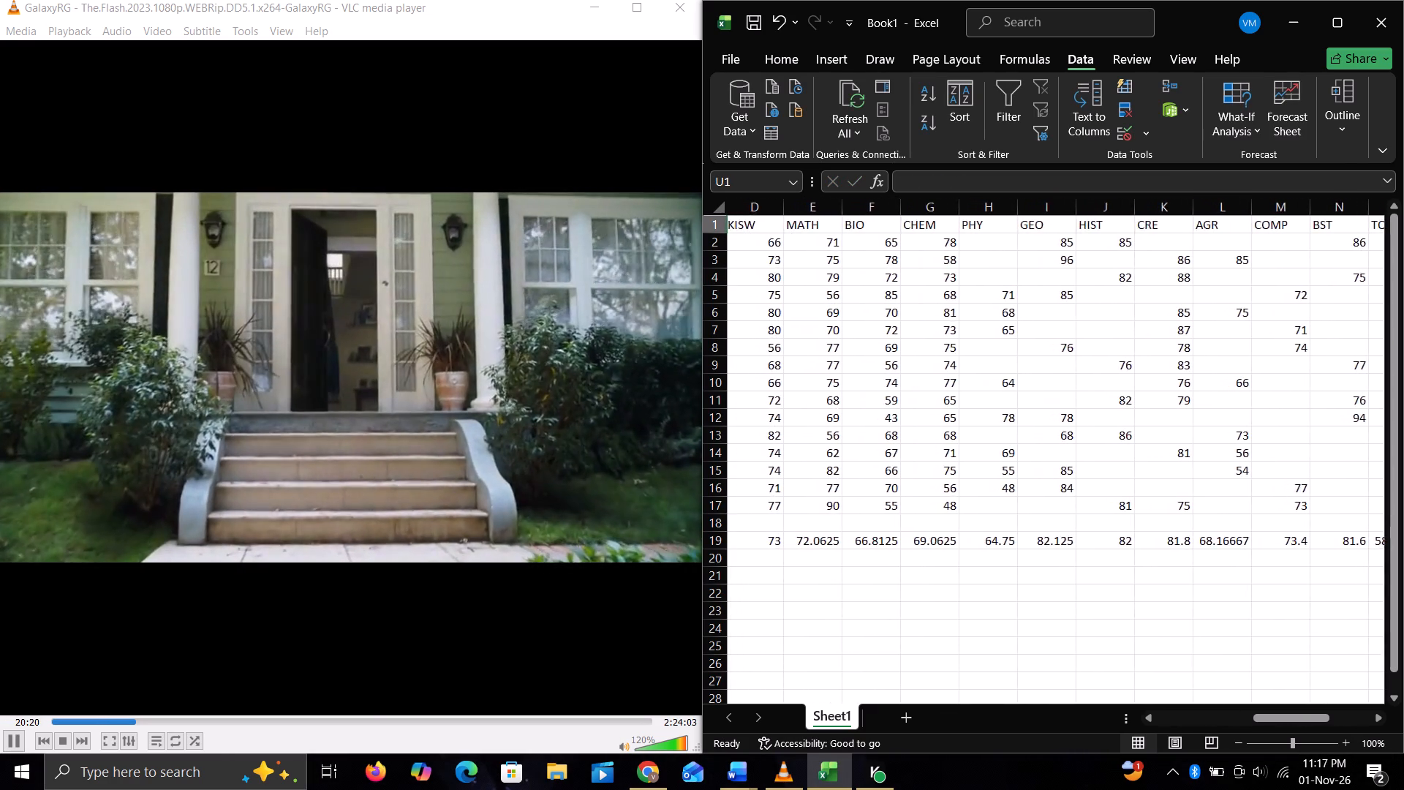
scroll(982, 237, "right", 3)
scroll(982, 237, "down", 2)
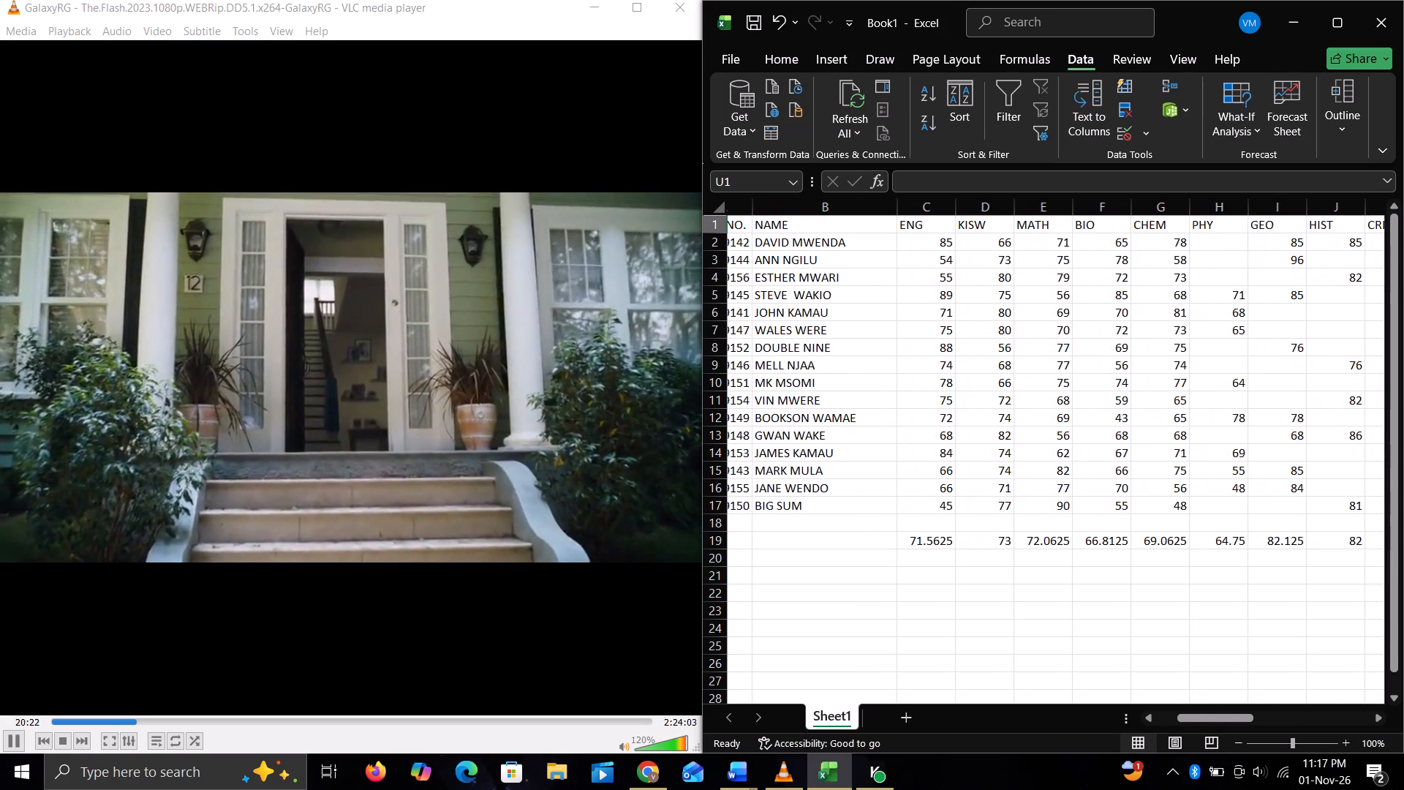
scroll(982, 237, "down", 3)
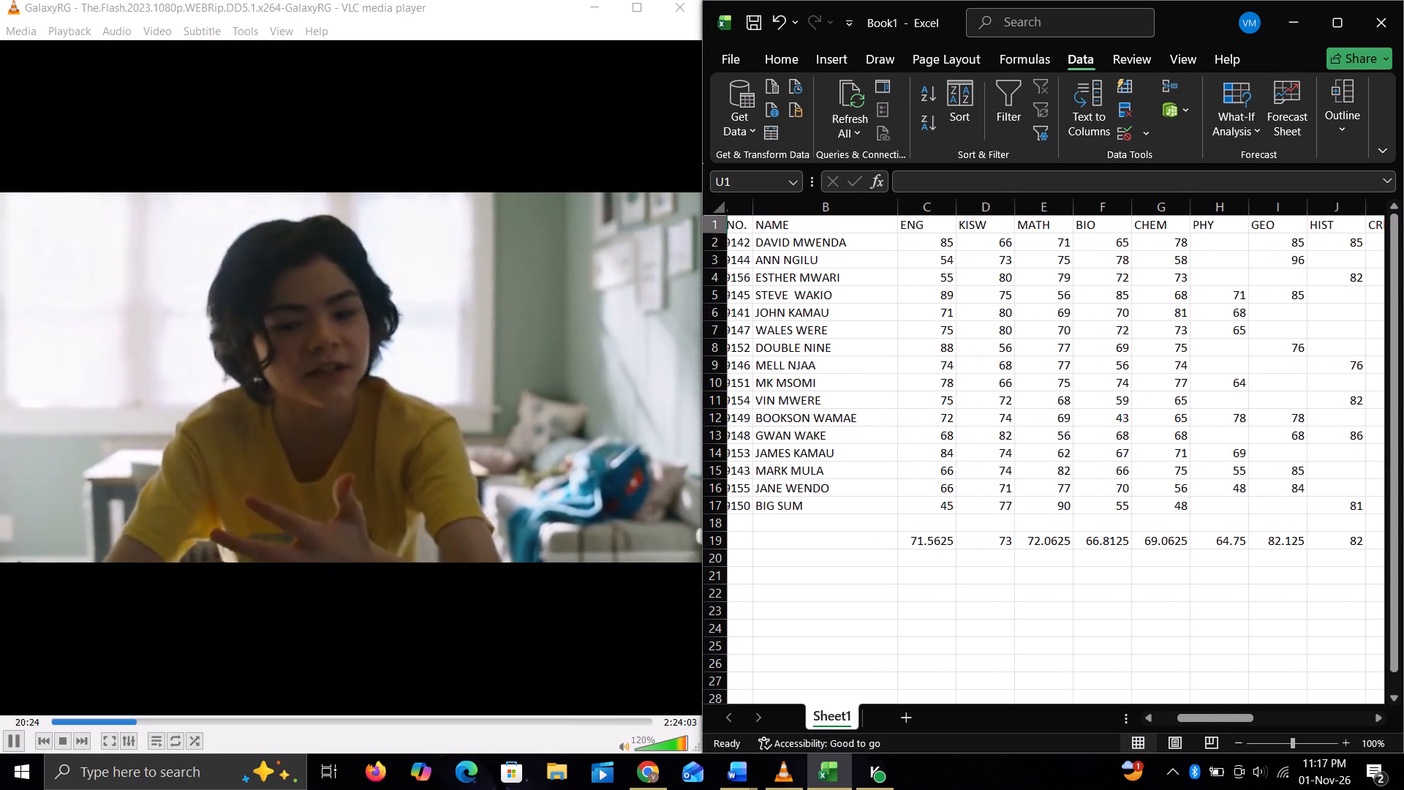
scroll(982, 237, "down", 3)
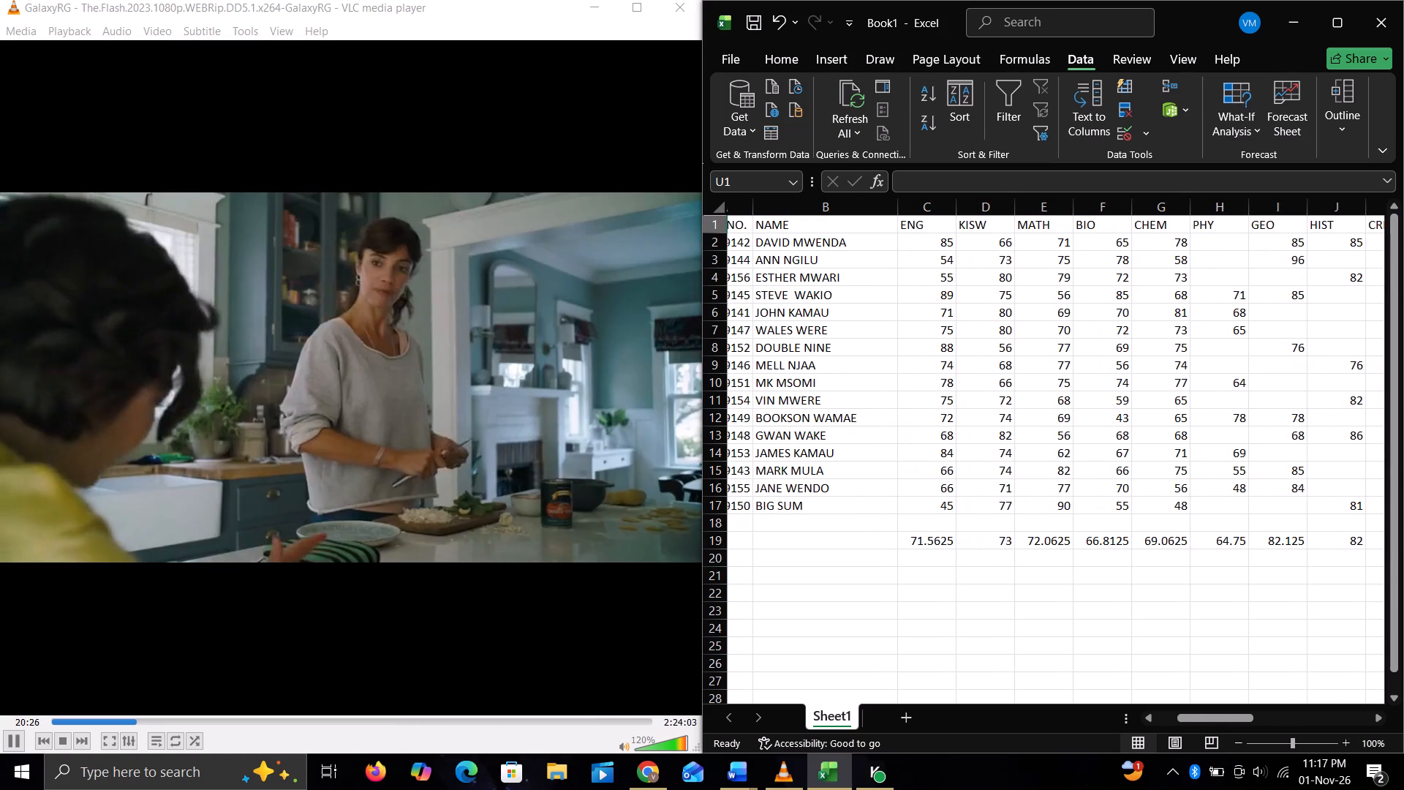
scroll(982, 237, "down", 1)
scroll(1268, 257, "left", 3)
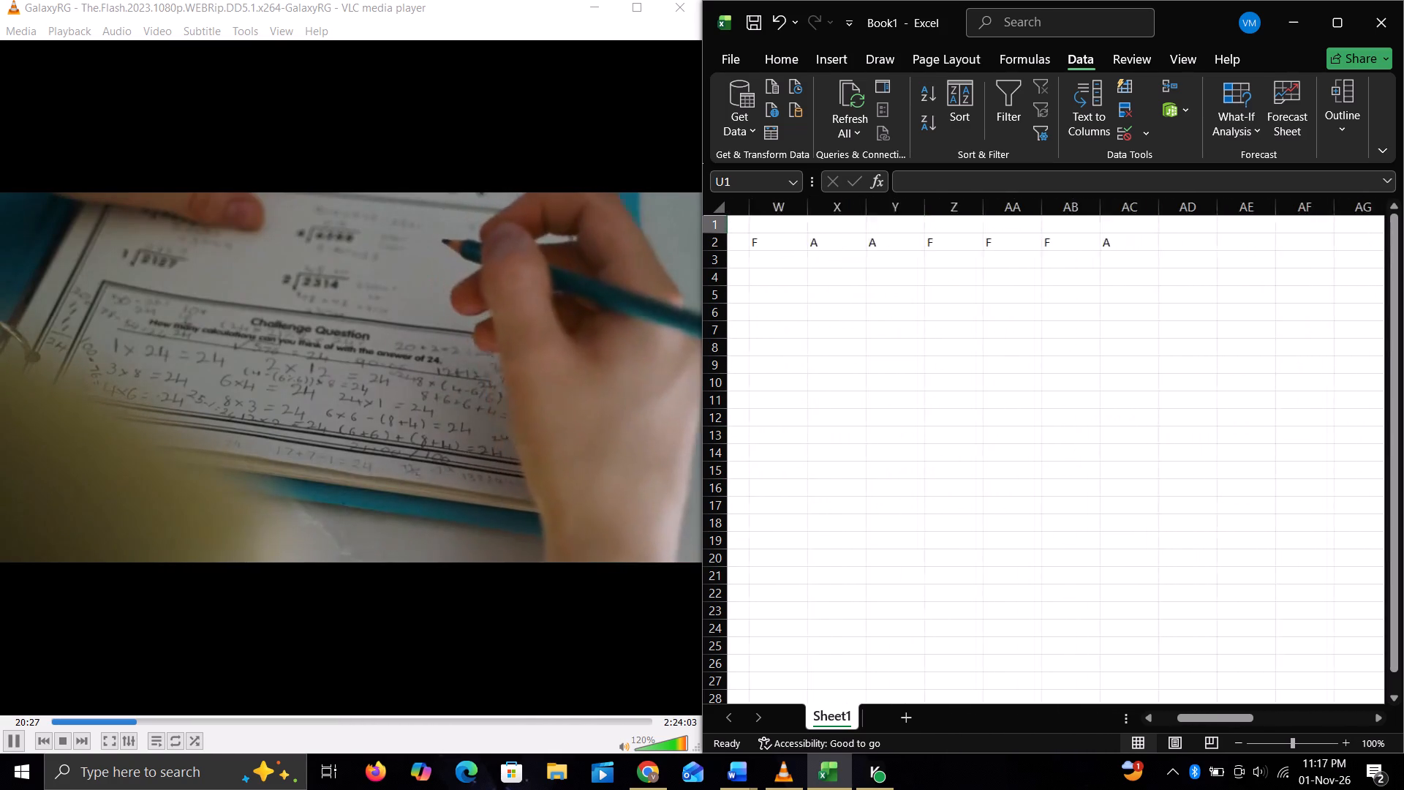
scroll(1197, 238, "right", 3)
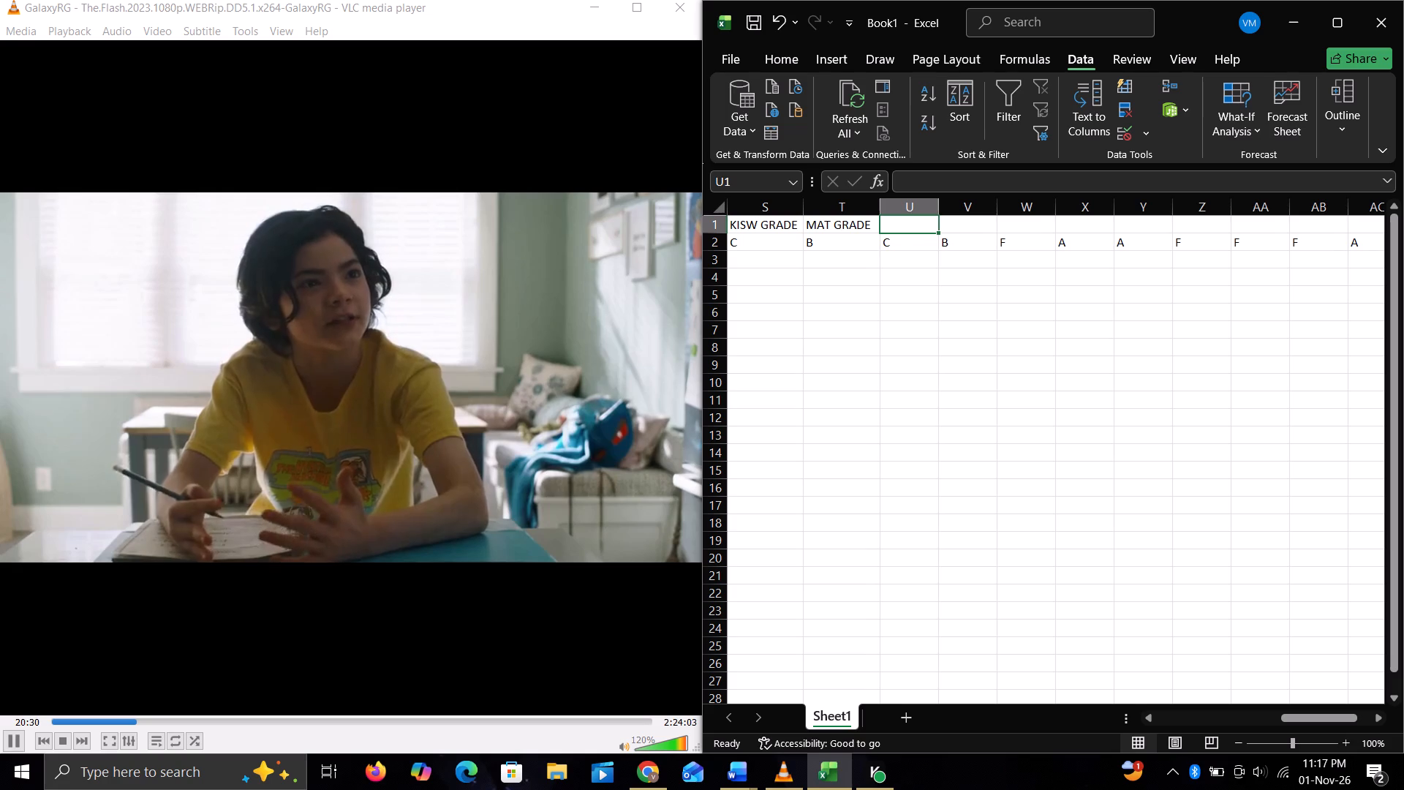
type("BIO")
key("Right")
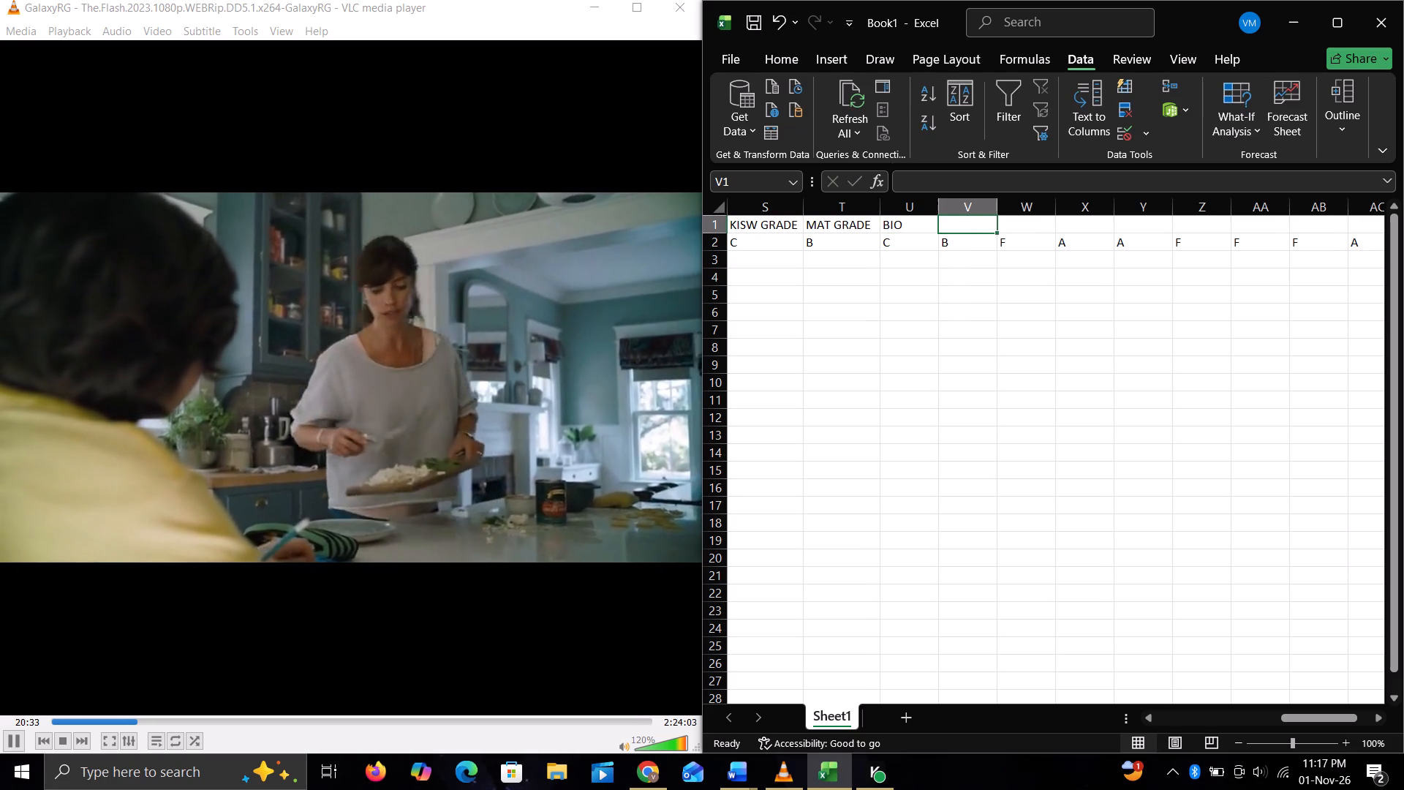
type("CHEM")
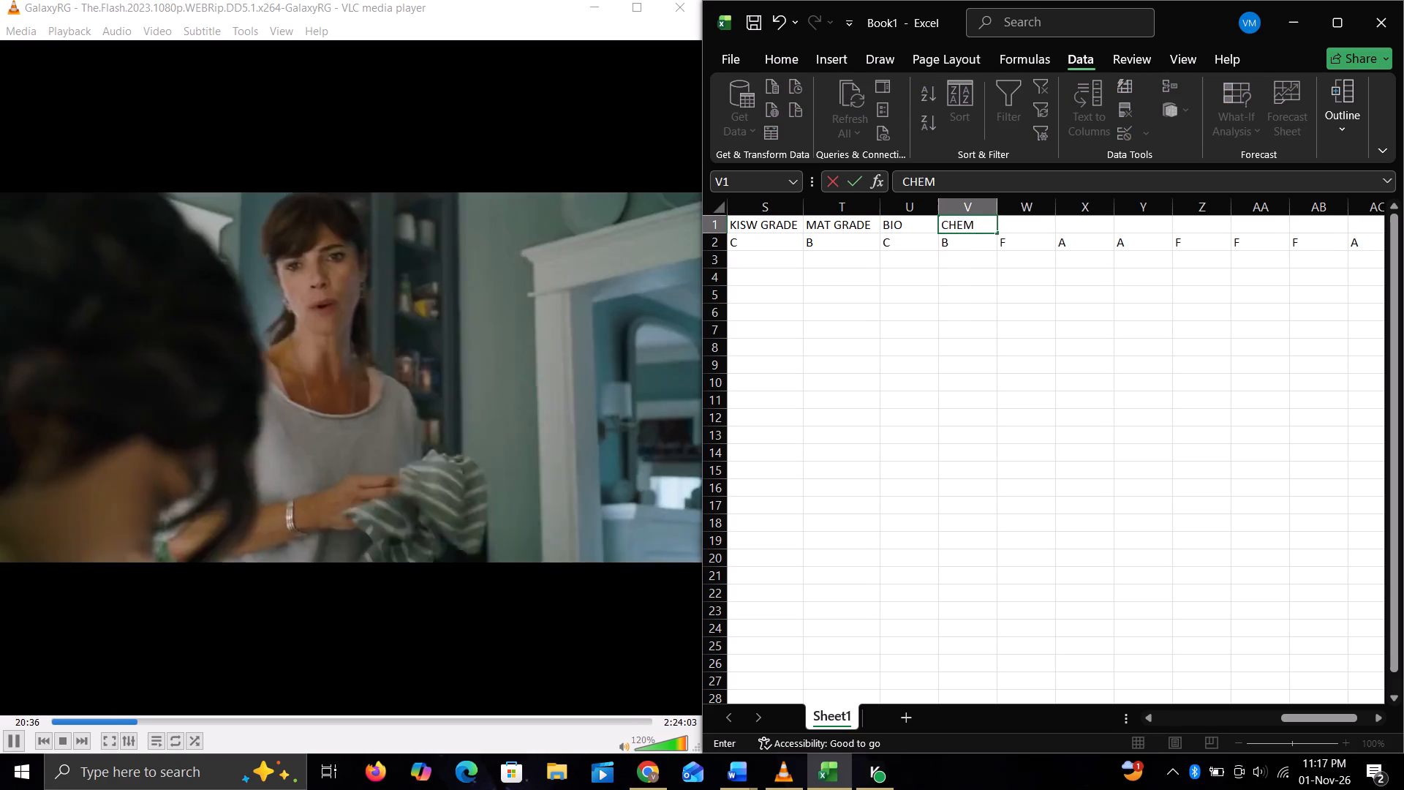
key("Right")
type("PHY")
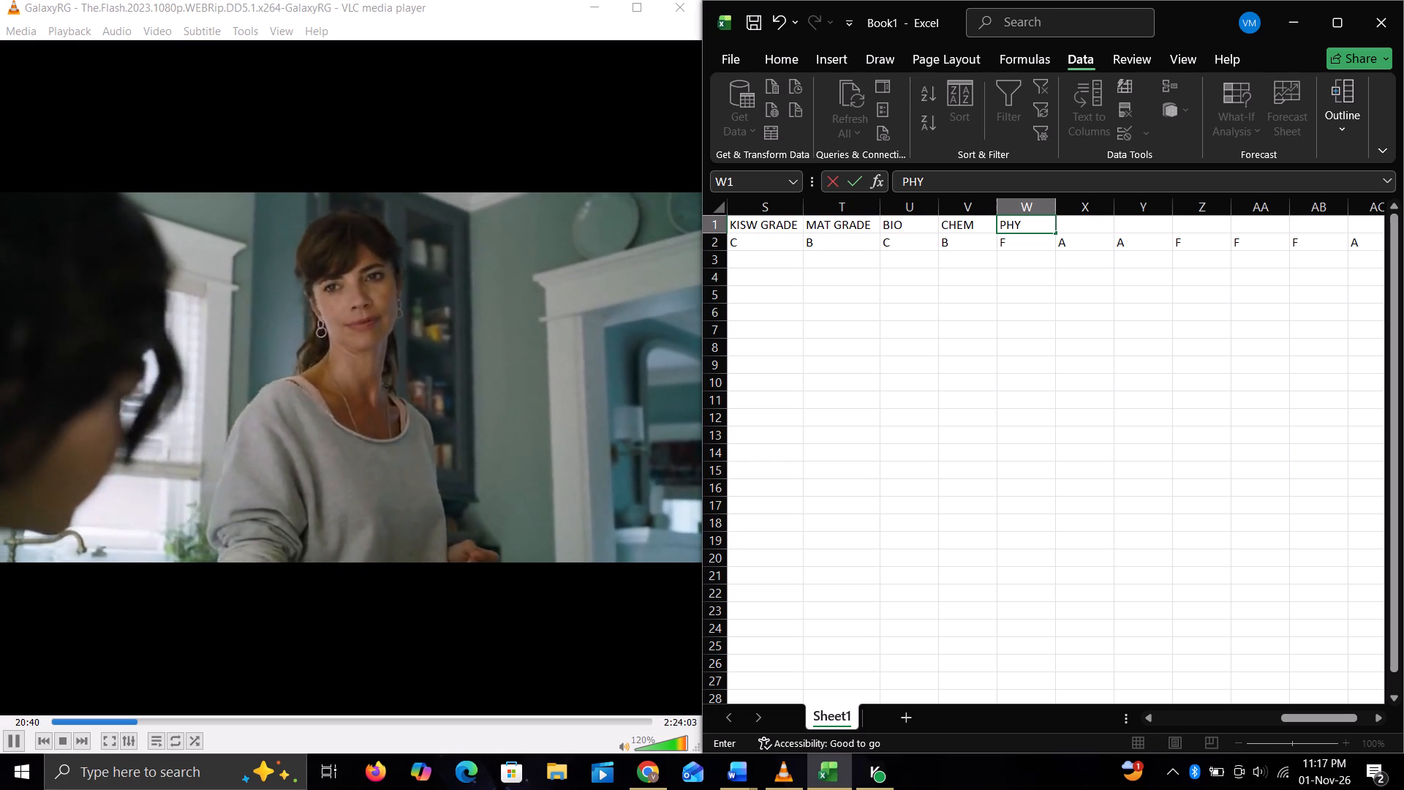
Change the header in T1 to MATH, without the word GRADE.
left_click(874, 225)
left_click(973, 187)
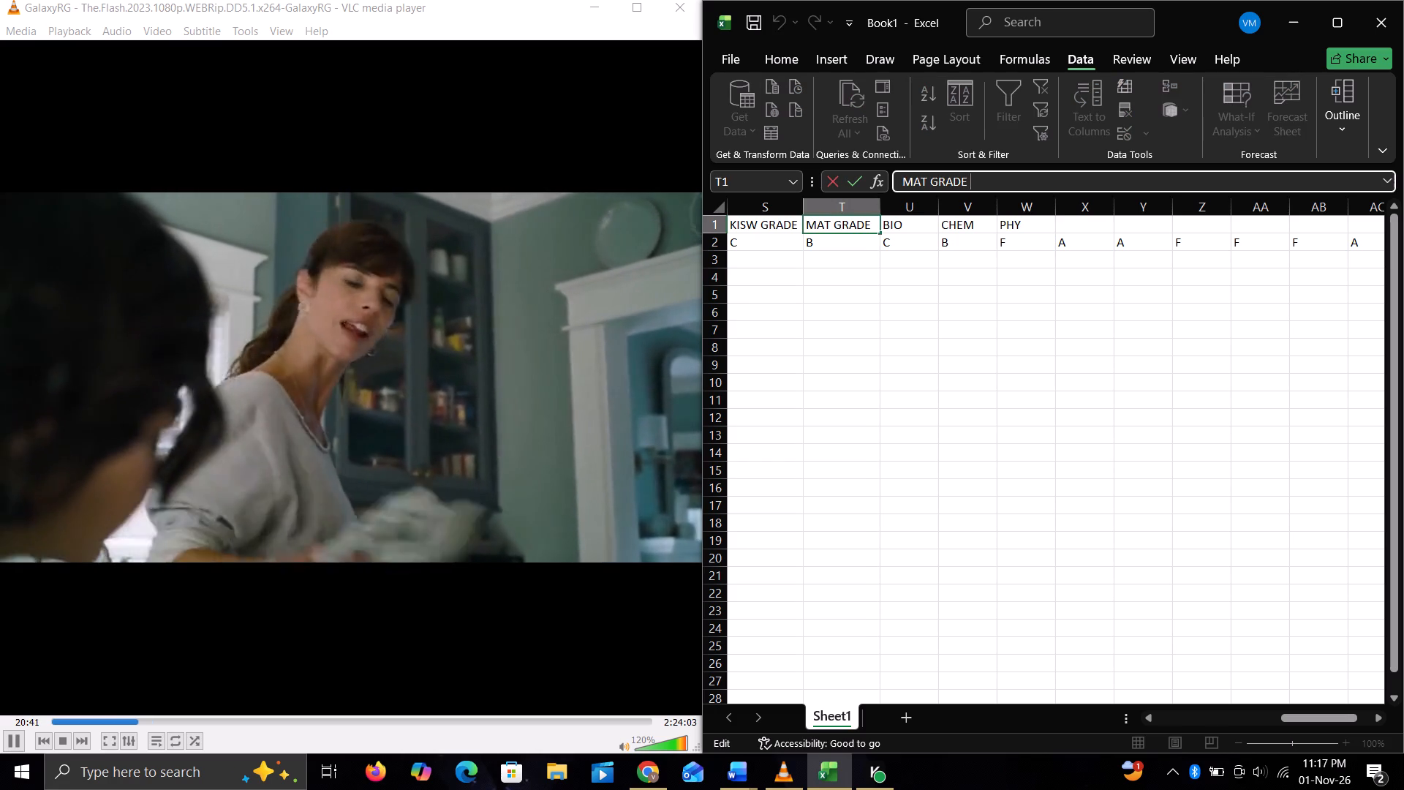
key("BackSpace")
key("BackSpace")
key("BackSpace")
key("BackSpace")
key("BackSpace")
key("BackSpace")
key("BackSpace")
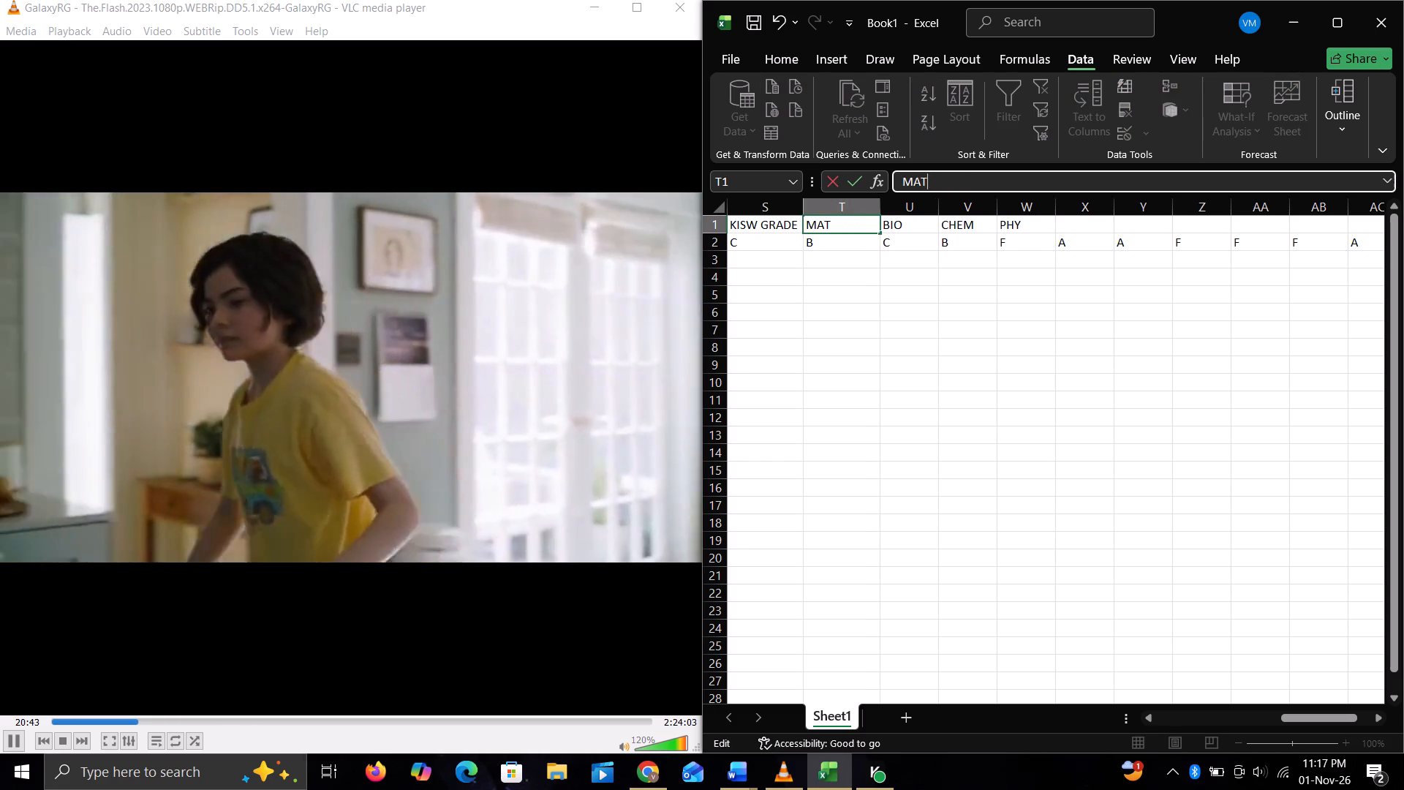
key("h")
key("Left")
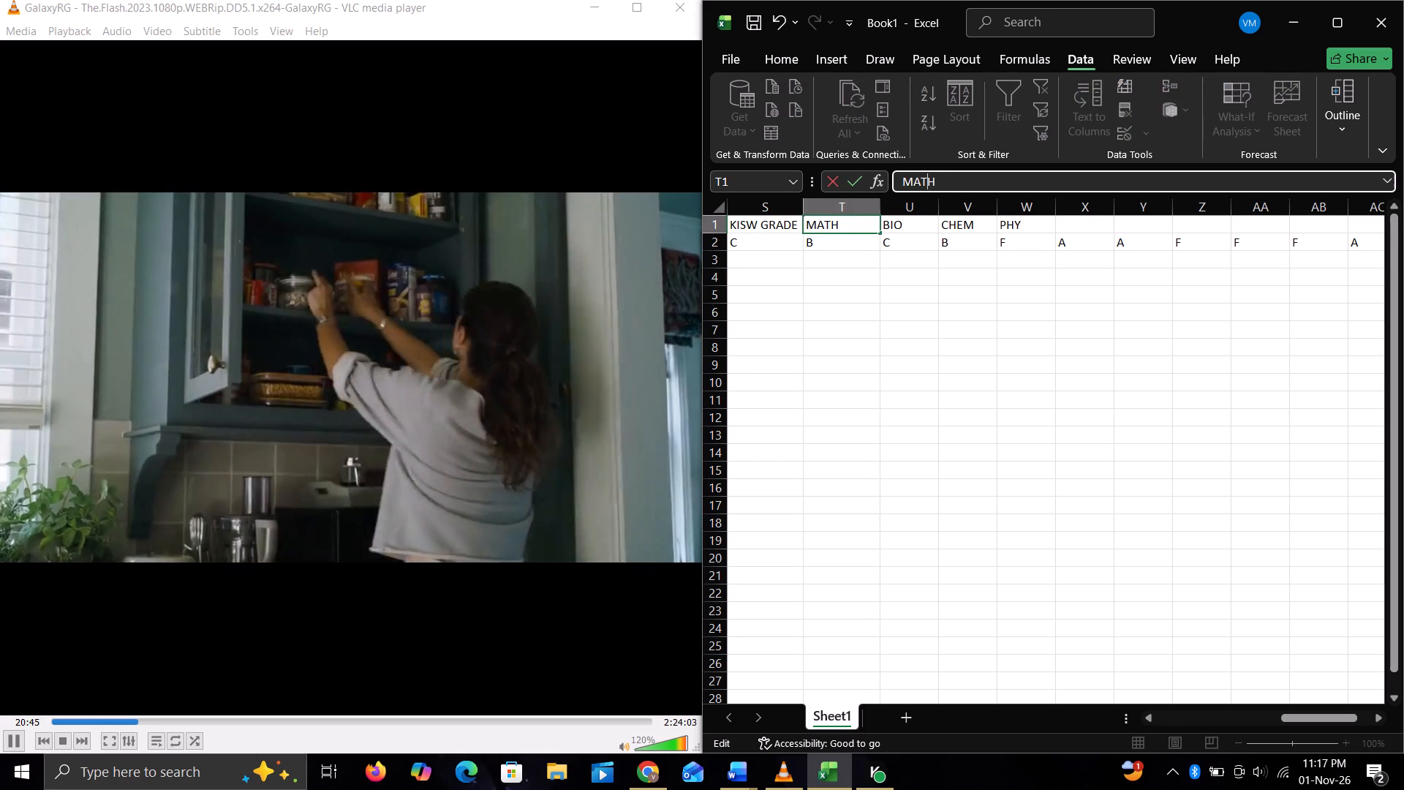
key("Return")
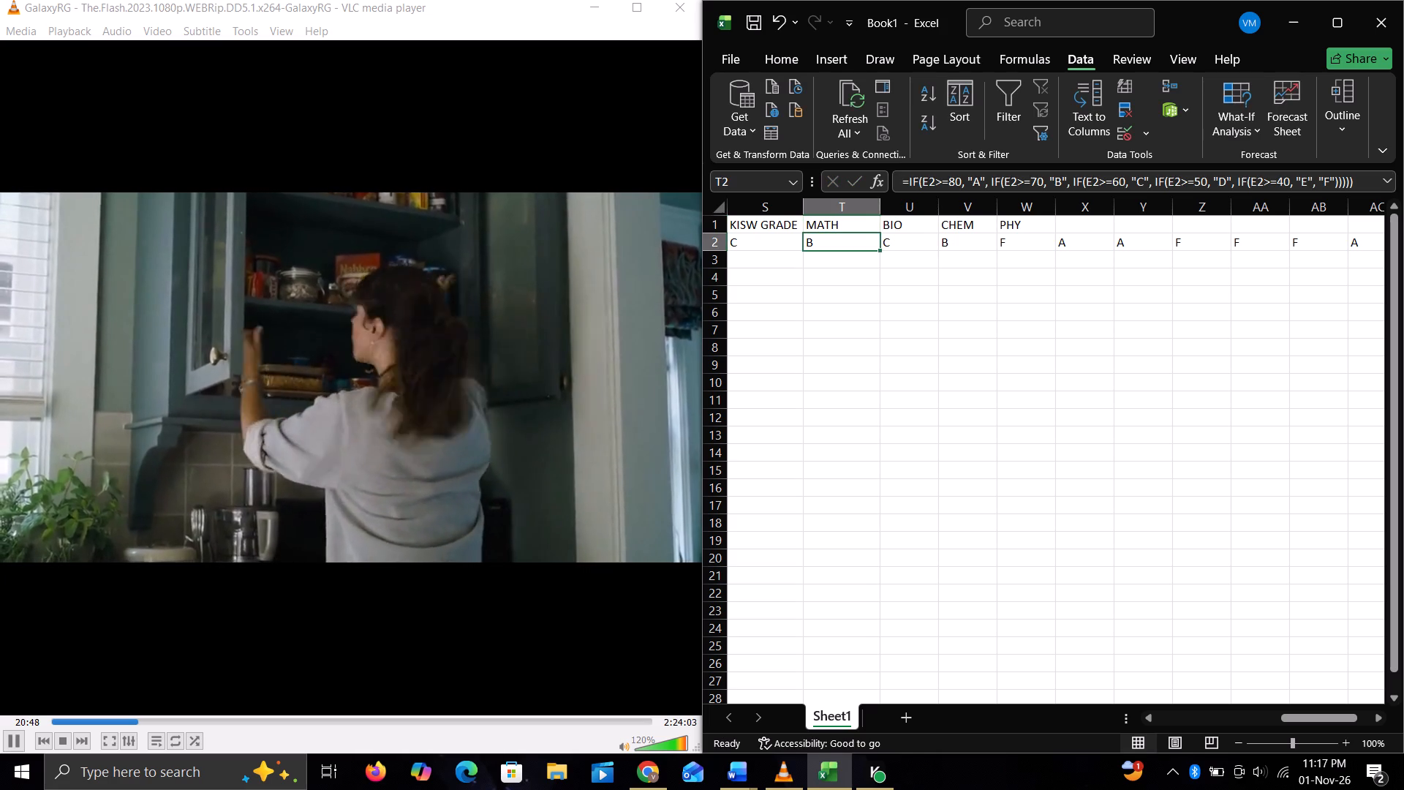
Shorten the header in S1 to KISW by removing the word GRADE.
left_click(782, 223)
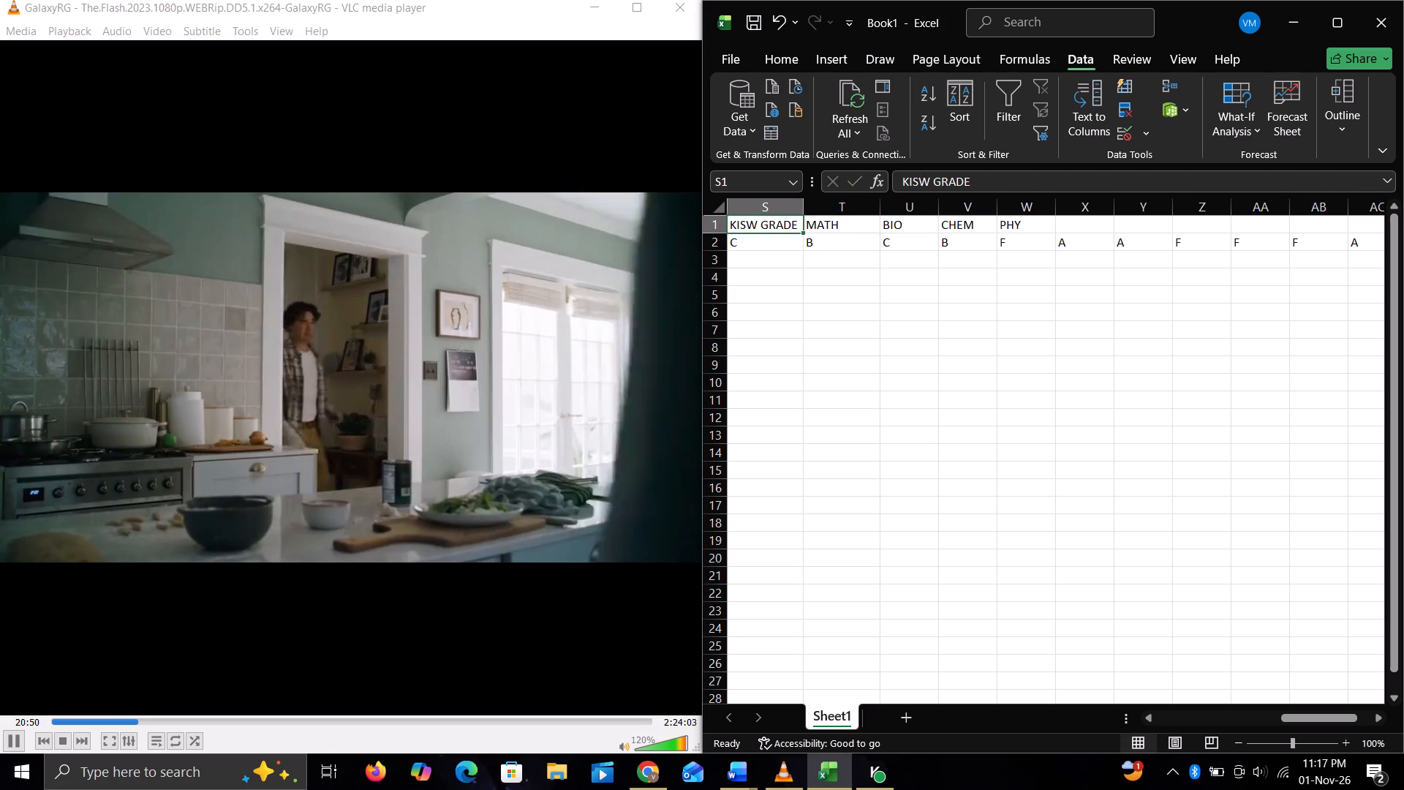
left_click(976, 177)
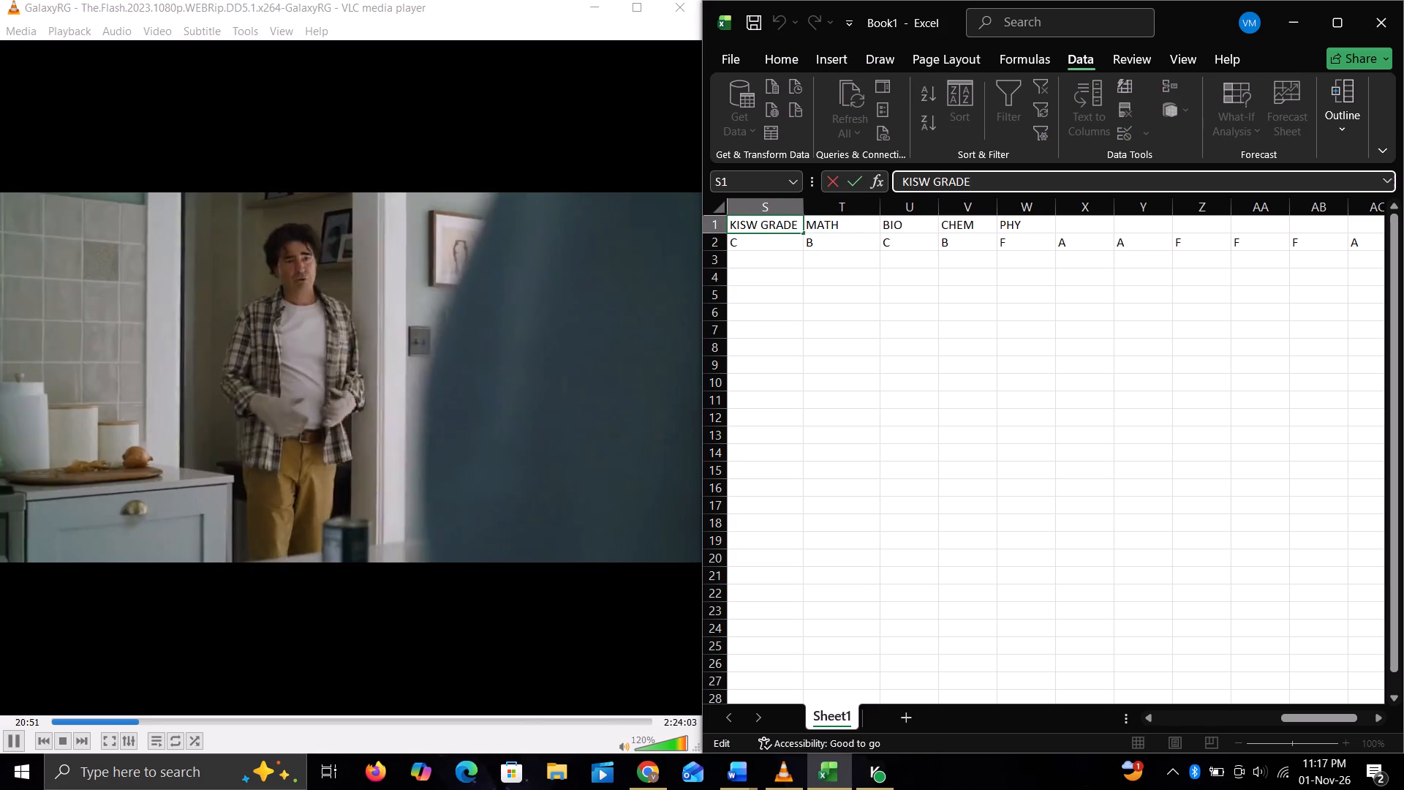
key("BackSpace")
key("BackSpace")
key("BackSpace")
key("BackSpace")
key("BackSpace")
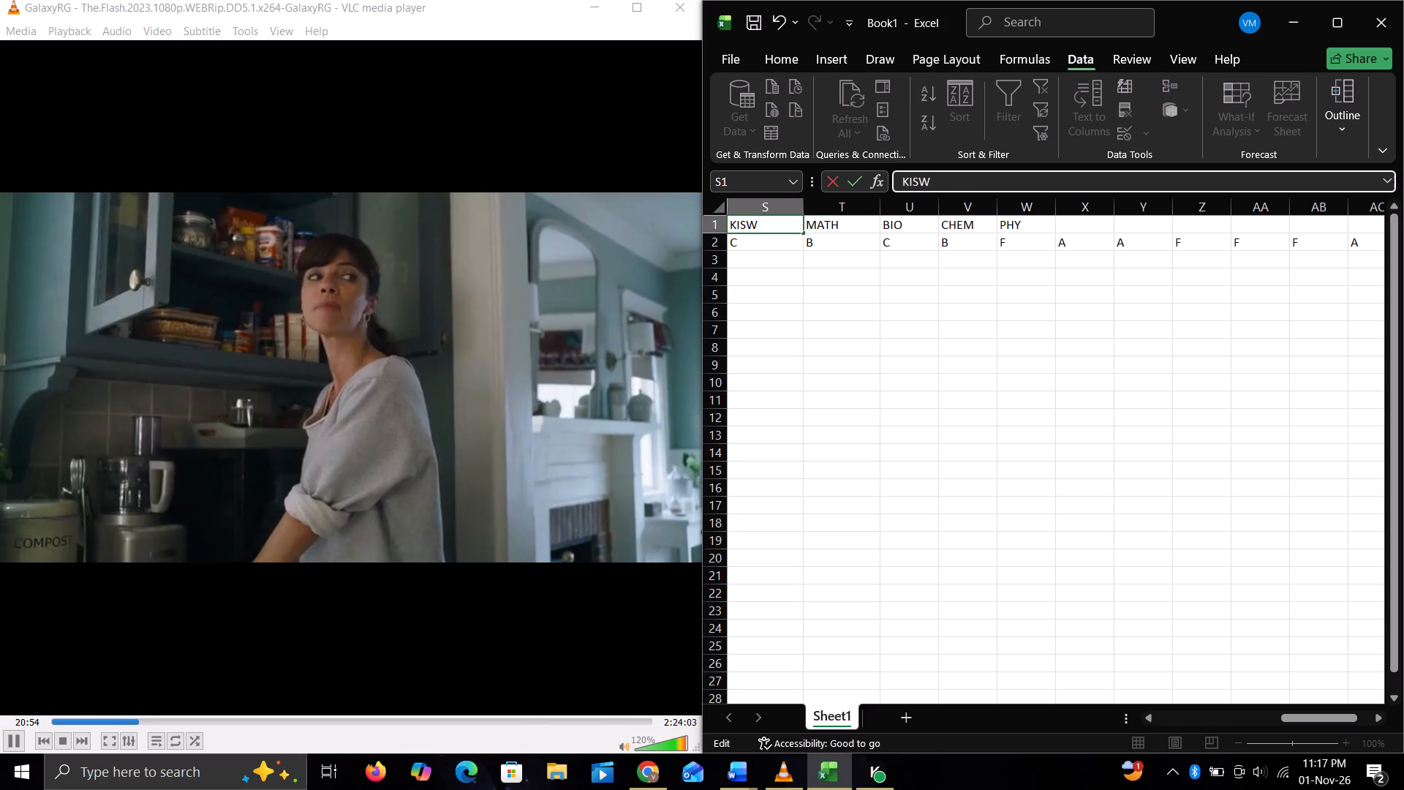
Shorten the header in R1 to ENG by removing the word GRADE.
scroll(976, 177, "right", 1)
scroll(849, 225, "right", 1)
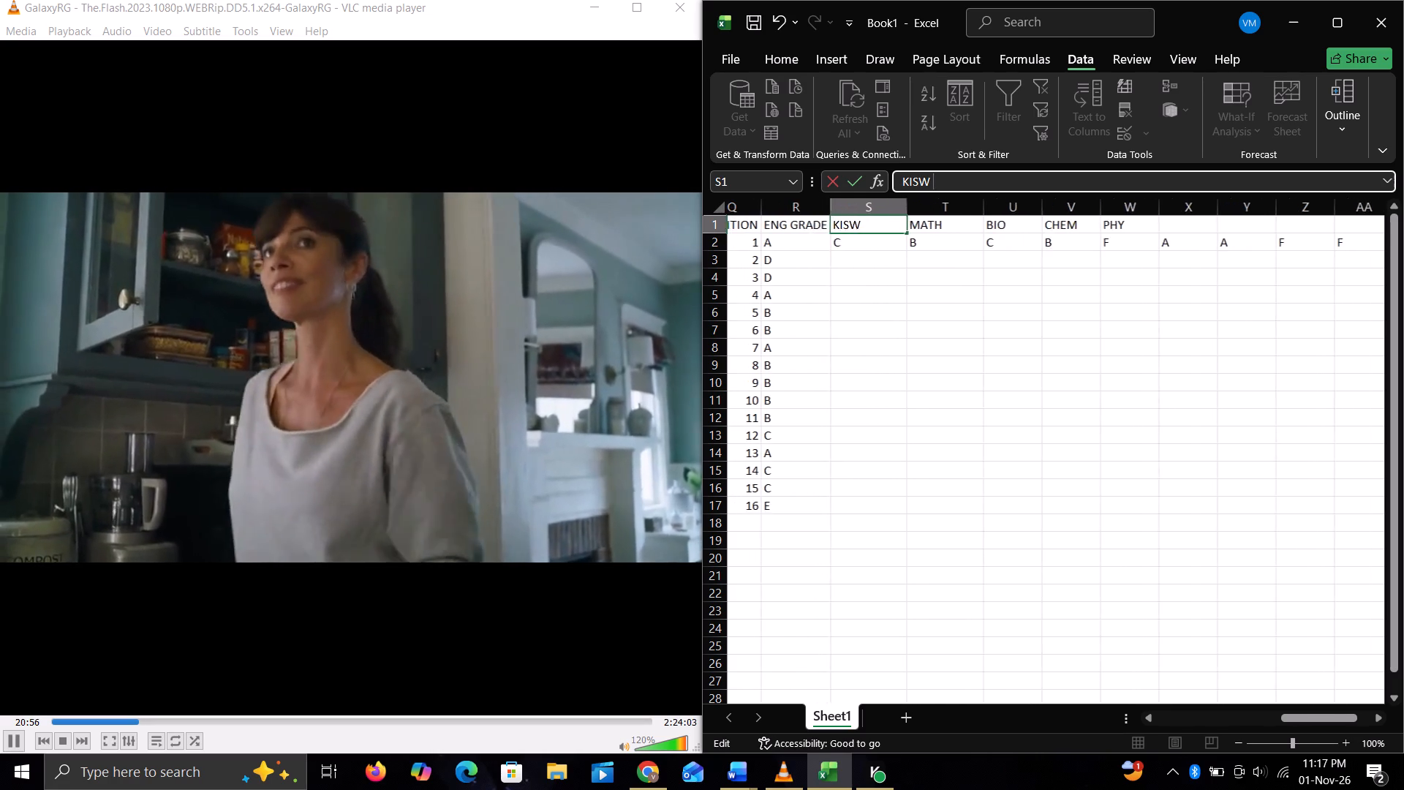
left_click(828, 225)
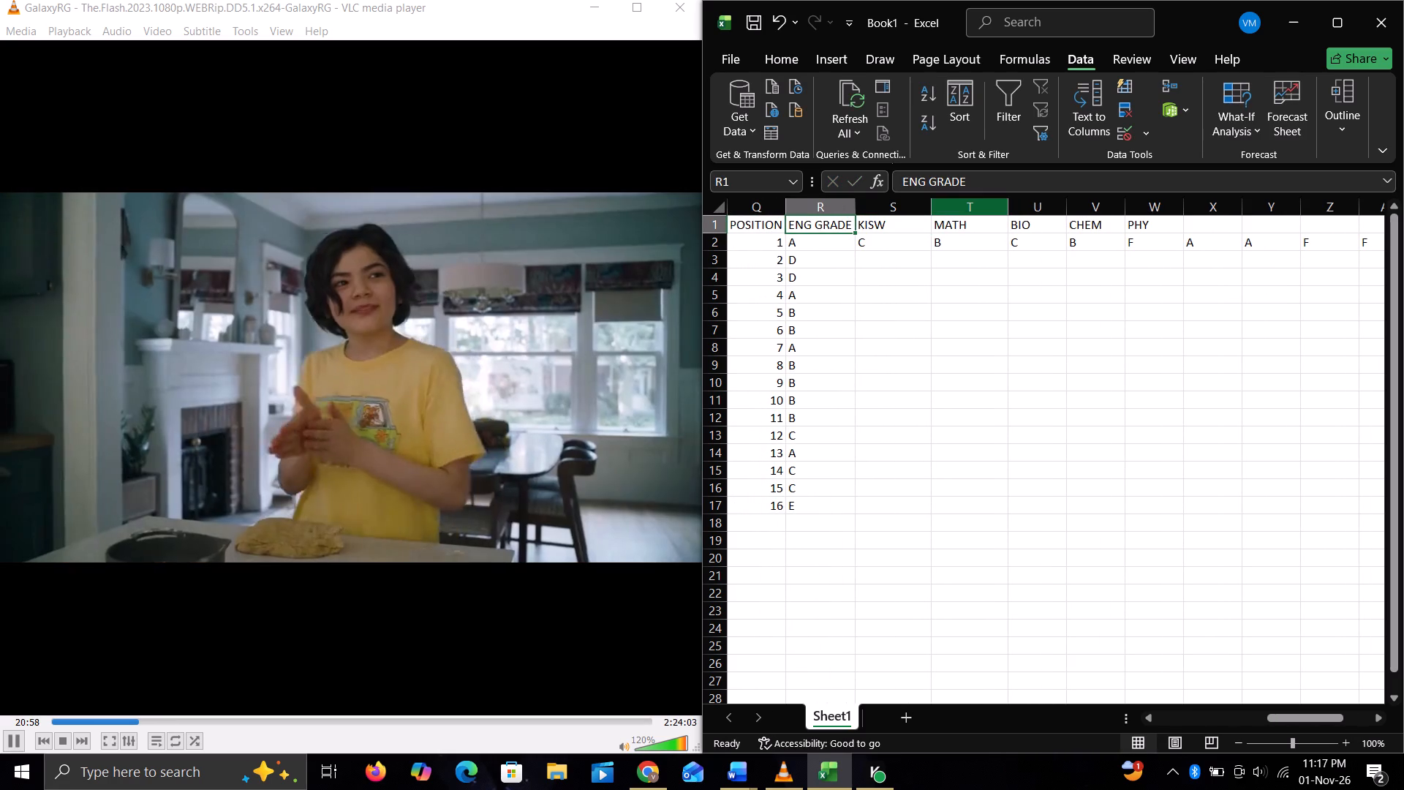
left_click(986, 184)
key("BackSpace")
key("BackSpace")
key("BackSpace")
key("BackSpace")
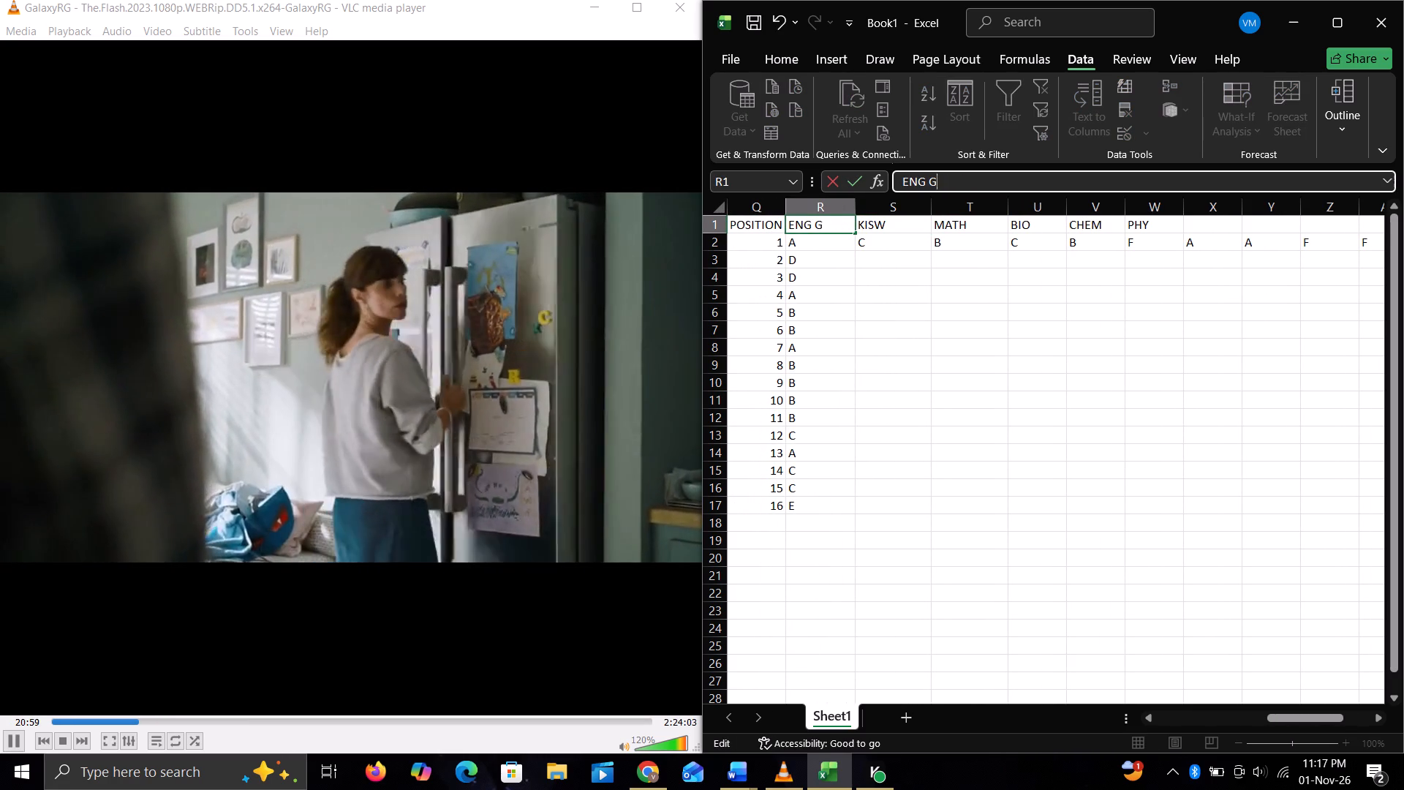
key("BackSpace")
key("BackSpace")
key("BackSpace")
key("g")
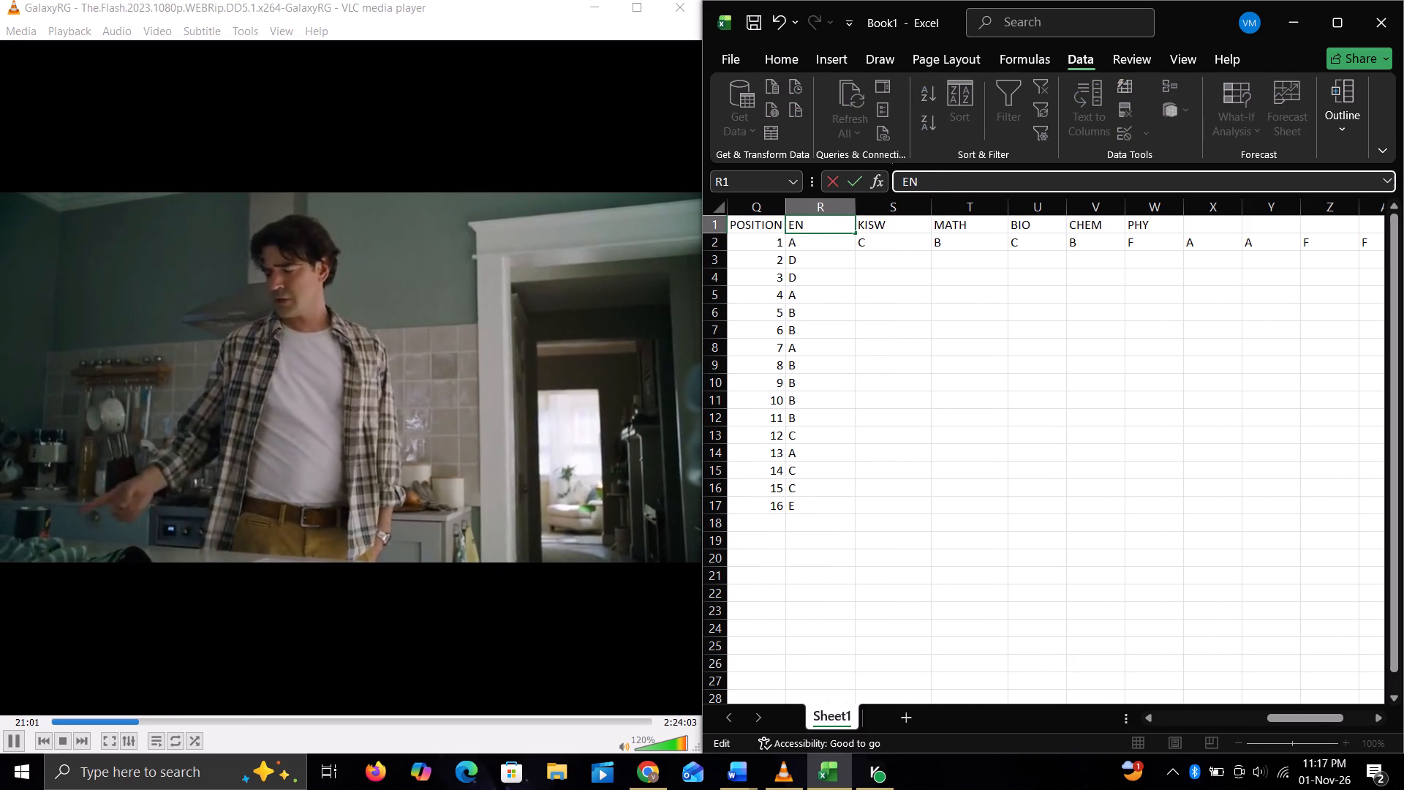
Following the order of the marks columns, enter the grade headers GEO and HIST in X1 and Y1.
scroll(986, 184, "right", 2)
scroll(925, 273, "right", 2)
scroll(925, 273, "left", 1)
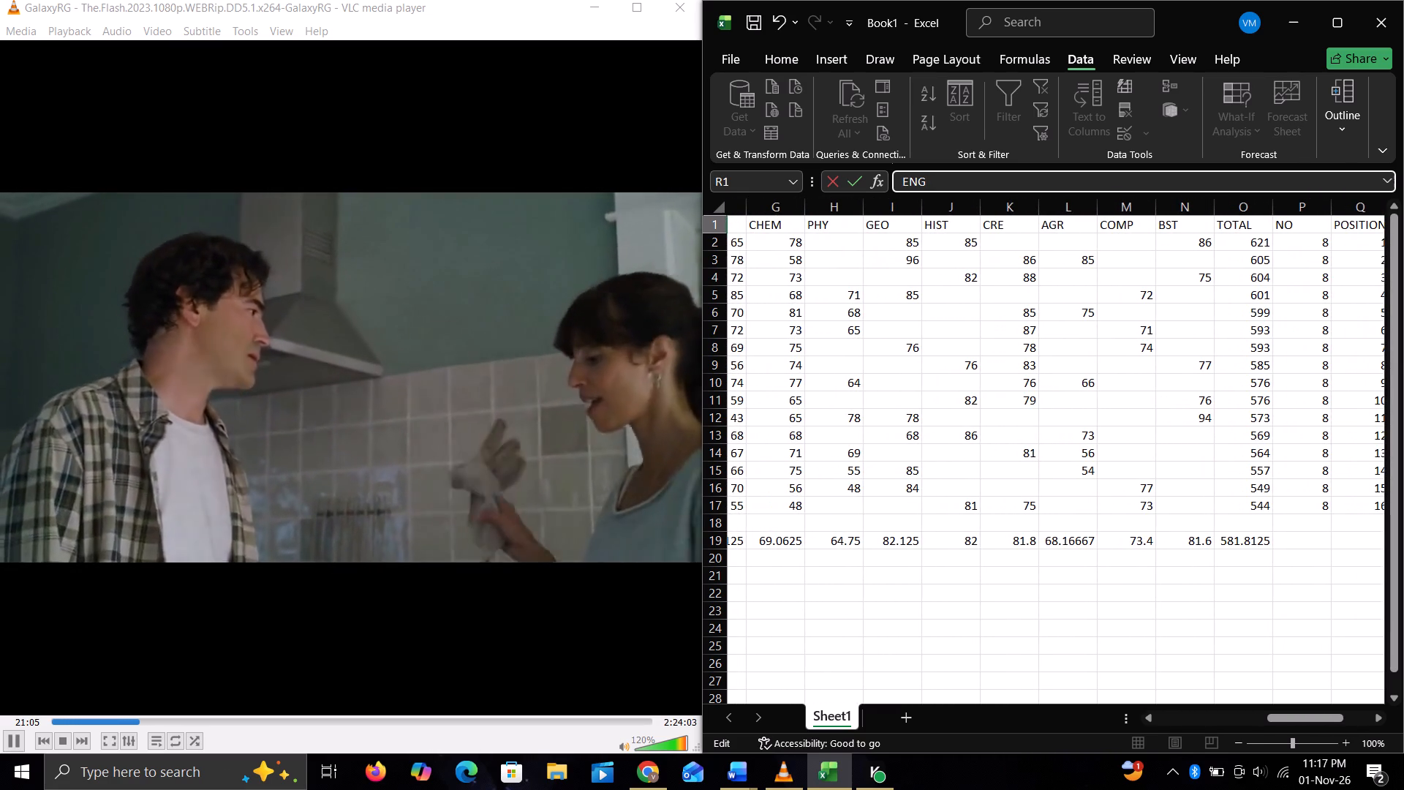
scroll(925, 273, "left", 2)
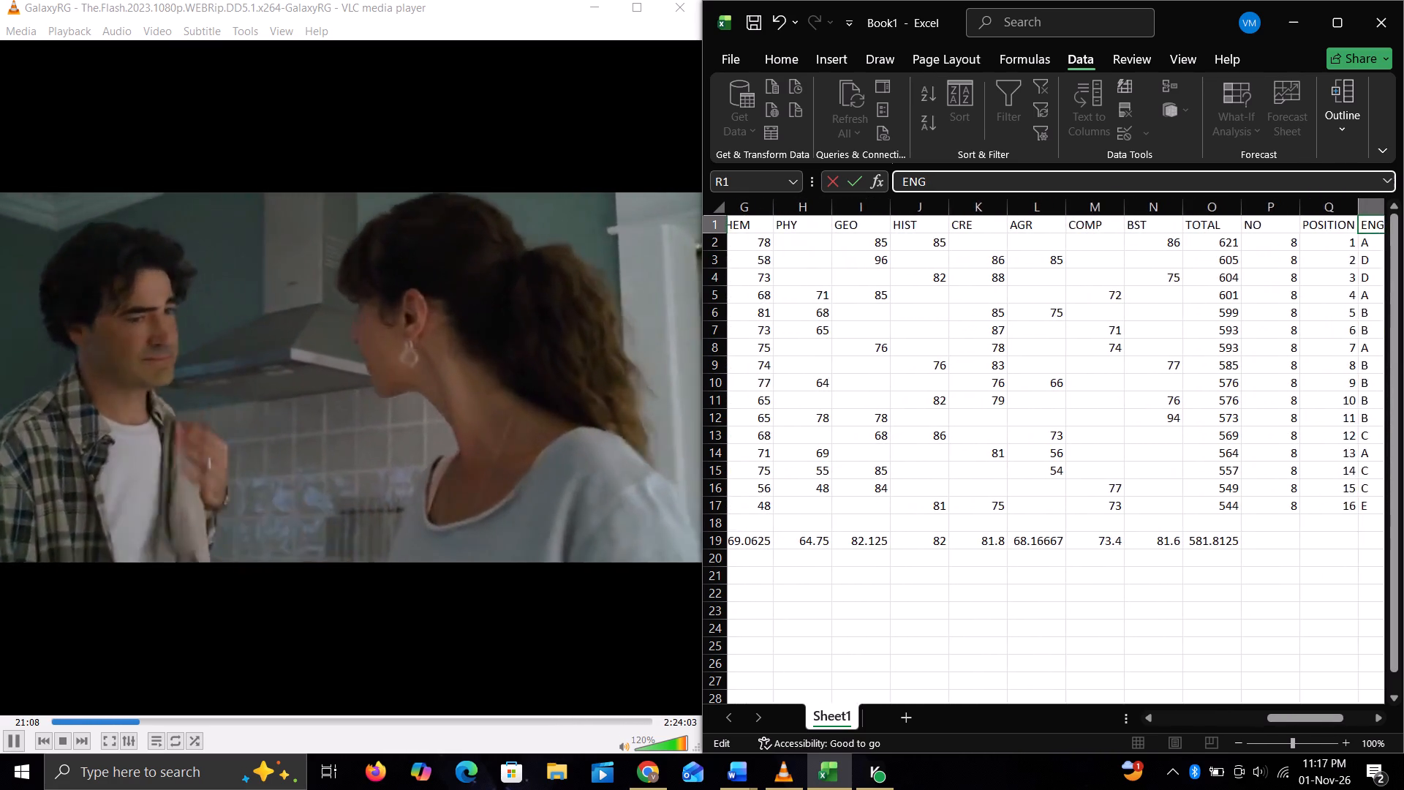
scroll(925, 273, "left", 1)
scroll(925, 273, "right", 1)
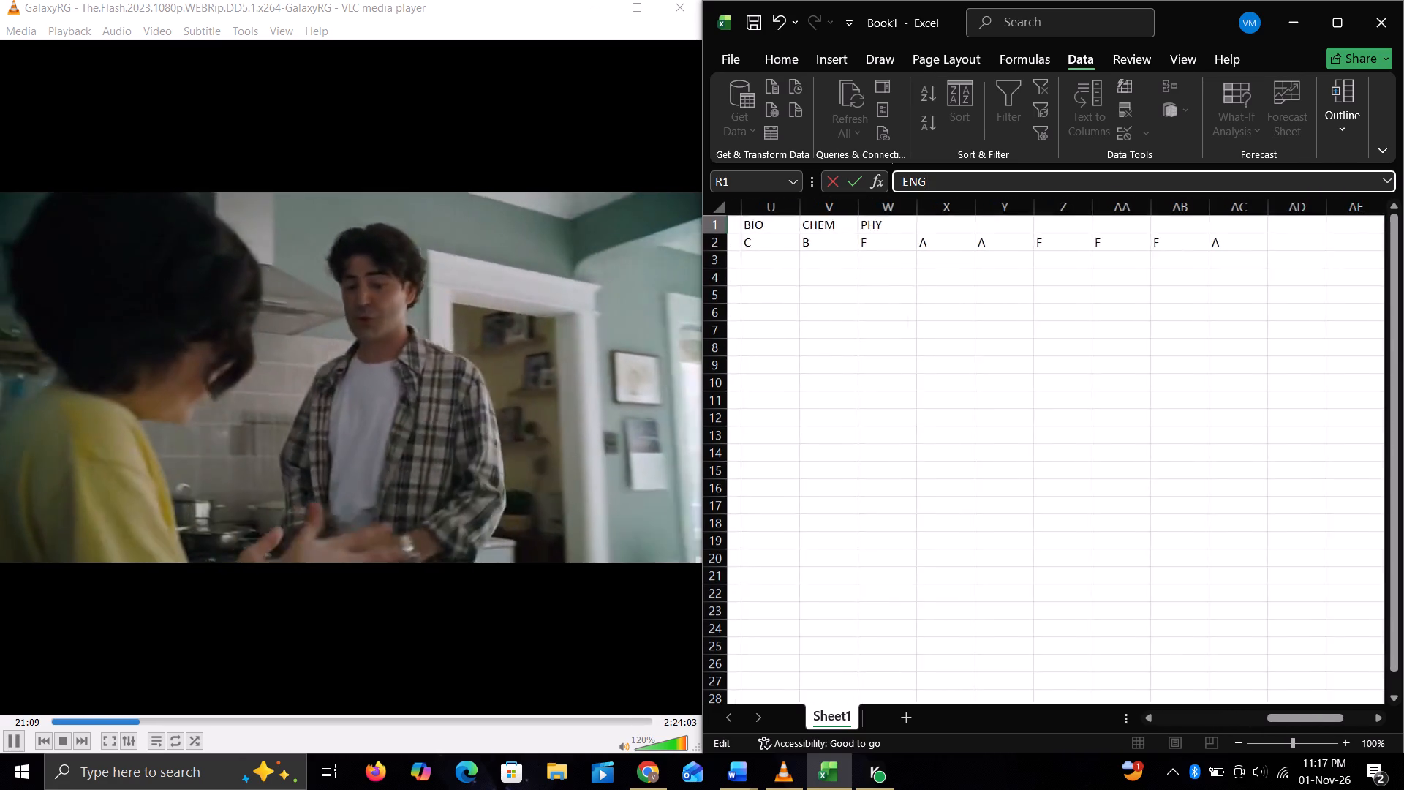
left_click(926, 228)
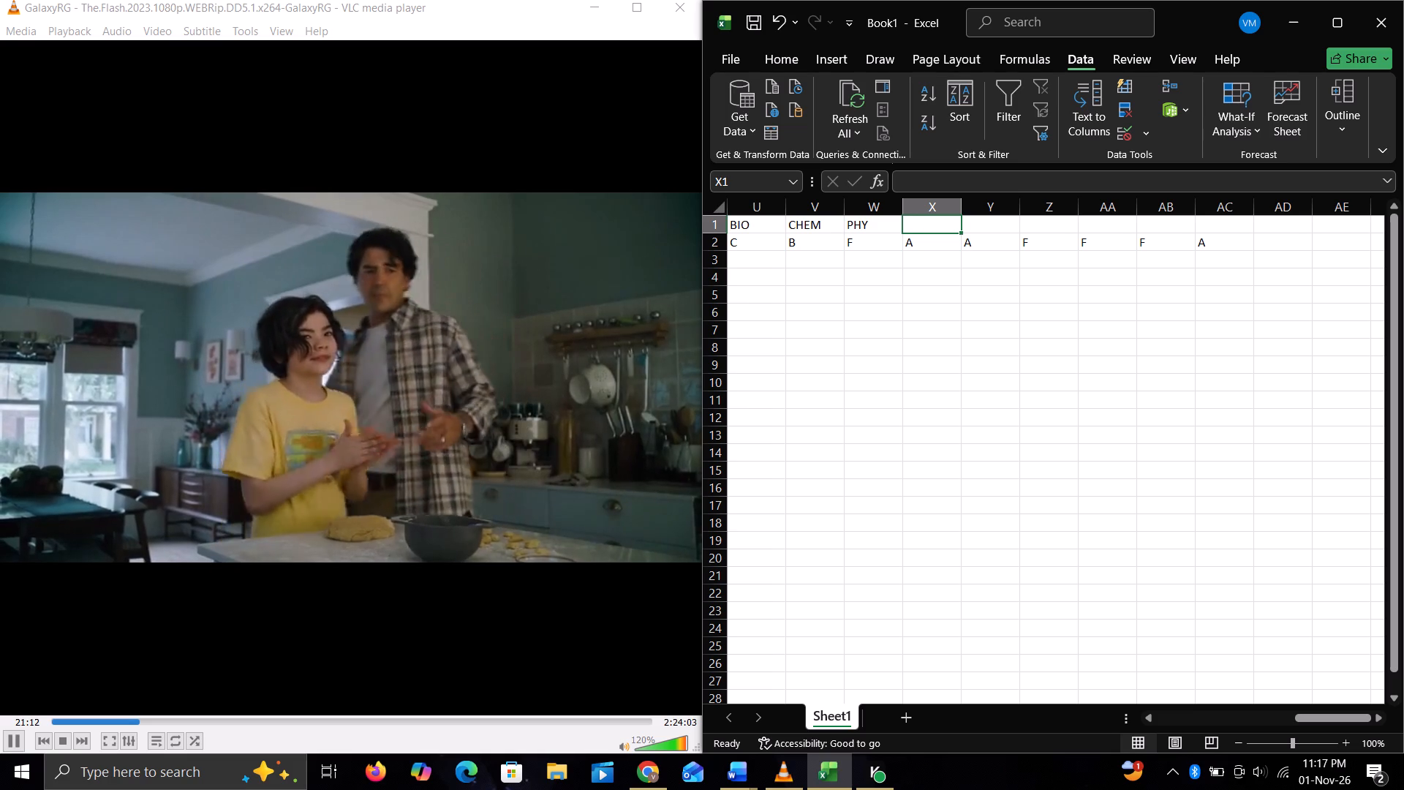
type("GEO")
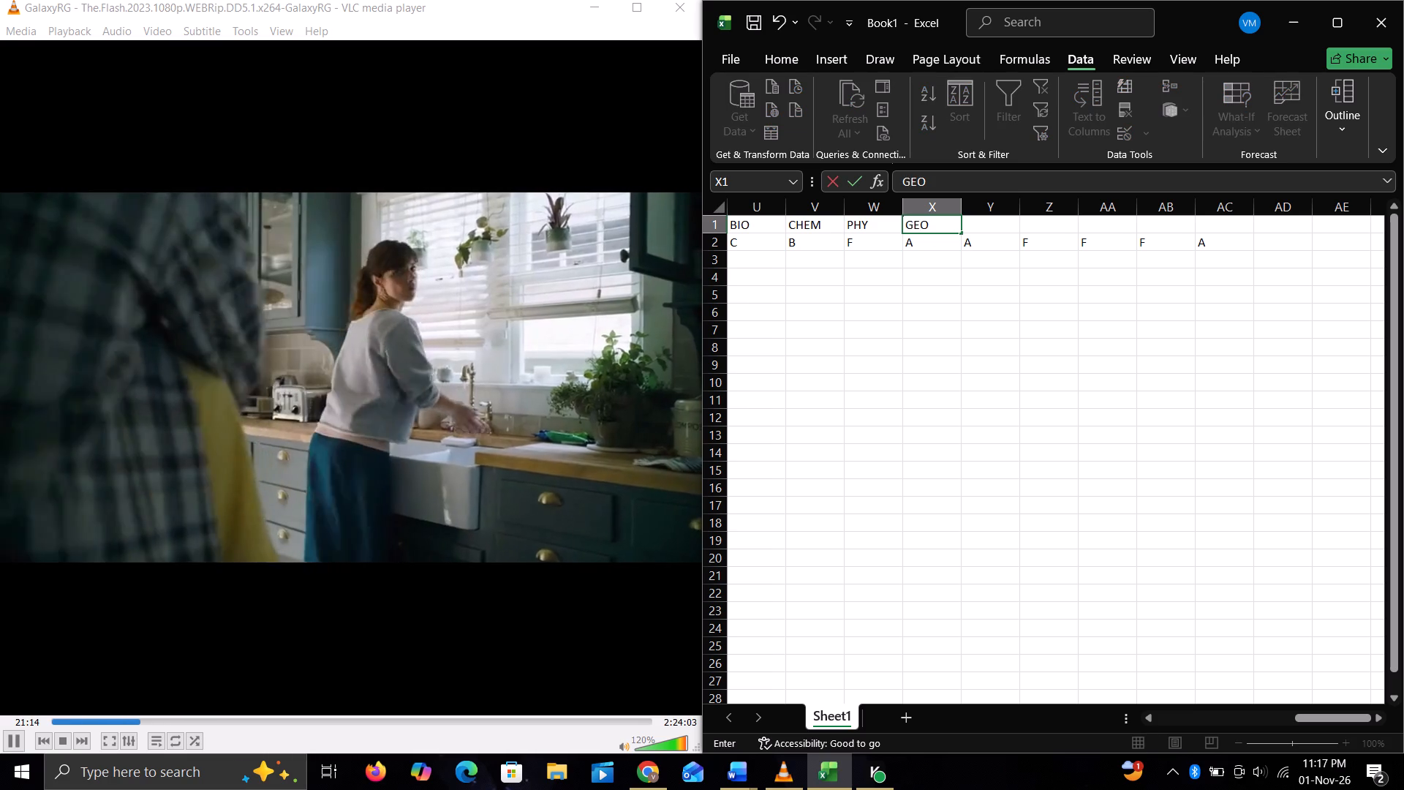
key("Right")
type("HIST")
key("Right")
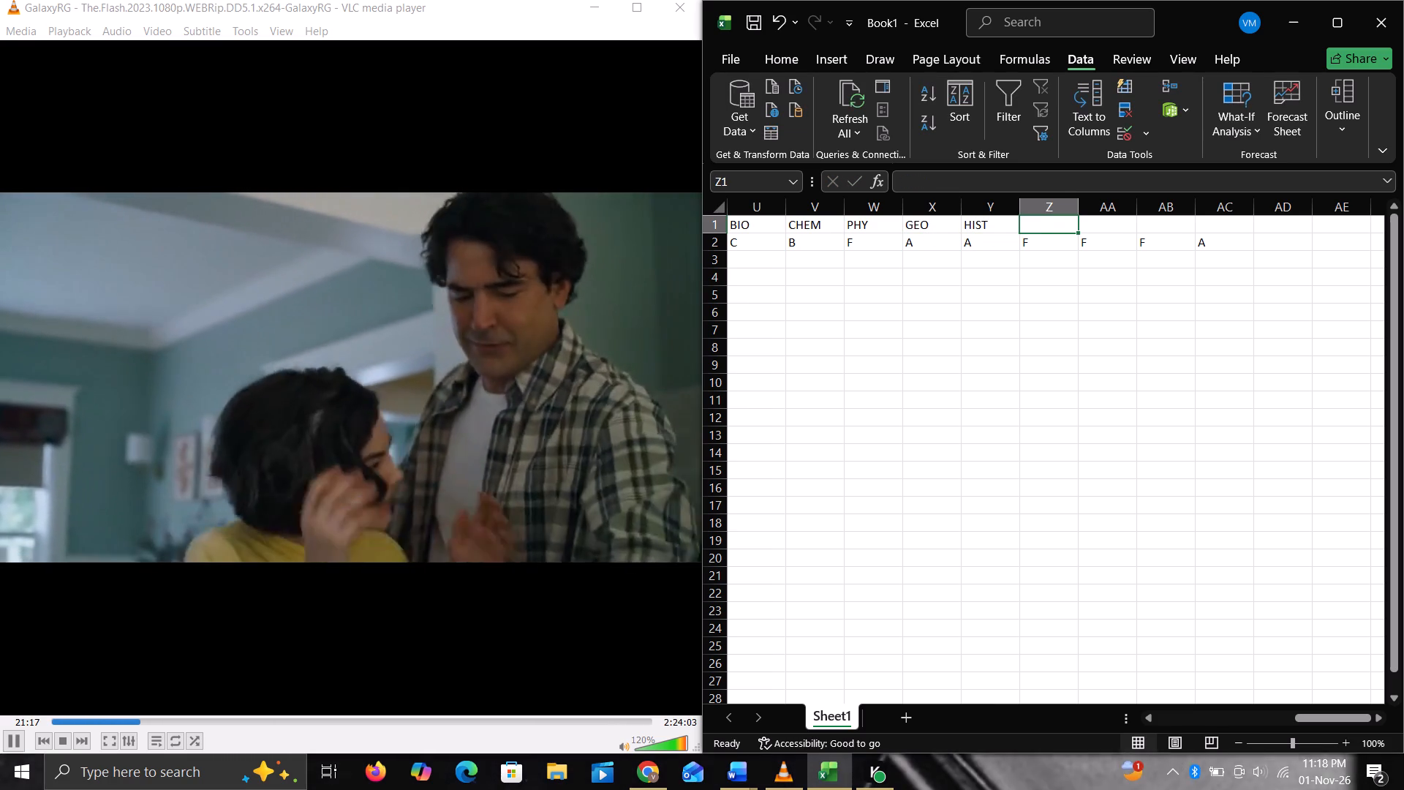
Enter the remaining grade headers CRE, AGR, COMP and BST in Z1, AA1, AB1 and AC1.
key("c")
type("RE")
key("Right")
type("AGR")
key("Right")
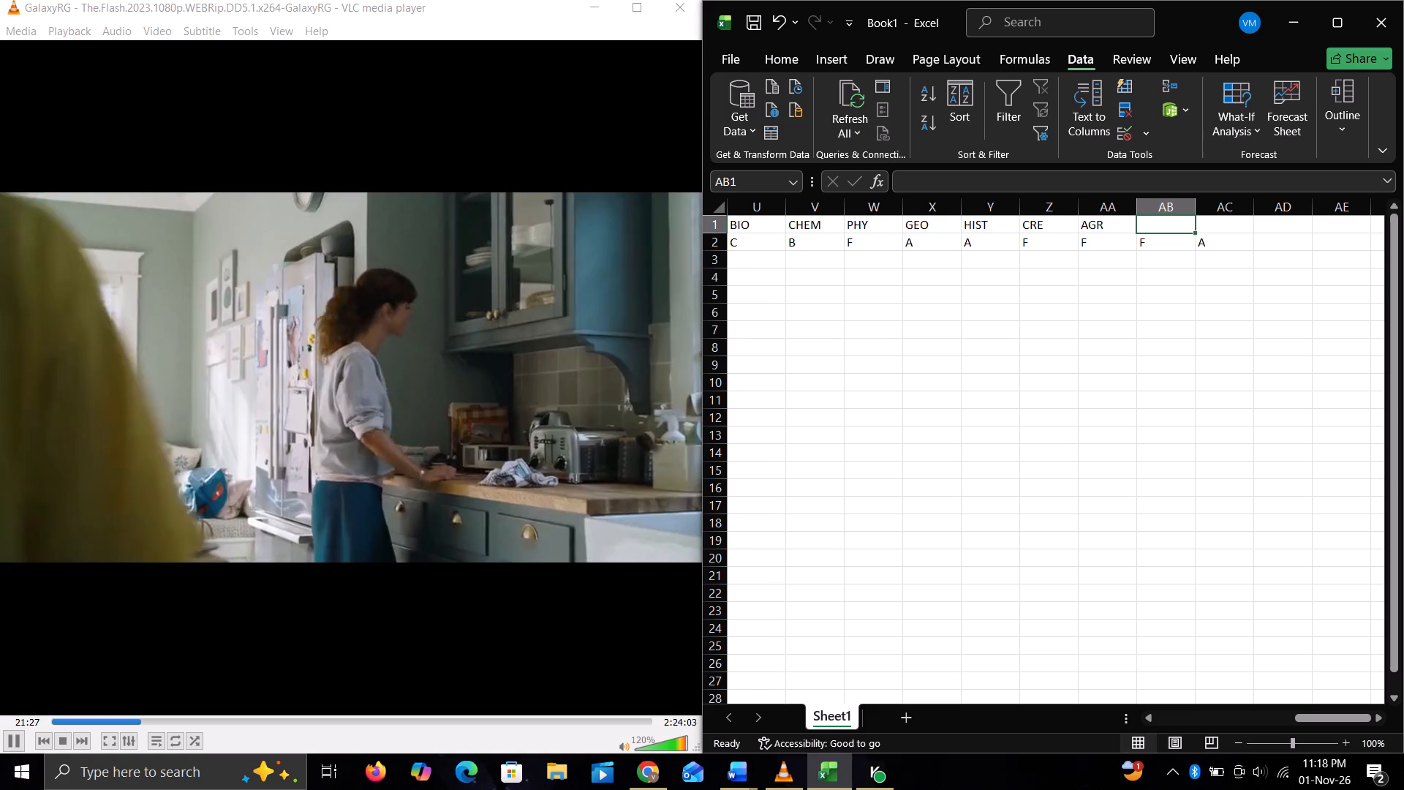
type("COMP")
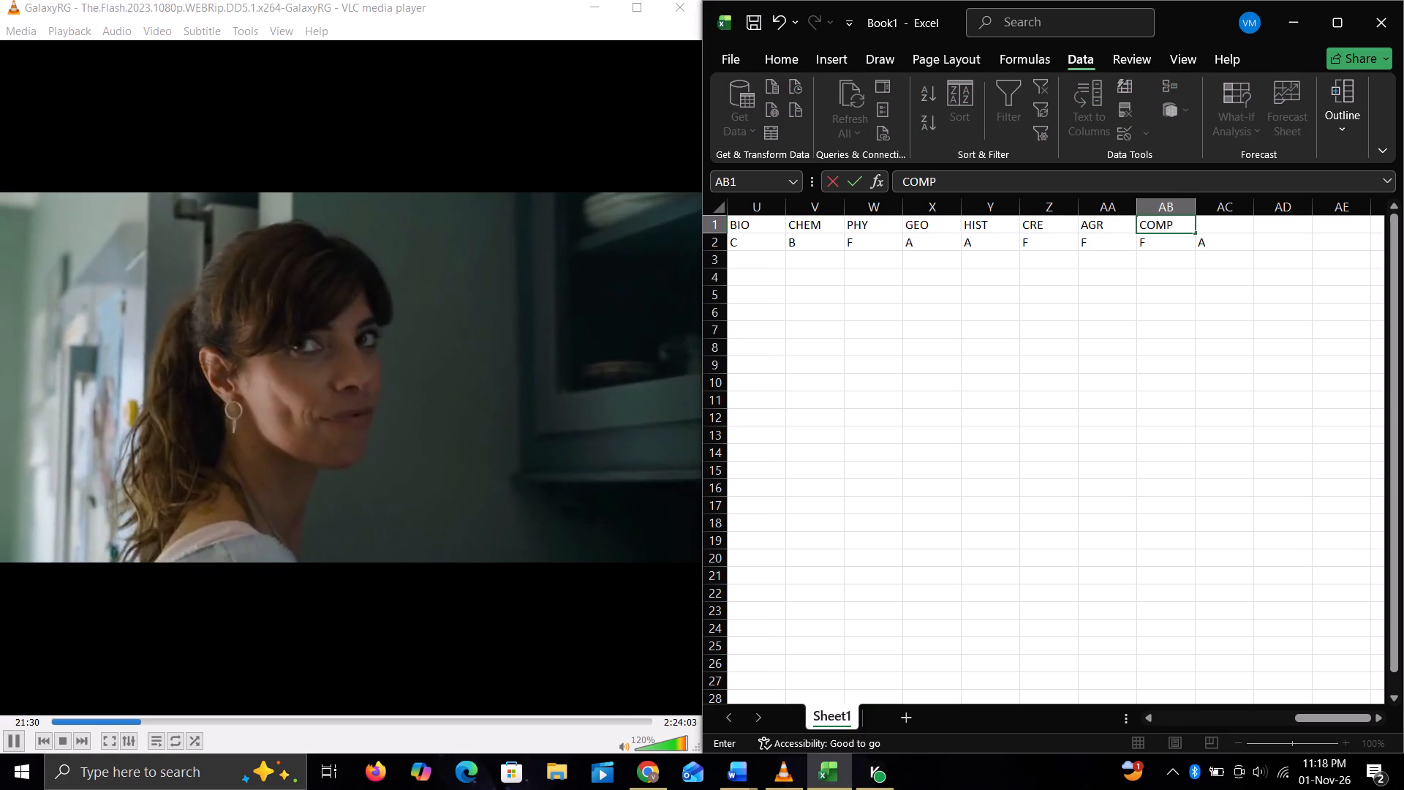
key("Right")
key("b")
type("ST")
Check the headers against the subject columns and fill the BST grade formula from AC2 down to row 18.
scroll(1043, 259, "right", 1)
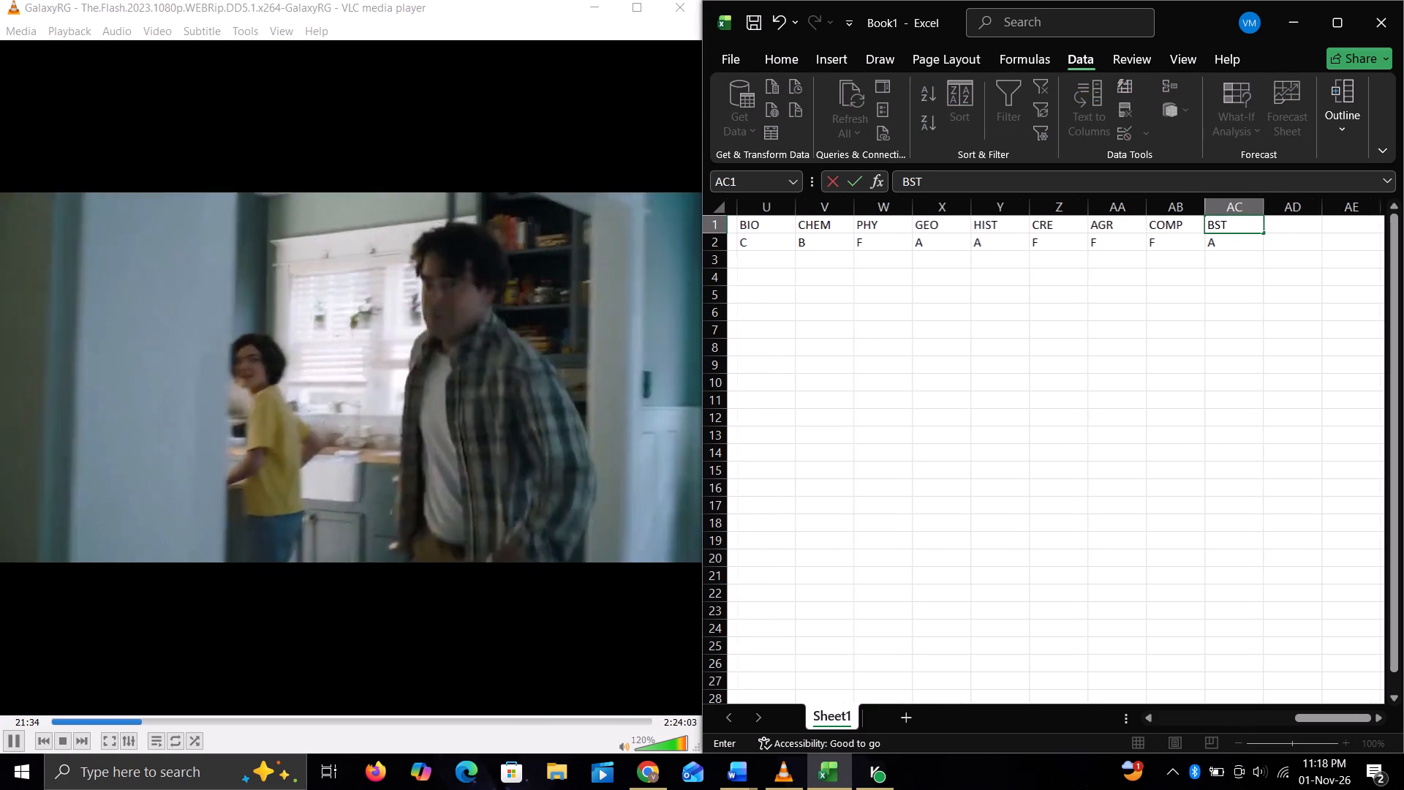
scroll(1043, 259, "right", 5)
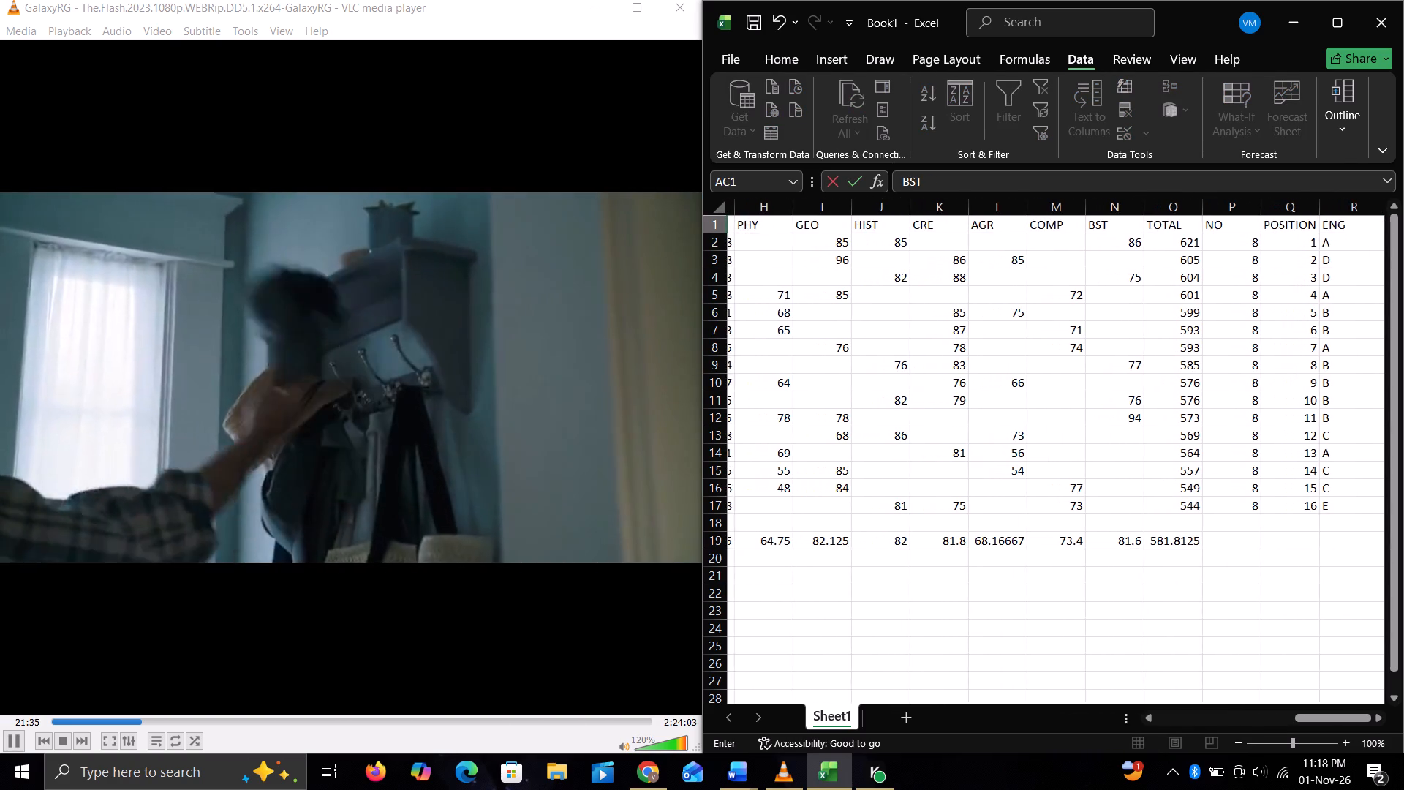
scroll(1043, 259, "right", 1)
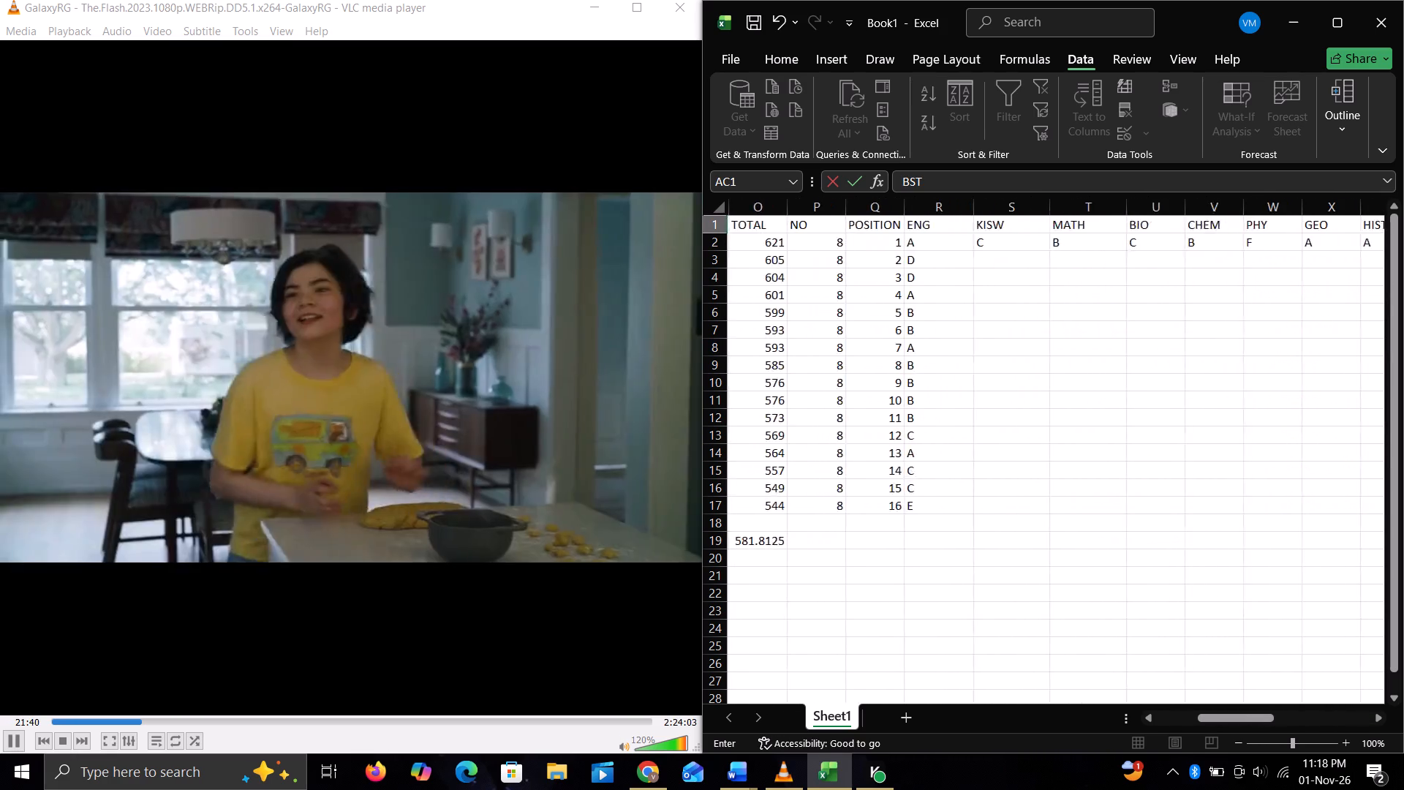
scroll(1043, 259, "left", 2)
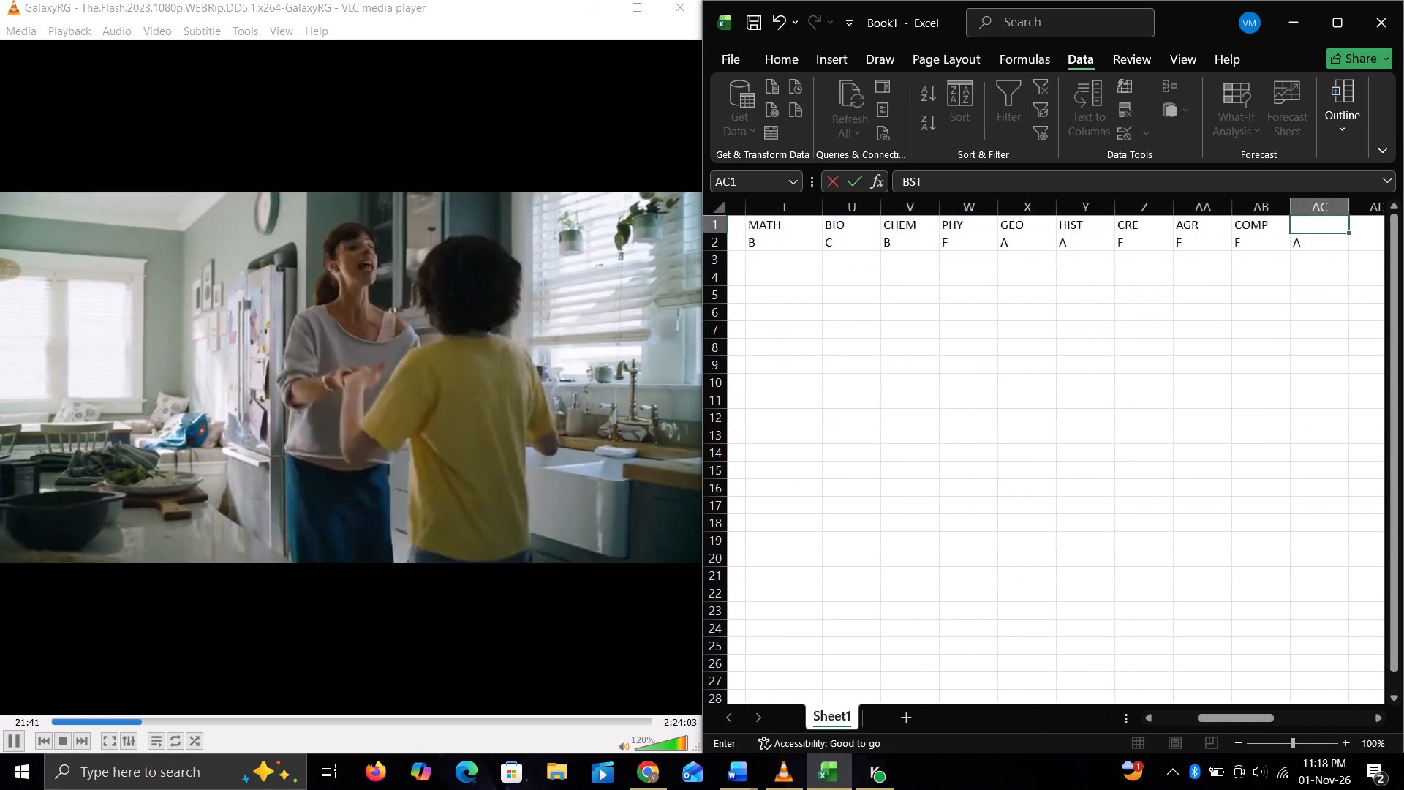
scroll(1043, 259, "left", 1)
left_click(1101, 238)
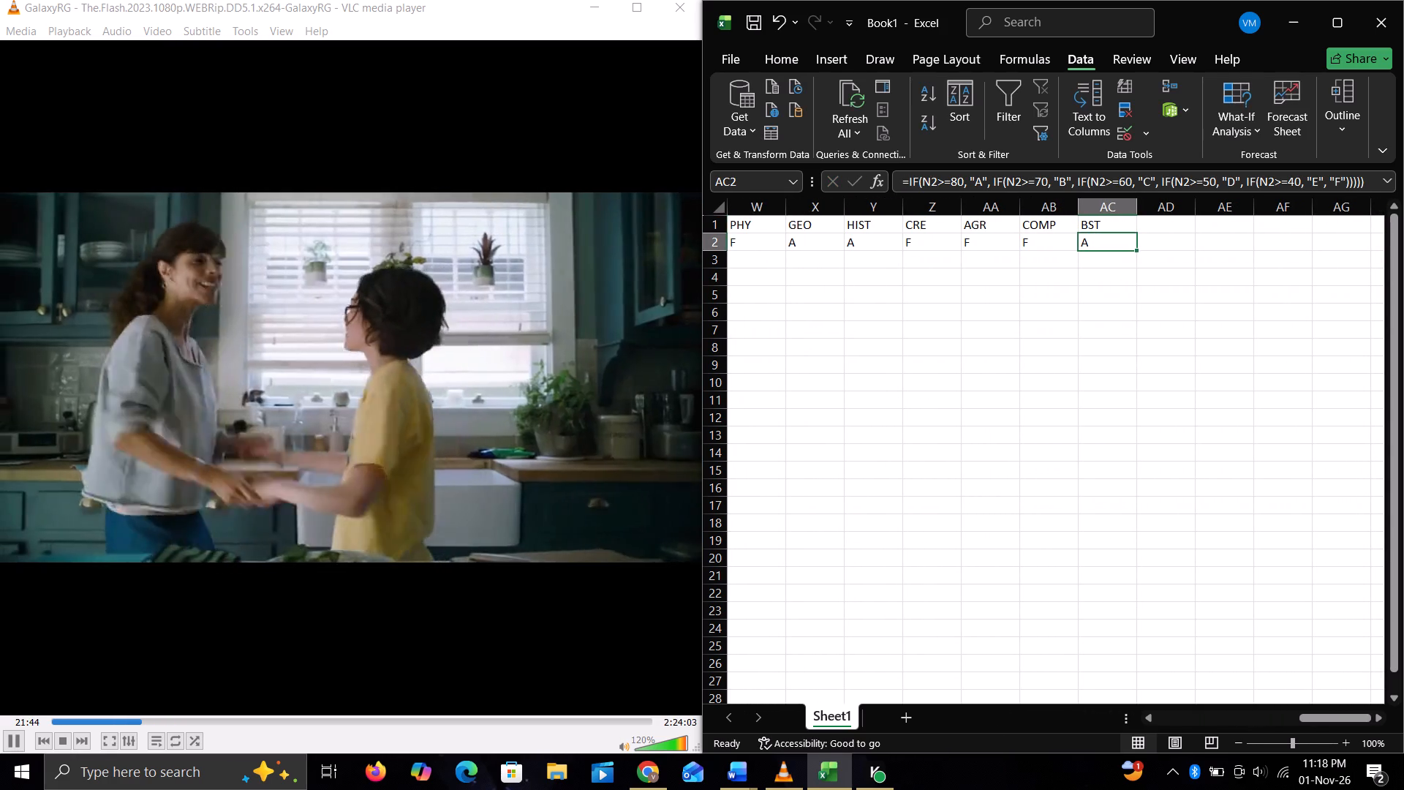
left_click_drag(1136, 250, 1134, 328)
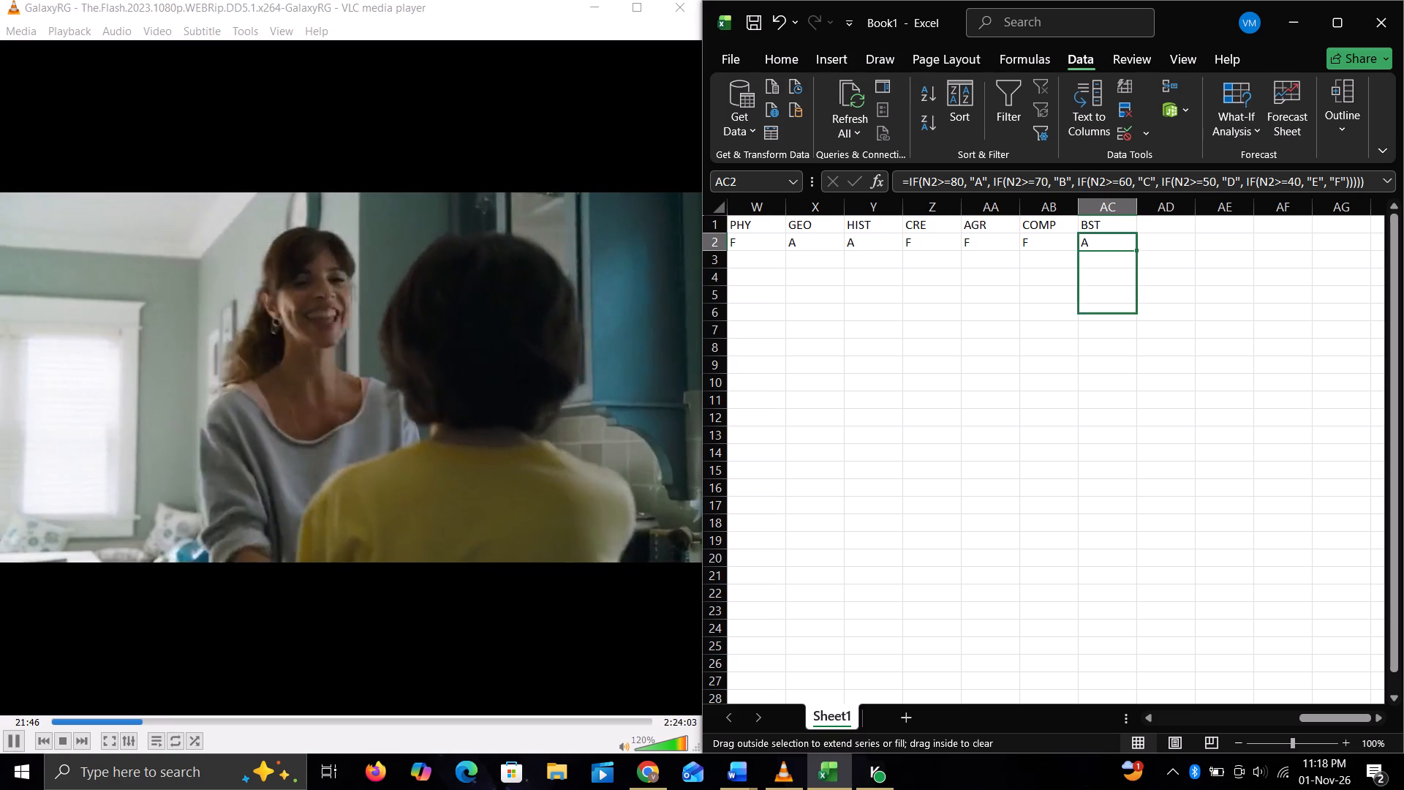
left_click_drag(1134, 328, 1135, 536)
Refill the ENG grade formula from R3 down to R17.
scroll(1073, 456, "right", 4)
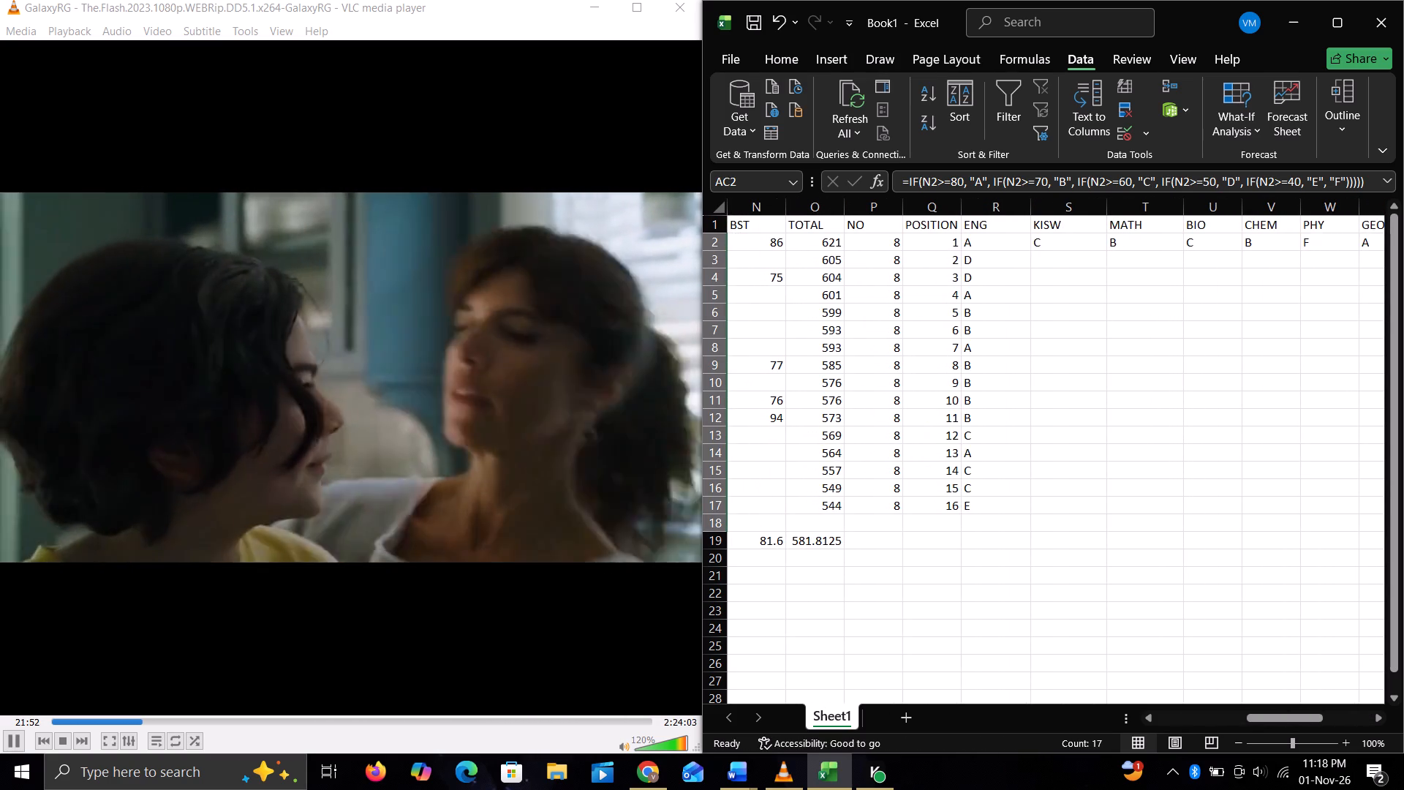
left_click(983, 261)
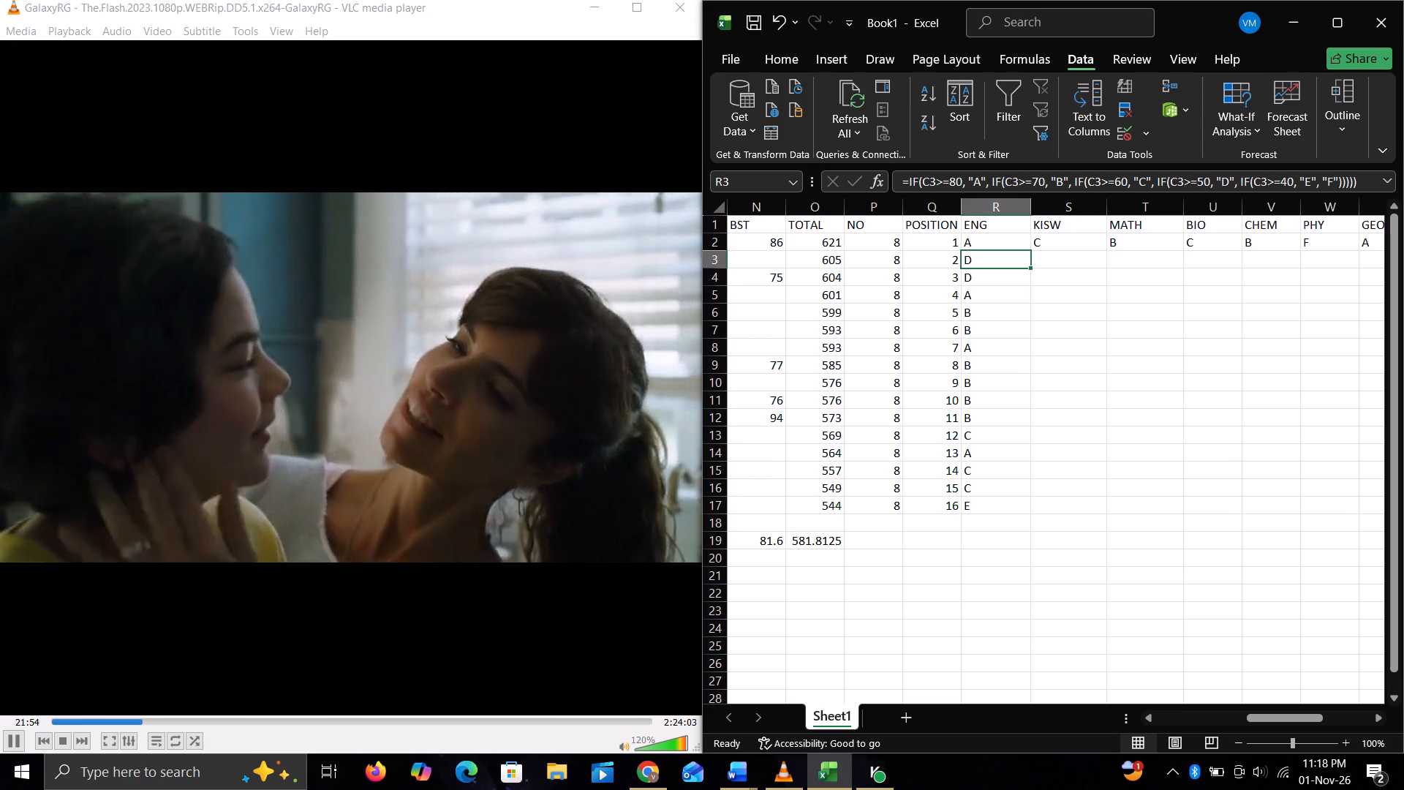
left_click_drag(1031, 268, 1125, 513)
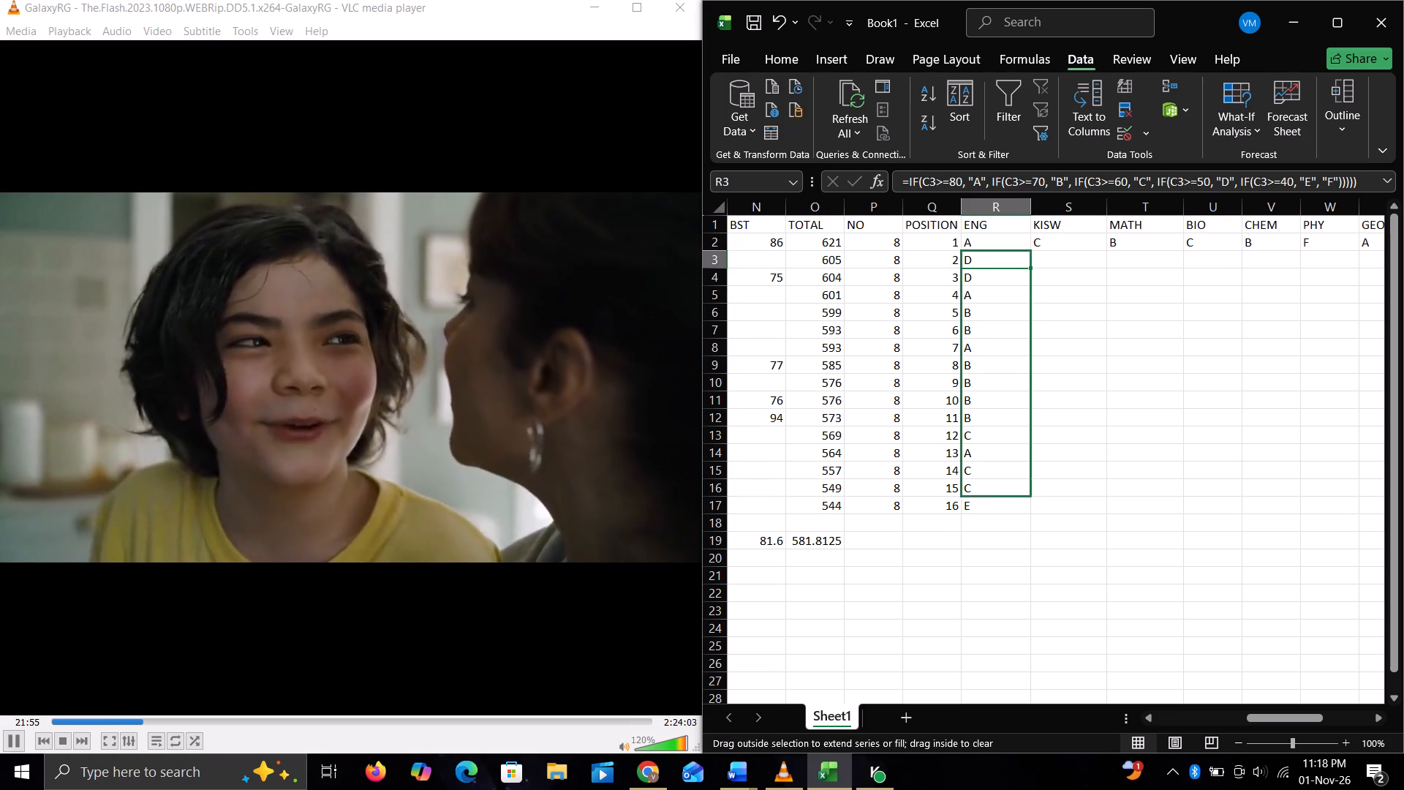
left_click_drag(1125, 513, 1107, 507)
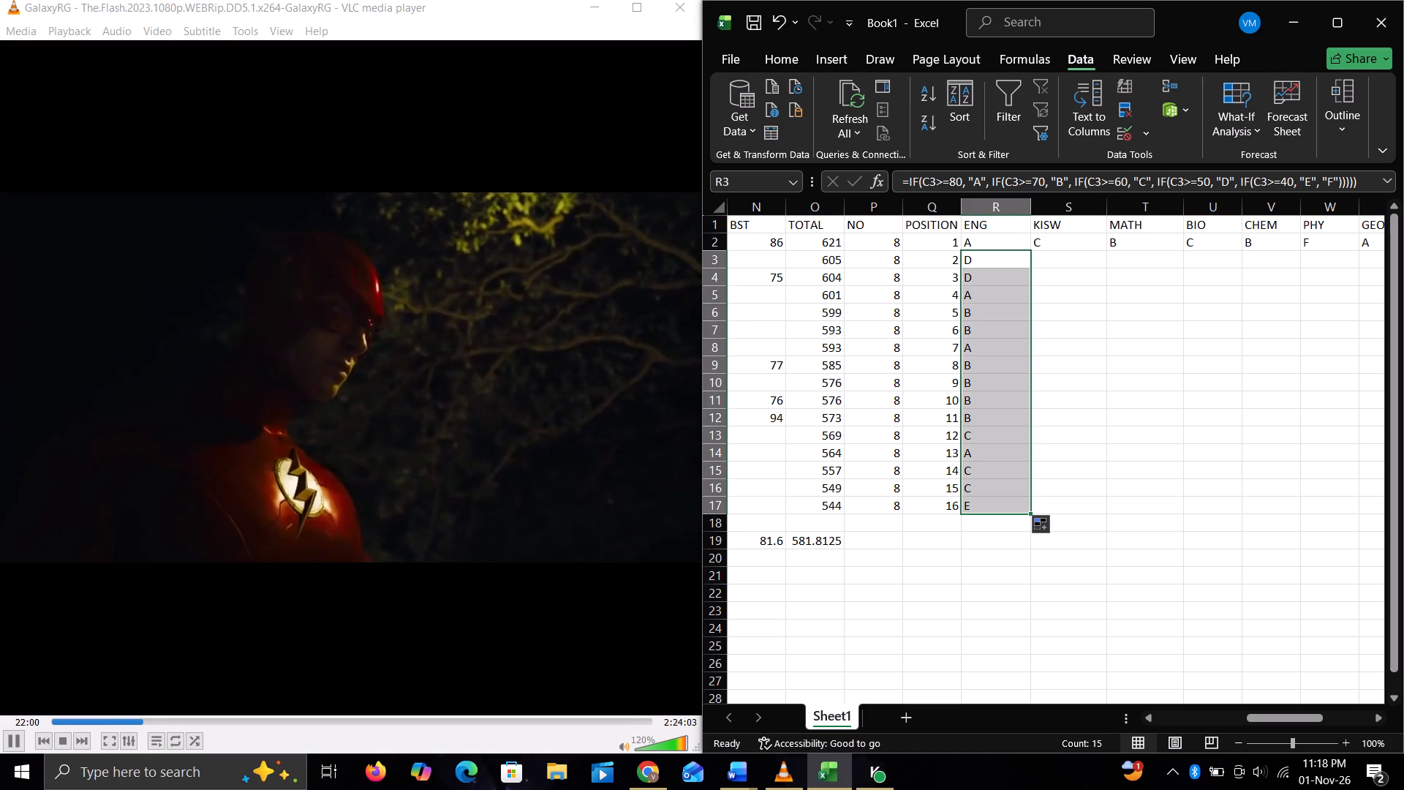
Fill the KISW grade formula from S2 down to S17.
left_click(1074, 266)
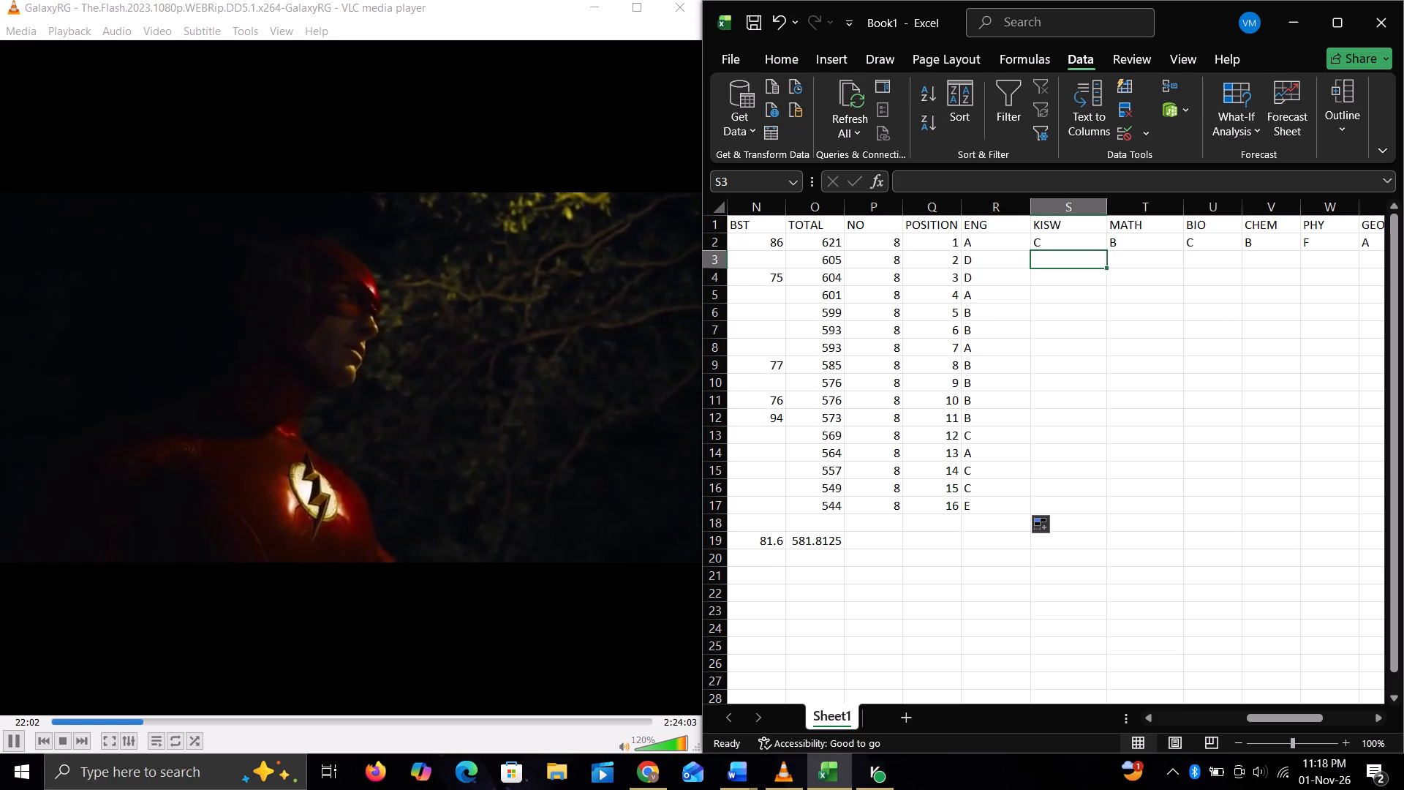
left_click_drag(1106, 266, 1128, 511)
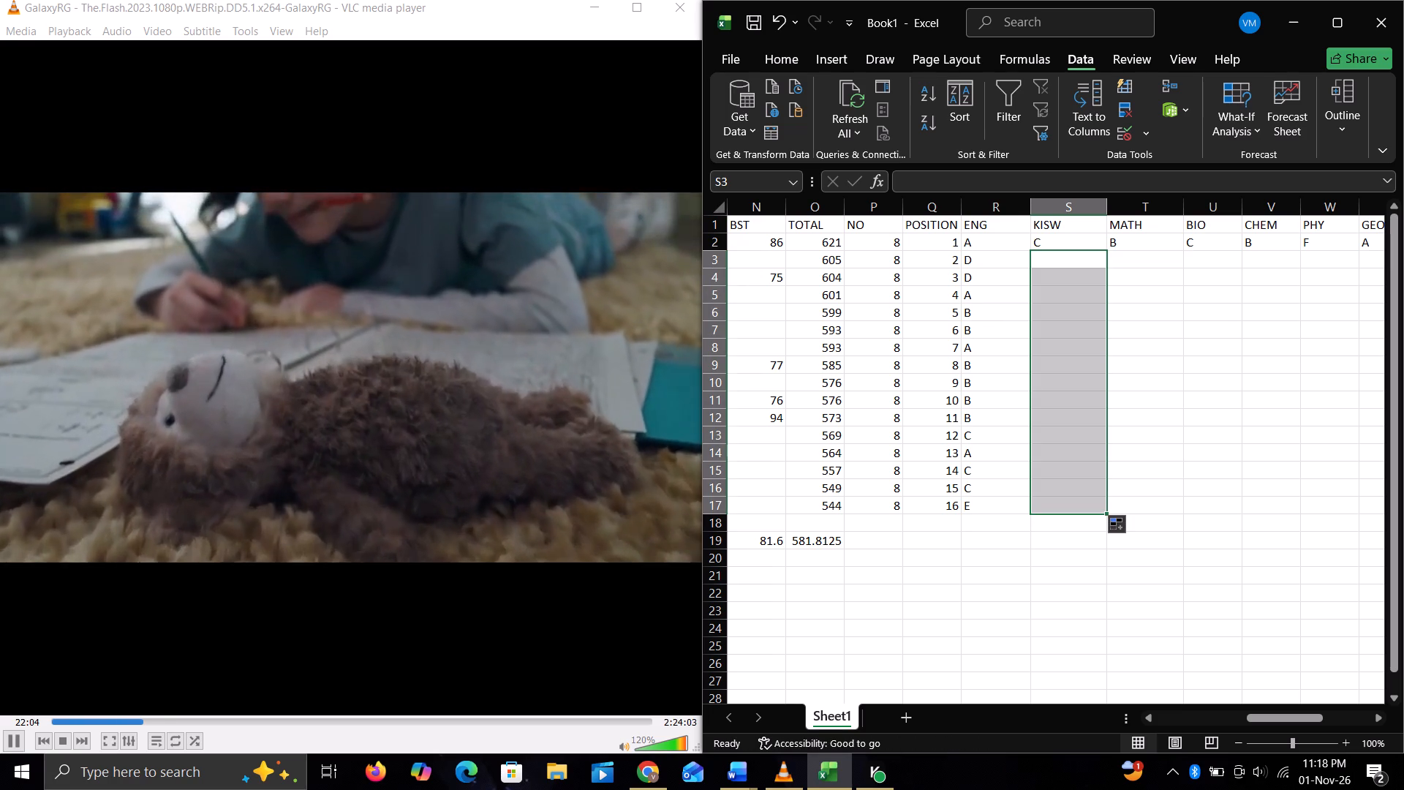
left_click(1043, 241)
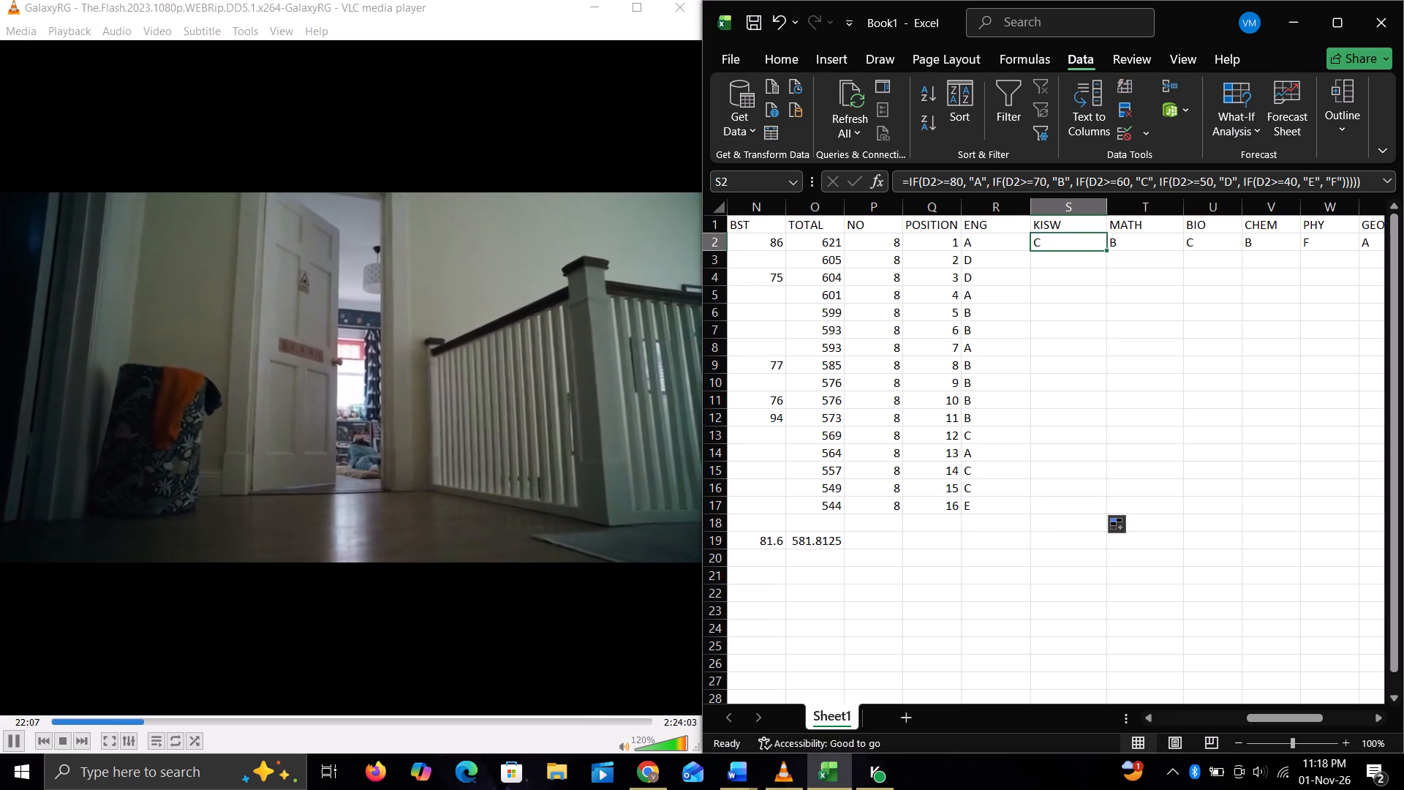
left_click_drag(1106, 252, 1107, 514)
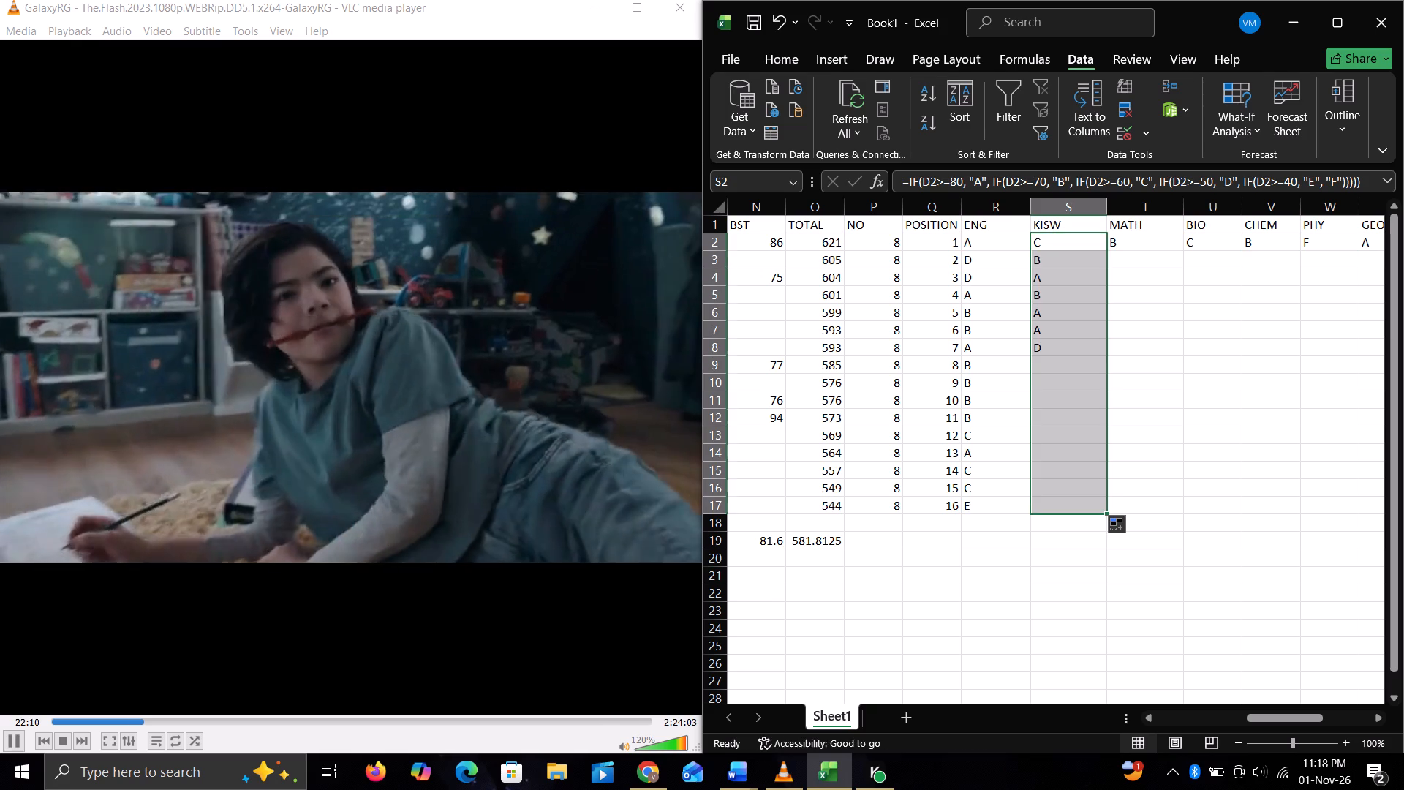
Fill the MATH, BIO and CHEM grade formulas in T2, U2 and V2 down to row 17, one column at a time.
left_click(1163, 241)
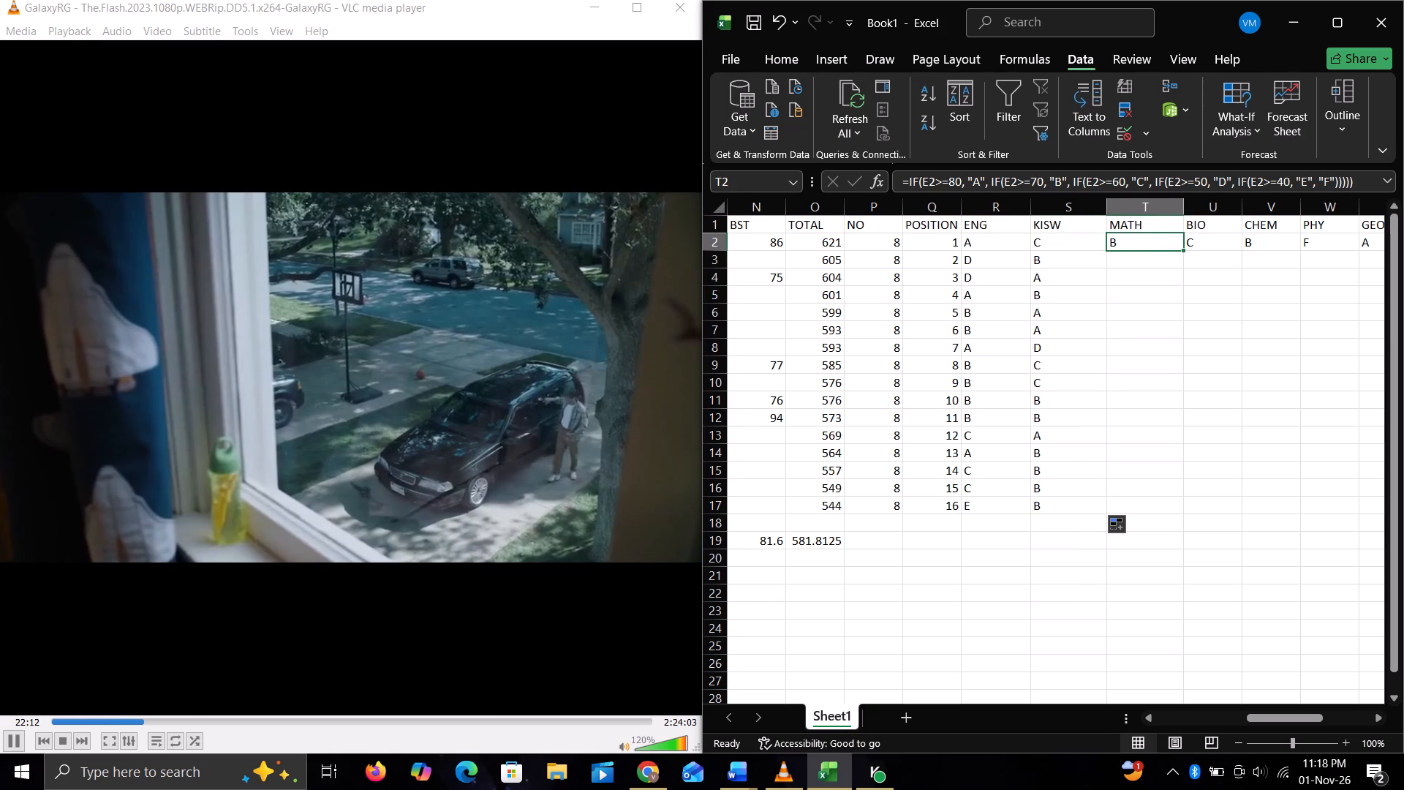
left_click_drag(1182, 252, 1185, 494)
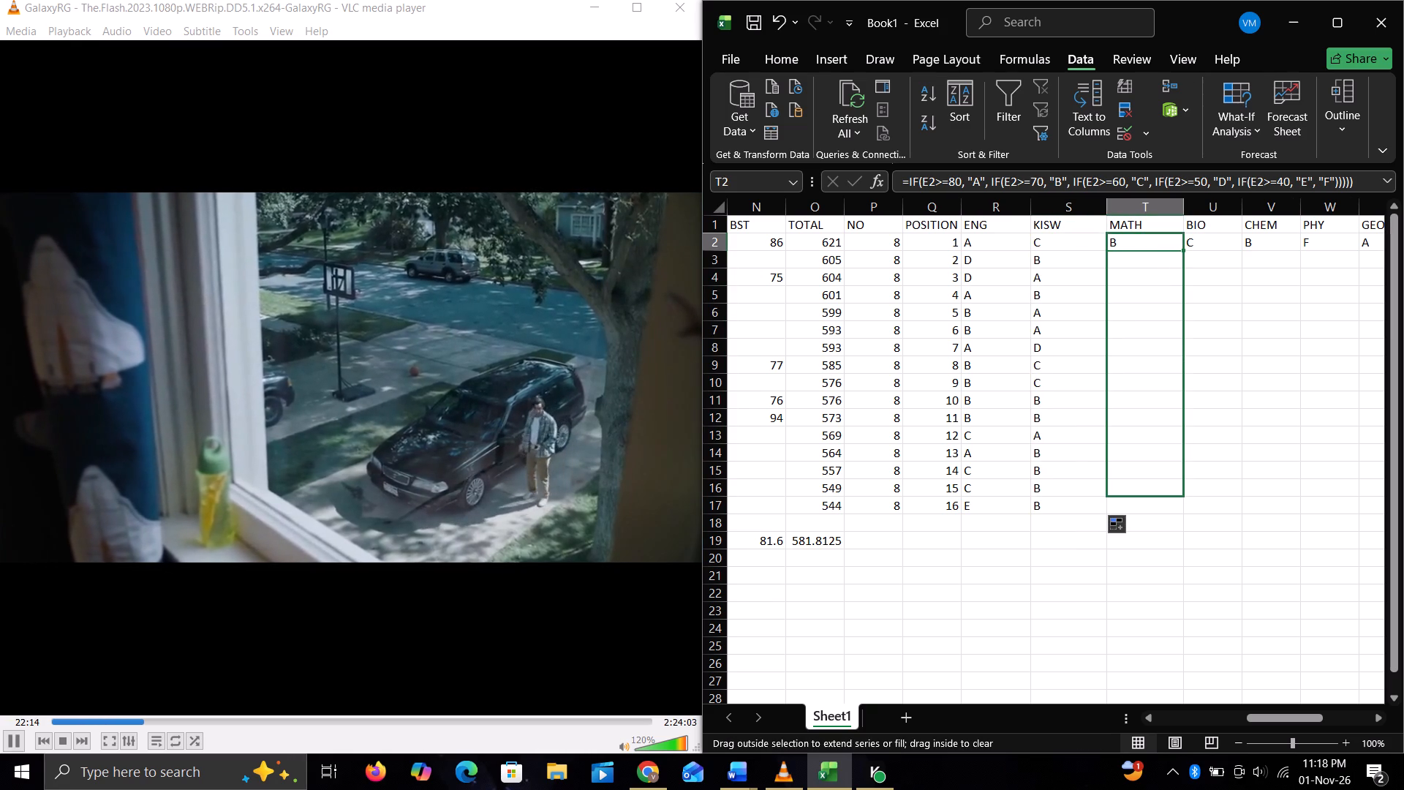
left_click_drag(1185, 494, 1185, 506)
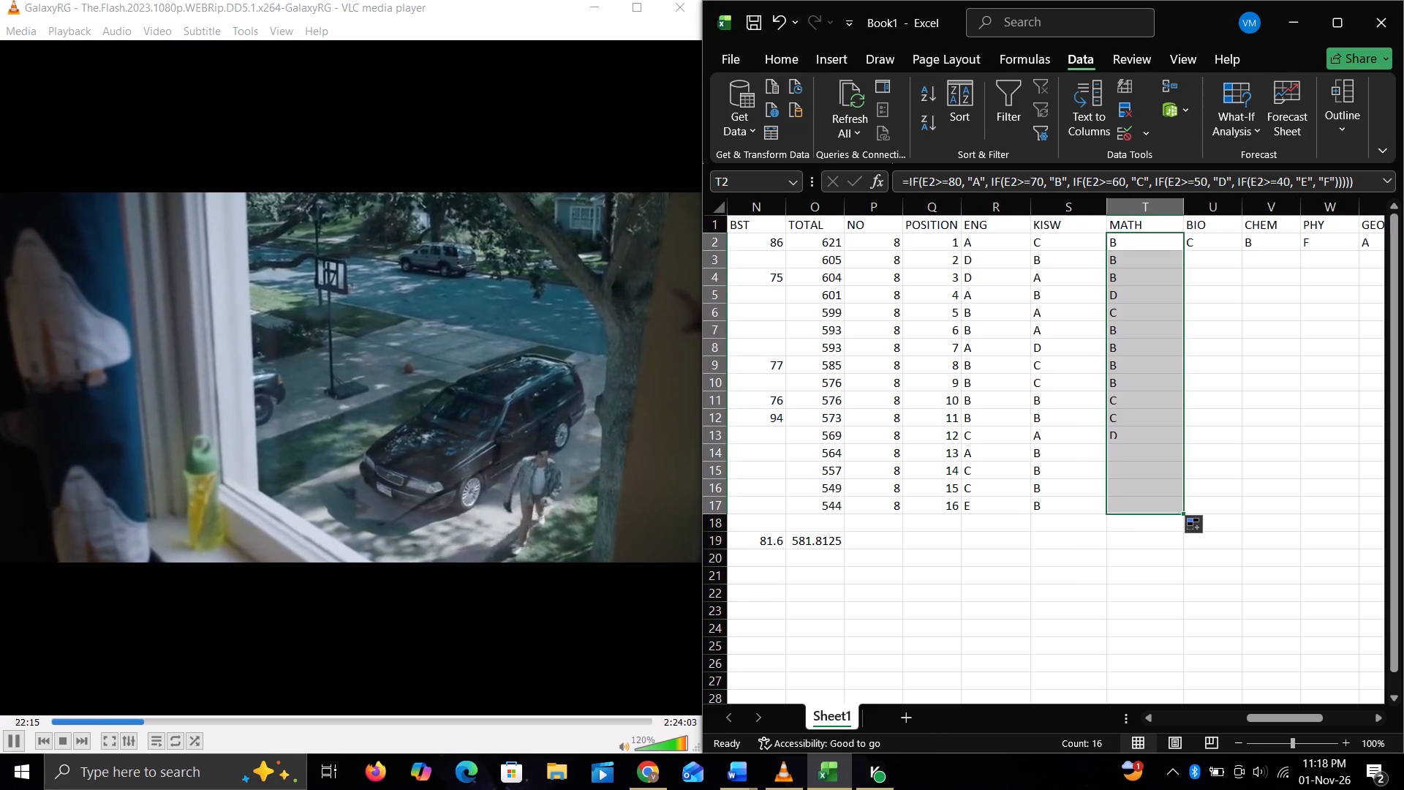
left_click(1226, 244)
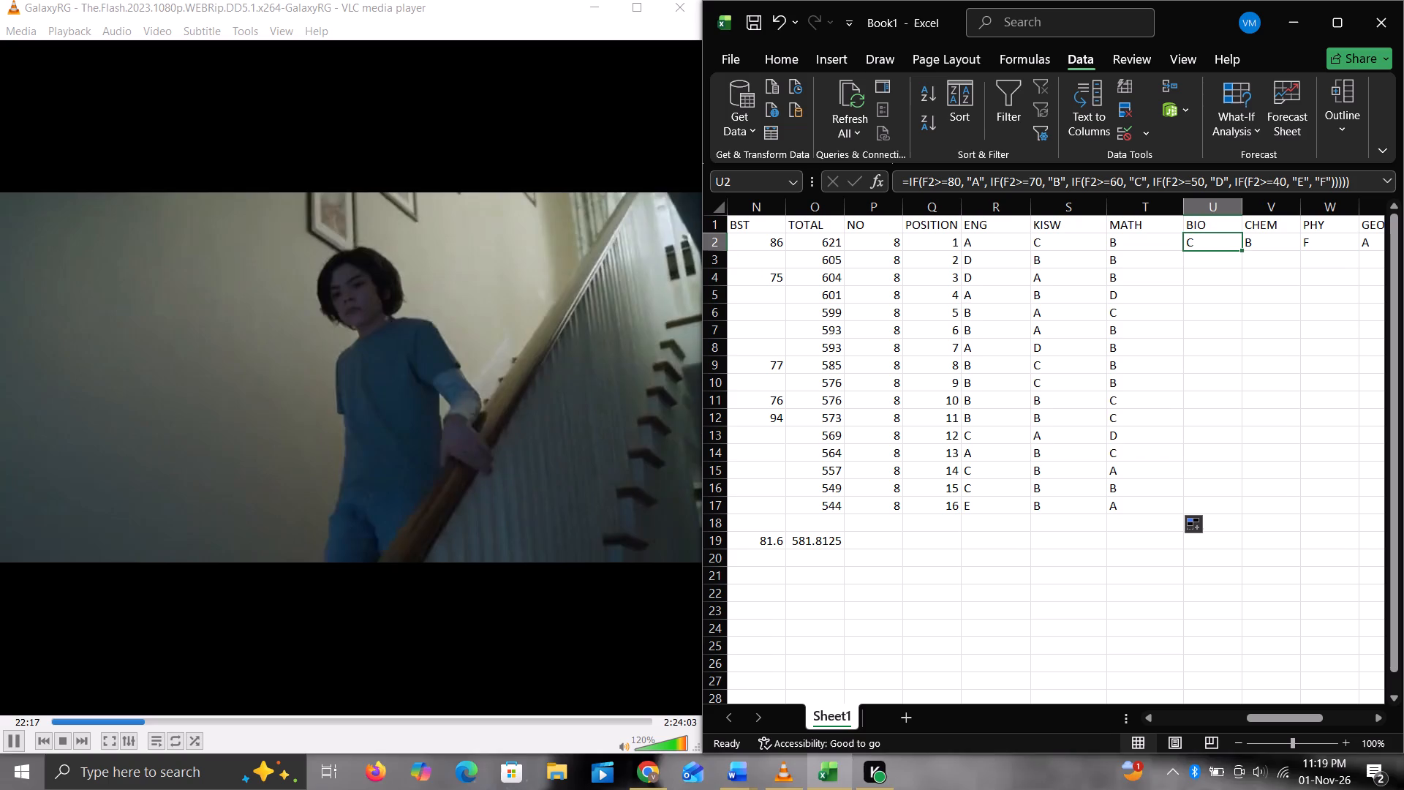
left_click_drag(1242, 250, 1247, 479)
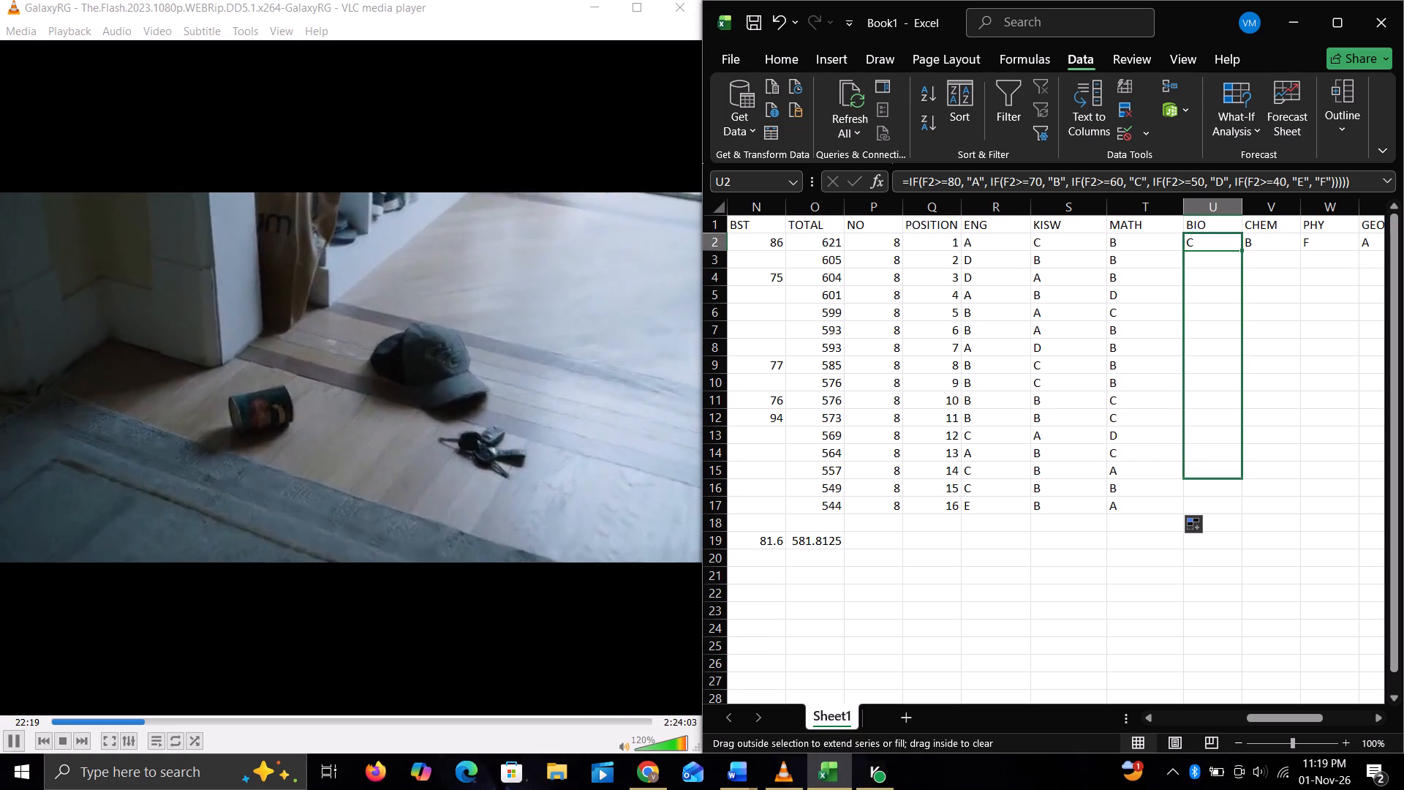
left_click_drag(1247, 479, 1249, 508)
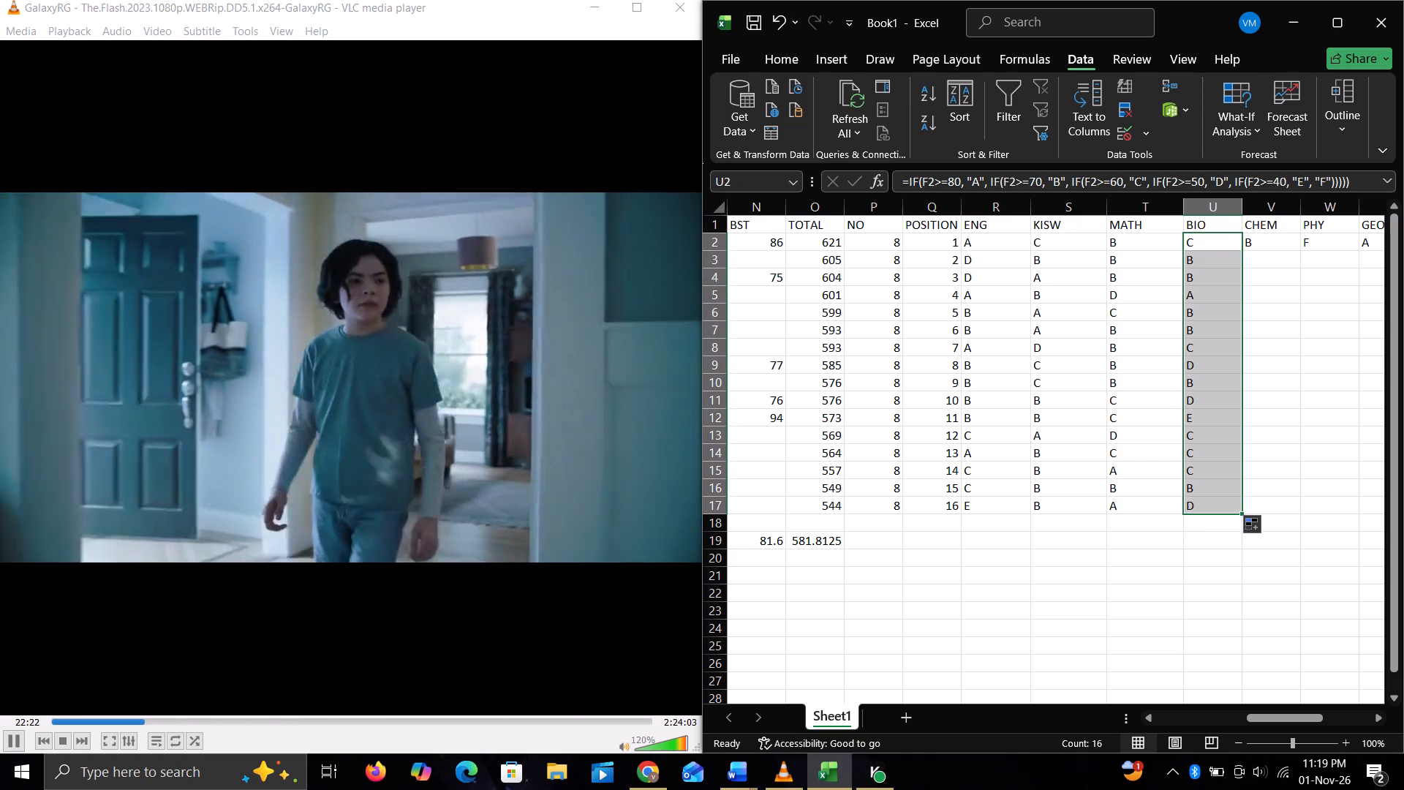
left_click(1286, 237)
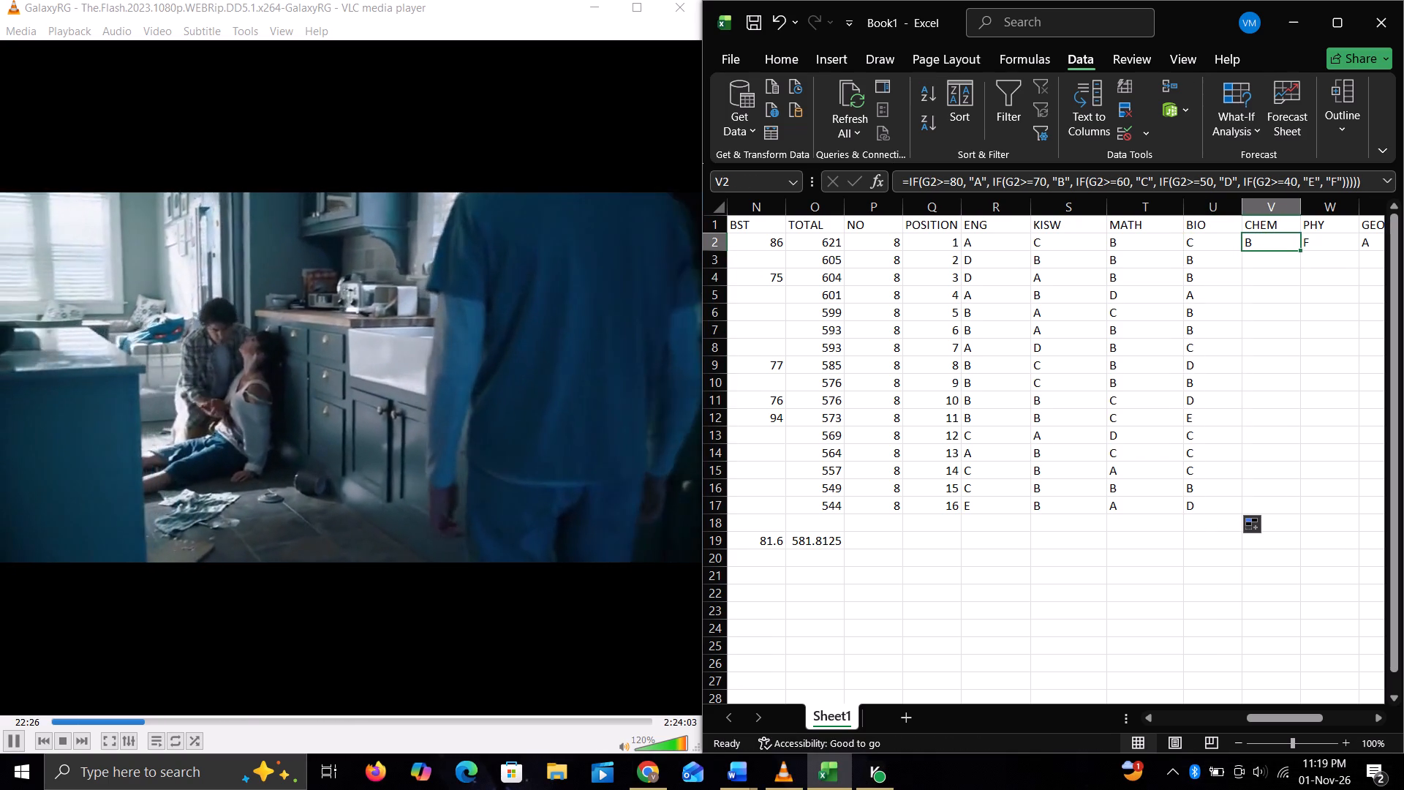
left_click_drag(1302, 250, 1316, 352)
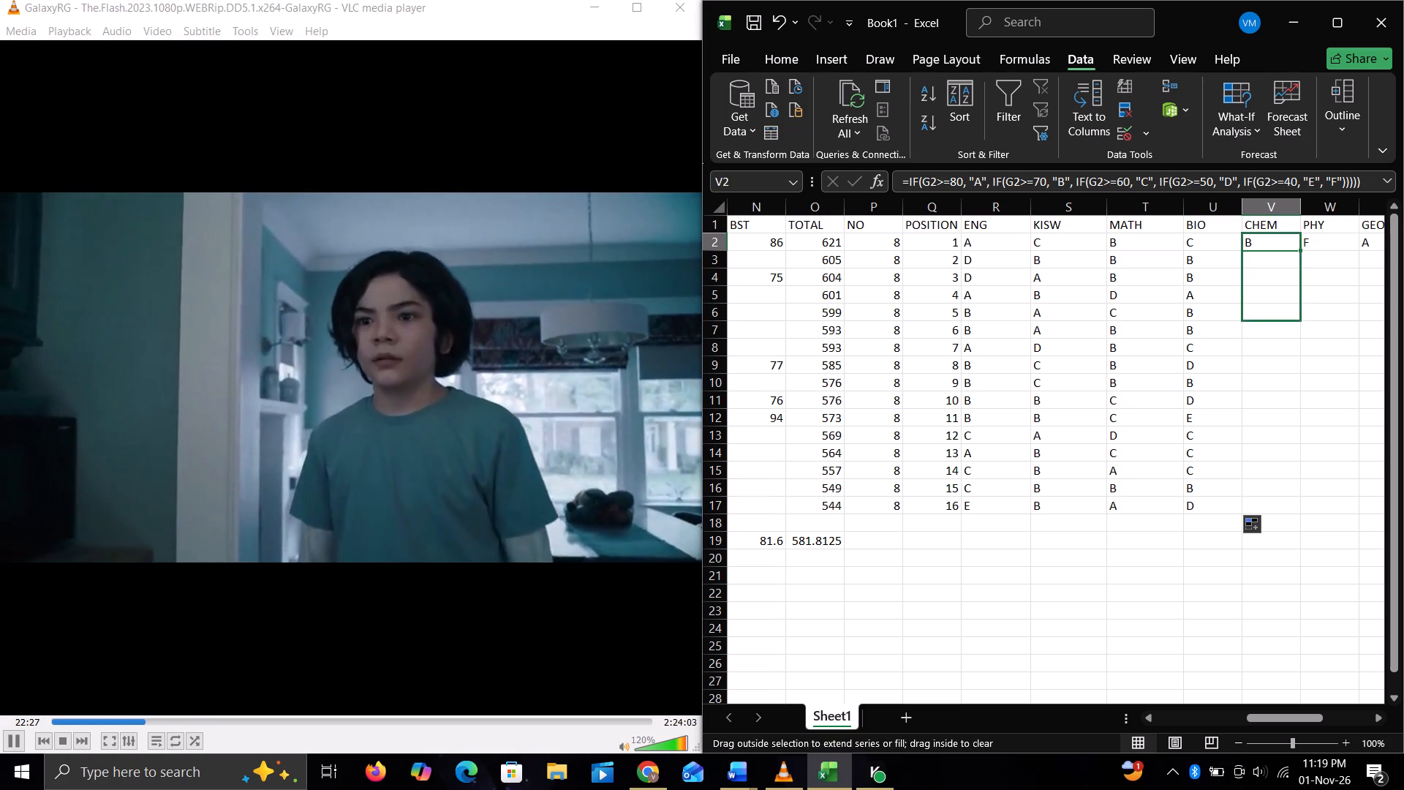
left_click_drag(1316, 352, 1332, 508)
scroll(1342, 445, "left", 1)
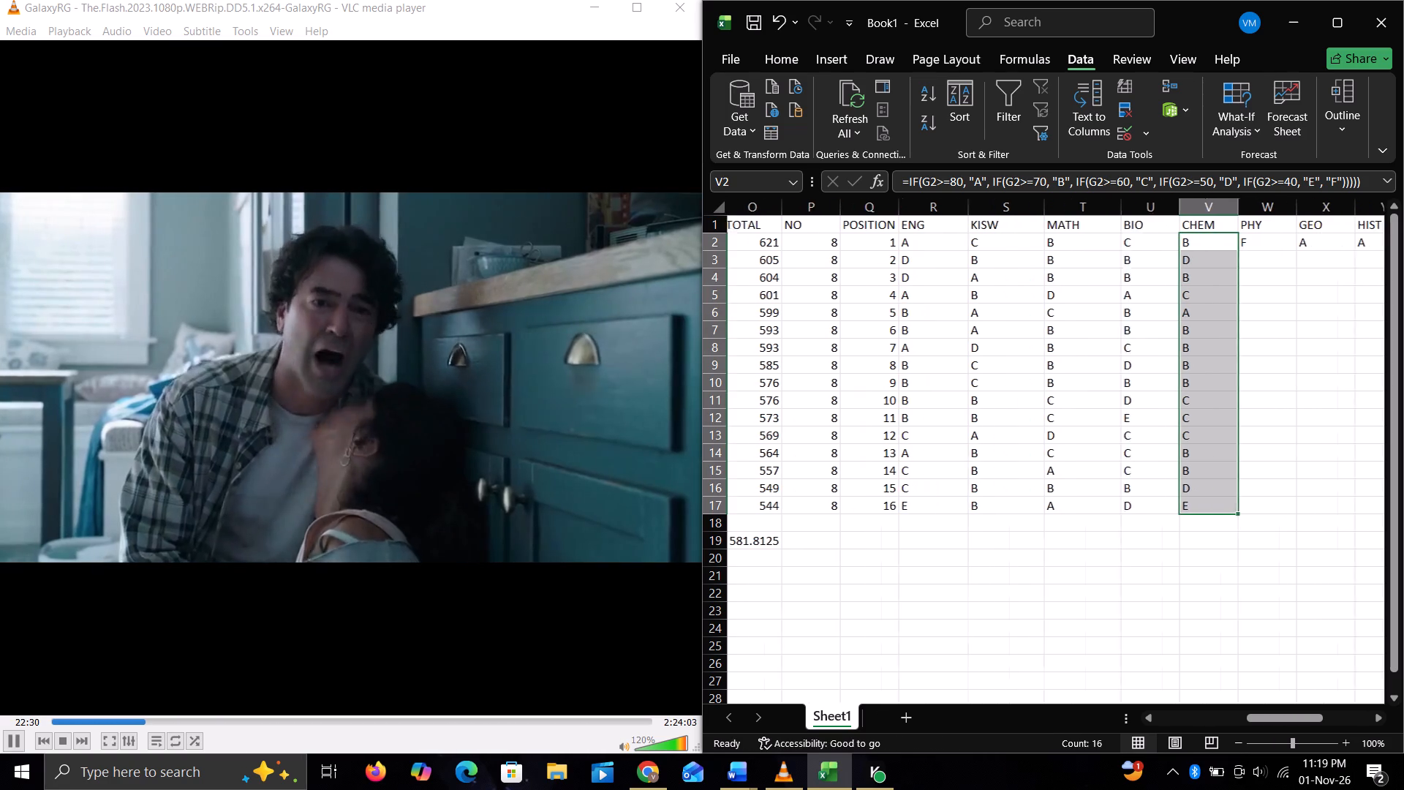
Fill the PHY and GEO grade formulas from W2 and X2 down to row 17, one column at a time.
scroll(1342, 445, "left", 1)
left_click(1149, 247)
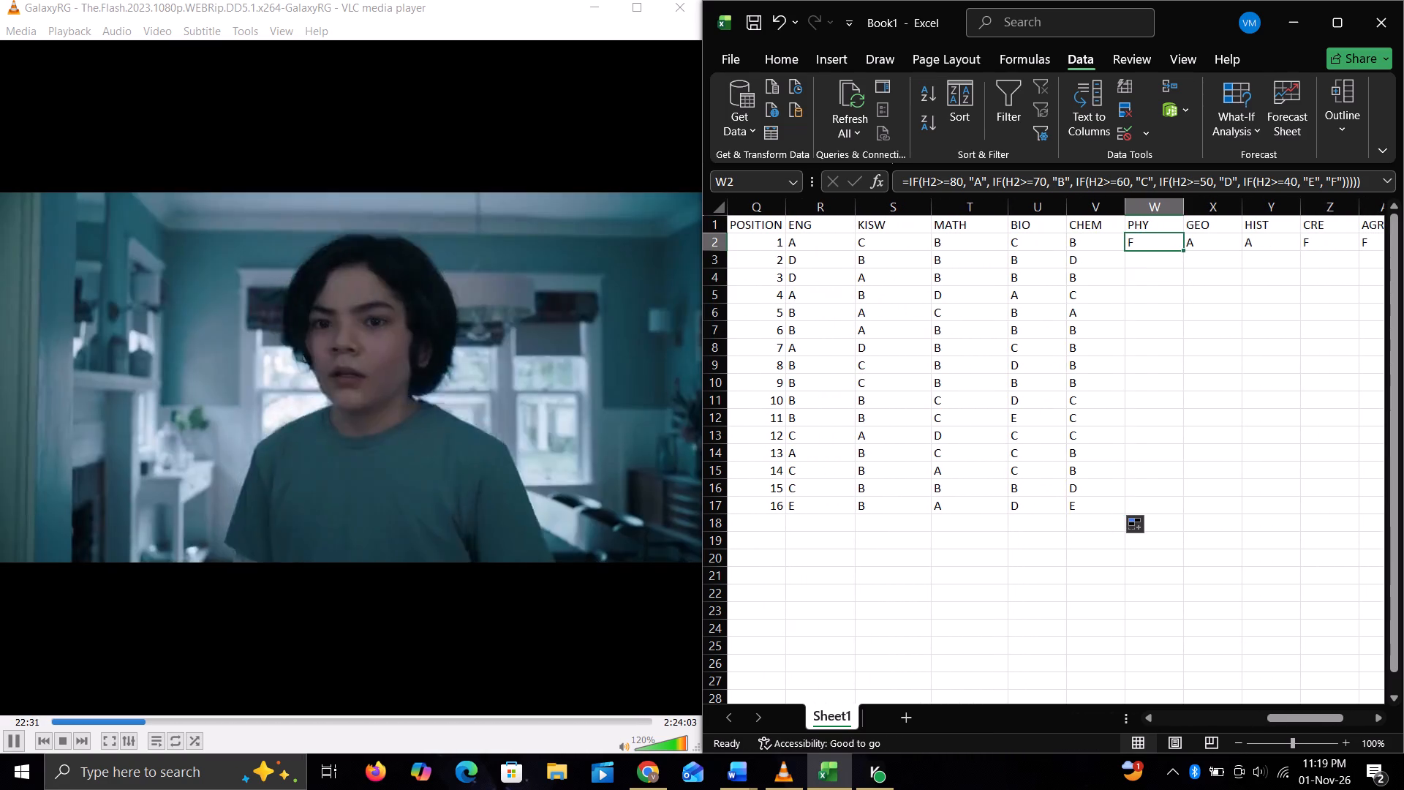
left_click_drag(1181, 249, 1173, 503)
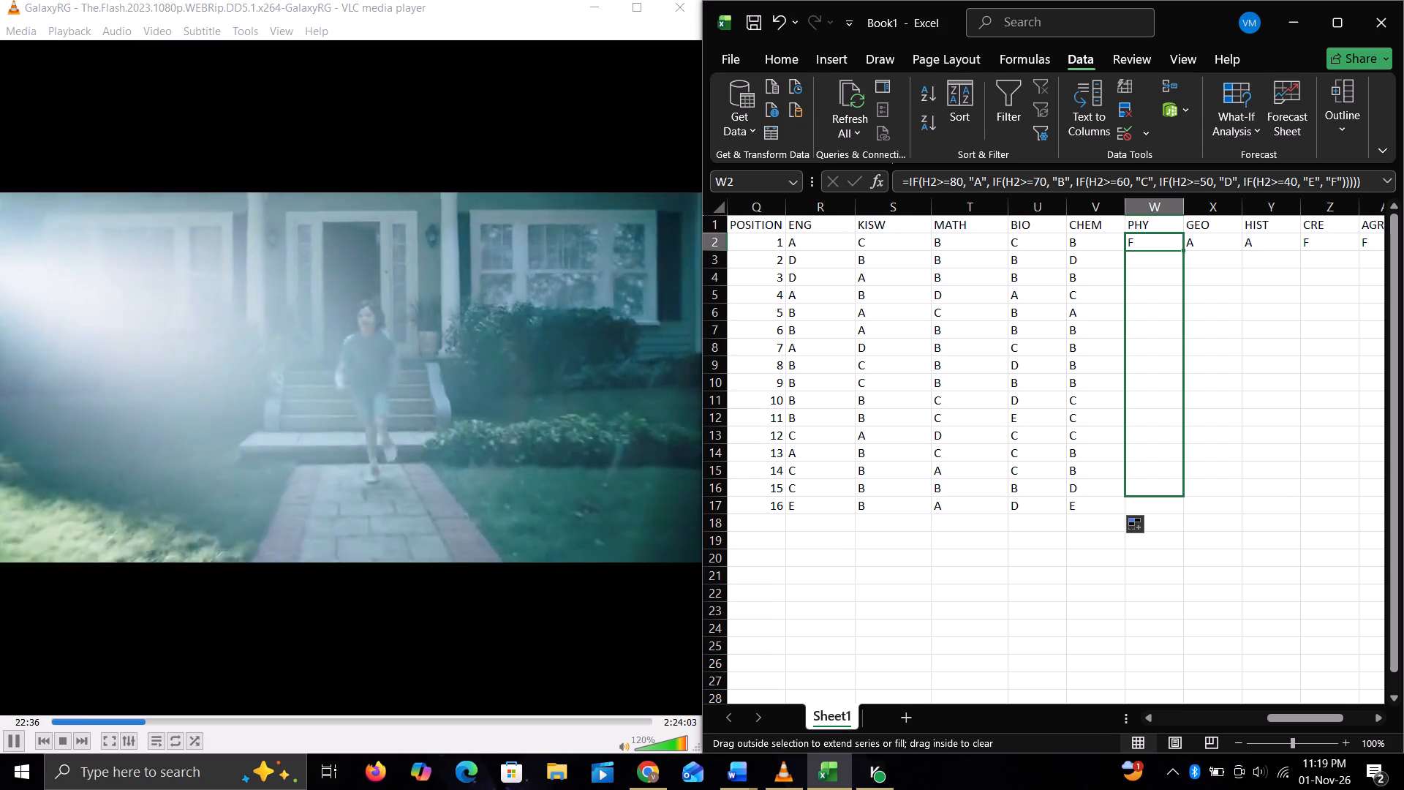
left_click_drag(1173, 503, 1173, 507)
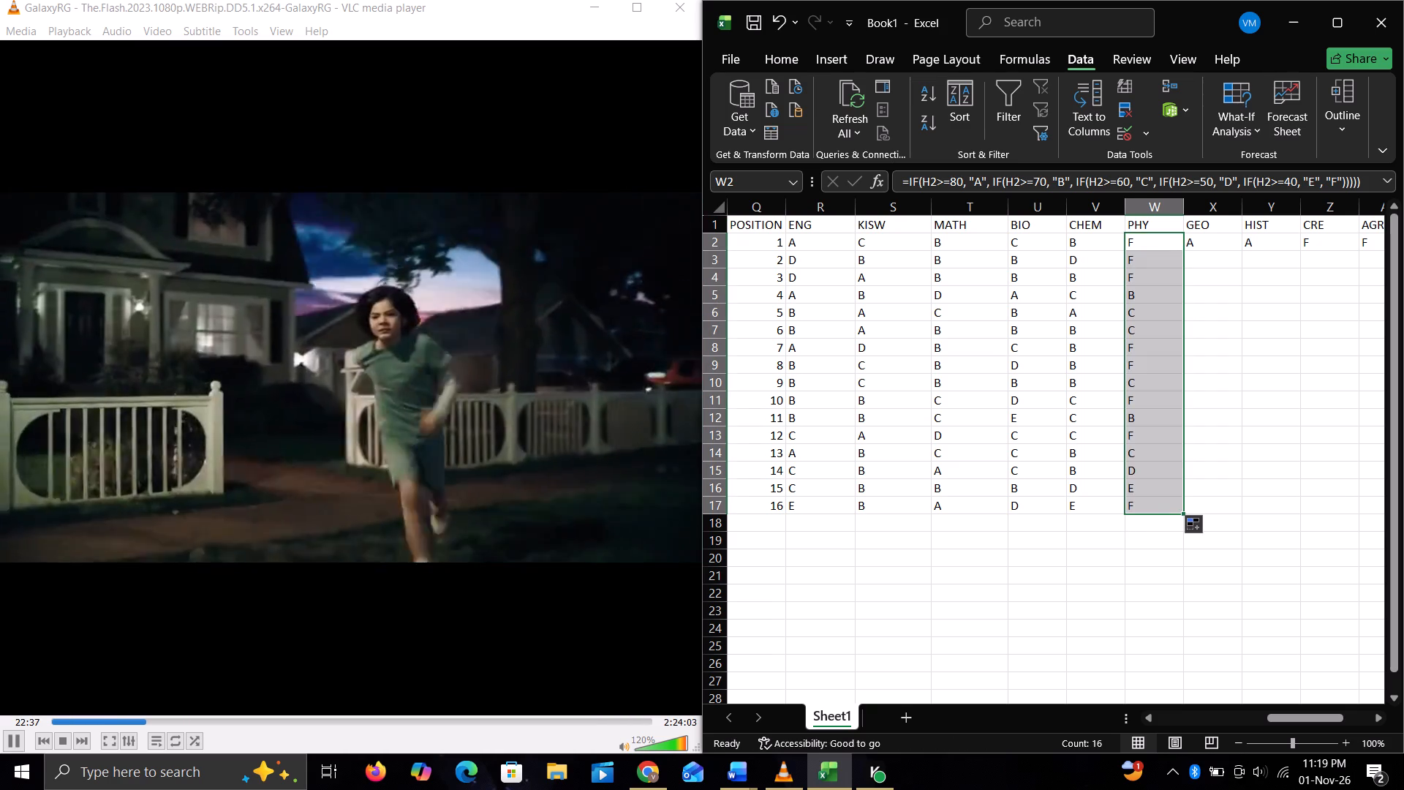
left_click(1204, 241)
left_click_drag(1239, 247, 1241, 360)
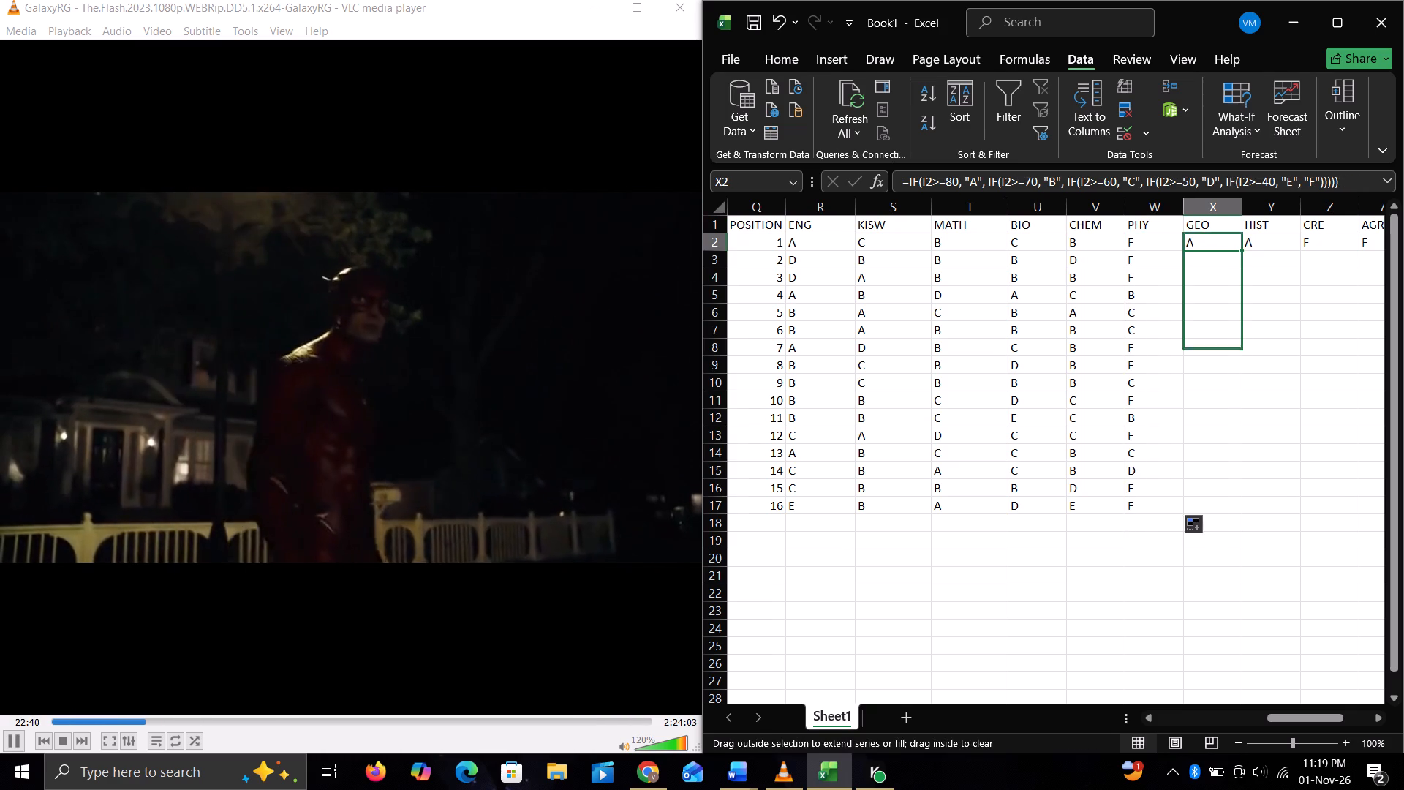
left_click_drag(1241, 360, 1239, 512)
Fill the HIST and CRE grade formulas from Y2 and Z2 down to row 17, one column at a time.
scroll(1280, 430, "left", 1)
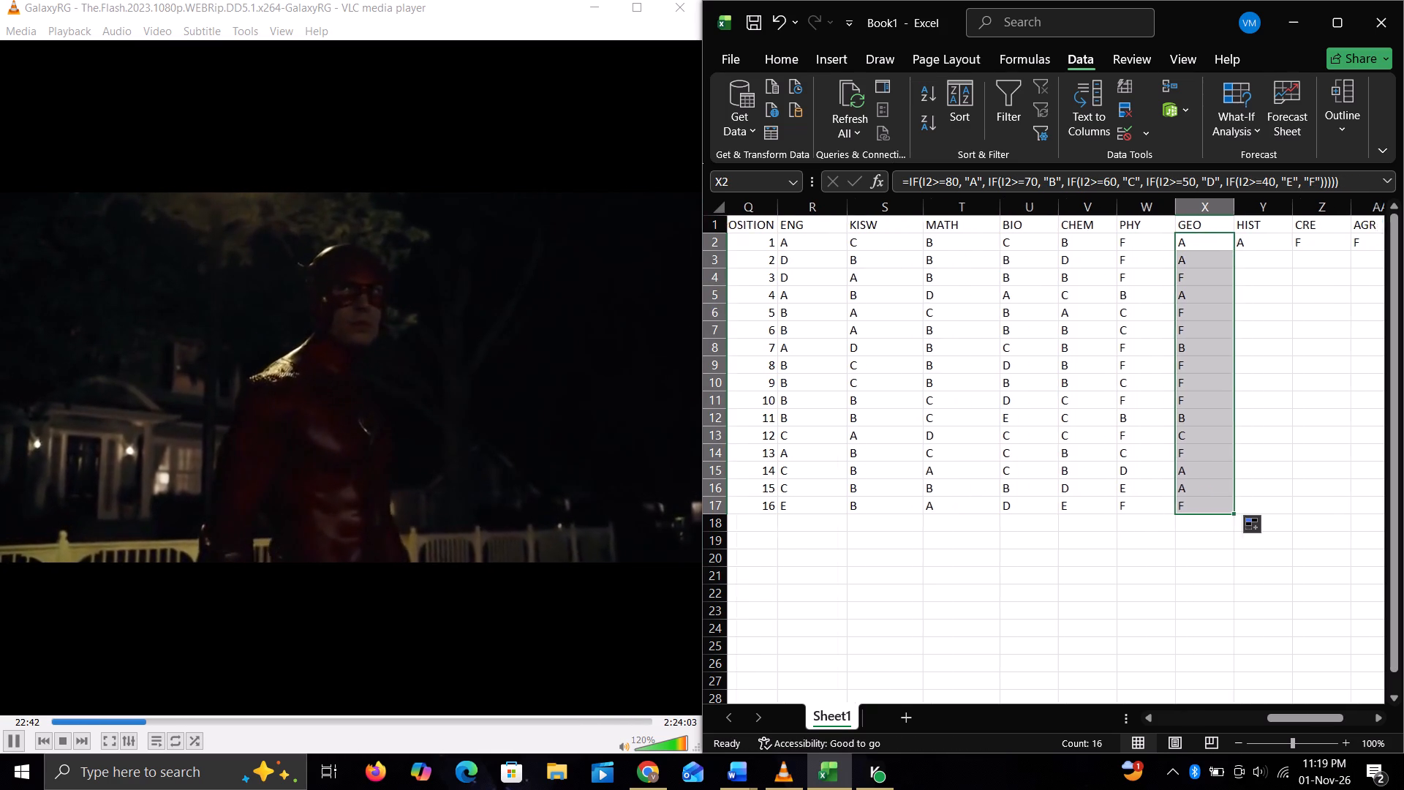
scroll(1280, 430, "left", 1)
left_click(1071, 243)
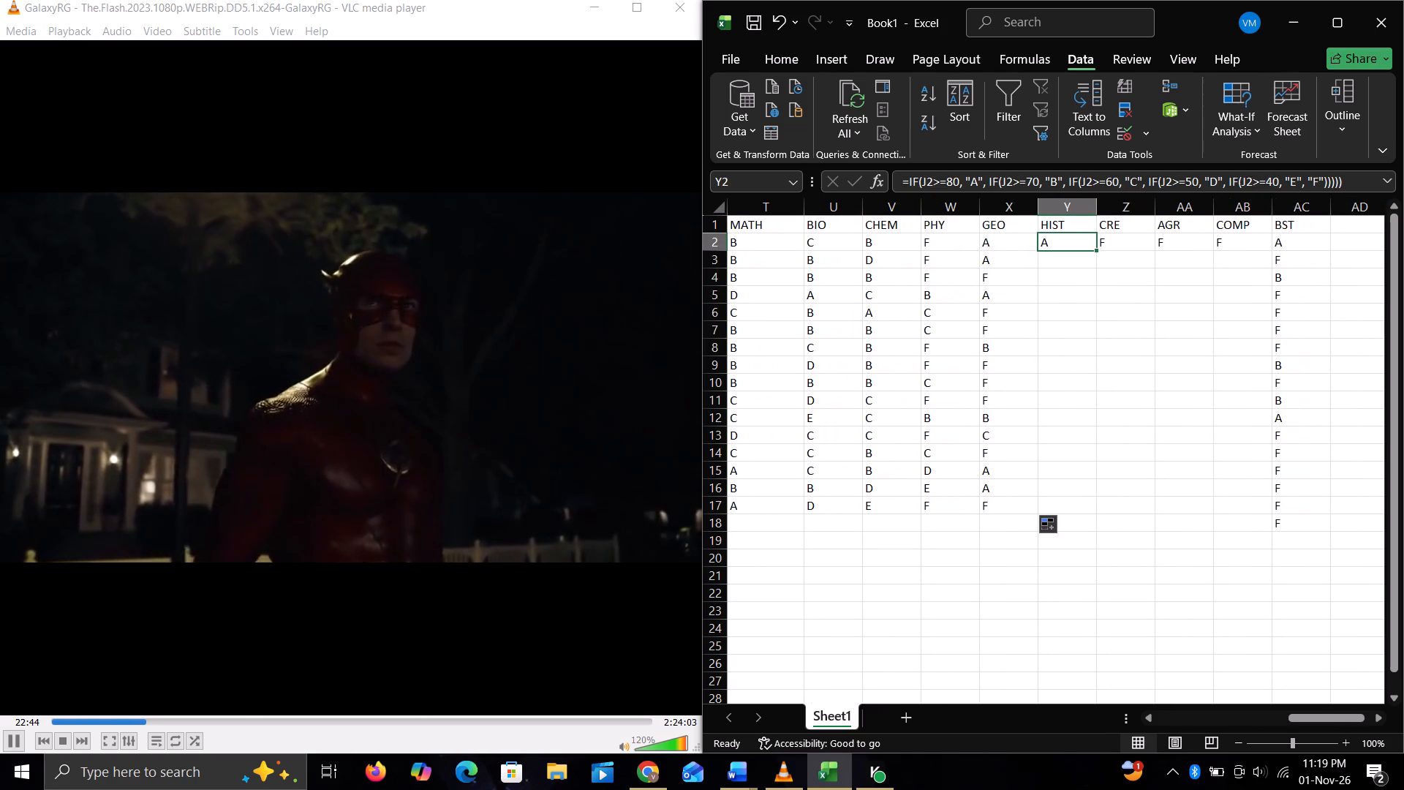
left_click_drag(1095, 250, 1099, 454)
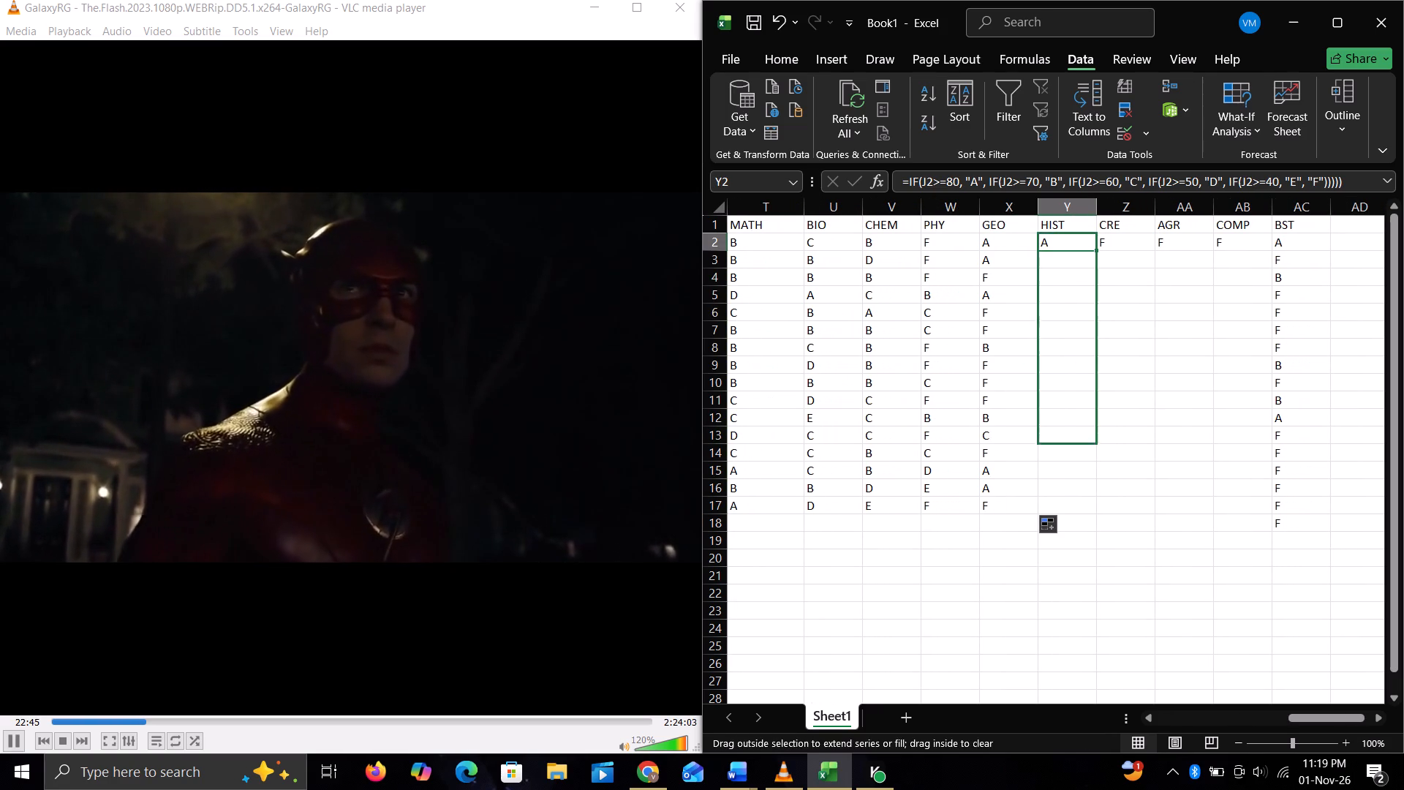
left_click_drag(1099, 454, 1096, 506)
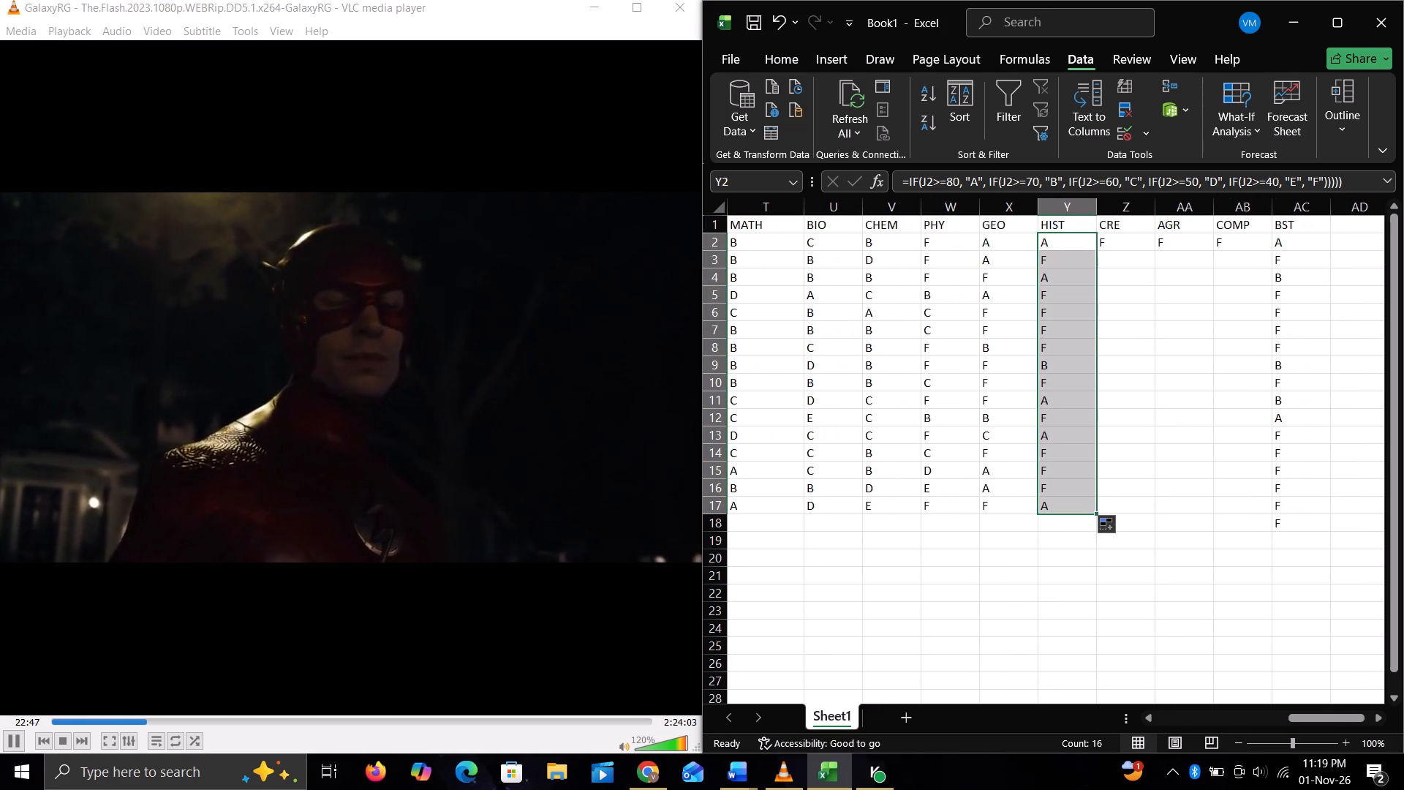
left_click(1136, 238)
left_click_drag(1152, 249, 1158, 313)
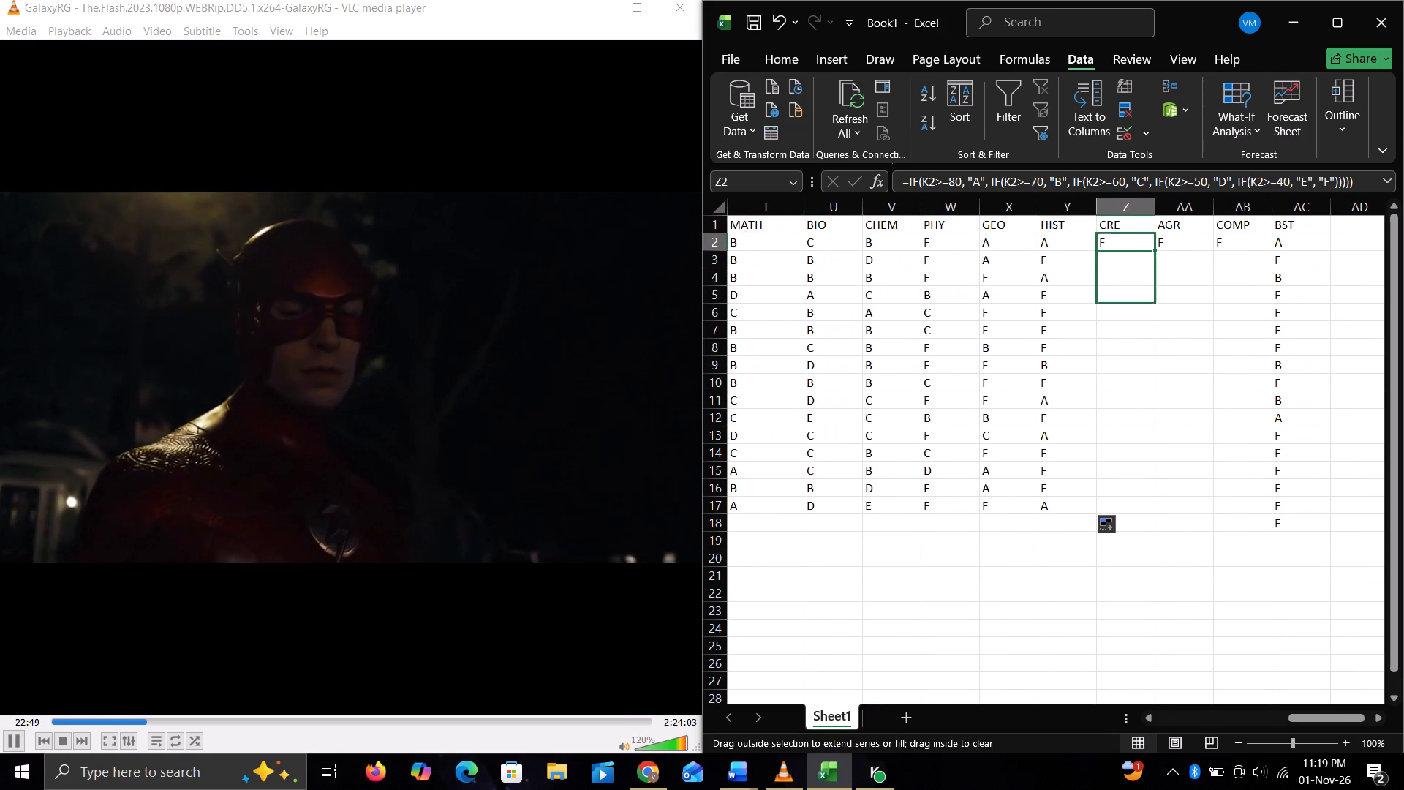
left_click_drag(1158, 313, 1174, 505)
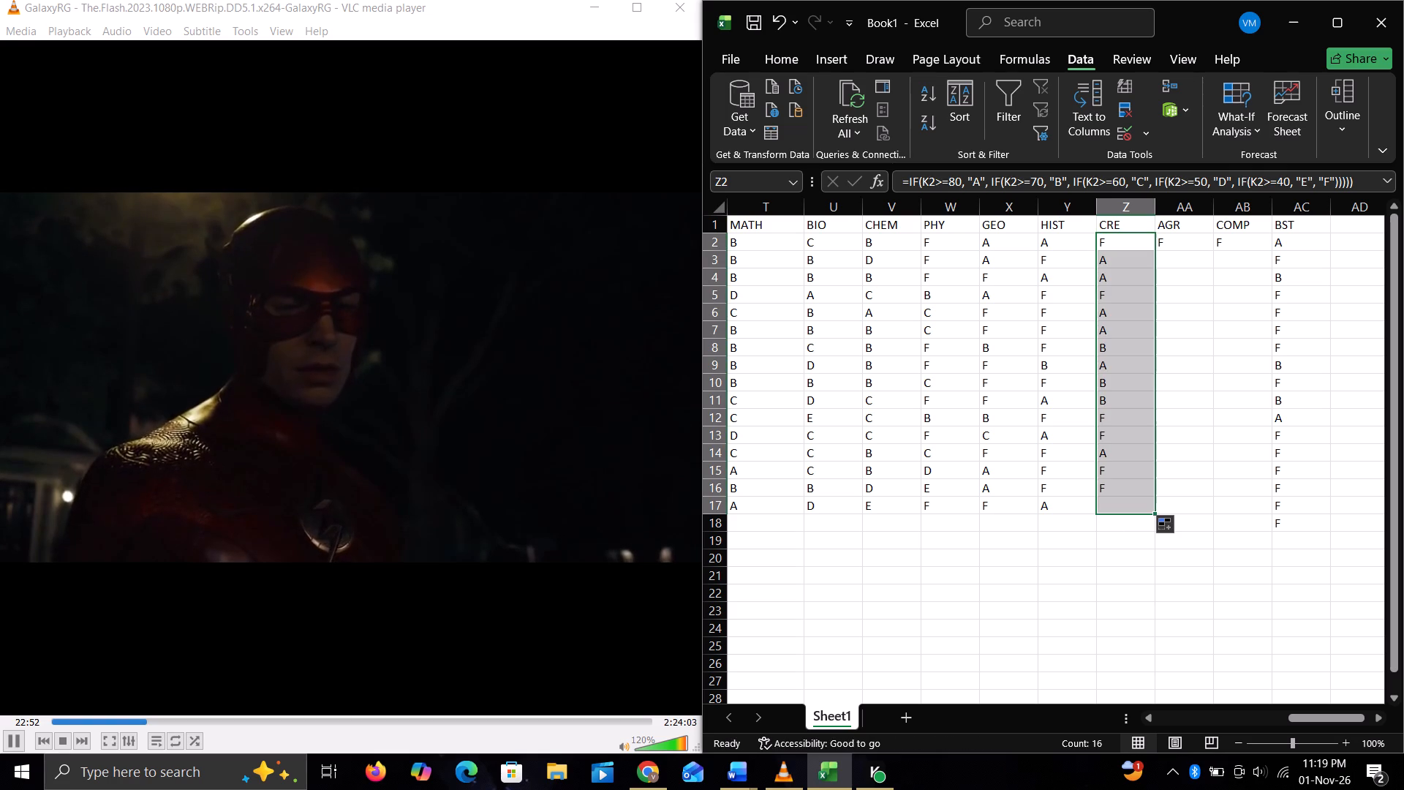
Fill the AGR and COMP grade formulas from AA2 and AB2 down to row 17, one column at a time.
left_click(1185, 249)
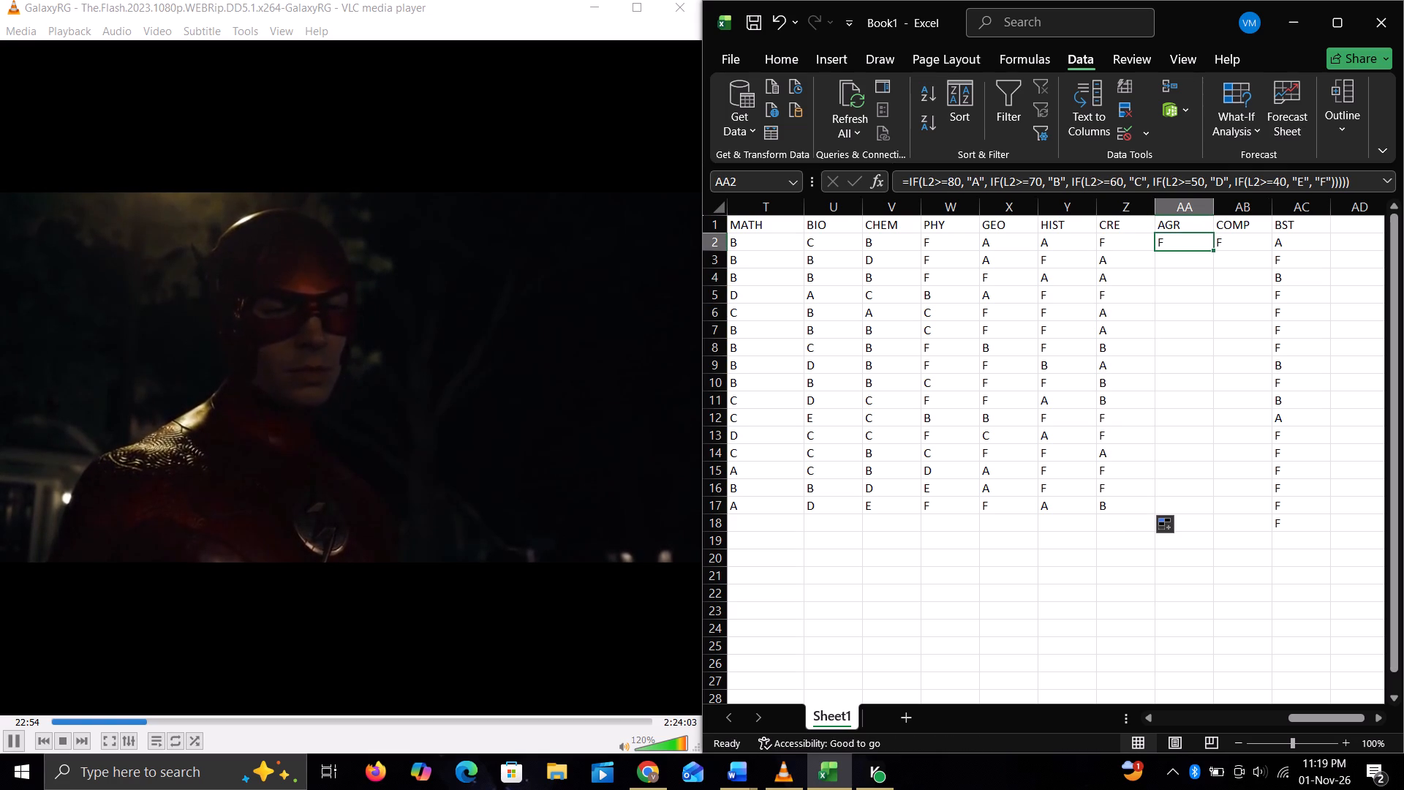
left_click_drag(1215, 248, 1231, 508)
left_click(1259, 240)
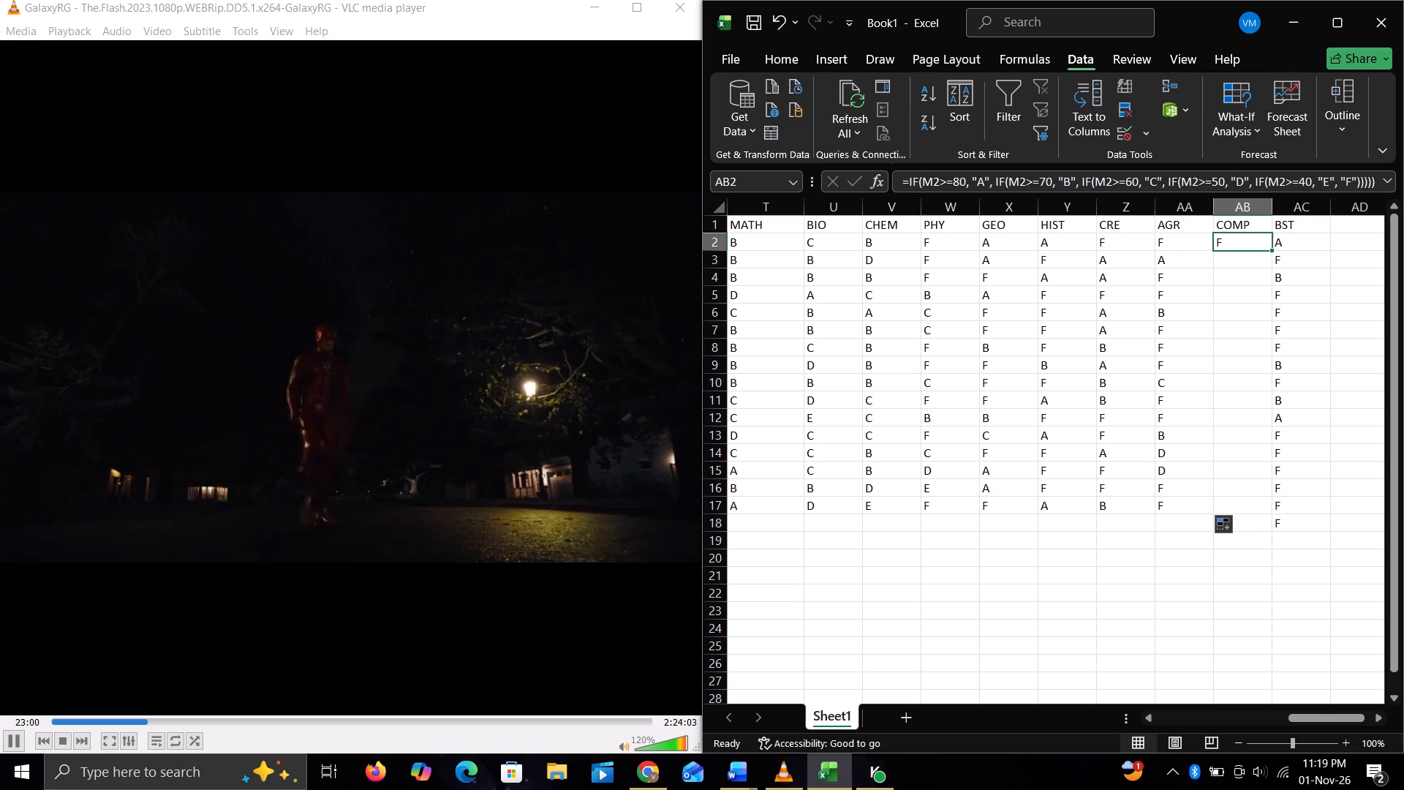
left_click_drag(1272, 251, 1292, 507)
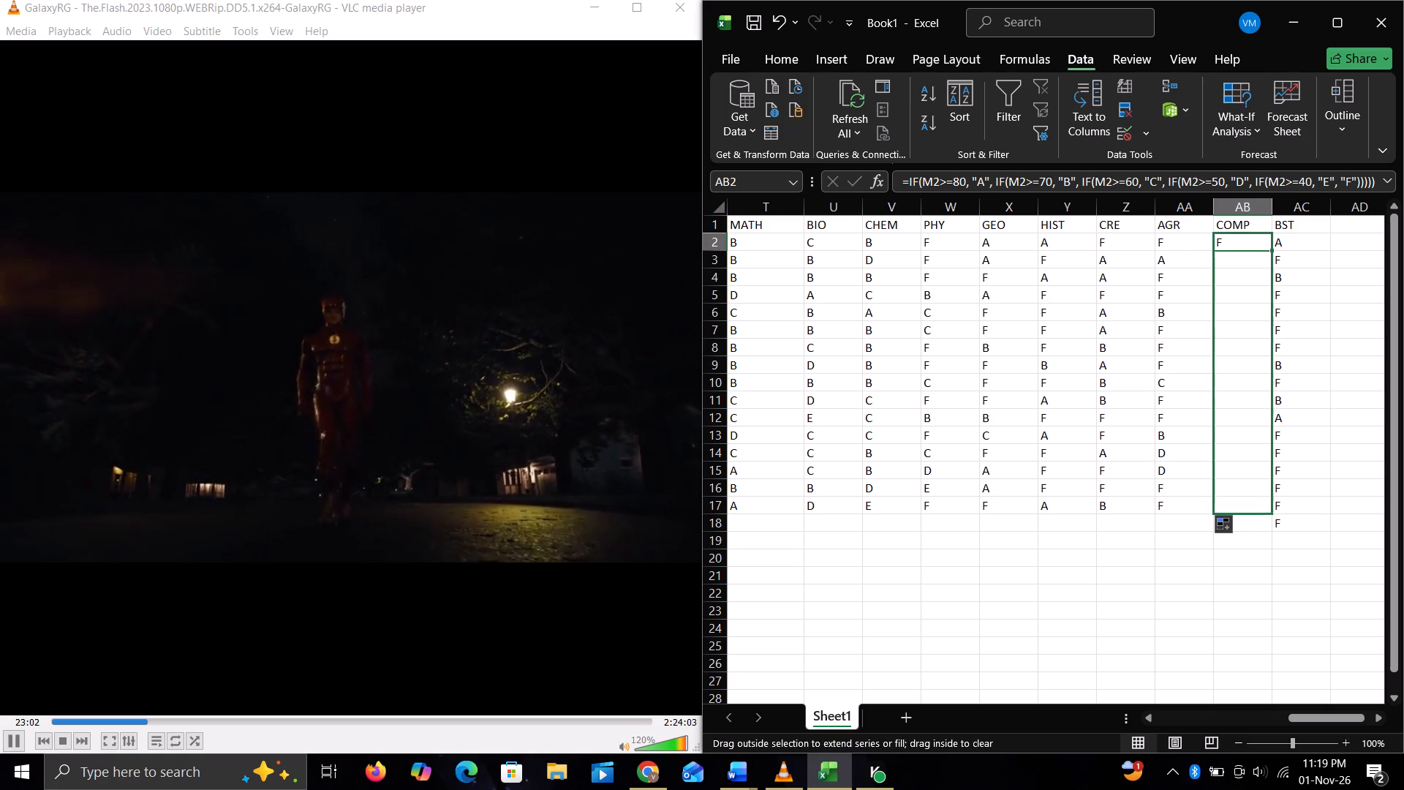
left_click_drag(1292, 507, 1292, 508)
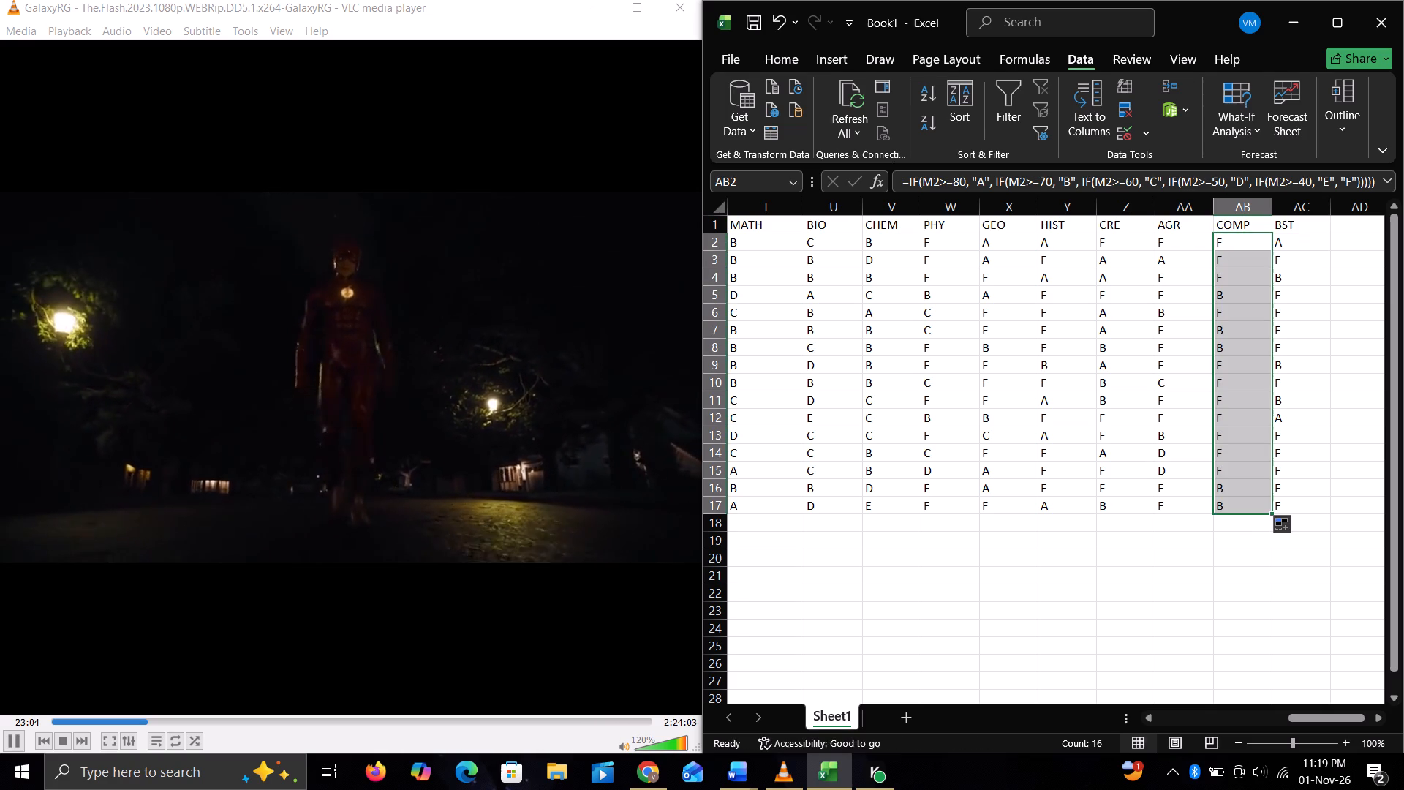
Refill the BST grade formula from AC2 down to AC17.
left_click(1298, 249)
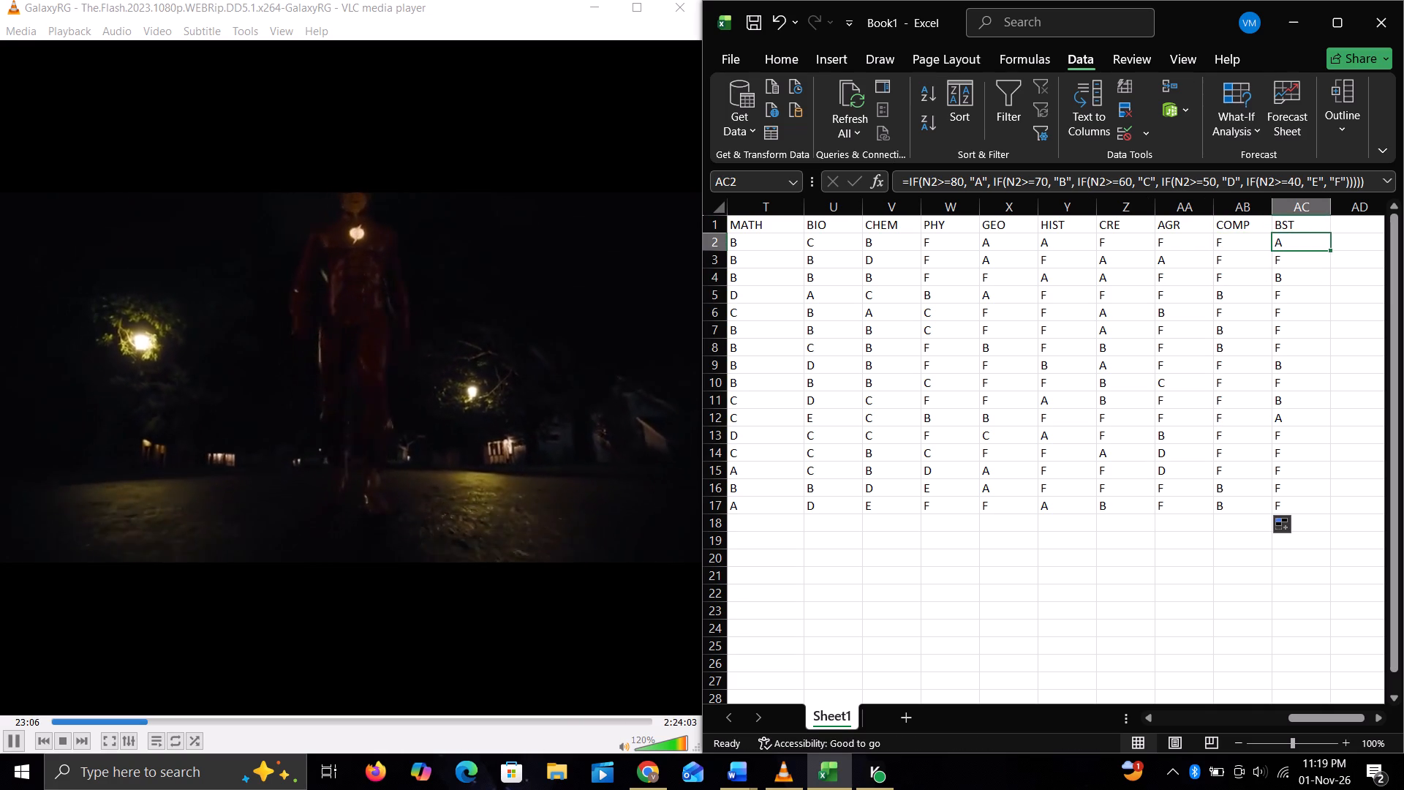
left_click_drag(1332, 247, 1356, 519)
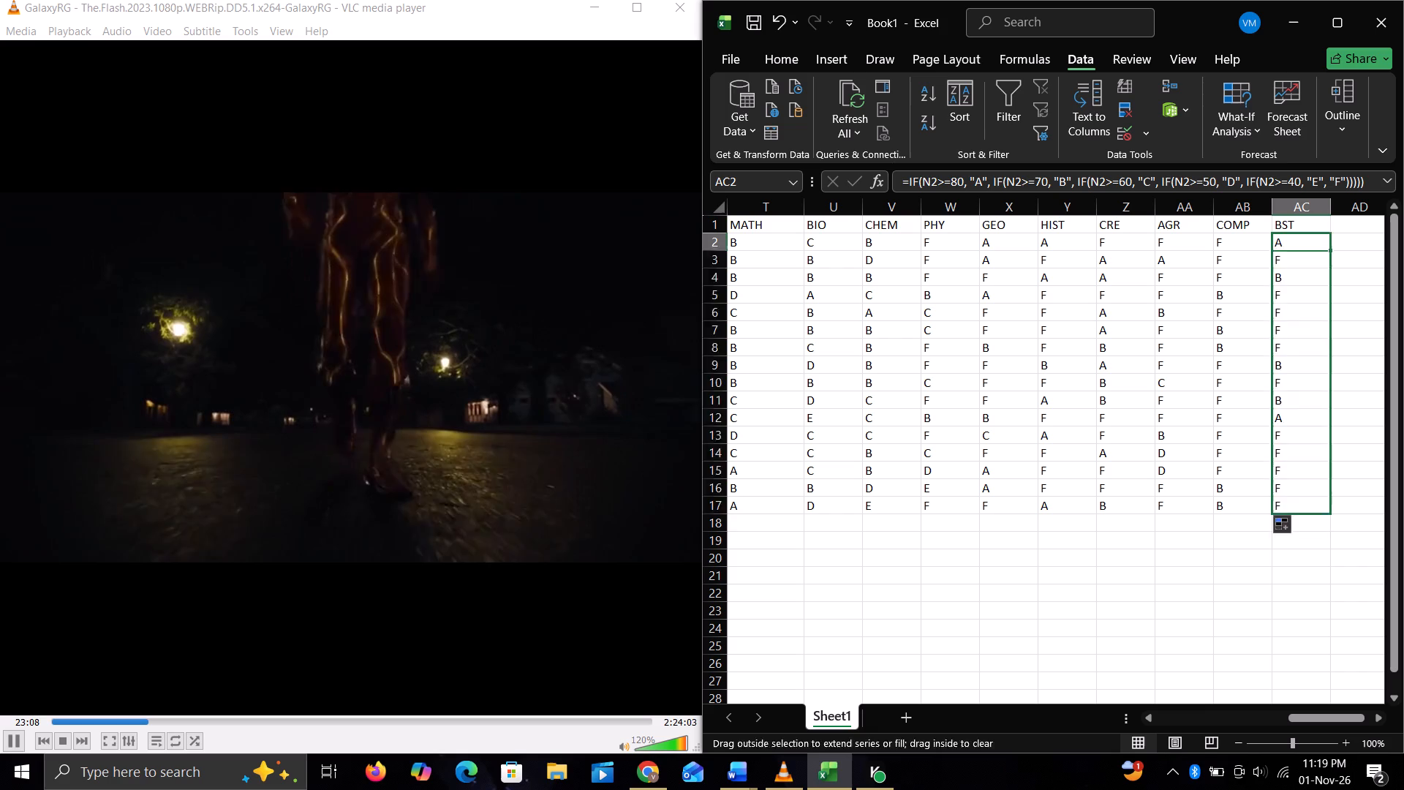
Clear the F grades in the upper COMP rows: cells AB2, AB3, AB4 and AB6.
left_click(1253, 243)
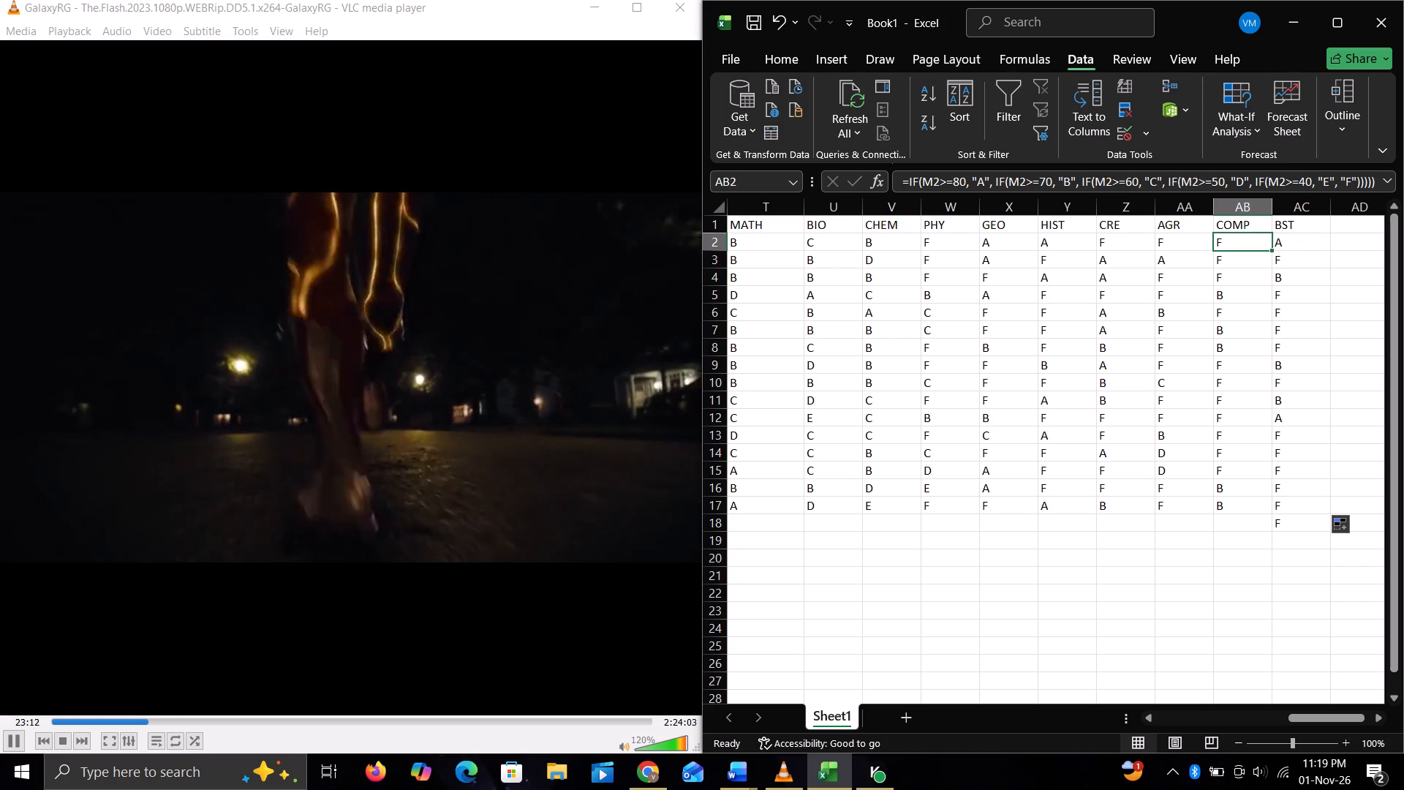
key("BackSpace")
key("Down")
key("BackSpace")
key("Down")
key("BackSpace")
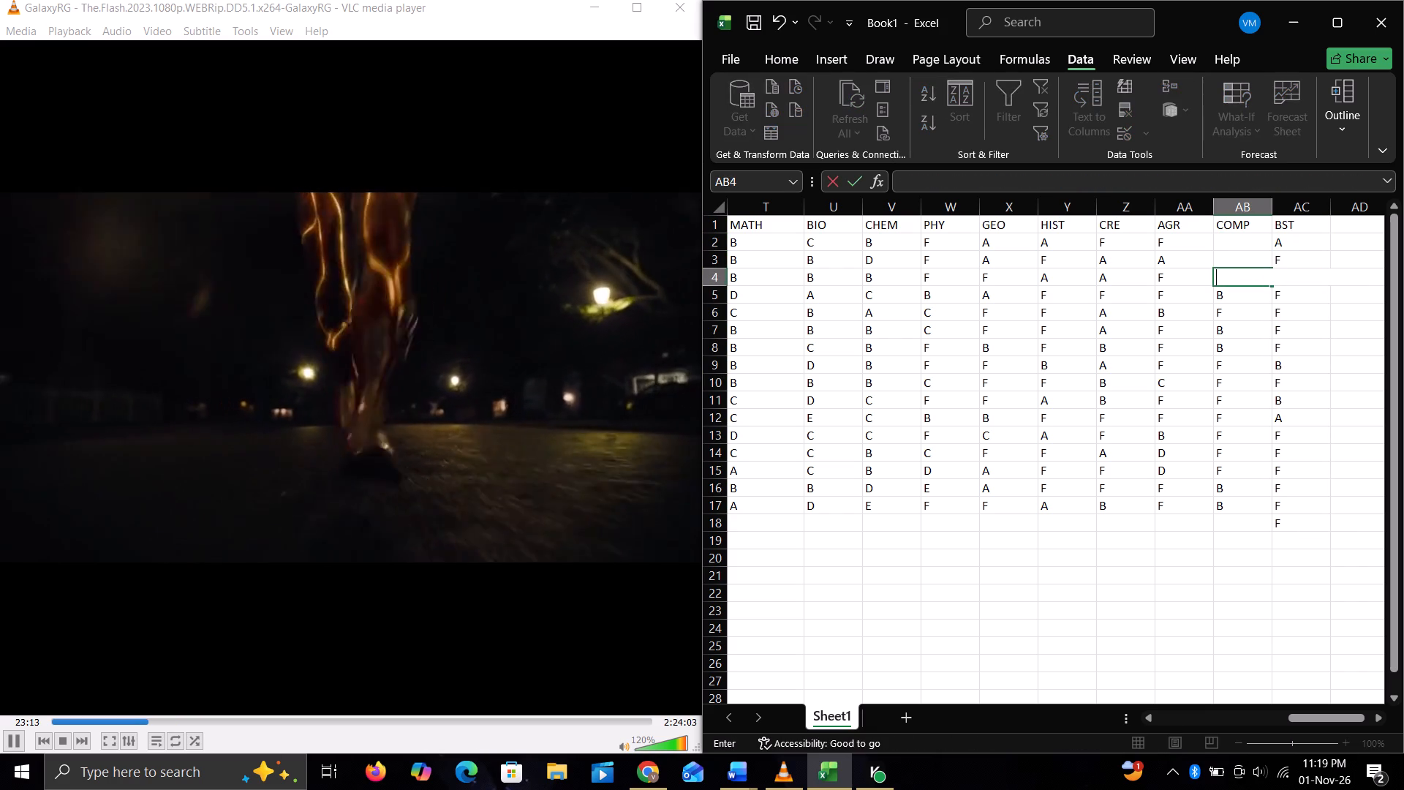
key("Down")
key("Down")
key("BackSpace")
key("Down")
key("Down")
key("Down")
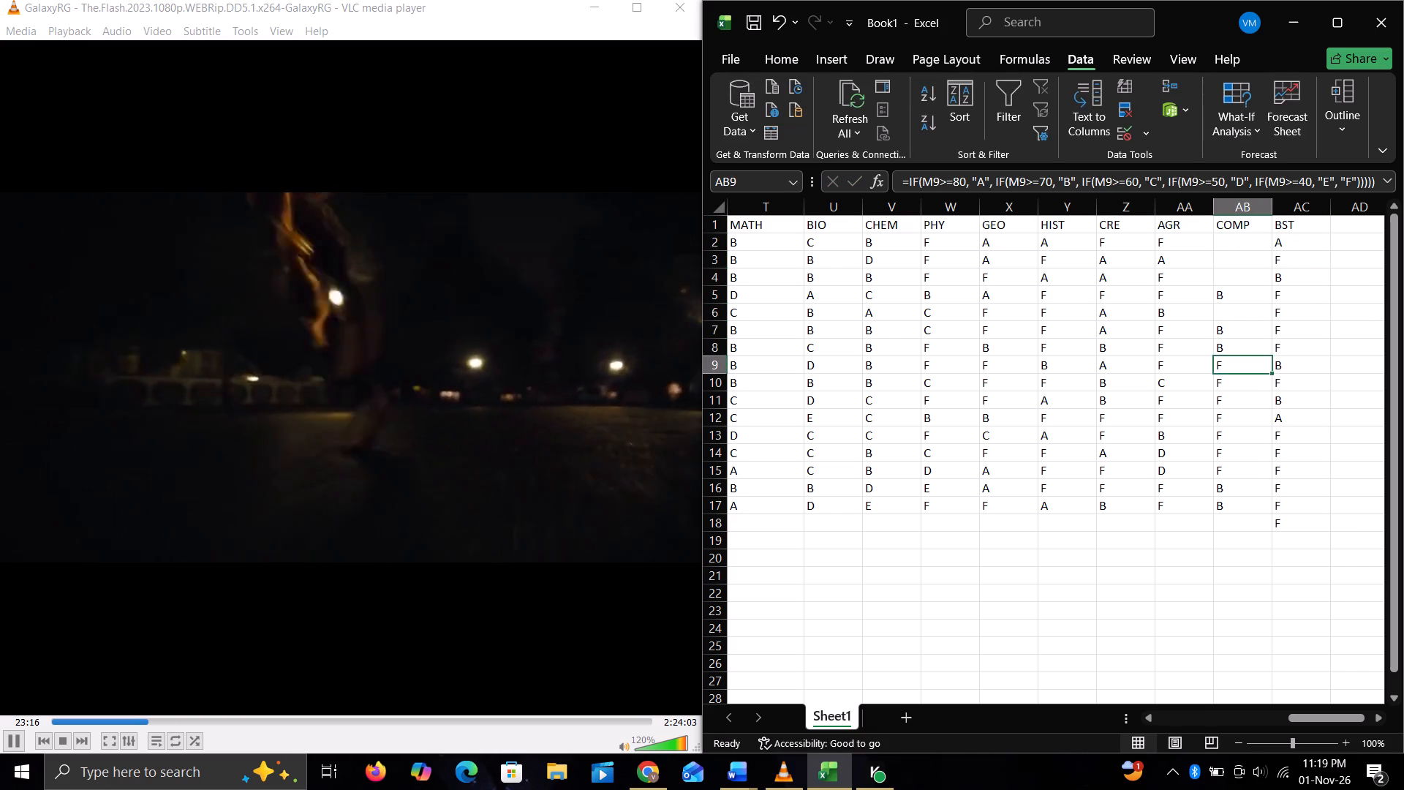
Clear the remaining F grades in the COMP column, from AB9 through AB15.
key("BackSpace")
key("Down")
key("BackSpace")
key("Down")
key("BackSpace")
key("Down")
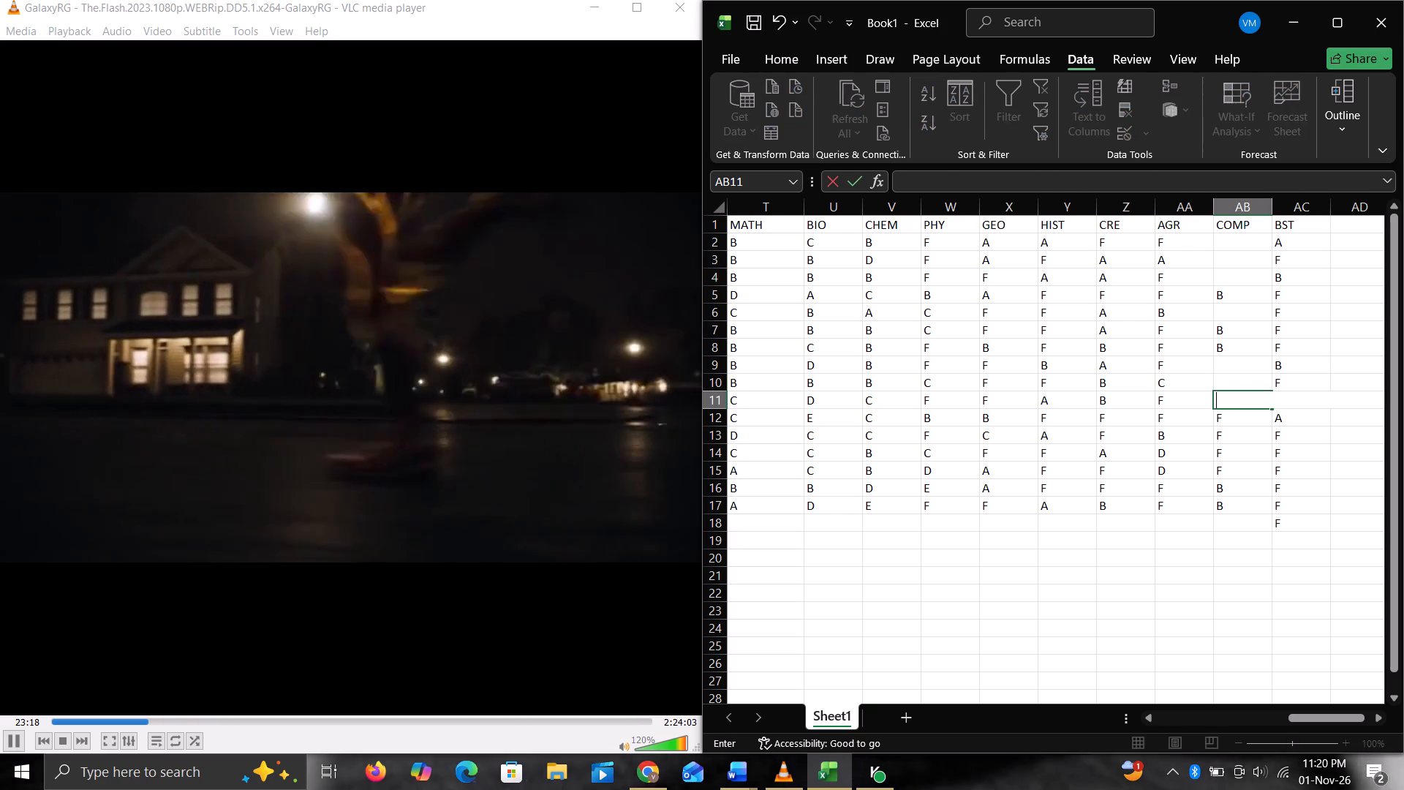
key("BackSpace")
key("Down")
key("BackSpace")
key("Down")
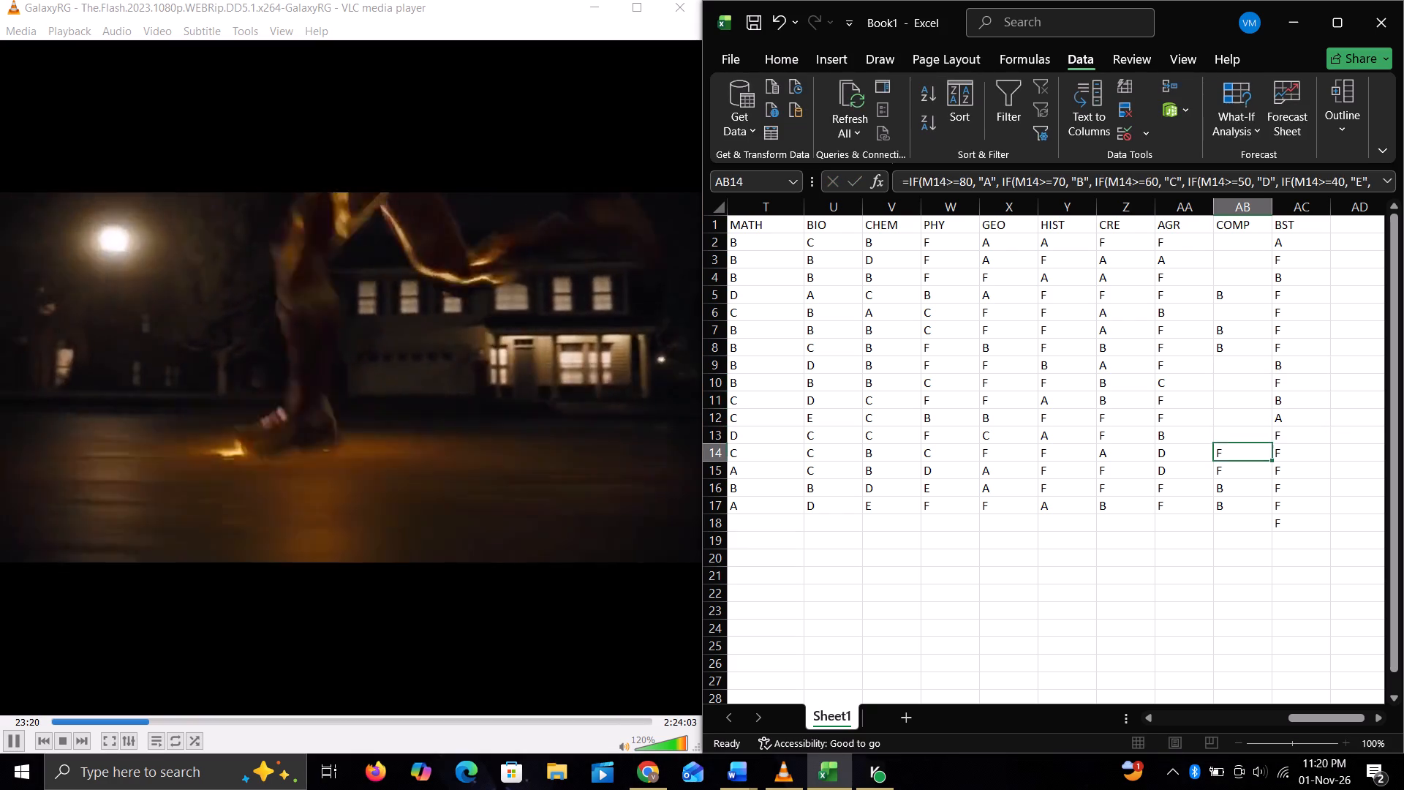
key("BackSpace")
key("Down")
key("BackSpace")
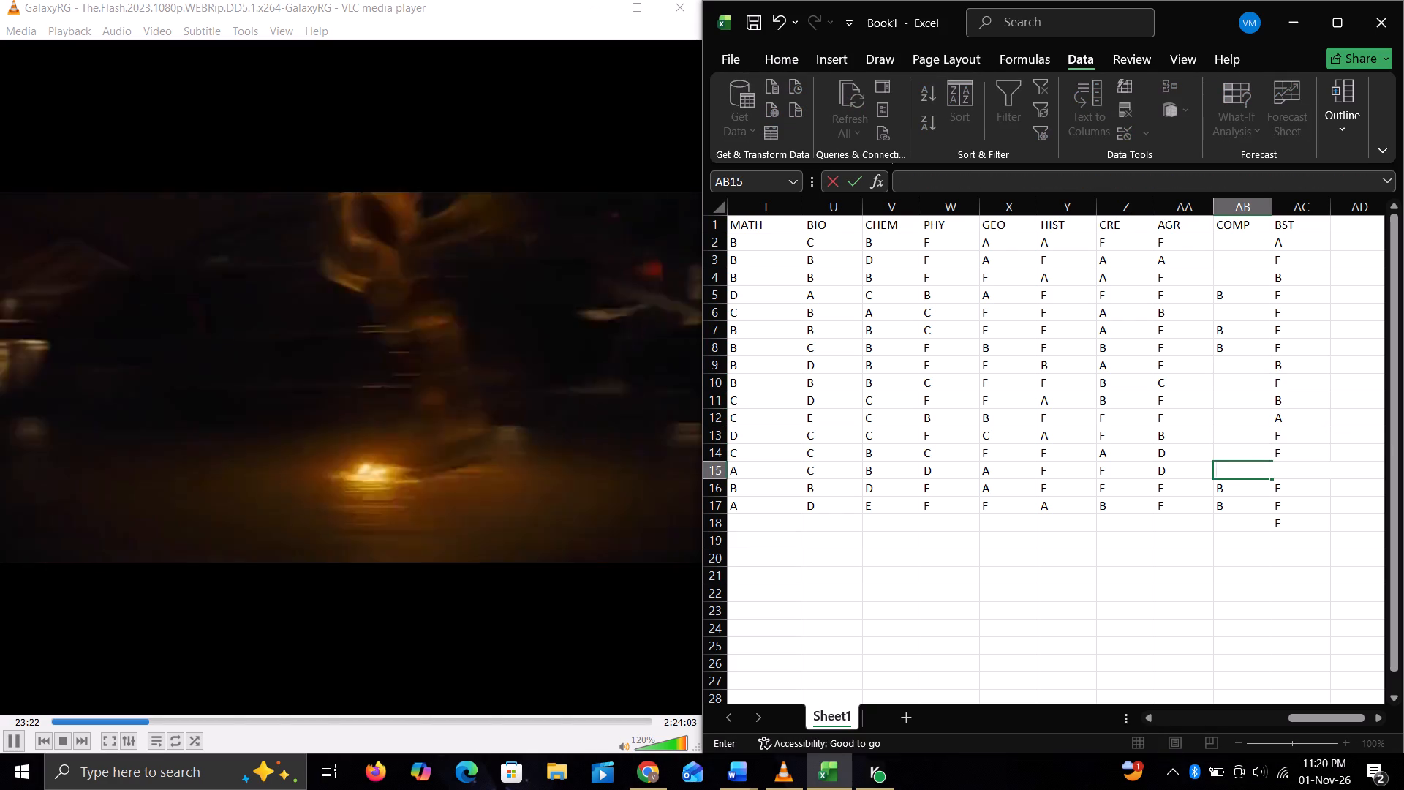
Clear the F grades in the lower BST rows, from AC13 through AC18, including the extra cell below the last student.
key("Right")
key("BackSpace")
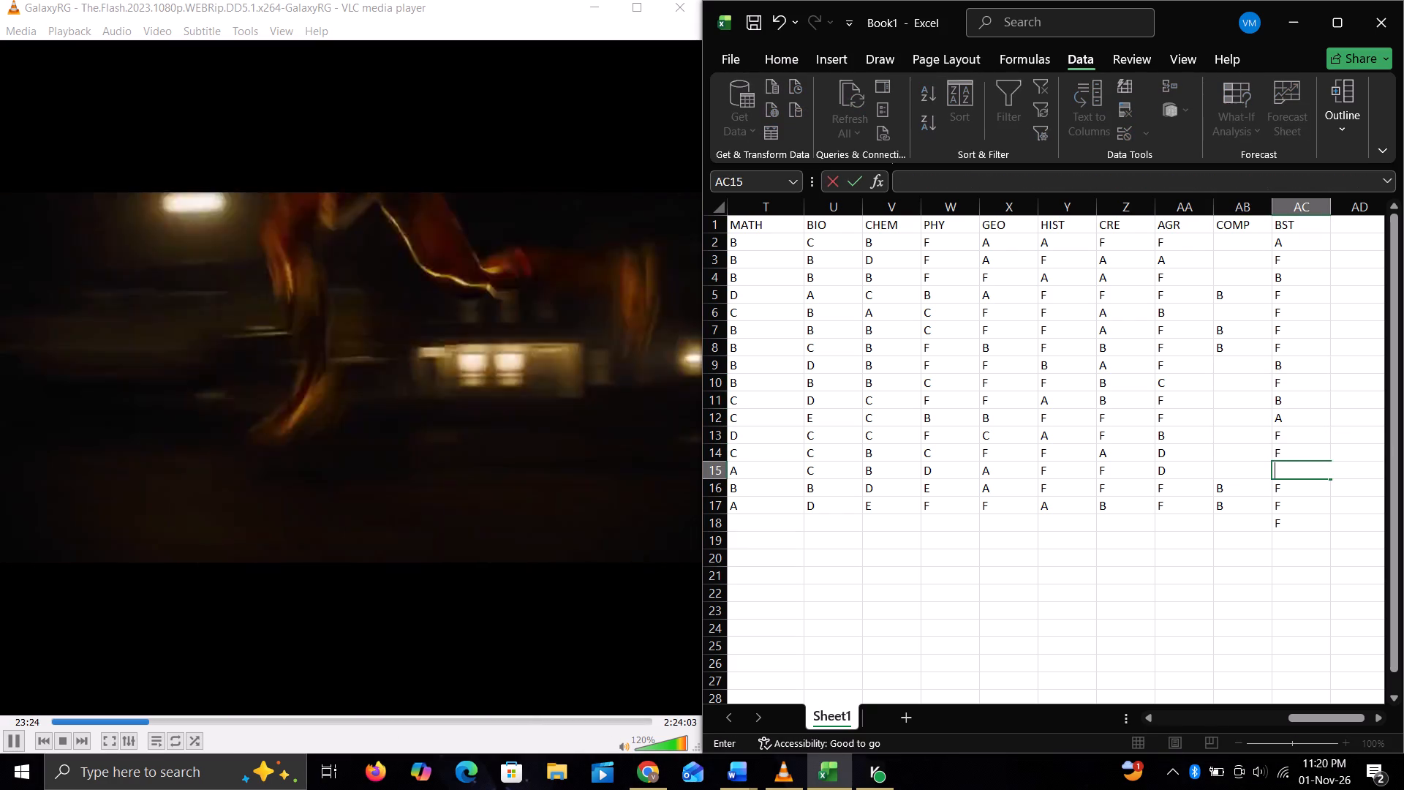
key("Down")
key("Down")
key("Down")
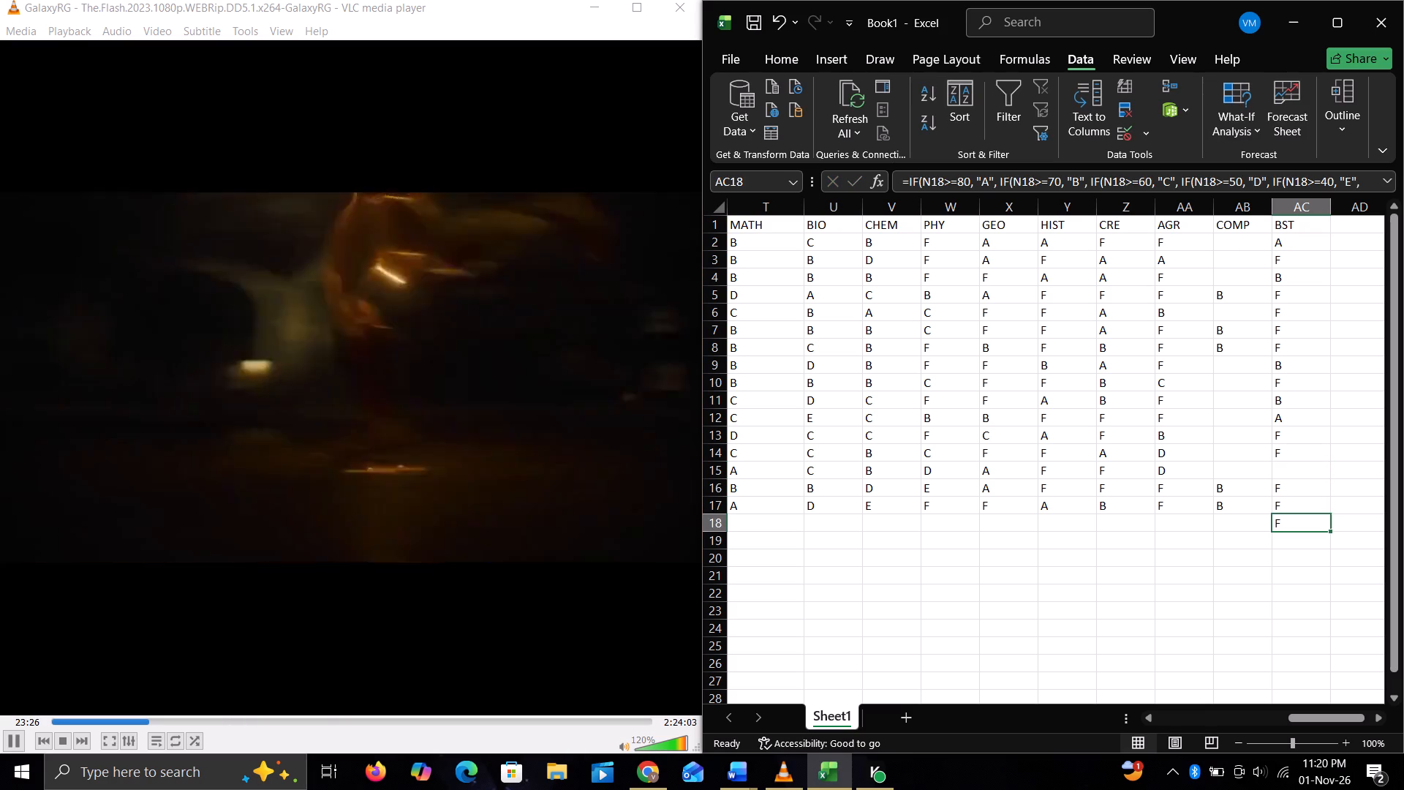
key("BackSpace")
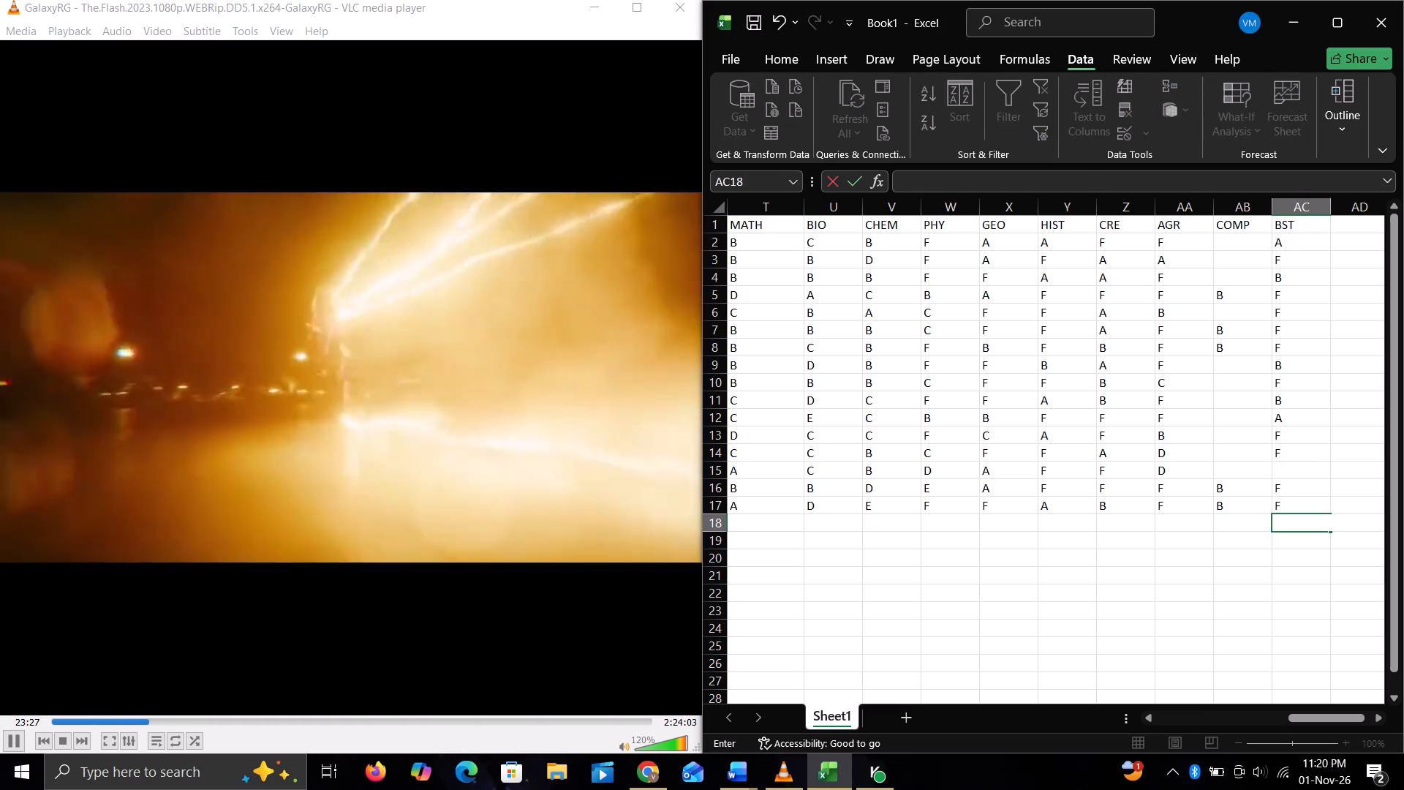
key("Up")
key("BackSpace")
key("Up")
key("BackSpace")
key("Up")
key("BackSpace")
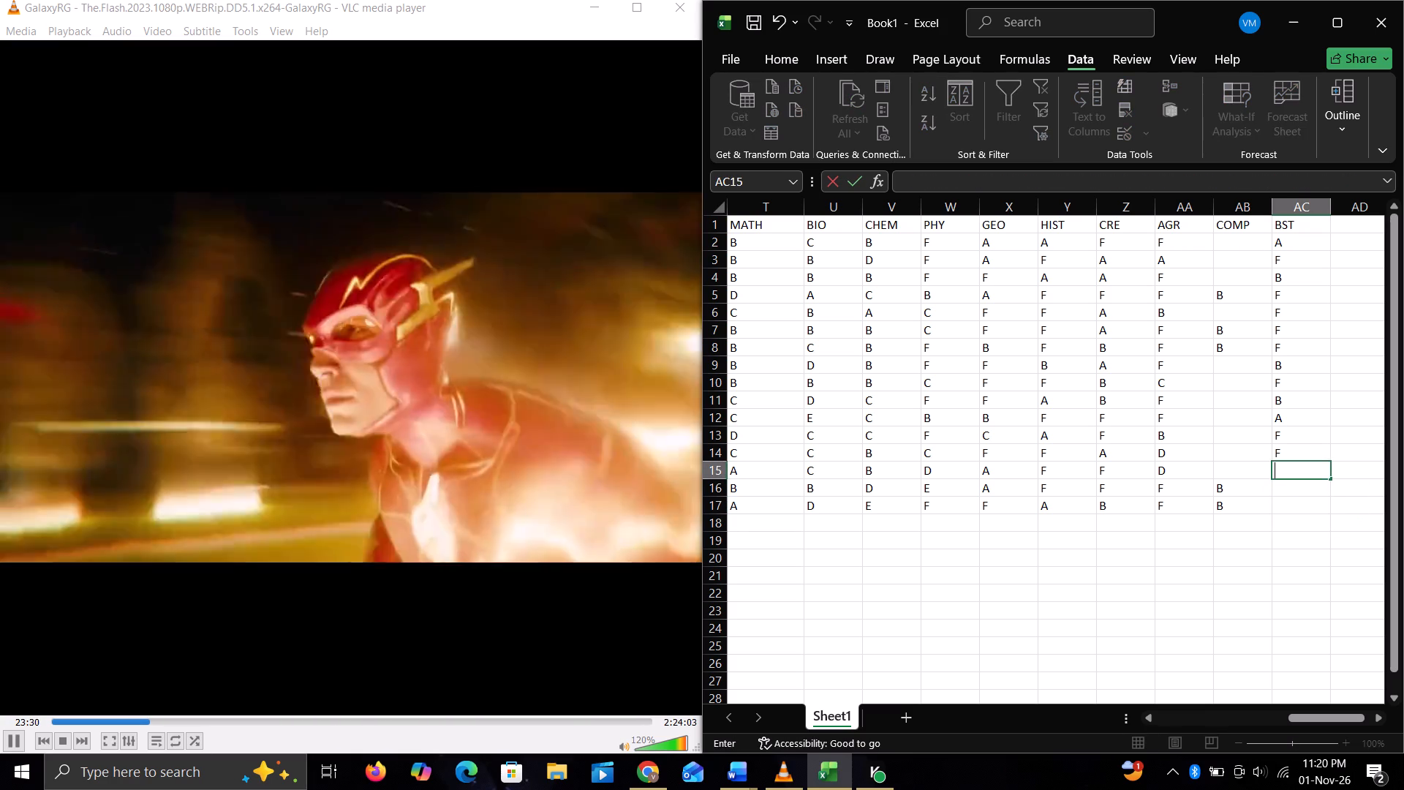
key("Up")
key("BackSpace")
key("Up")
key("BackSpace")
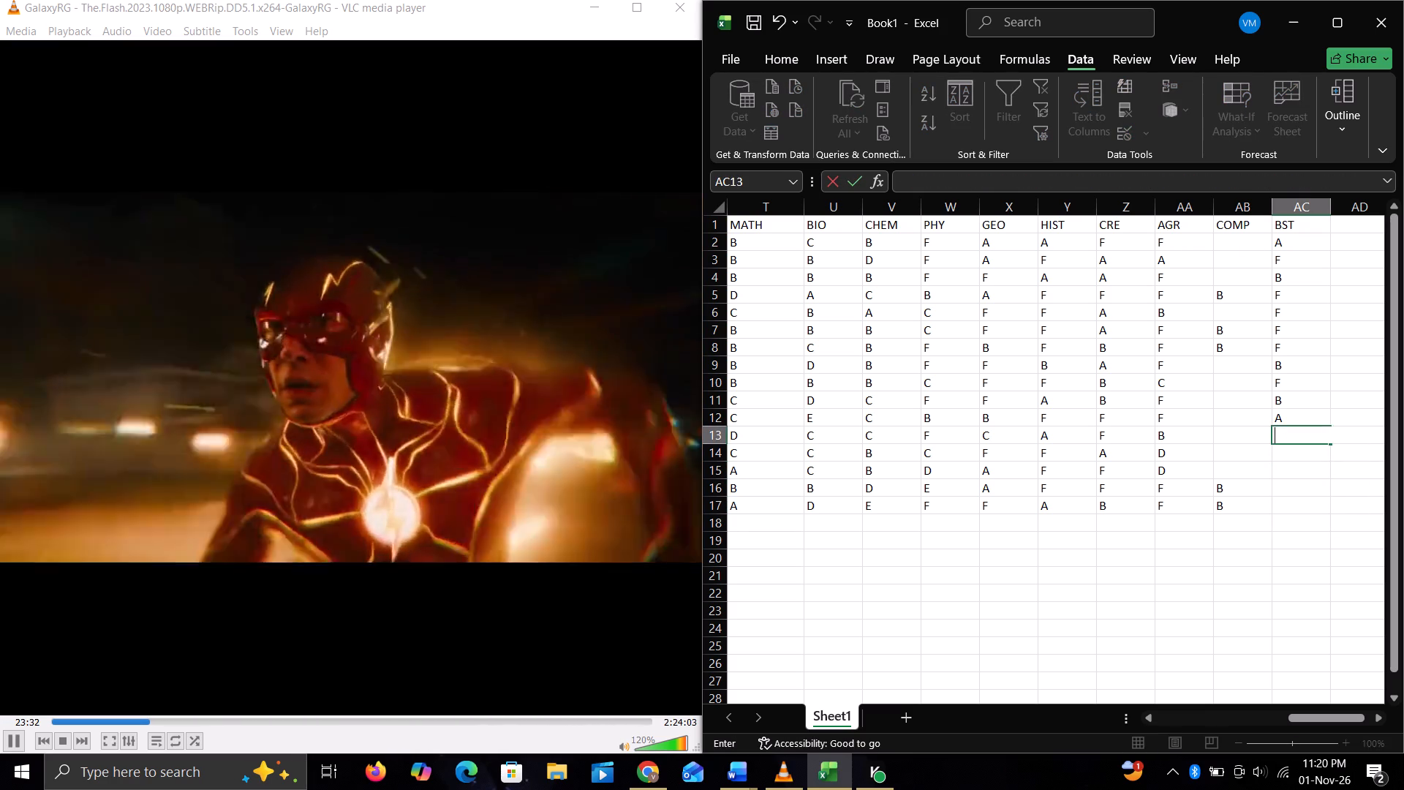
Clear the remaining F grades in the BST column: cells AC10, AC8, AC7, AC6, AC5 and AC3.
key("Up")
key("Up")
key("Up")
key("BackSpace")
key("Up")
key("Up")
key("BackSpace")
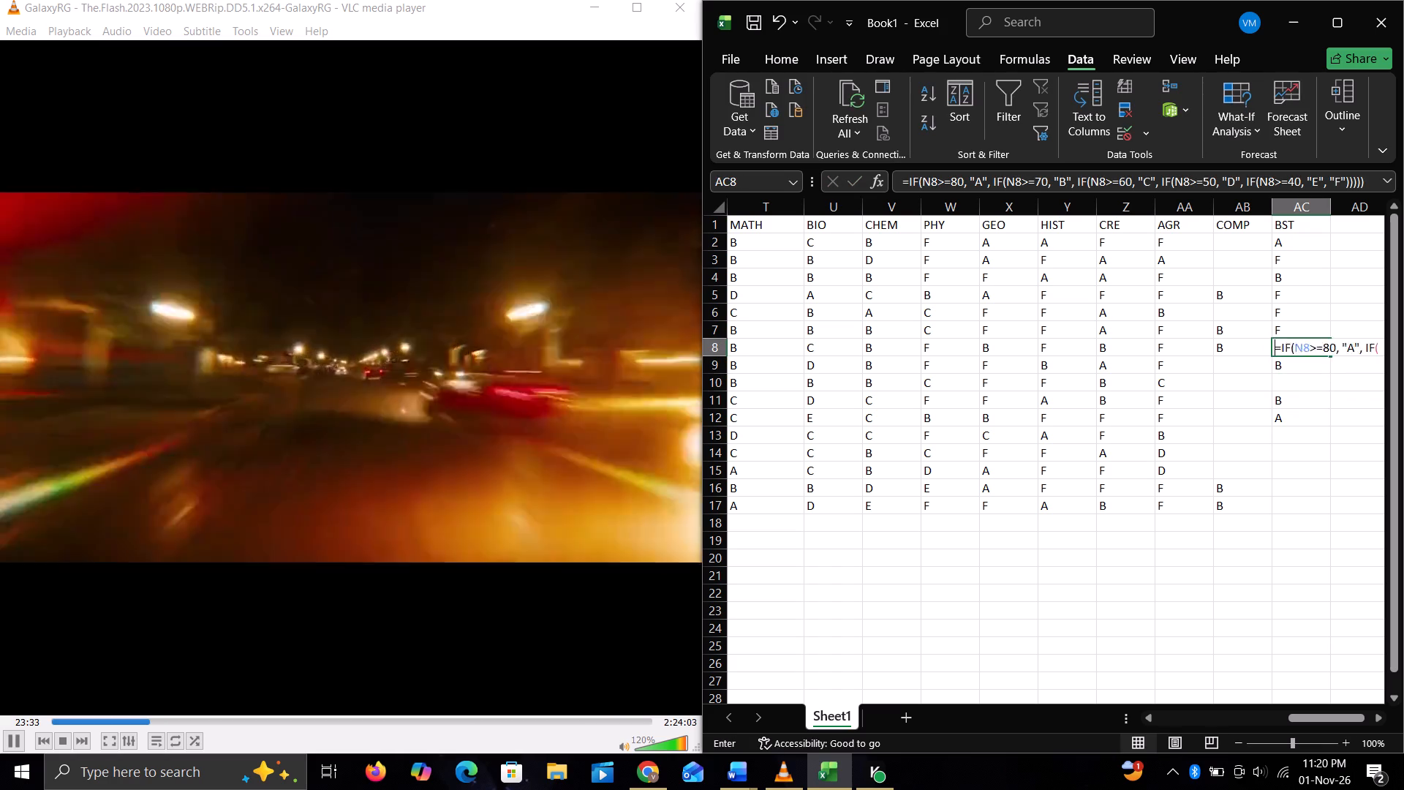
key("Up")
key("BackSpace")
key("Up")
key("Up")
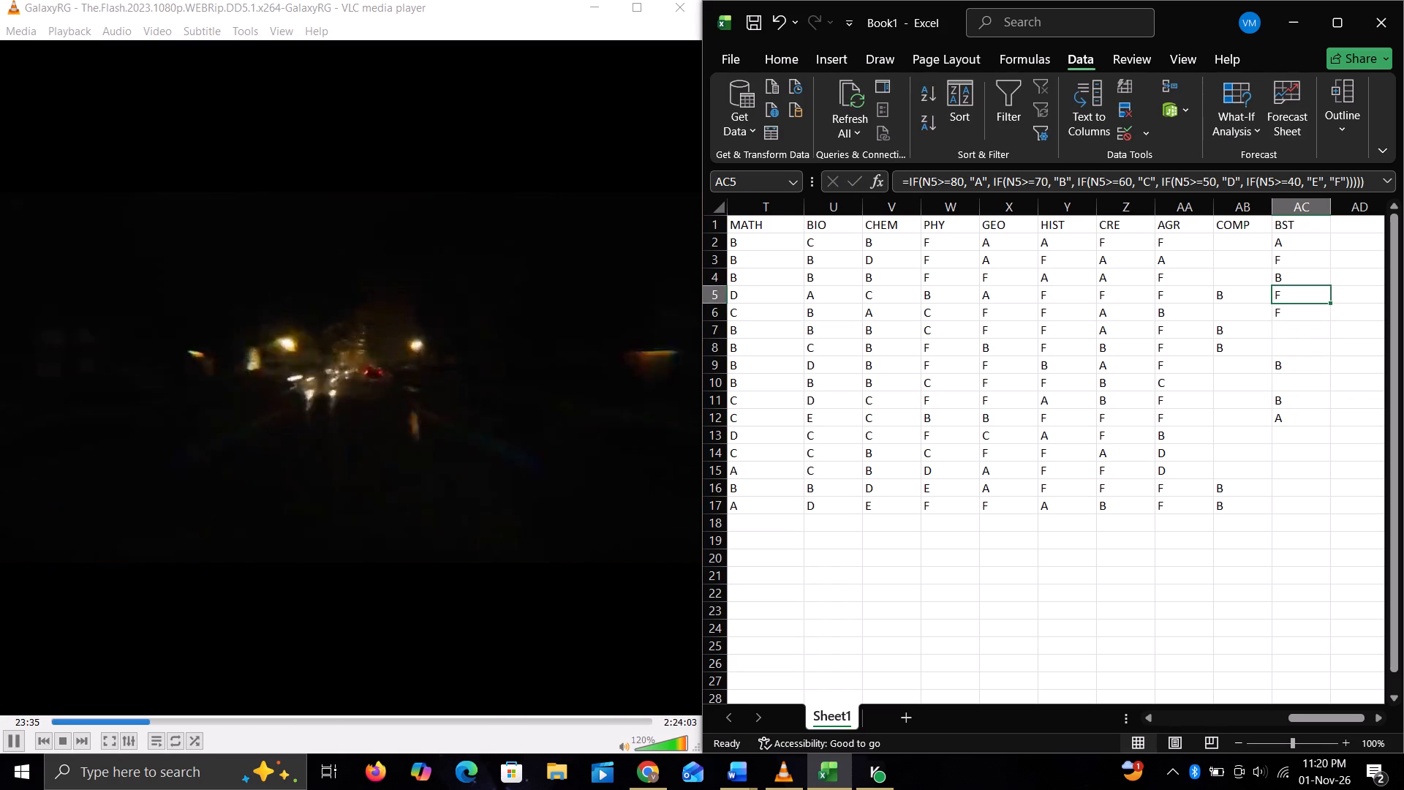
key("Down")
key("BackSpace")
key("Up")
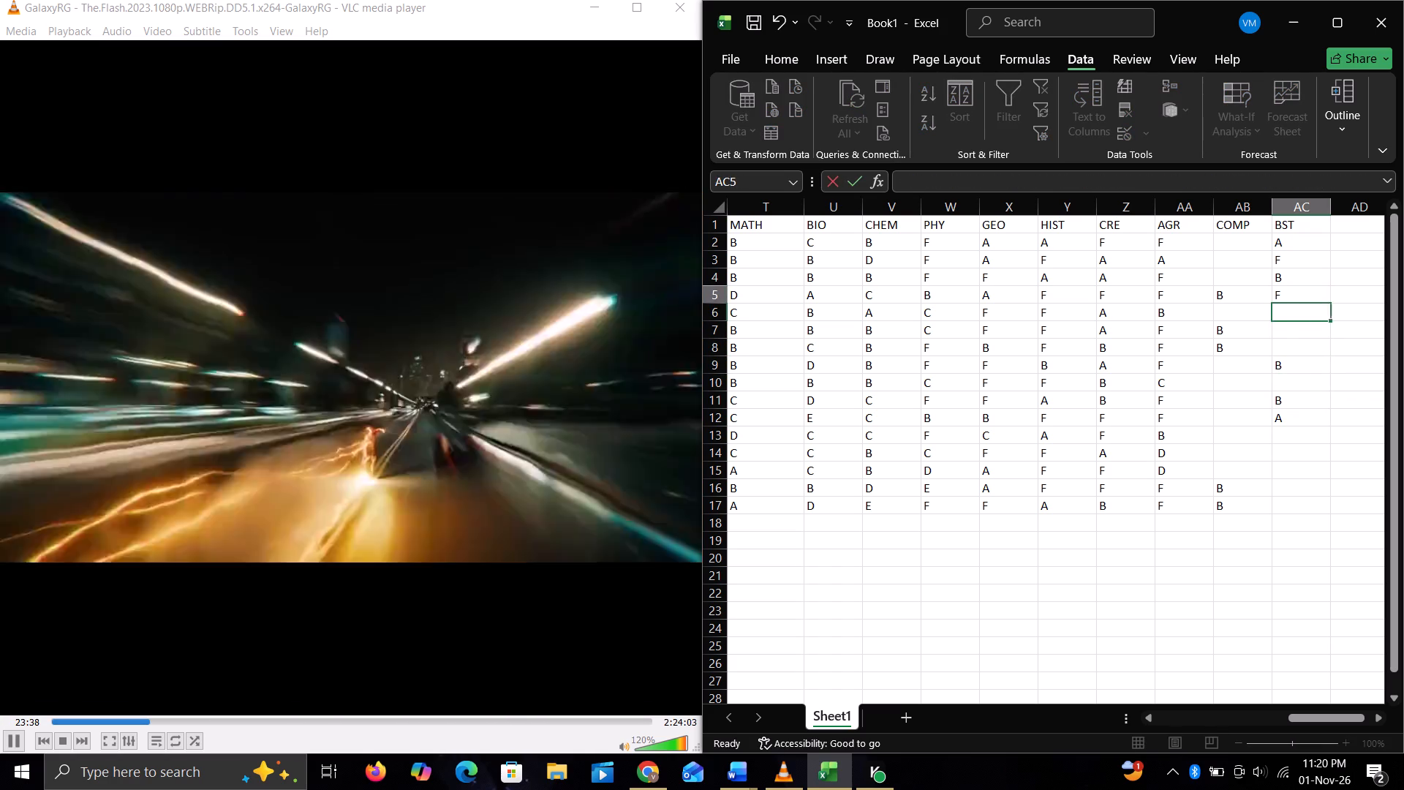
key("BackSpace")
key("Up")
key("Up")
key("BackSpace")
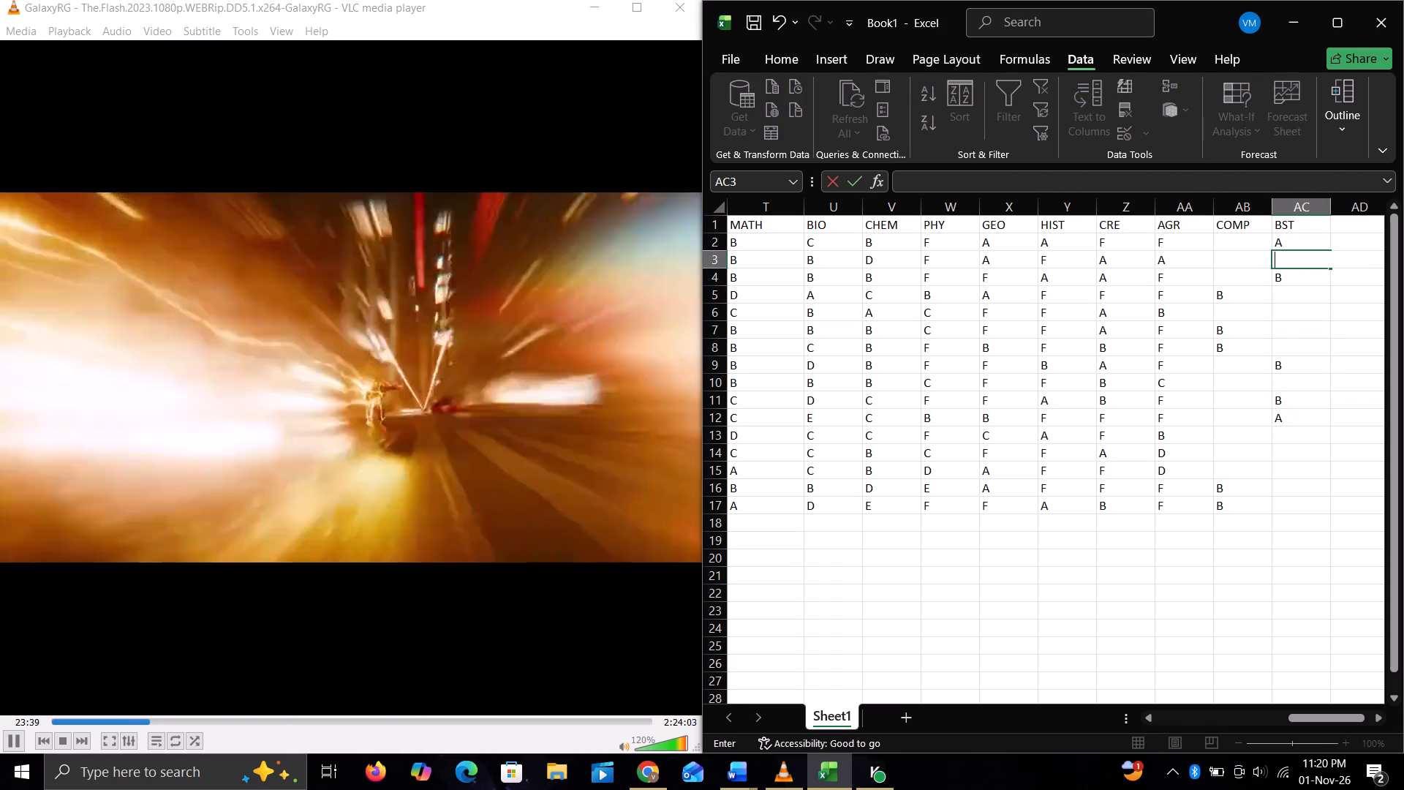
Clear the F grades in the upper AGR rows: cells AA2, AA5, AA7, AA8 and AA9.
key("Left")
key("Left")
key("Left")
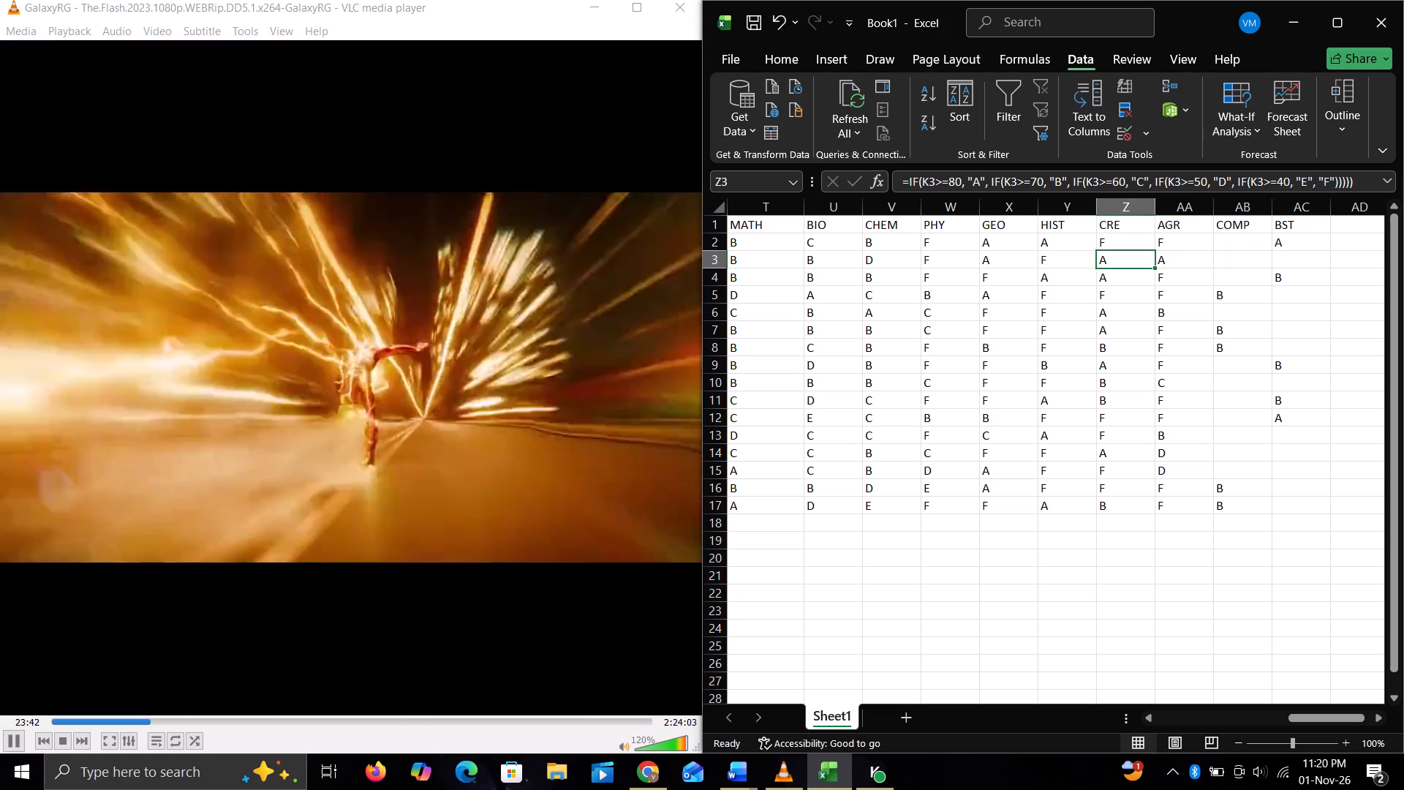
key("Right")
key("Up")
key("BackSpace")
key("Down")
key("Down")
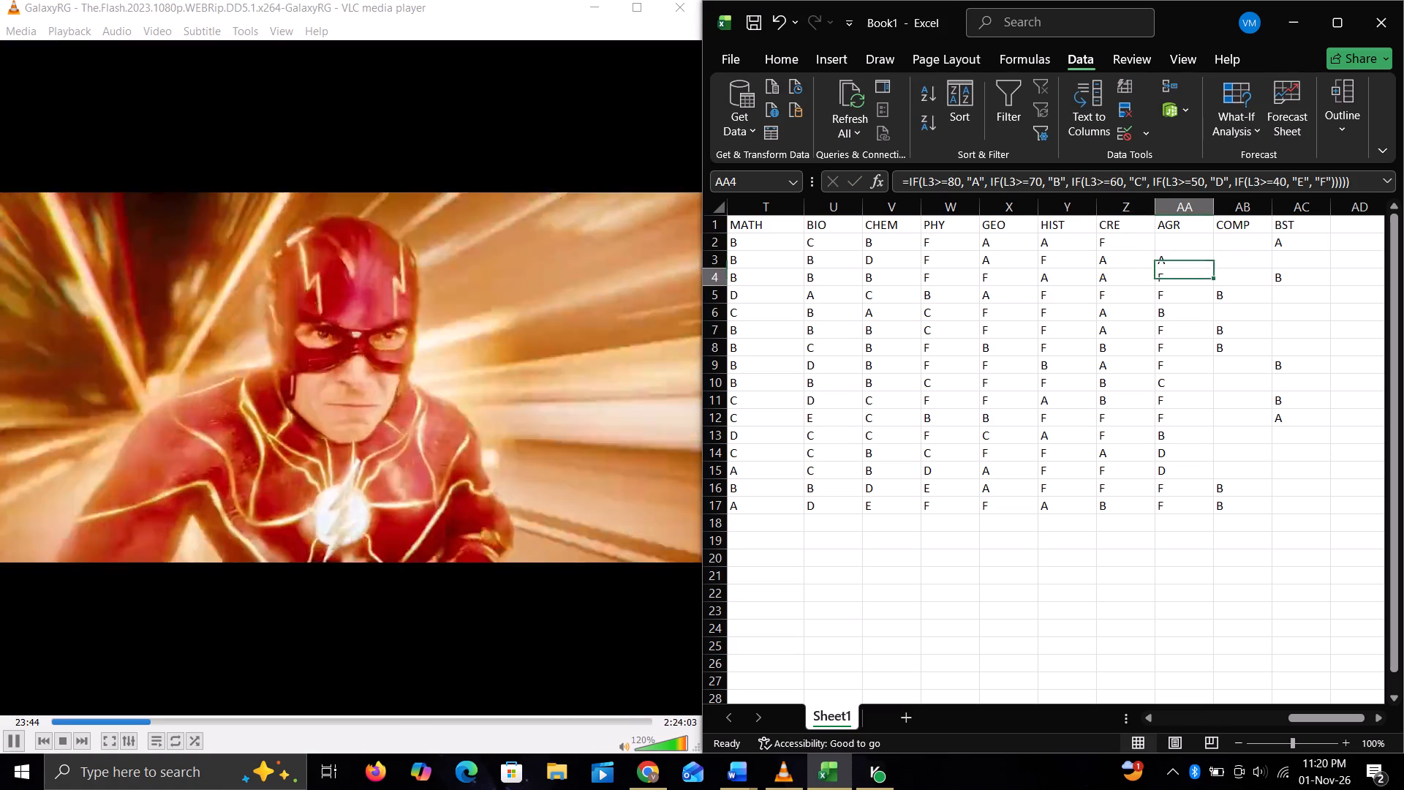
key("Down")
key("BackSpace")
key("Down")
key("Down")
key("BackSpace")
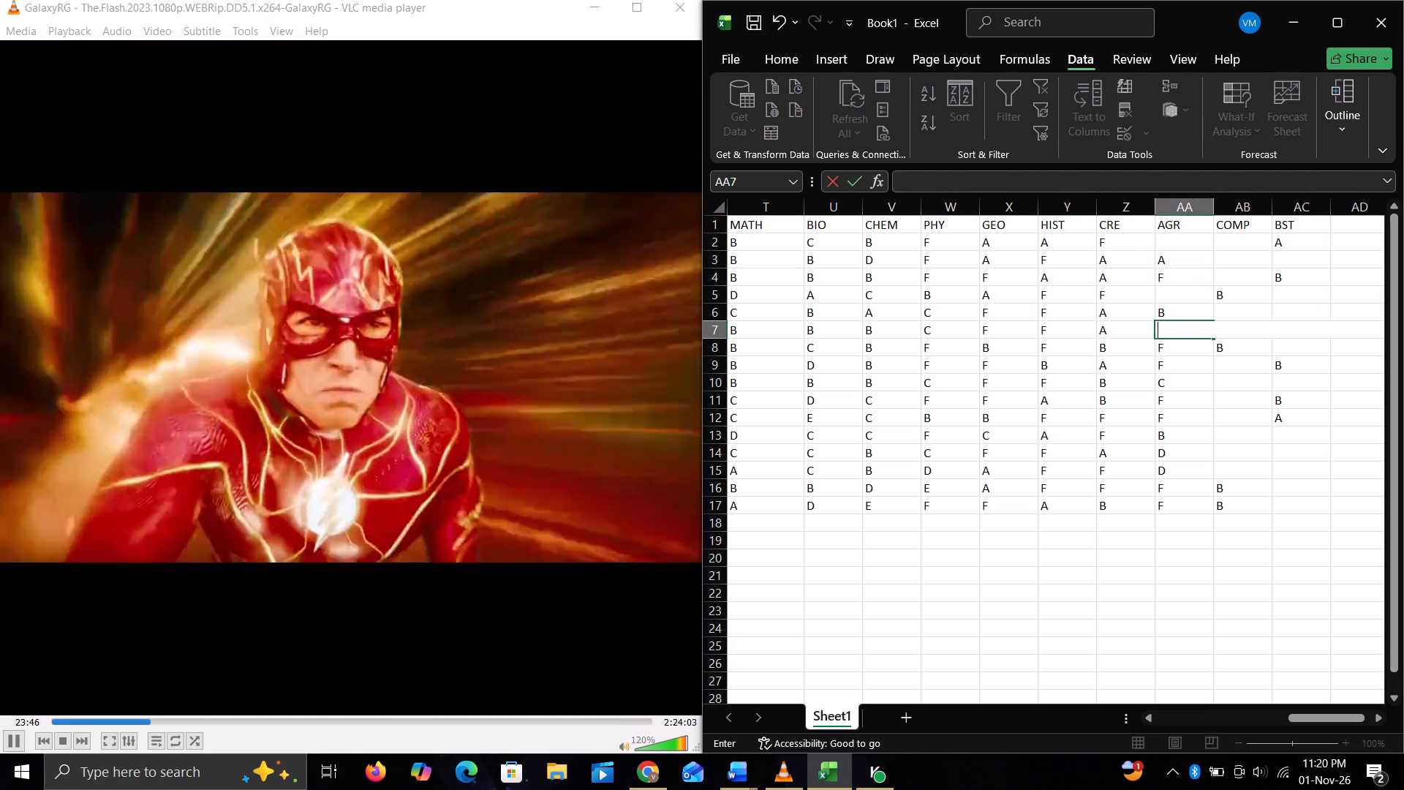
key("Down")
key("BackSpace")
key("Down")
key("BackSpace")
Clear the F grades in the lower AGR rows: cells AA11, AA12, AA16 and AA17.
key("Down")
key("Down")
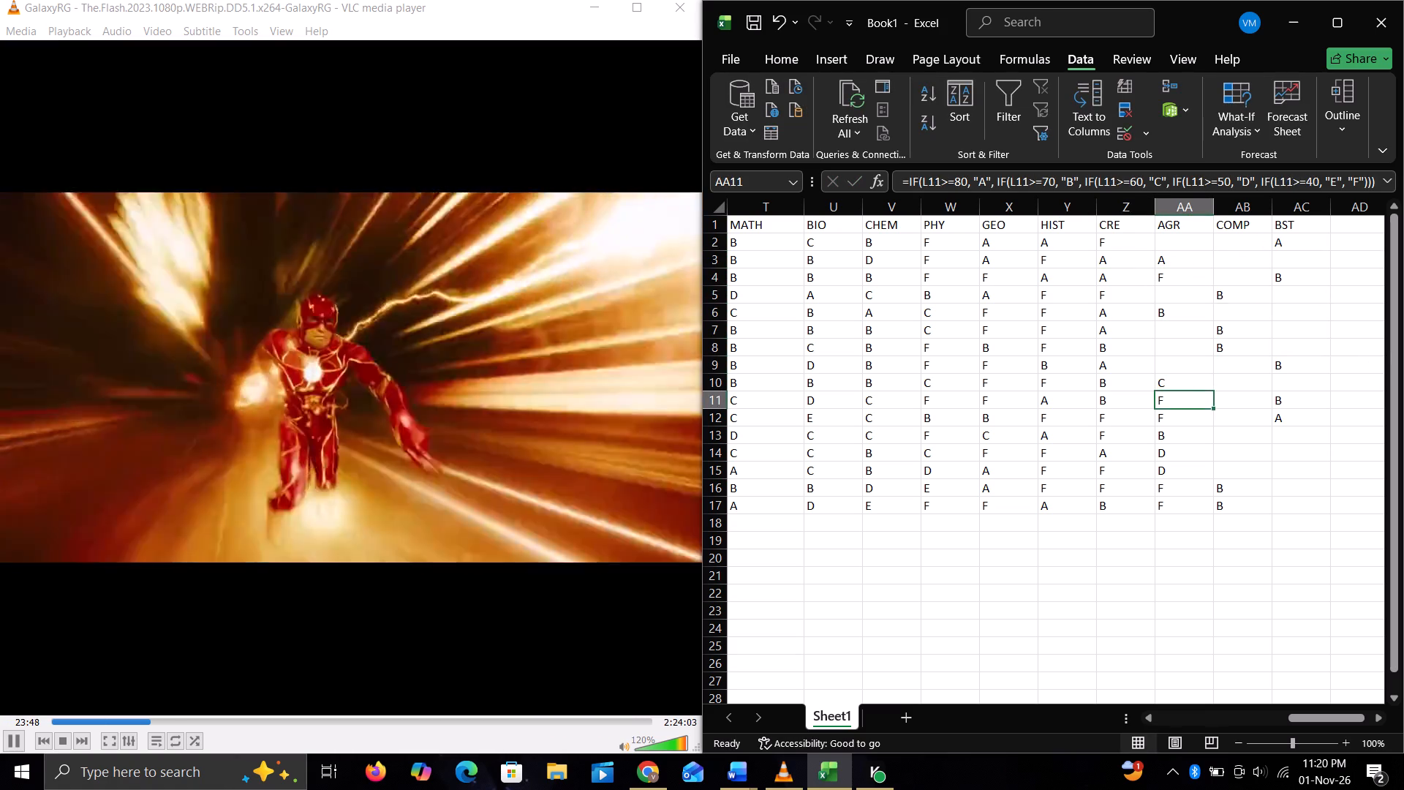
key("BackSpace")
key("Down")
key("Down")
key("Up")
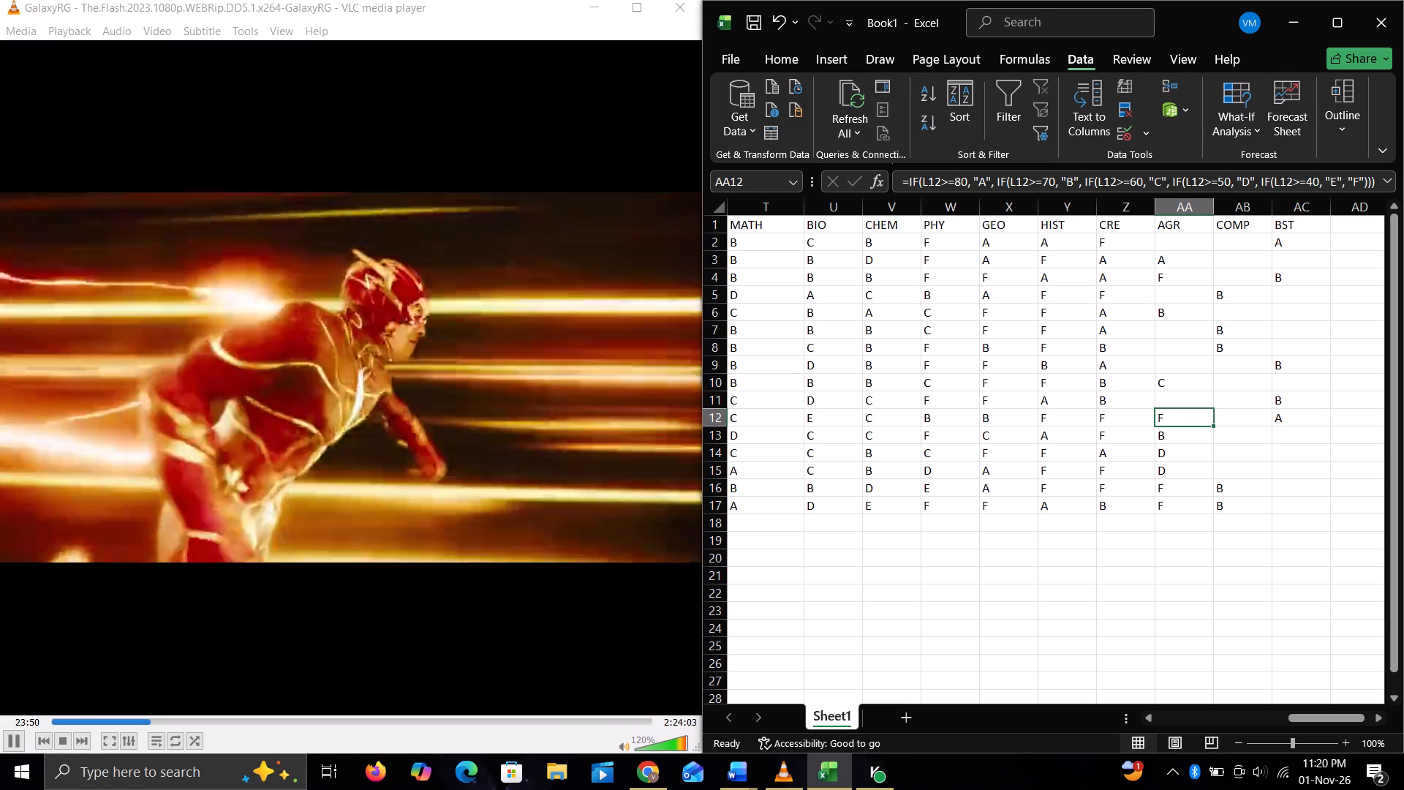
key("BackSpace")
key("Down")
key("Down")
key("Down")
key("Down")
key("BackSpace")
key("Down")
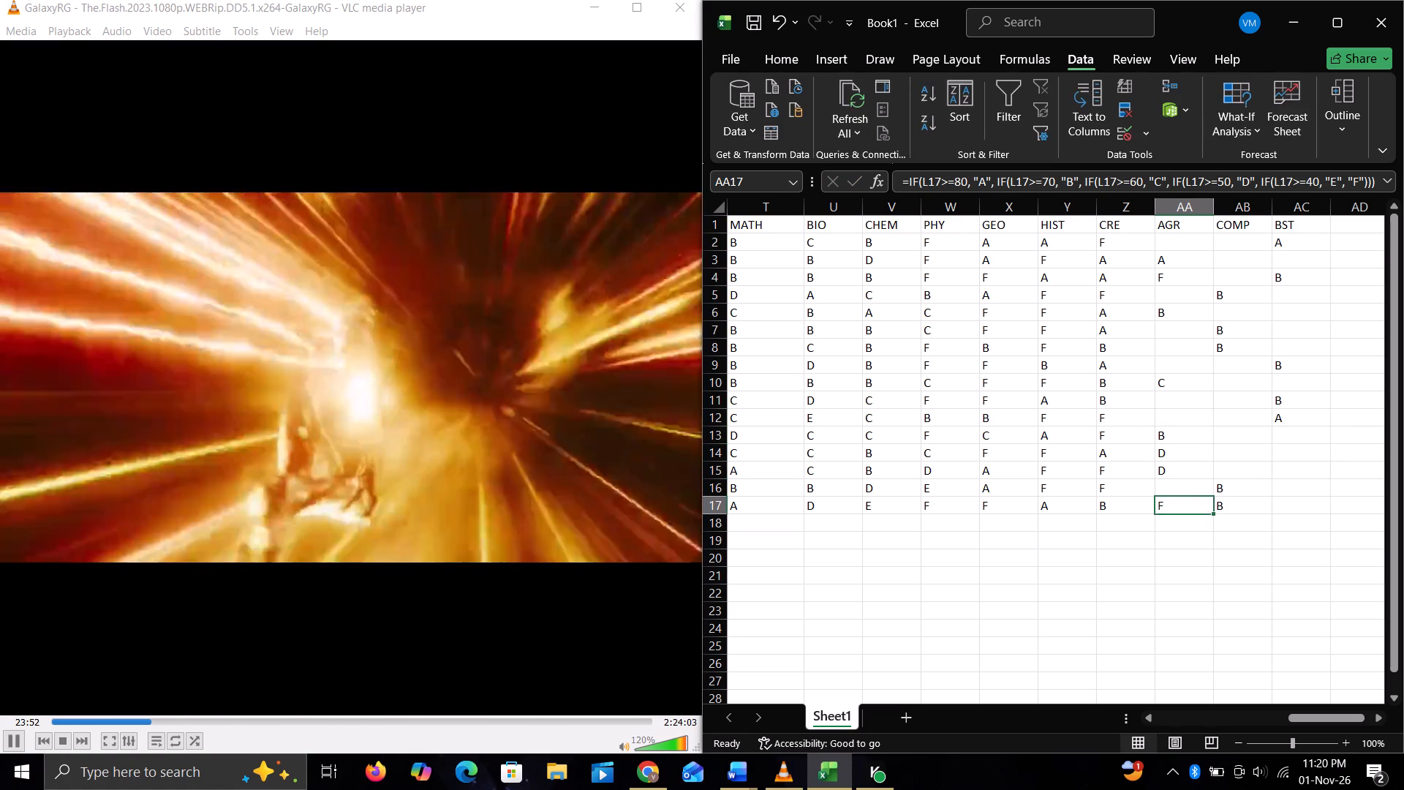
key("BackSpace")
Clear the F grades in the lower CRE rows: cells Z16, Z15, Z13 and Z12.
key("Left")
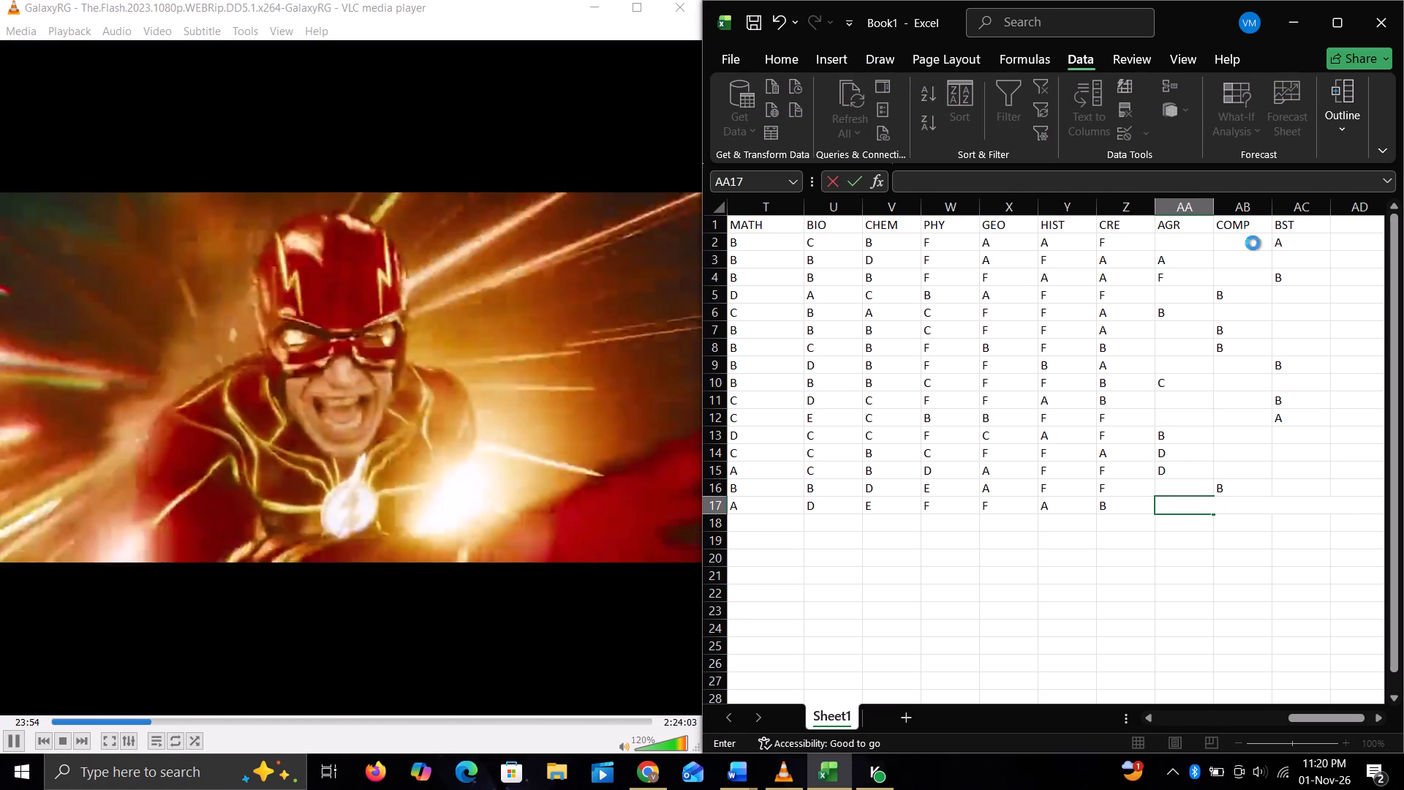
key("Left")
key("Right")
key("Up")
key("Up")
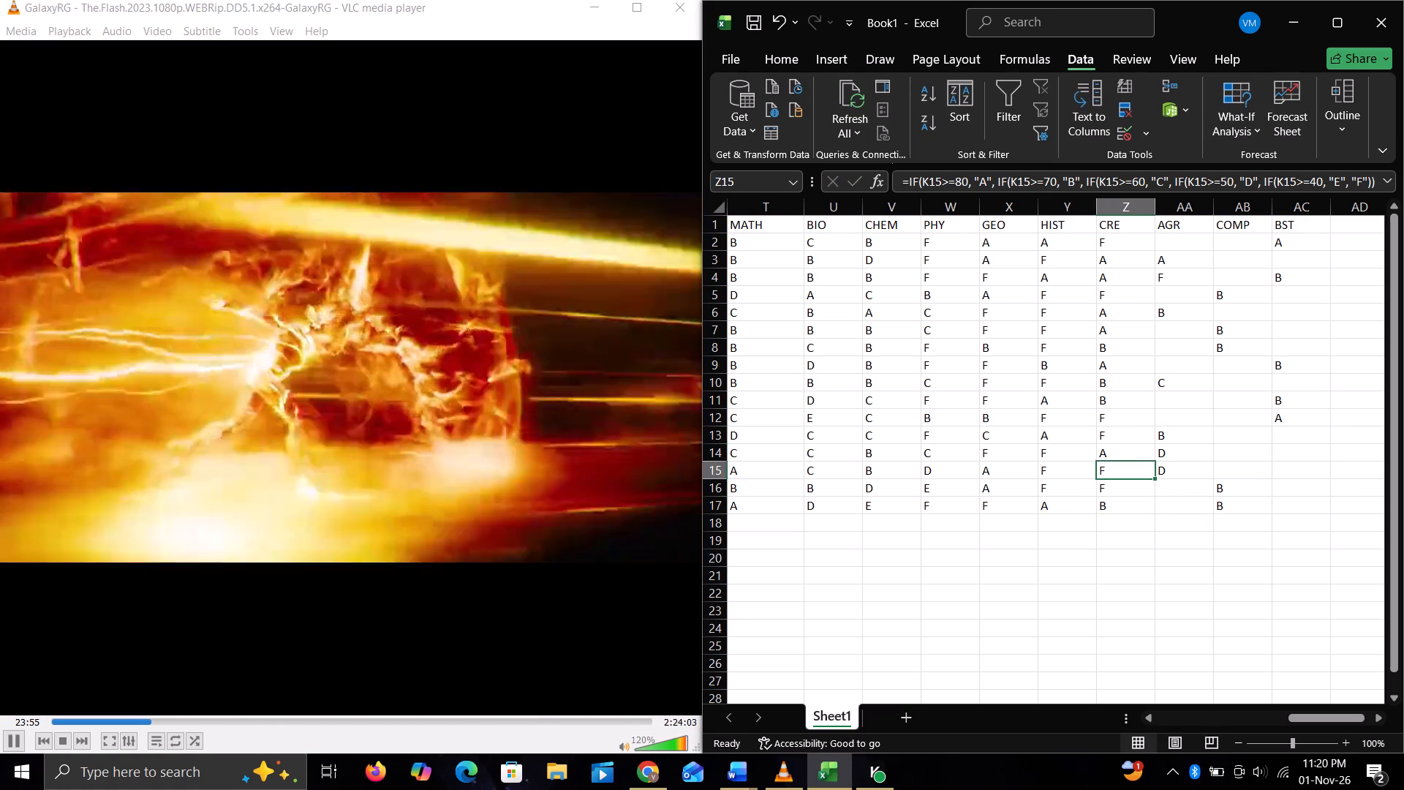
key("Down")
key("BackSpace")
key("Up")
key("BackSpace")
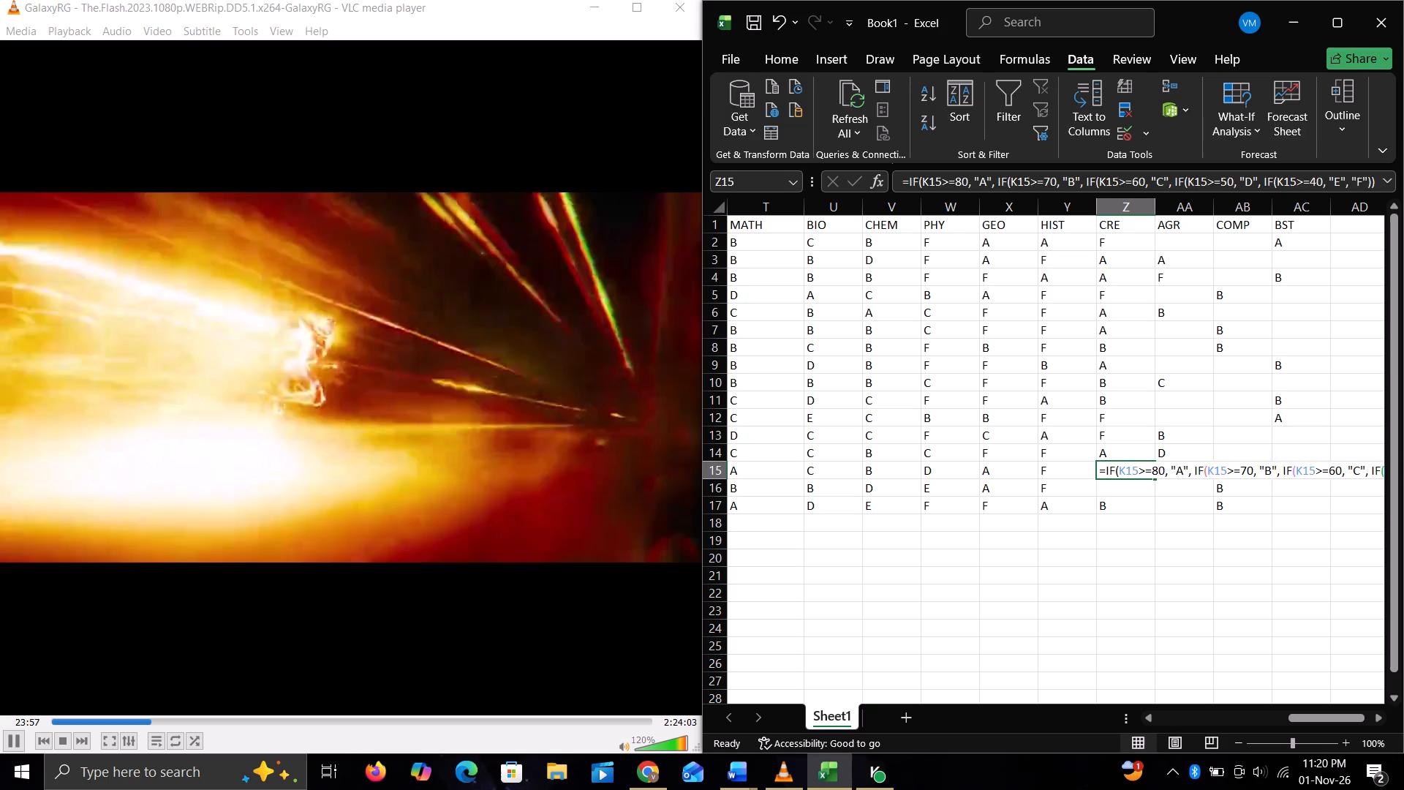
key("Up")
key("Up")
key("BackSpace")
key("Up")
key("BackSpace")
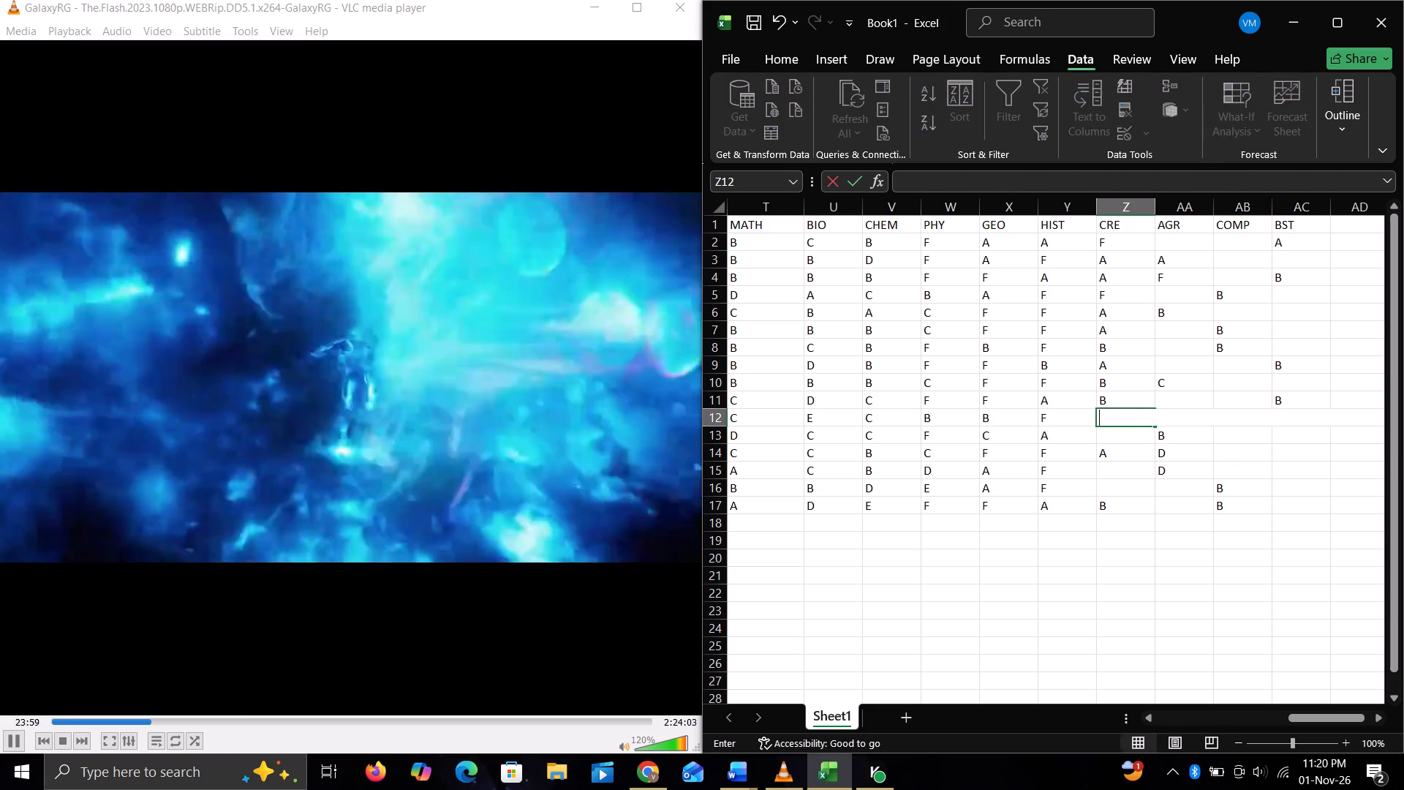
Clear the F grades in the upper CRE rows: cells Z5 and Z2.
key("Up")
key("Up")
key("Up")
key("Up")
key("Up")
key("Up")
key("Up")
key("BackSpace")
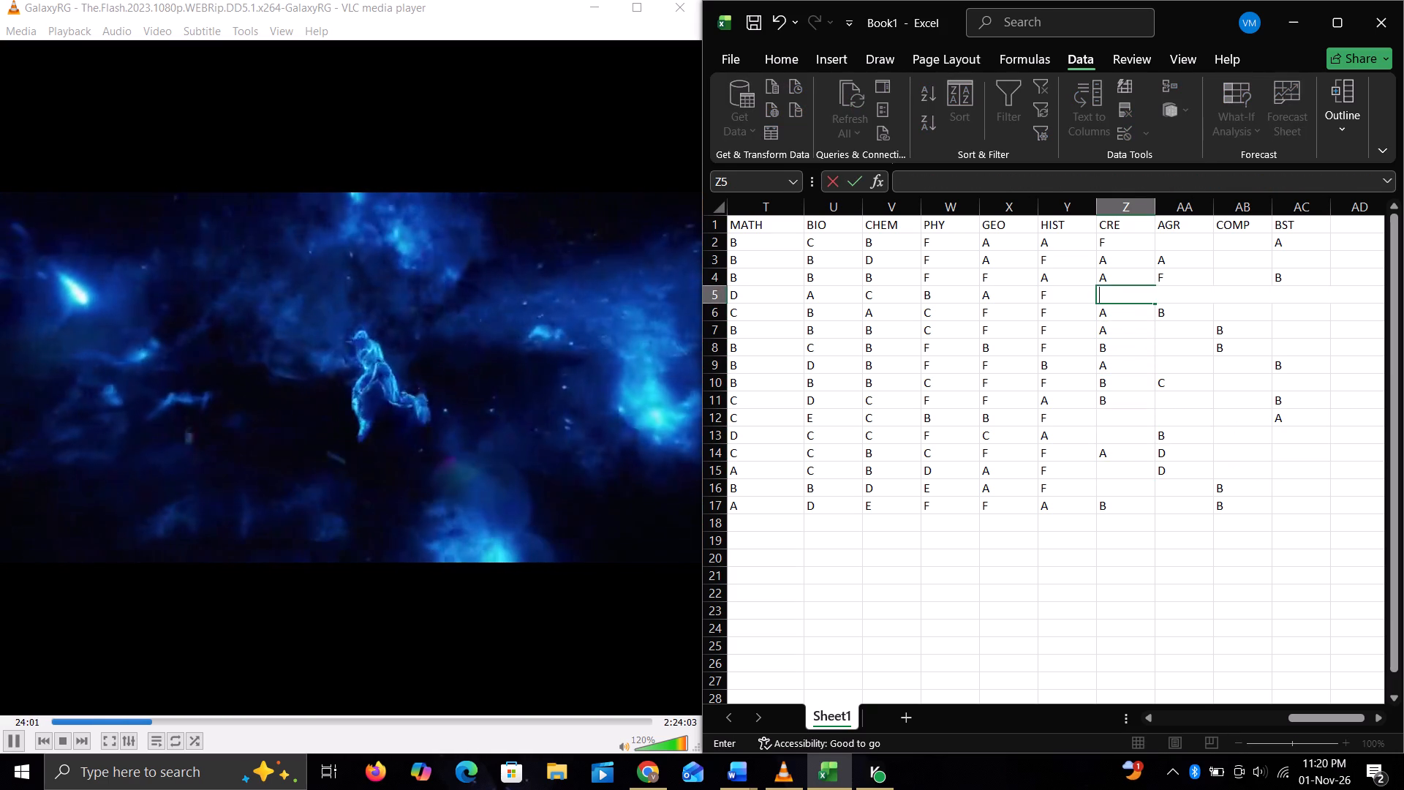
key("Up")
key("Up")
key("Up")
key("BackSpace")
Clear the F grades in the upper HIST rows: cells Y3, Y5, Y6, Y7 and Y8.
key("Left")
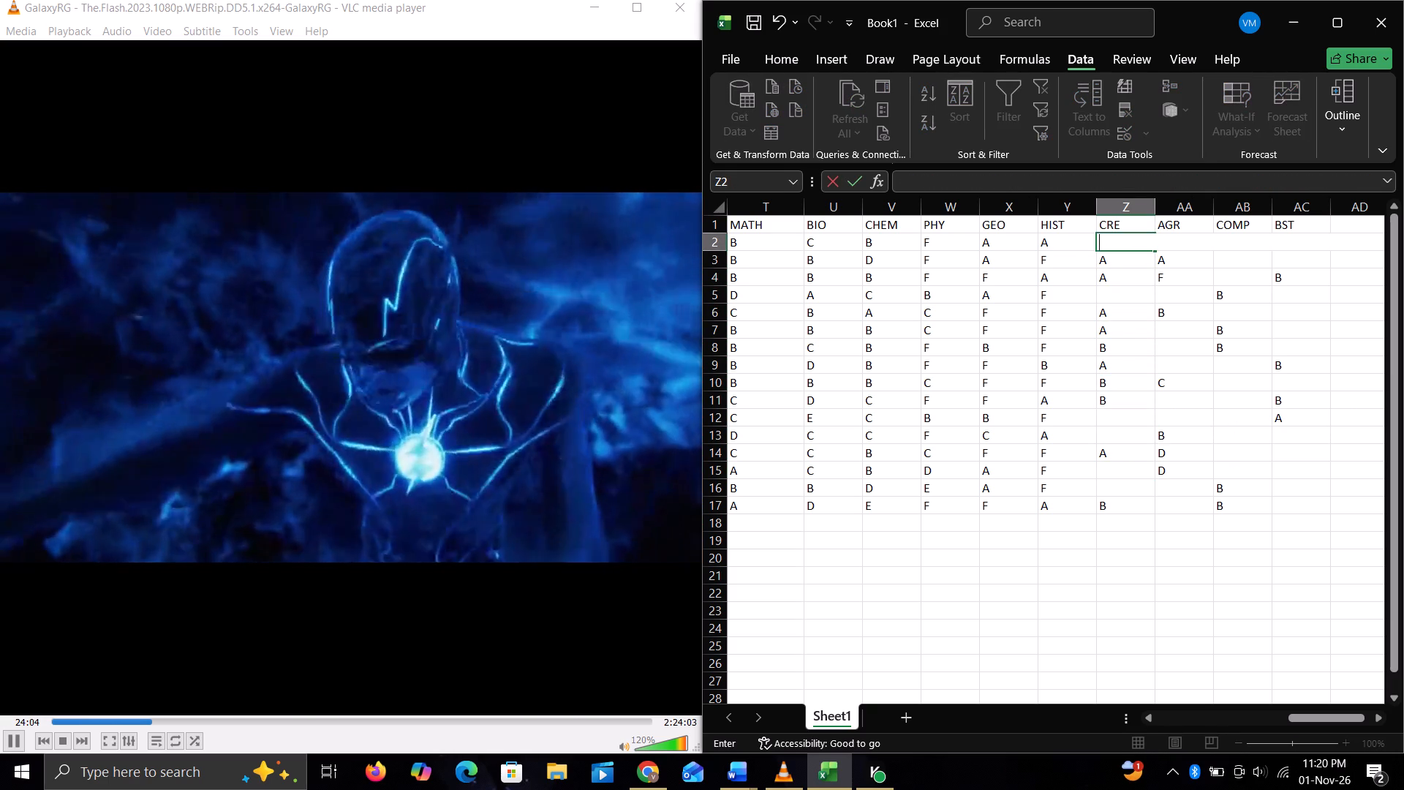
key("Down")
key("BackSpace")
key("Down")
key("Down")
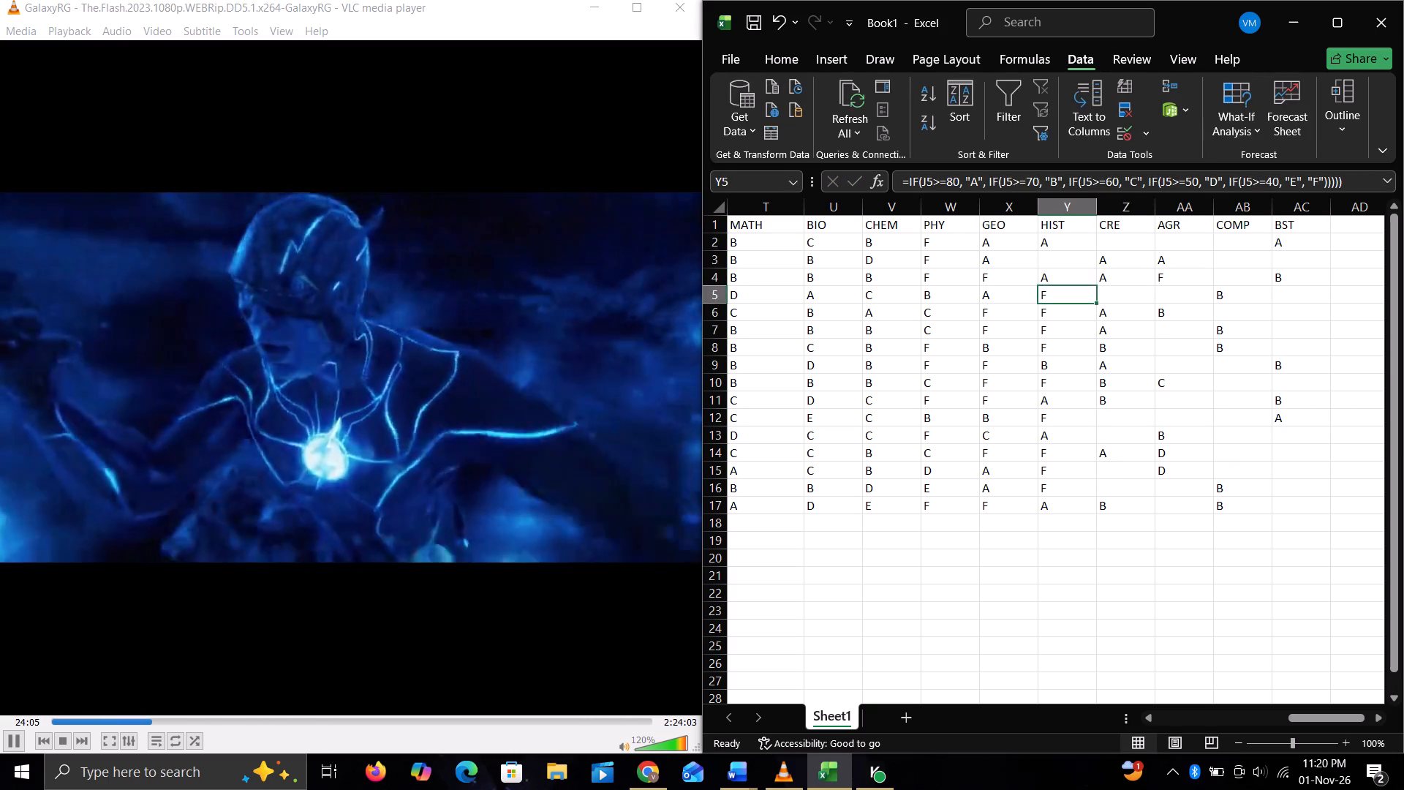
key("BackSpace")
key("Down")
key("Down")
key("Up")
key("BackSpace")
key("Down")
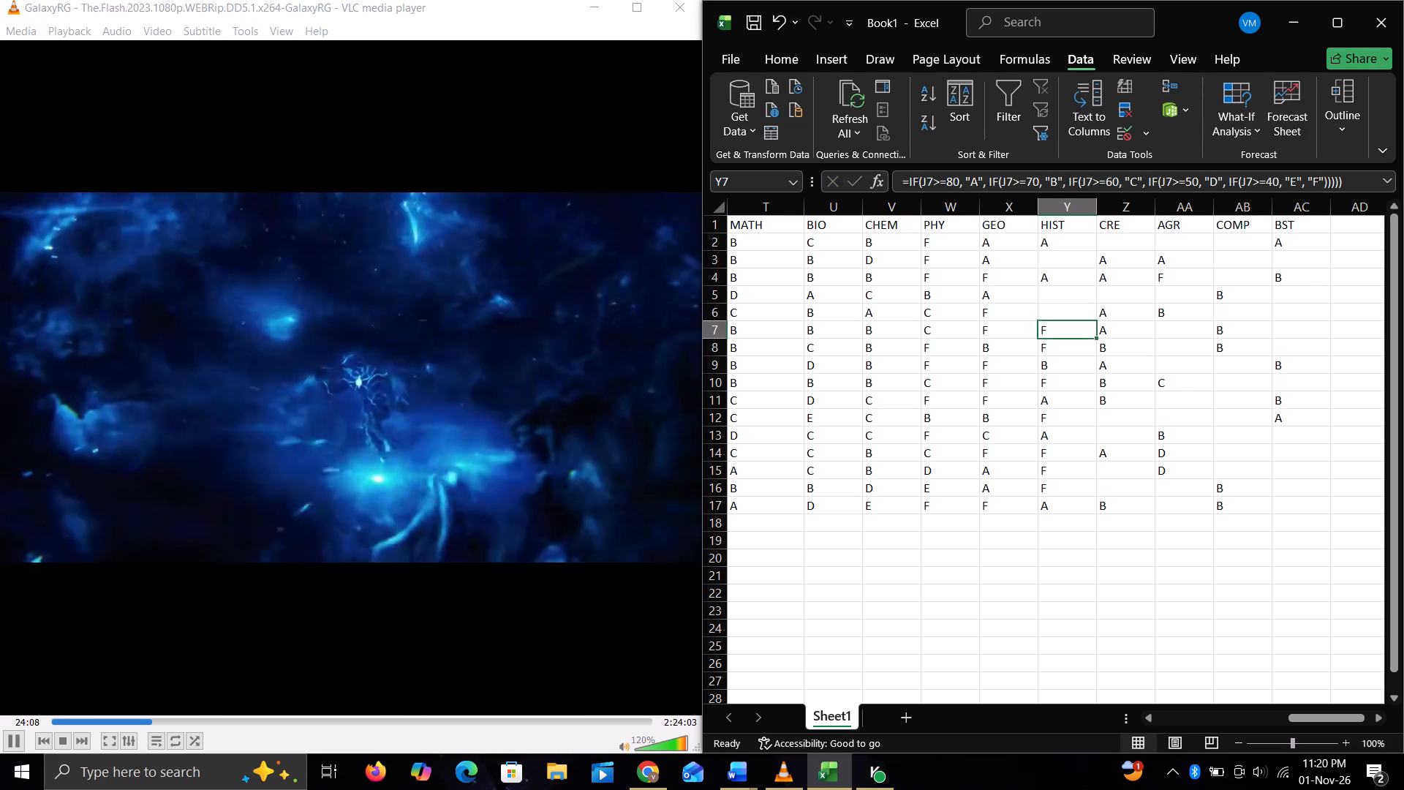
key("BackSpace")
key("Down")
key("BackSpace")
Clear the F grades in the lower HIST rows: cells Y10, Y12, Y14, Y15 and Y16.
key("Down")
key("Down")
key("BackSpace")
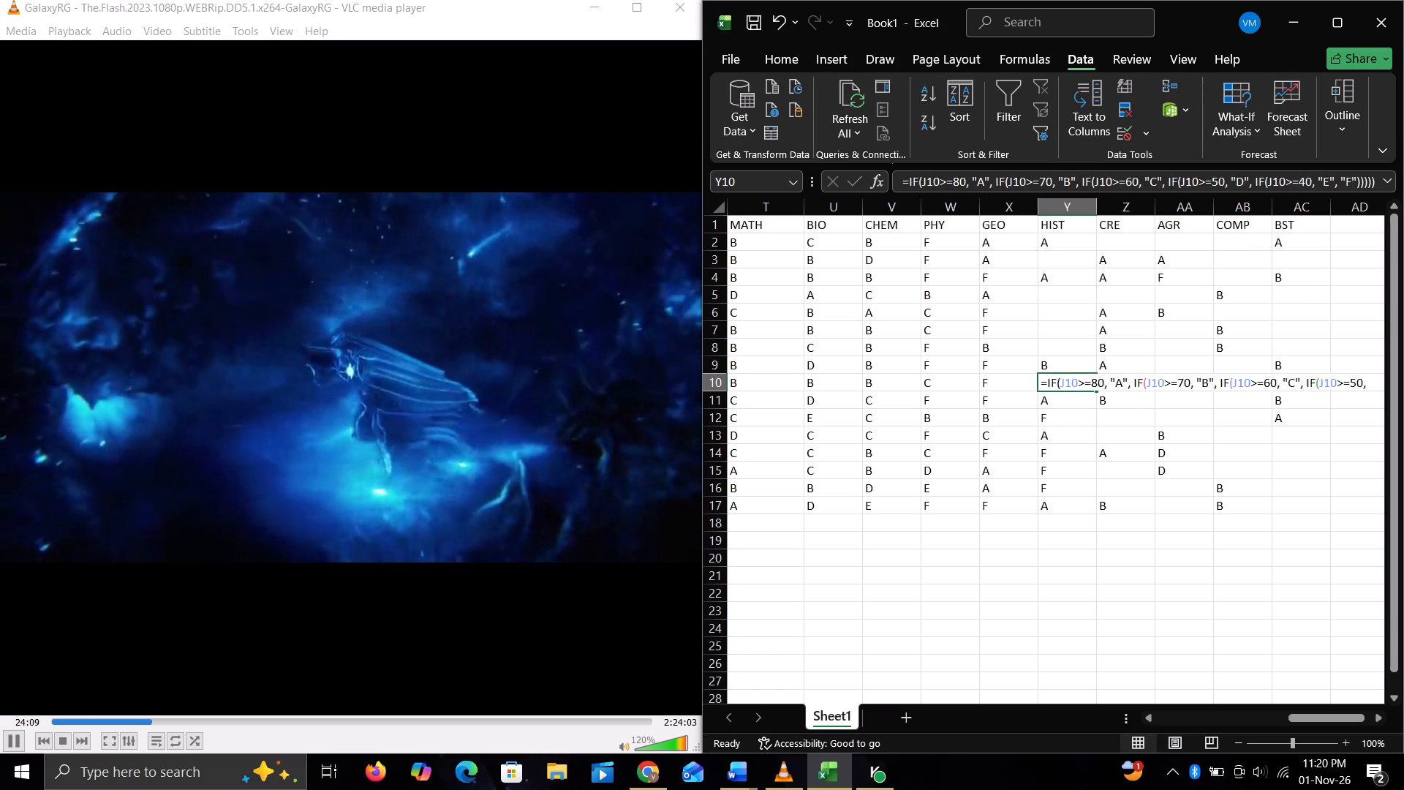
key("Down")
key("Down")
key("BackSpace")
key("Down")
key("Down")
key("BackSpace")
key("Down")
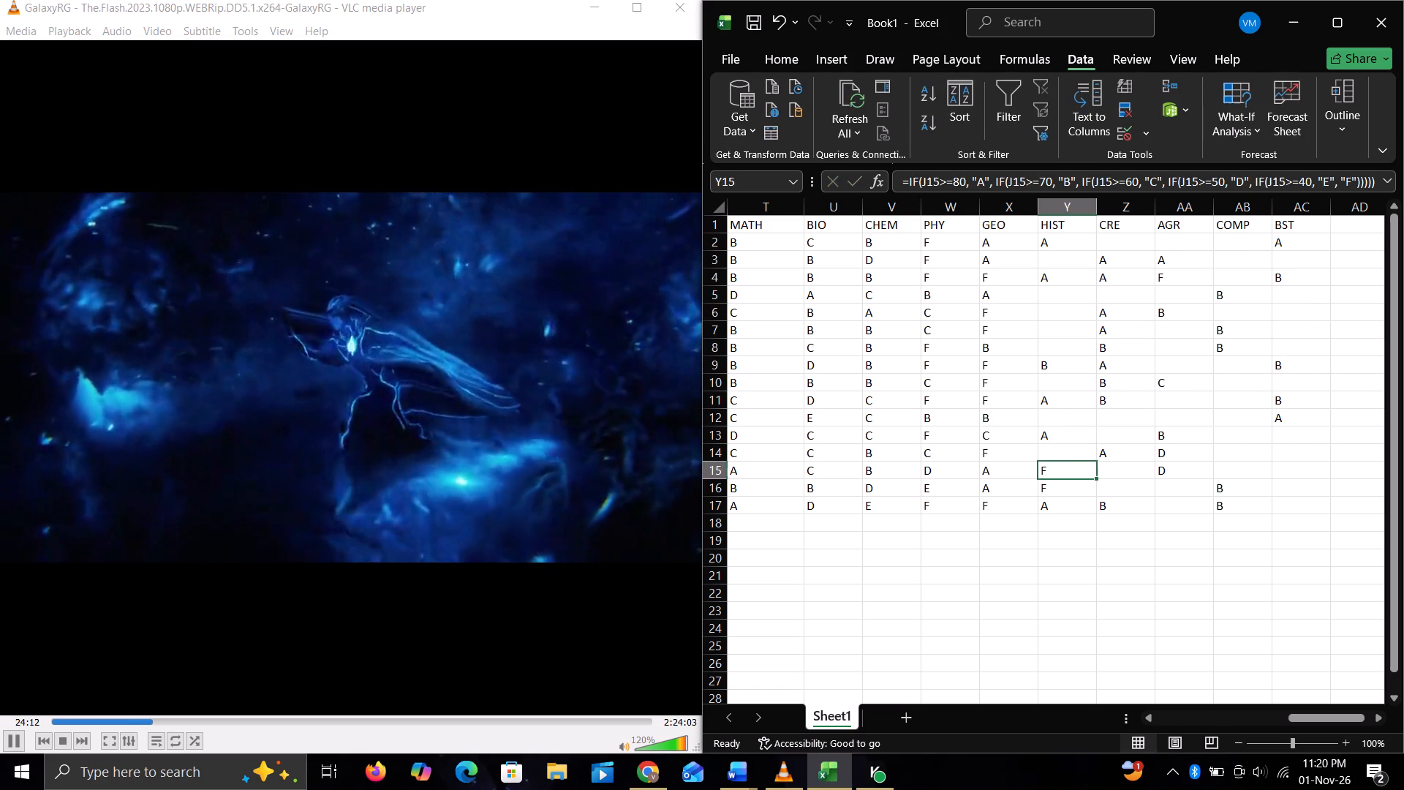
key("Down")
key("Up")
key("BackSpace")
key("Down")
key("Down")
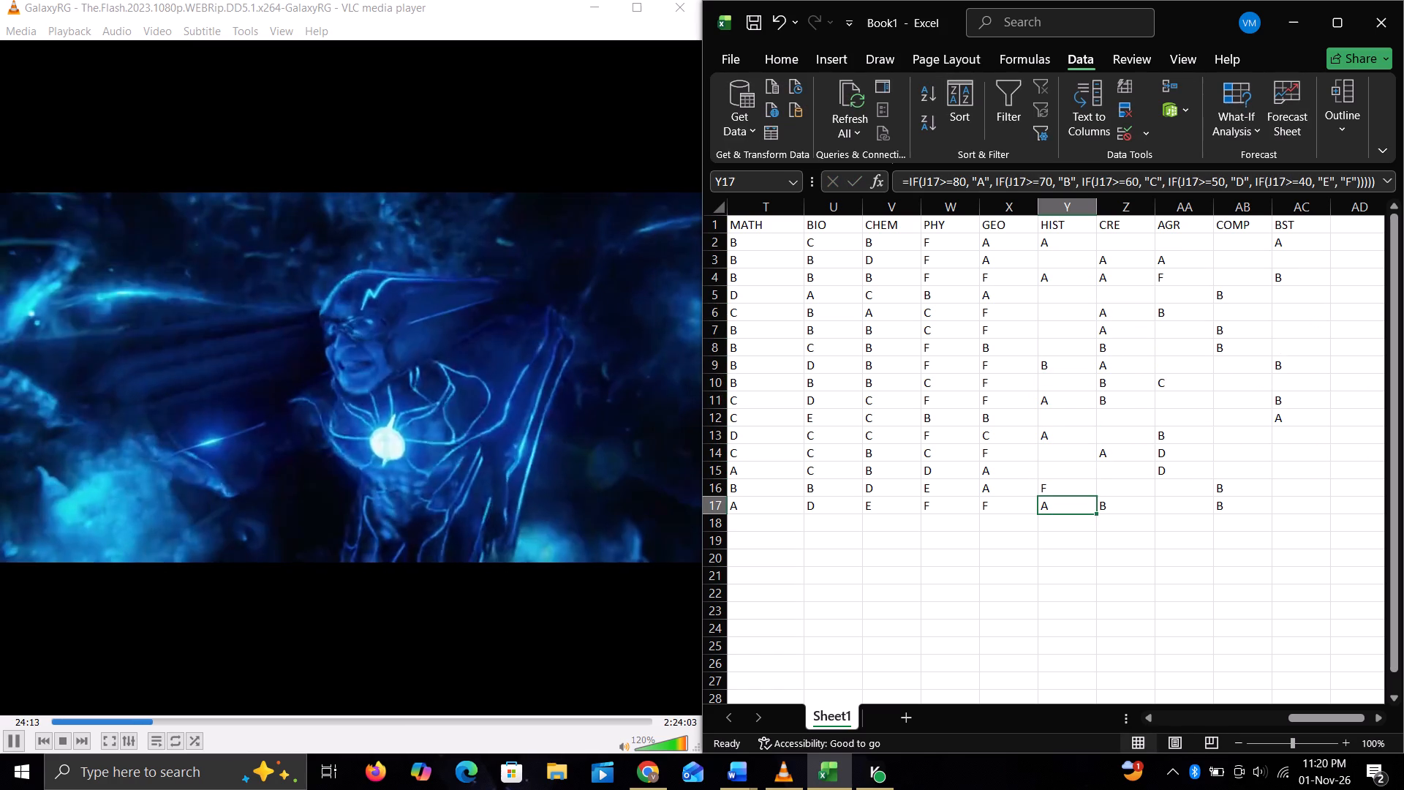
key("Up")
key("BackSpace")
Examine the marks columns from MATH to BST for blank optional subjects and return to the PHY and GEO grades.
scroll(1253, 243, "right", 3)
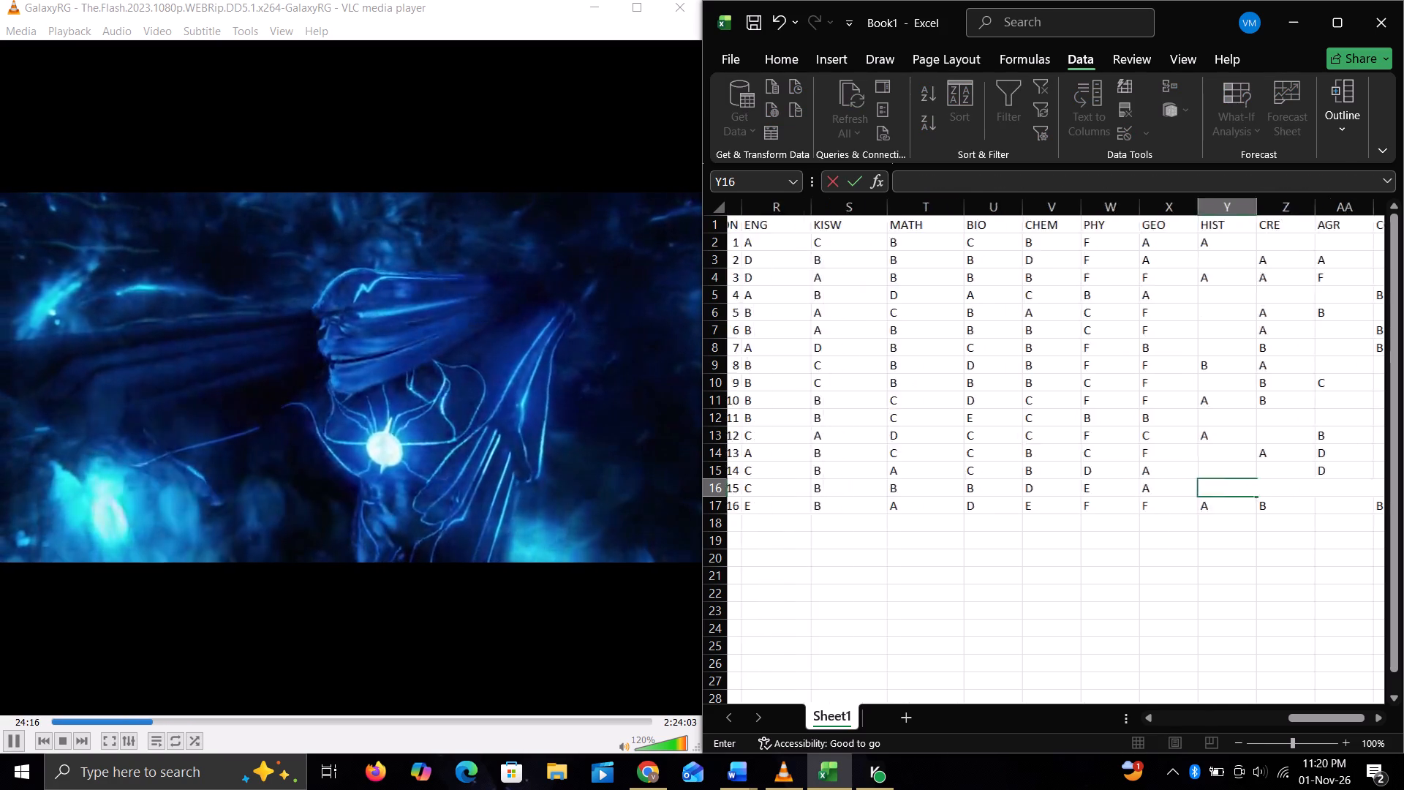
scroll(1253, 243, "right", 4)
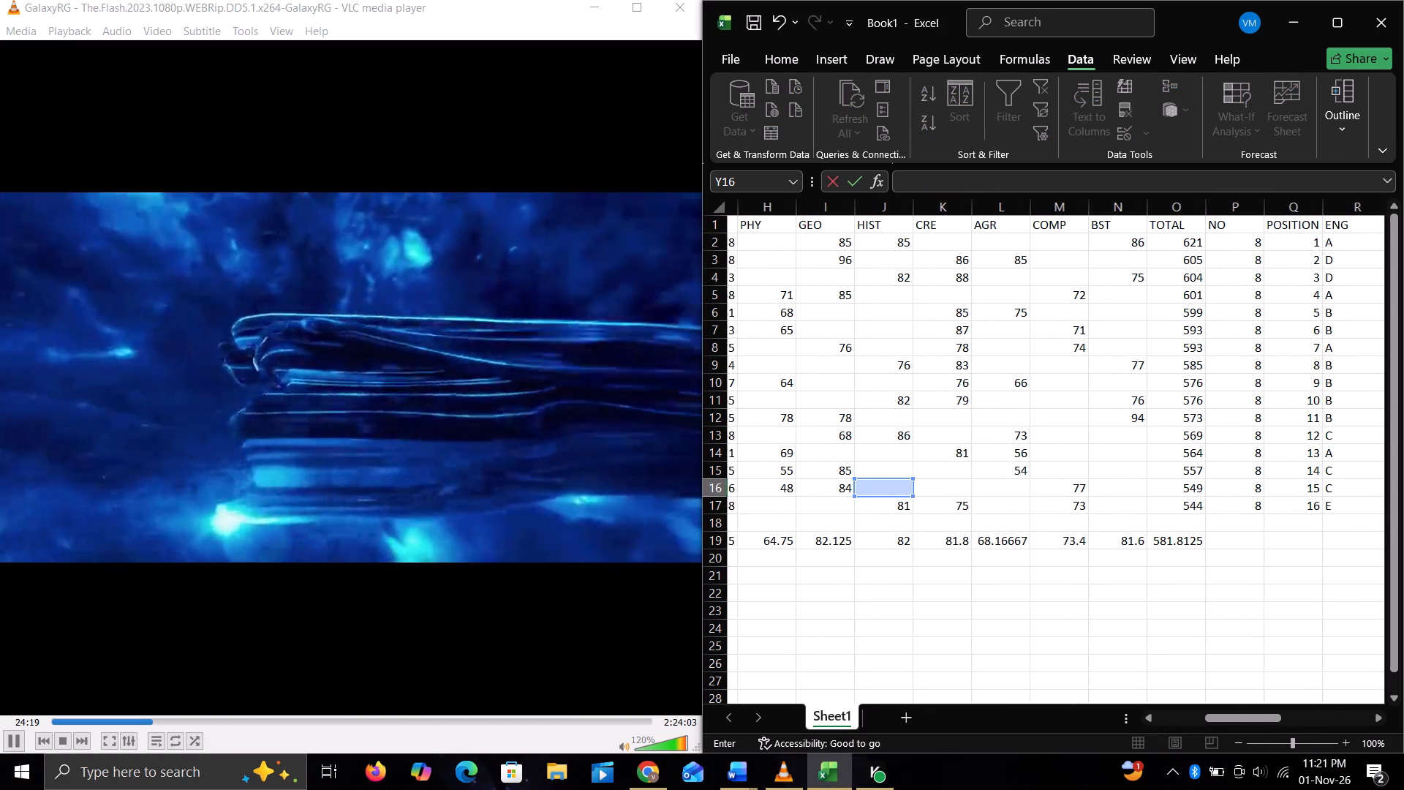
scroll(1253, 243, "right", 1)
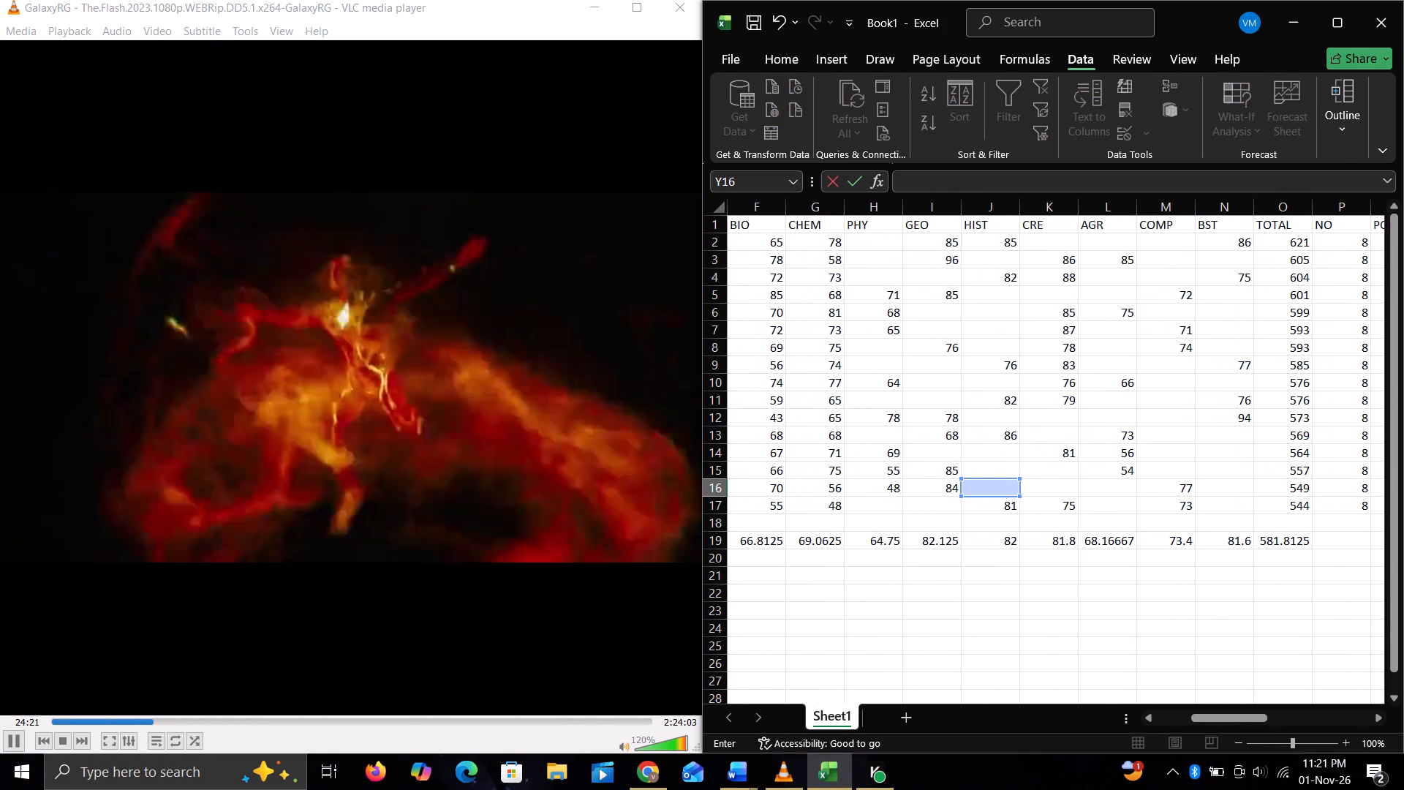
scroll(1253, 243, "right", 2)
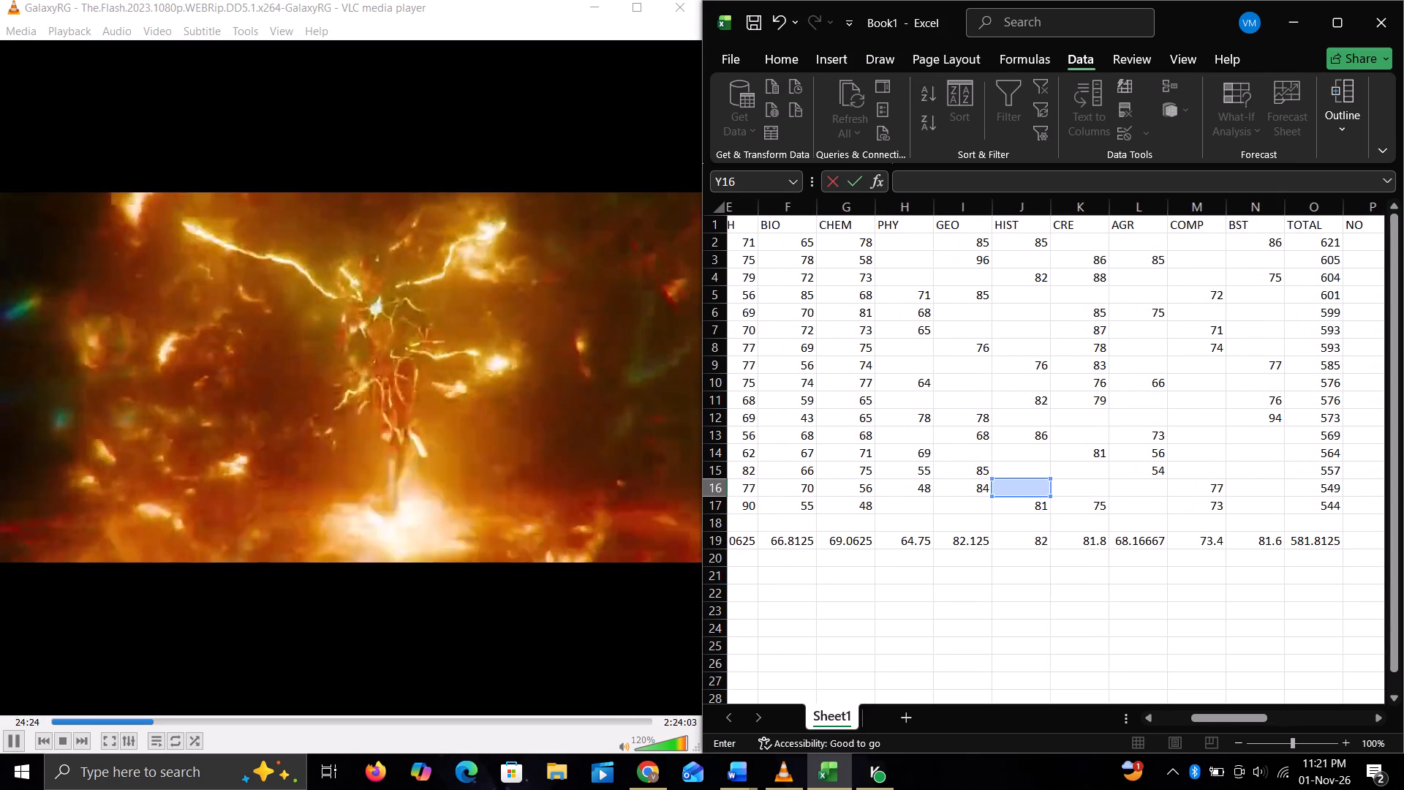
scroll(1253, 243, "right", 1)
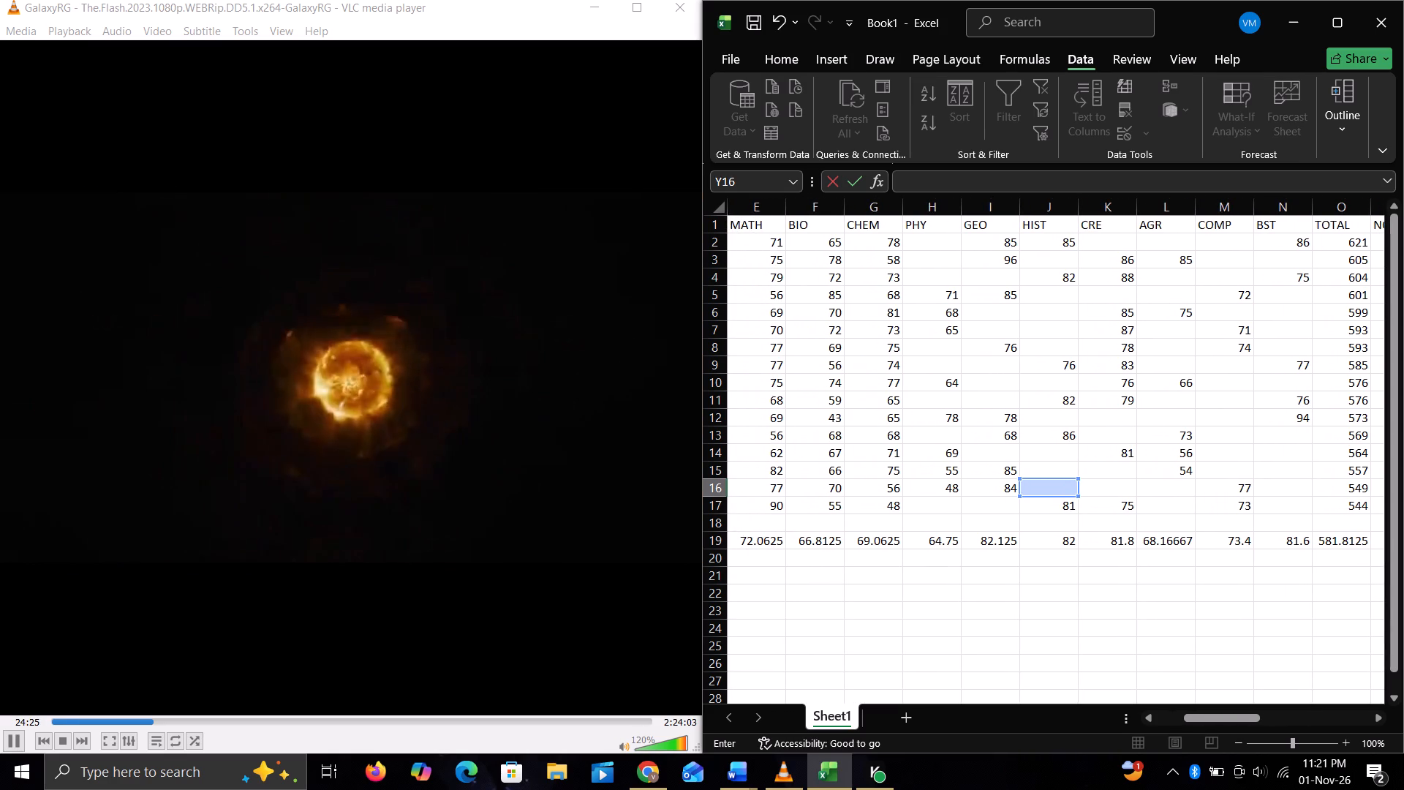
scroll(1253, 243, "left", 1)
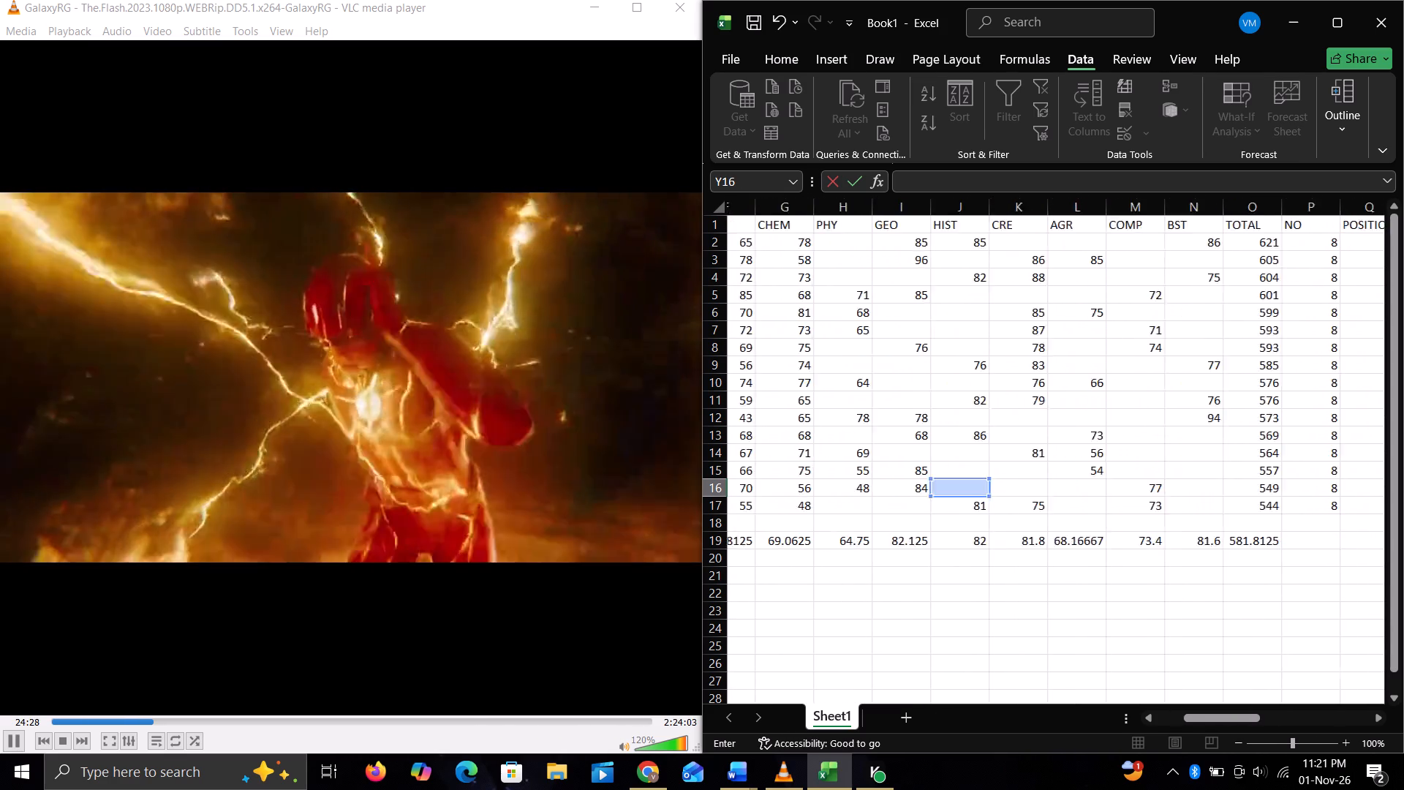
scroll(1253, 243, "left", 2)
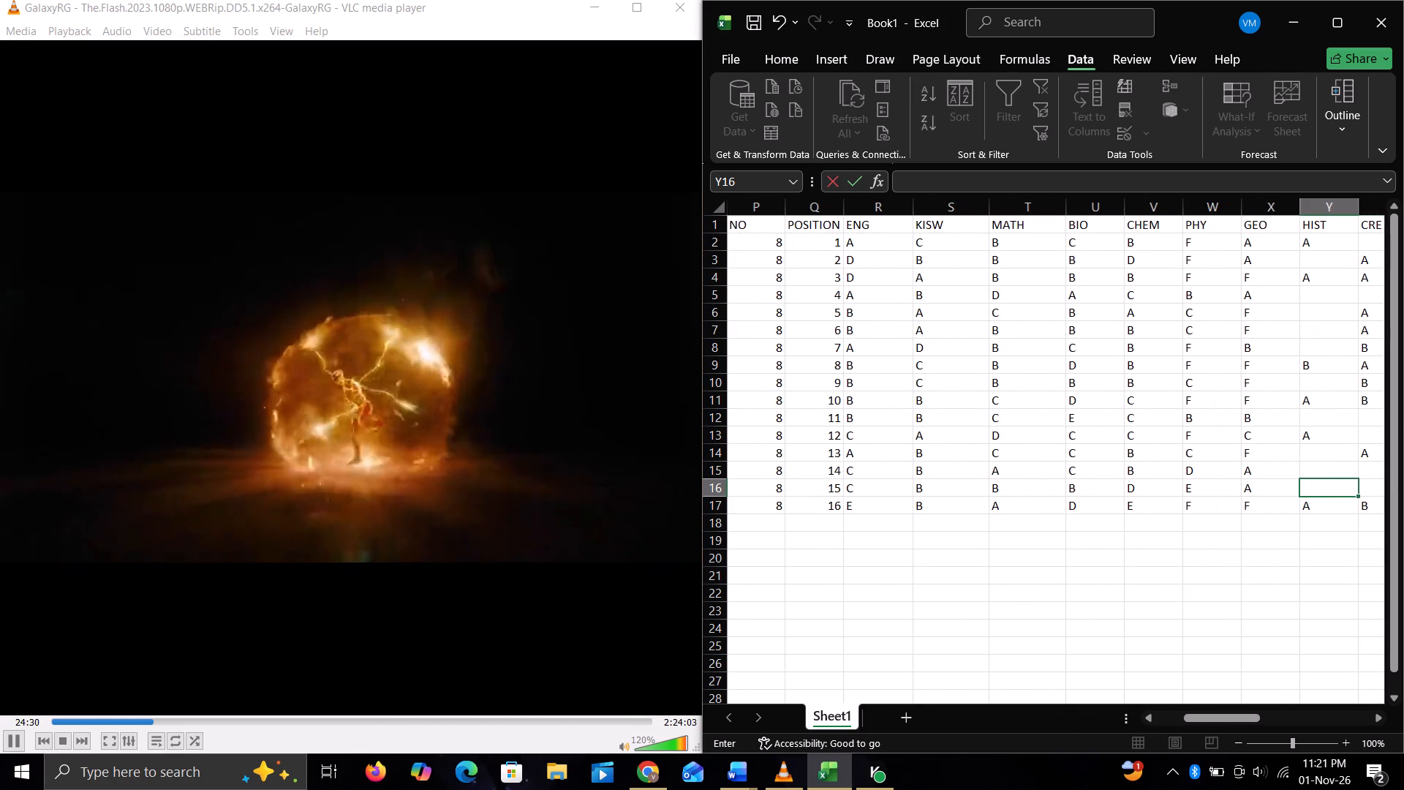
scroll(1253, 243, "left", 1)
Clear the F grades in the lower PHY and GEO rows: cells X17, W17, W13 and X14.
left_click(1280, 513)
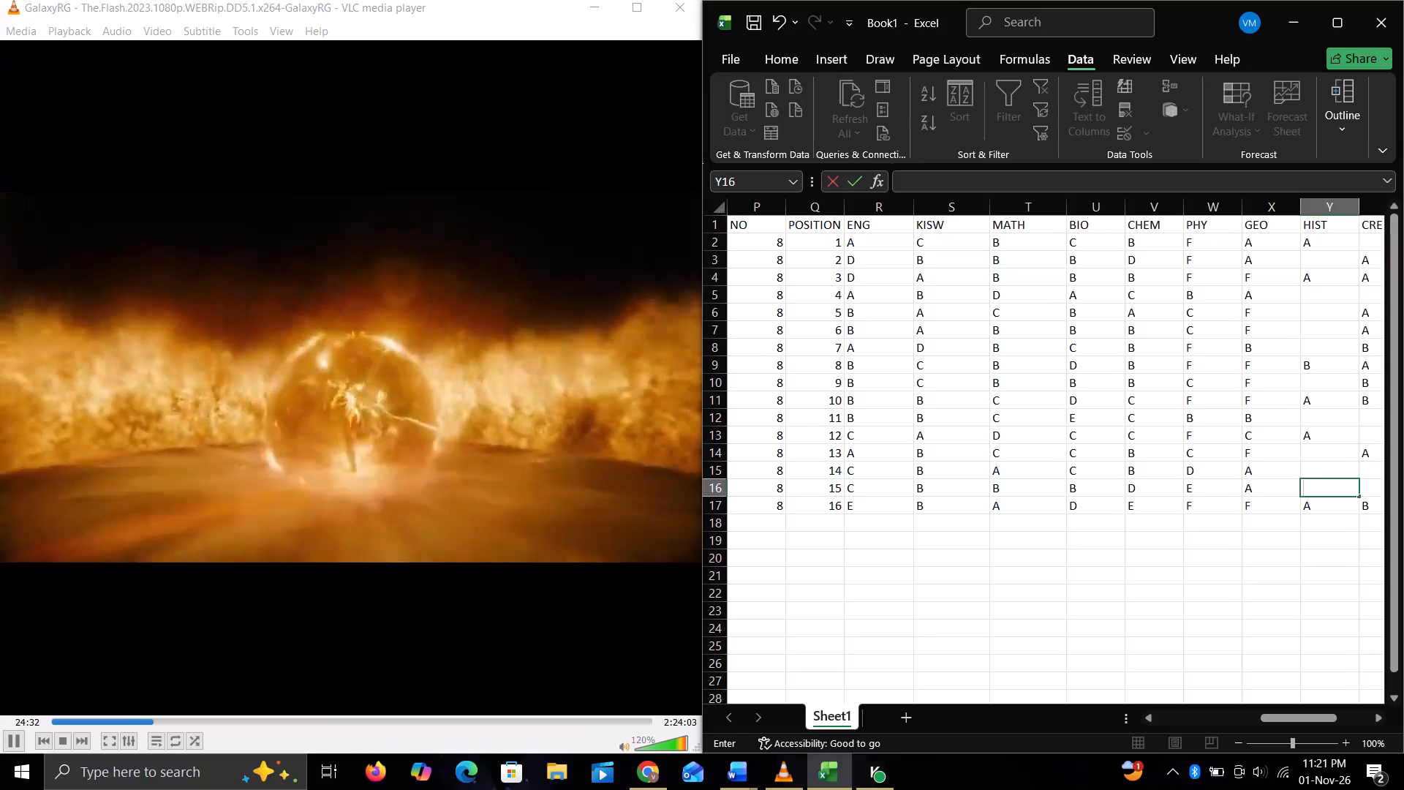
key("BackSpace")
key("Left")
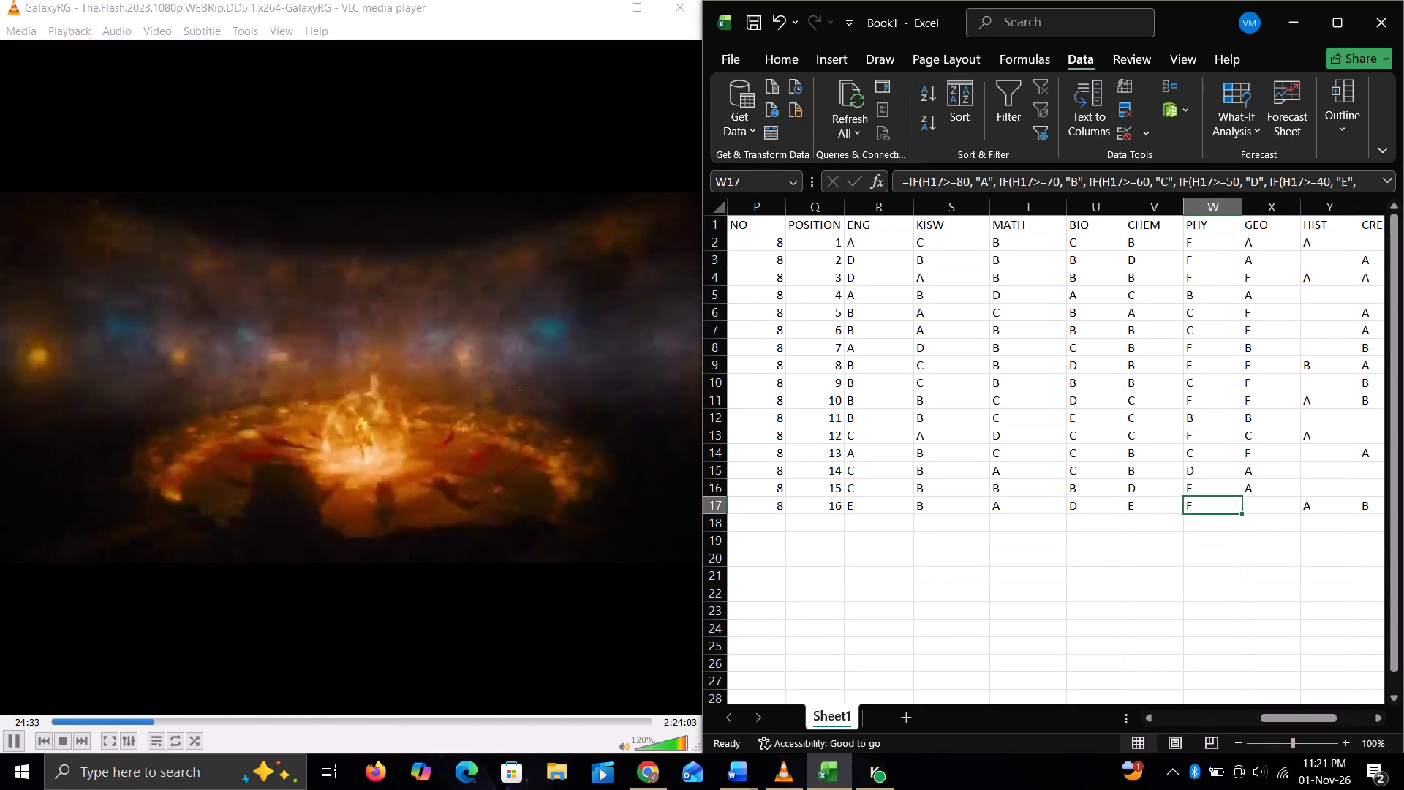
key("BackSpace")
key("Up")
key("Up")
key("Up")
key("Up")
key("BackSpace")
key("Right")
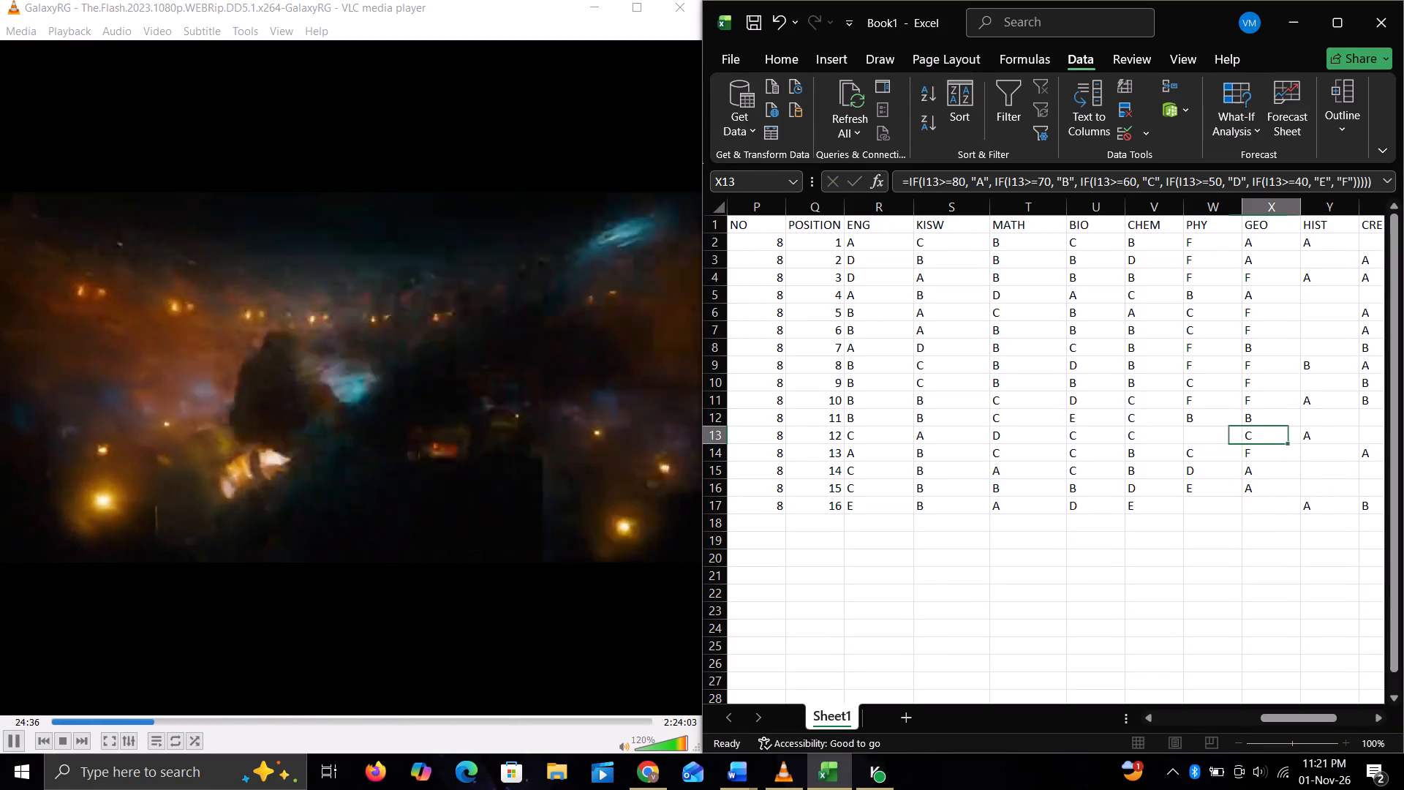
key("Down")
key("BackSpace")
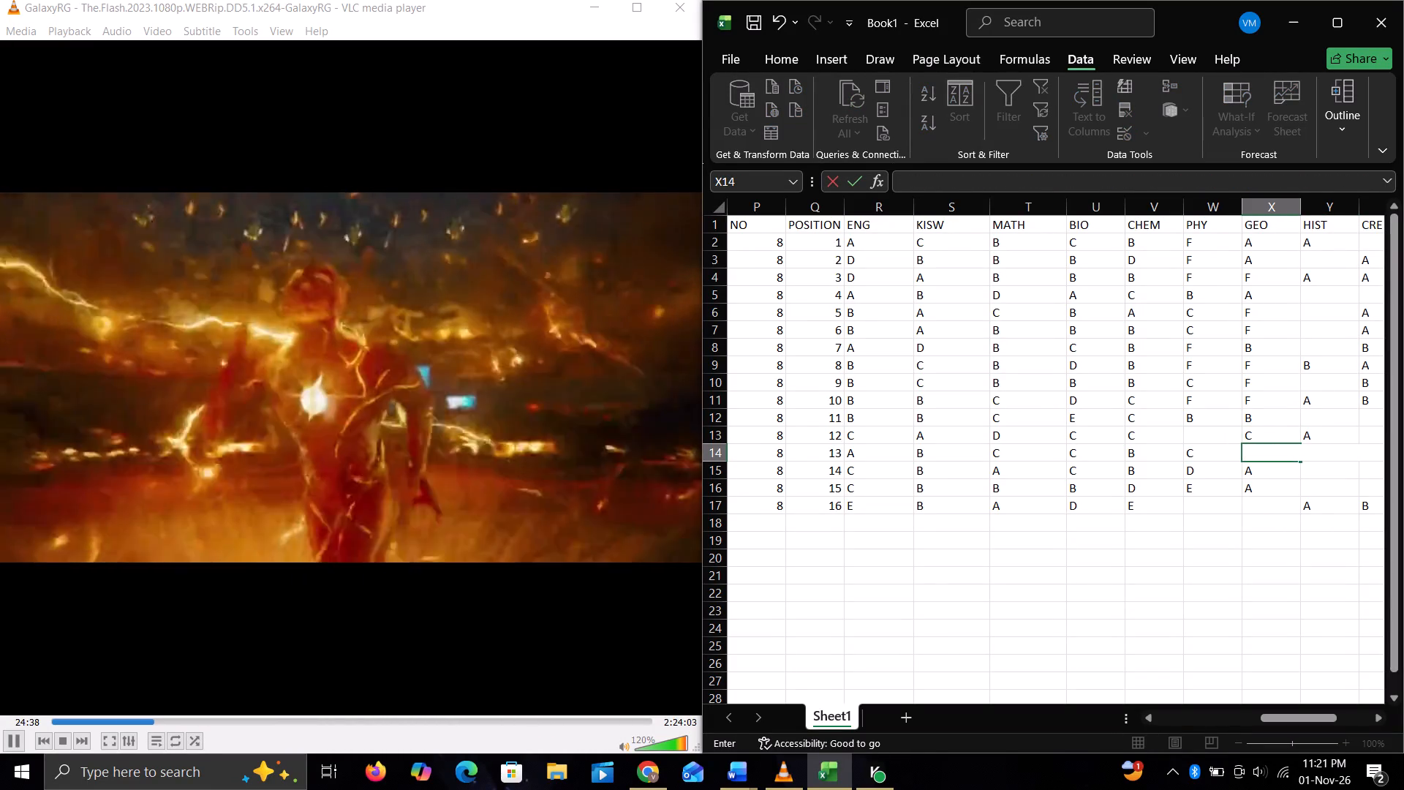
Clear the PHY and GEO F grades in rows 11 to 9: cells X11, W11, X10, X9 and W9.
key("Up")
key("Up")
key("Up")
key("BackSpace")
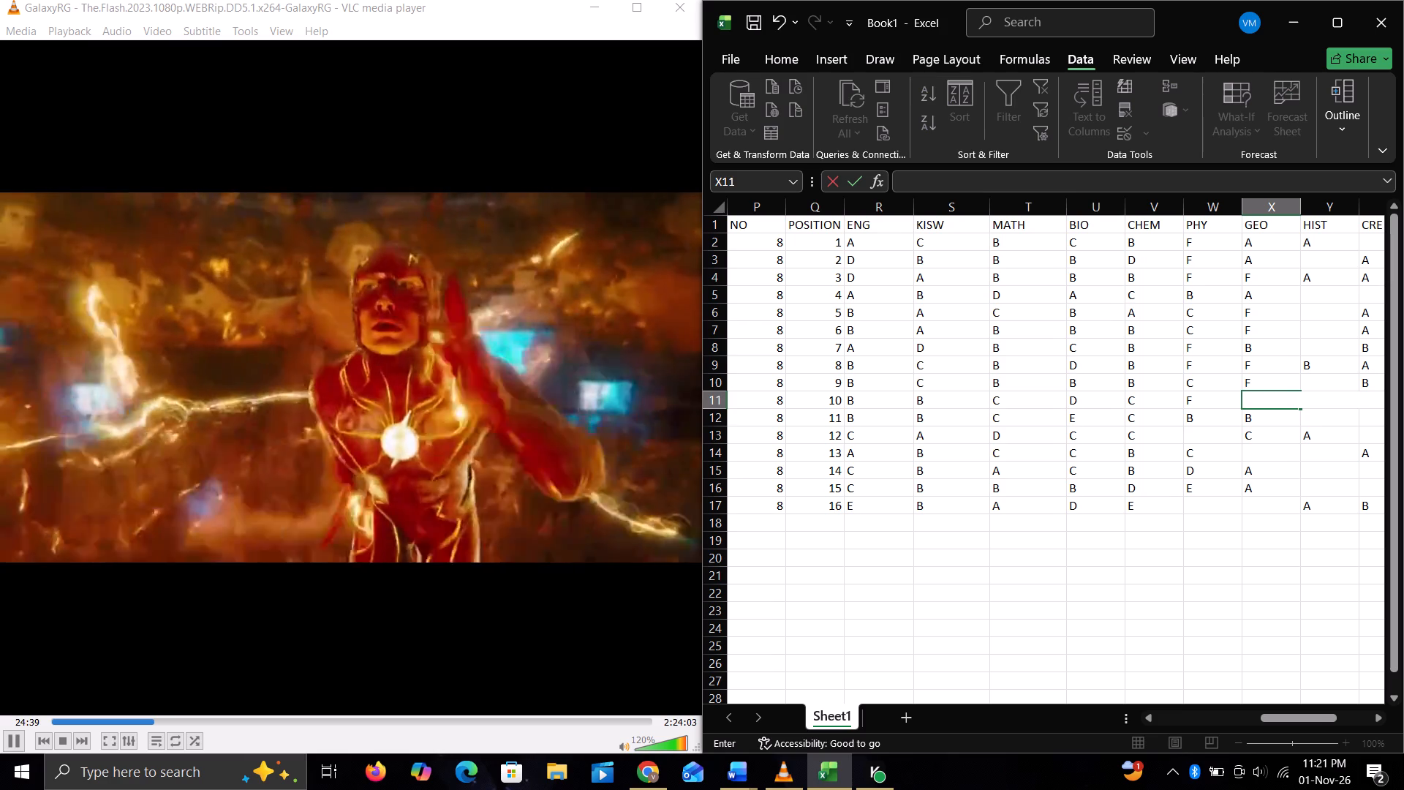
key("Down")
key("Left")
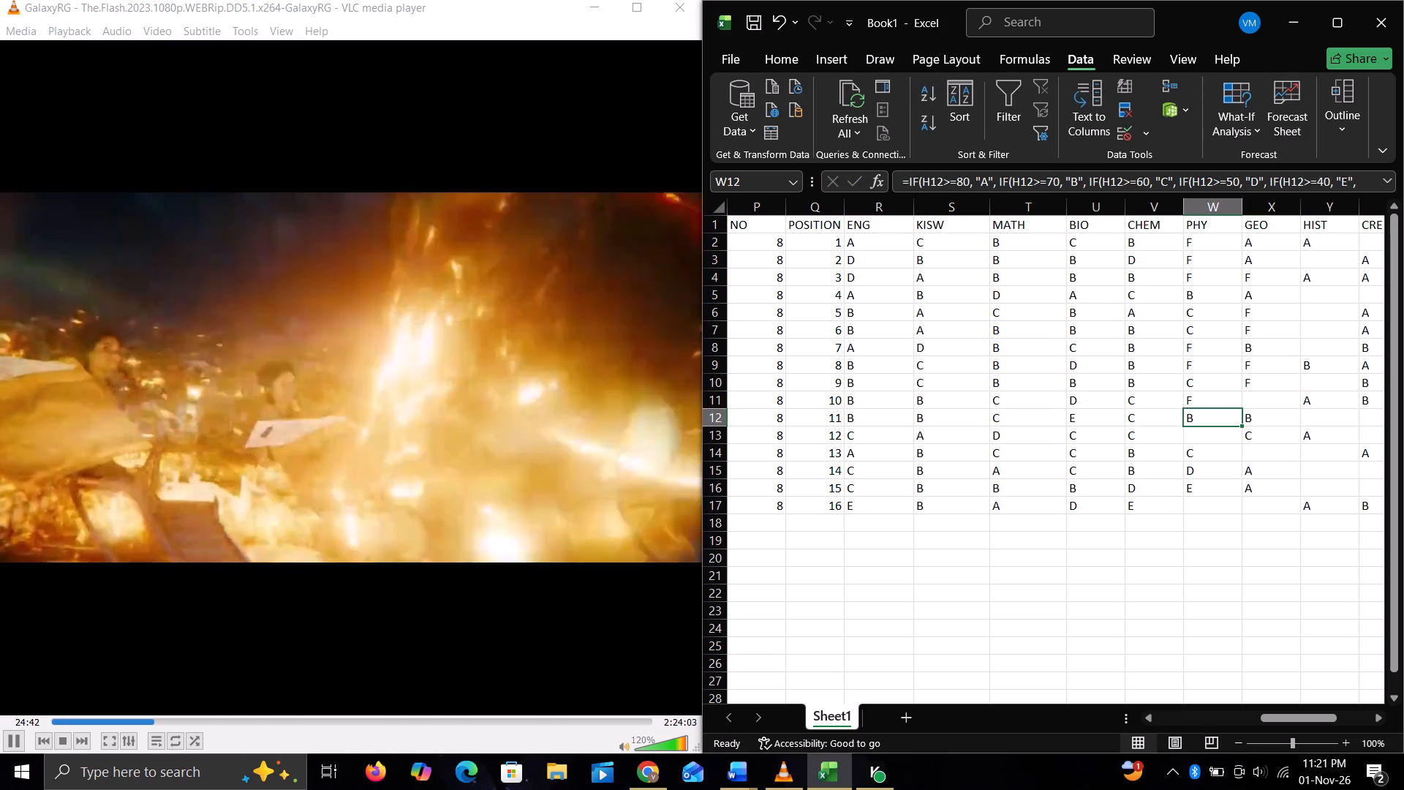
key("Up")
key("BackSpace")
key("Right")
key("Up")
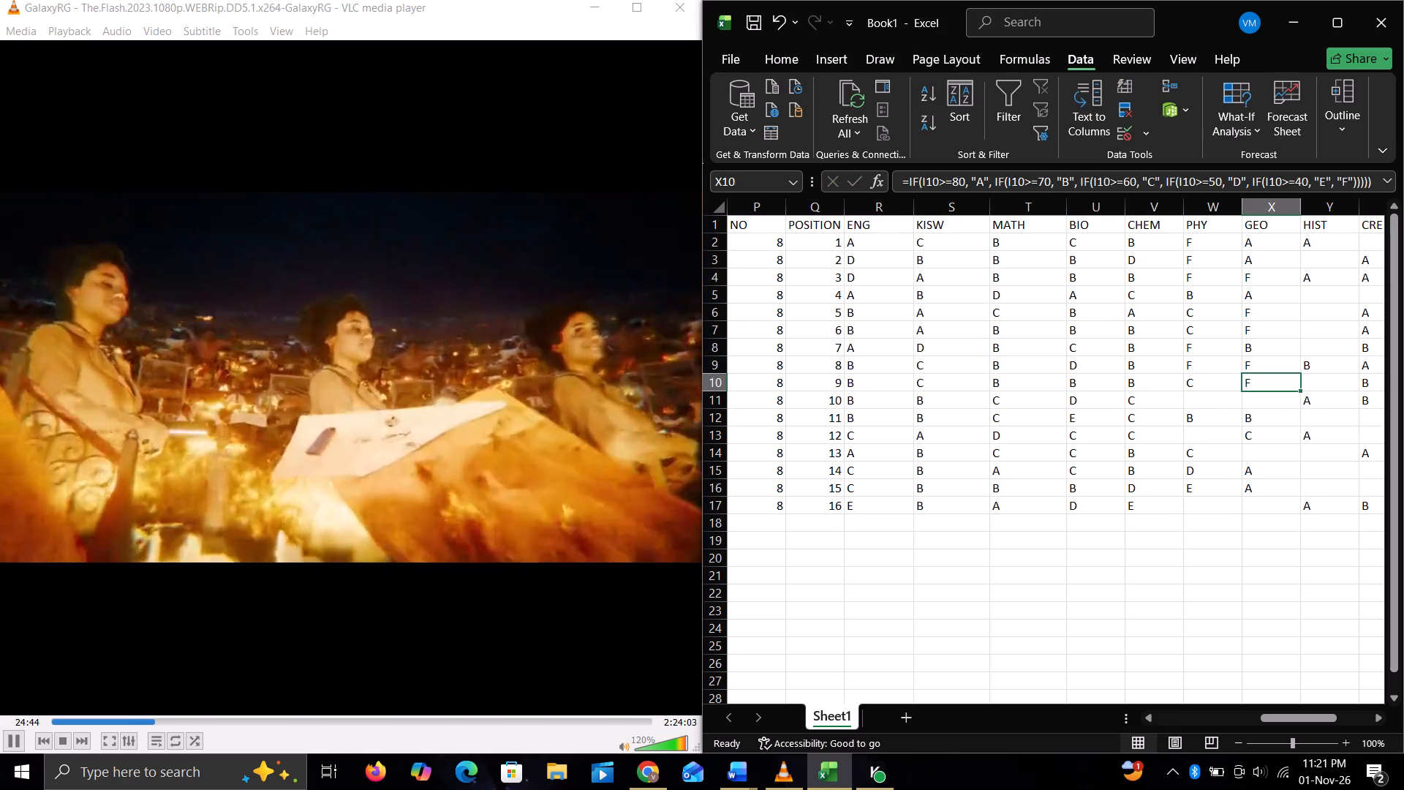
key("BackSpace")
key("Up")
key("BackSpace")
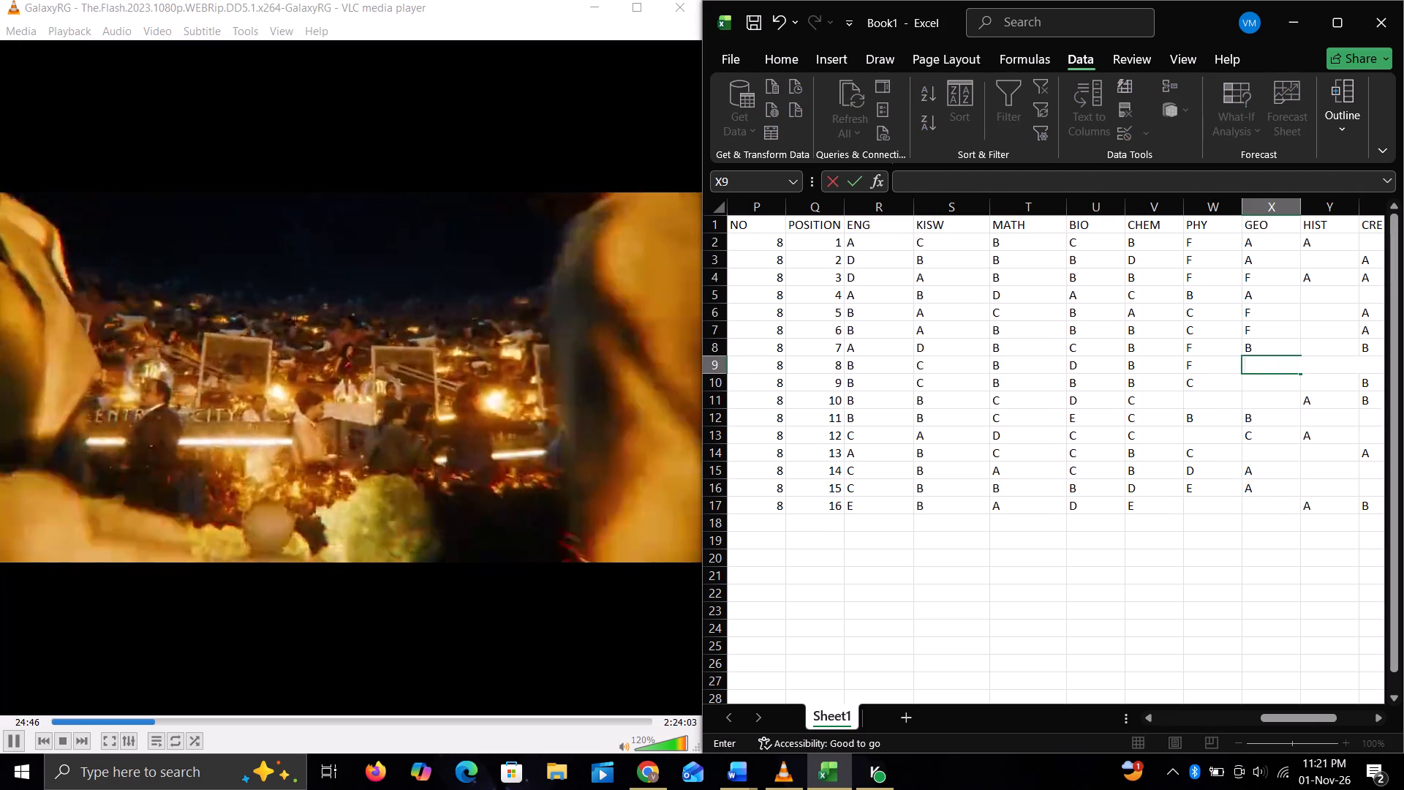
key("Left")
key("BackSpace")
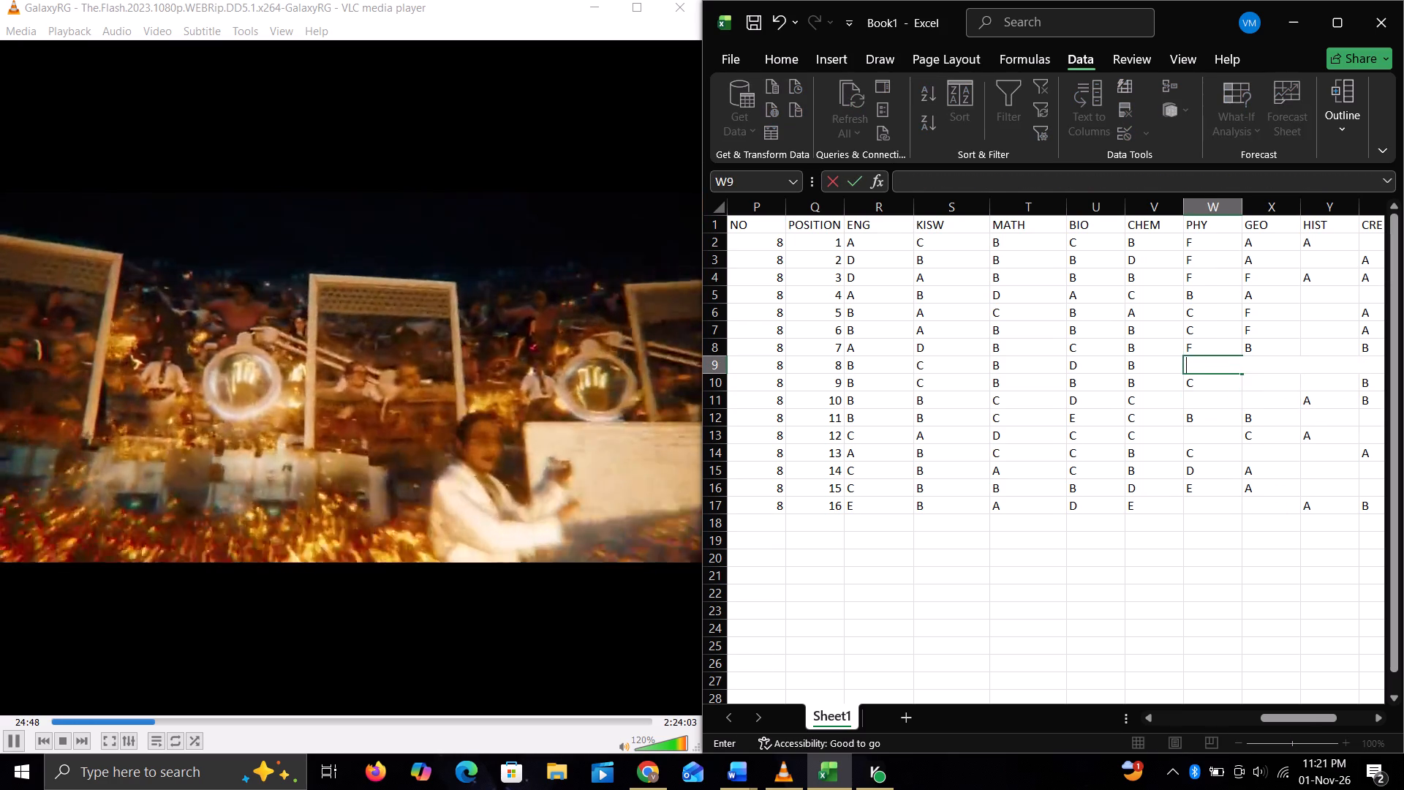
Clear the F grades in the PHY and GEO middle rows: cells W8, X7 and X6.
key("Up")
key("BackSpace")
key("Up")
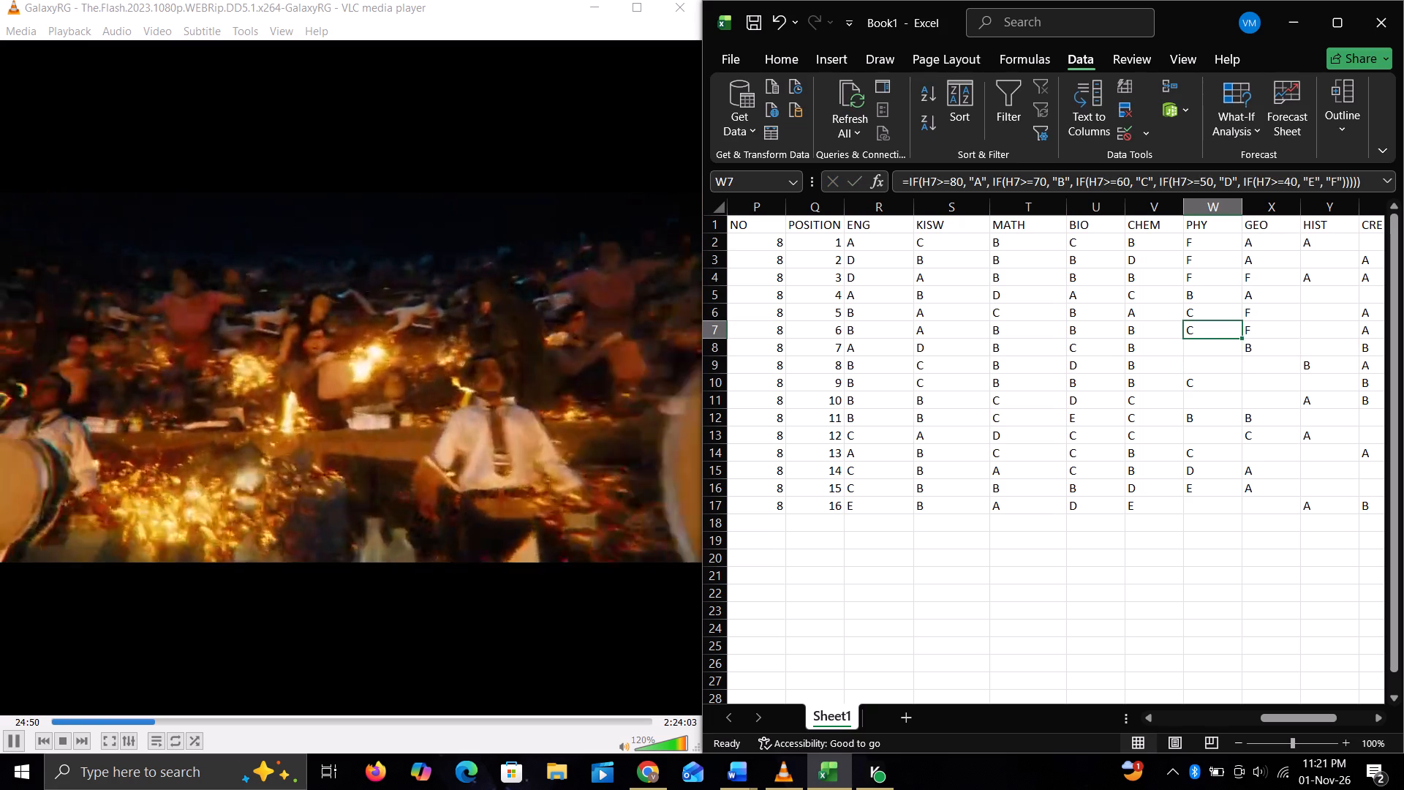
key("Right")
key("Up")
key("Down")
key("BackSpace")
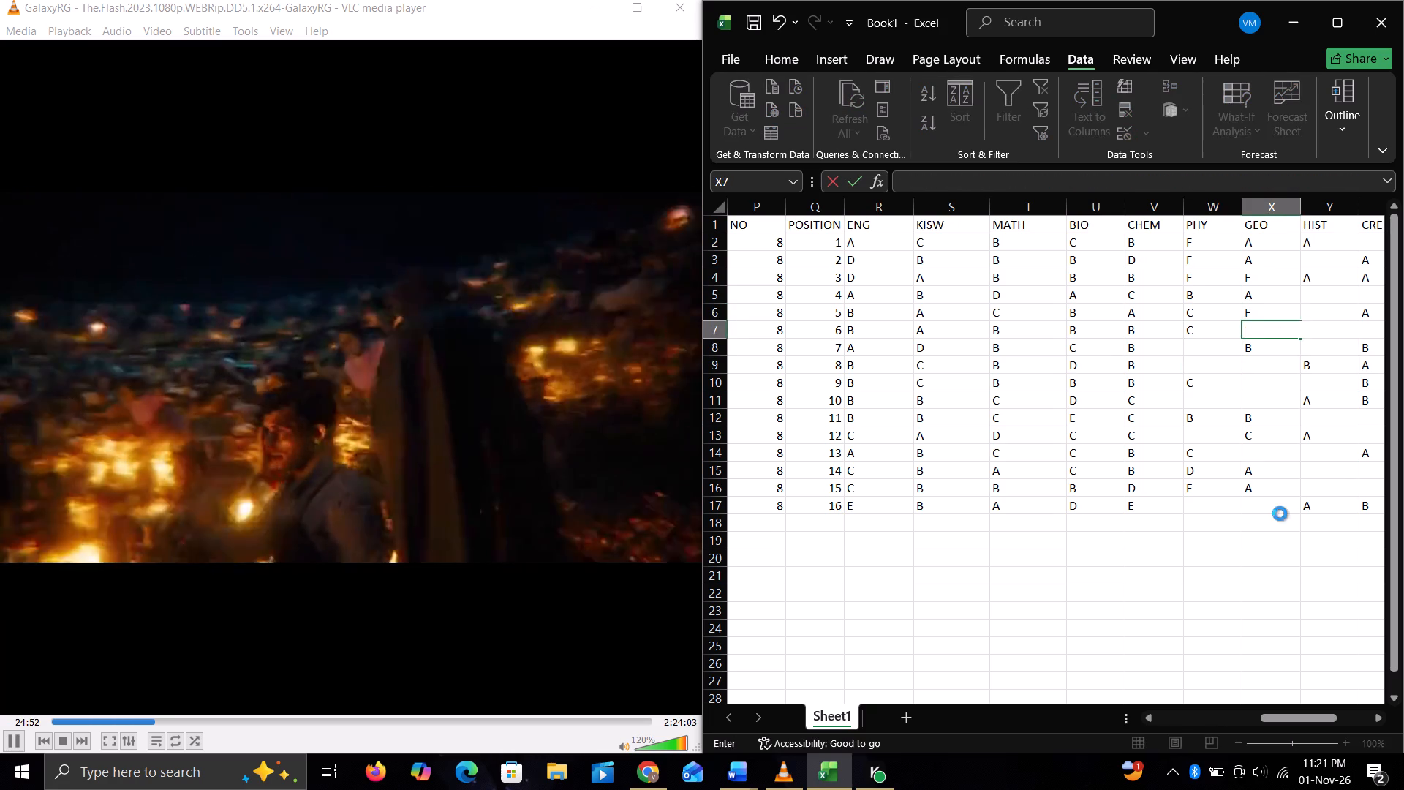
key("Up")
key("BackSpace")
Clear the remaining PHY and GEO F grades in the top rows: cells X4, W4, W3 and W2.
key("Up")
key("Up")
key("BackSpace")
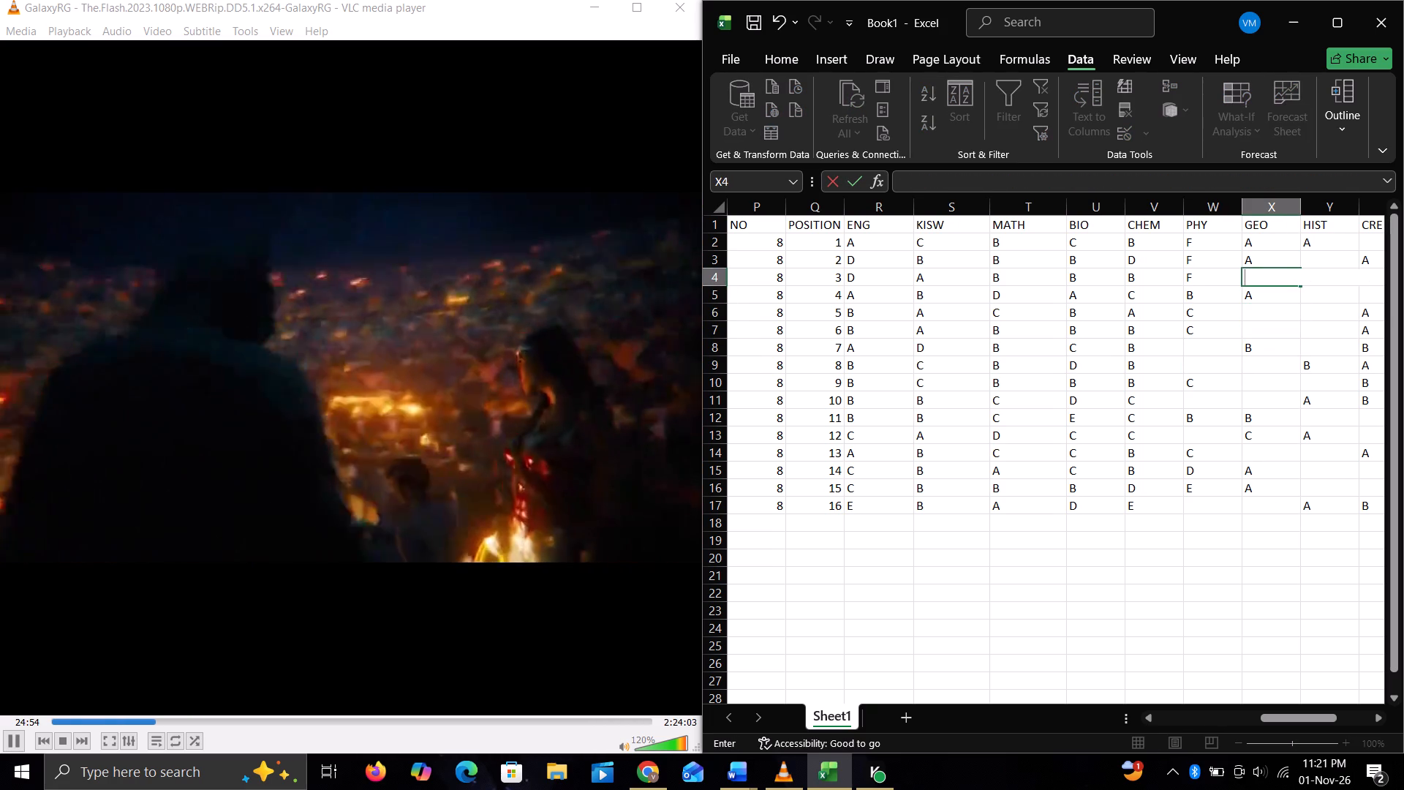
key("Left")
key("BackSpace")
key("Up")
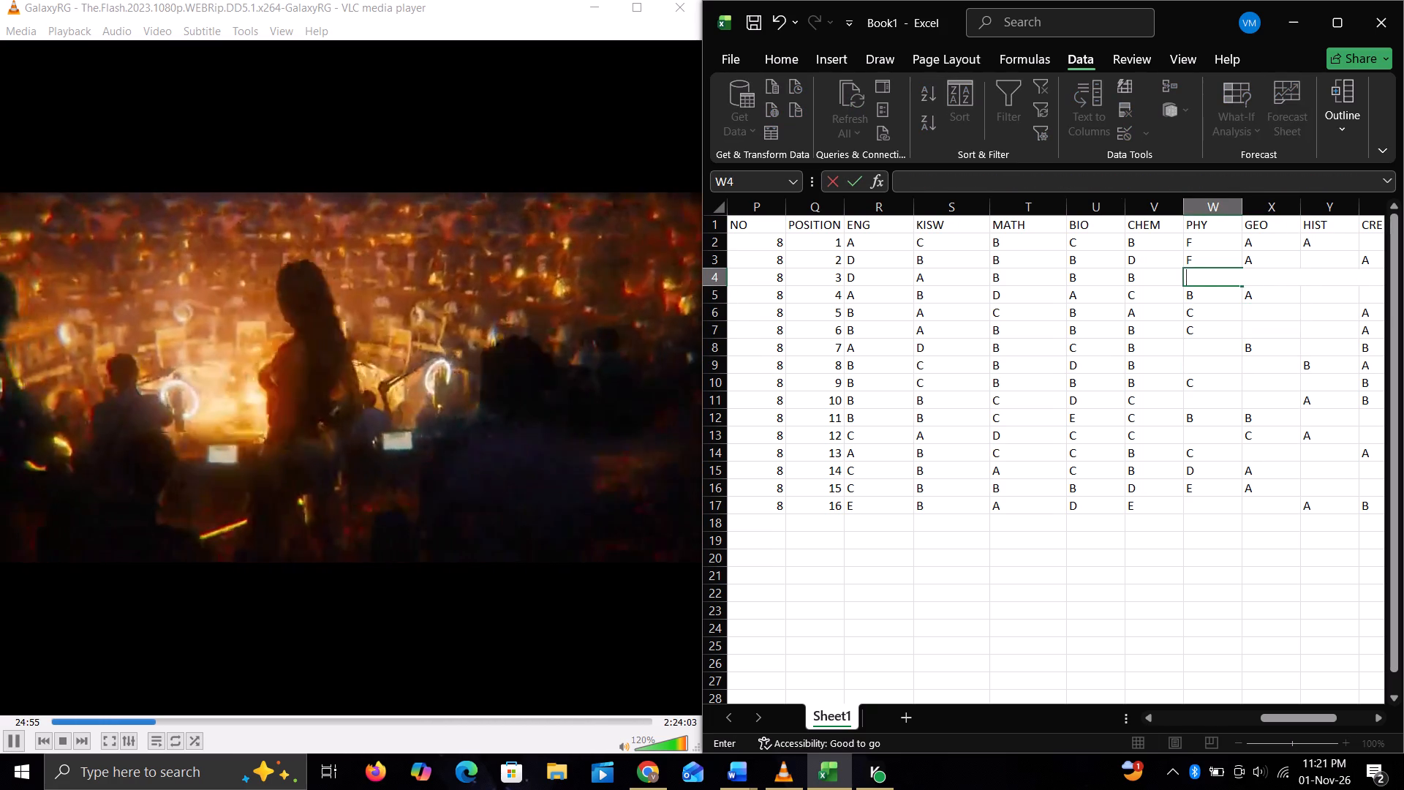
key("BackSpace")
key("Up")
key("BackSpace")
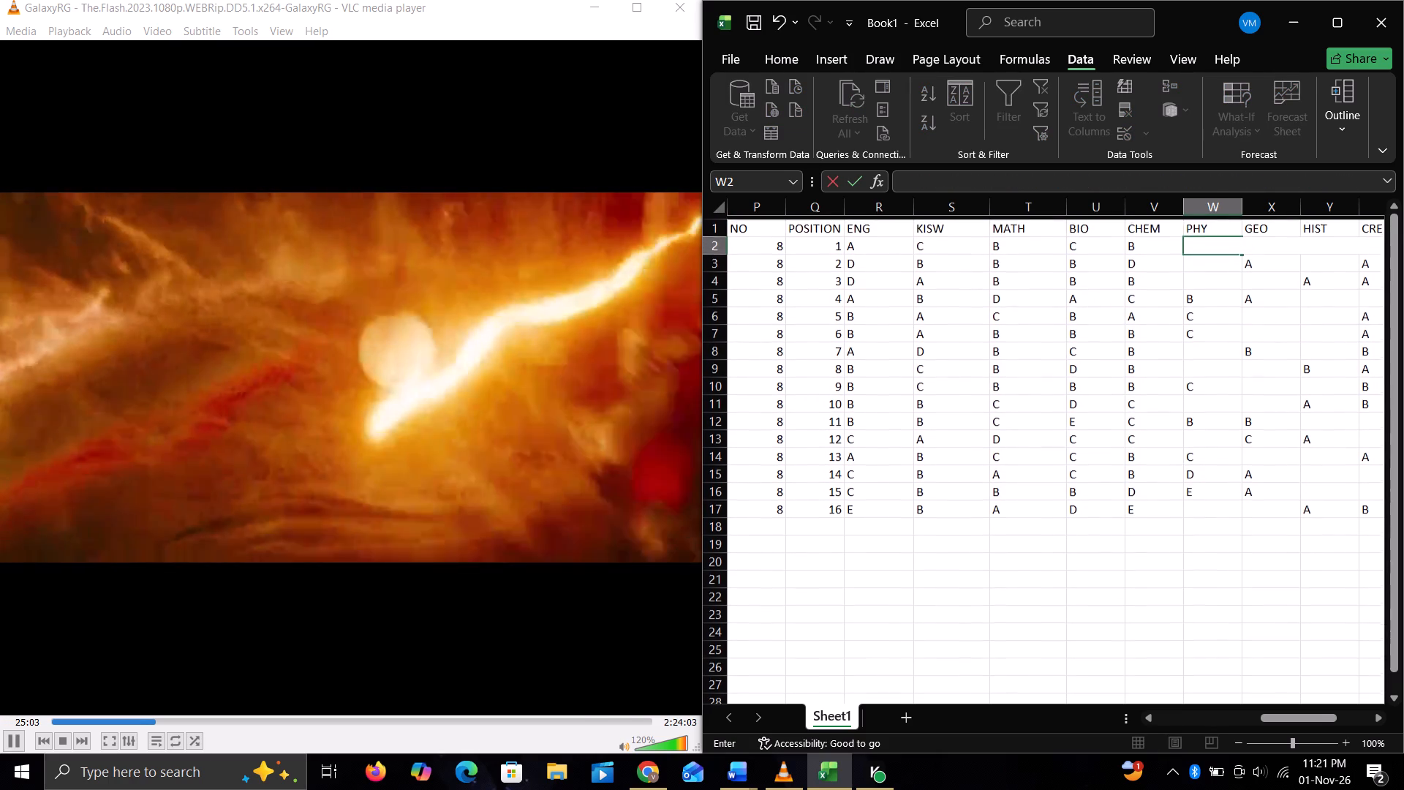
Add the column header COUNT in cell AD1, next to the BST grade column.
scroll(1106, 572, "left", 2)
left_click(1106, 572)
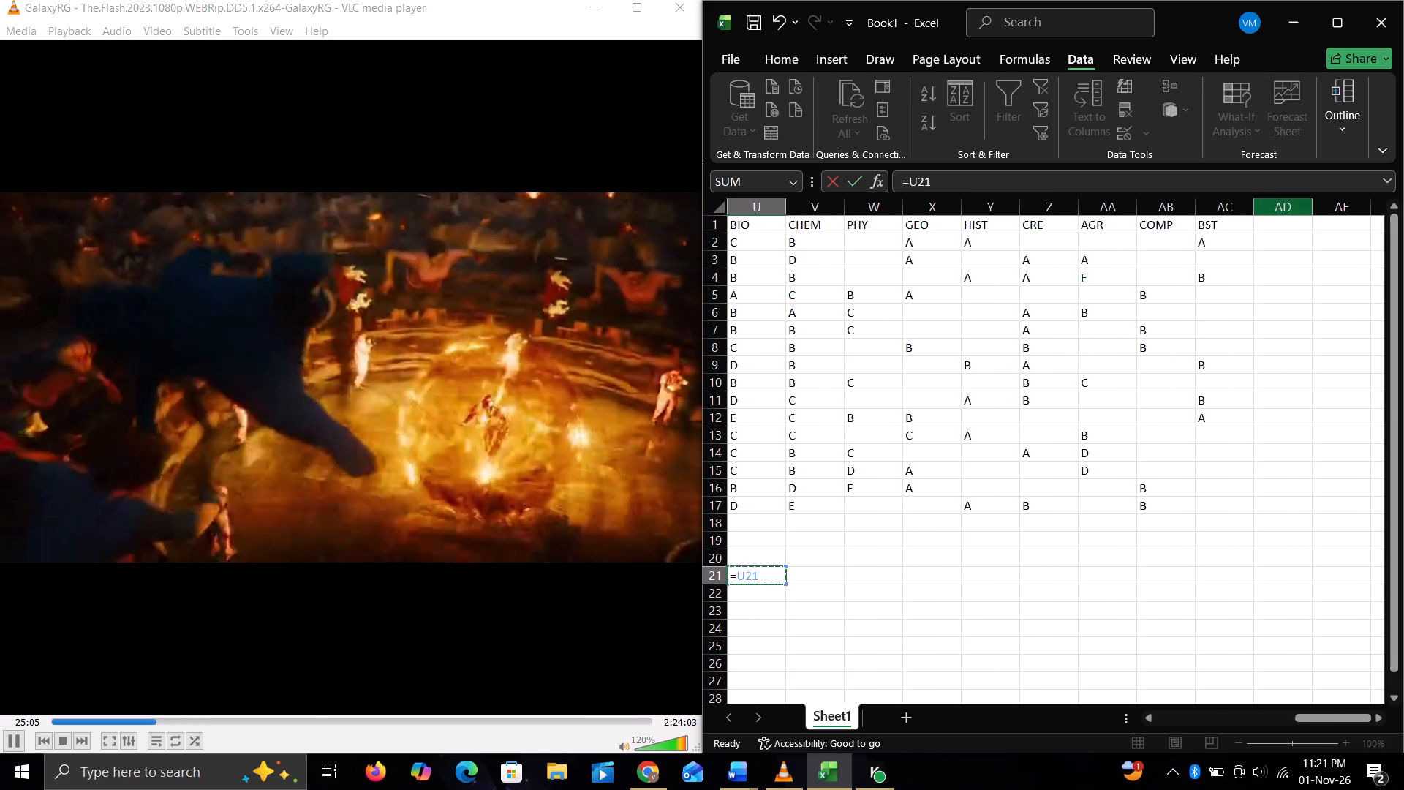
left_click(1278, 225)
type("COUNT")
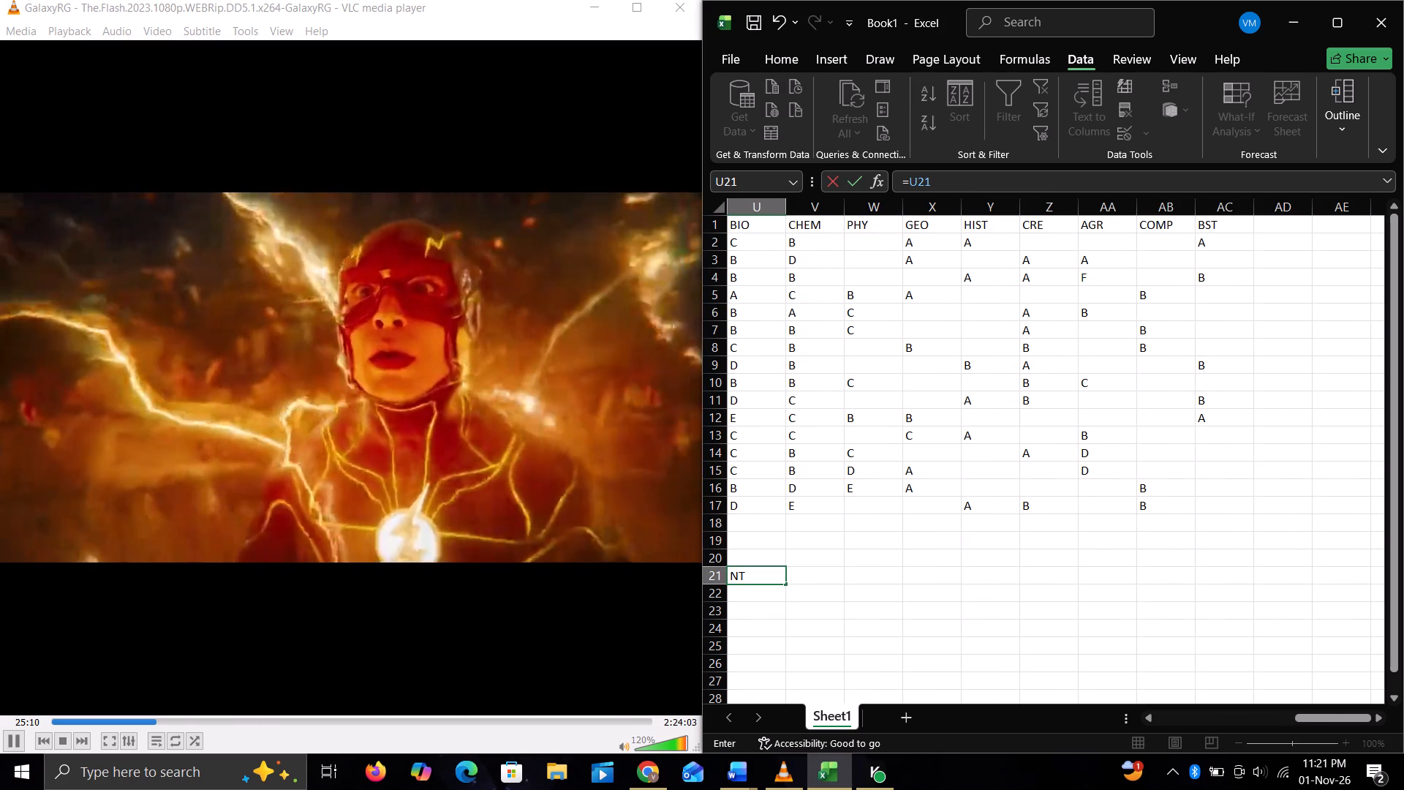
left_click(1278, 225)
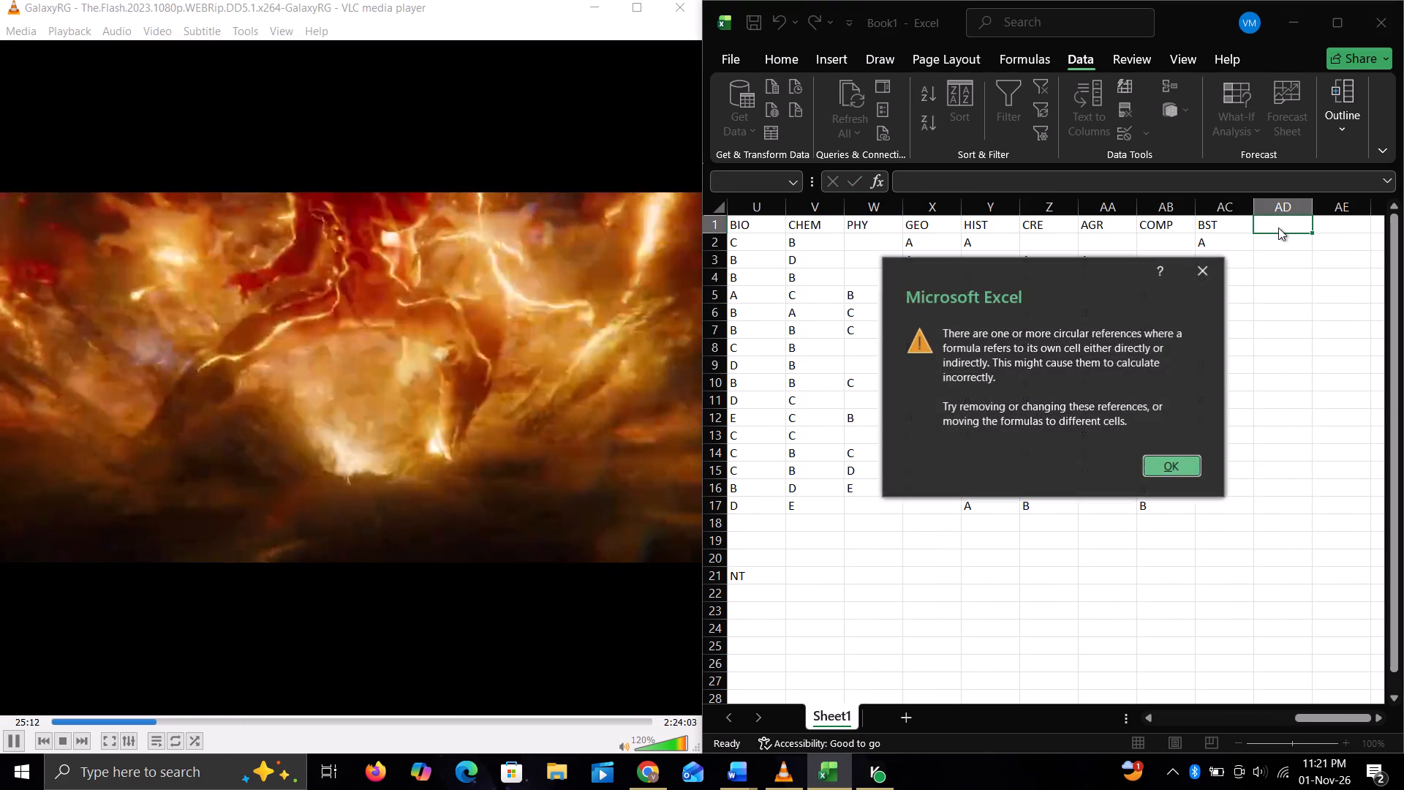
left_click(1191, 467)
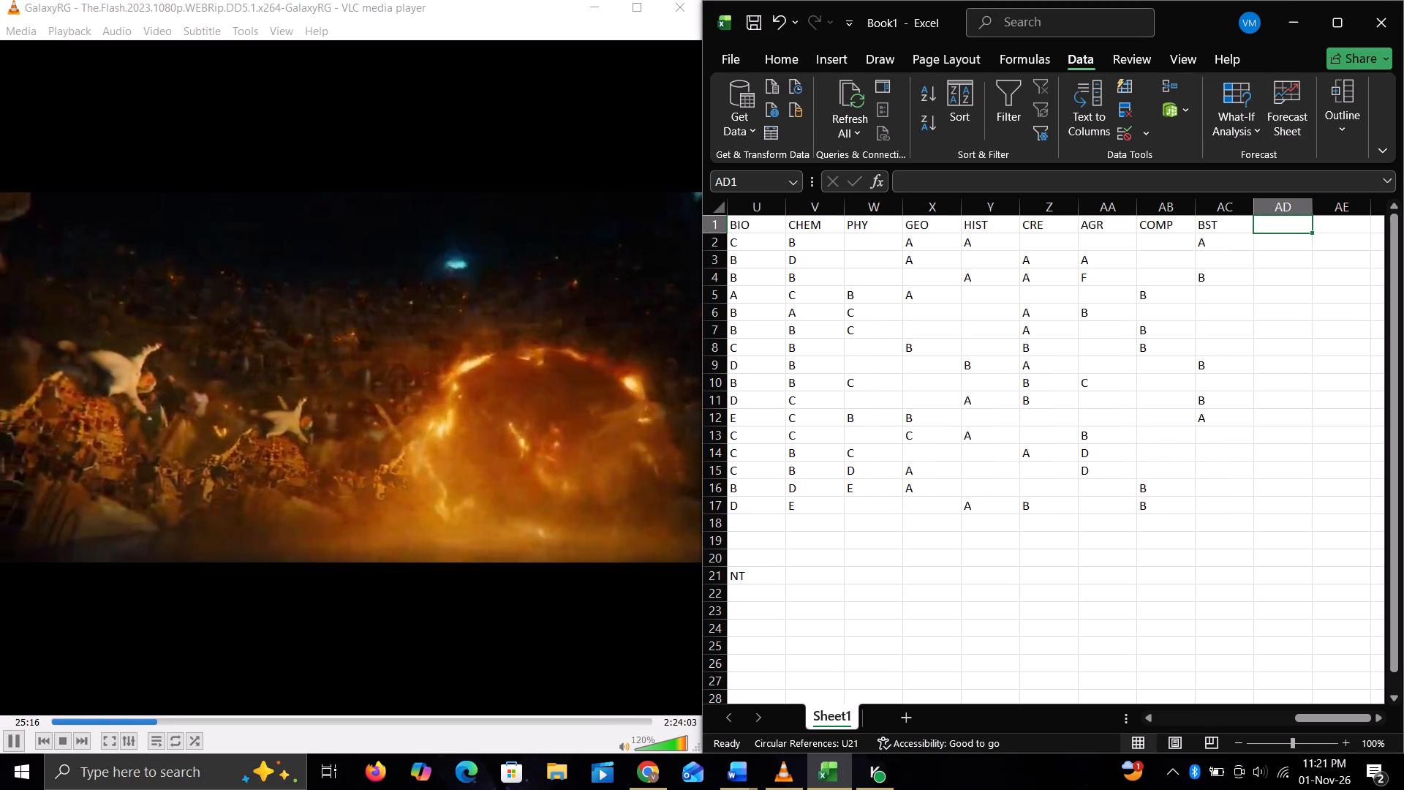
type("COUNT")
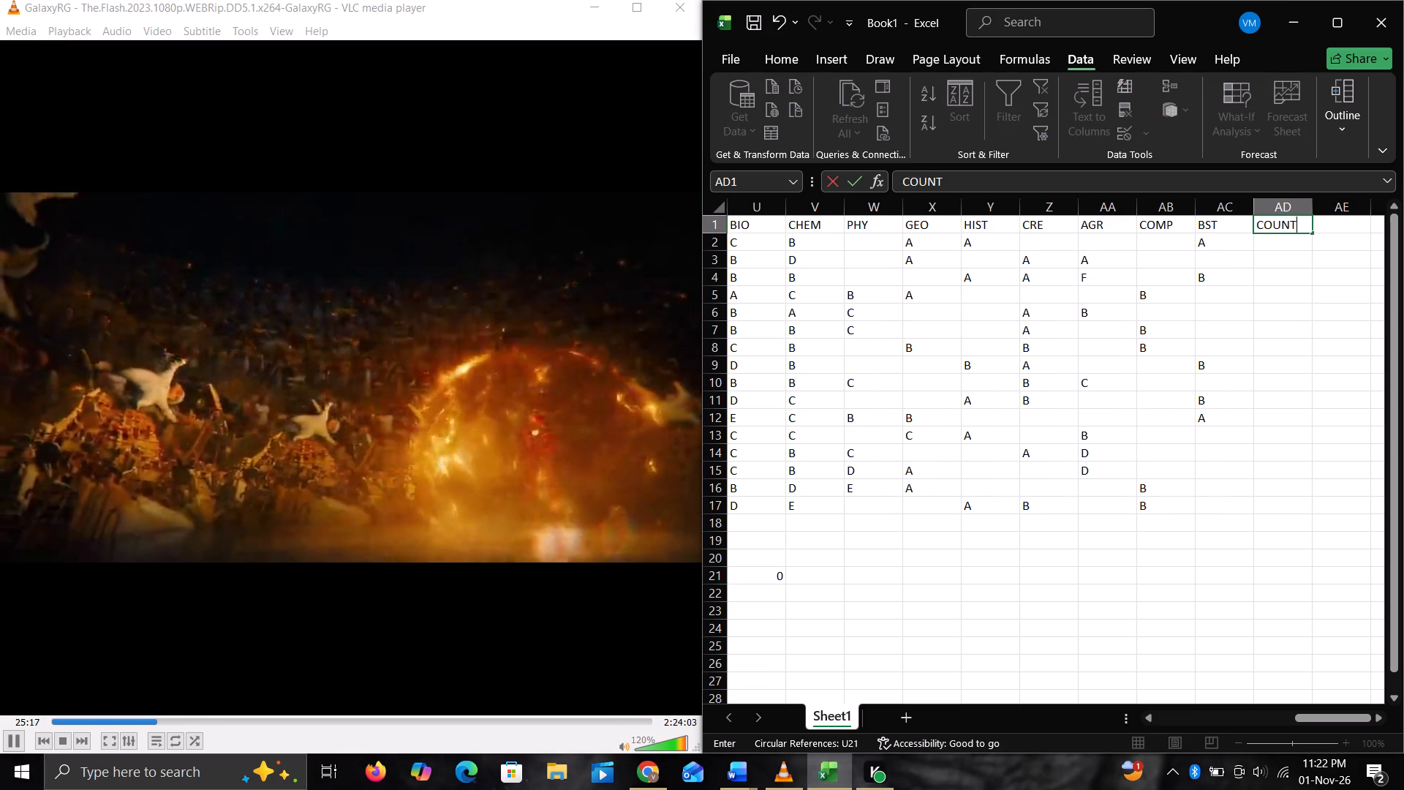
Enter =COUNT in cell AD2 under the COUNT header and check the counting formula in cell P2 of the NO column.
left_click(1284, 247)
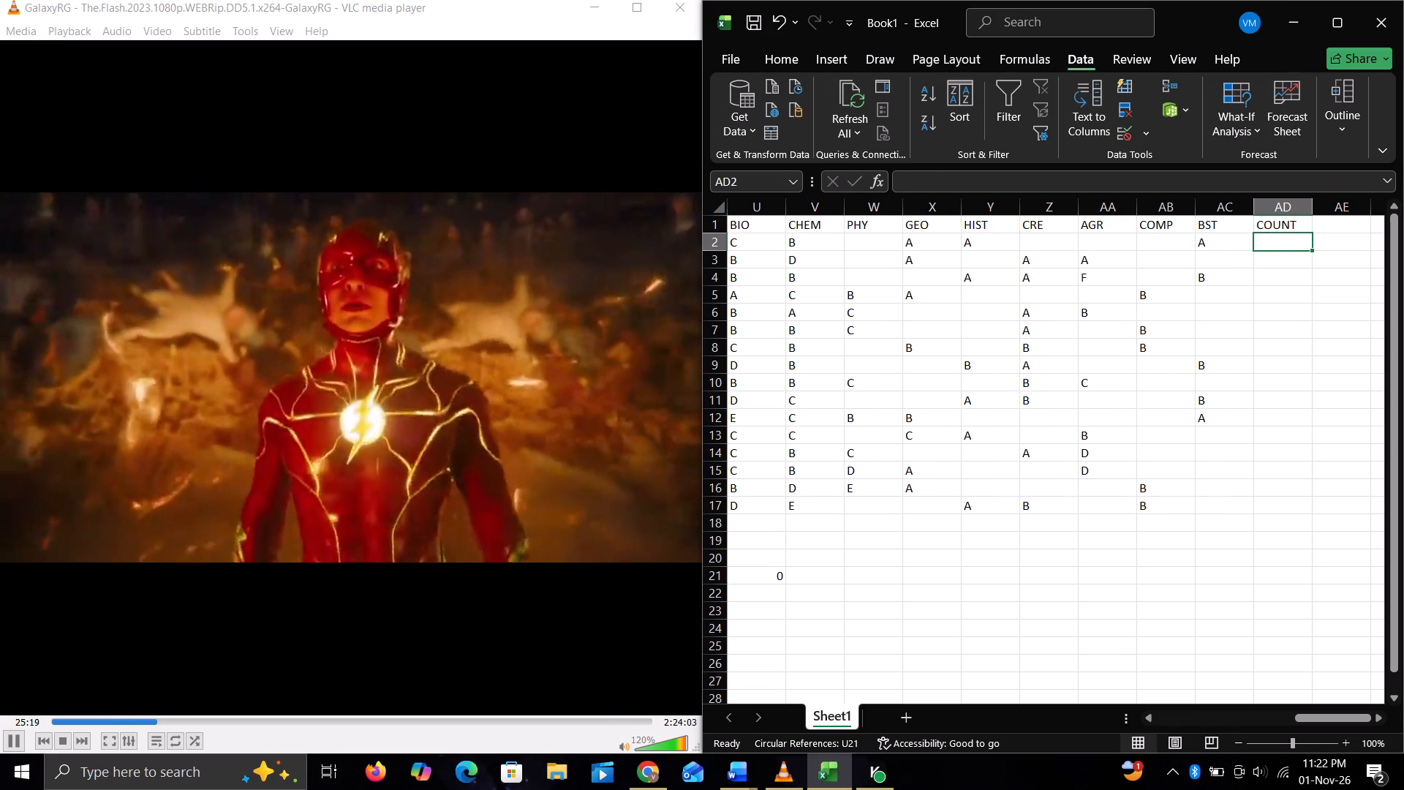
key("equal")
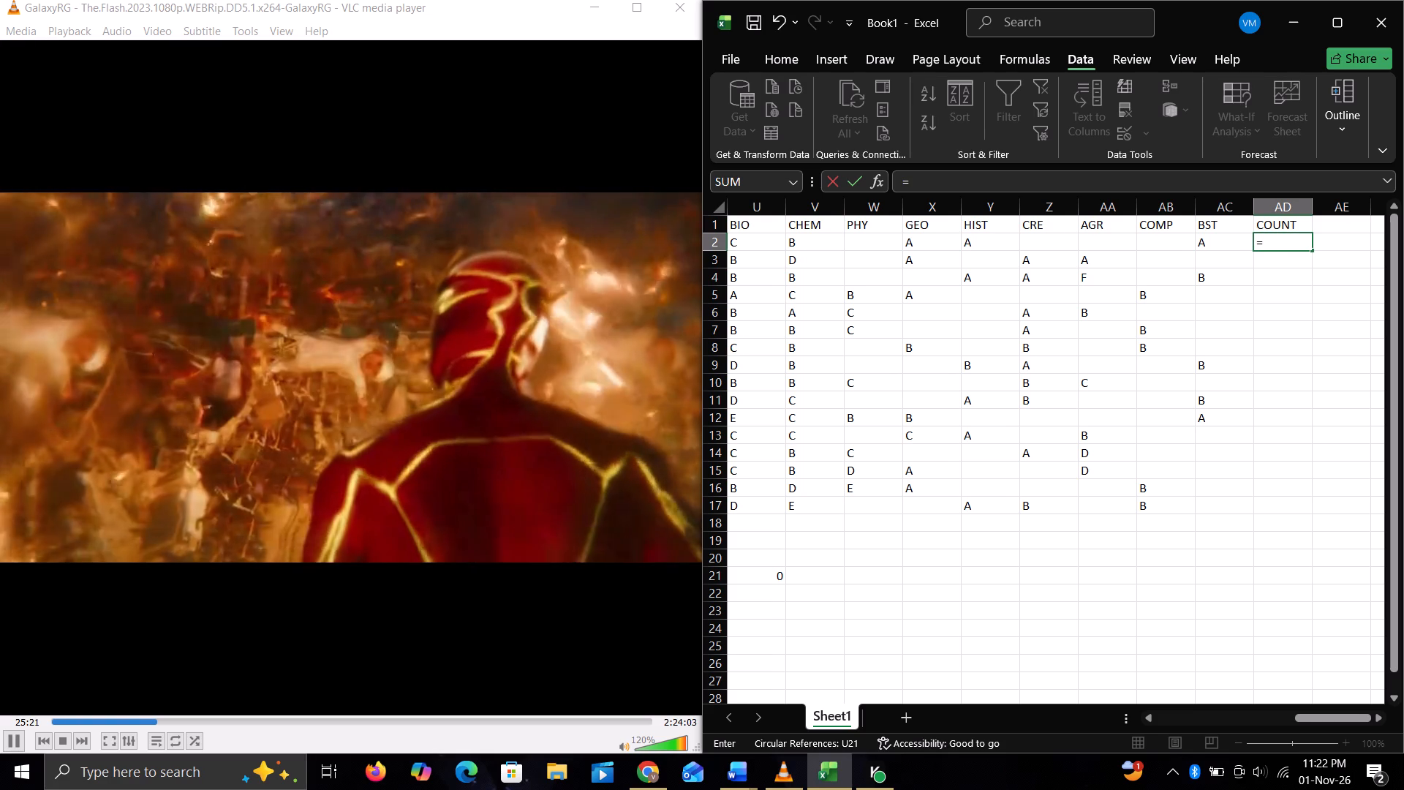
type("COUNT")
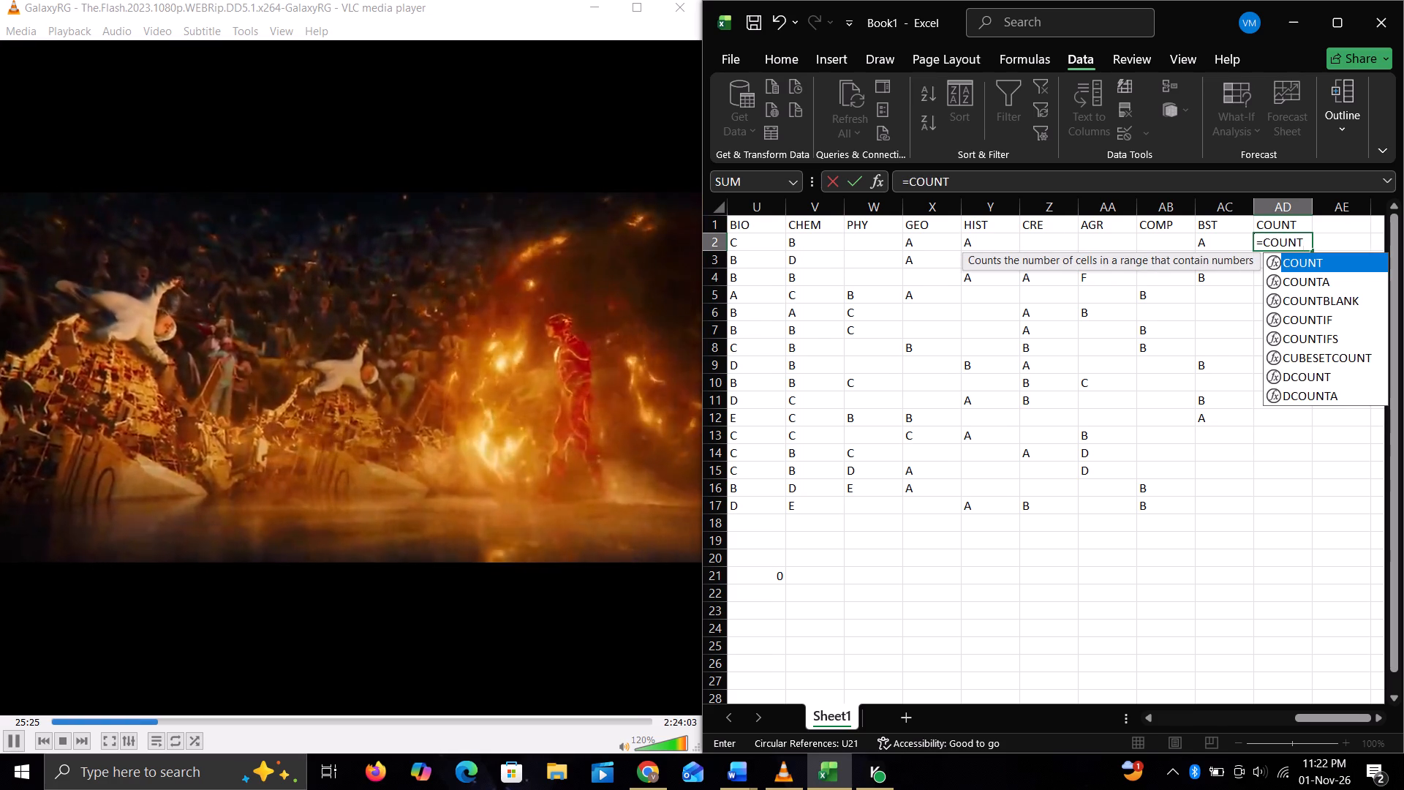
scroll(1098, 286, "right", 2)
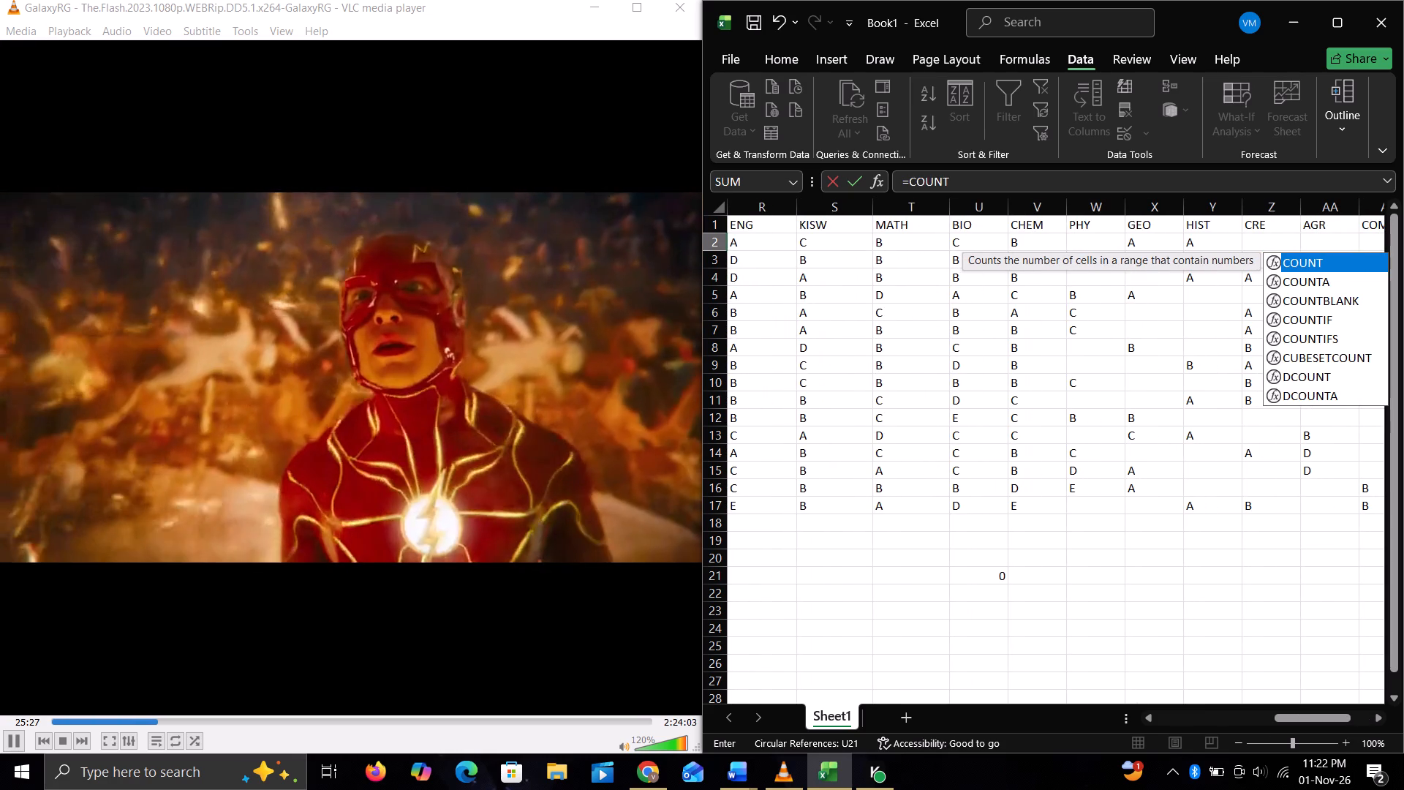
scroll(812, 246, "right", 3)
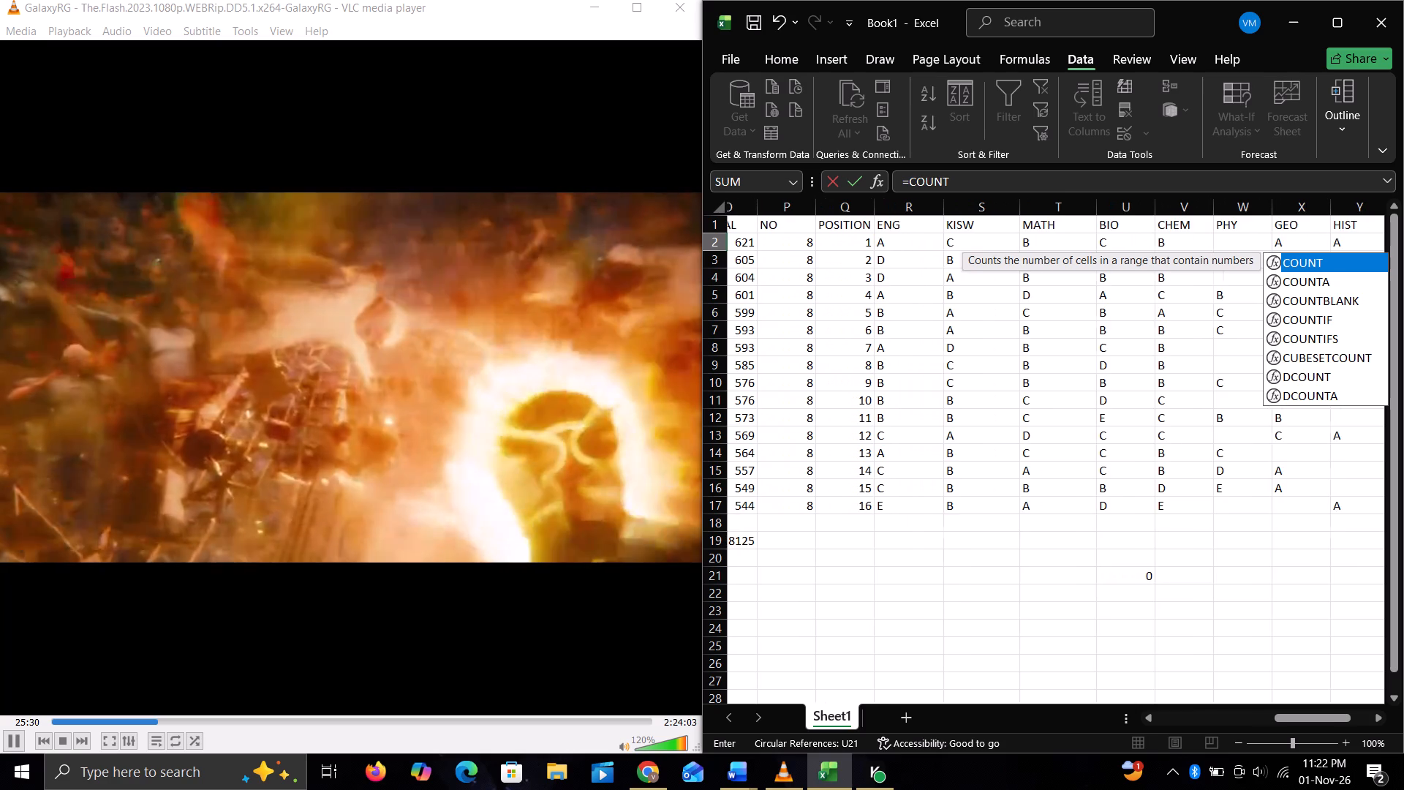
left_click(807, 246)
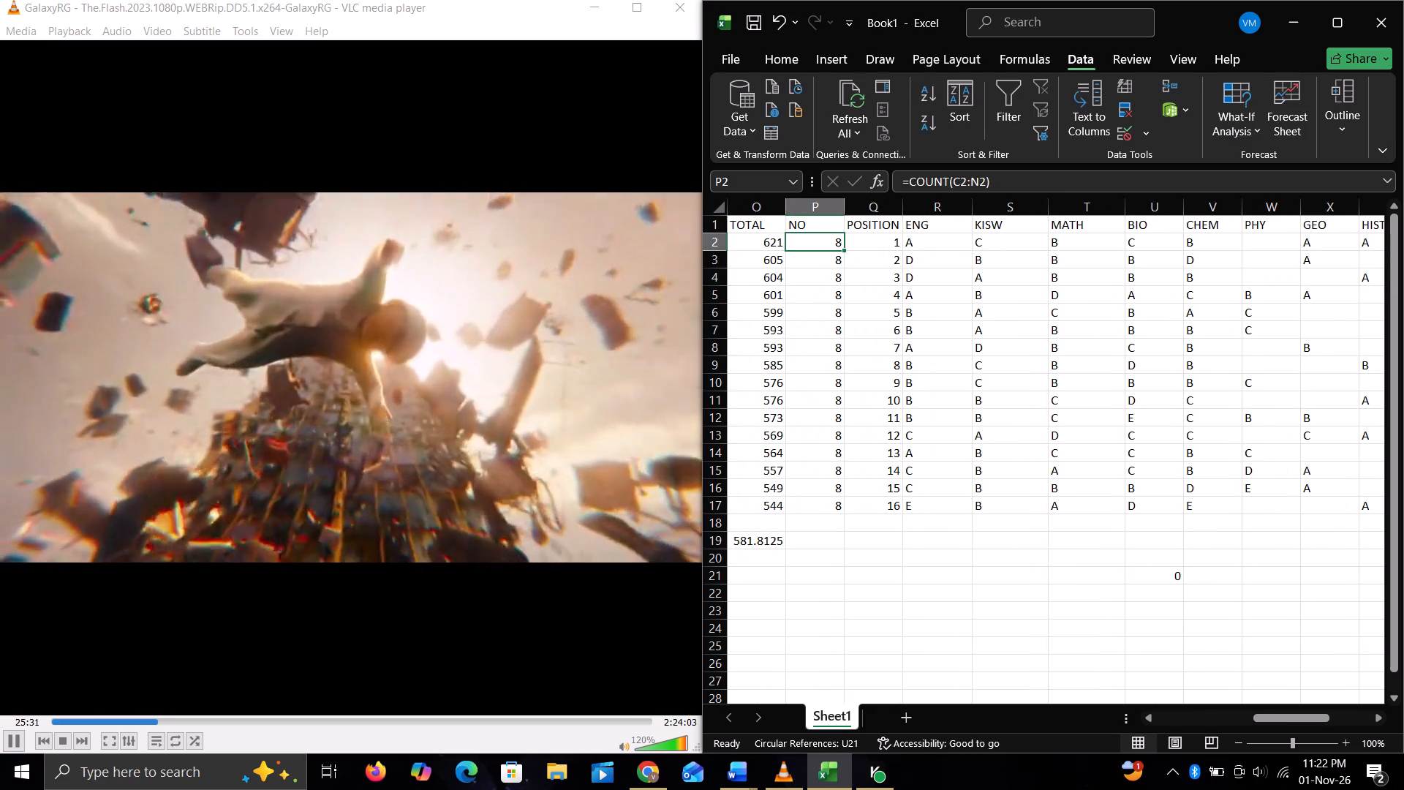
Examine row 2 of the grade columns from KISW to BST together with the COUNT cell AD2.
scroll(807, 246, "left", 3)
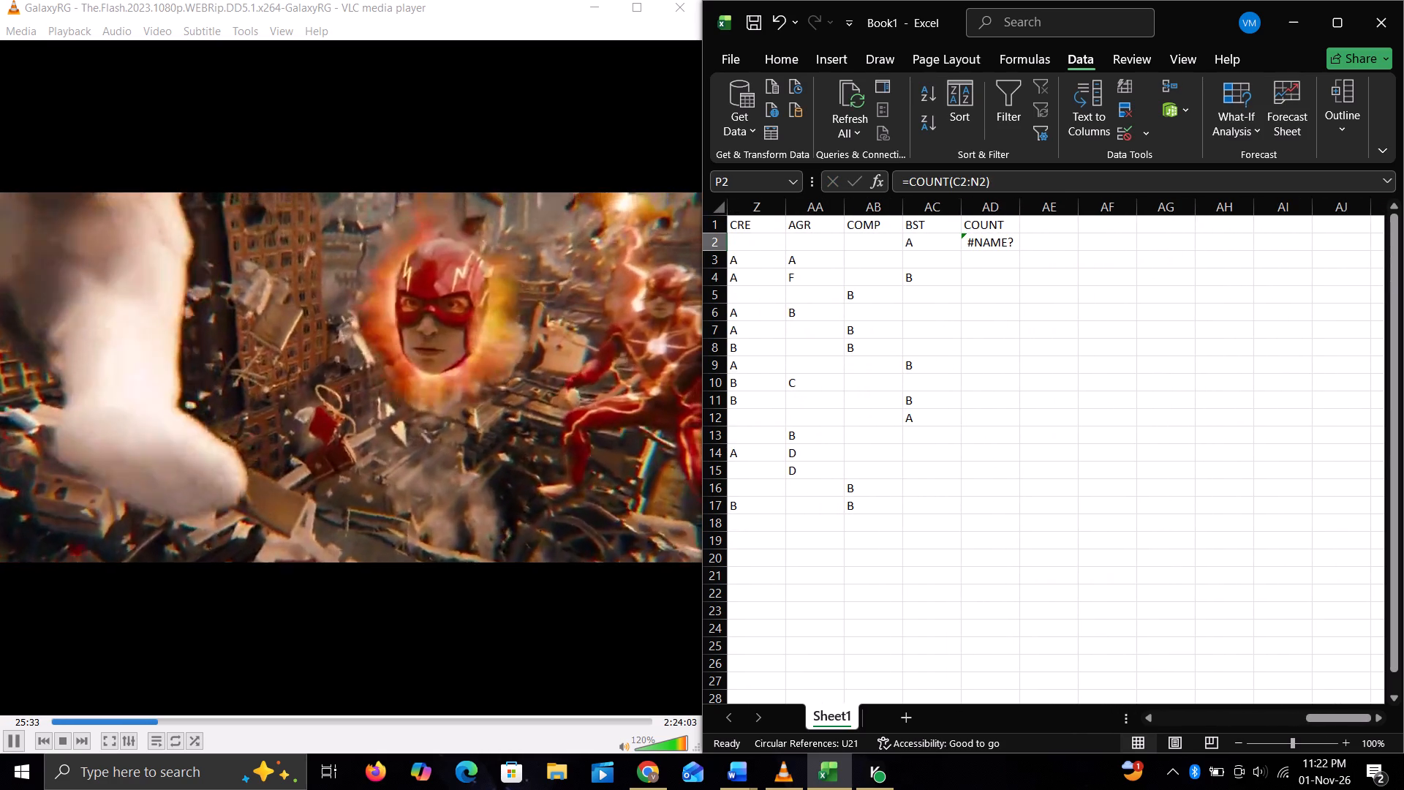
left_click(990, 243)
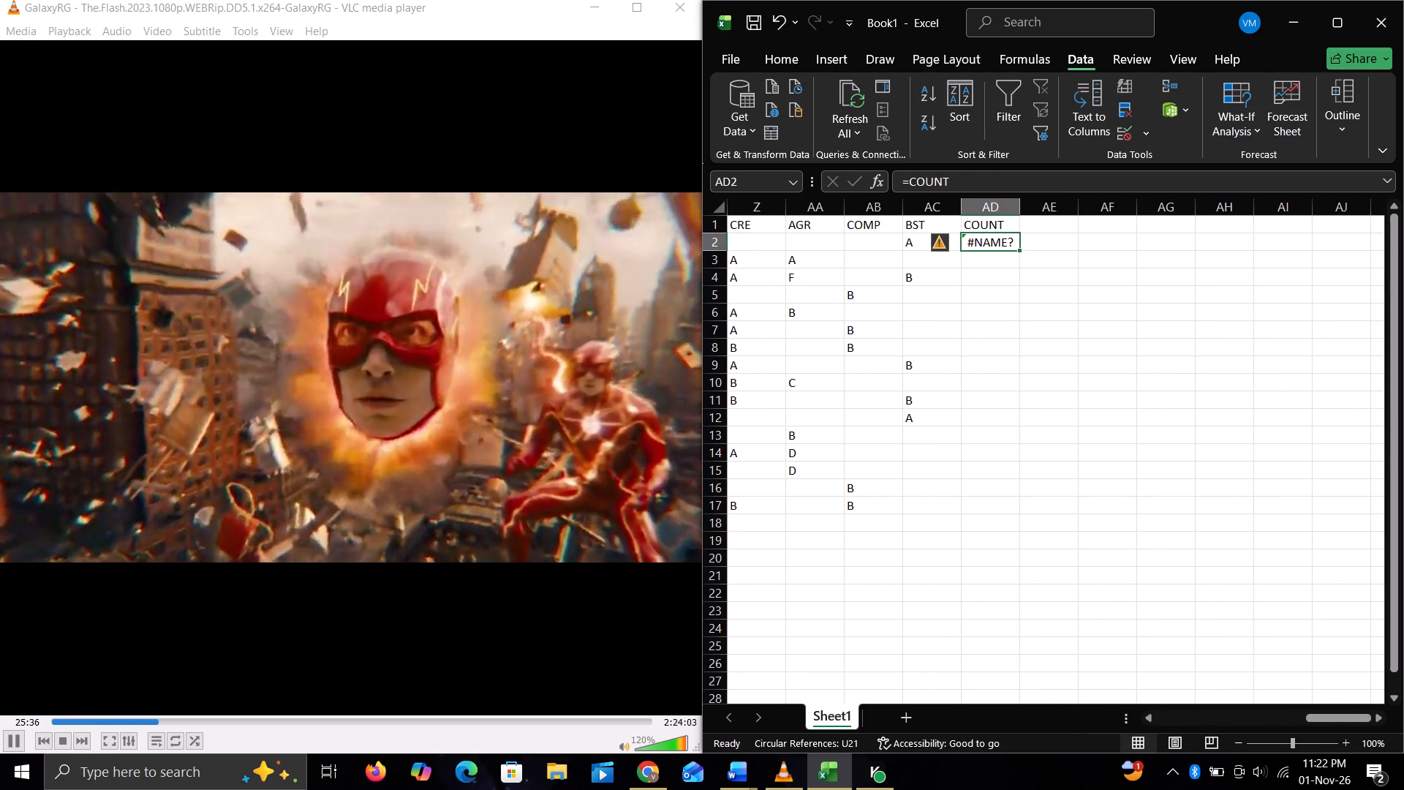
scroll(990, 243, "right", 4)
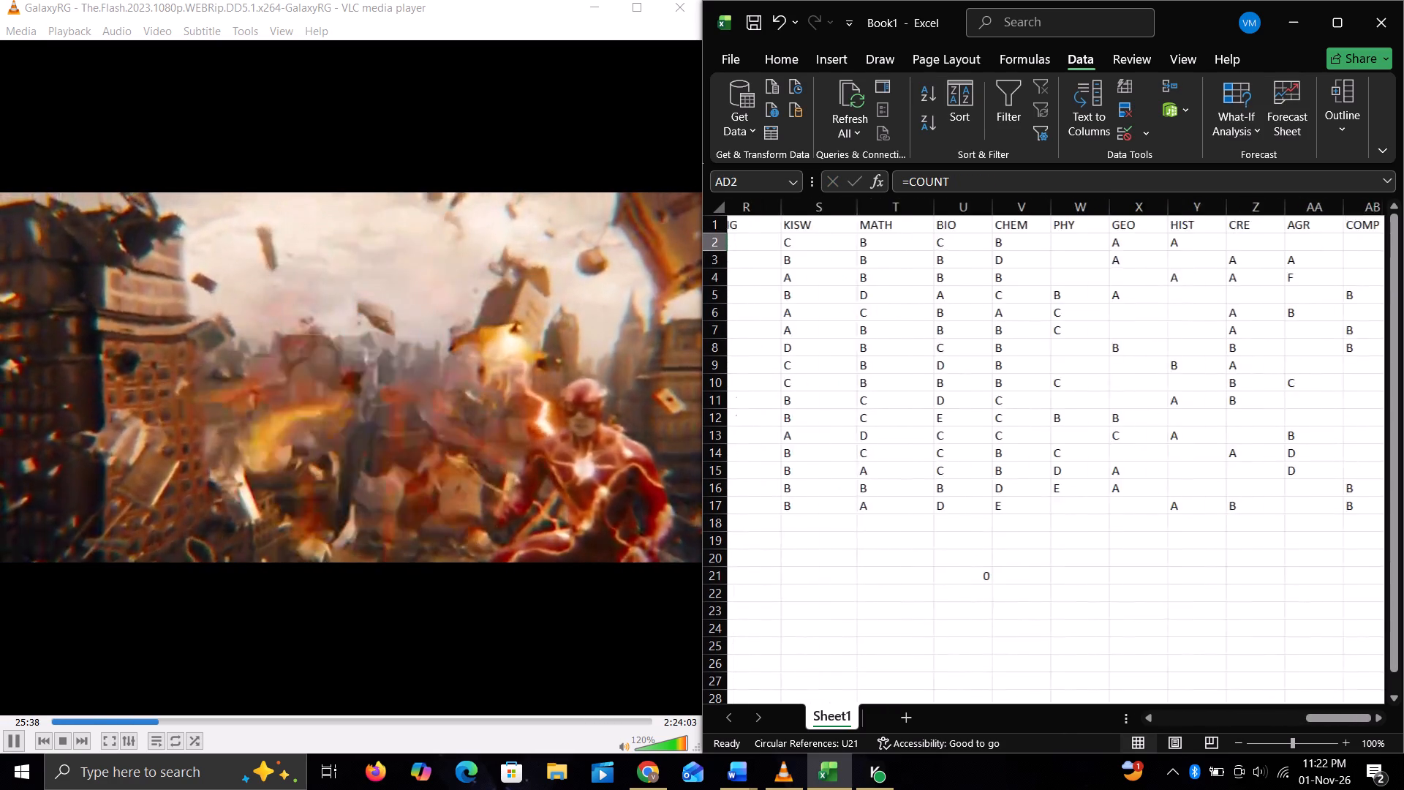
scroll(990, 243, "left", 3)
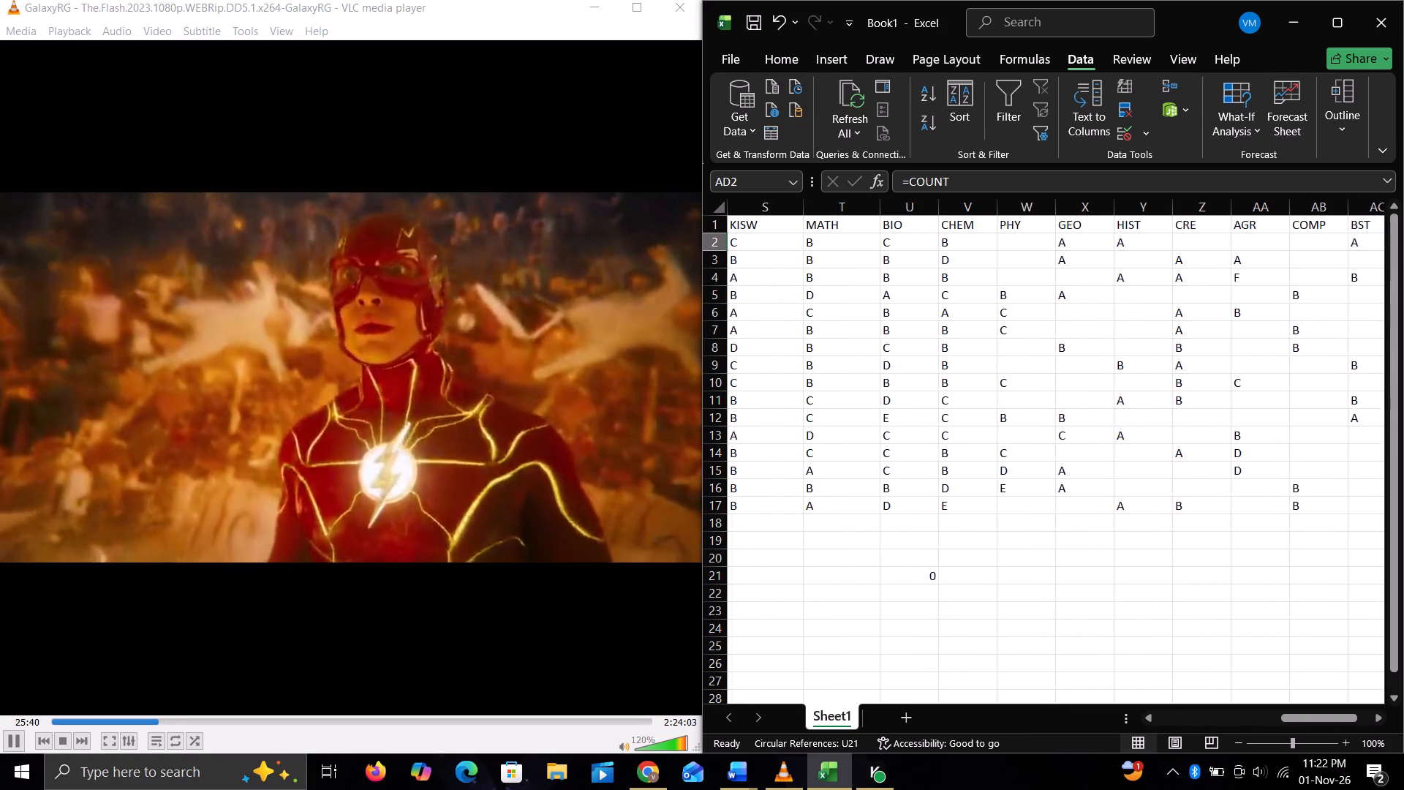
scroll(990, 243, "left", 2)
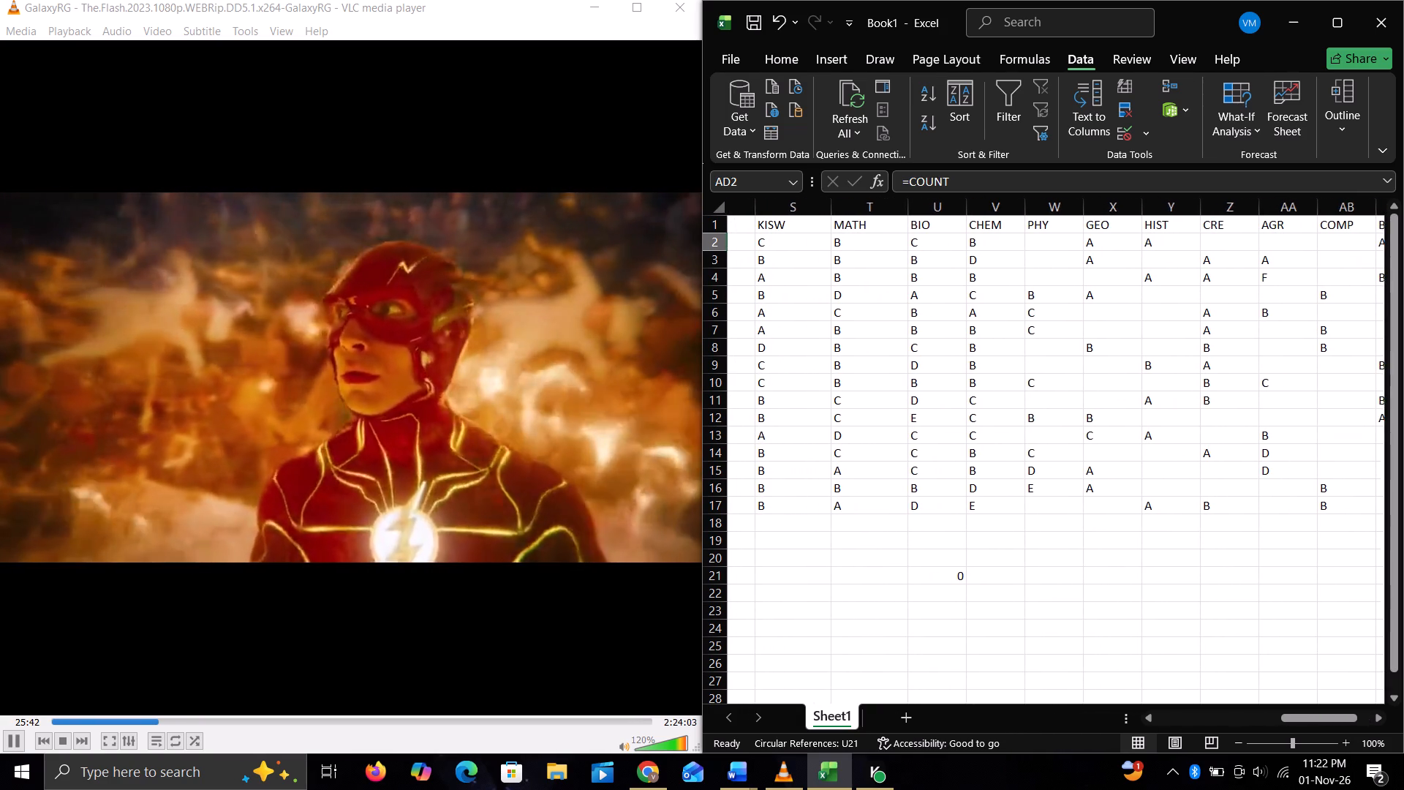
scroll(990, 243, "left", 1)
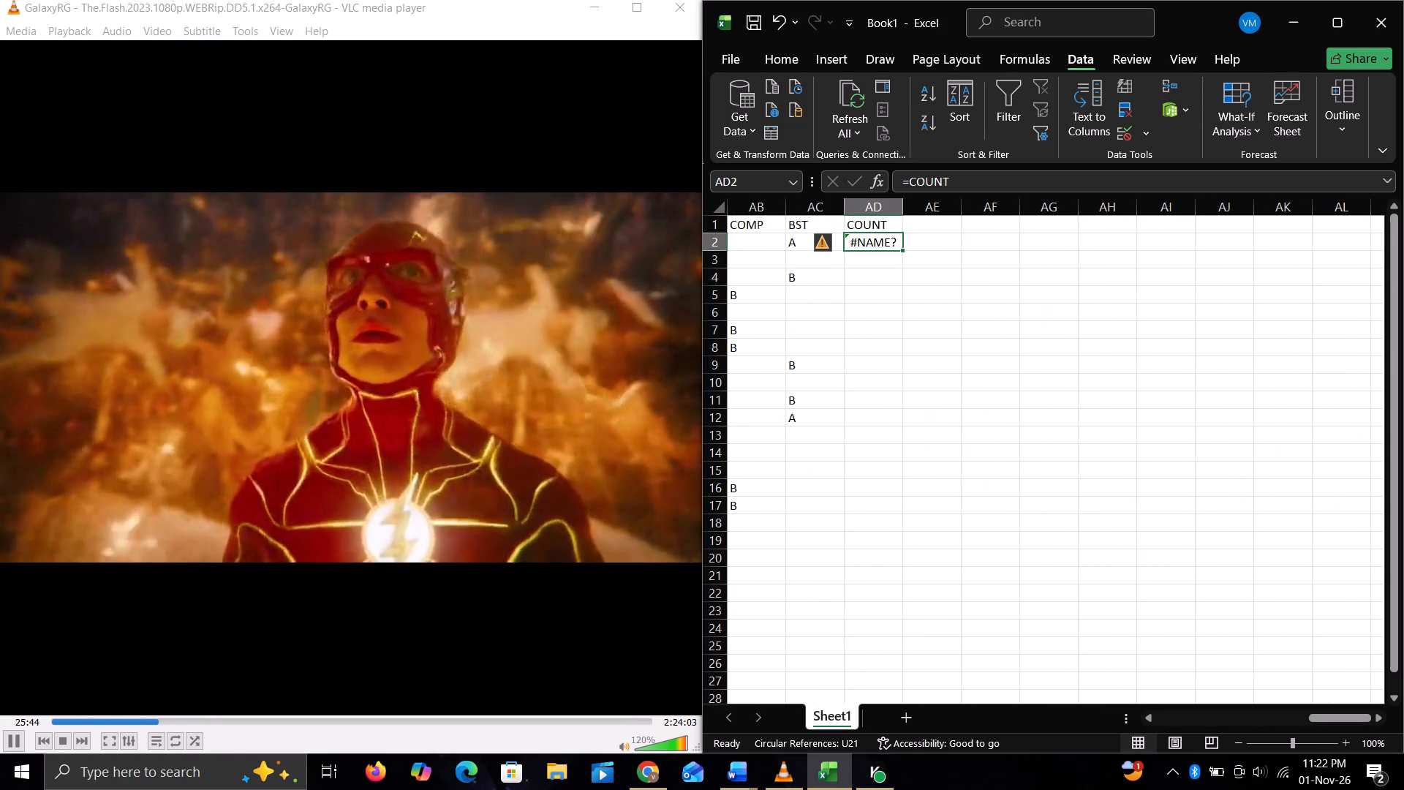
Extend the formula in cell AD2 to =COUNT(S2), picking its reference from the row 2 grades.
left_click(878, 243)
left_click(968, 192)
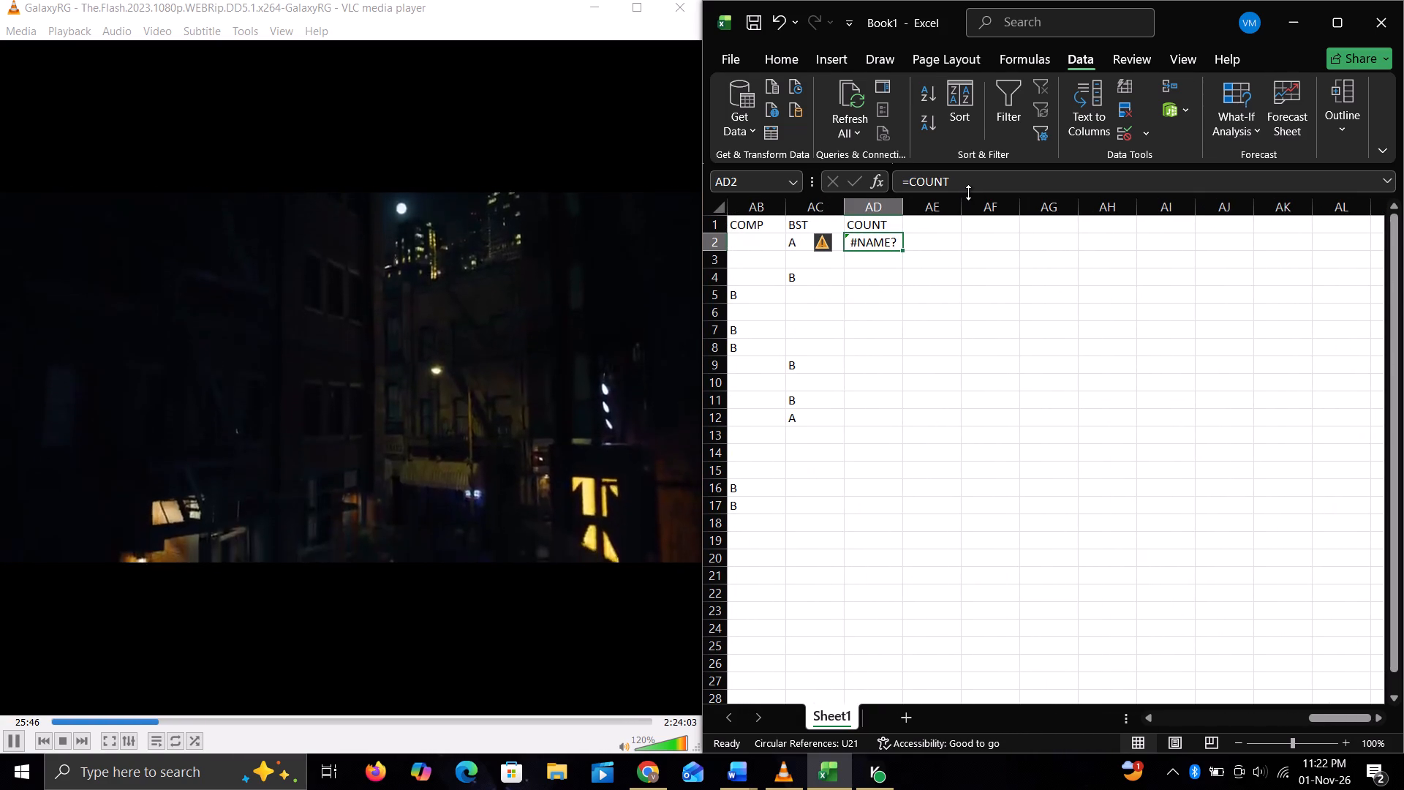
left_click(968, 183)
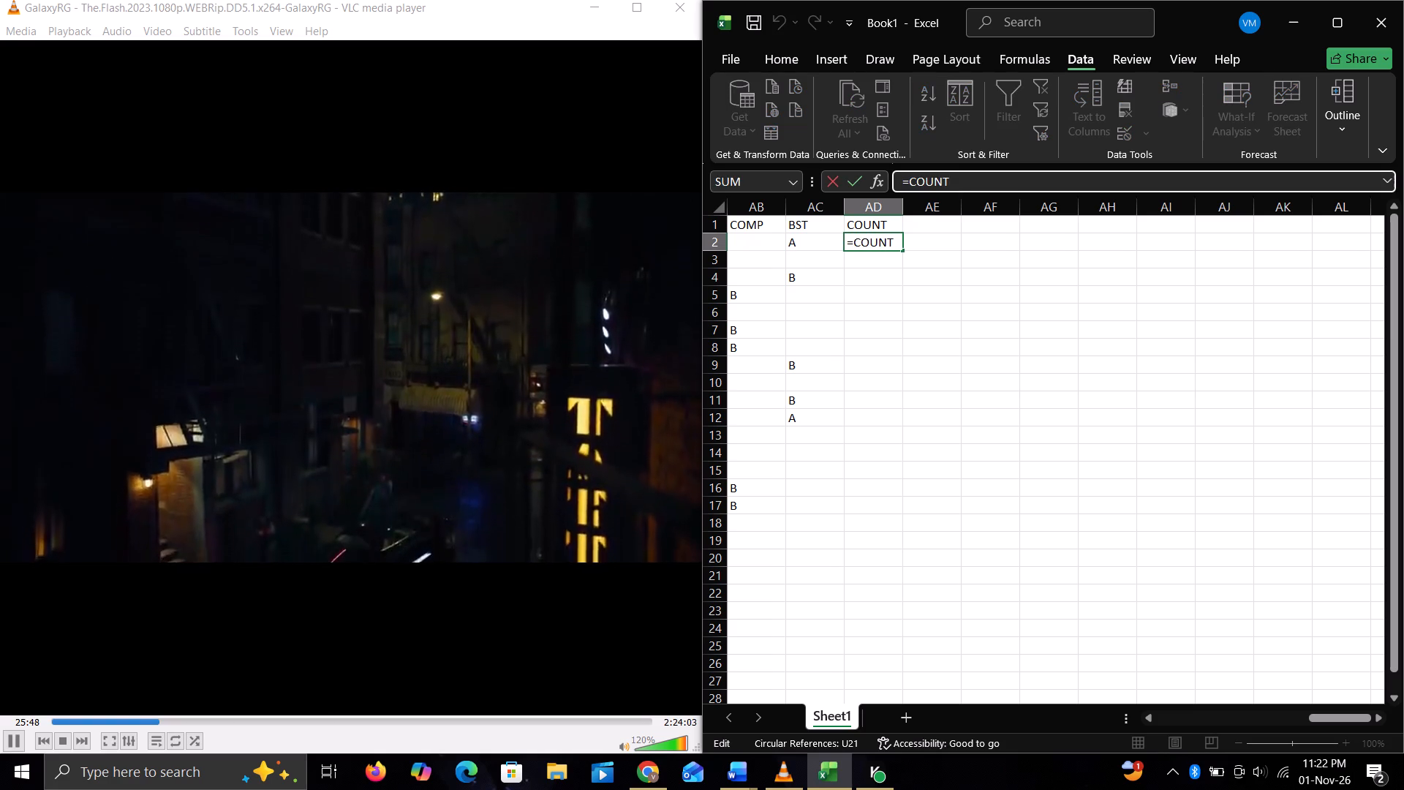
key("shift+parenleft")
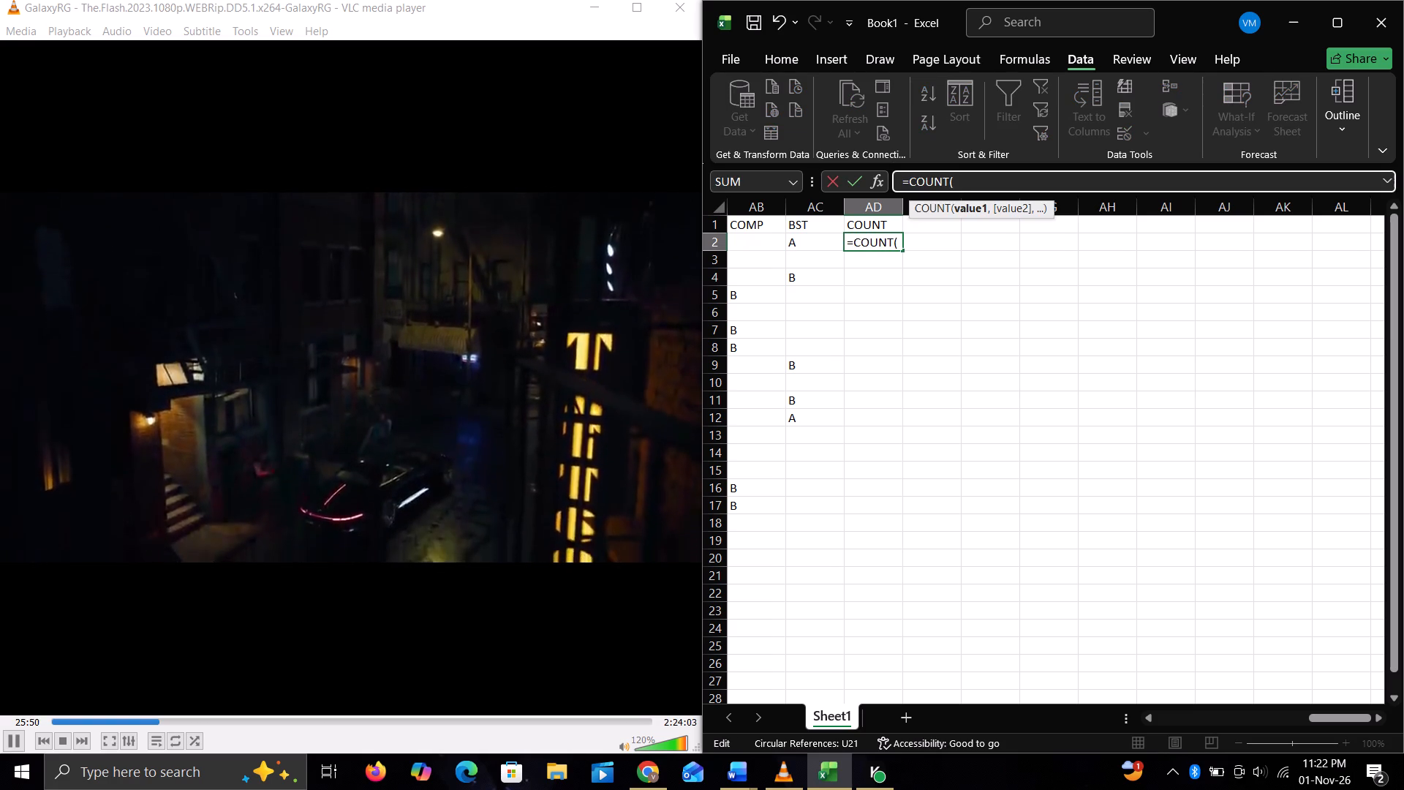
scroll(968, 183, "right", 3)
scroll(814, 261, "right", 2)
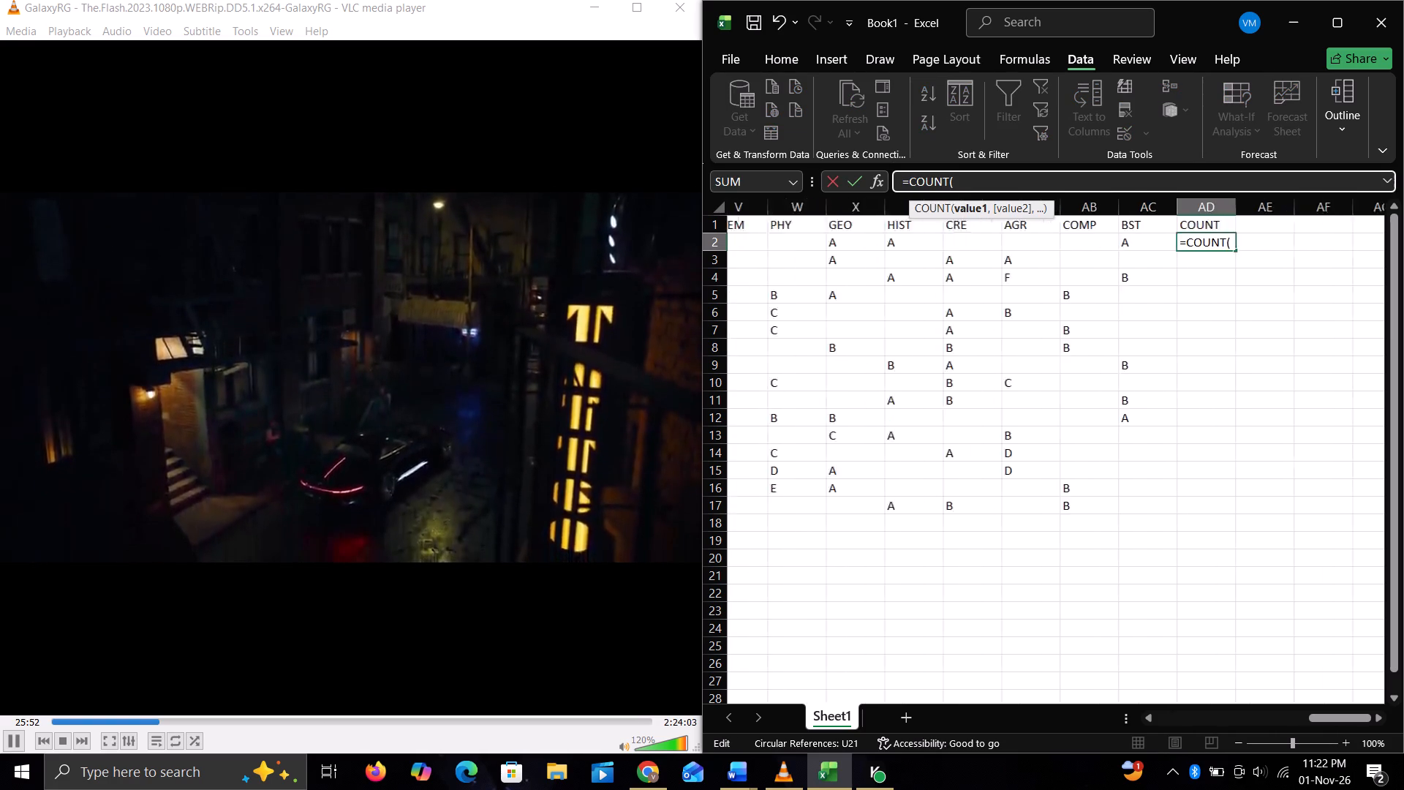
scroll(814, 261, "right", 3)
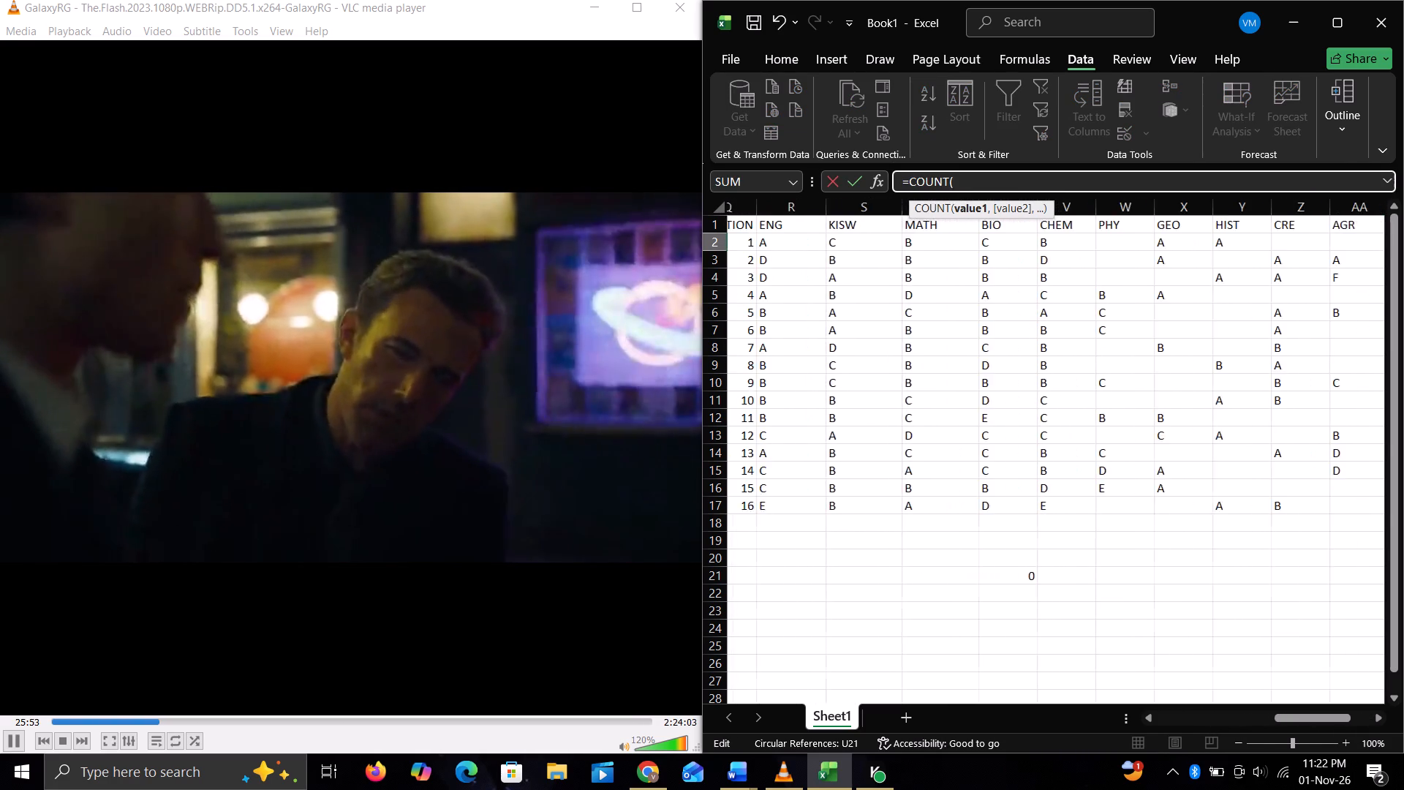
scroll(814, 261, "right", 1)
left_click(826, 244)
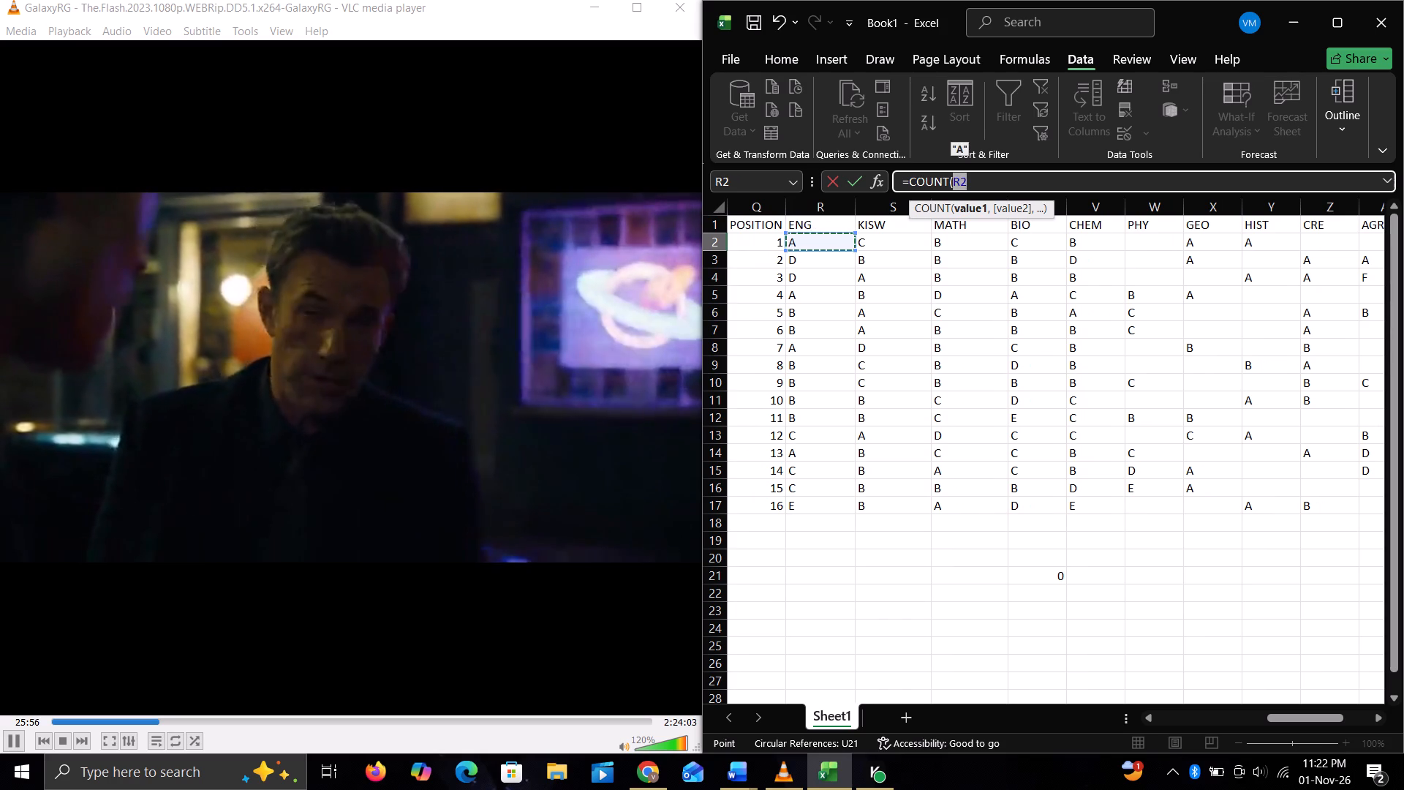
left_click_drag(856, 244, 878, 248)
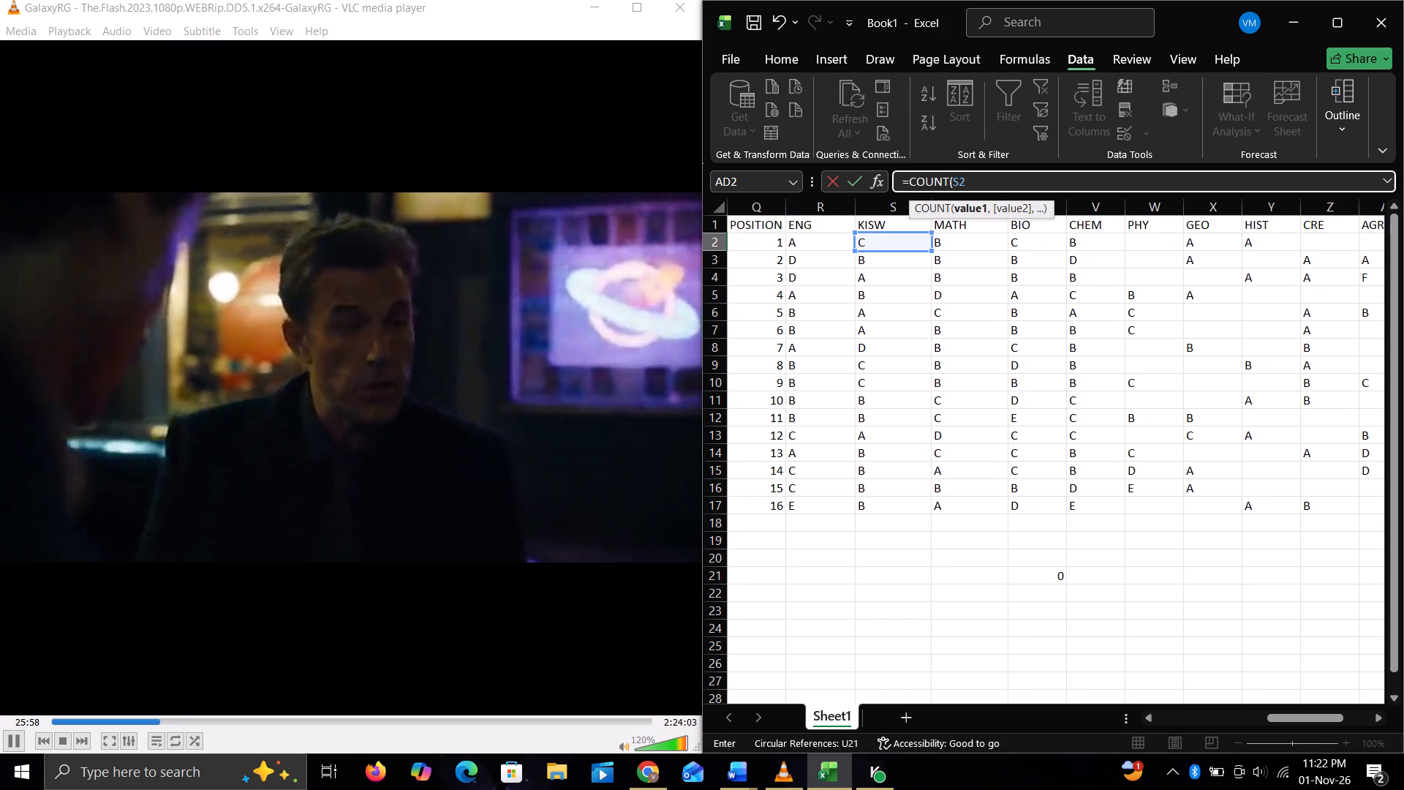
left_click(848, 247)
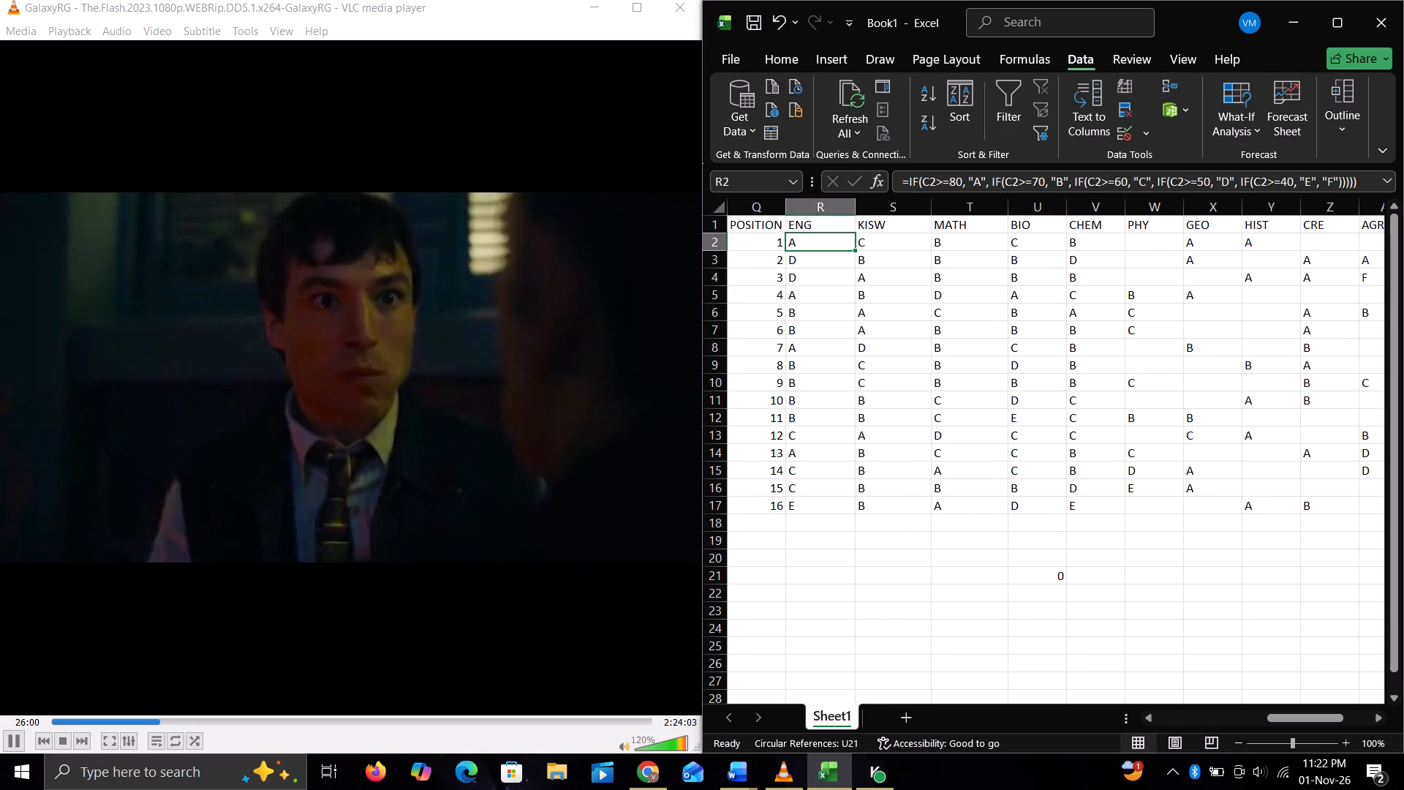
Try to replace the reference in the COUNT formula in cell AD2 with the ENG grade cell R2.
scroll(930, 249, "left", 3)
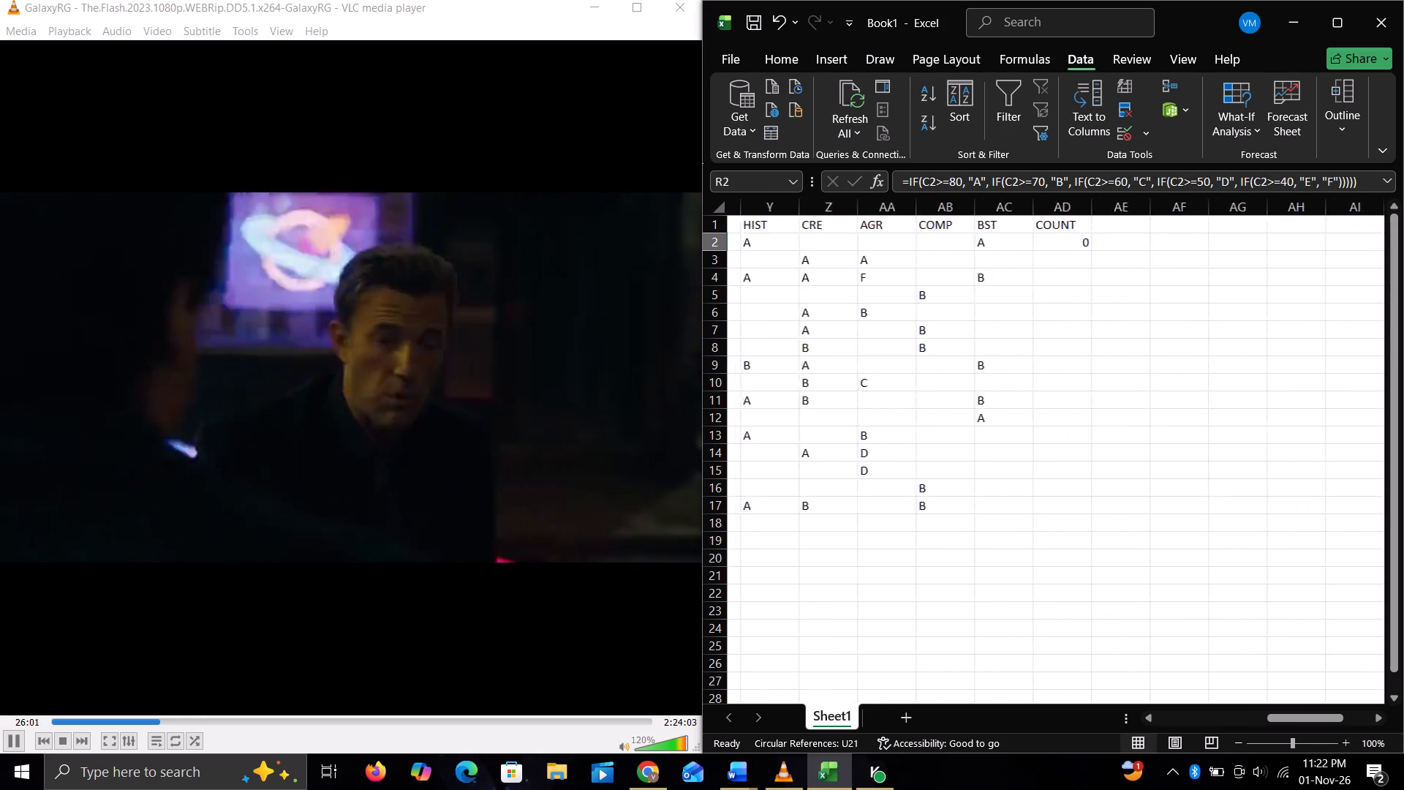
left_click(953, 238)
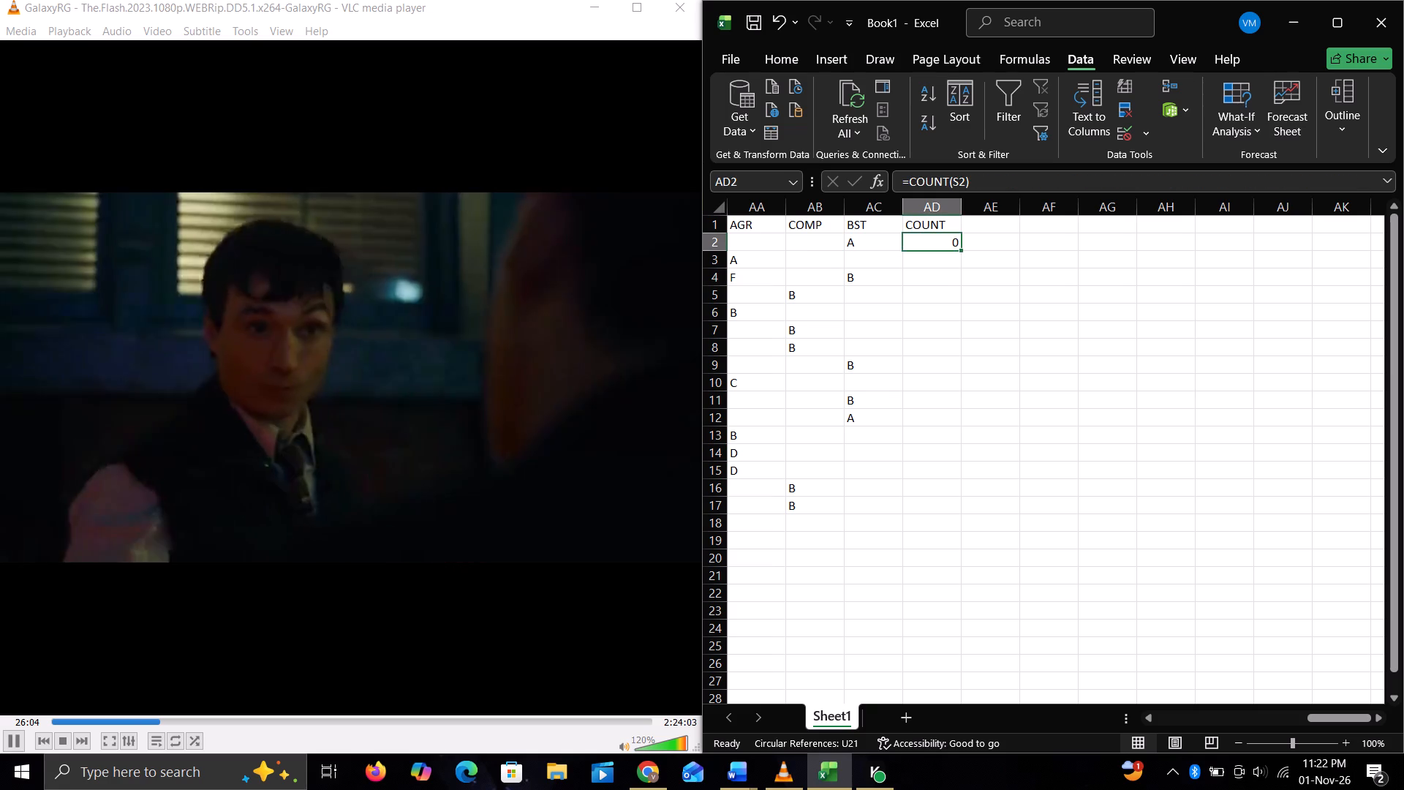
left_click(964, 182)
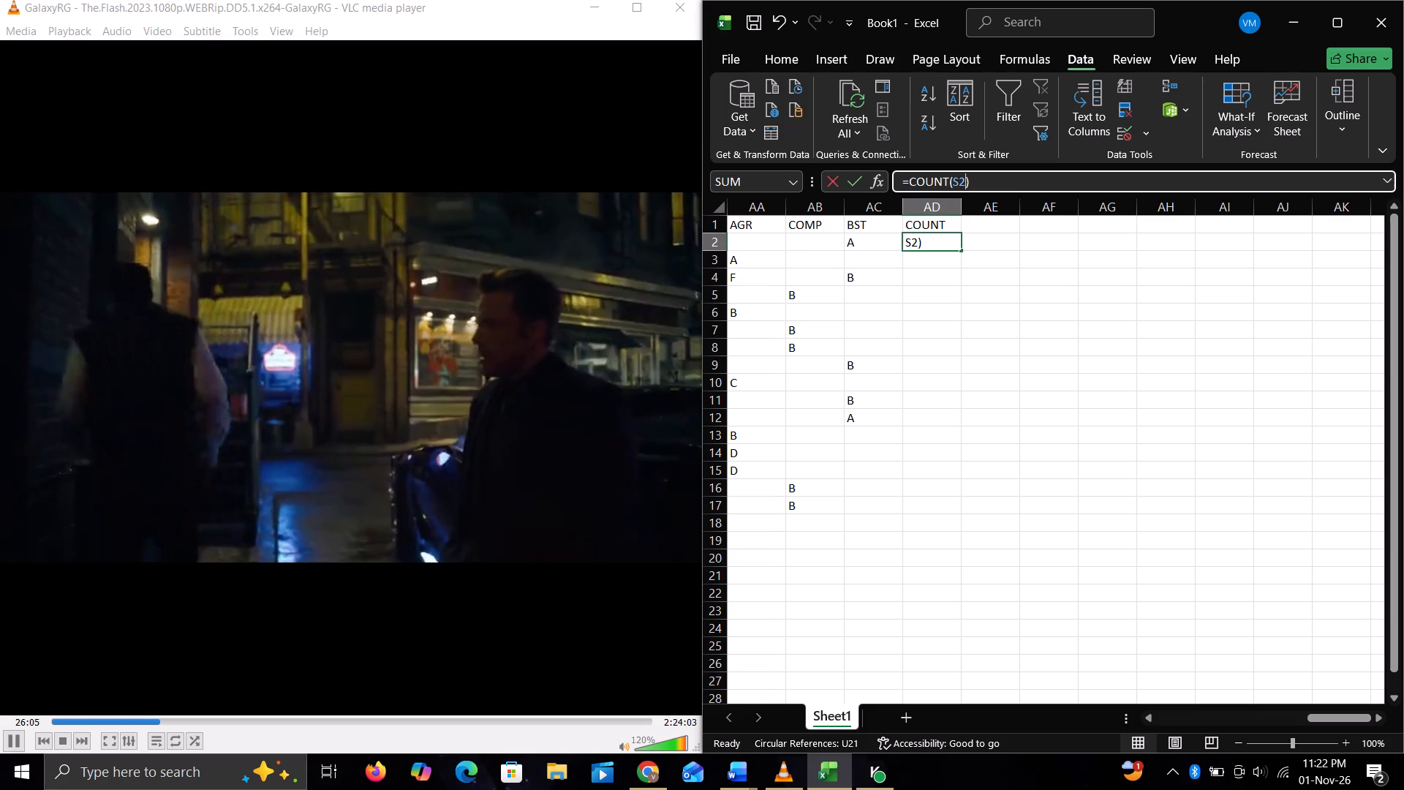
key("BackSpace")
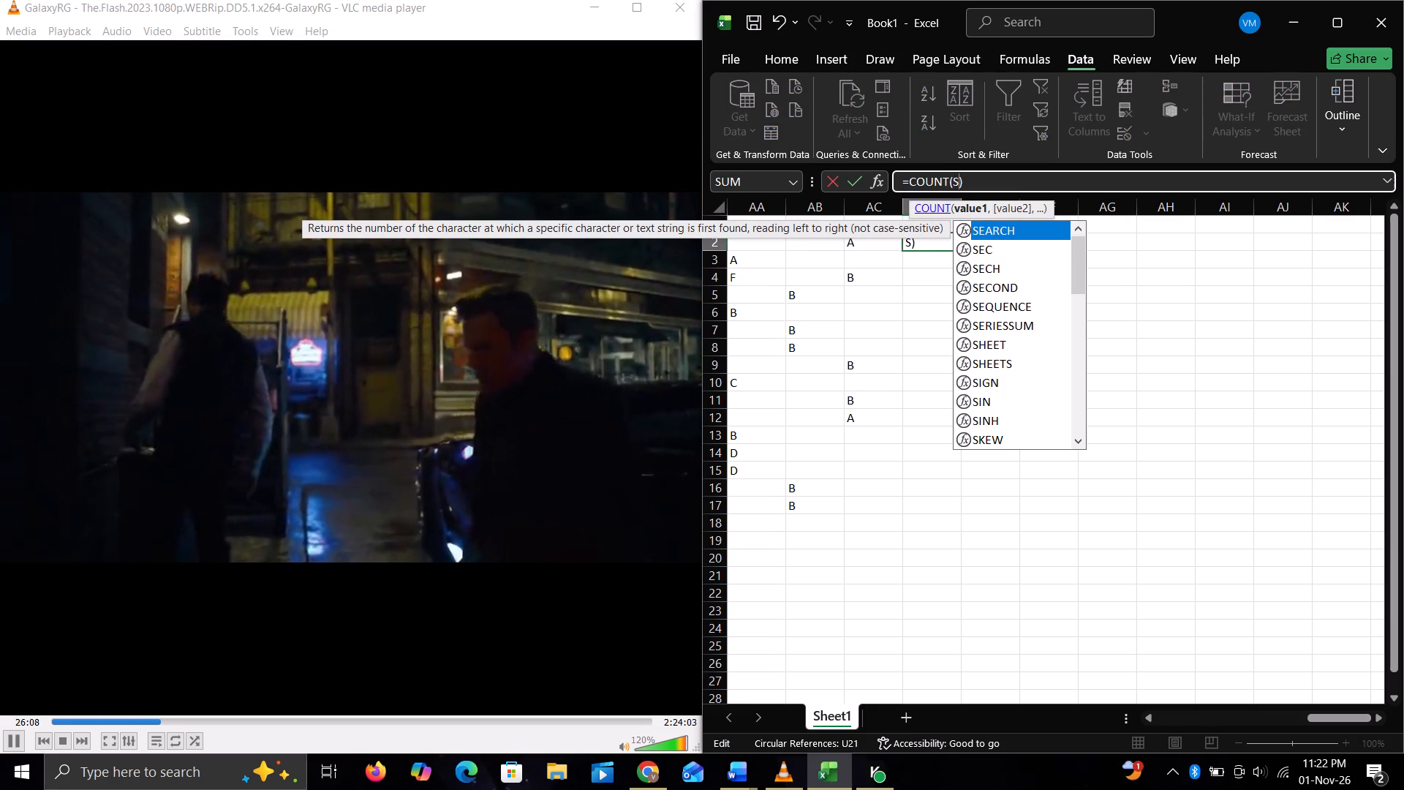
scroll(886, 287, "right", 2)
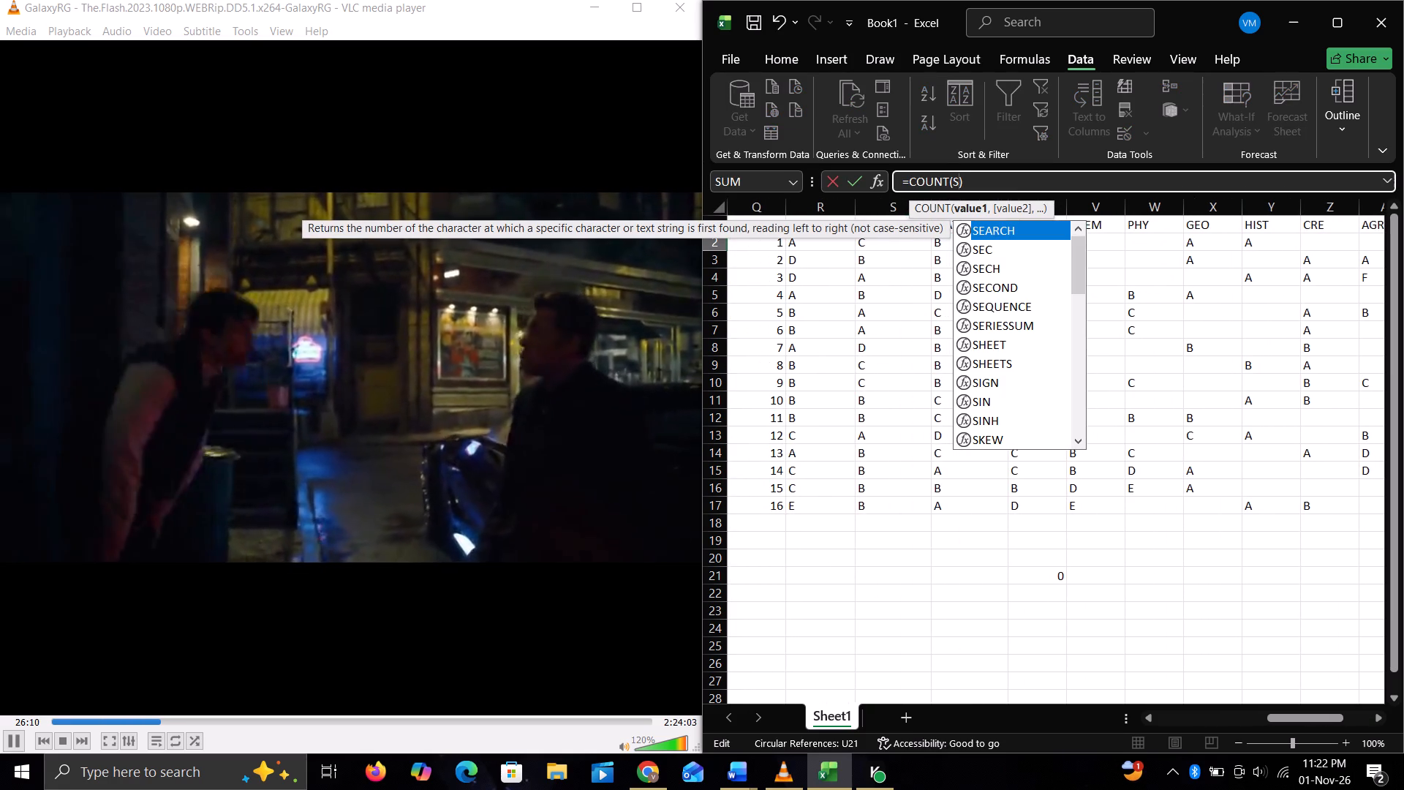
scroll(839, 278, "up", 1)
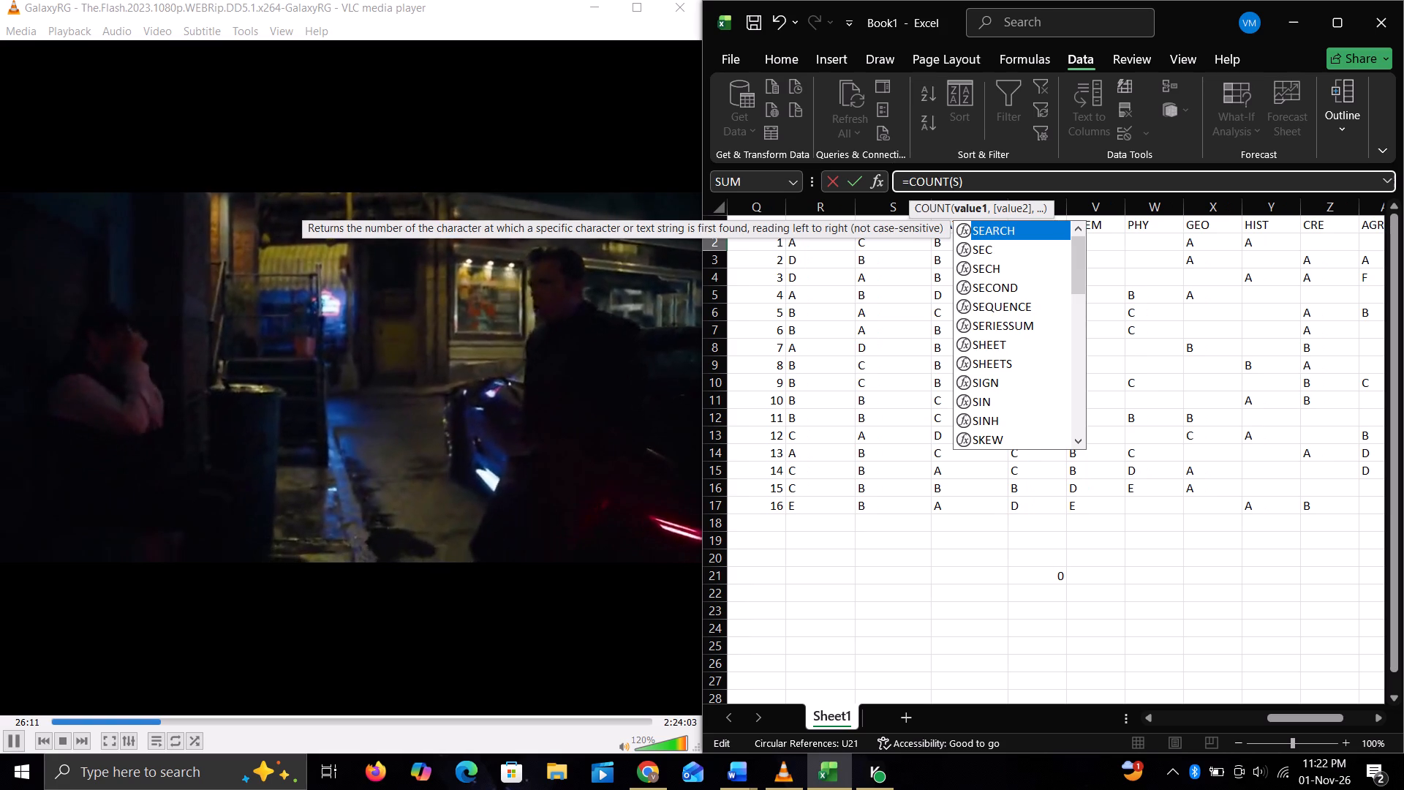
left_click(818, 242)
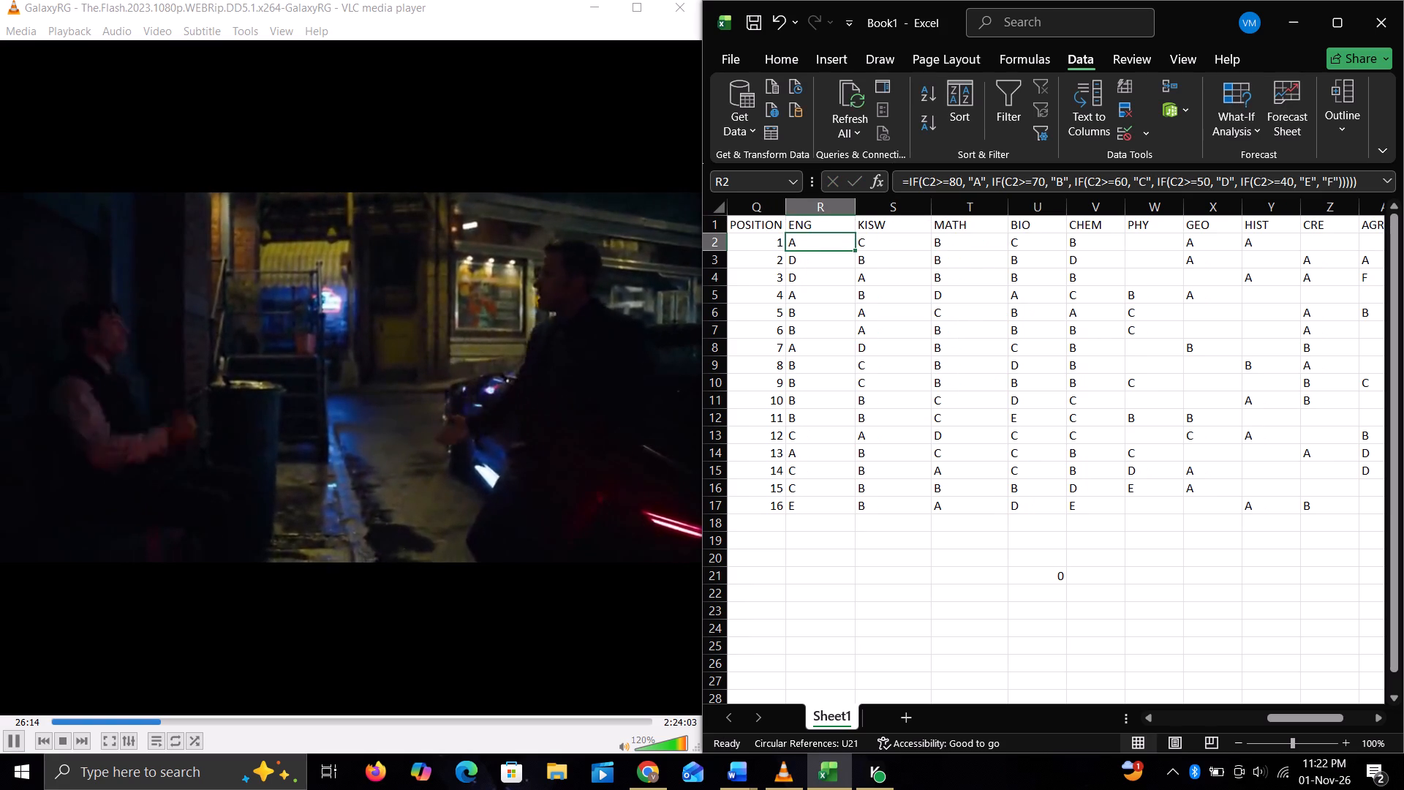
Change the formula in cell AD2 to =COUNT(R2:AC2), covering the row 2 grades from ENG to BST.
scroll(850, 242, "left", 4)
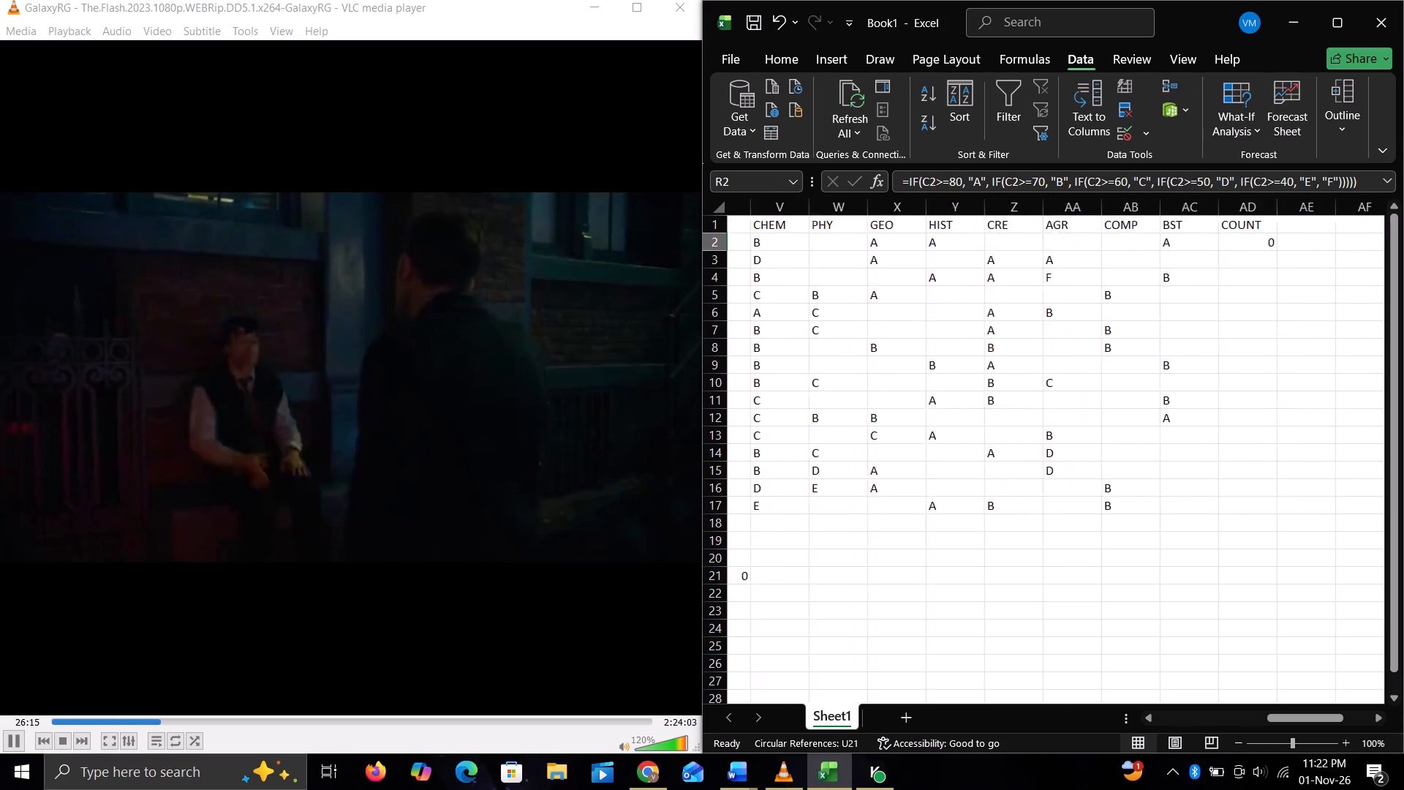
left_click(936, 236)
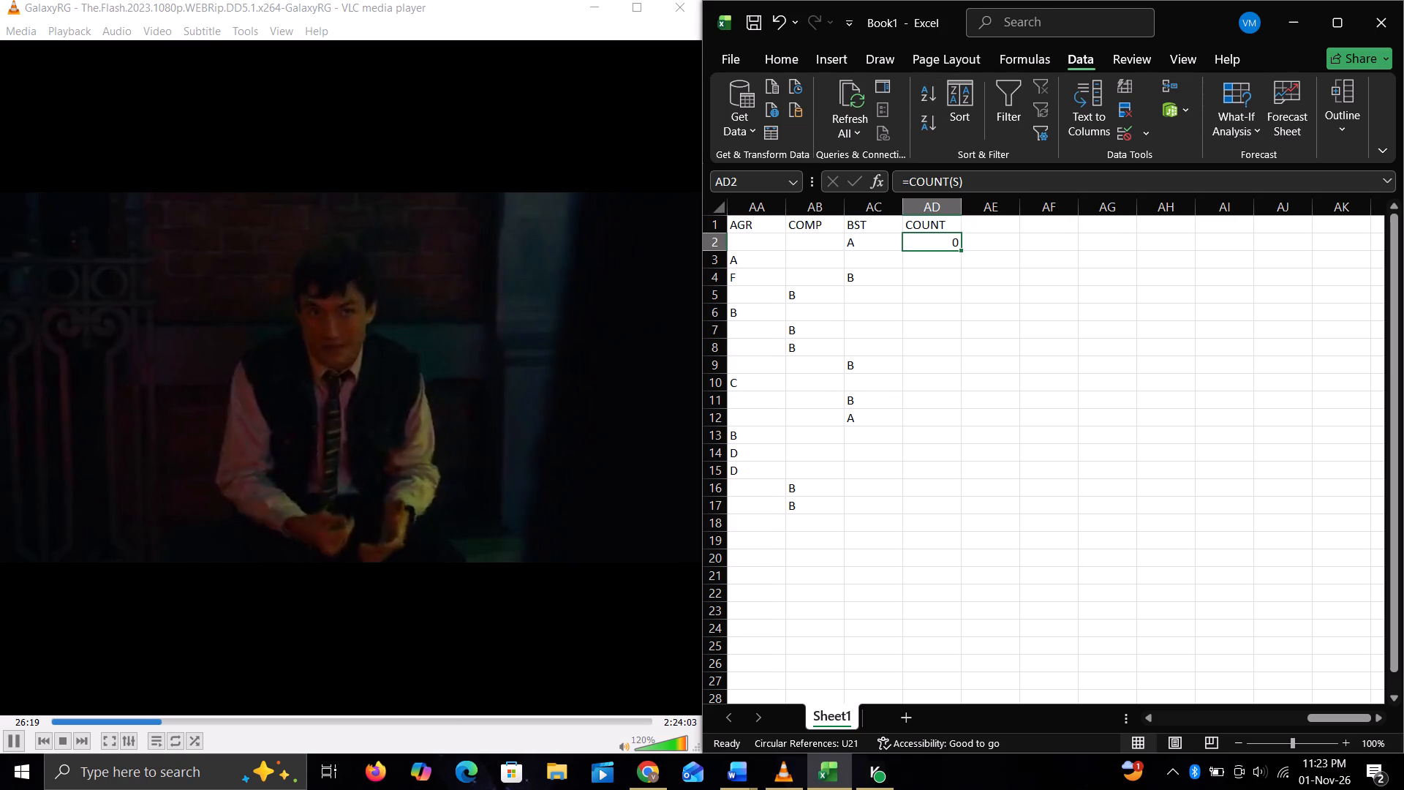
left_click(959, 184)
key("BackSpace")
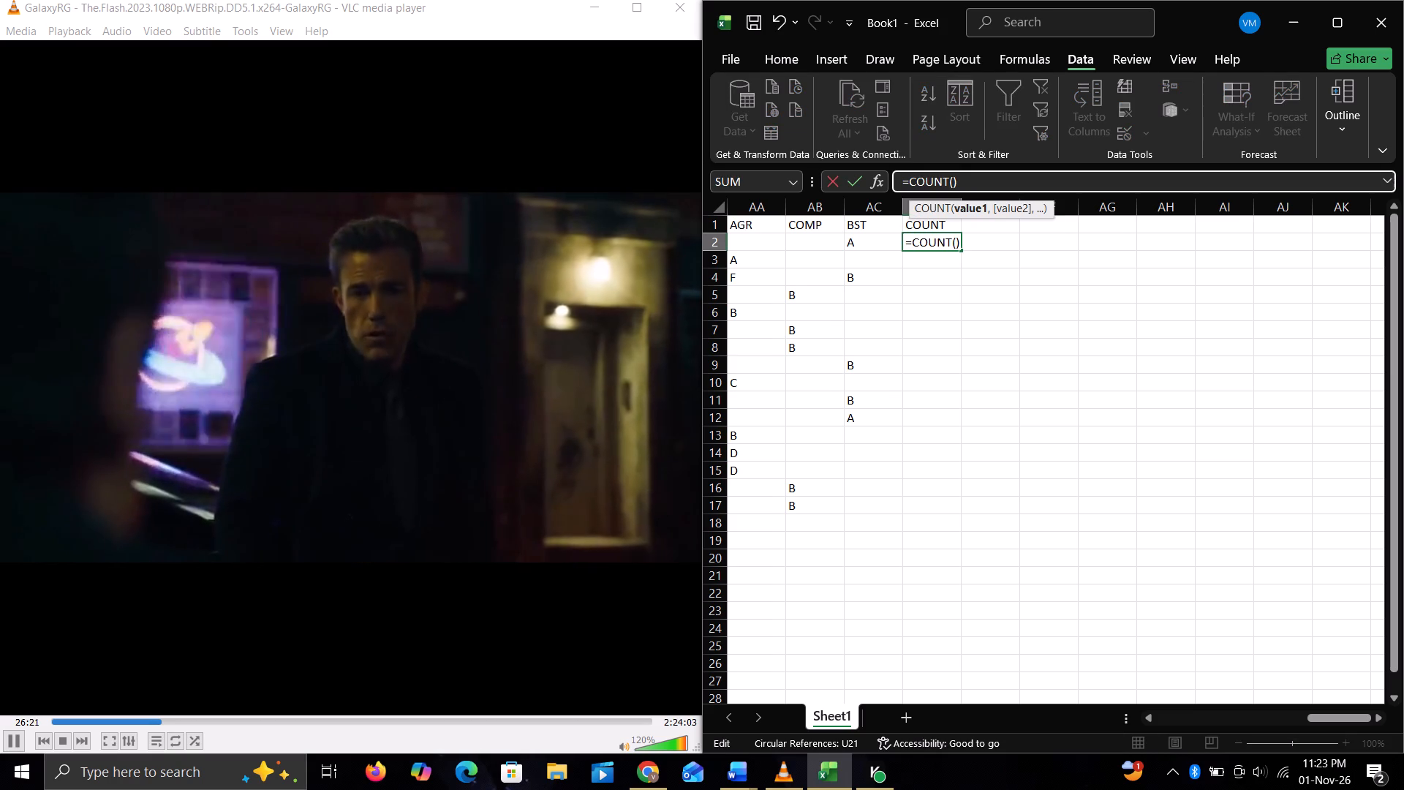
type("R2")
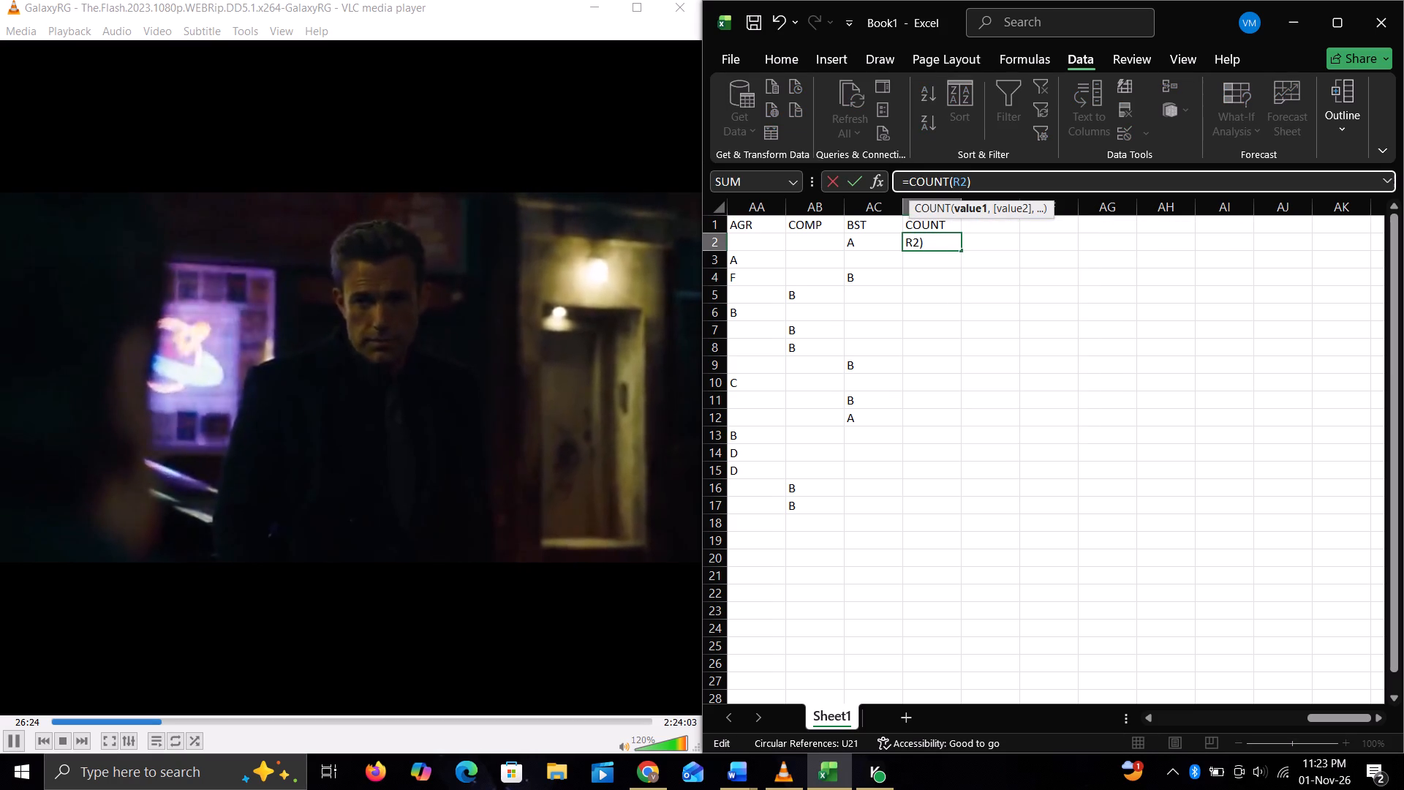
scroll(959, 184, "right", 2)
scroll(839, 251, "right", 3)
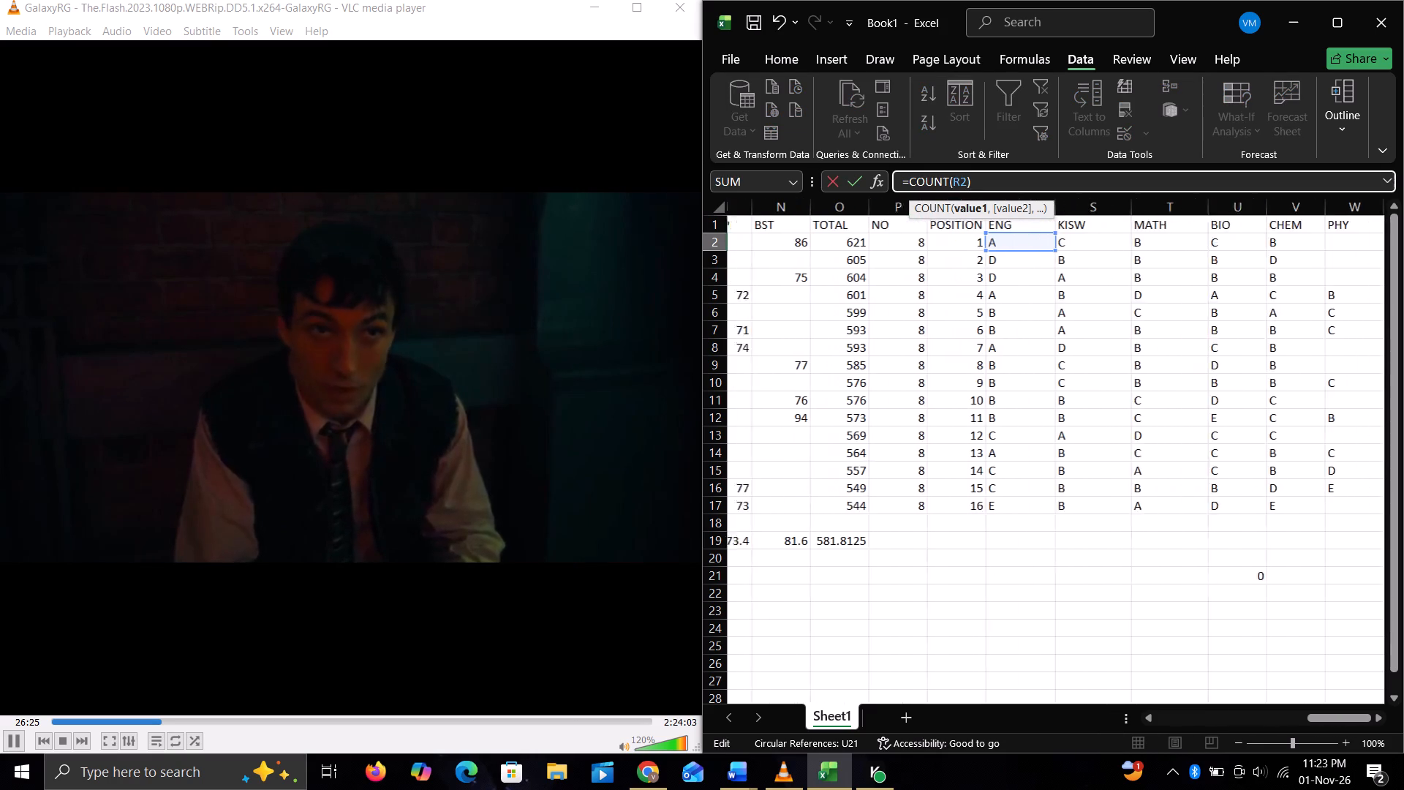
scroll(839, 251, "left", 3)
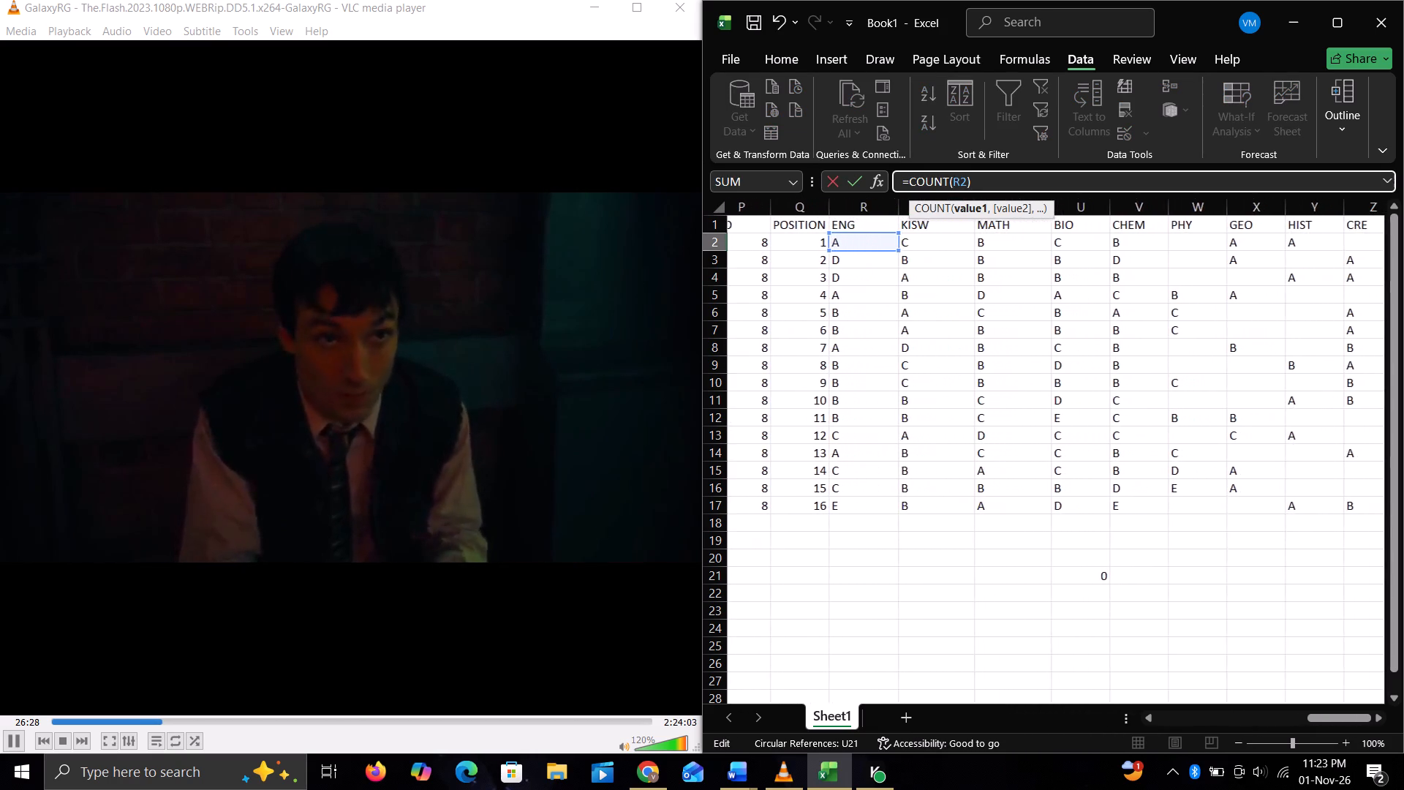
scroll(839, 251, "left", 4)
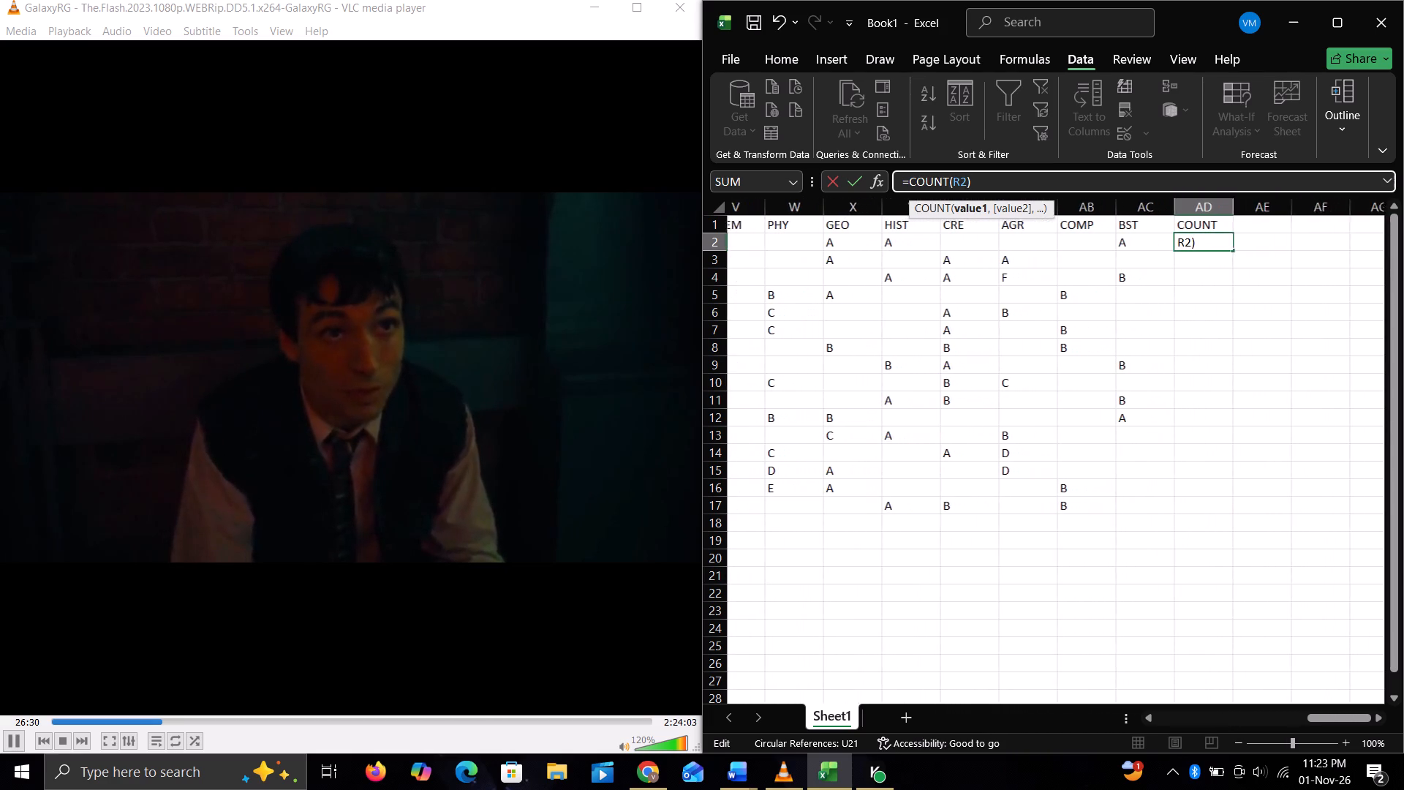
scroll(839, 251, "left", 2)
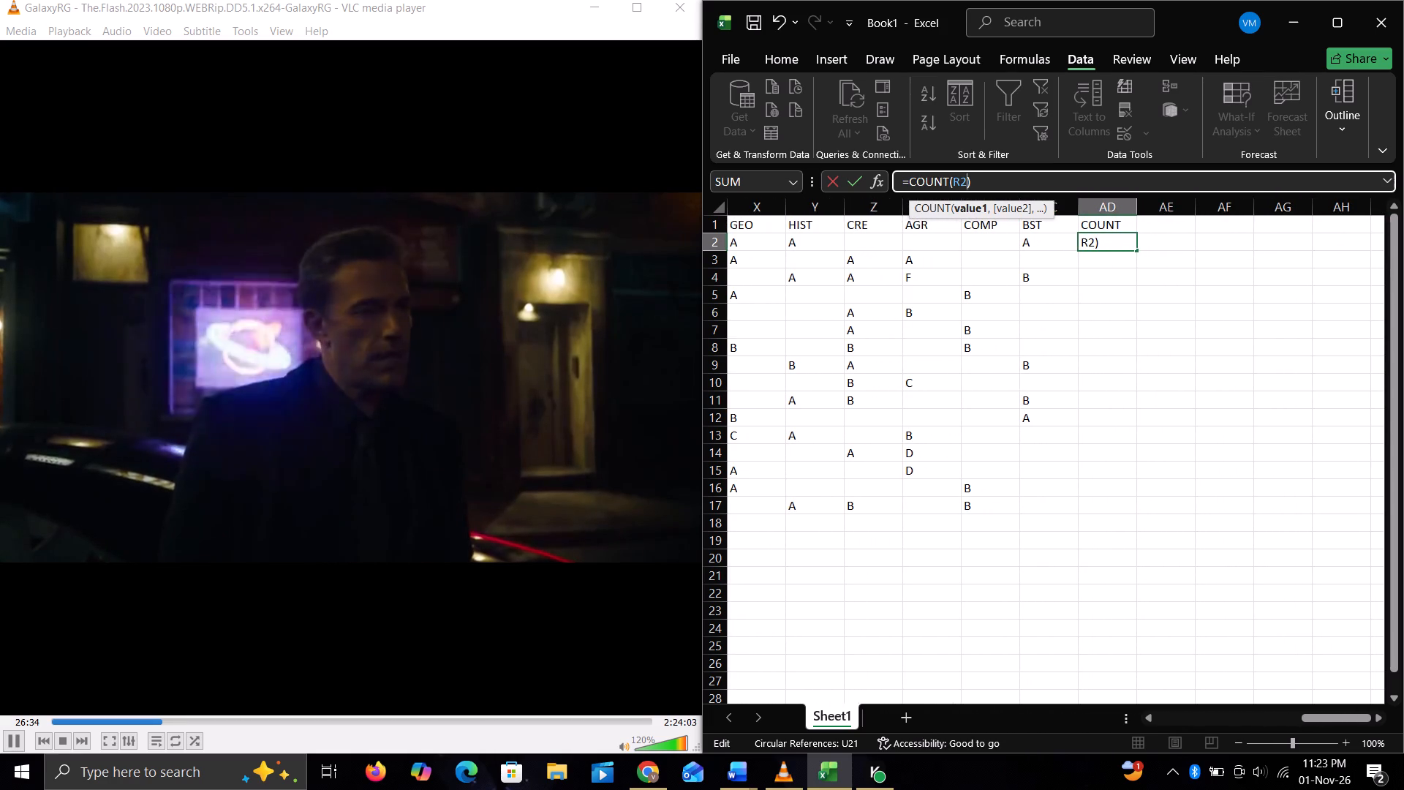
key("shift+colon")
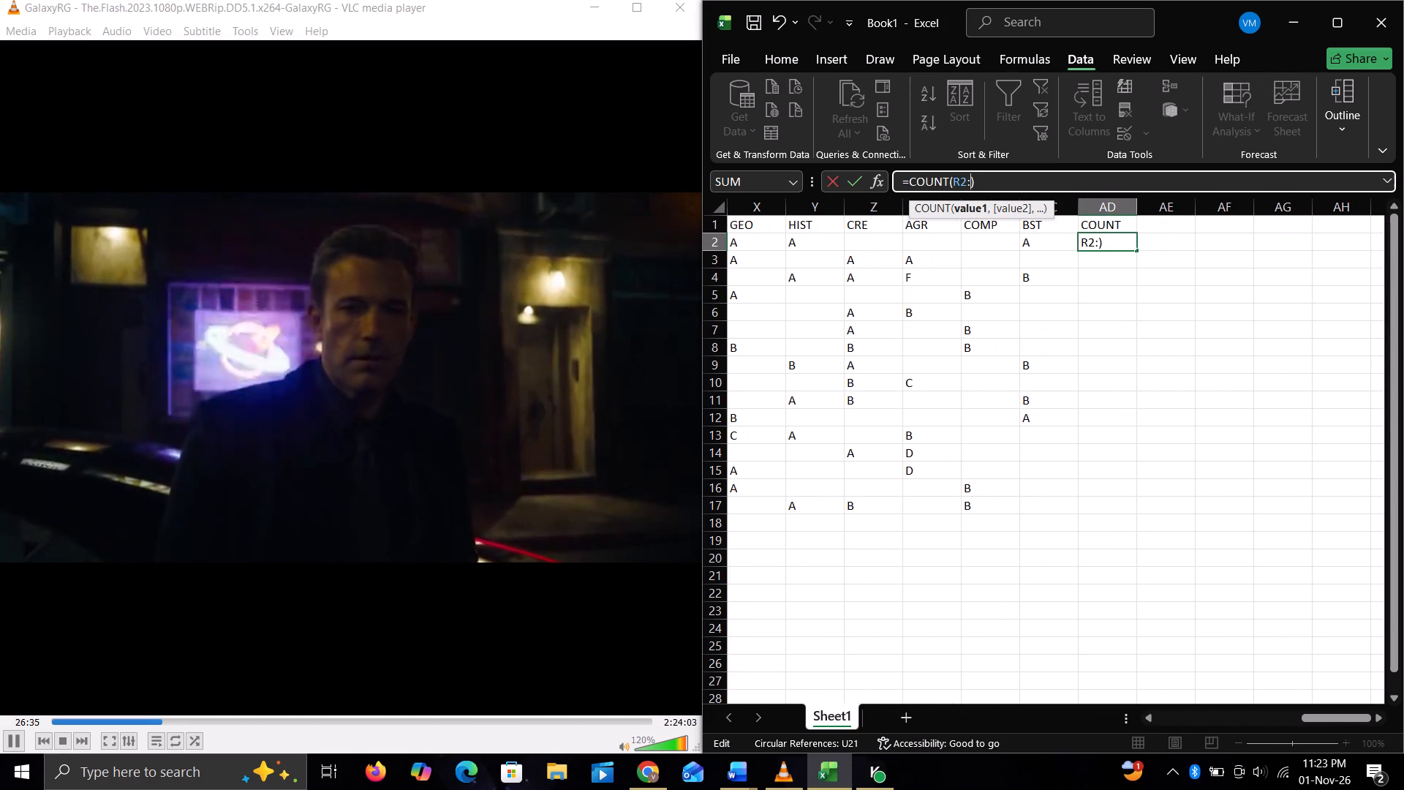
scroll(1023, 267, "left", 1)
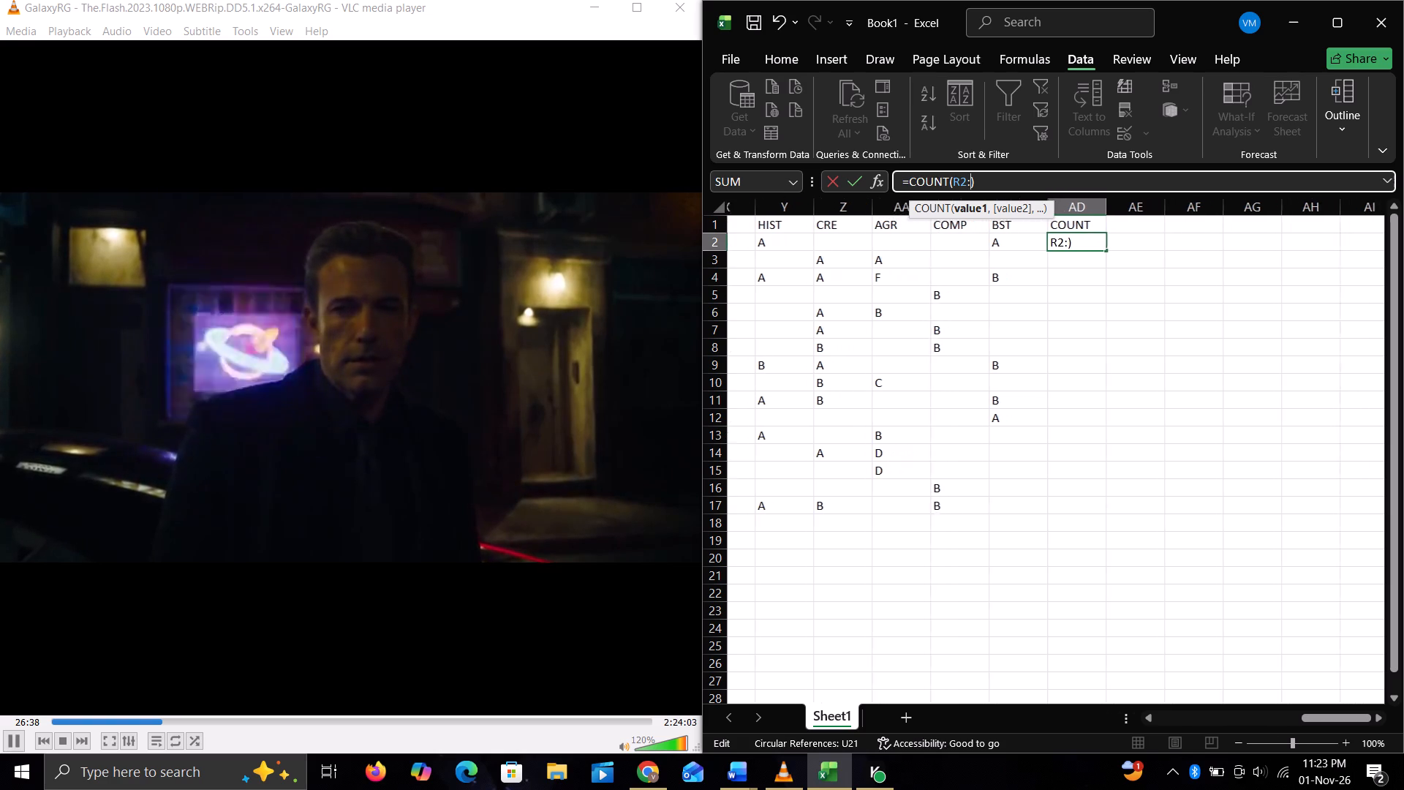
scroll(1023, 267, "left", 2)
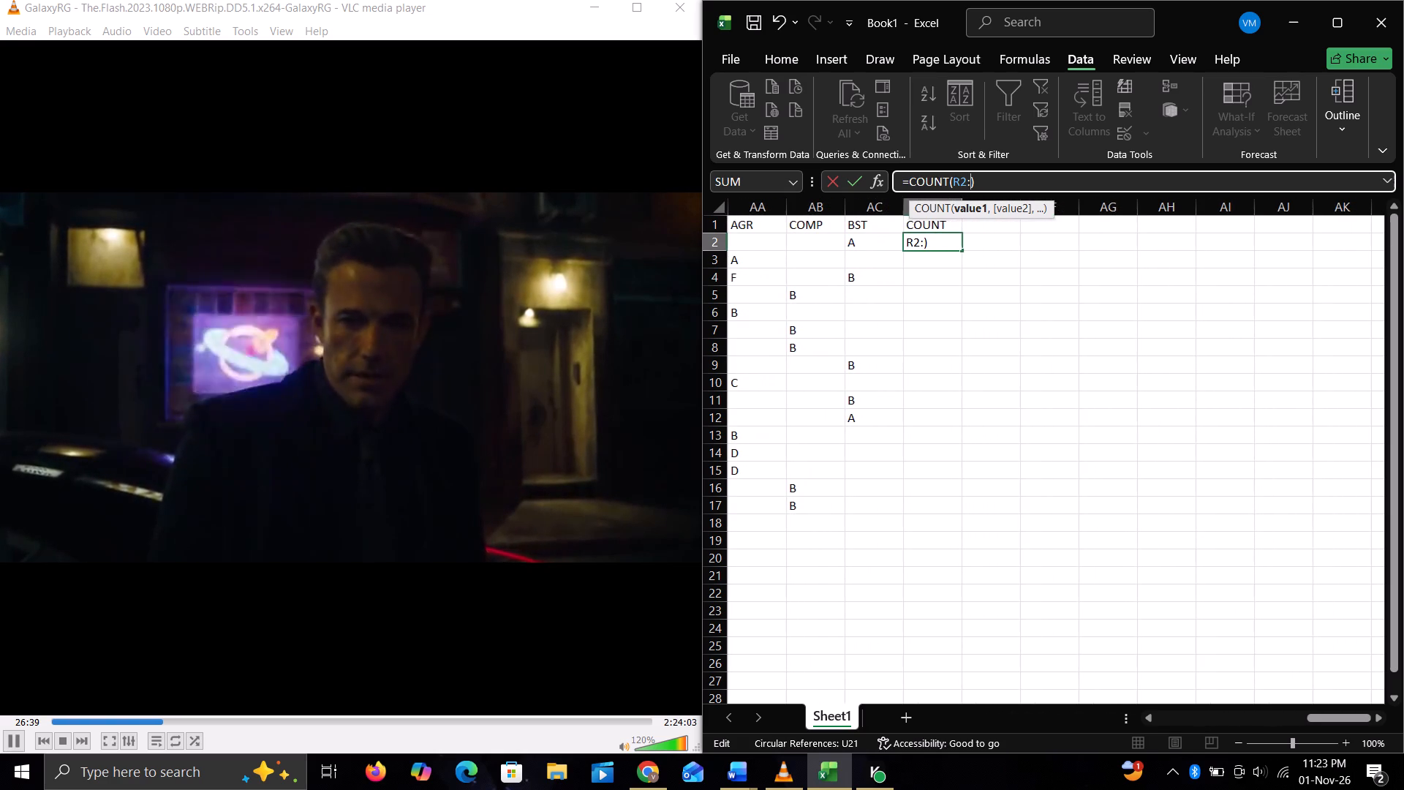
type("AC")
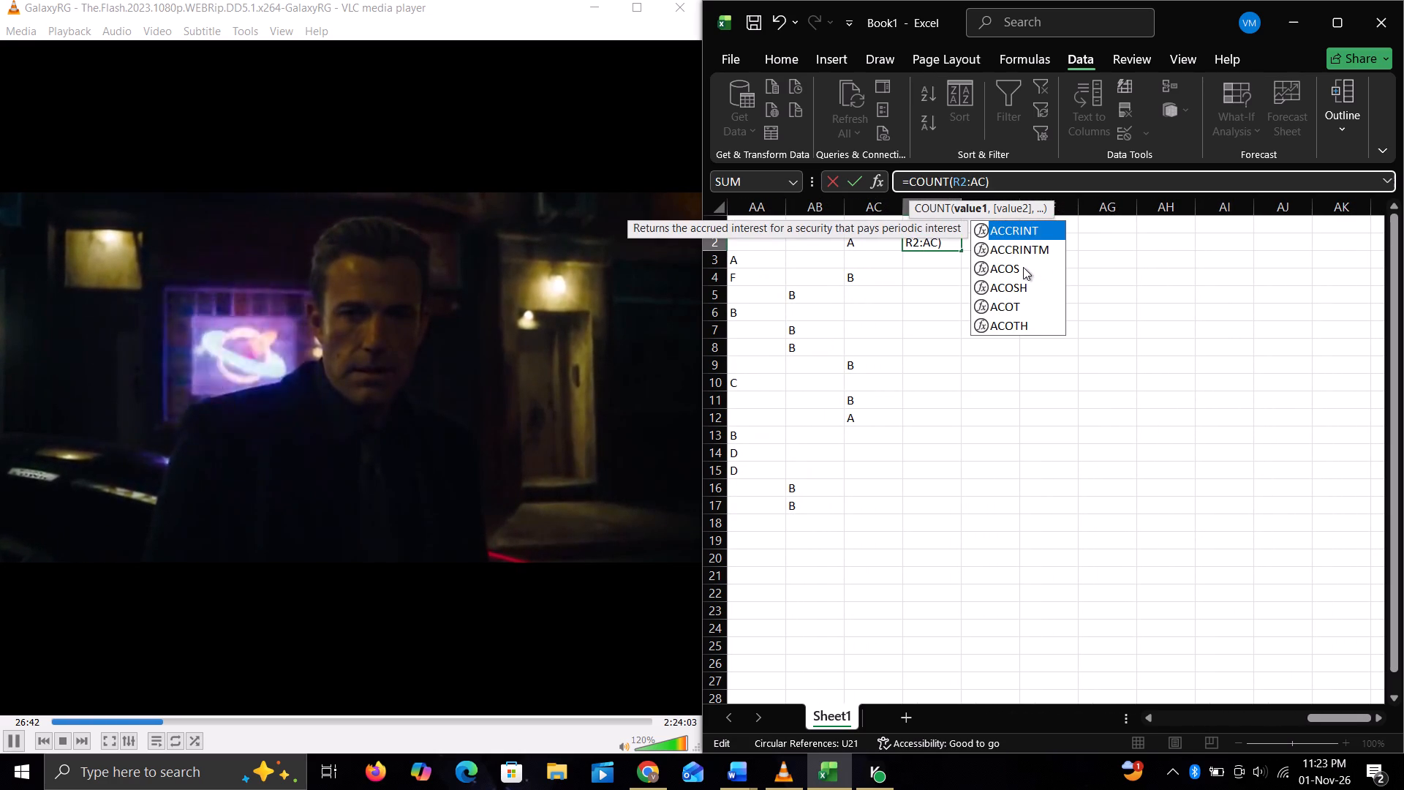
key("2")
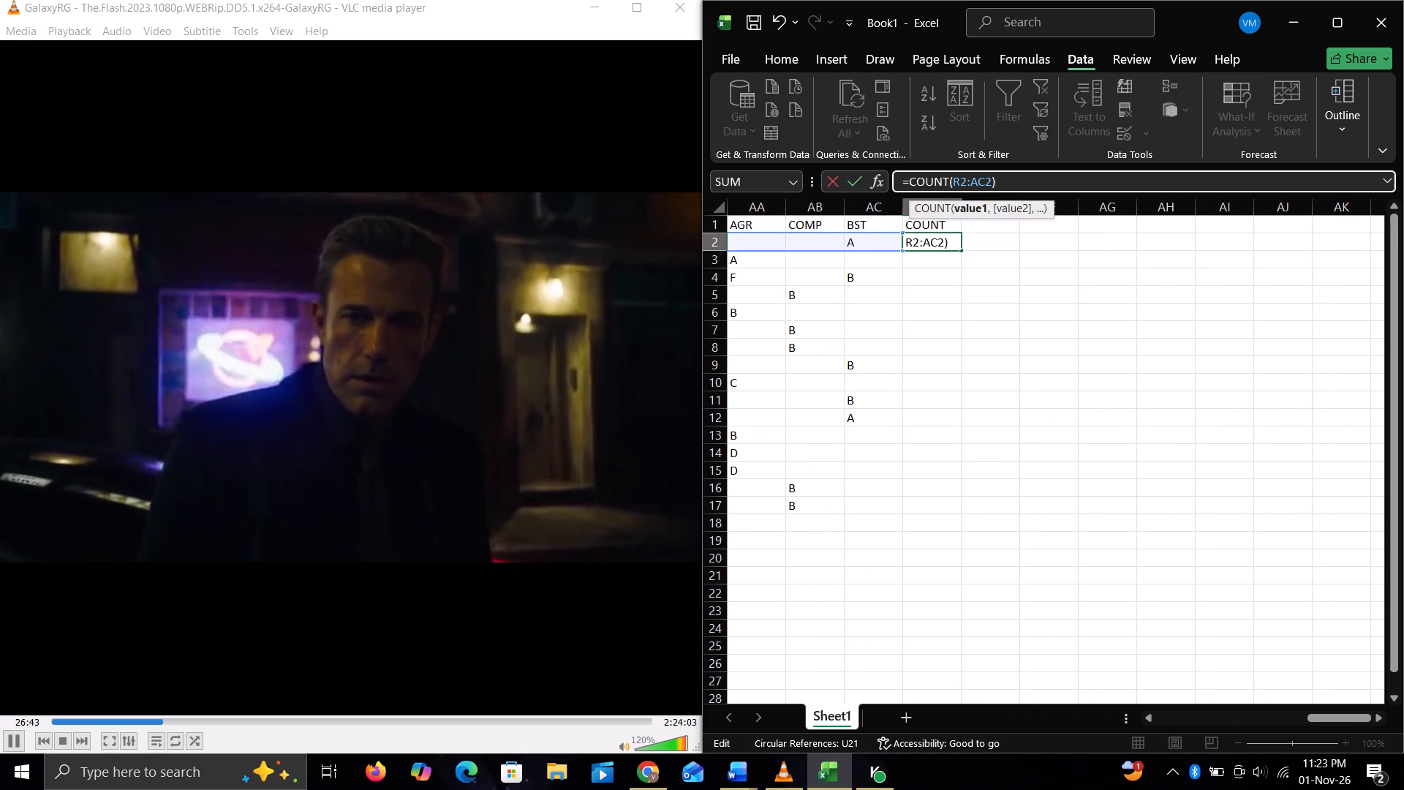
key("Return")
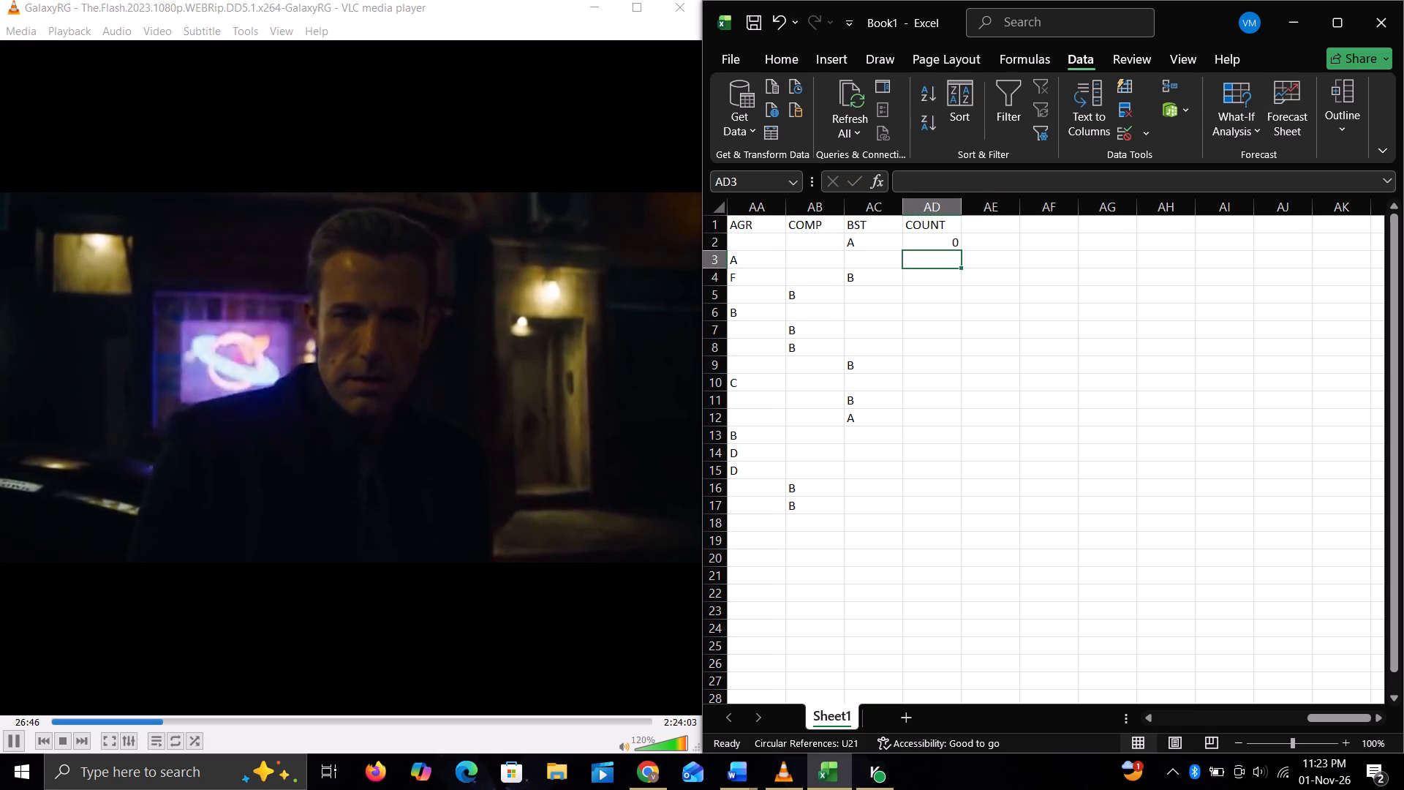
left_click(921, 247)
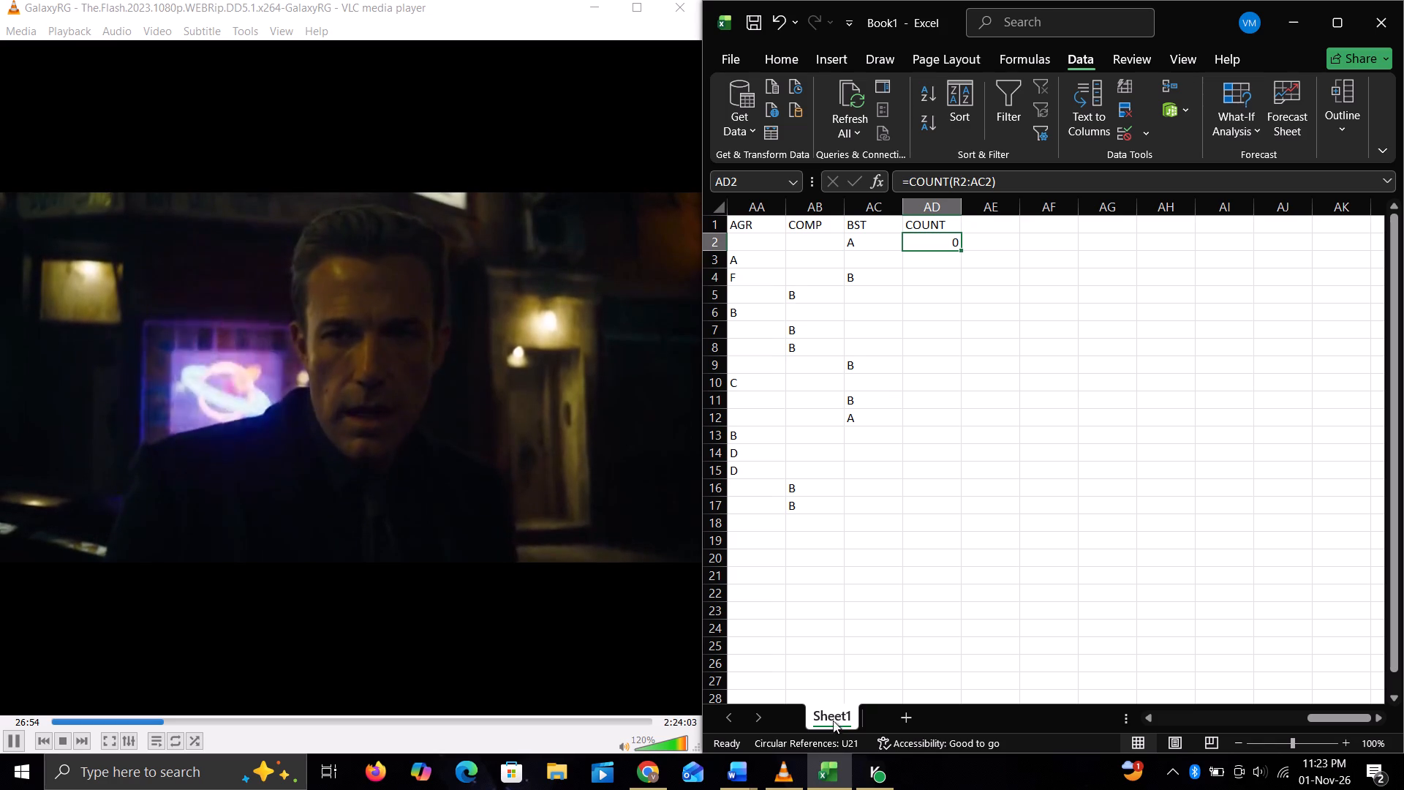
Switch to Chrome and go back through the search history to the search on making Excel count cells with numbers.
left_click(836, 770)
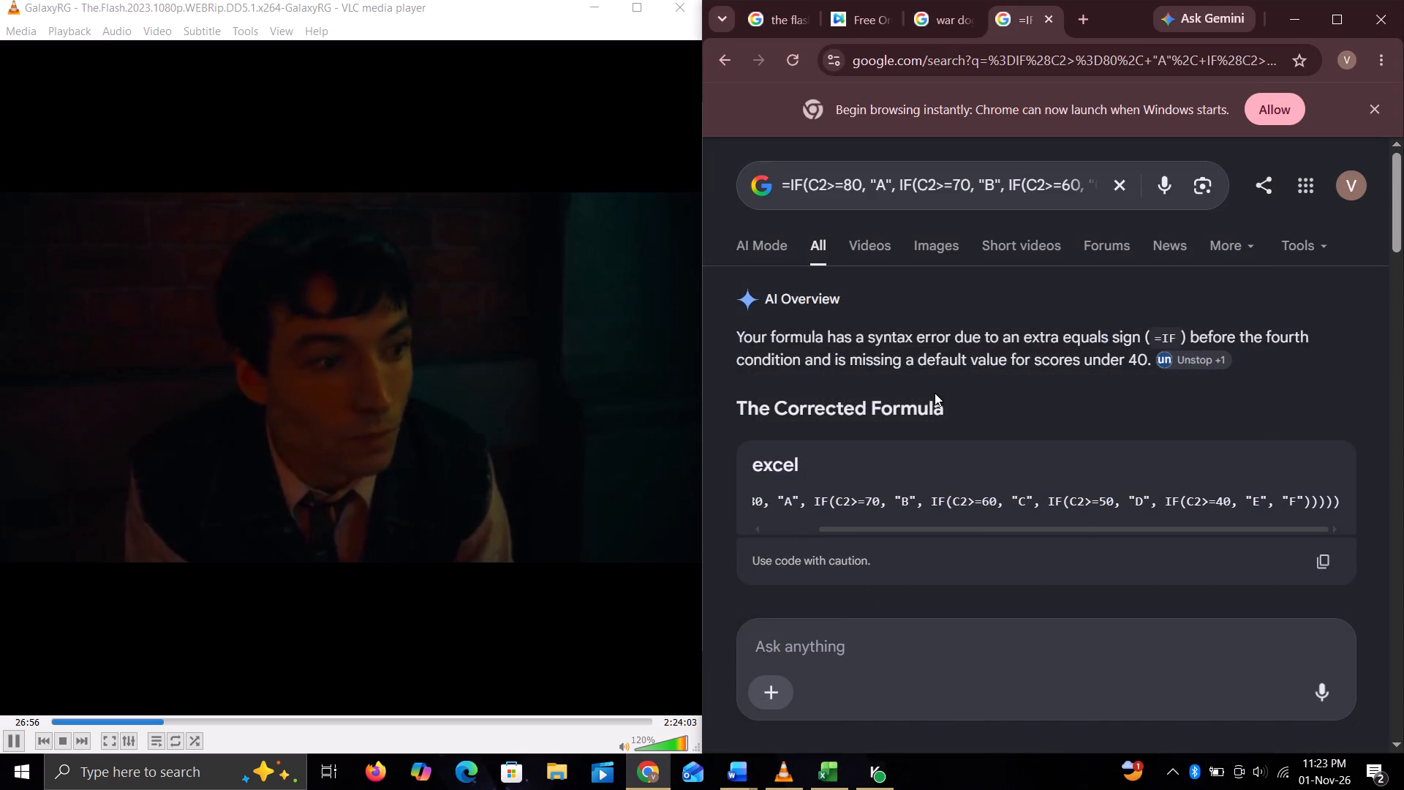
scroll(935, 393, "up", 2)
left_click(732, 61)
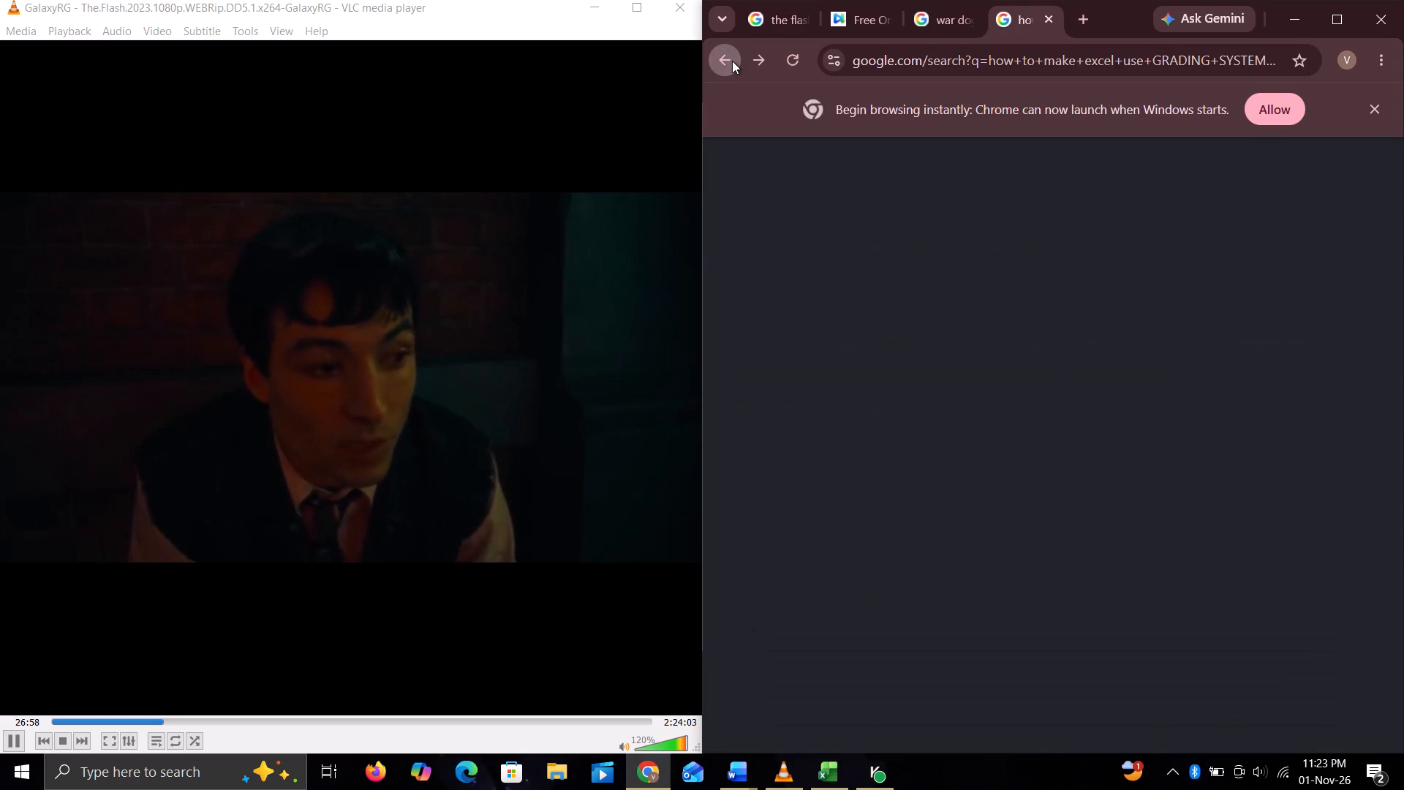
left_click(732, 61)
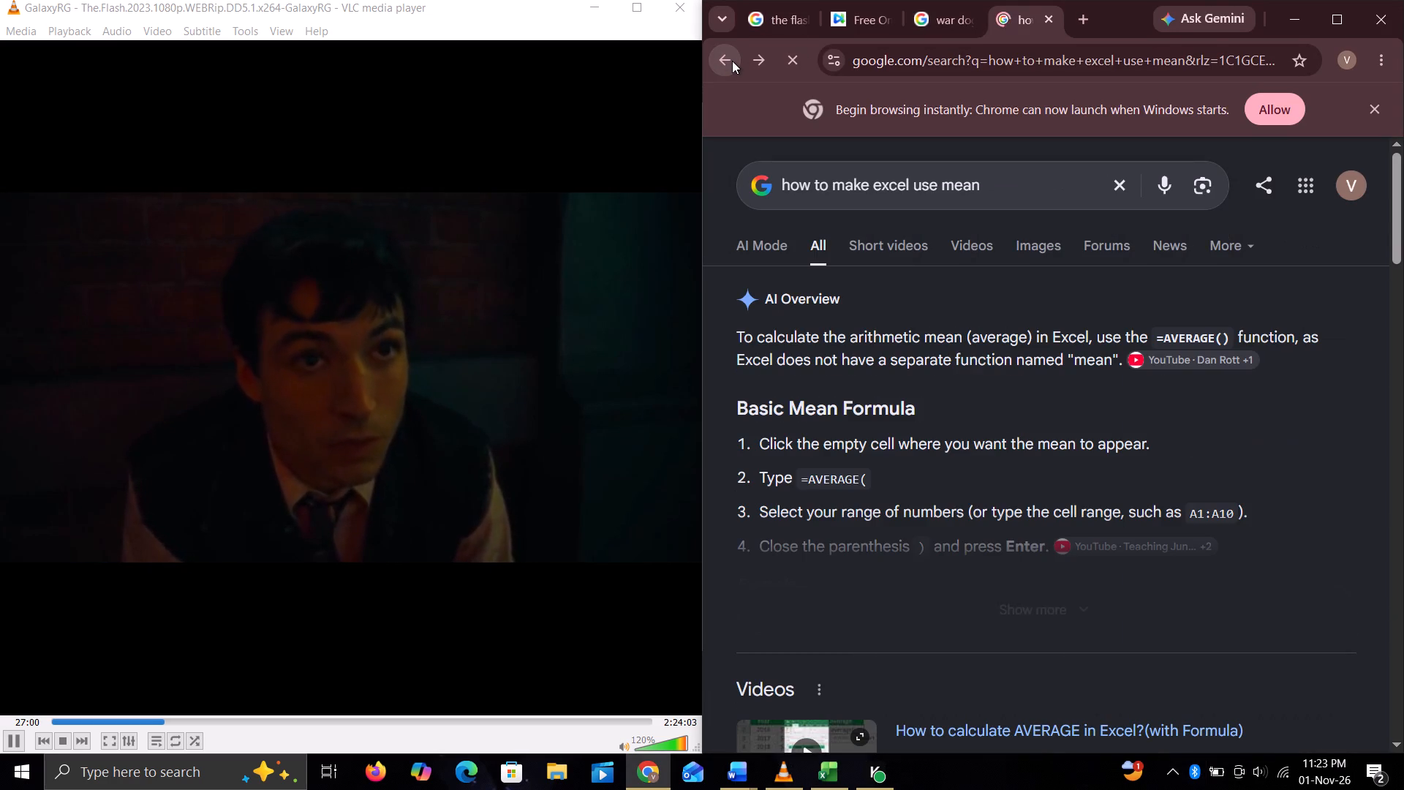
left_click(732, 61)
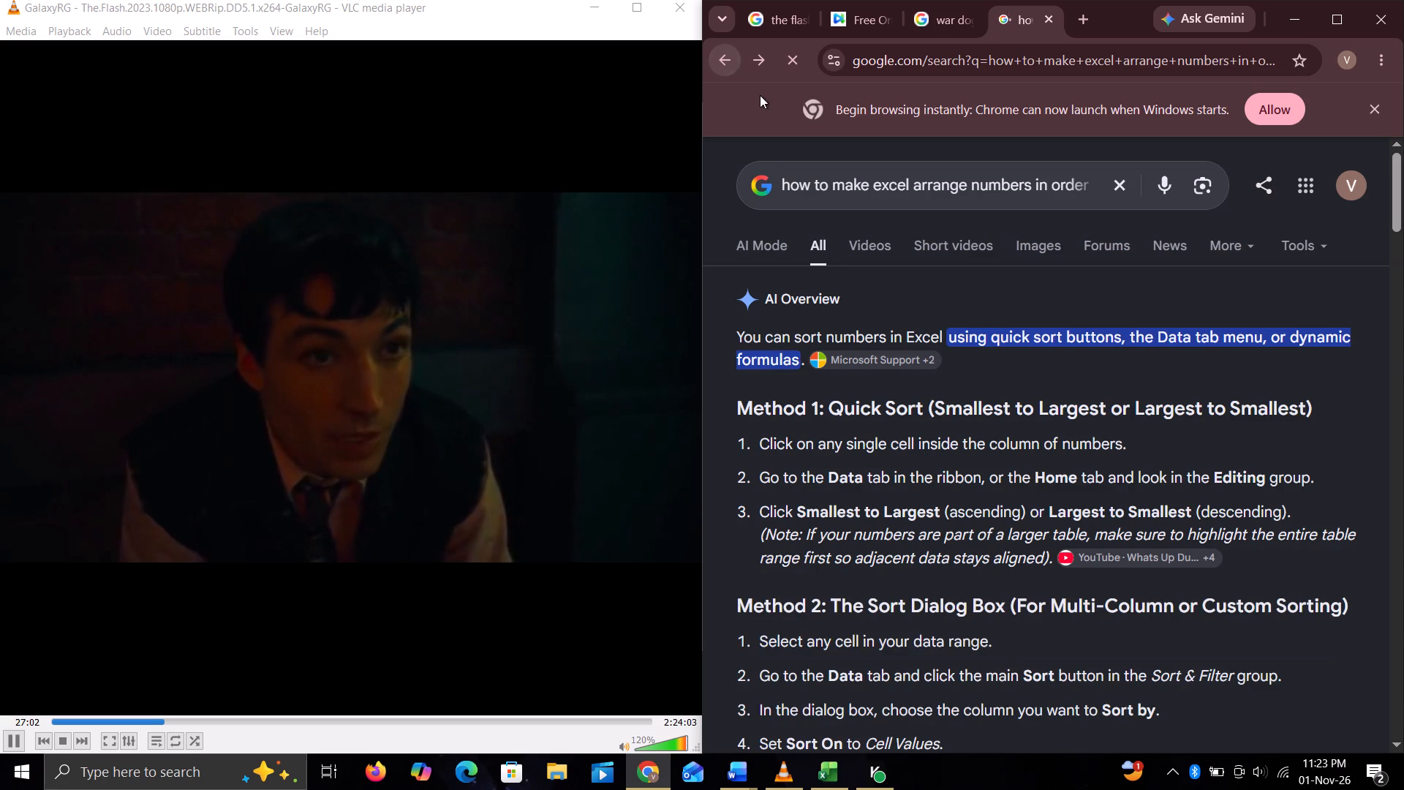
left_click(730, 53)
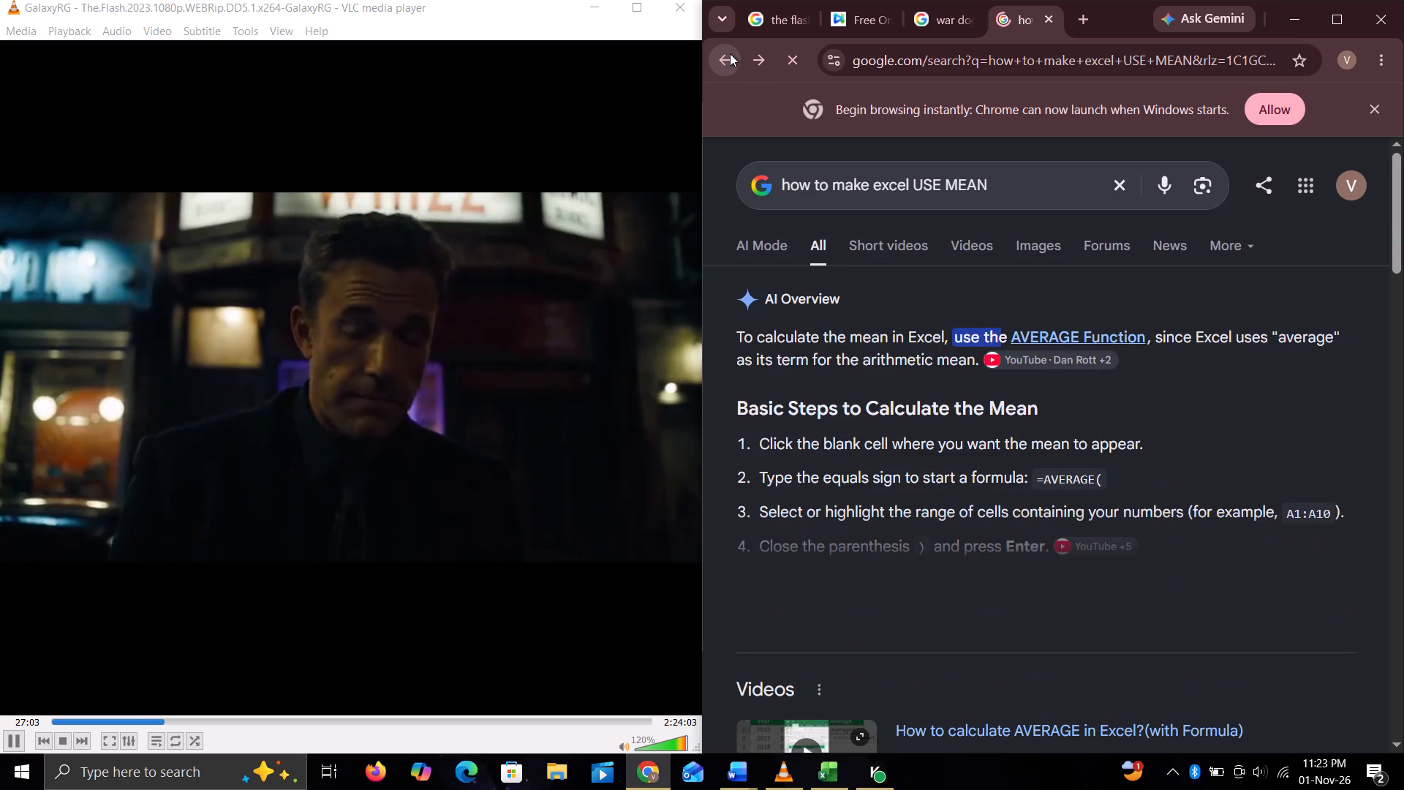
left_click(730, 53)
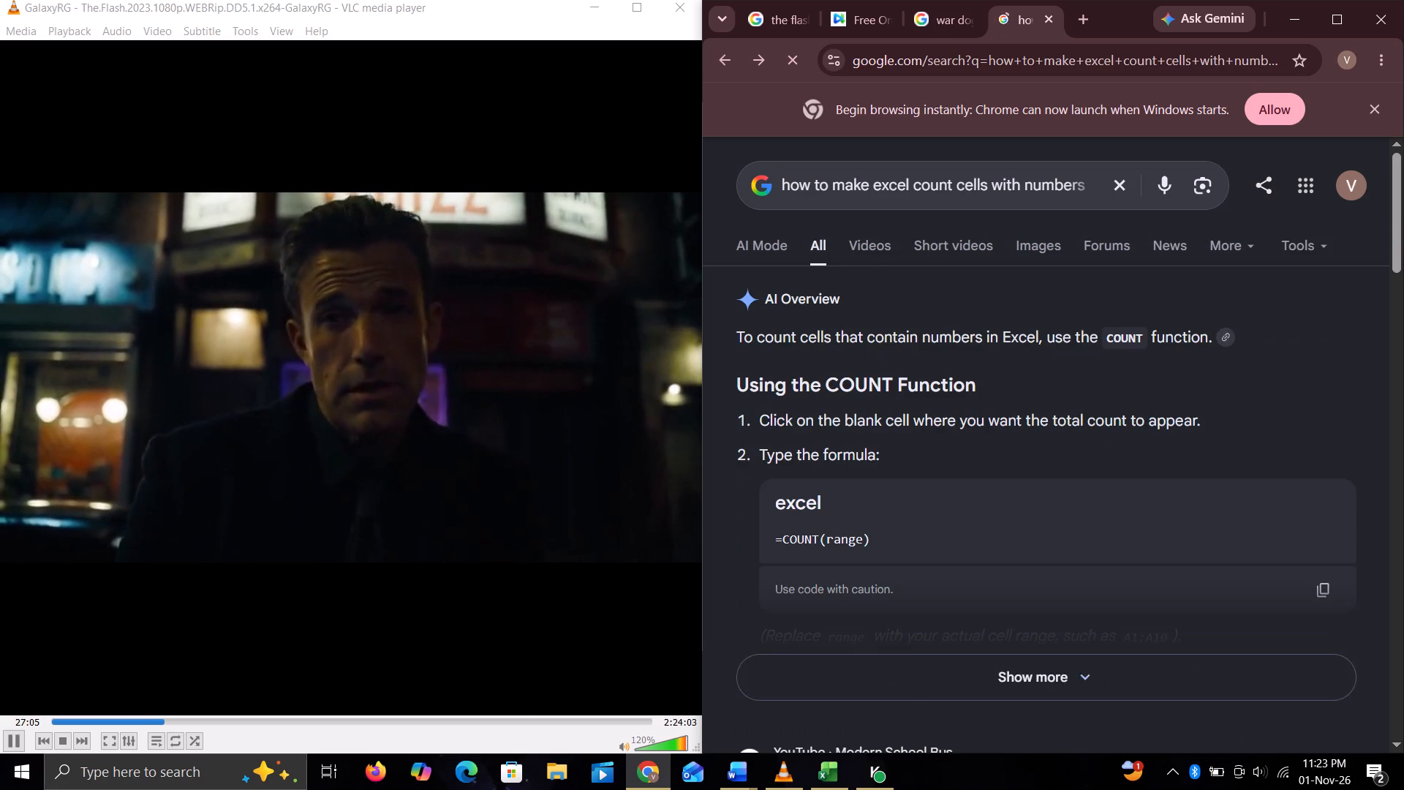
Change the search to "how to make excel count cells with LETTERS", run it and read the AI overview.
left_click(1058, 194)
left_click(1081, 194)
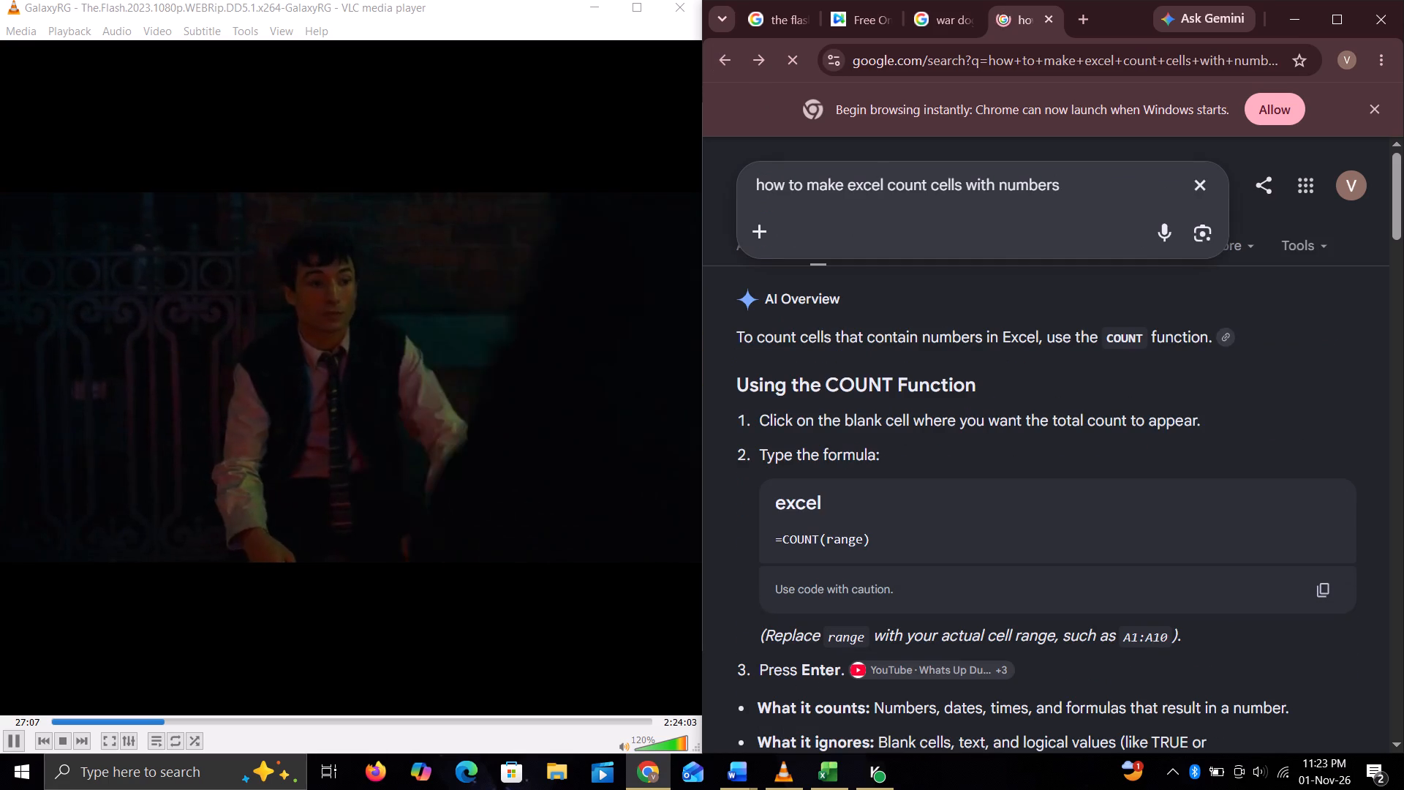
key("BackSpace")
key("BackSpace")
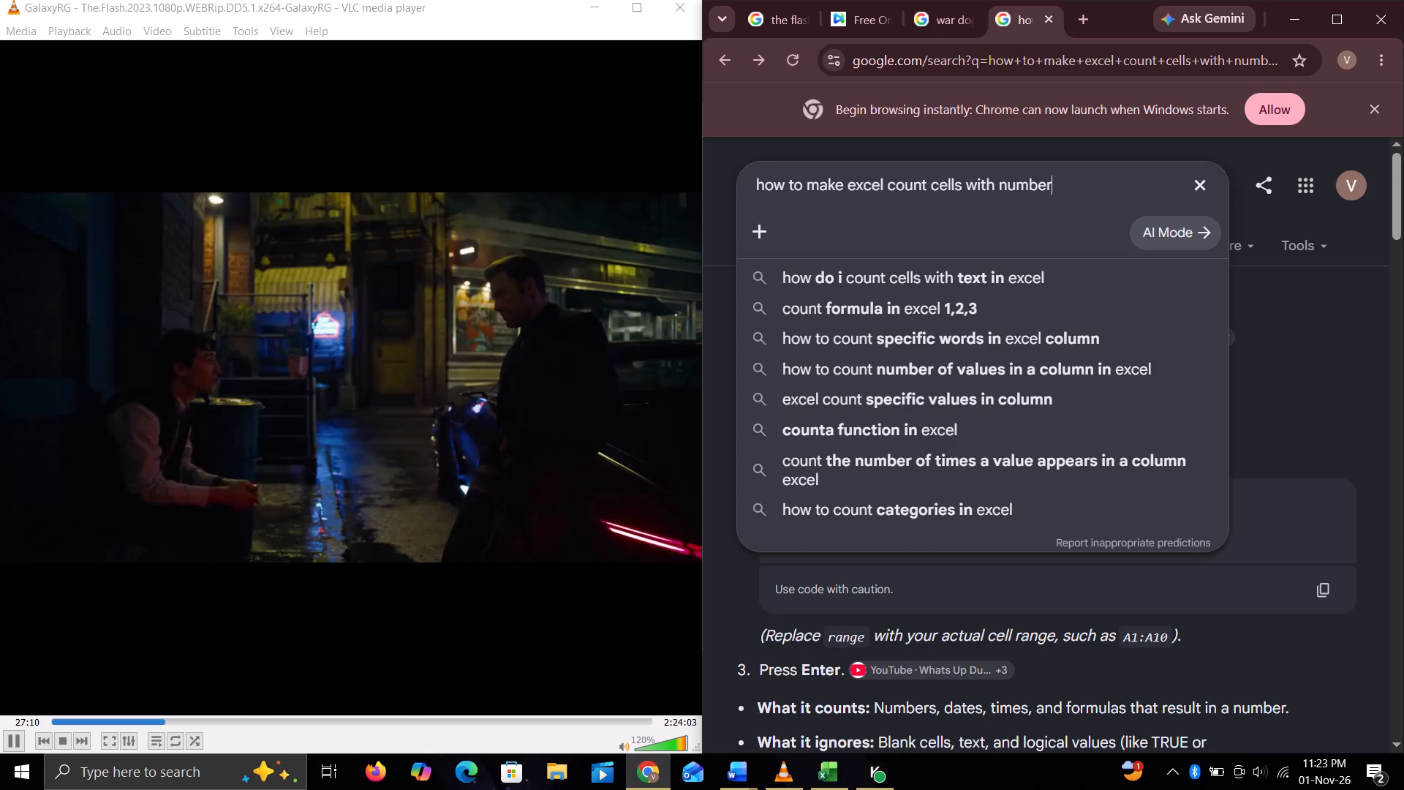
key("BackSpace")
key("BackSpace")
key("BackSpace")
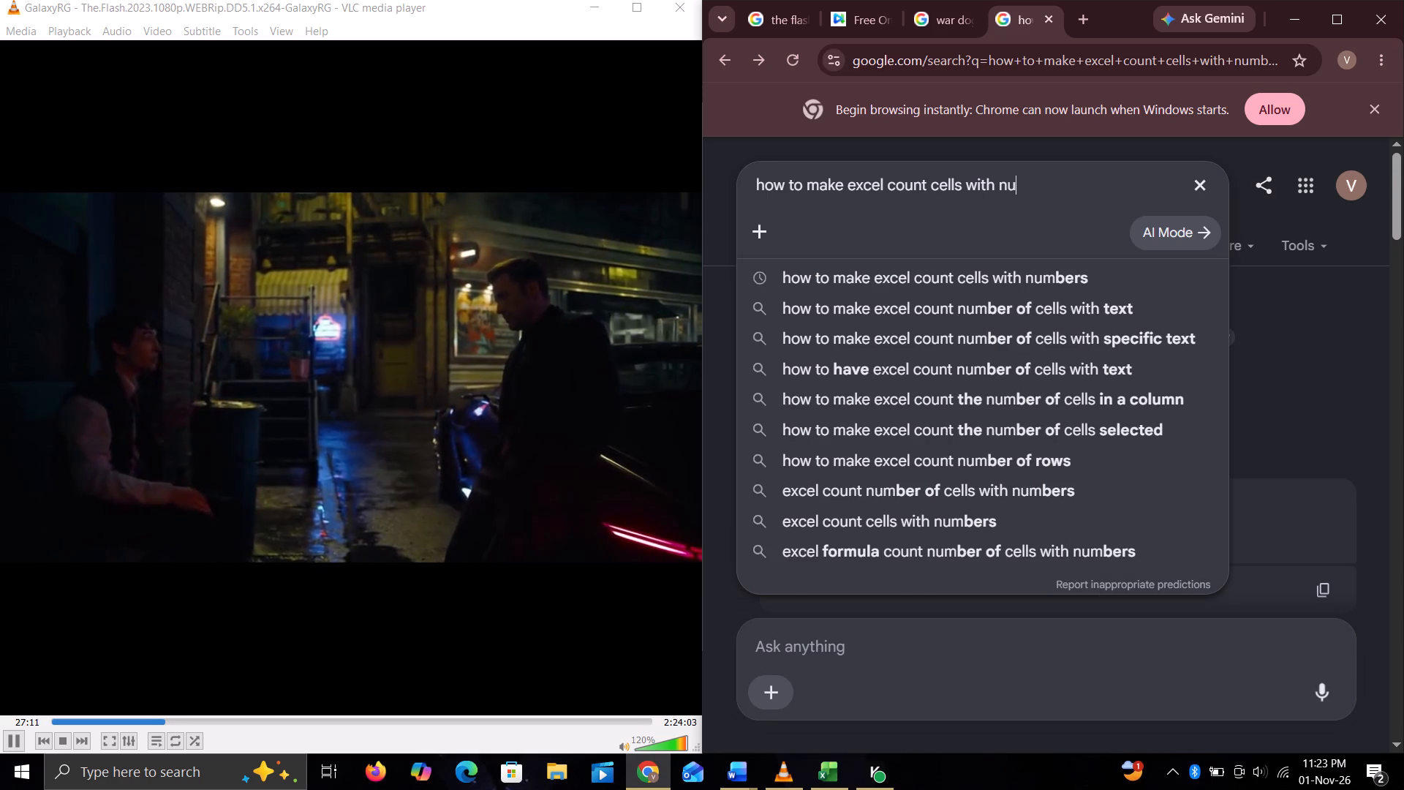
key("BackSpace")
key("BackSpace")
type("LETTERS")
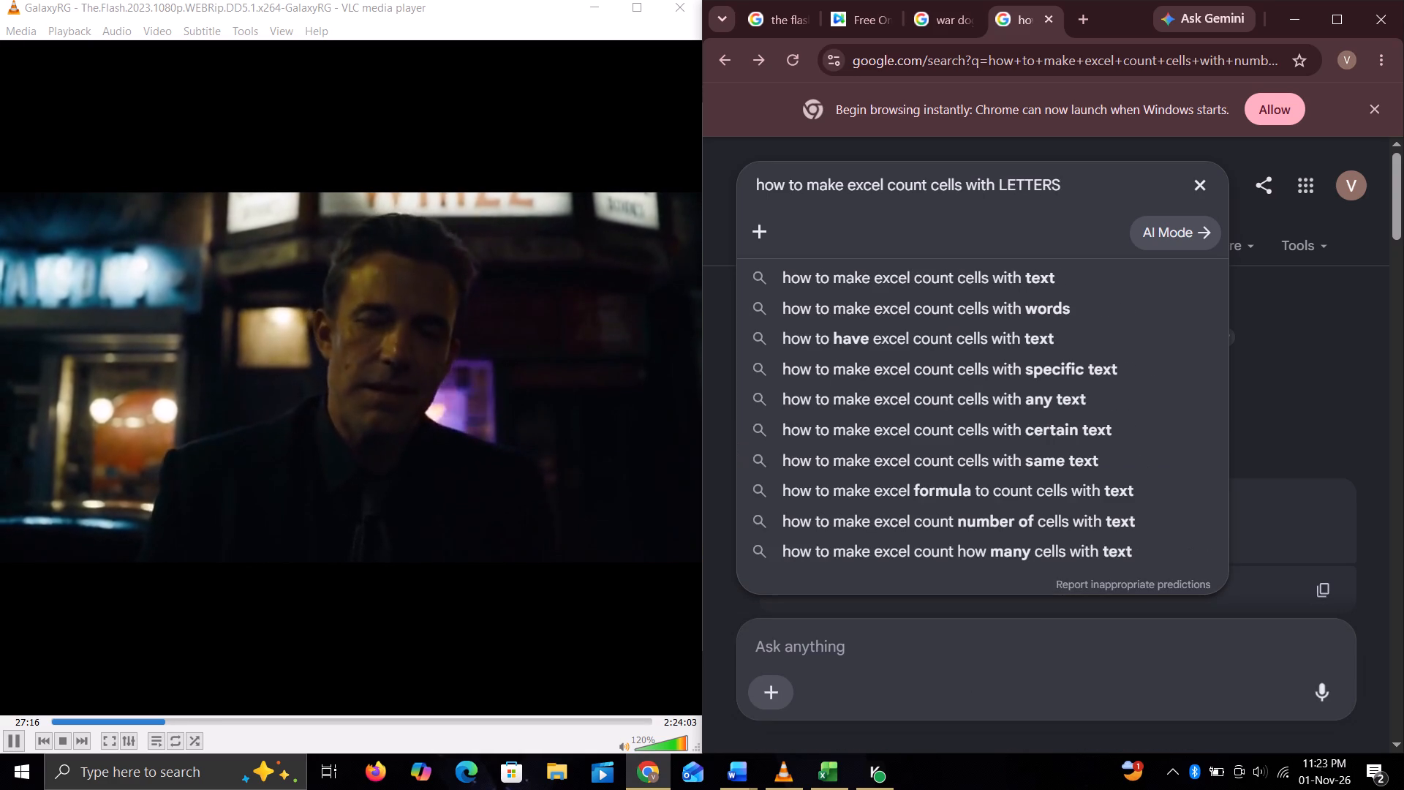
key("Return")
scroll(1031, 407, "down", 1)
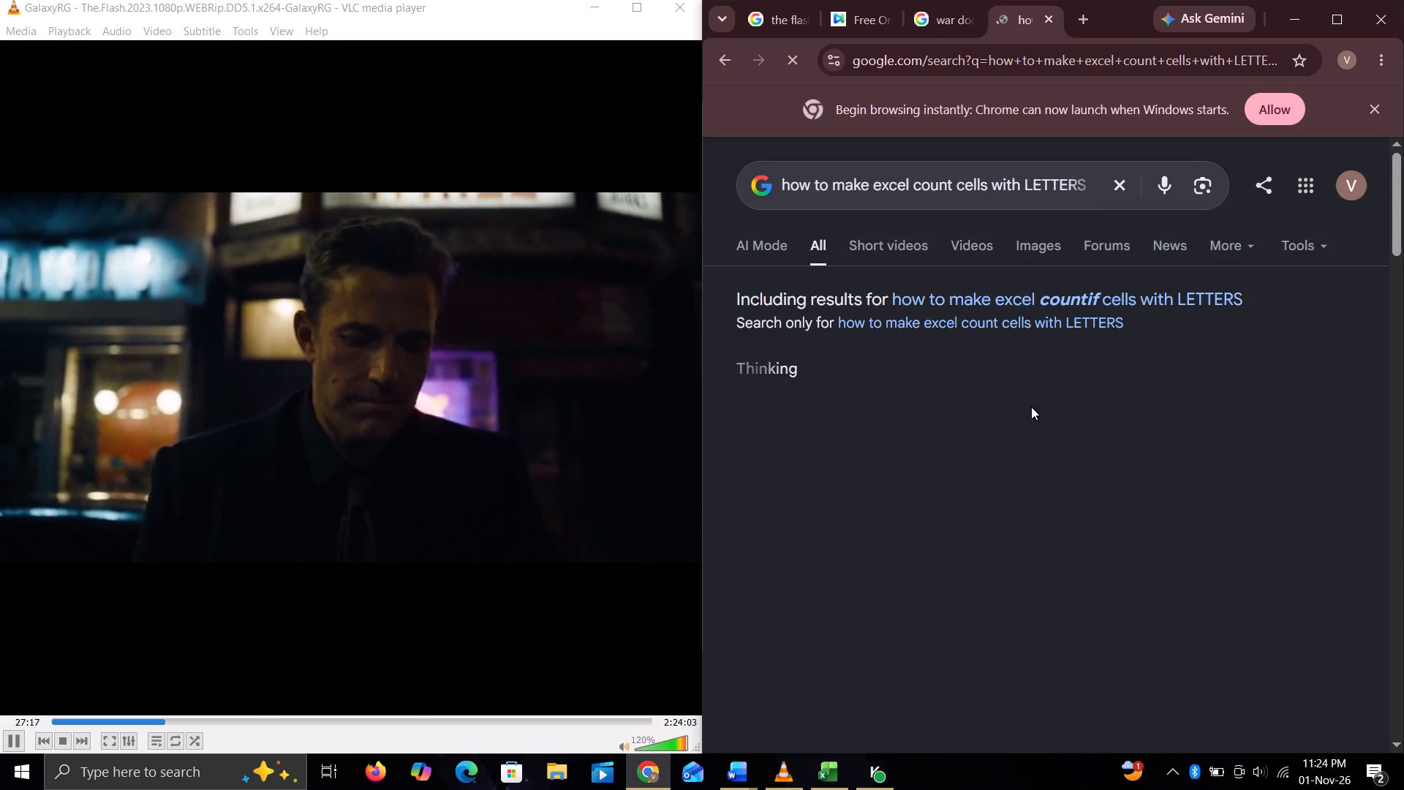
scroll(1031, 407, "down", 1)
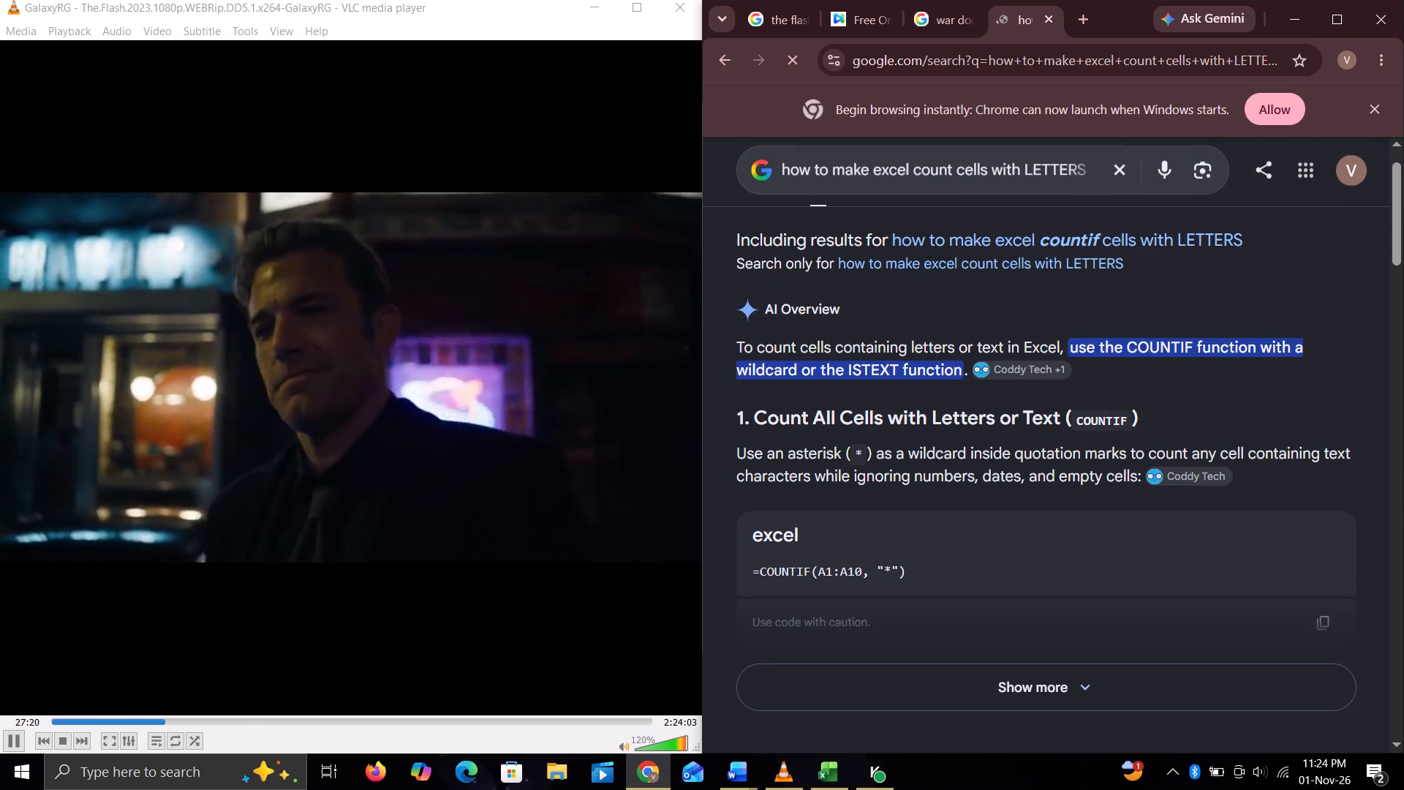
scroll(1031, 407, "down", 2)
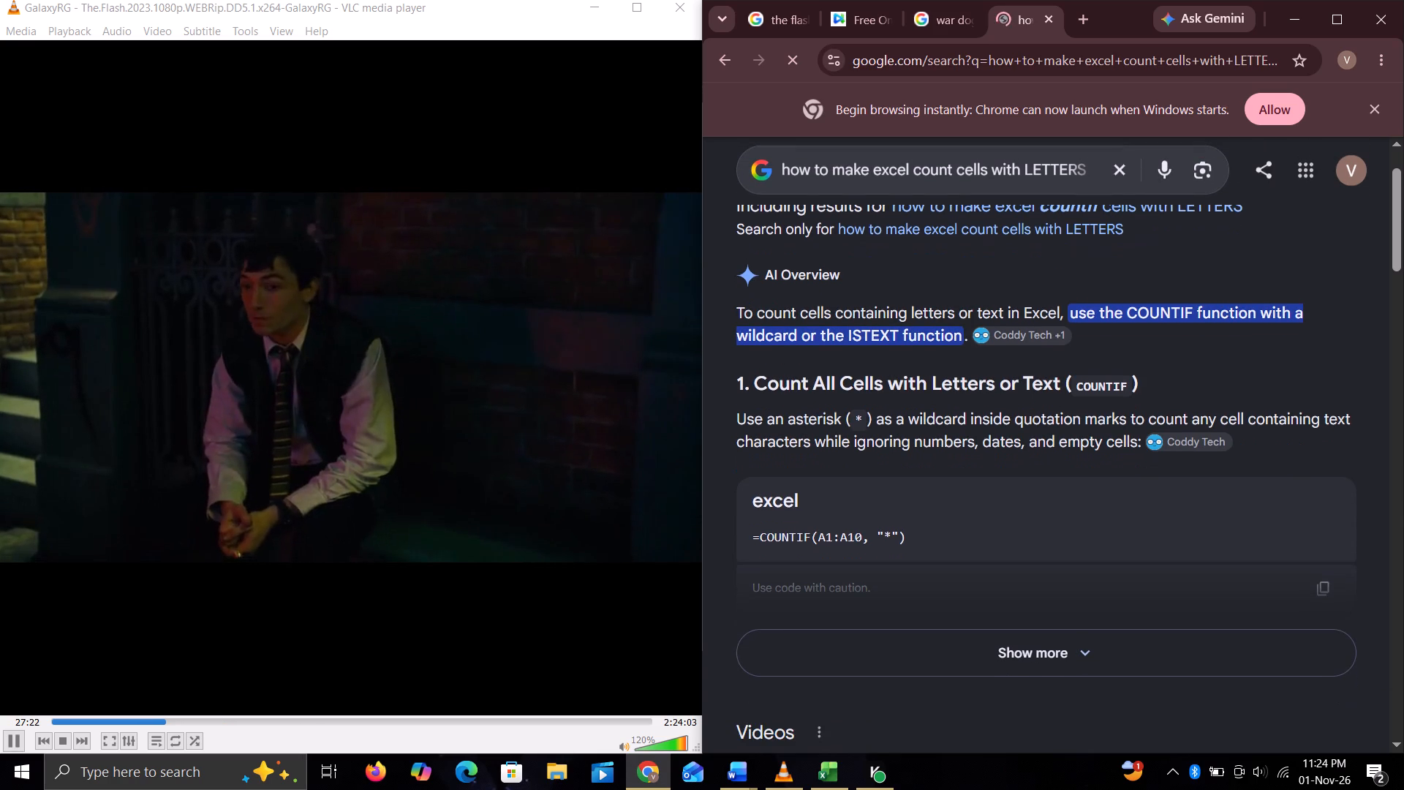
Expand the AI overview and read its COUNTIF example for counting cells with letters or text.
scroll(1031, 407, "down", 2)
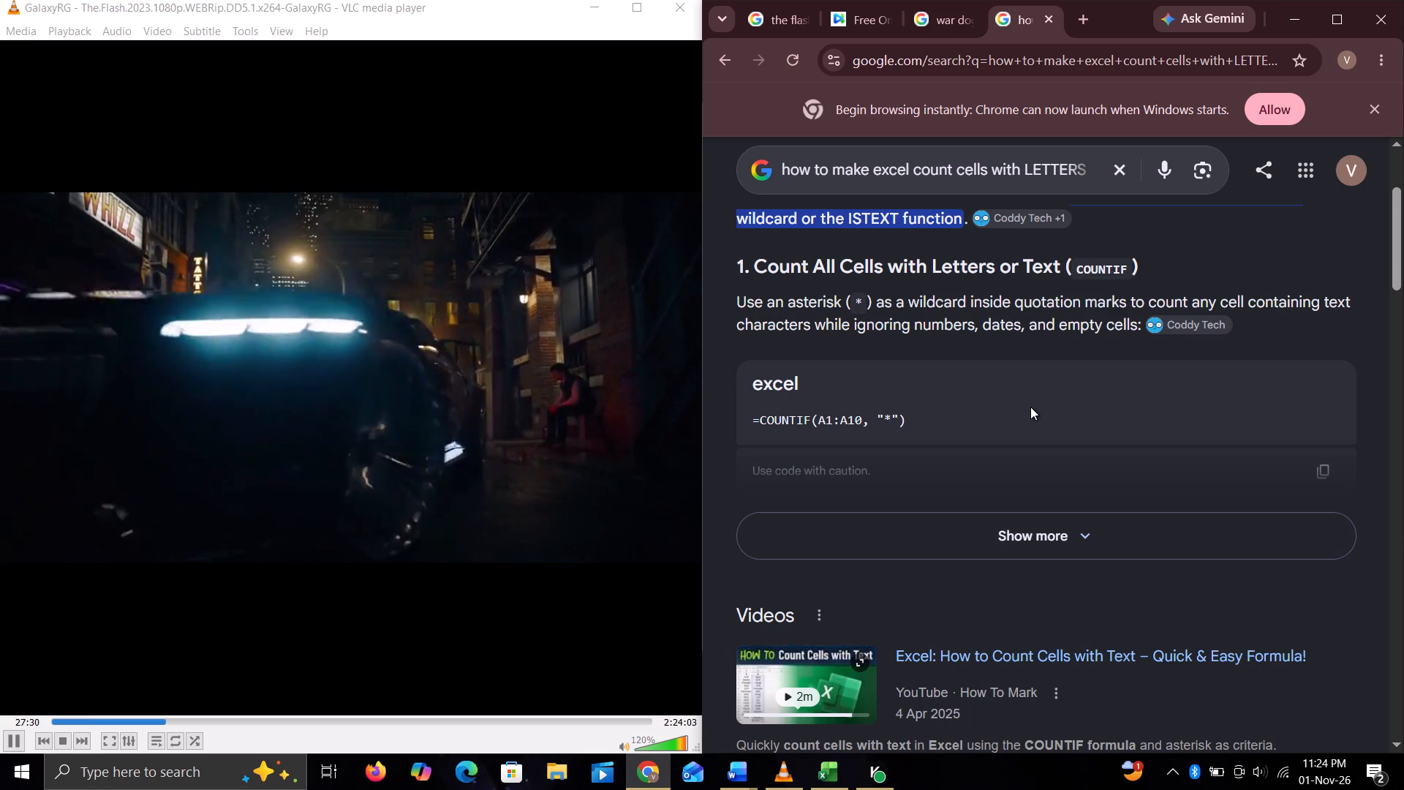
scroll(1030, 407, "down", 1)
left_click(1019, 477)
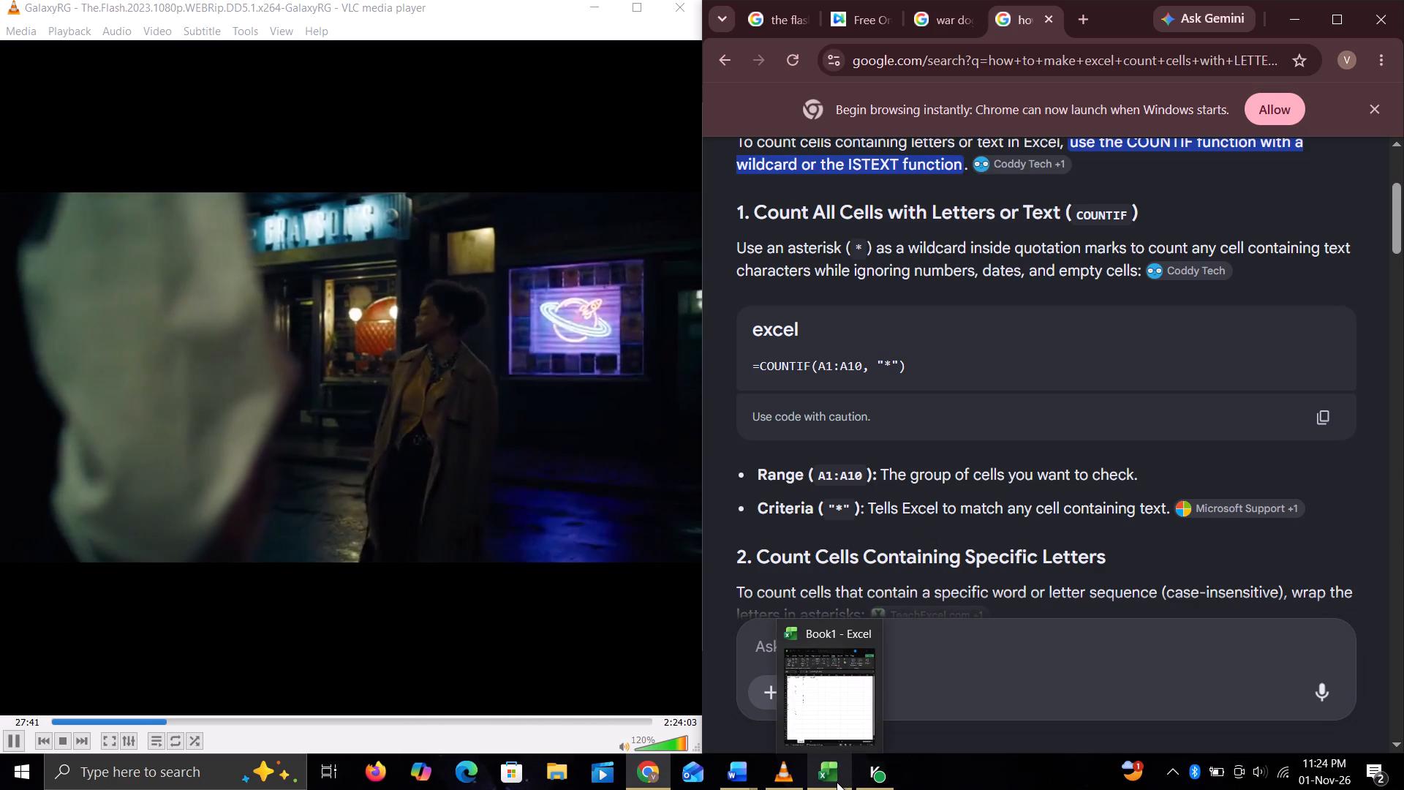
Switch to Excel and try to change the formula in cell AD2 to =COUNT(R2:AC2, *A,B,C,D,E,F*), rechecking the example in Chrome.
left_click(837, 782)
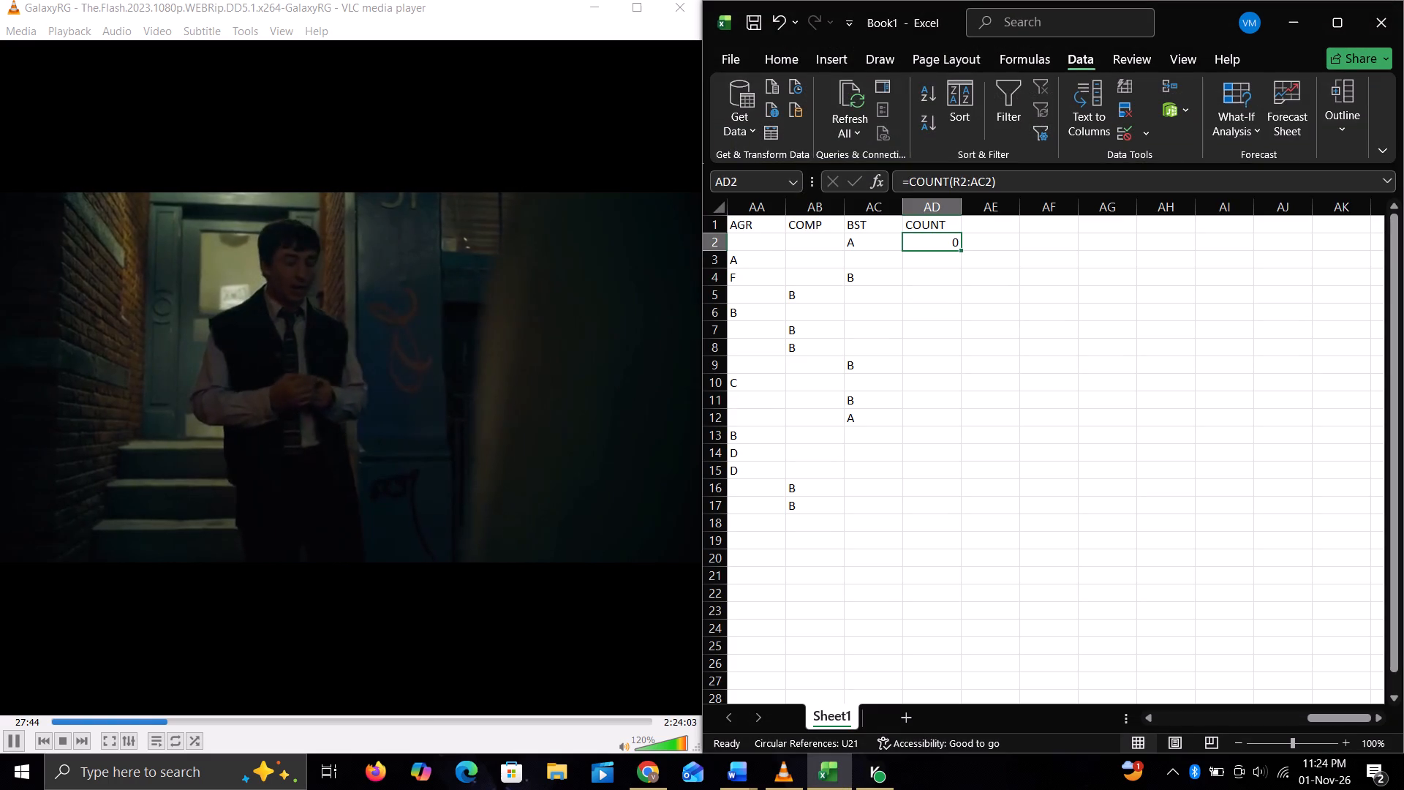
left_click(991, 179)
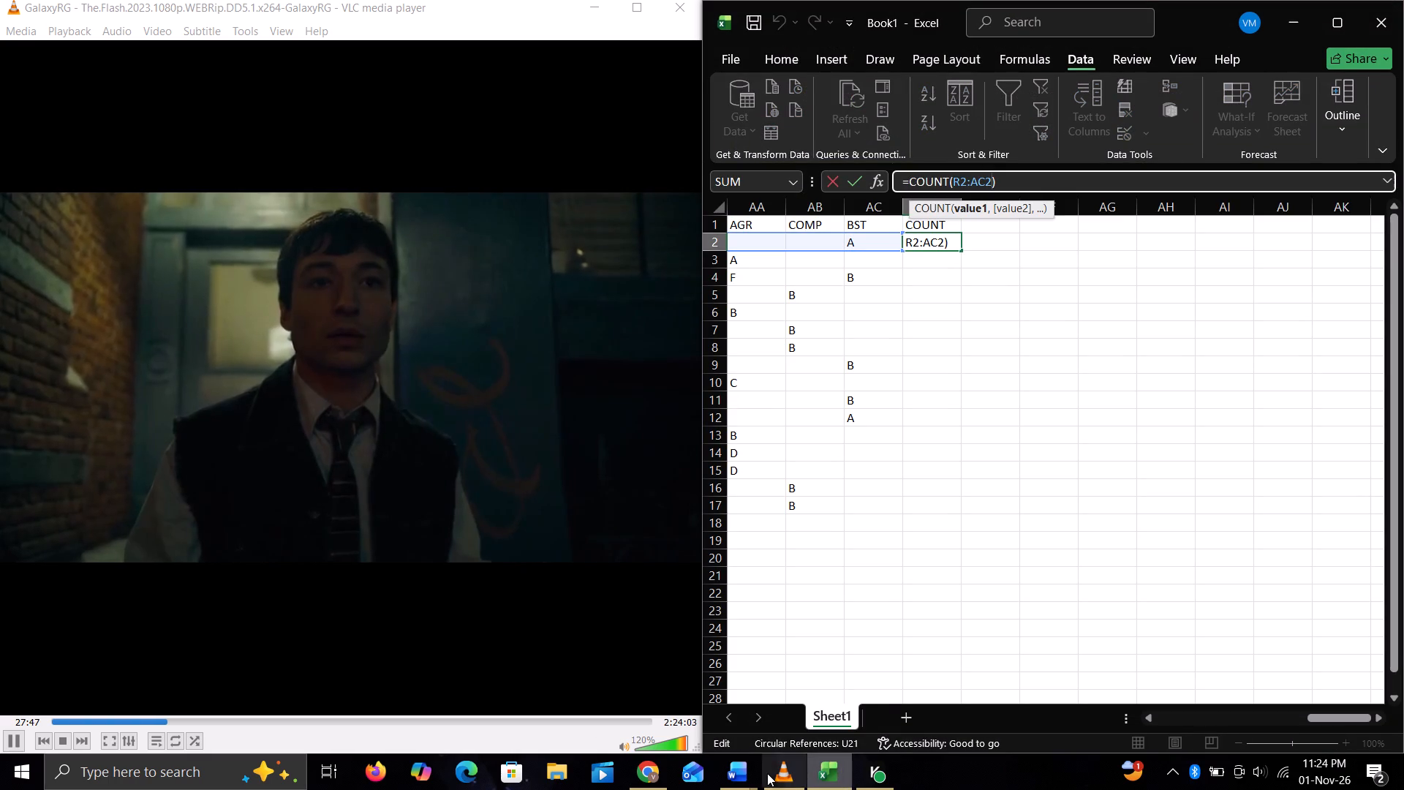
left_click(665, 789)
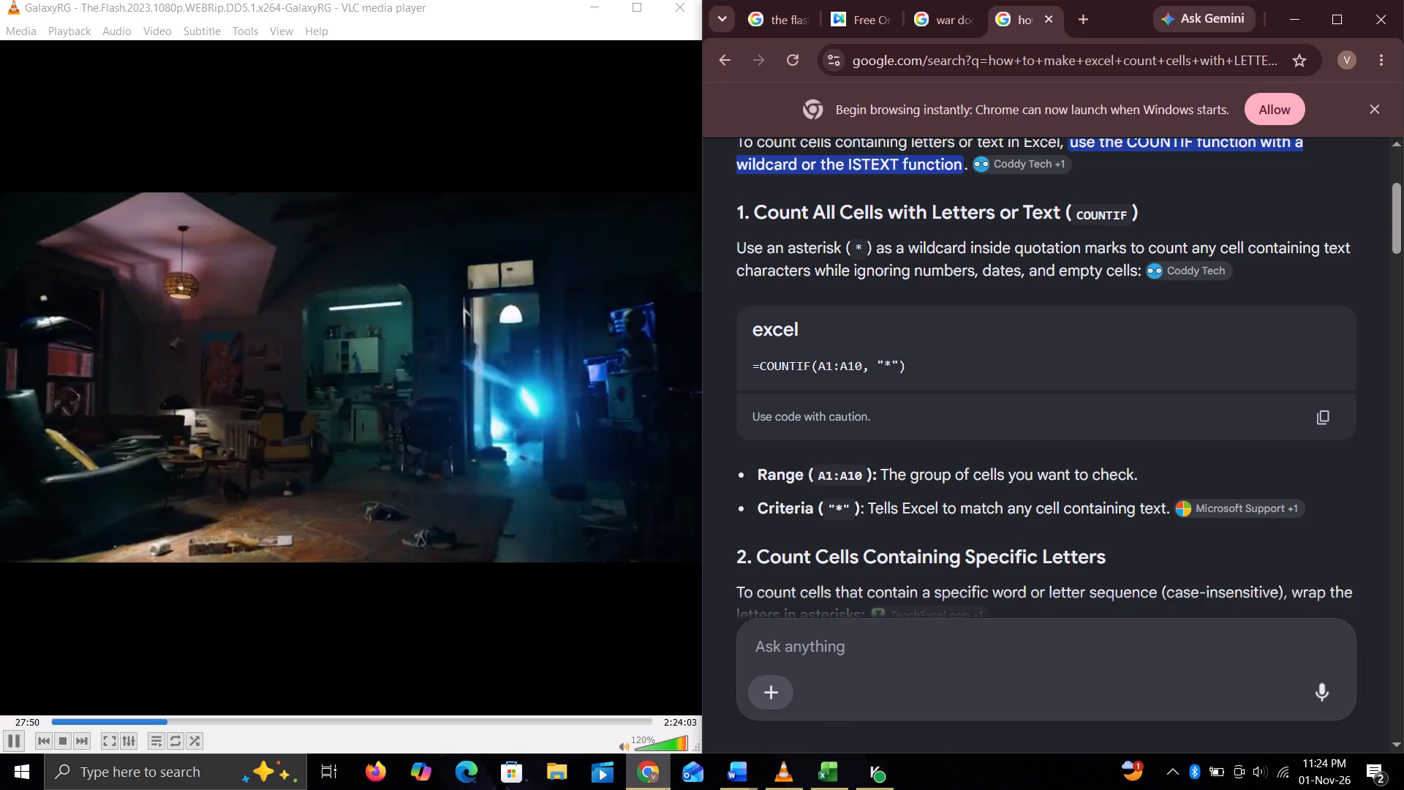
left_click(665, 789)
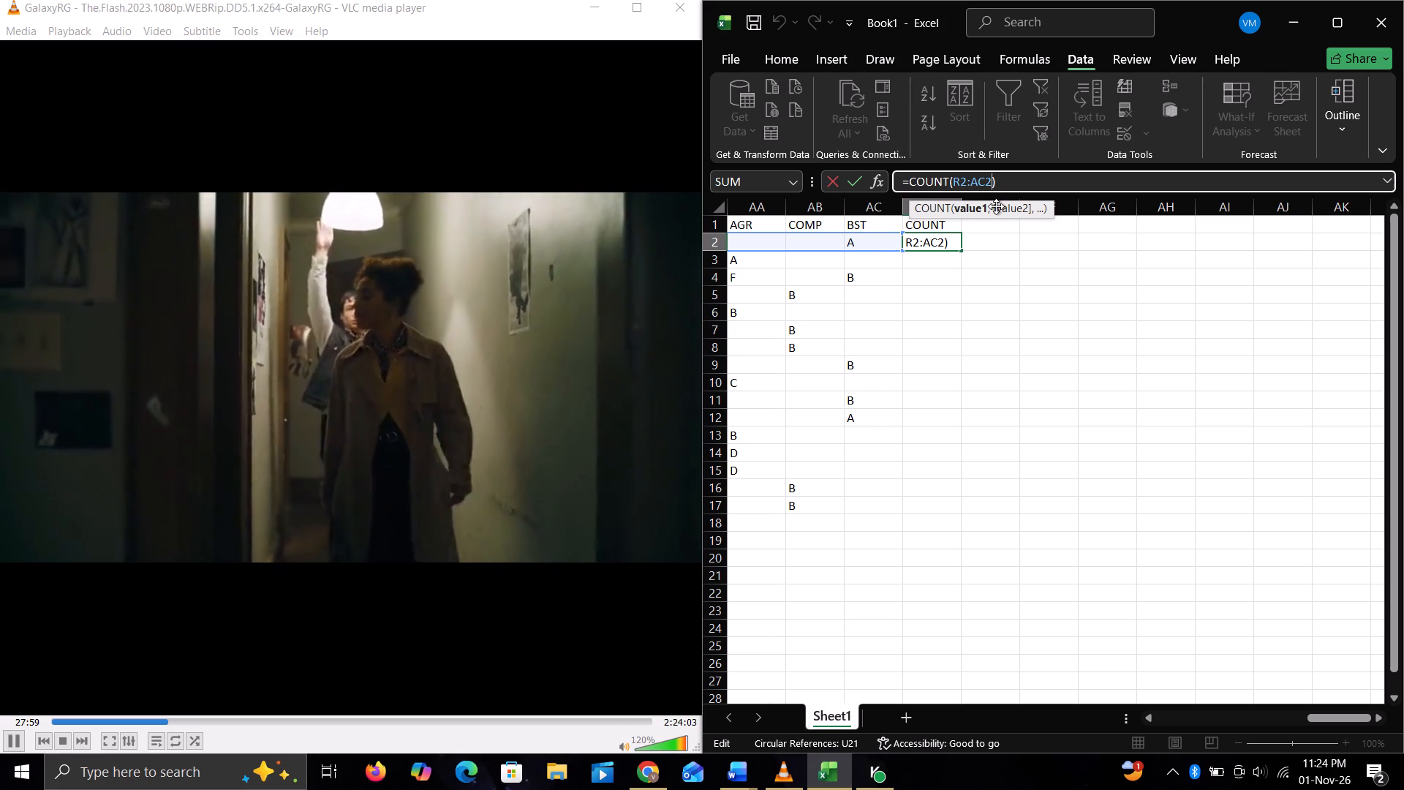
type(",")
key("space")
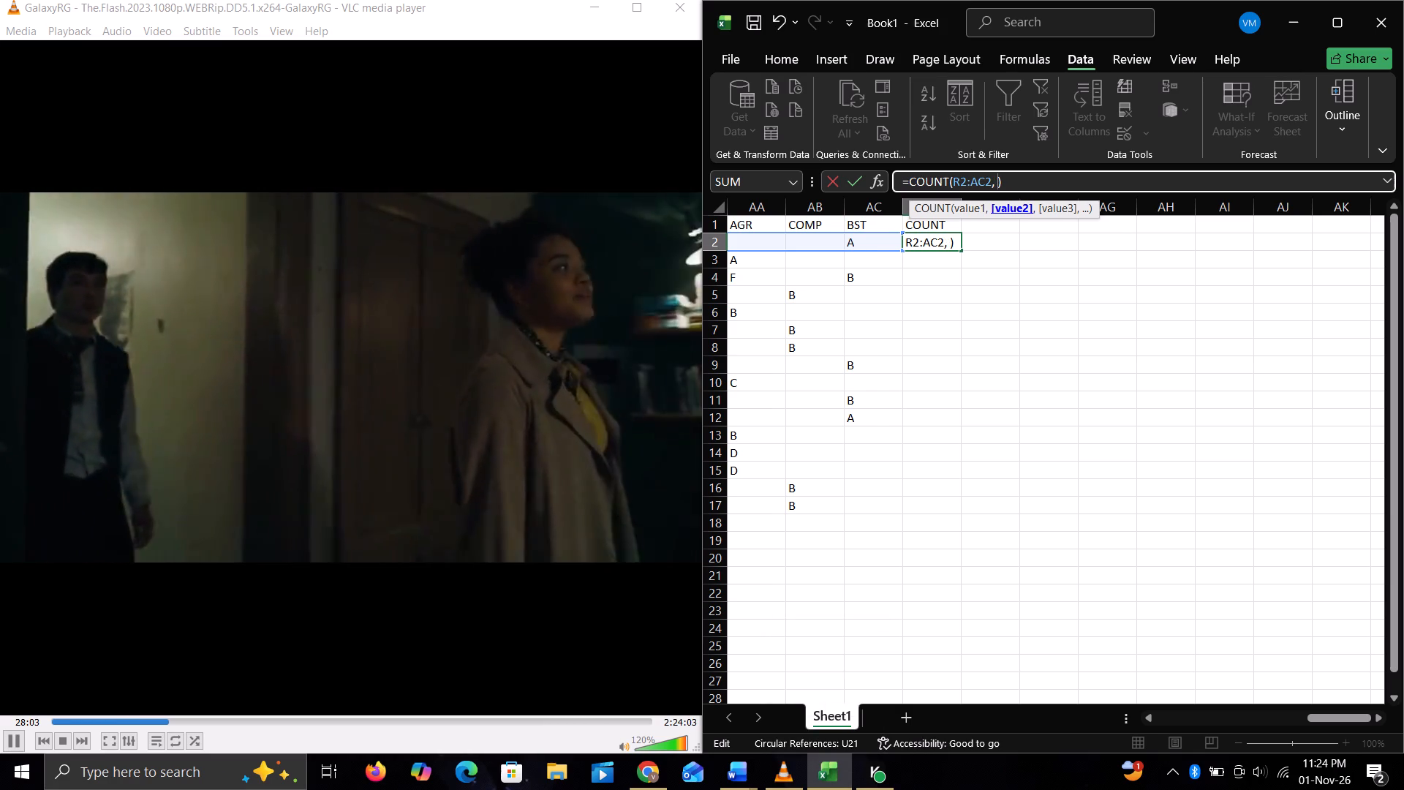
key("shift+asterisk")
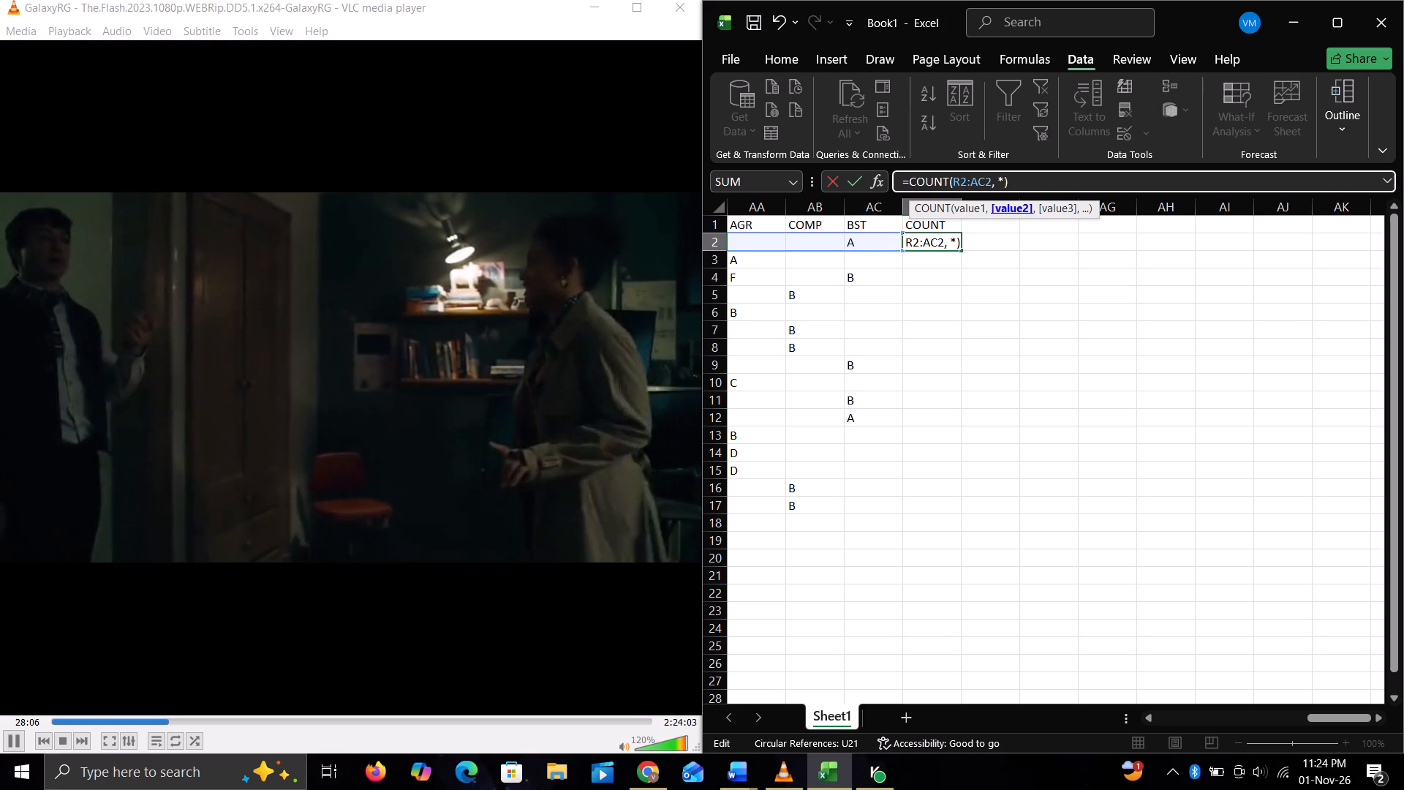
key("shift+asterisk")
key("Left")
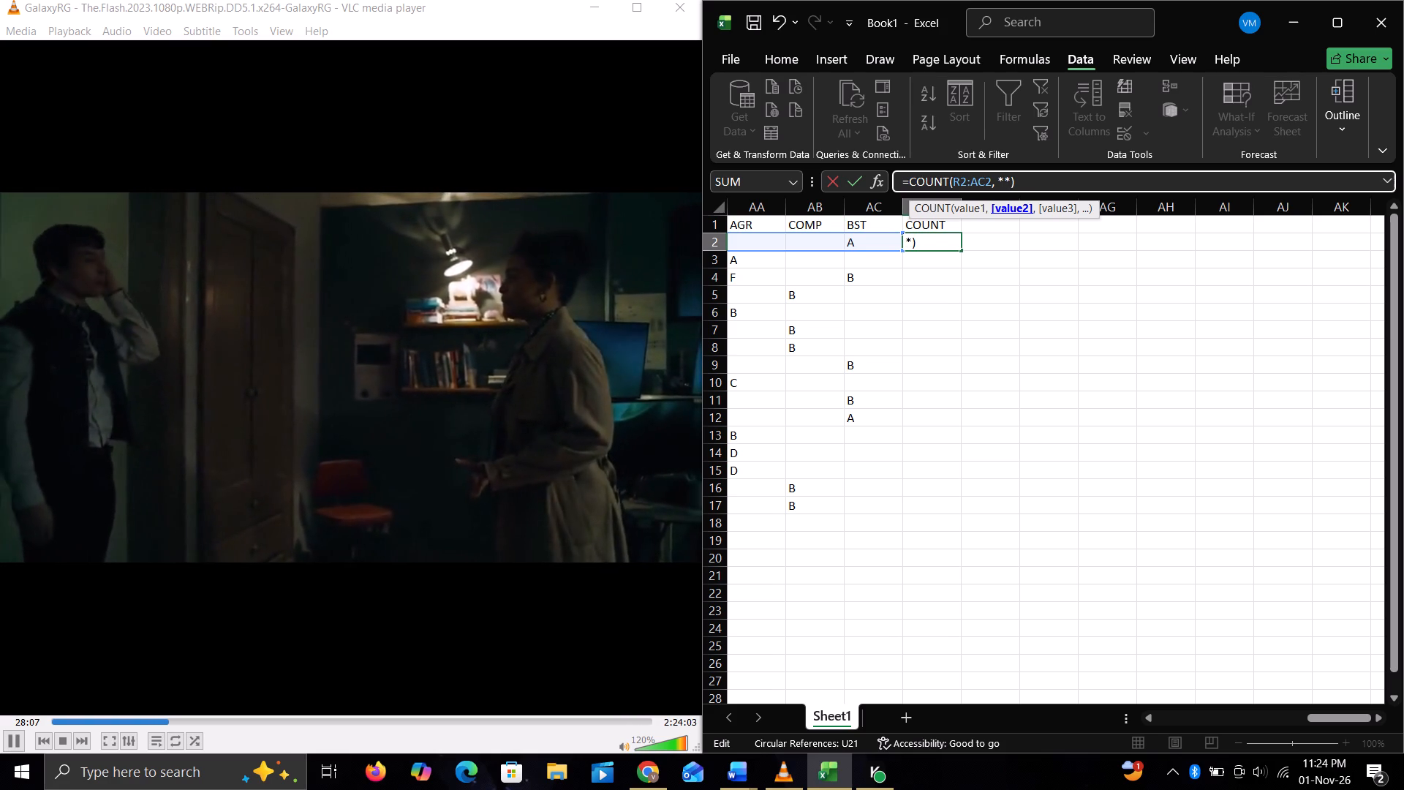
type("A,")
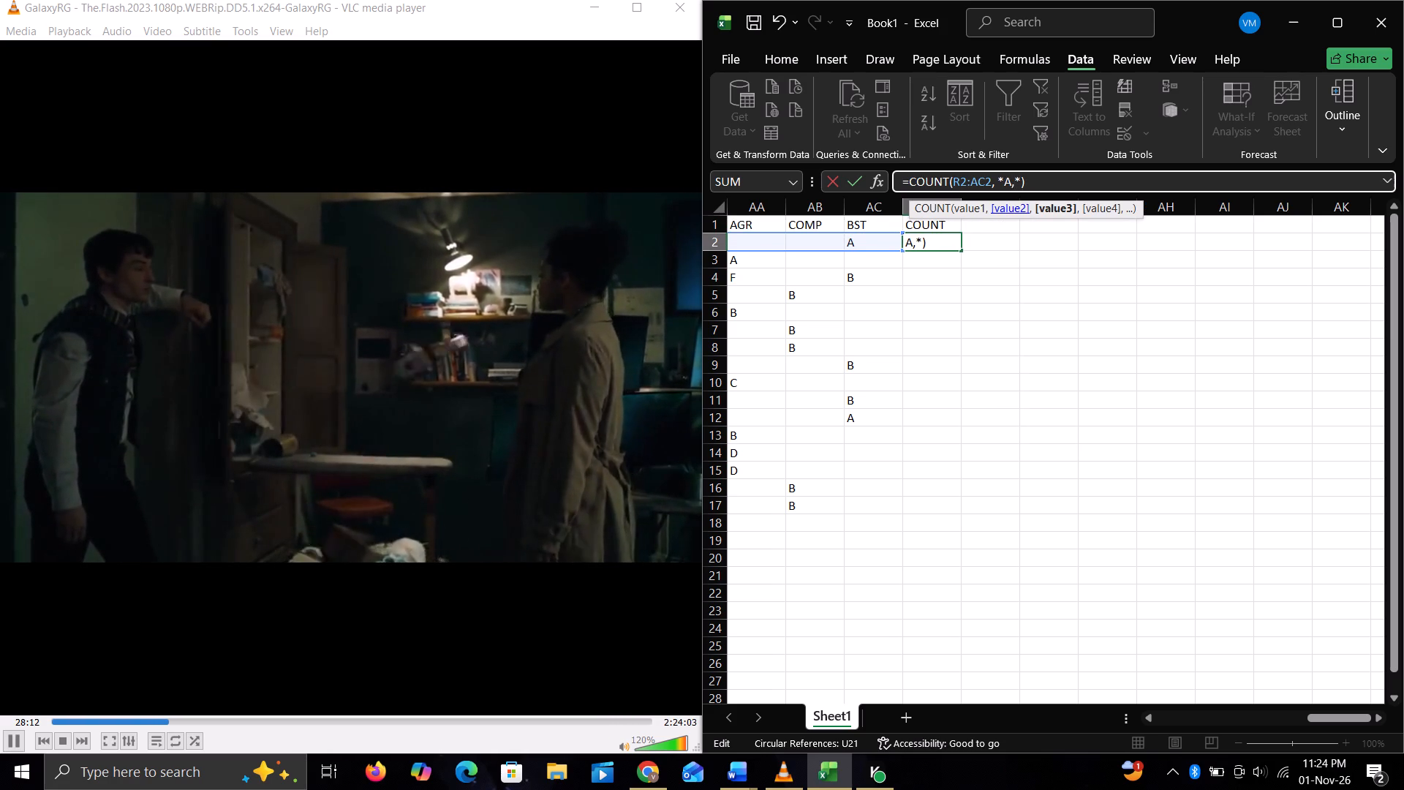
type("B,C,D,")
type("E,")
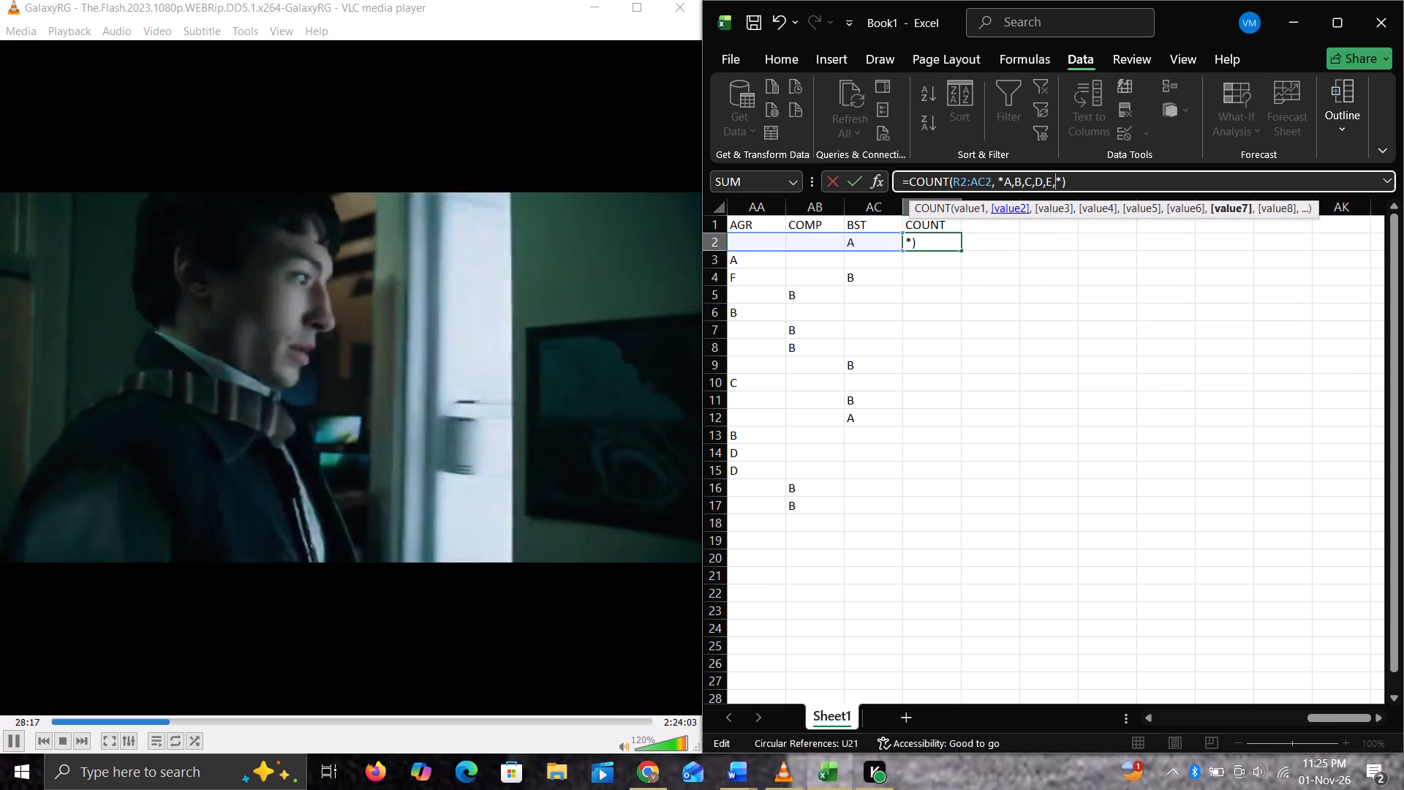
key("f")
key("Return")
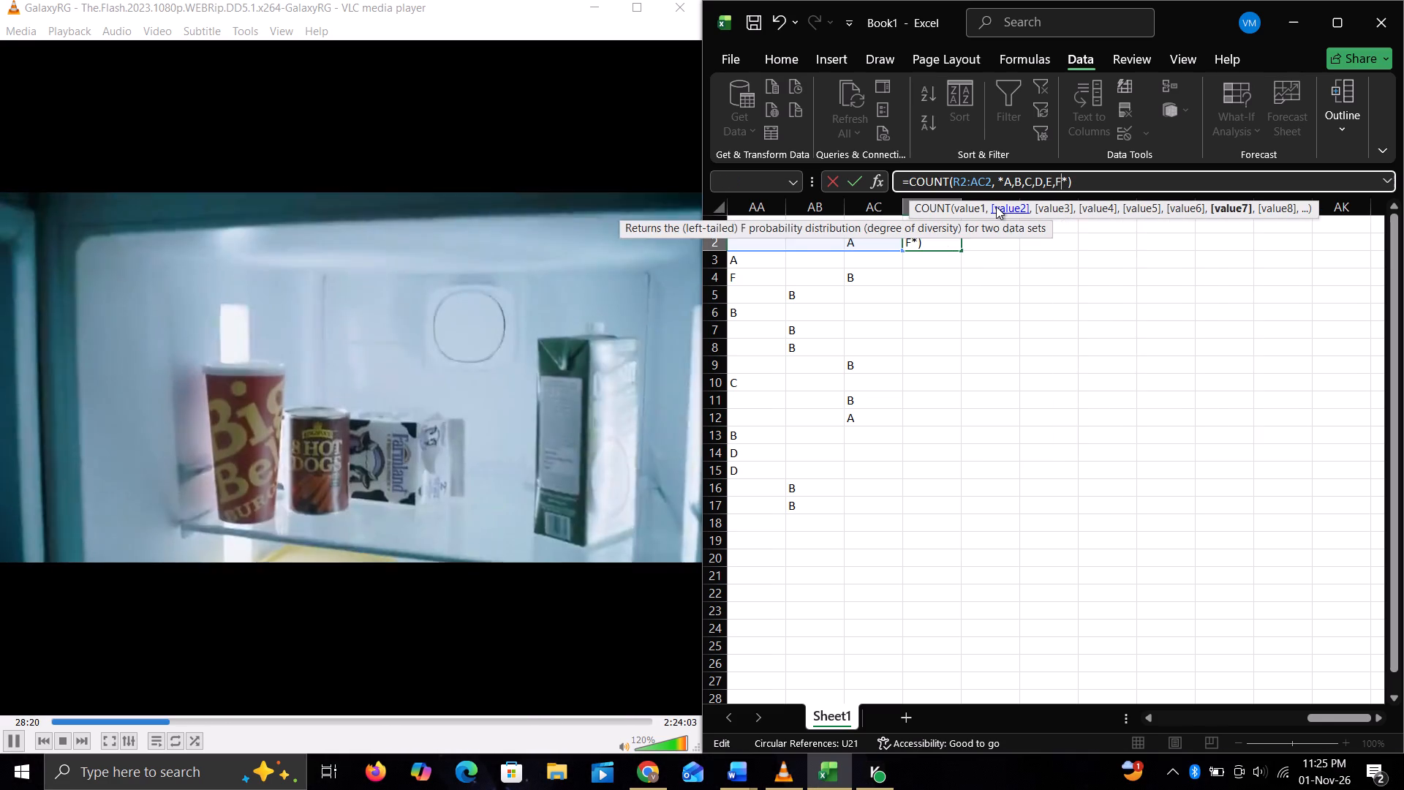
left_click(1195, 484)
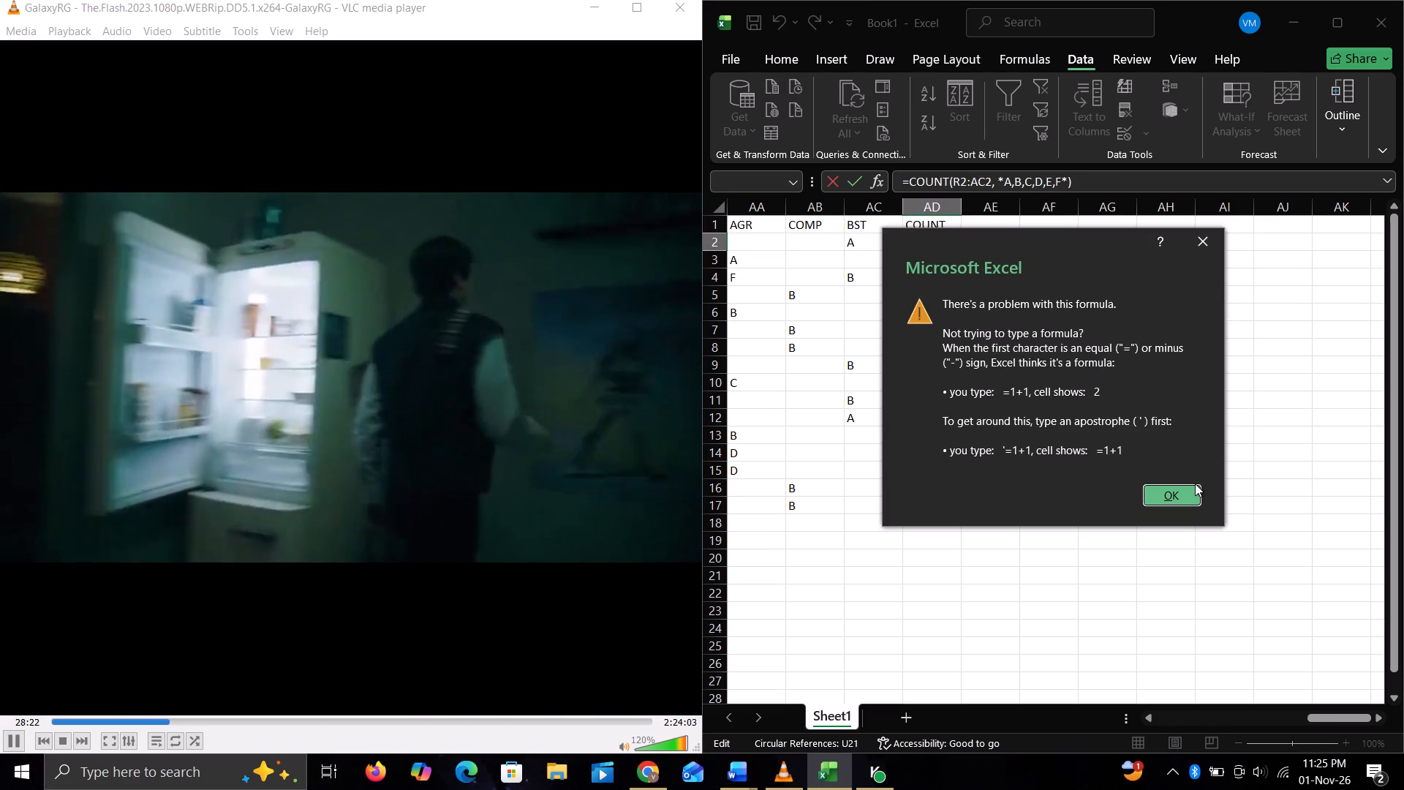
left_click(1177, 489)
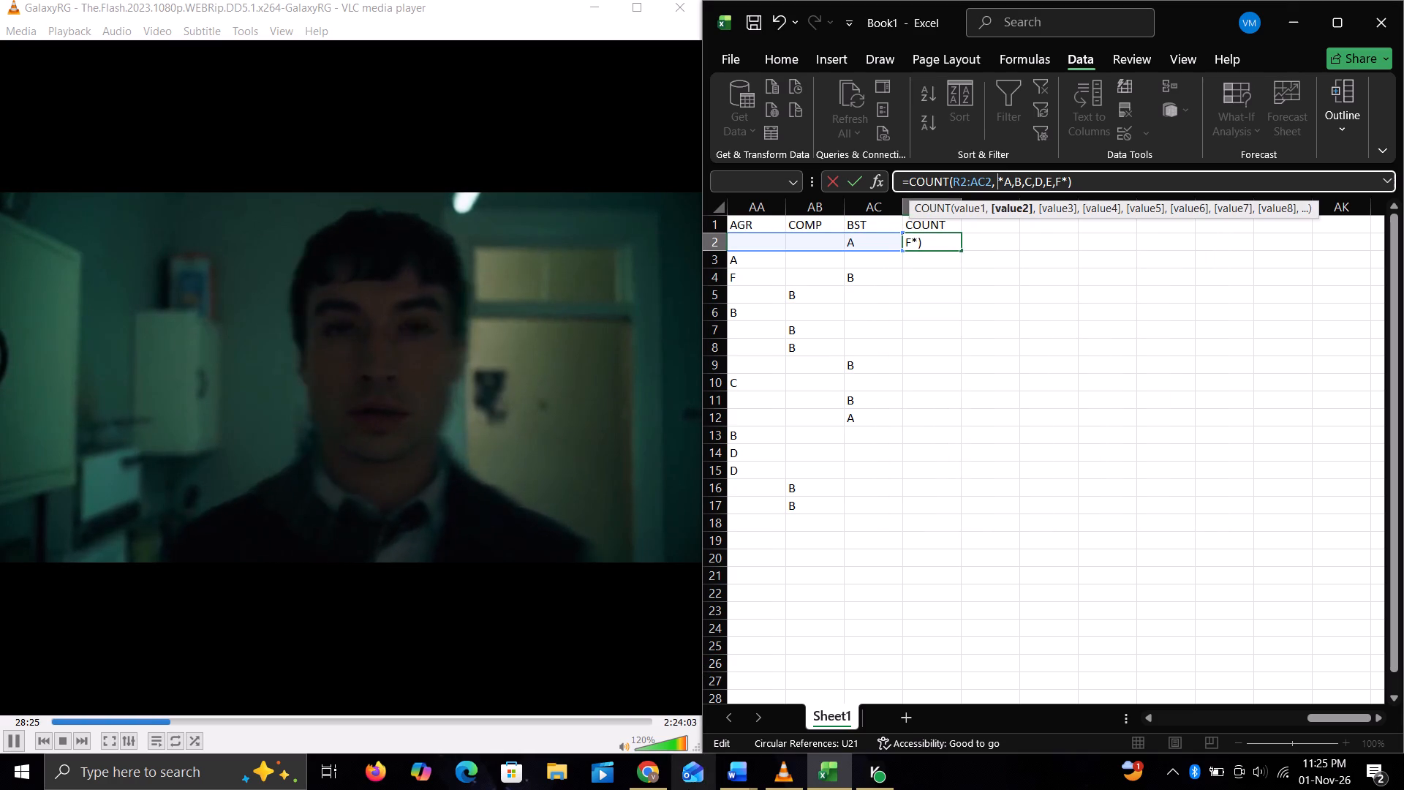
Recheck the COUNTIF example in Chrome and, in Excel, change the AD2 formula to =COUNT(R2:AC2, "A,B,C,D,E,F").
left_click(637, 770)
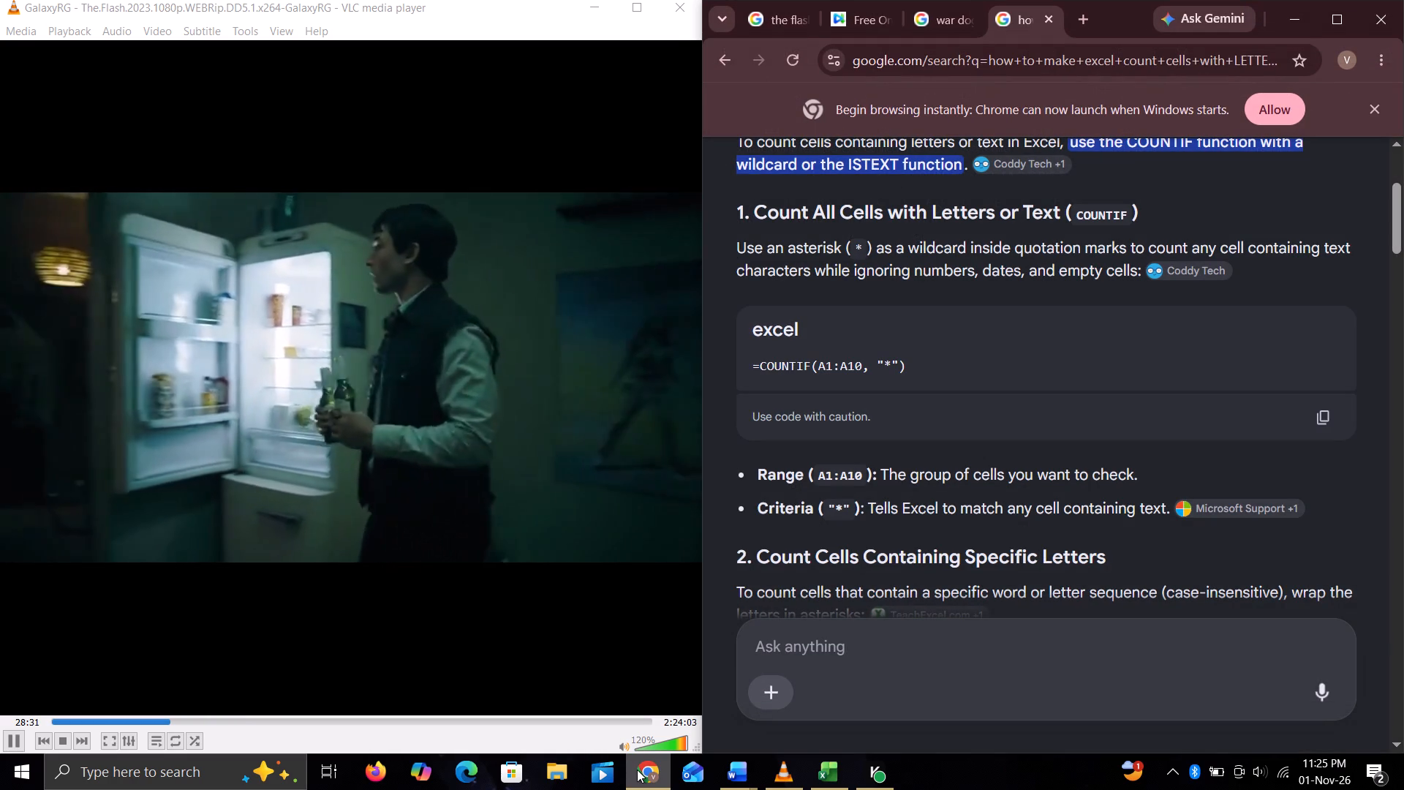
left_click(803, 770)
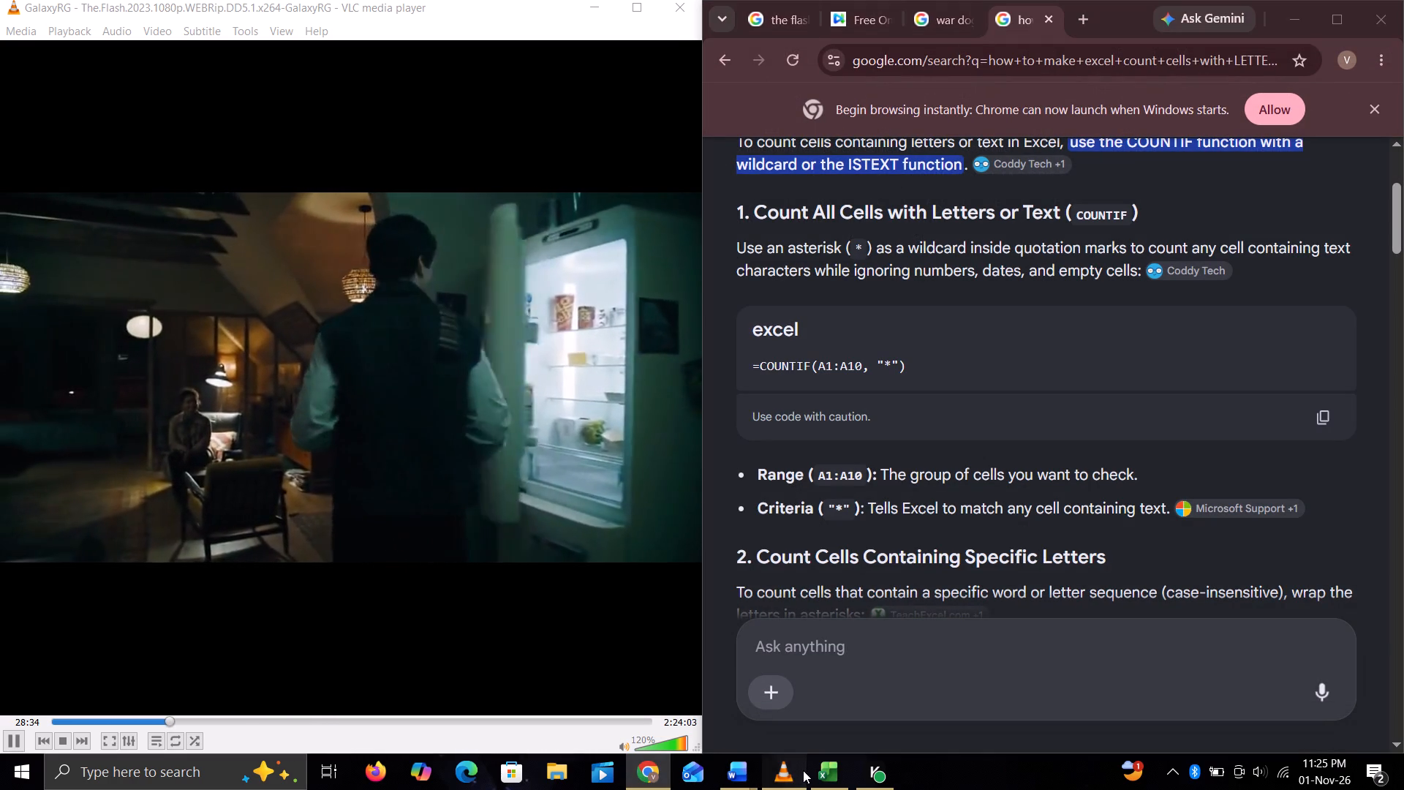
left_click(818, 772)
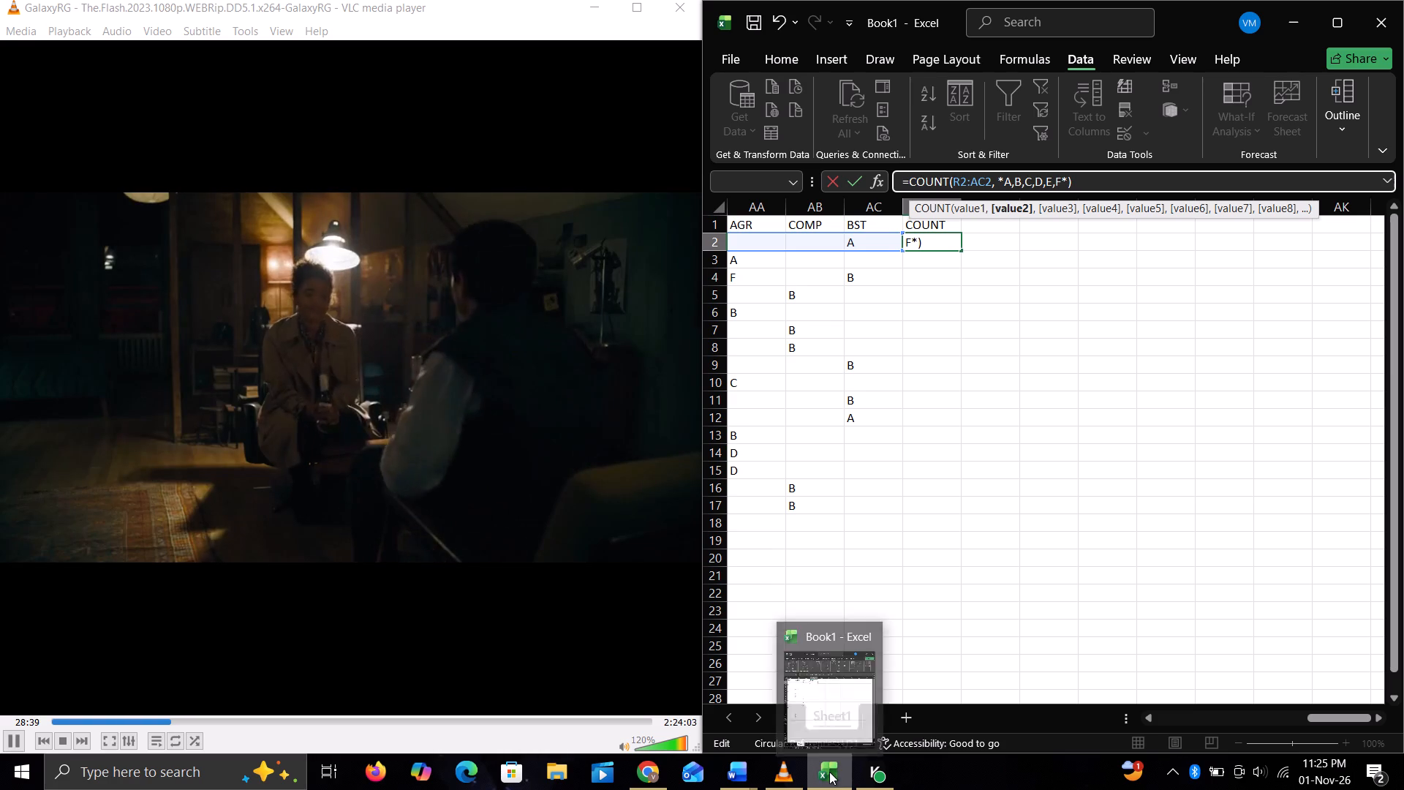
left_click(665, 771)
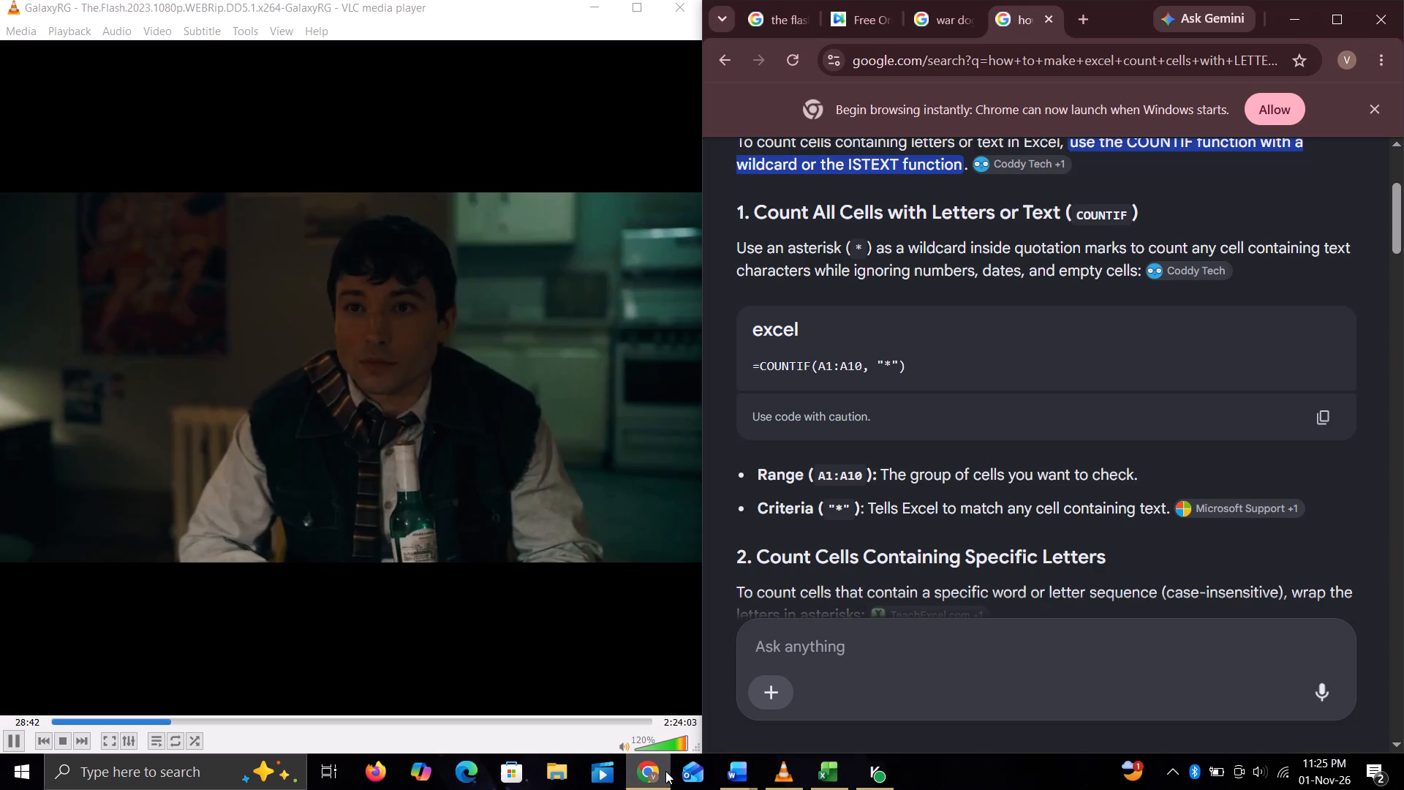
left_click(665, 771)
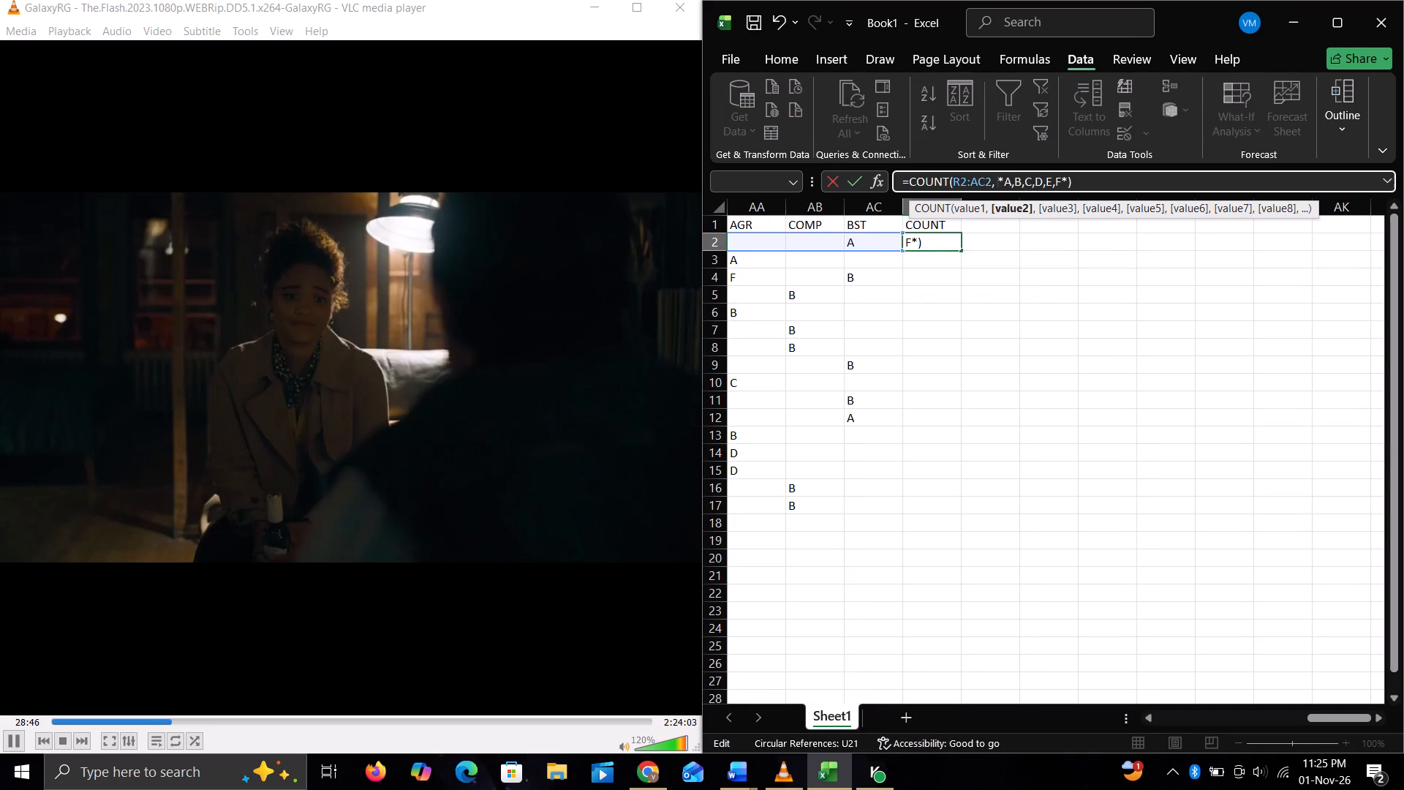
key("Right")
key("BackSpace")
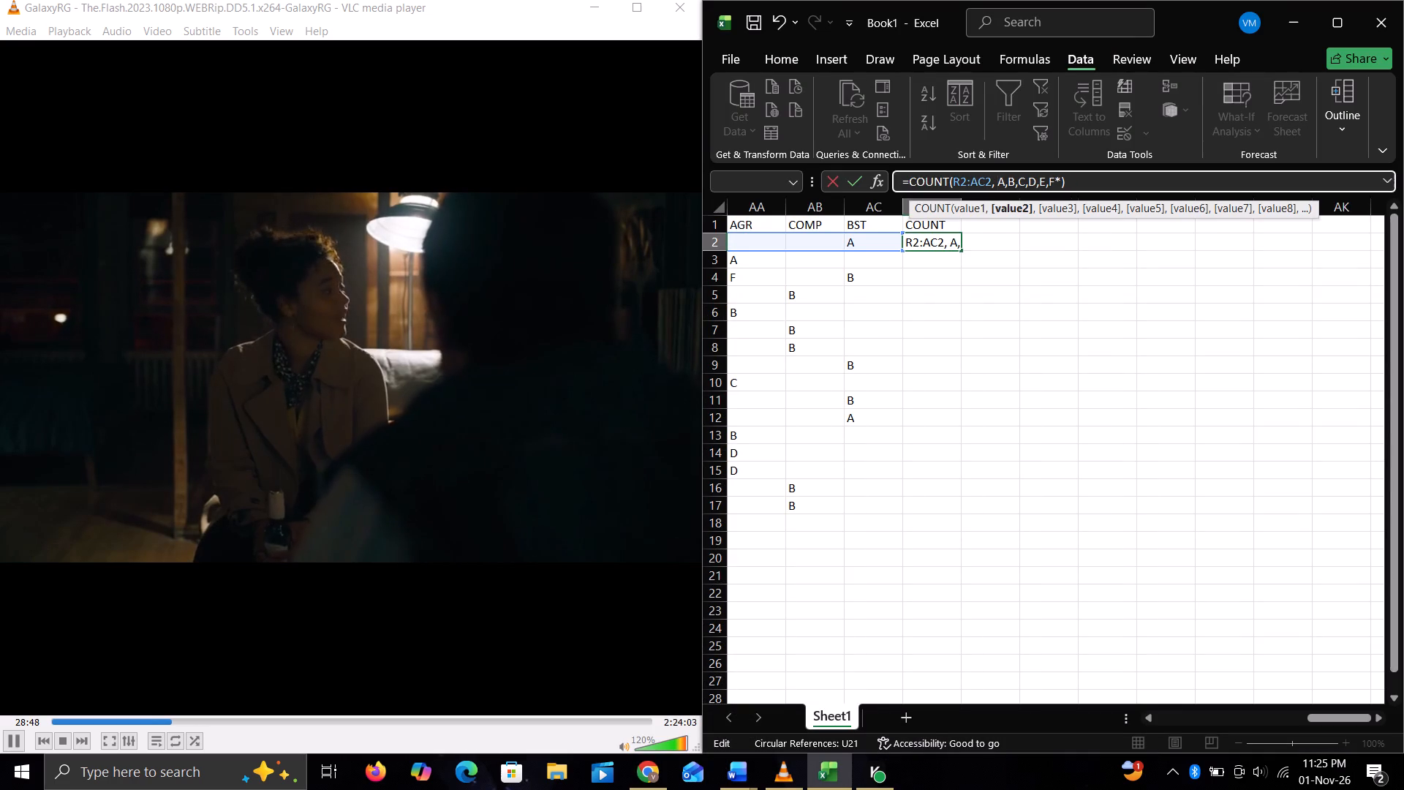
key("shift+quotedbl")
key("Right")
key("Right")
key("Right")
key("Right")
key("Right")
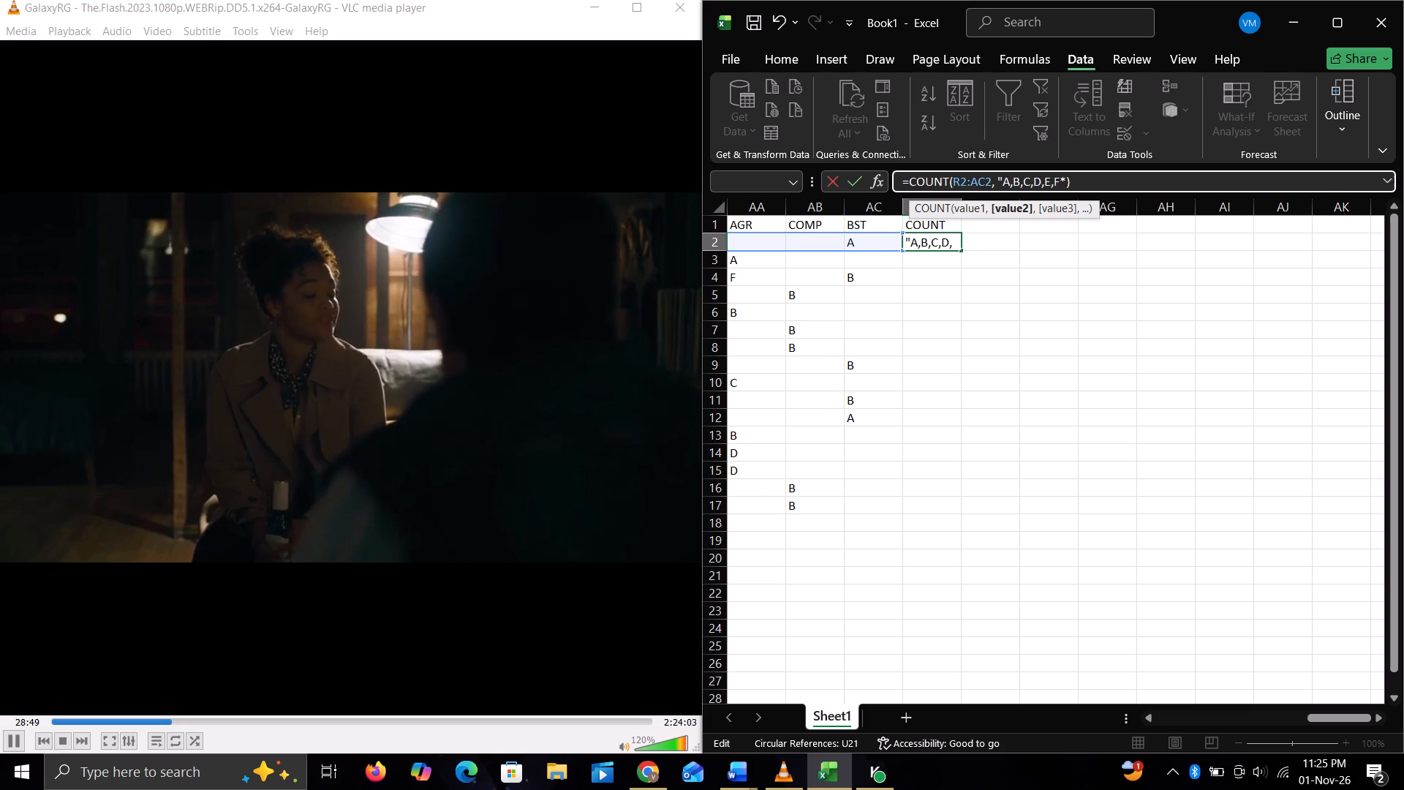
key("Right")
key("Right")
key("Right")
key("Right")
key("Right")
key("Right")
key("Right")
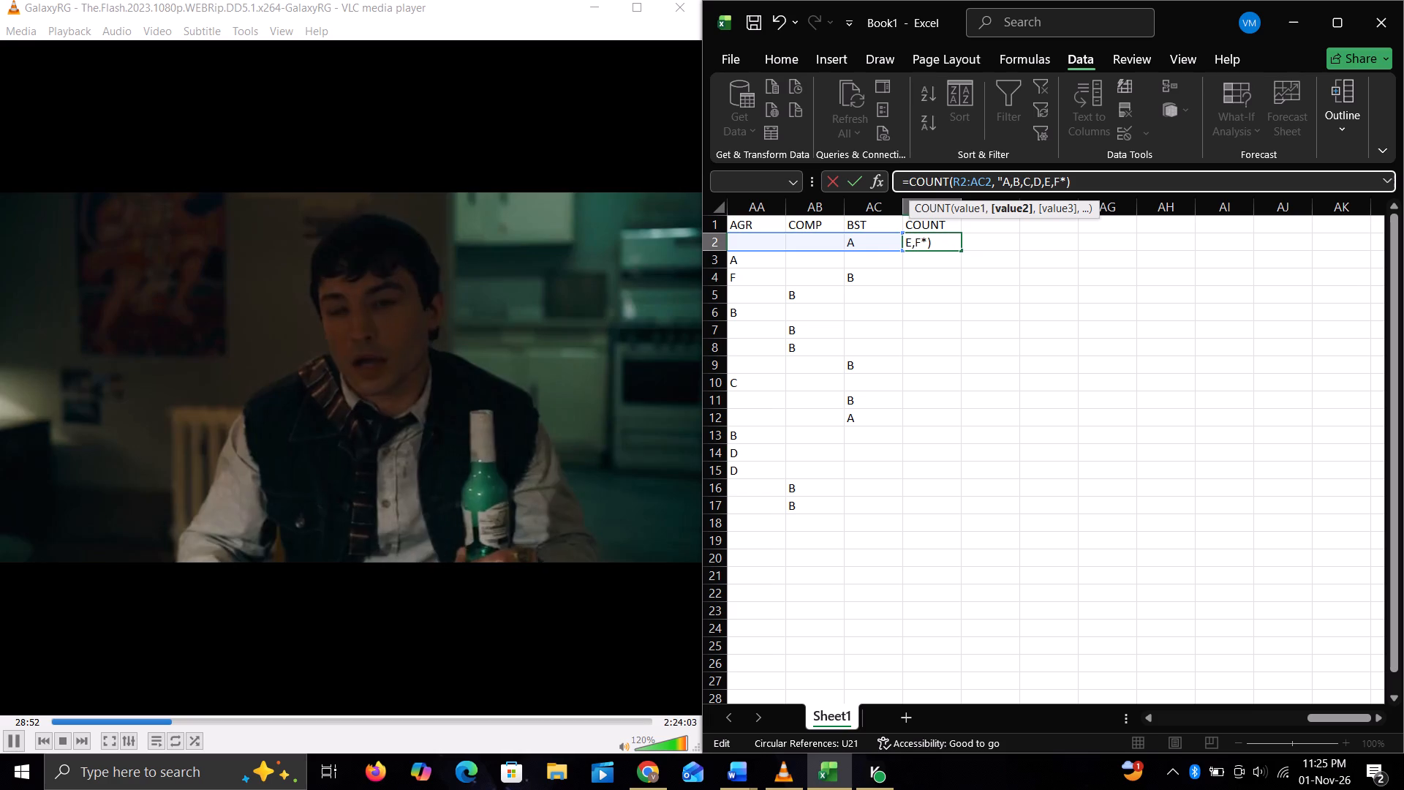
key("BackSpace")
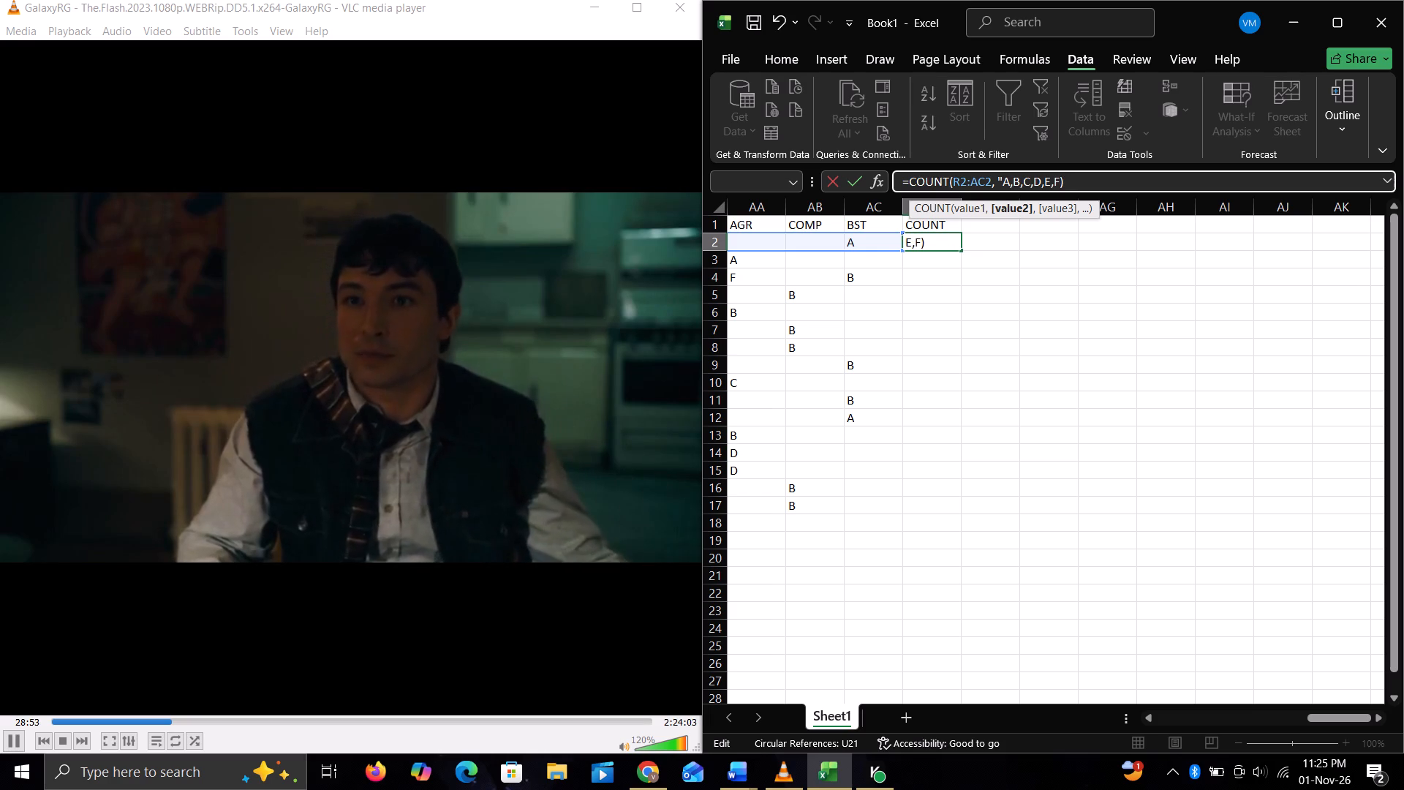
key("shift+quotedbl")
key("Return")
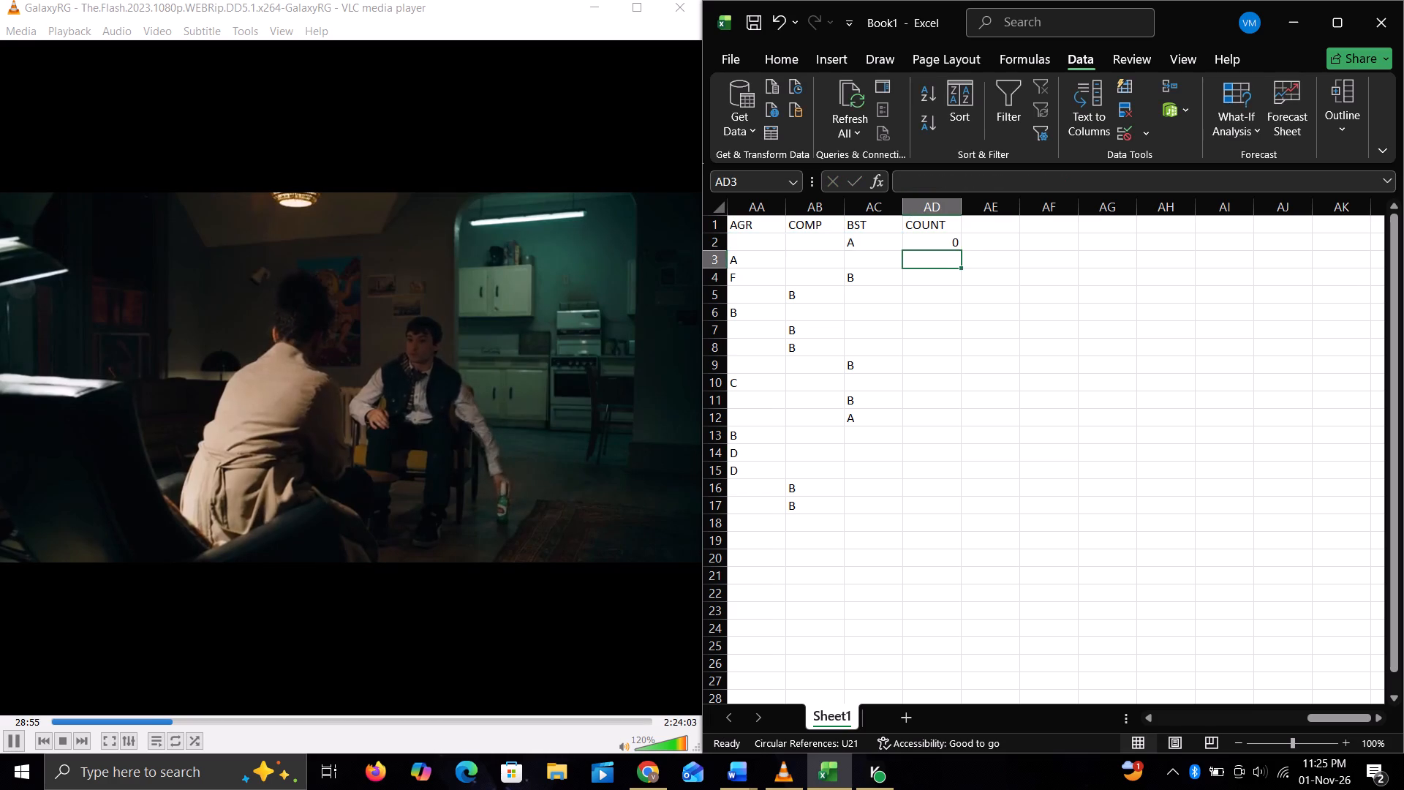
Fill the COUNT formula from cell AD2 down through AD17.
left_click(926, 244)
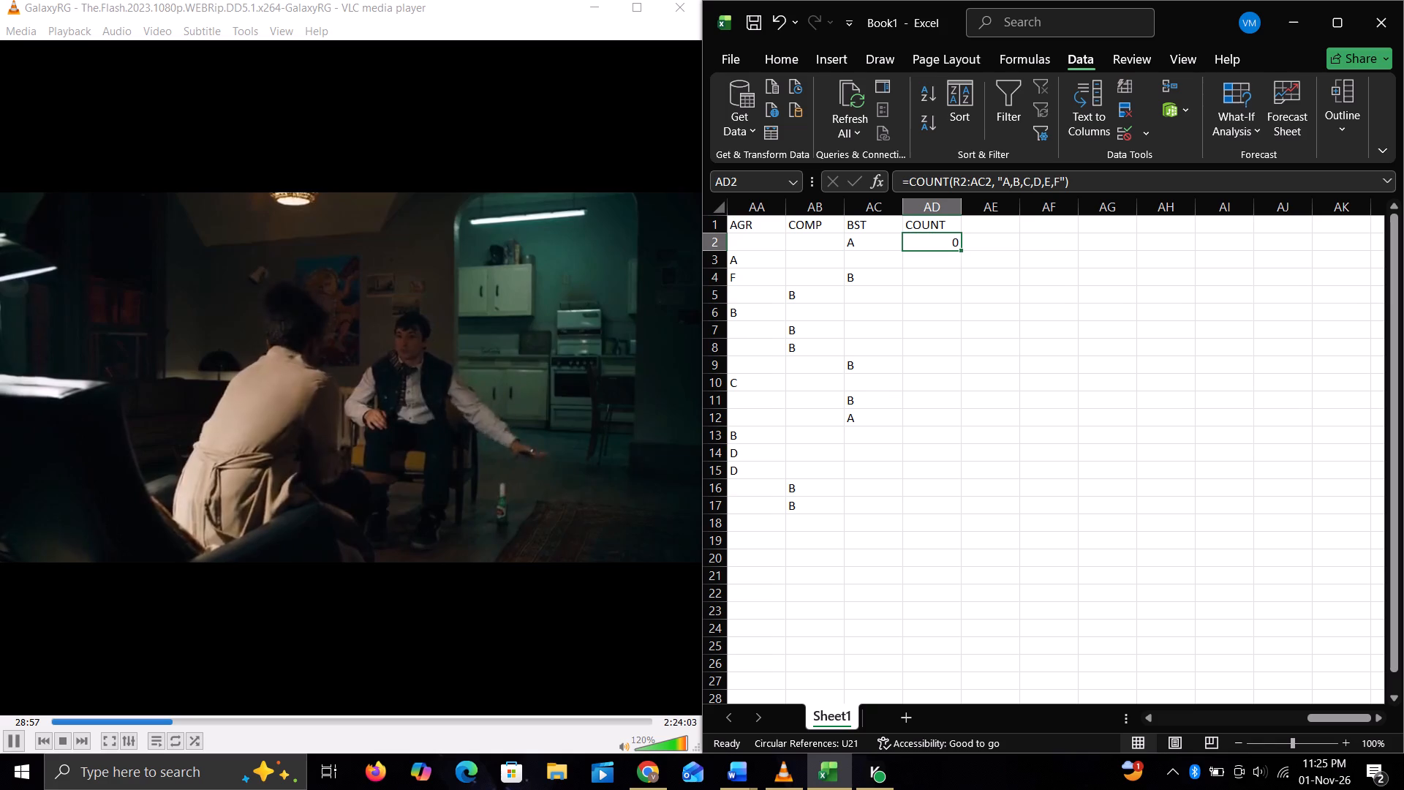
scroll(926, 244, "right", 2)
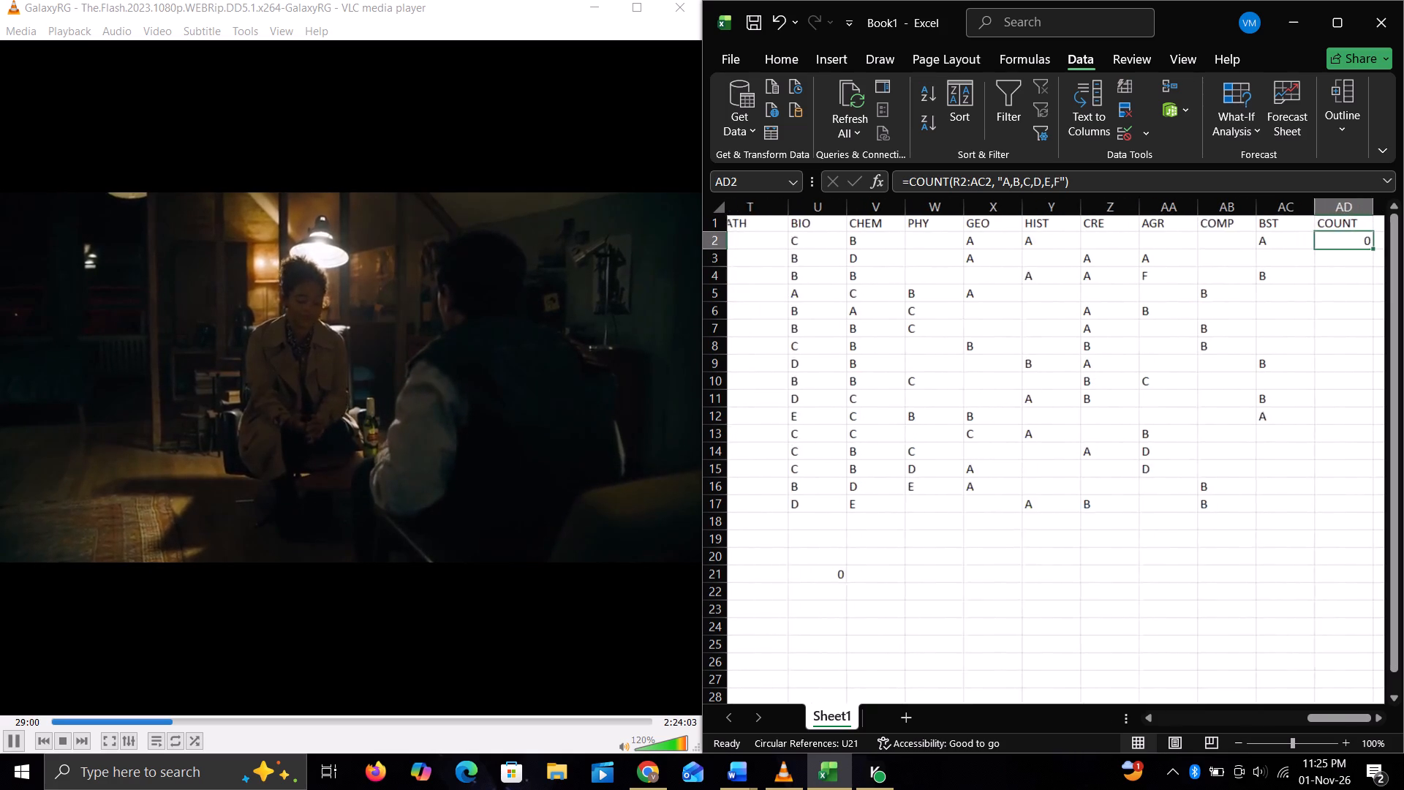
scroll(926, 244, "left", 3)
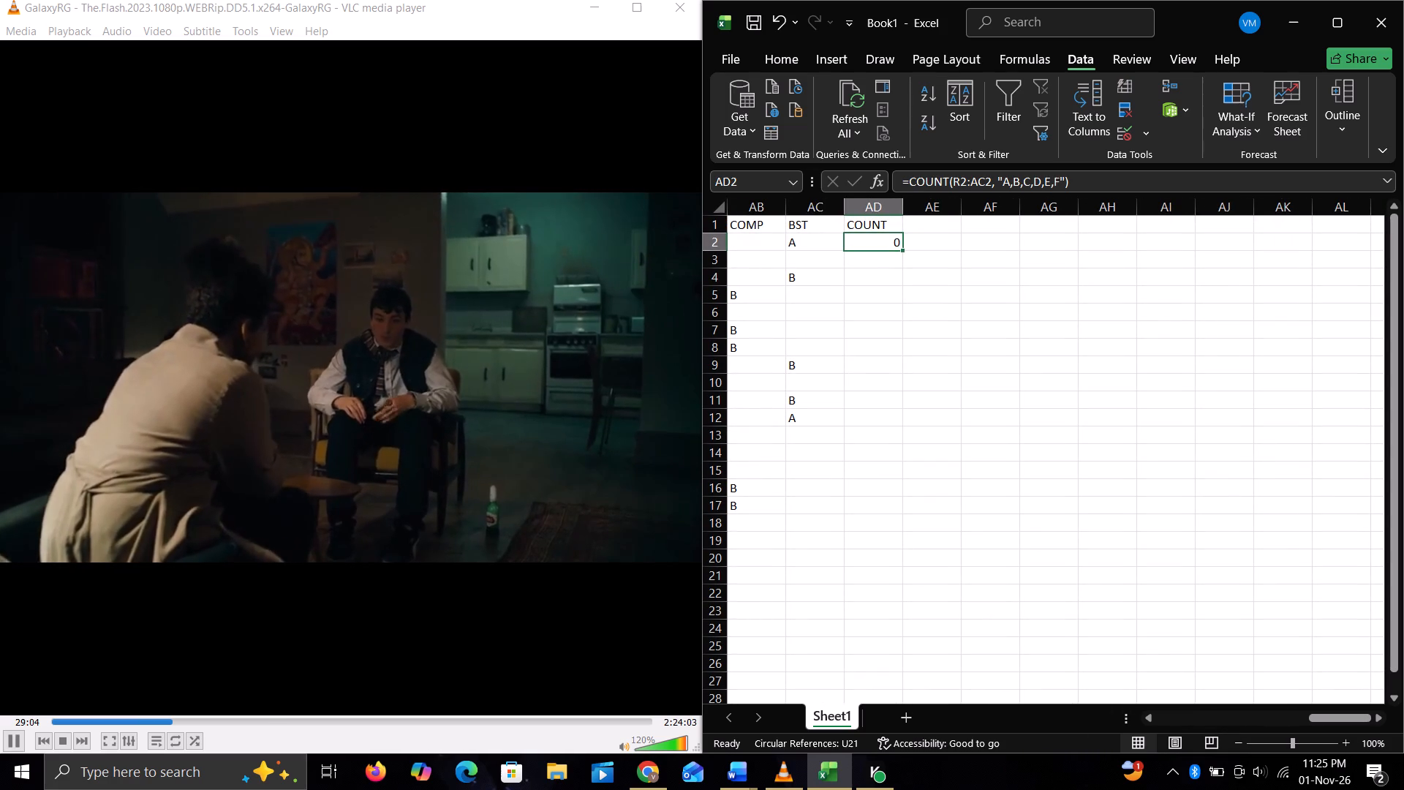
left_click_drag(899, 250, 900, 453)
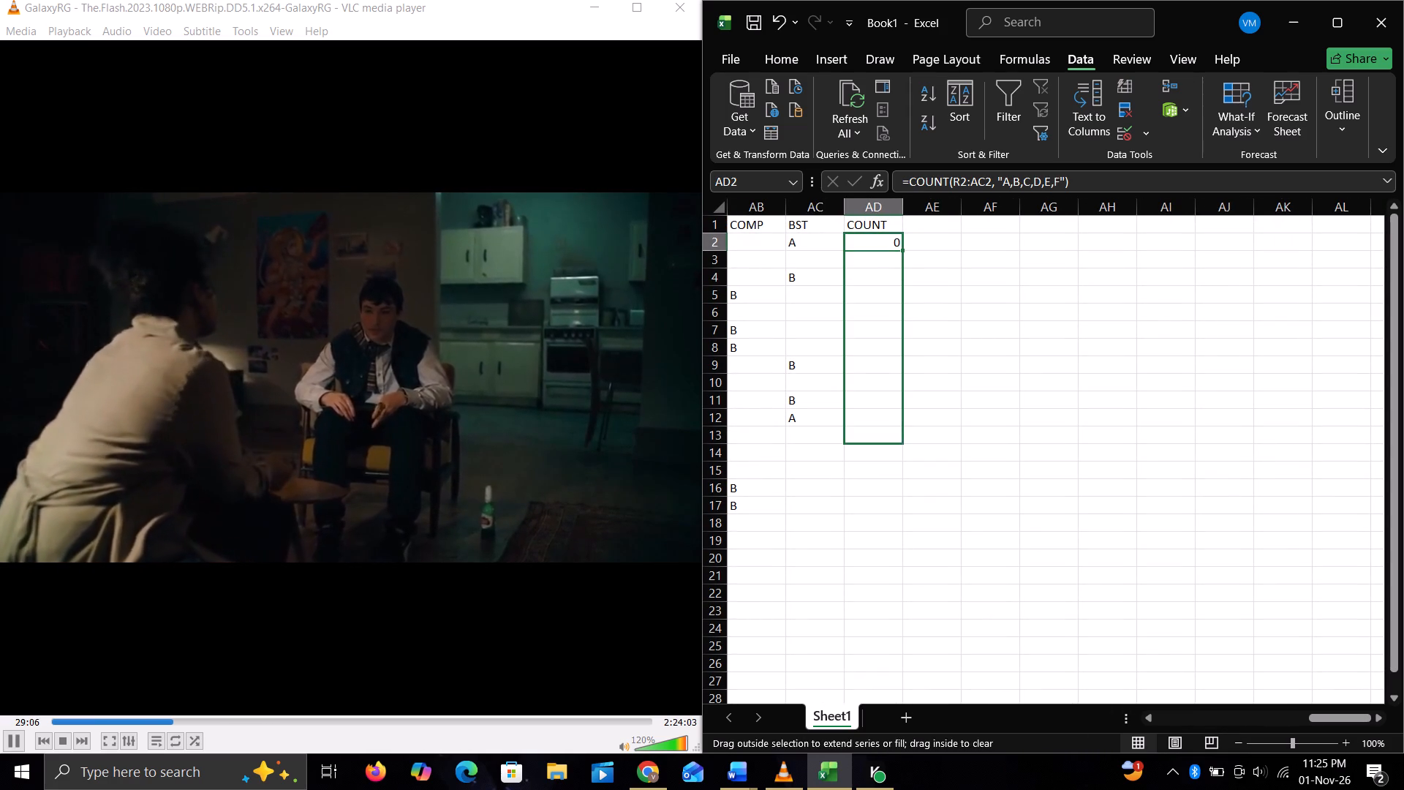
left_click_drag(900, 453, 899, 504)
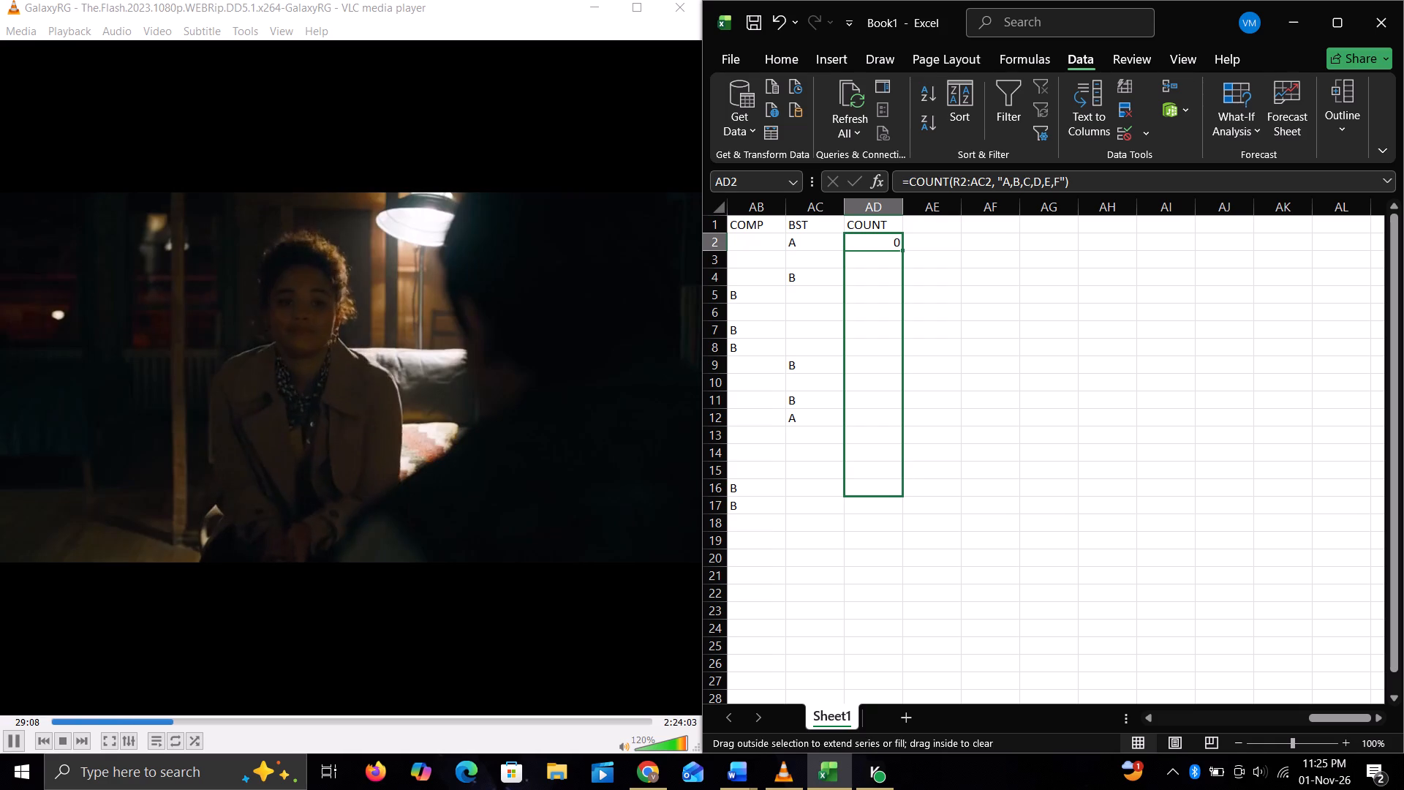
left_click_drag(899, 504, 899, 508)
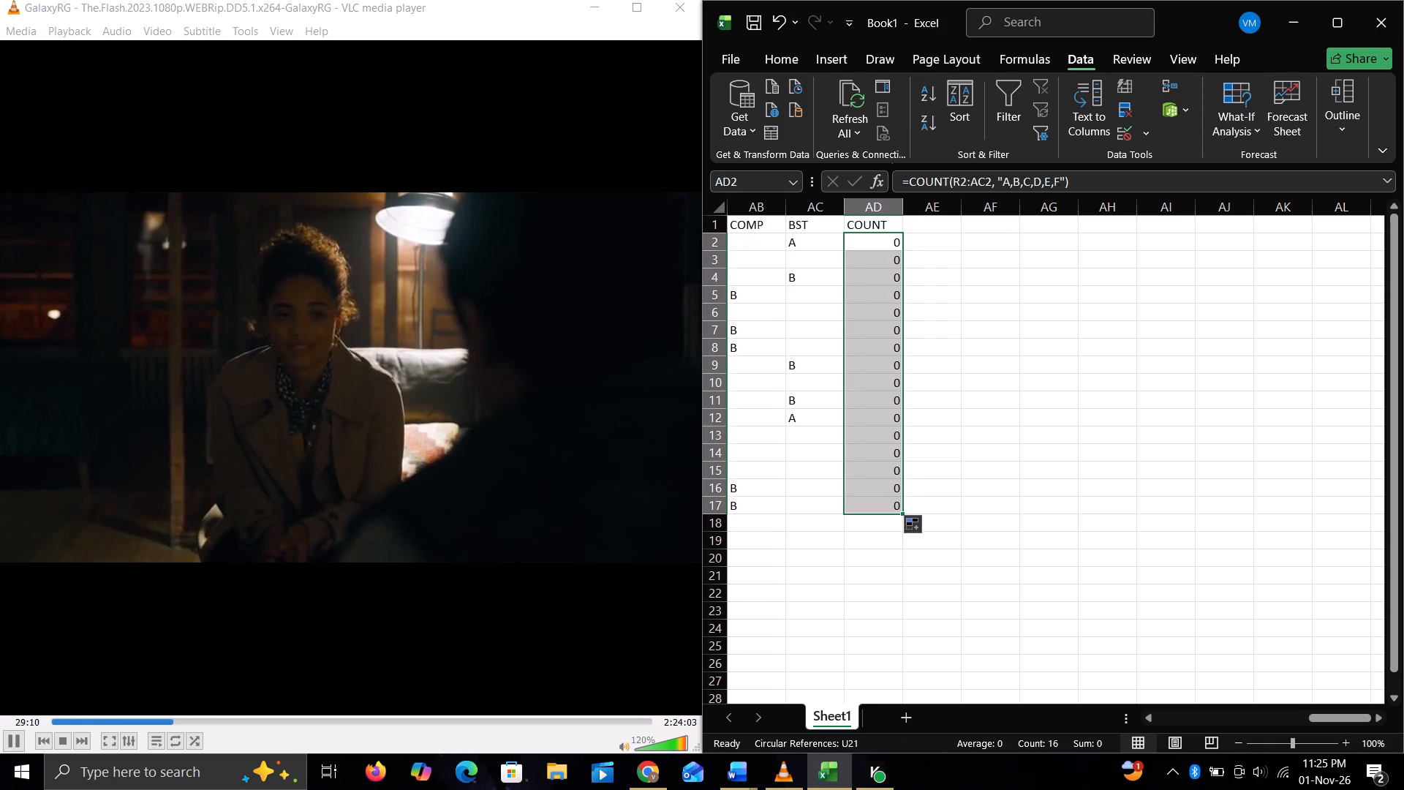
Switch to Chrome and search for "how to make excel count cells with LETTERS A,B,C,D,E,F FROM CELL R2 TO AC2".
left_click(654, 767)
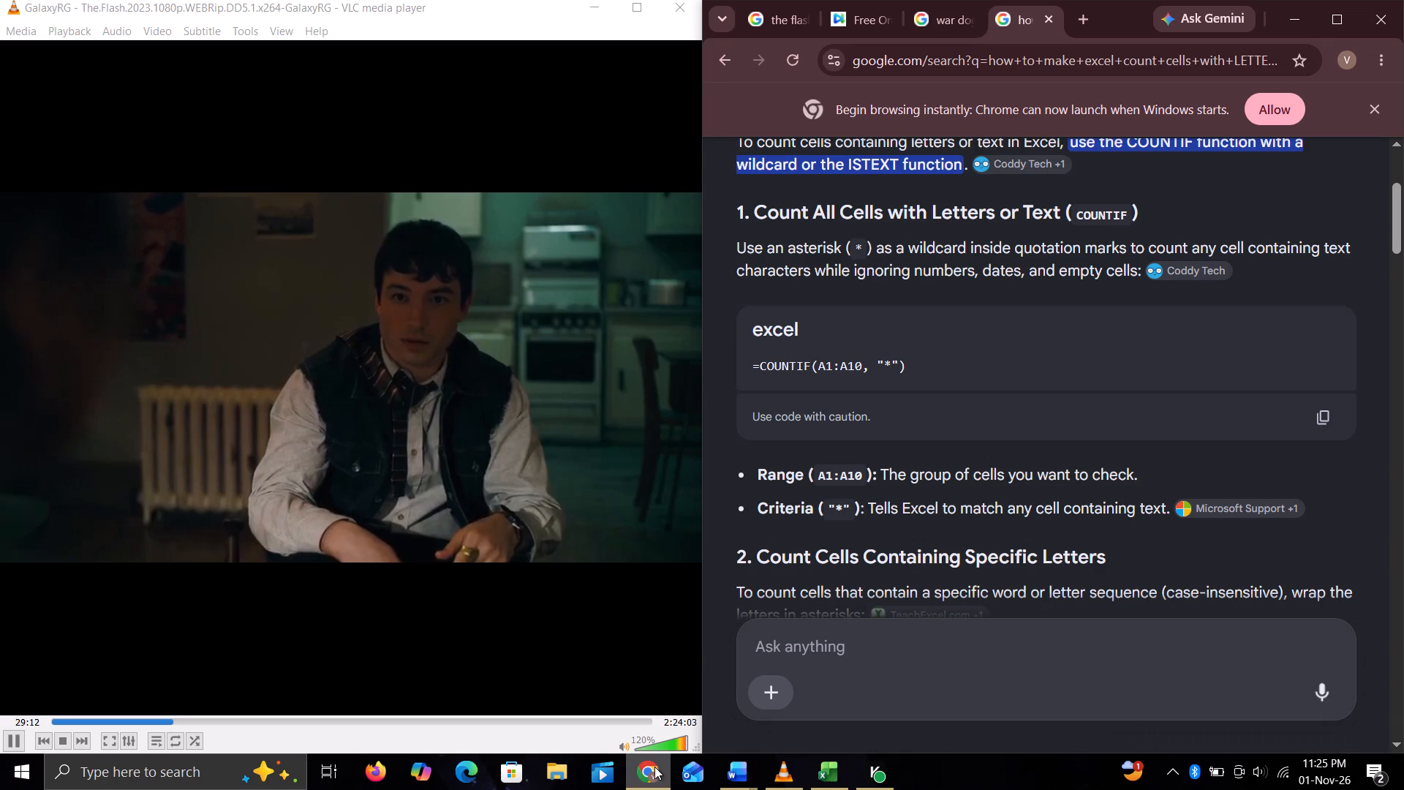
scroll(809, 358, "up", 1)
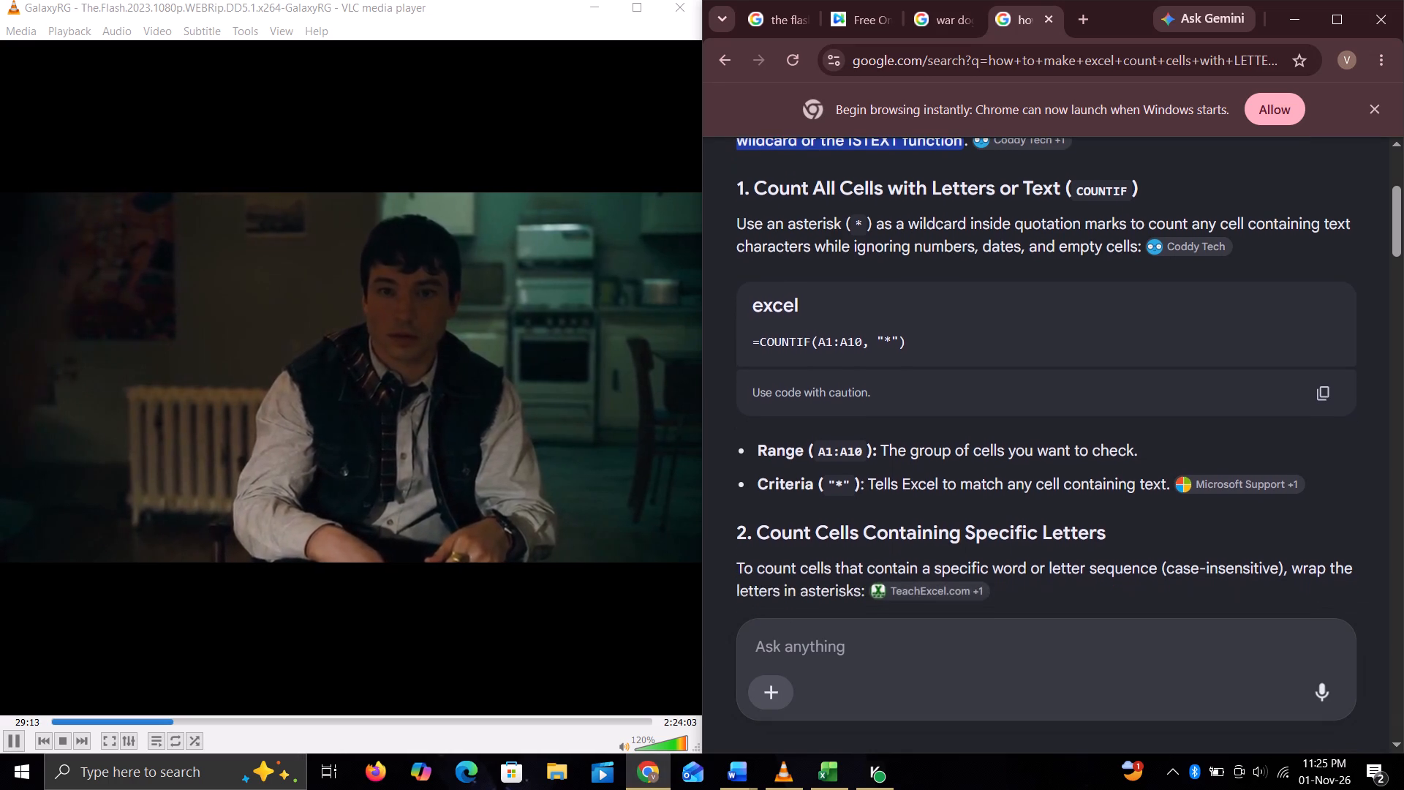
scroll(809, 358, "up", 1)
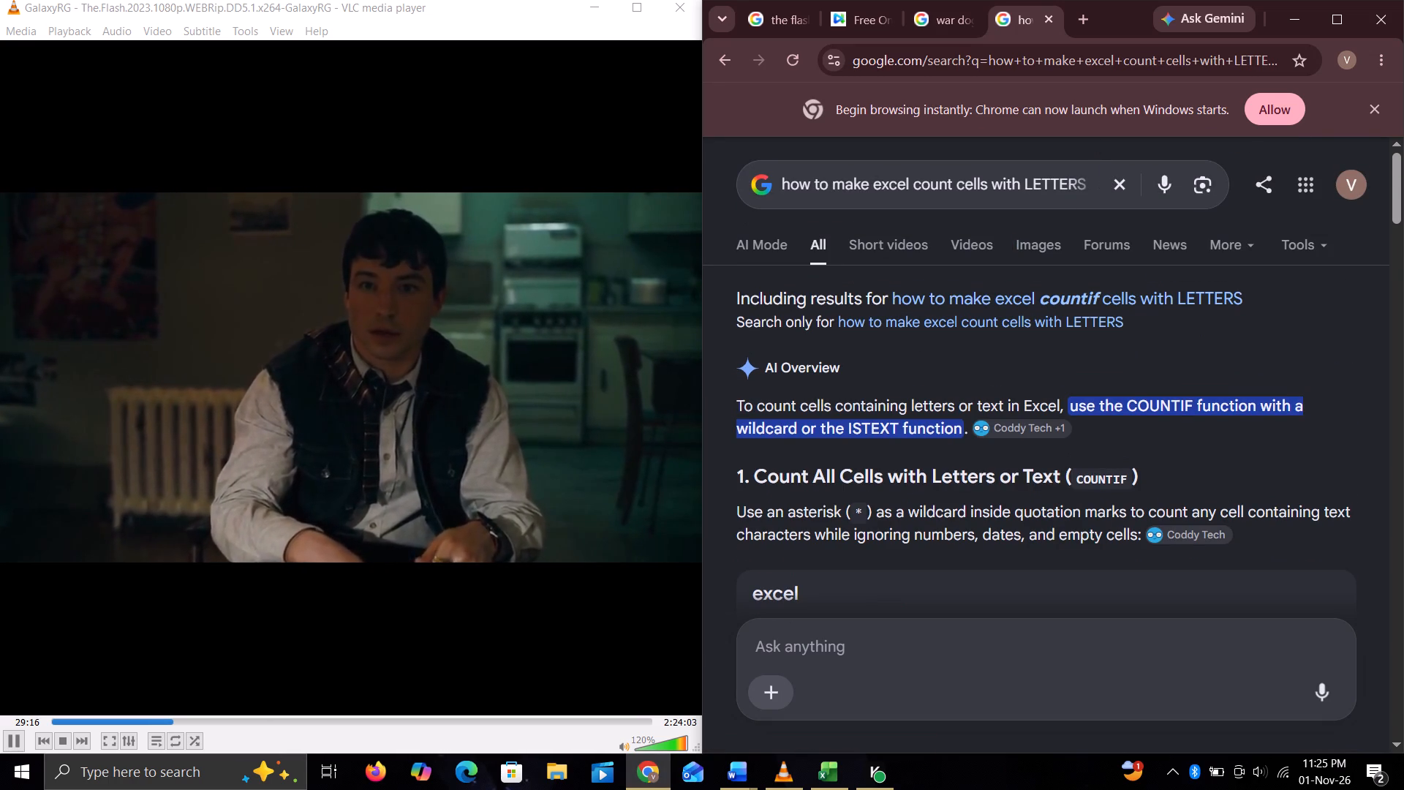
left_click(1094, 178)
key("space")
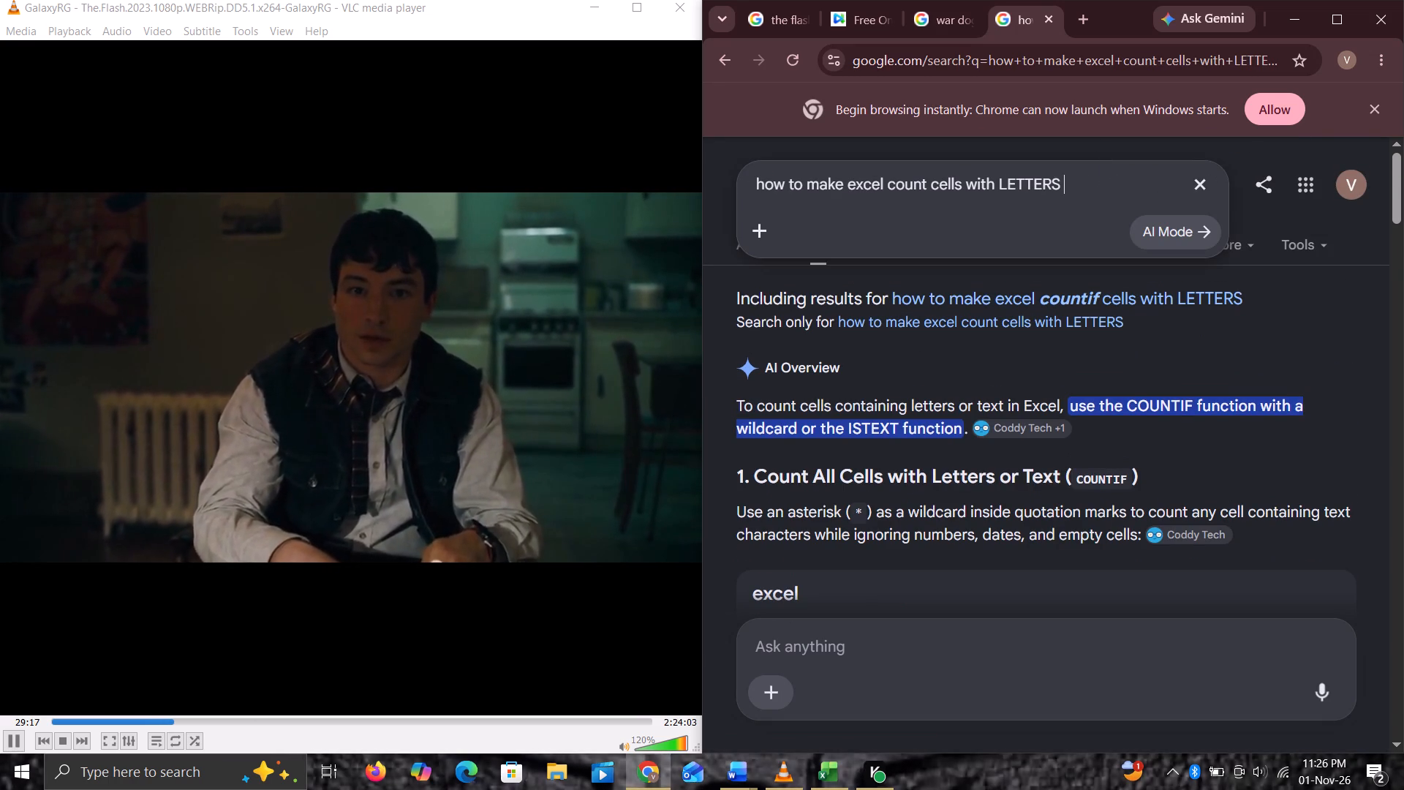
key("a")
type(",B,C,D,")
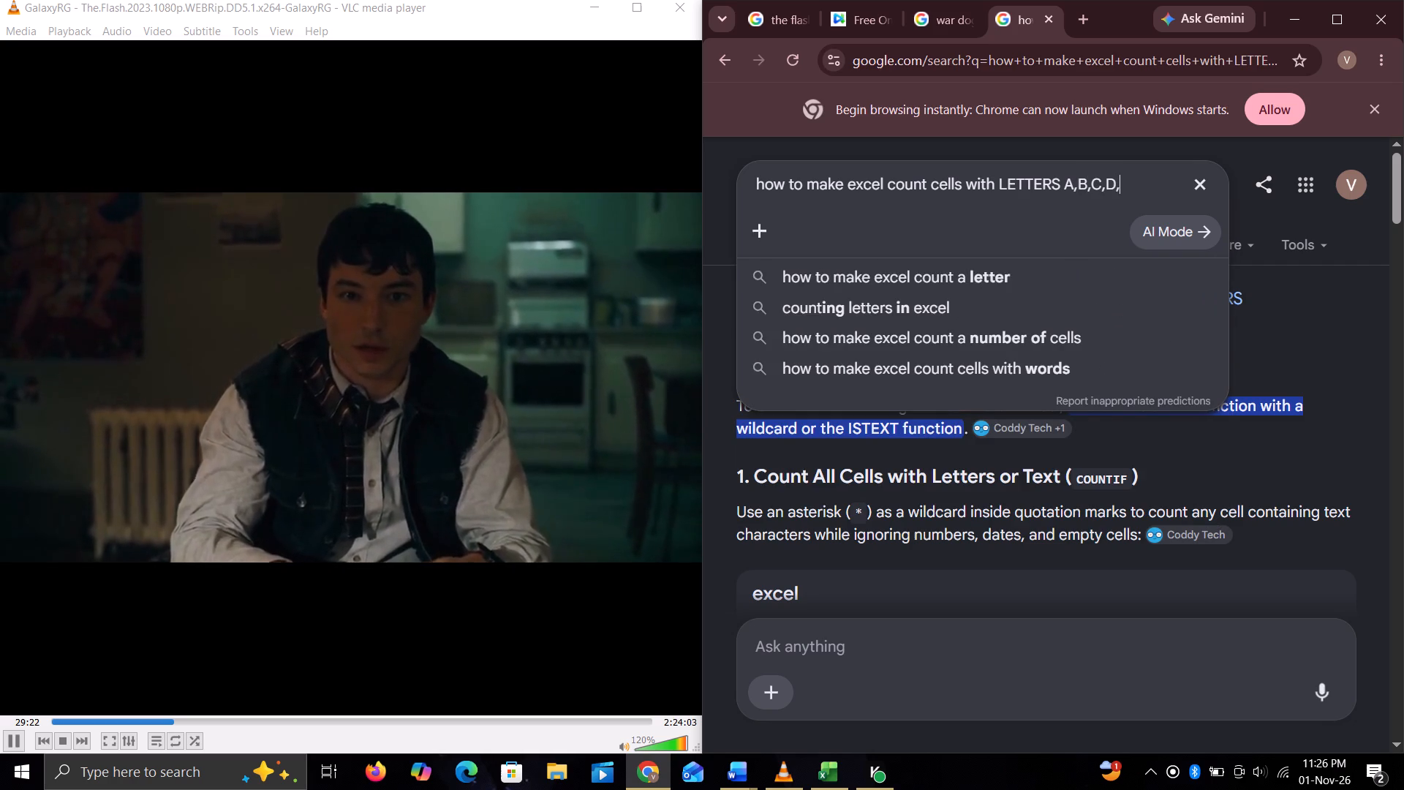
type("E,")
type("F")
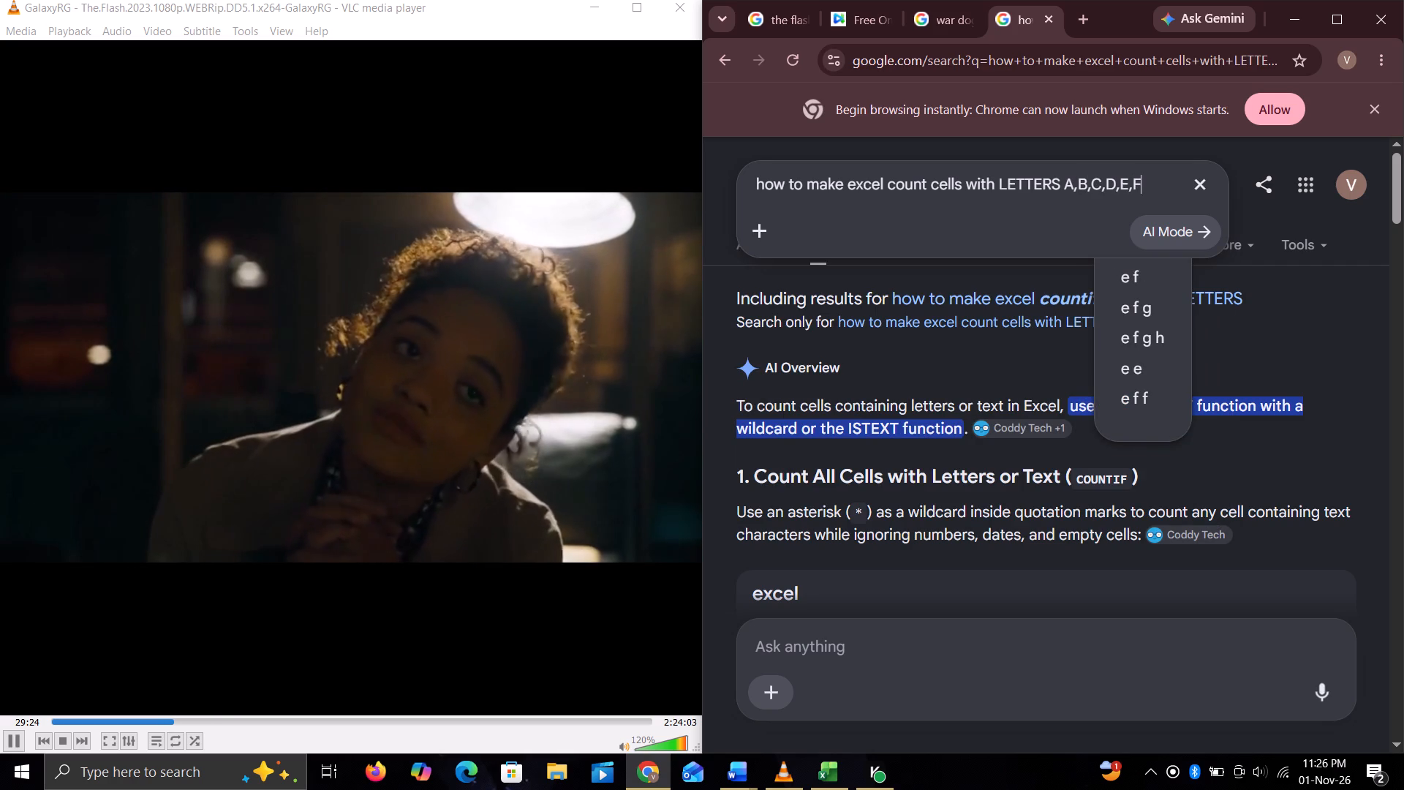
key("space")
type("FROM CELL")
key("space")
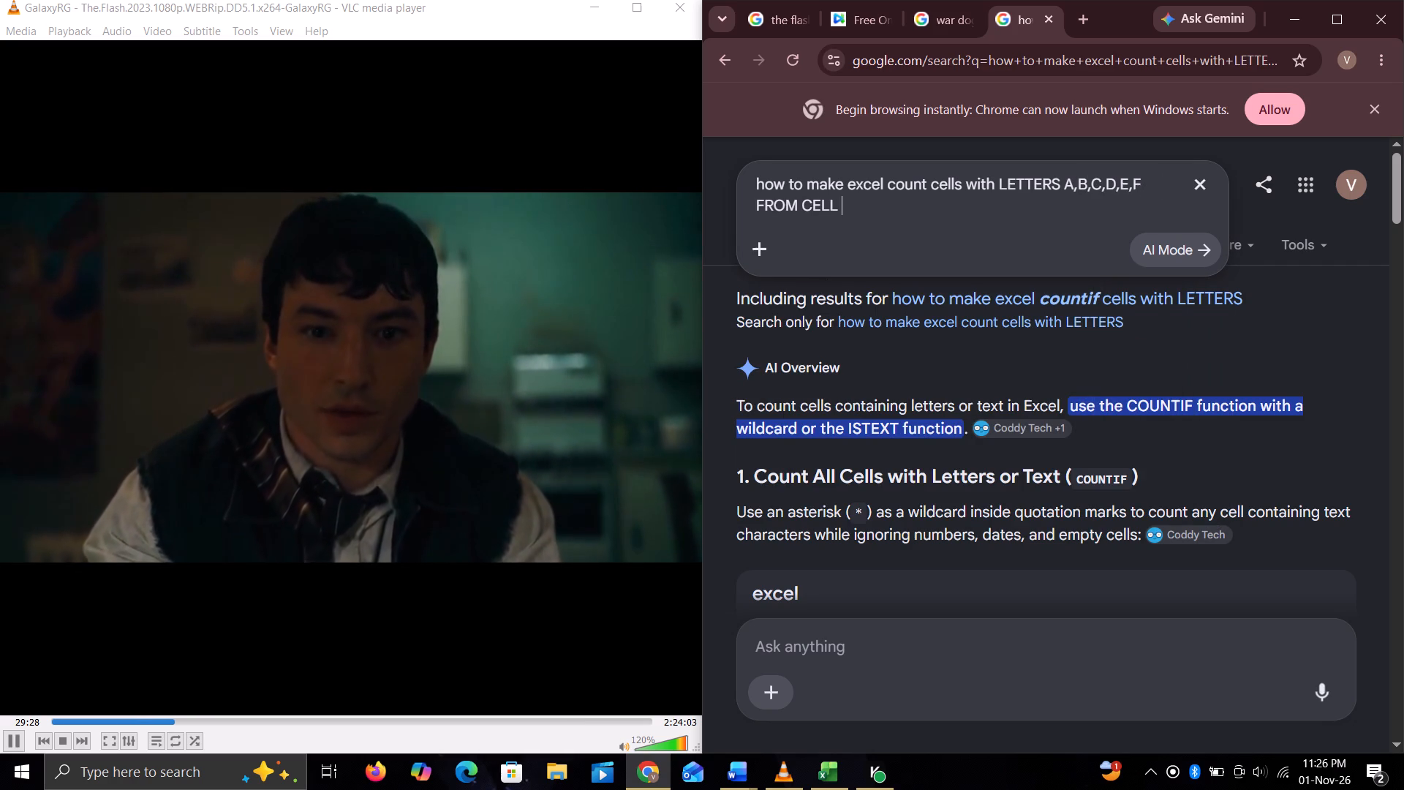
key("r")
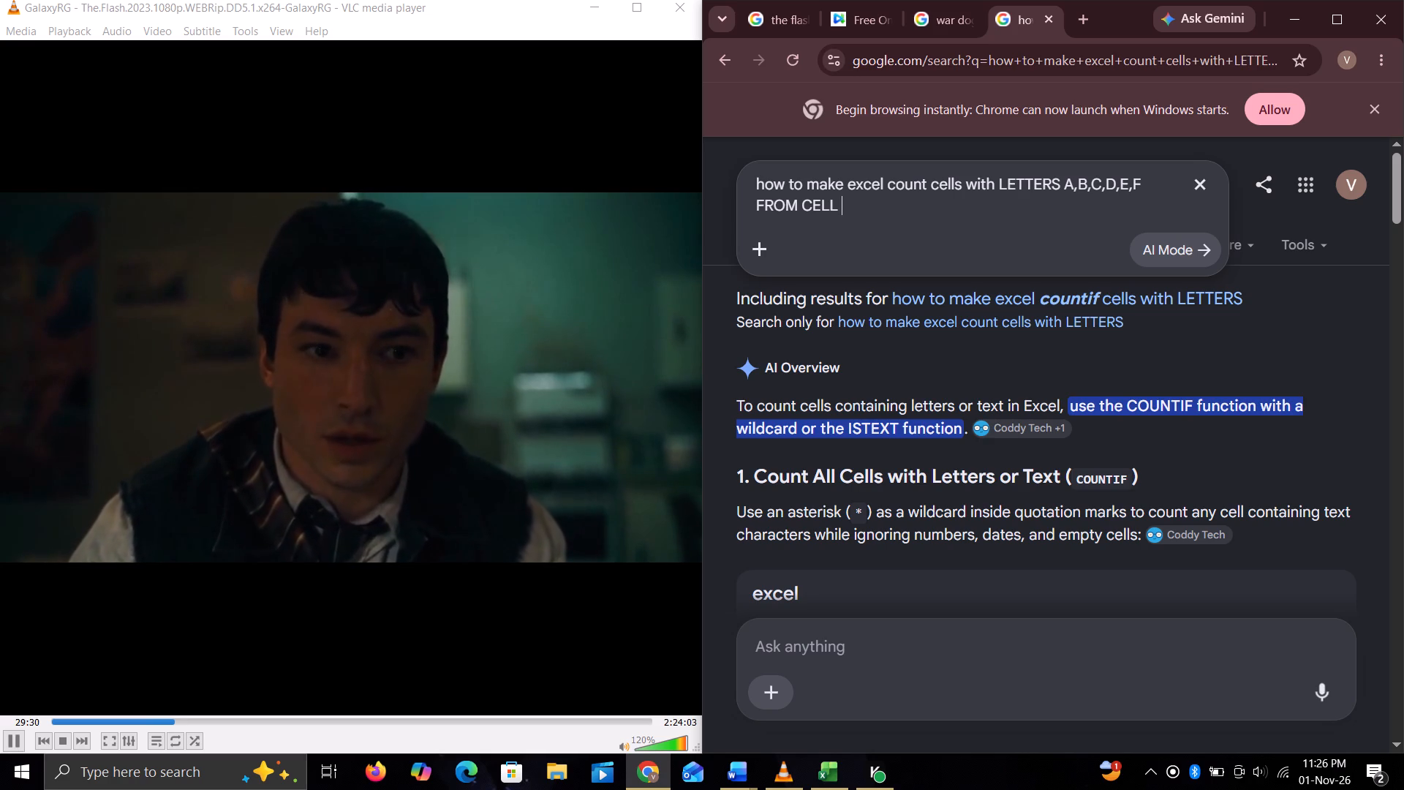
type("2 TO A")
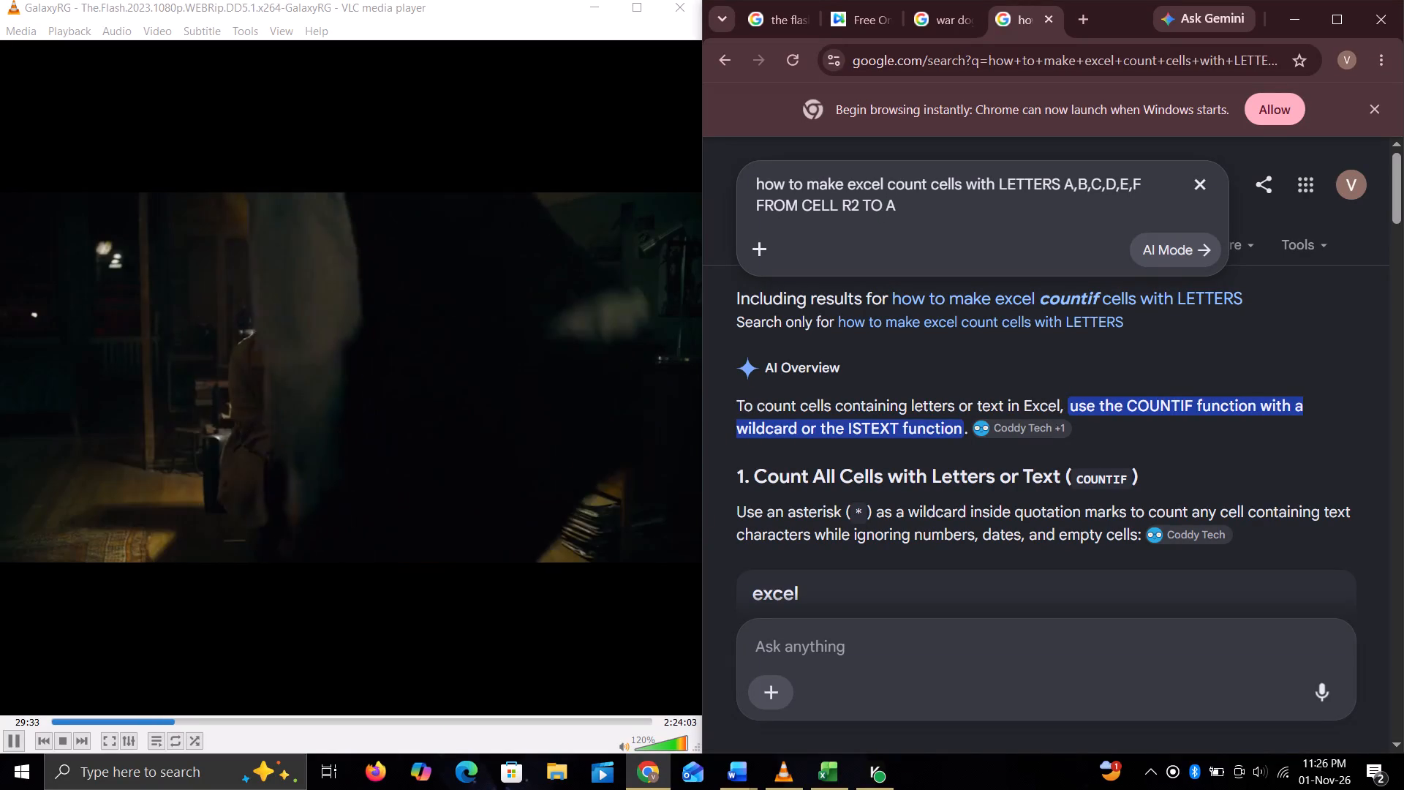
type("C2")
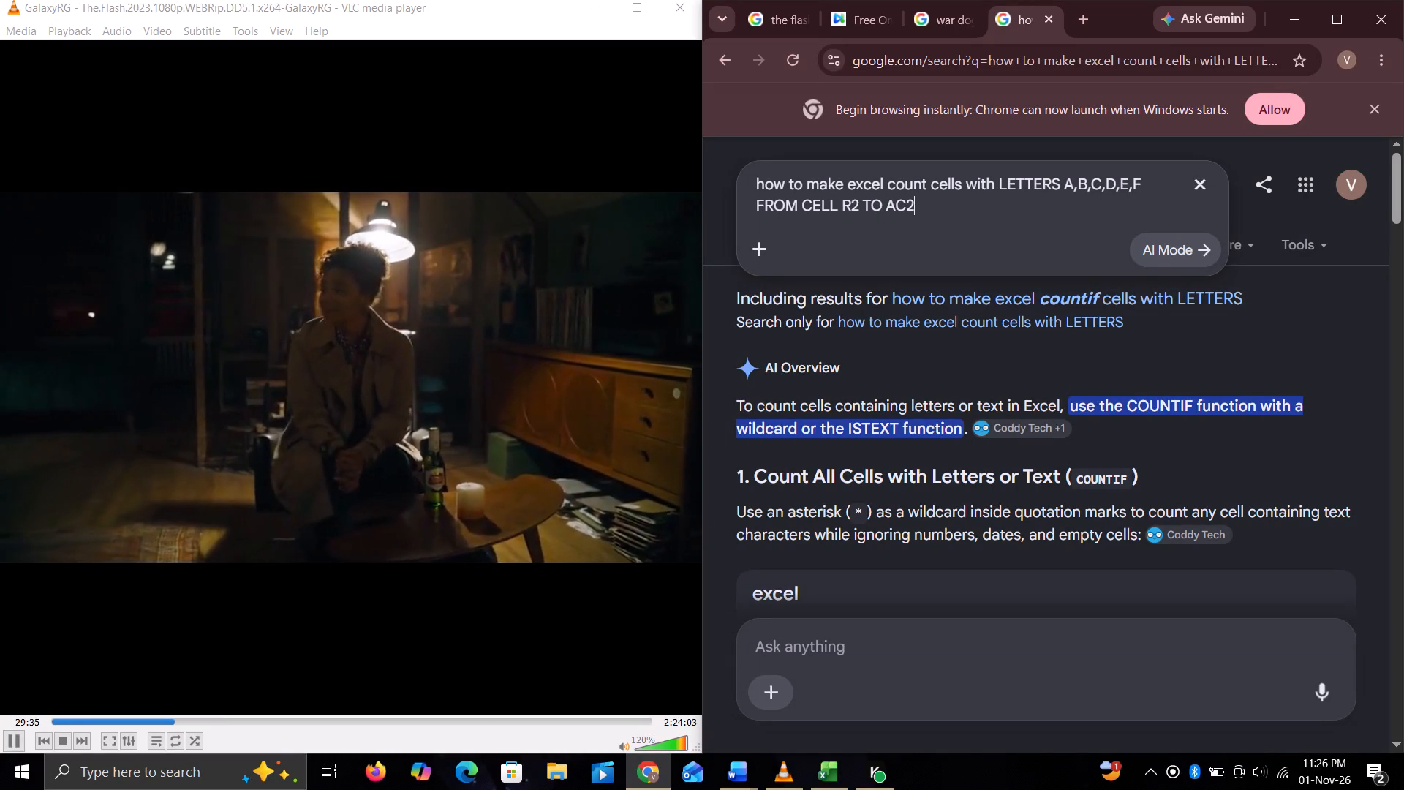
left_click(829, 760)
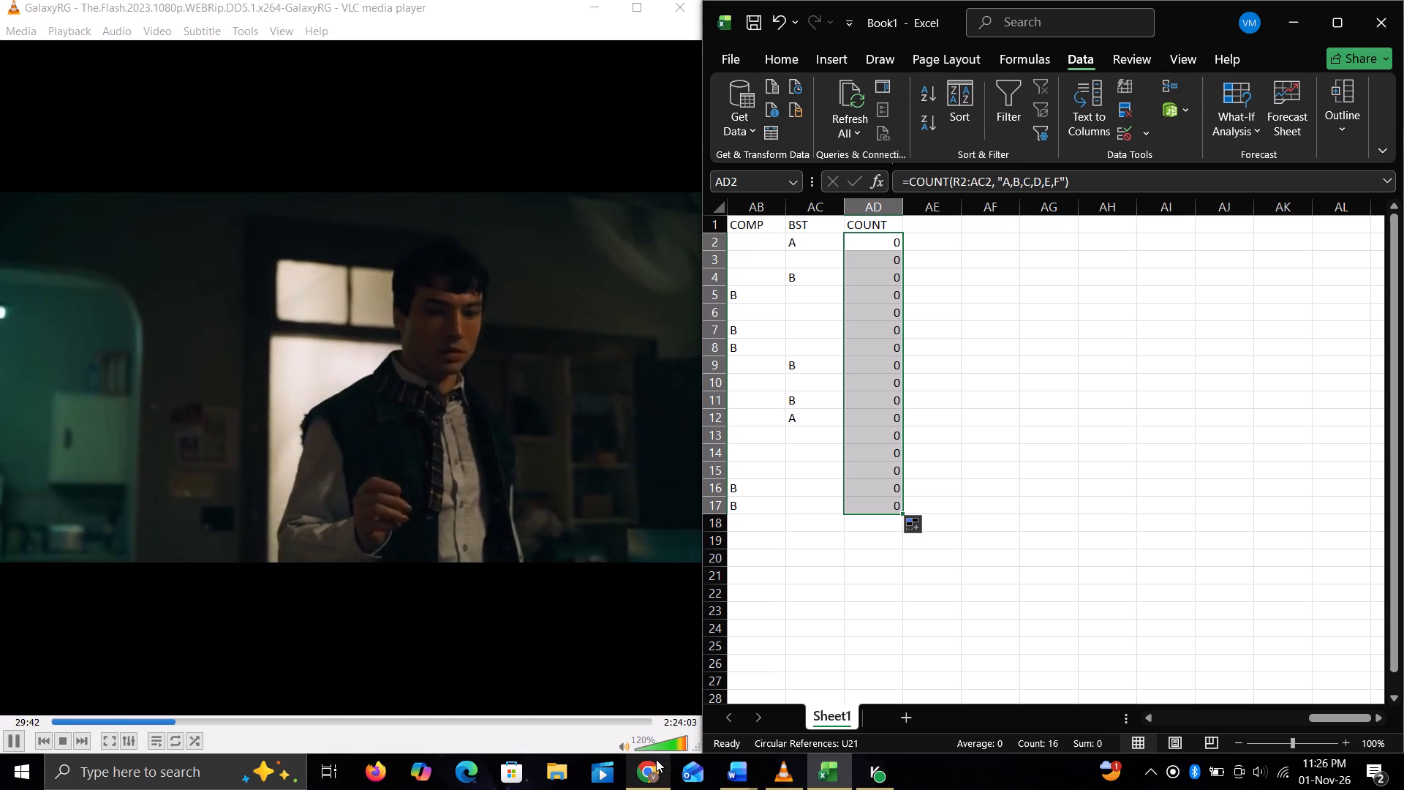
left_click(656, 759)
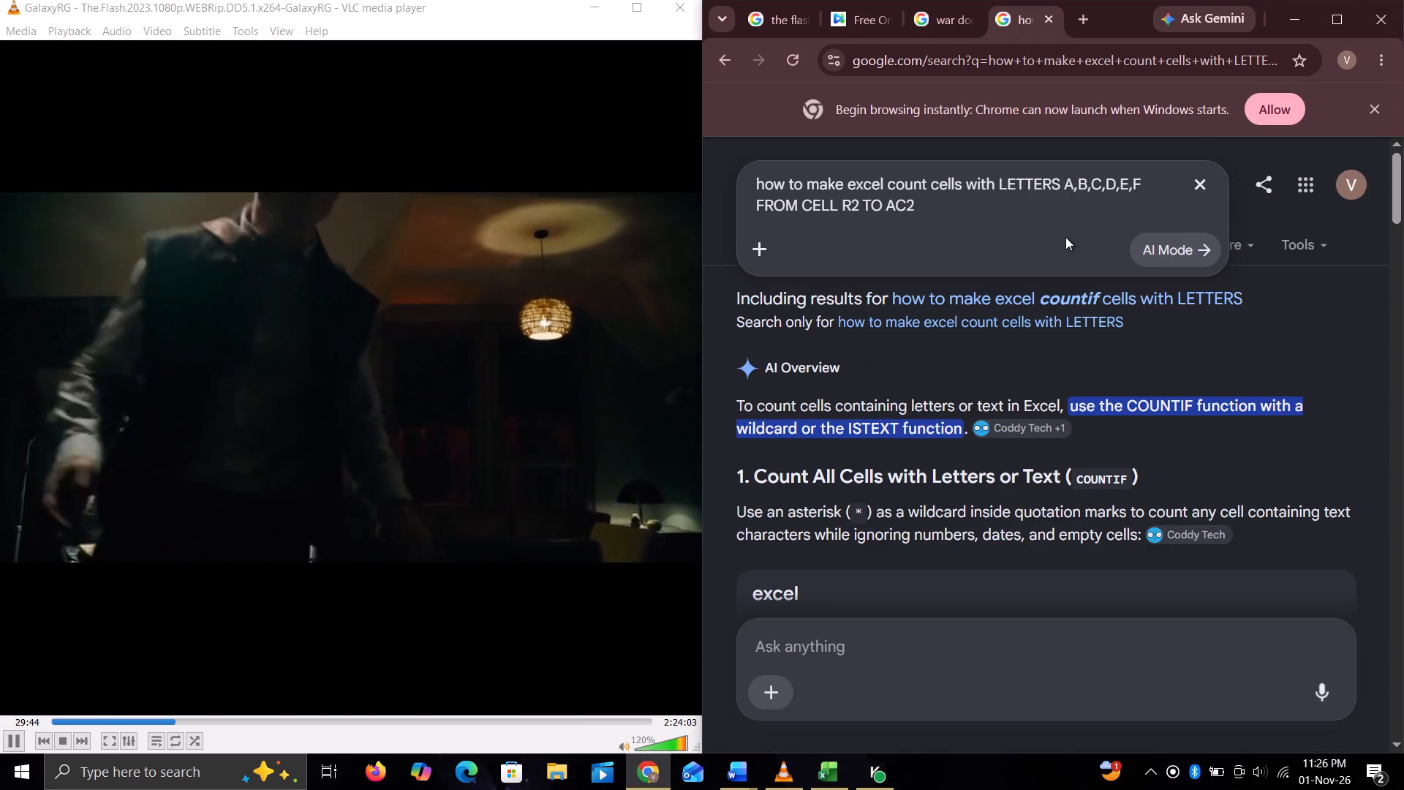
key("Return")
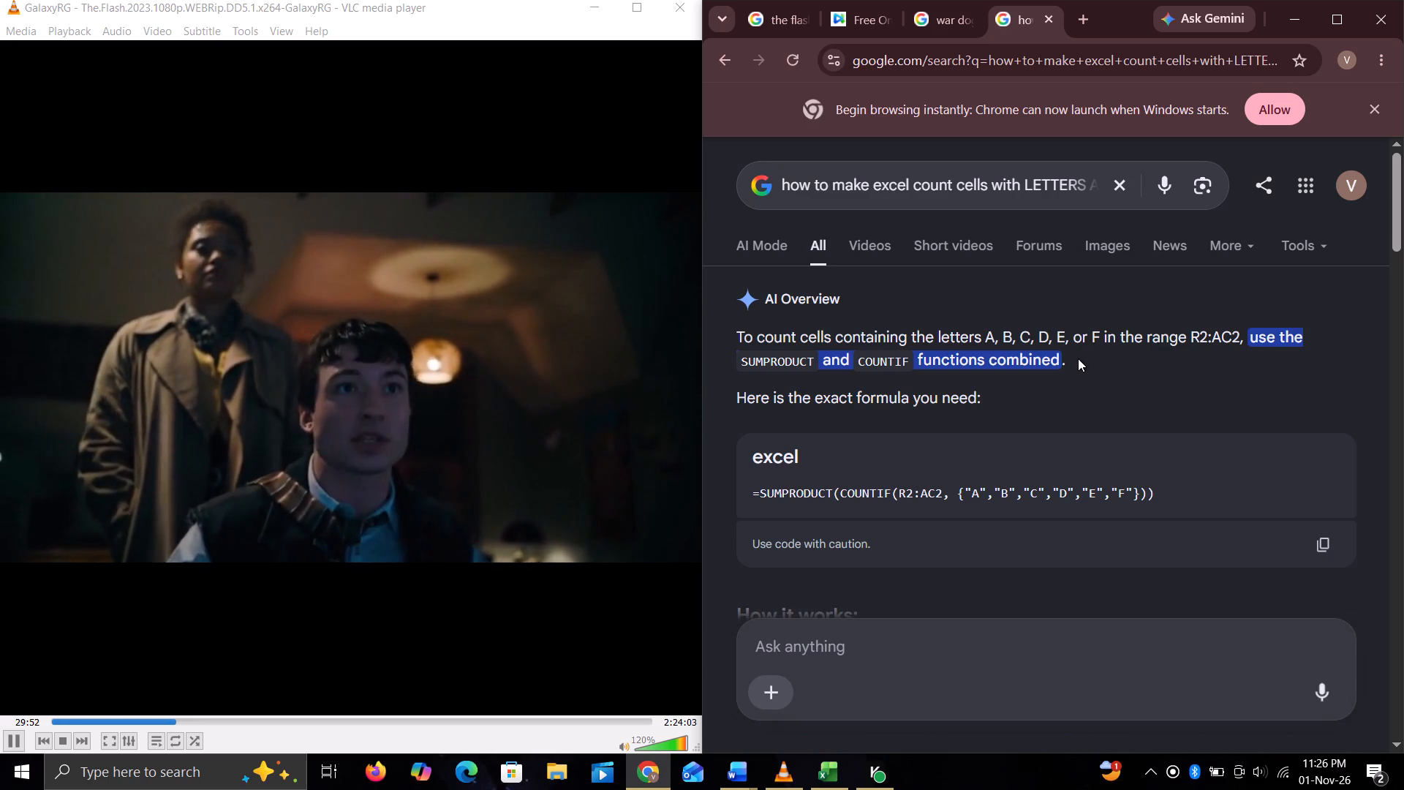
Copy the suggested formula and, in Excel, replace the AD2 formula with =SUMPRODUCT(COUNTIF(R2:AC2, {"A","B","C","D","E","F"})).
scroll(1078, 358, "down", 1)
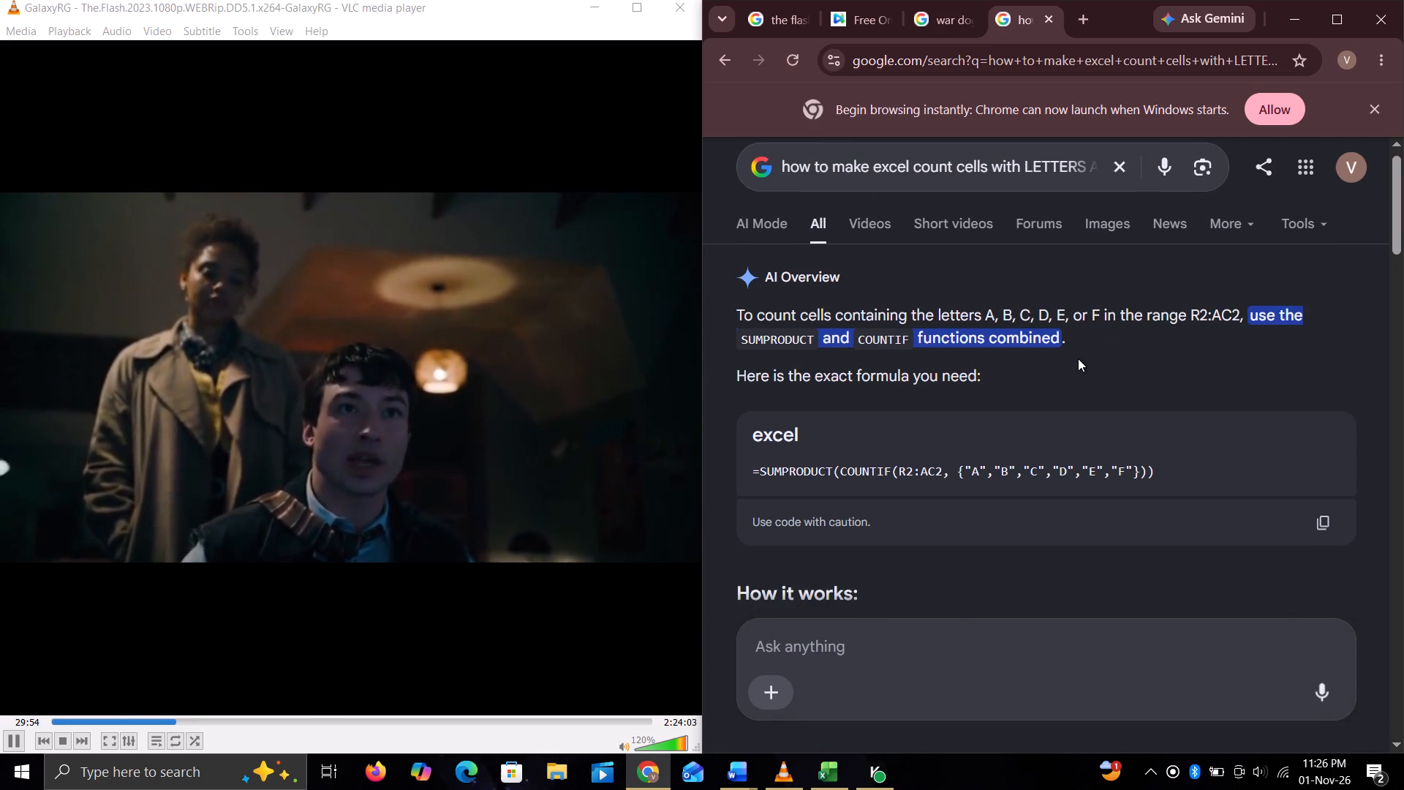
scroll(1078, 358, "down", 1)
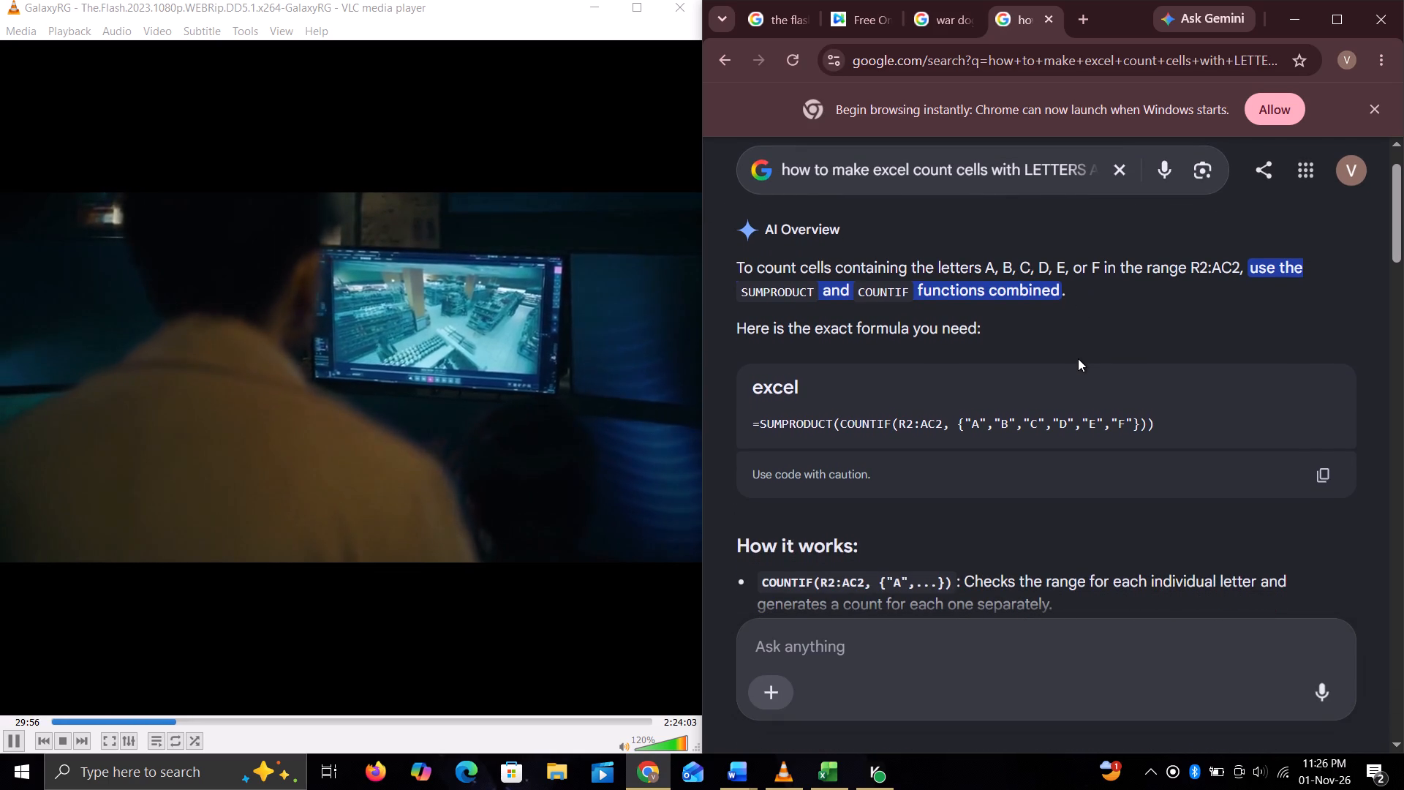
left_click(1336, 462)
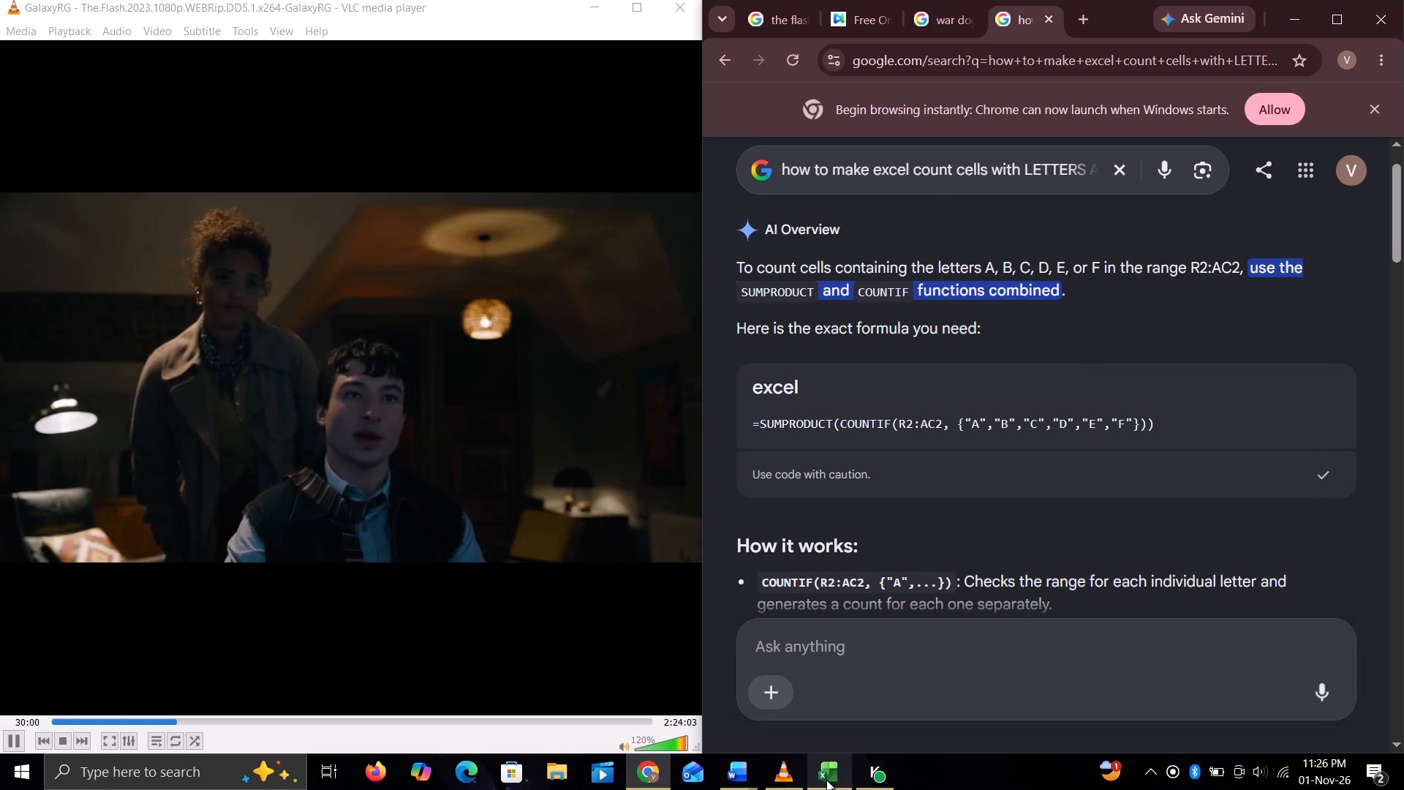
left_click(826, 780)
left_click(1101, 181)
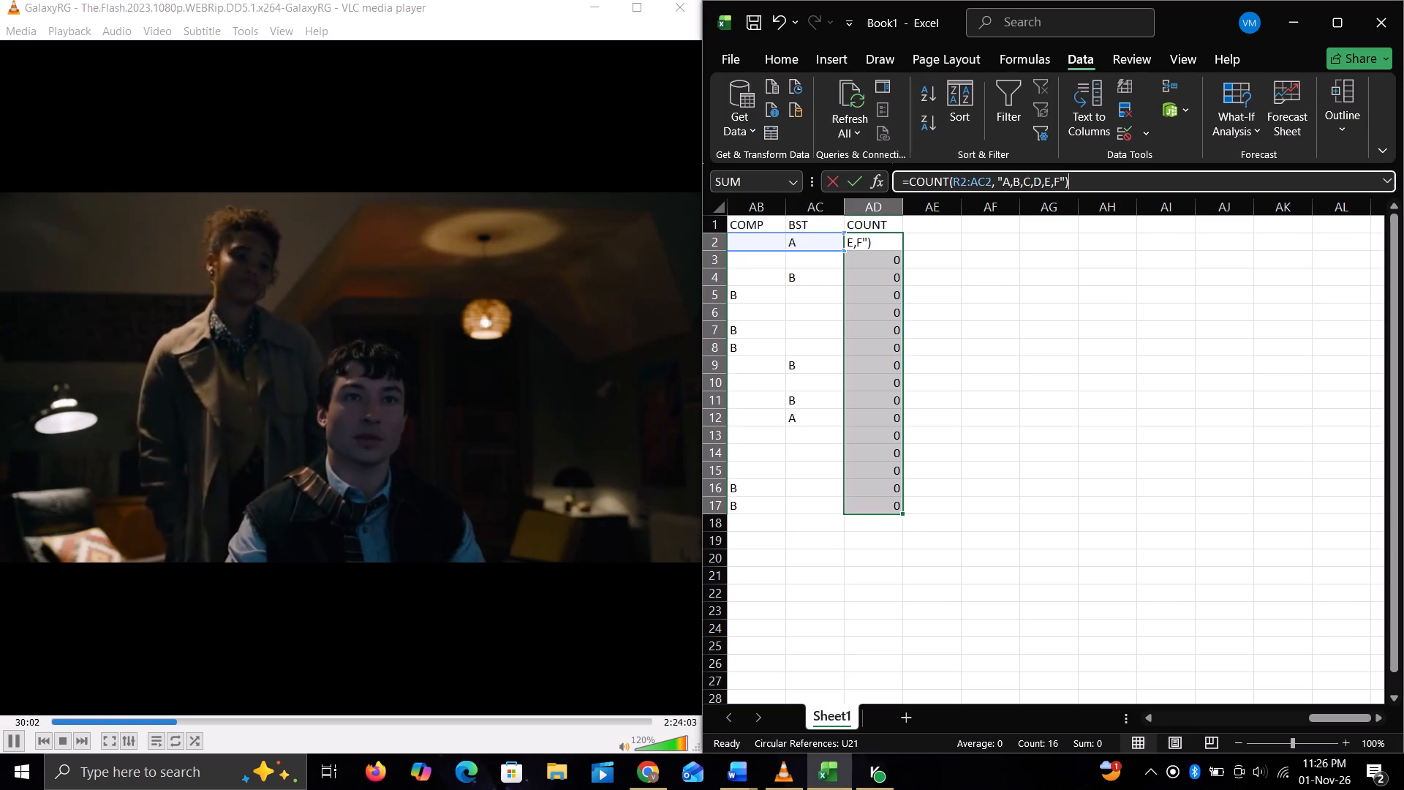
left_click_drag(1101, 181, 902, 195)
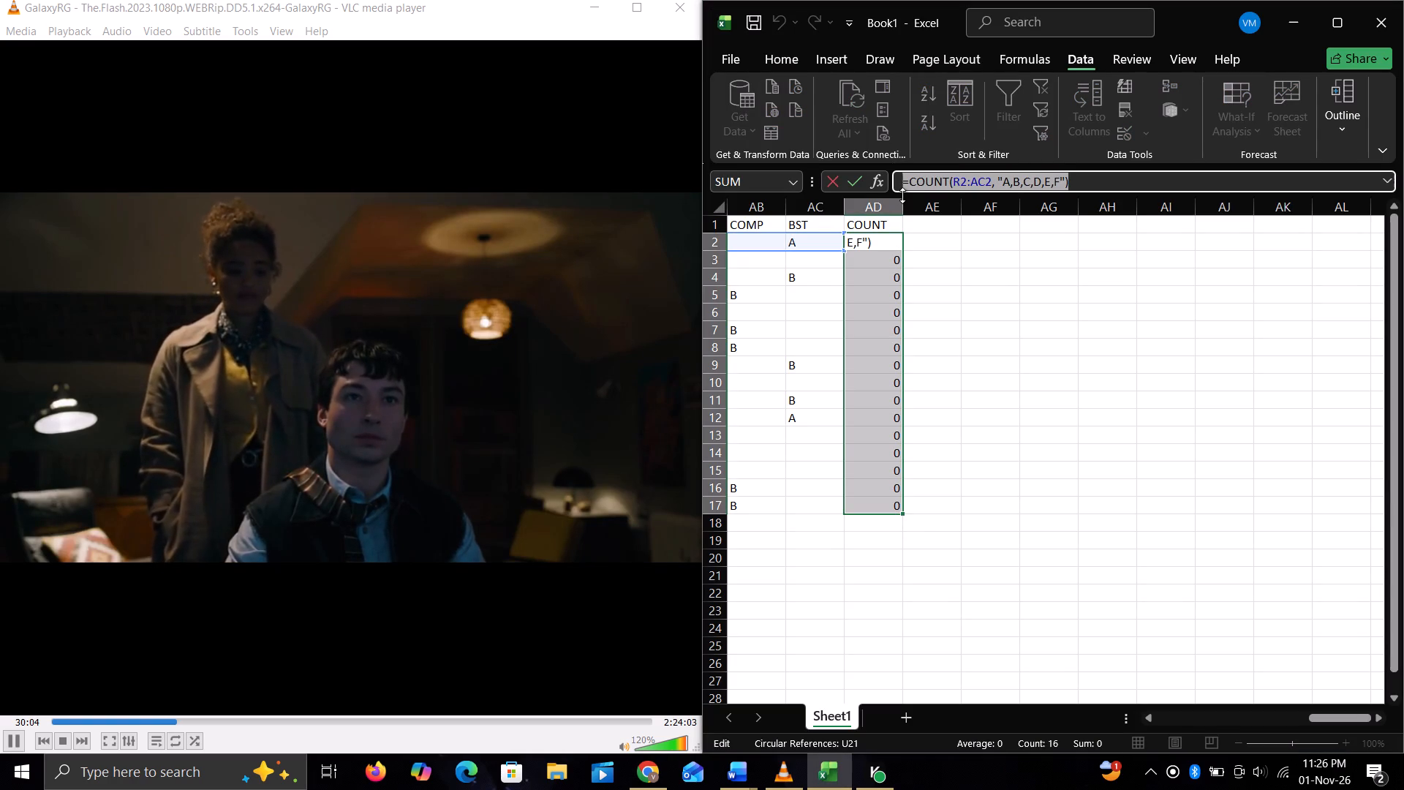
key("BackSpace")
key("ctrl+v")
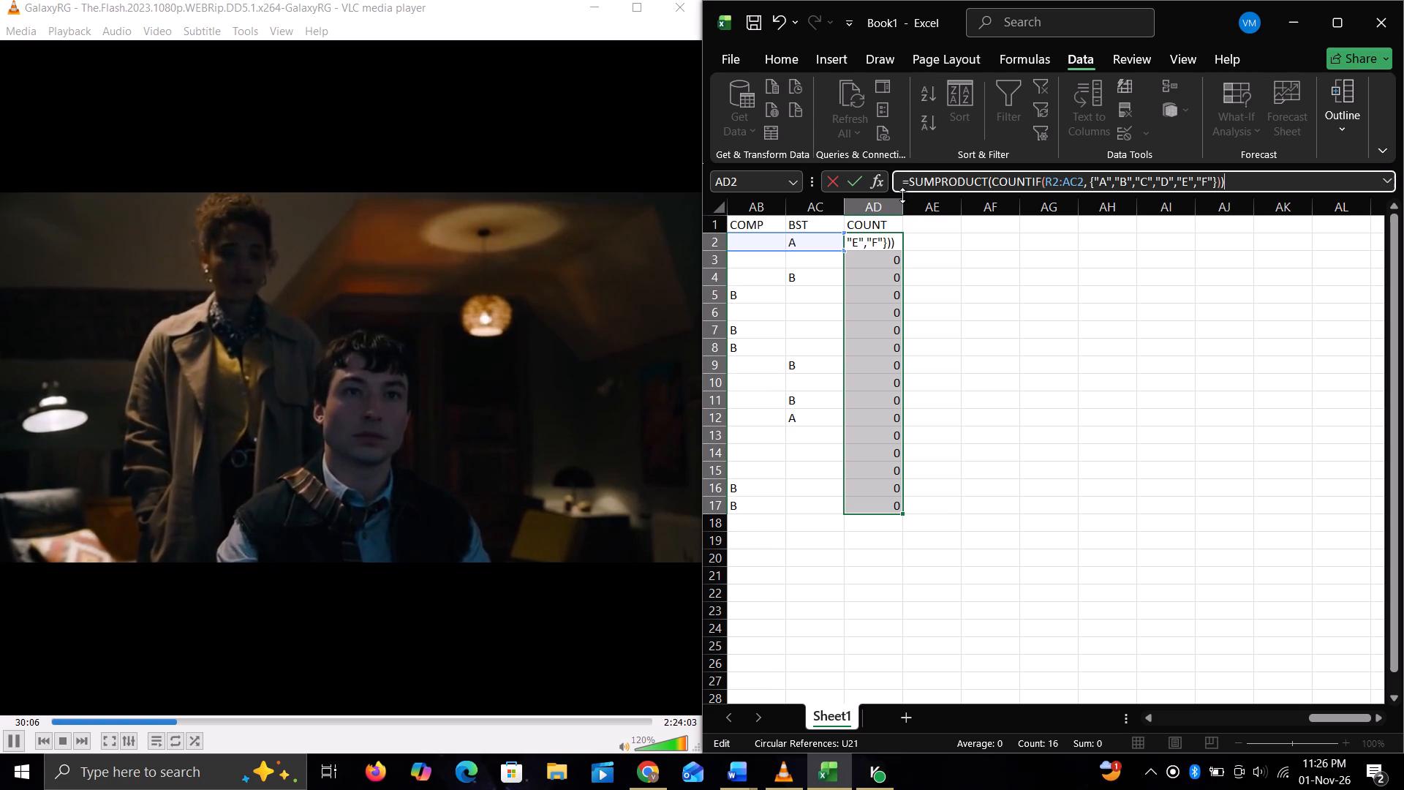
key("Return")
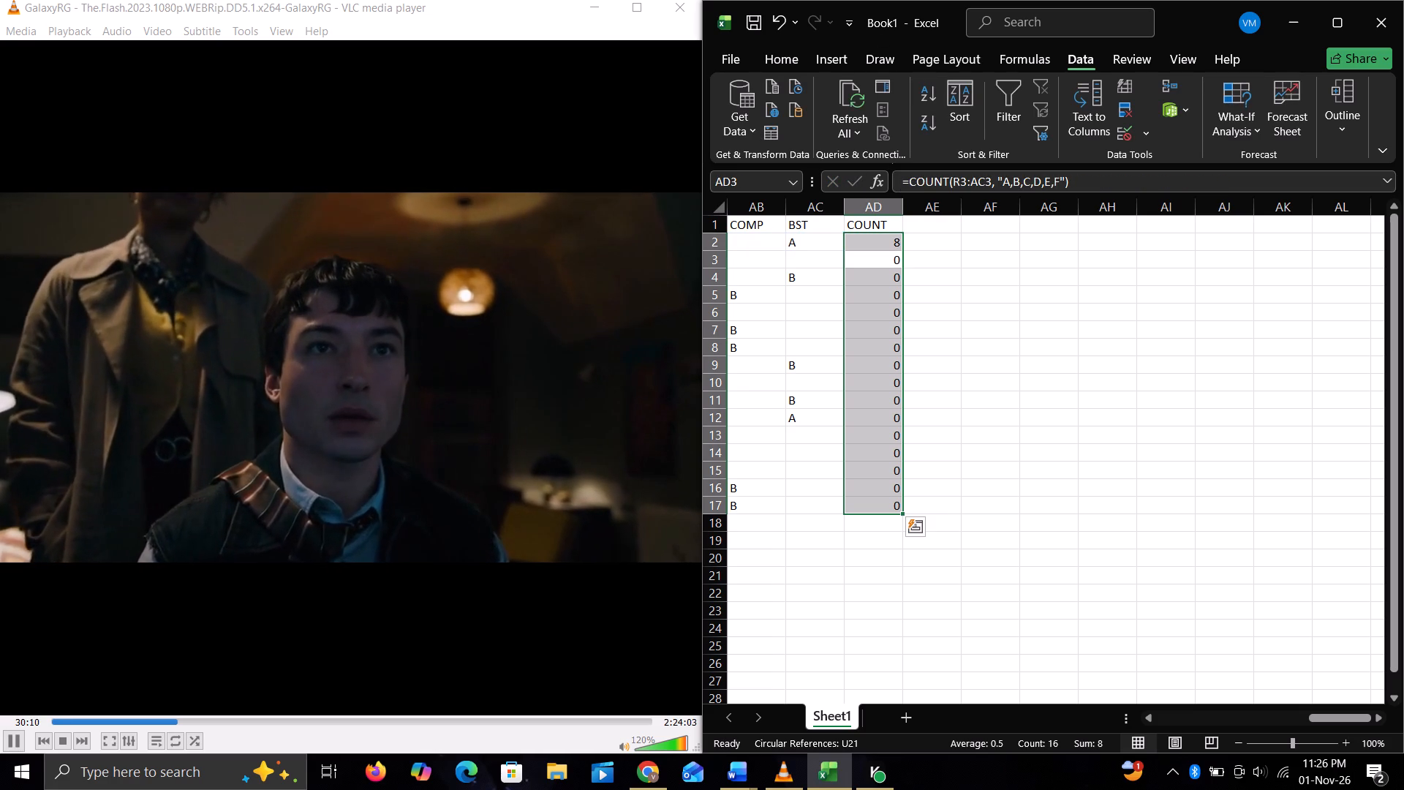
Fill the SUMPRODUCT formula from cell AD2 down through AD17.
left_click(884, 232)
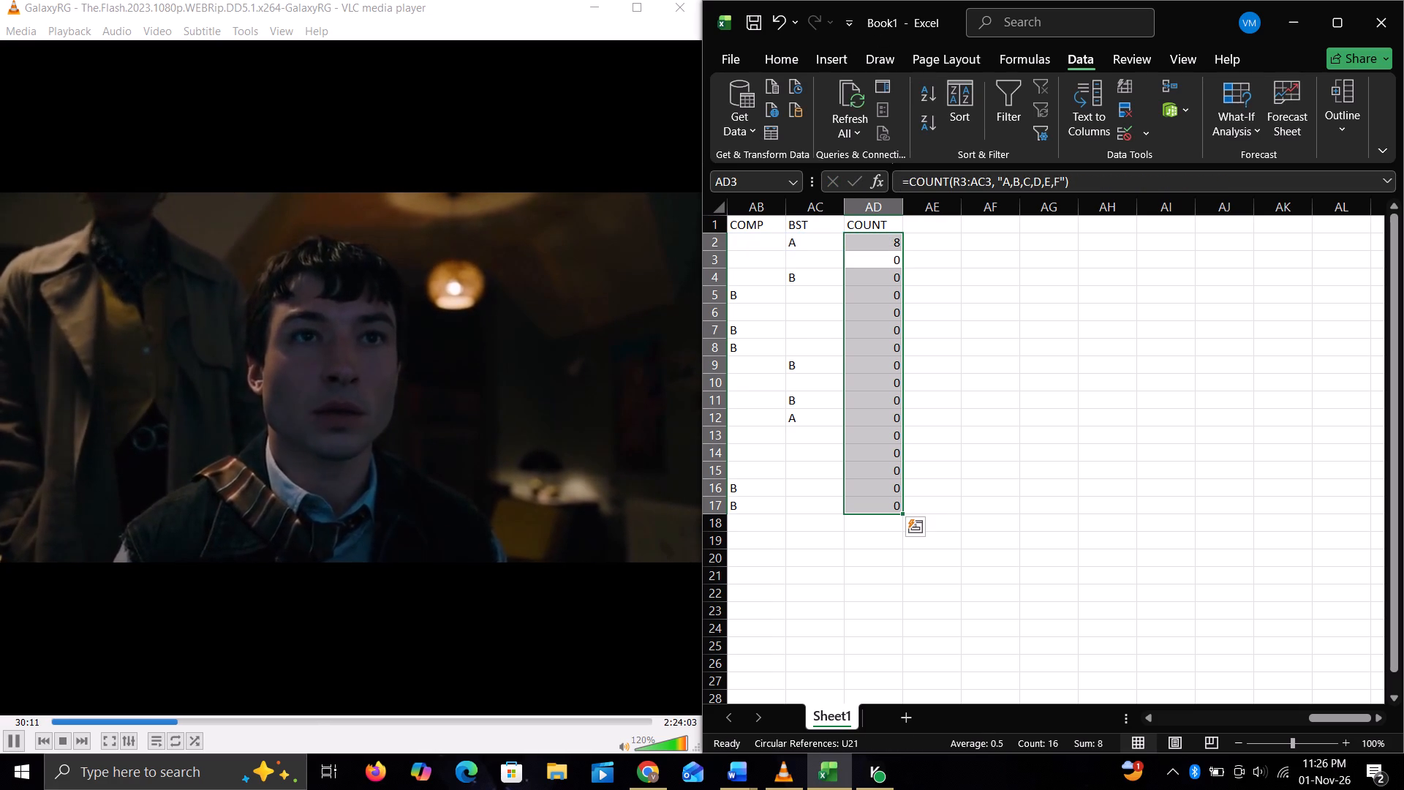
left_click(886, 243)
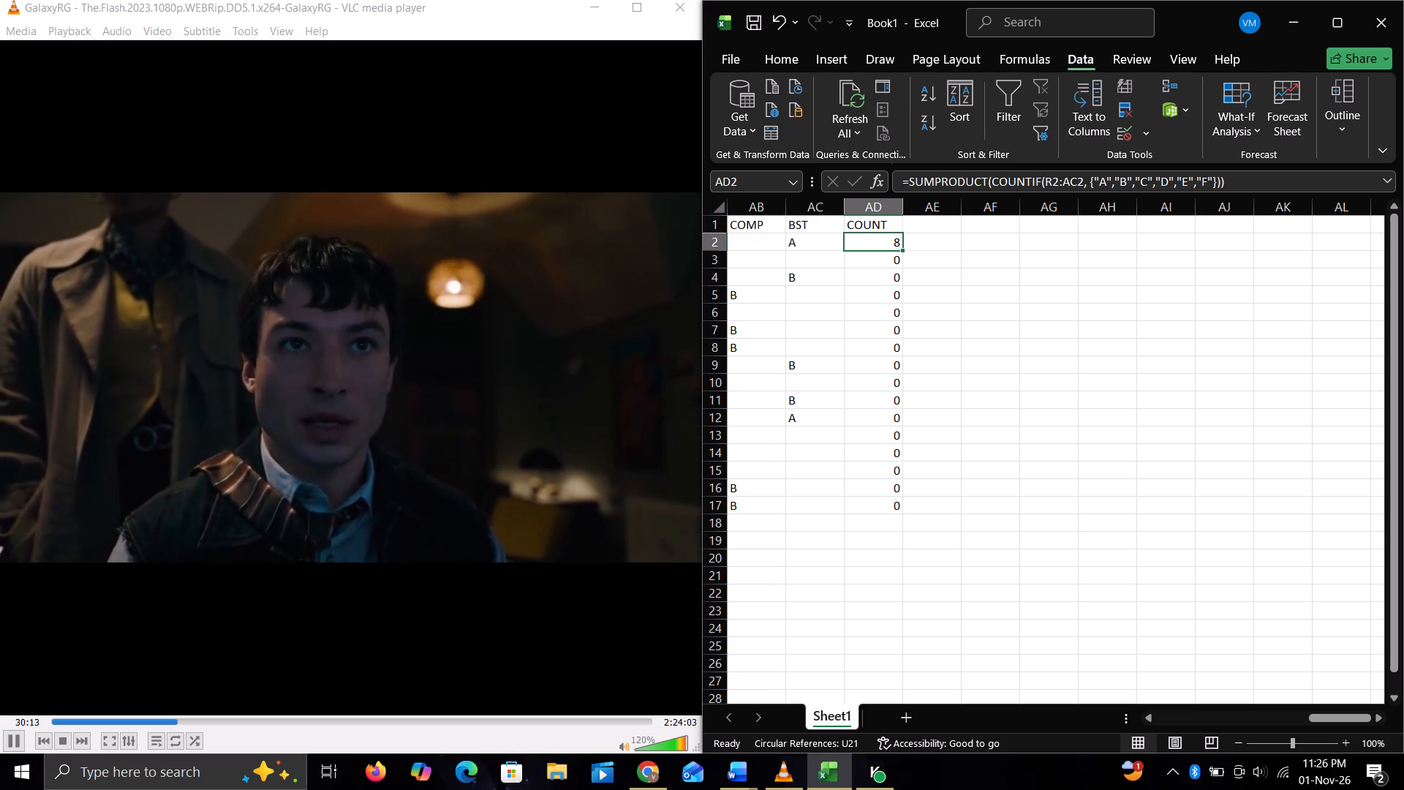
left_click_drag(905, 249, 913, 400)
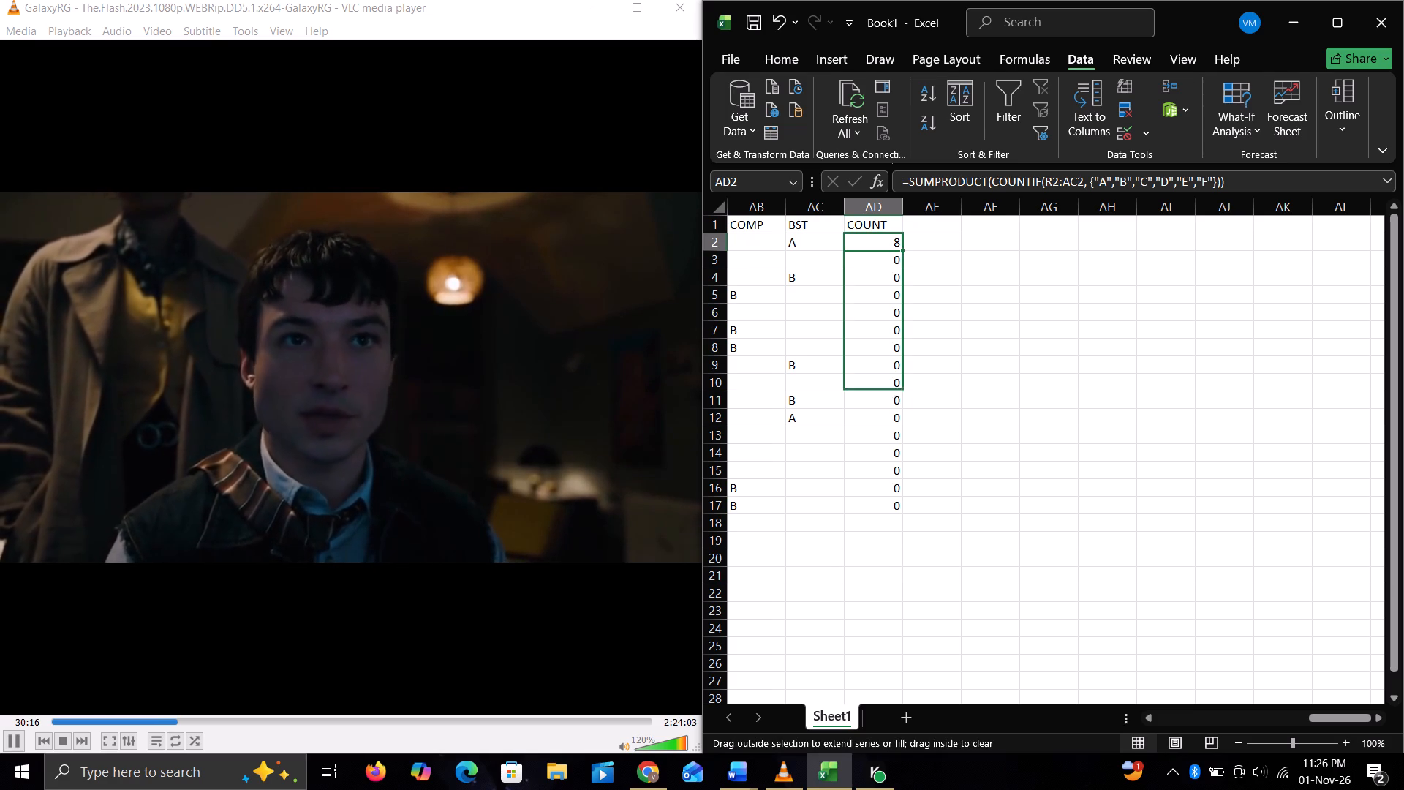
left_click_drag(913, 400, 906, 504)
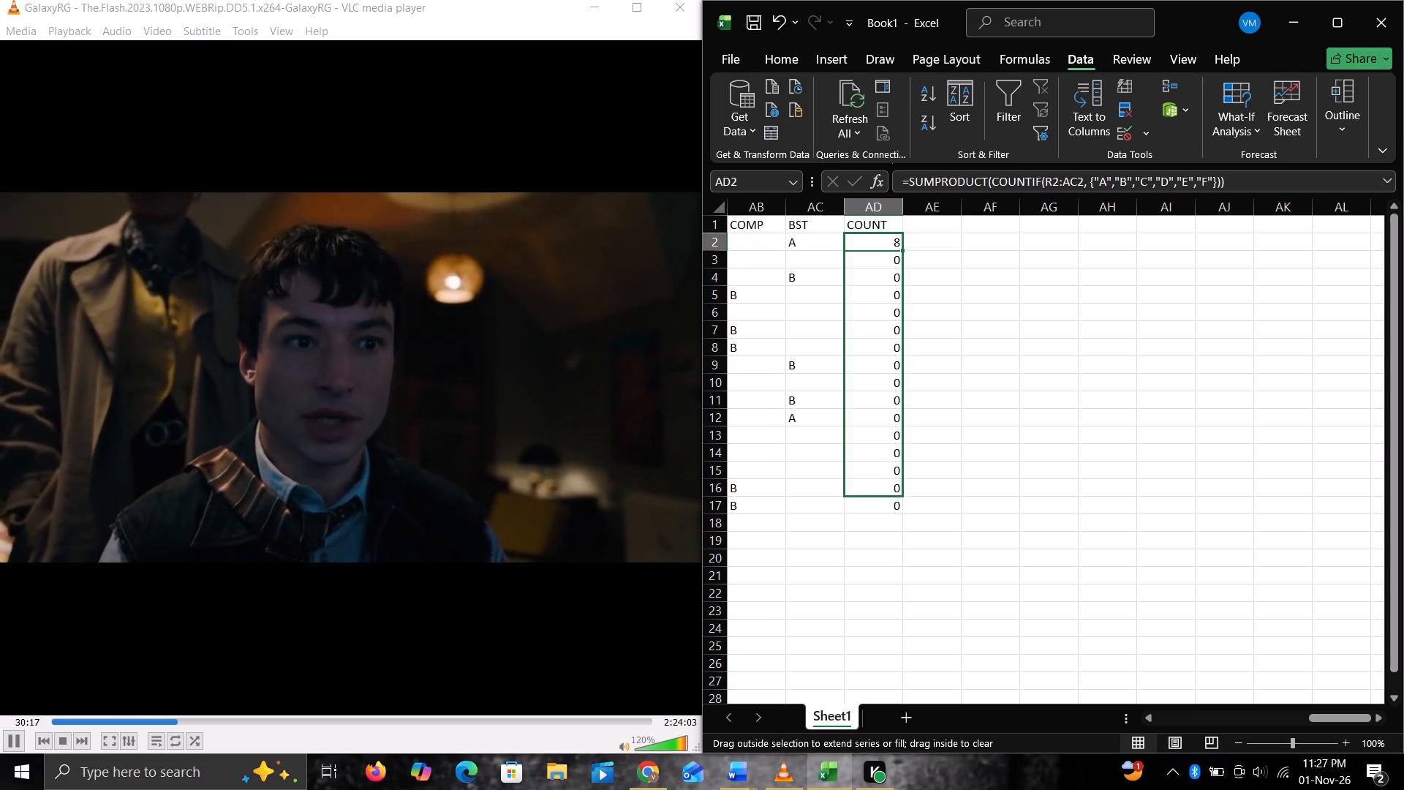
left_click_drag(906, 504, 903, 511)
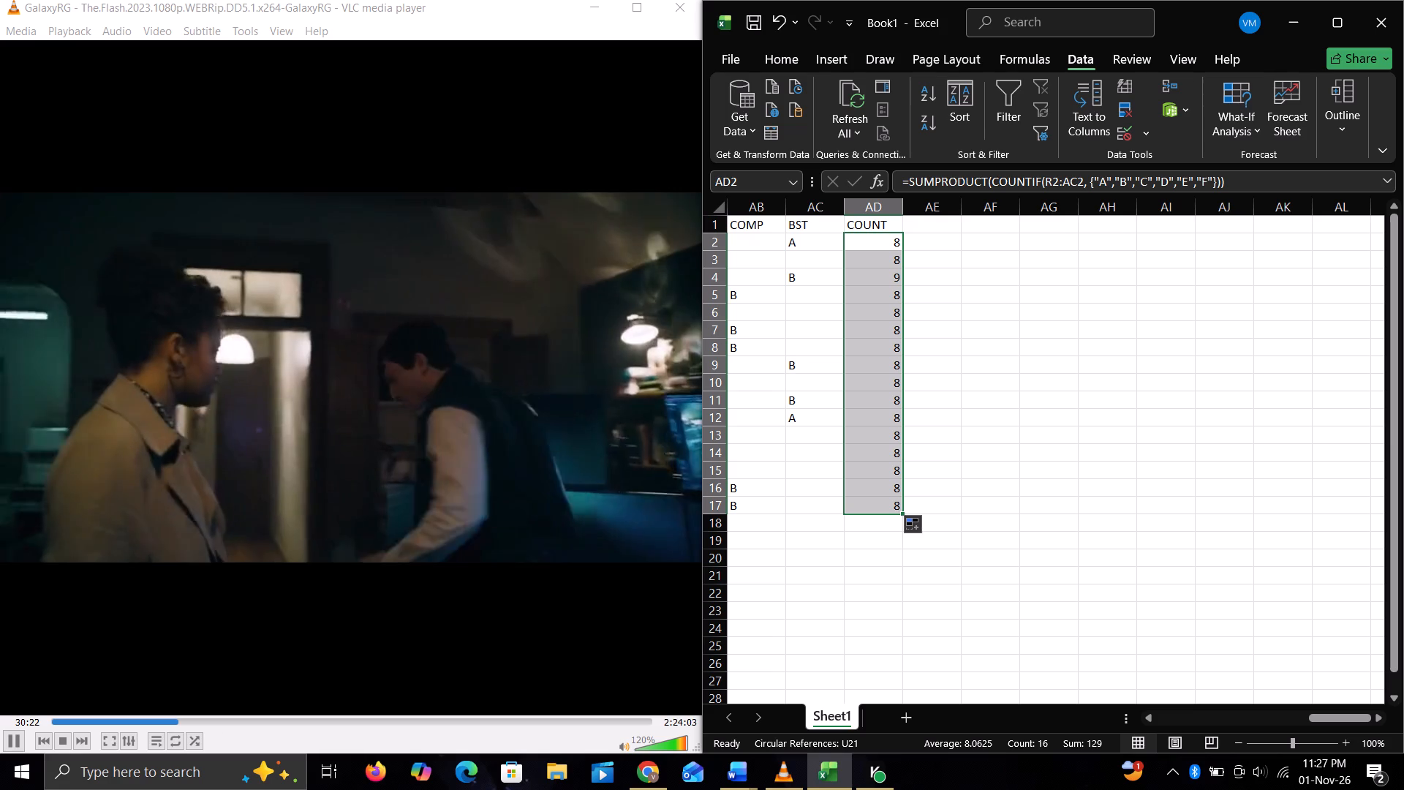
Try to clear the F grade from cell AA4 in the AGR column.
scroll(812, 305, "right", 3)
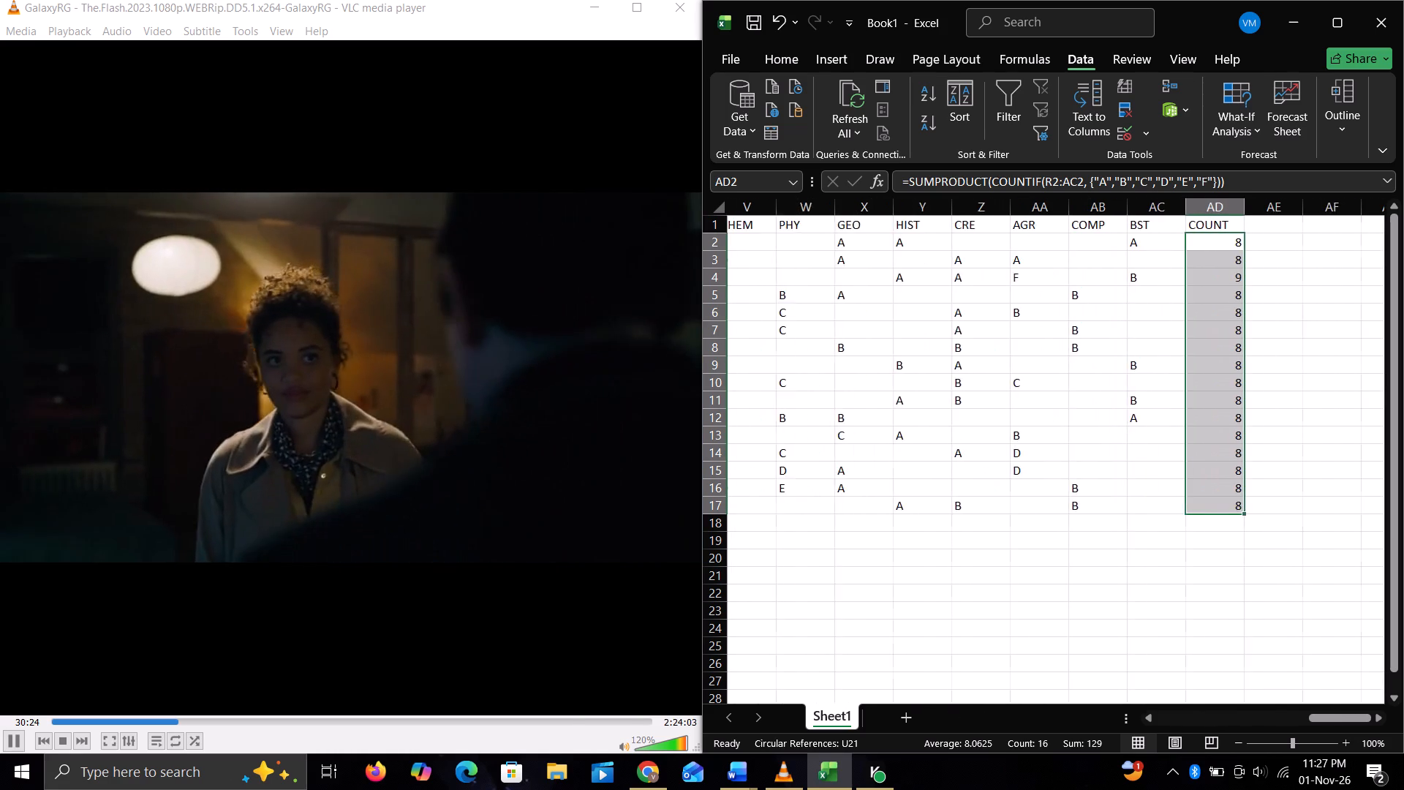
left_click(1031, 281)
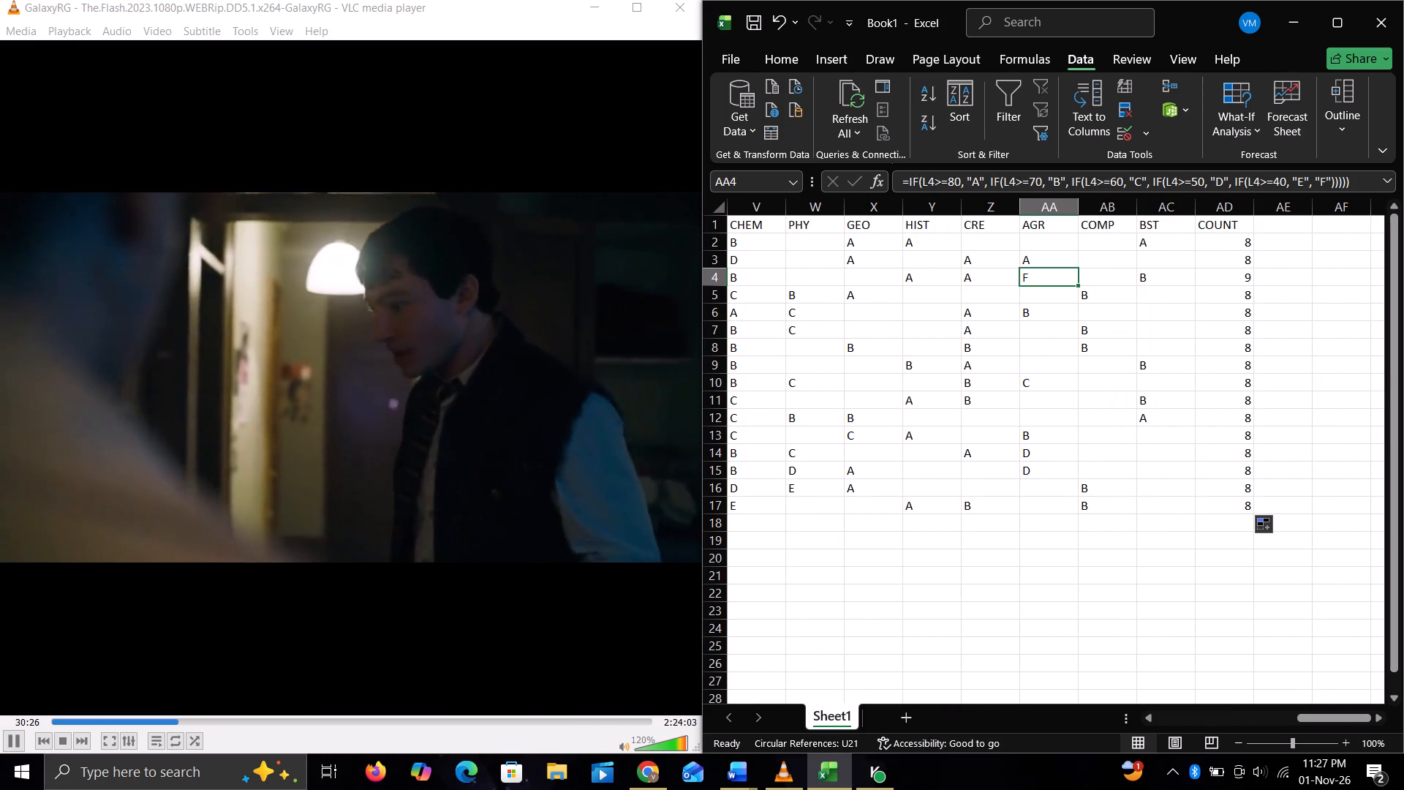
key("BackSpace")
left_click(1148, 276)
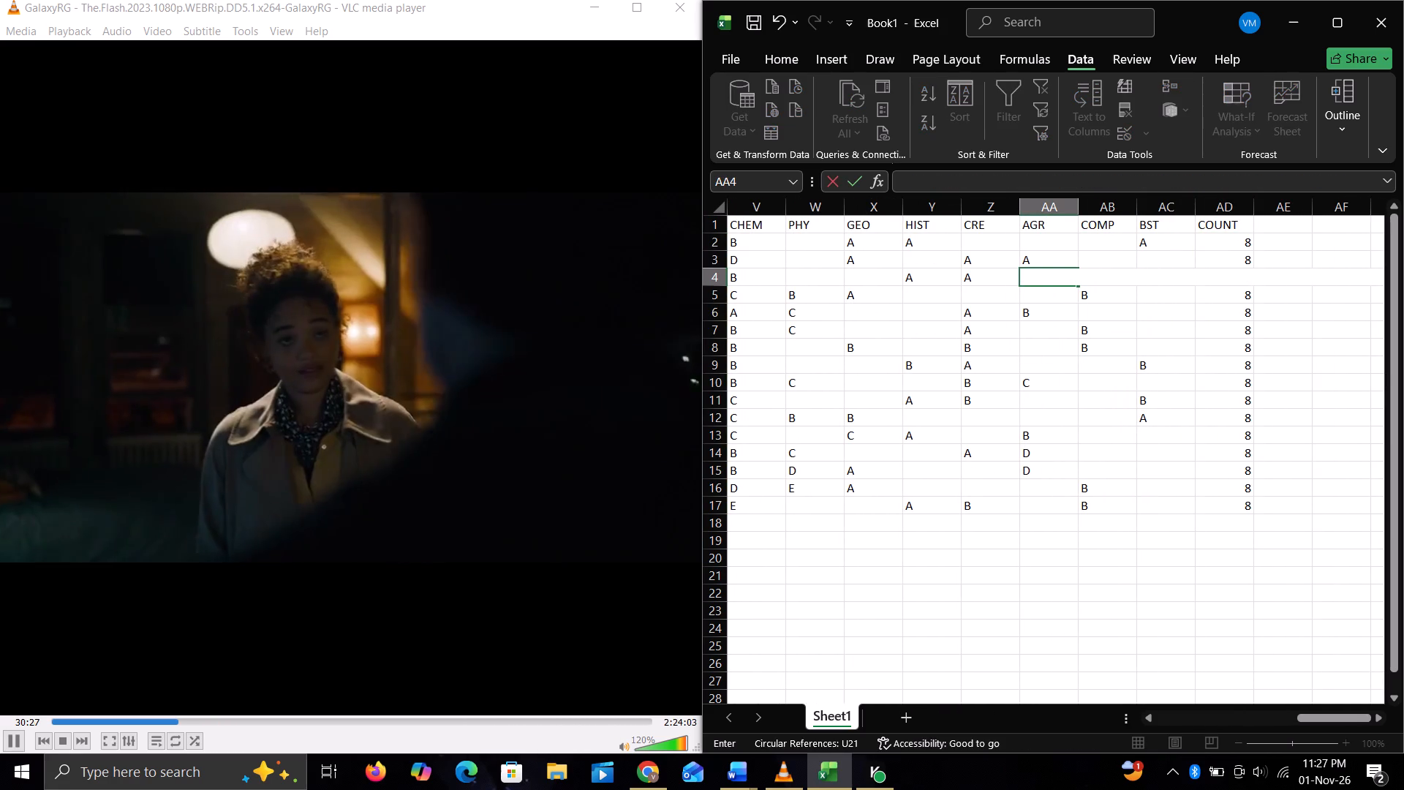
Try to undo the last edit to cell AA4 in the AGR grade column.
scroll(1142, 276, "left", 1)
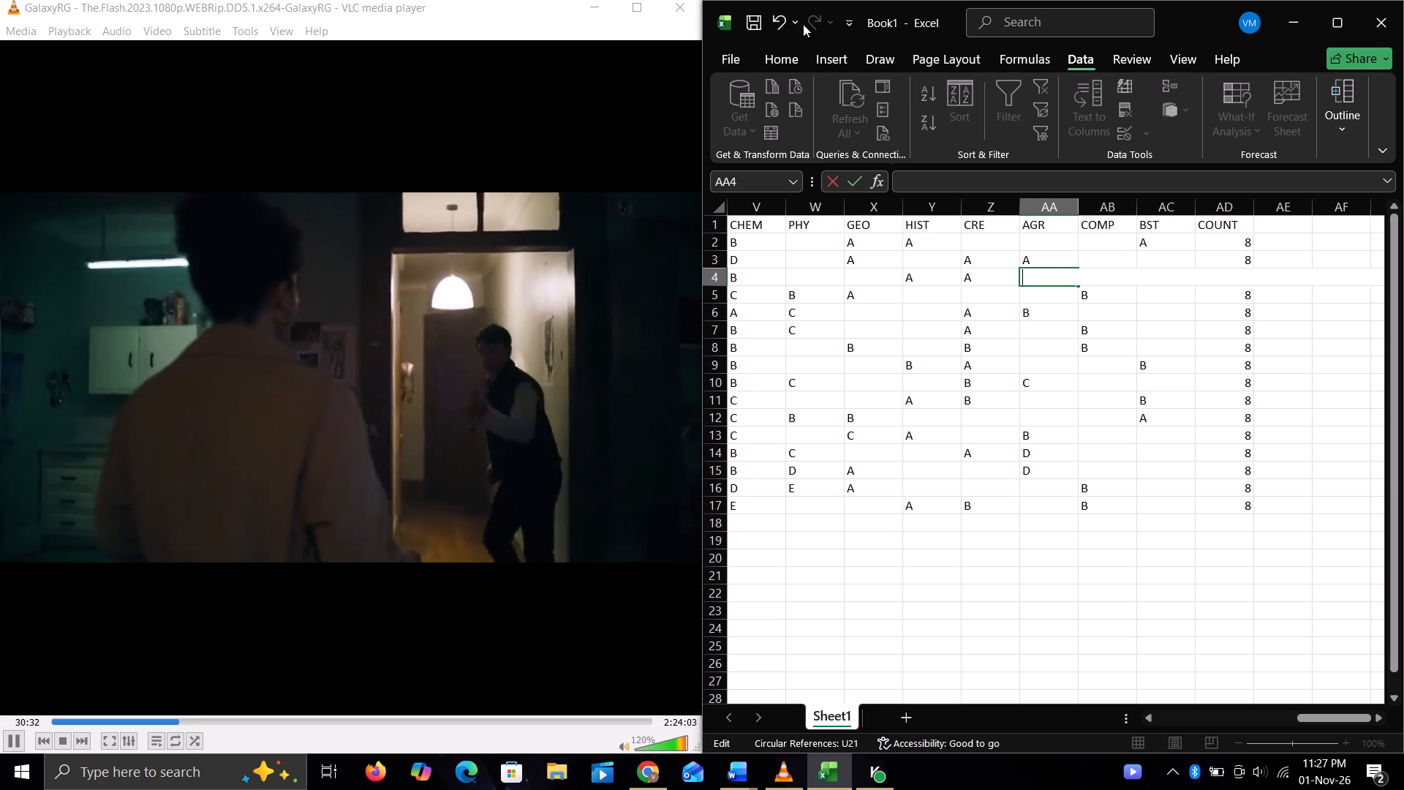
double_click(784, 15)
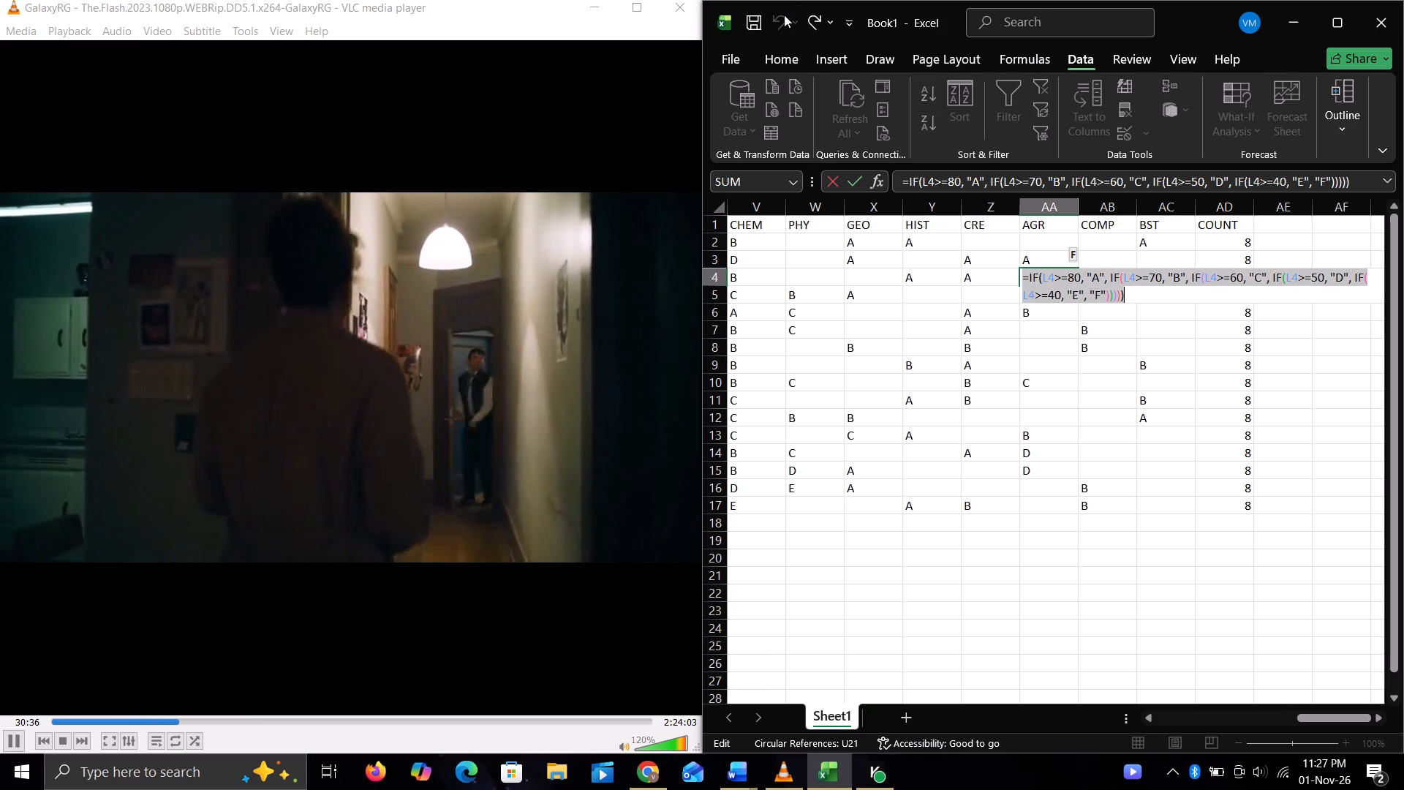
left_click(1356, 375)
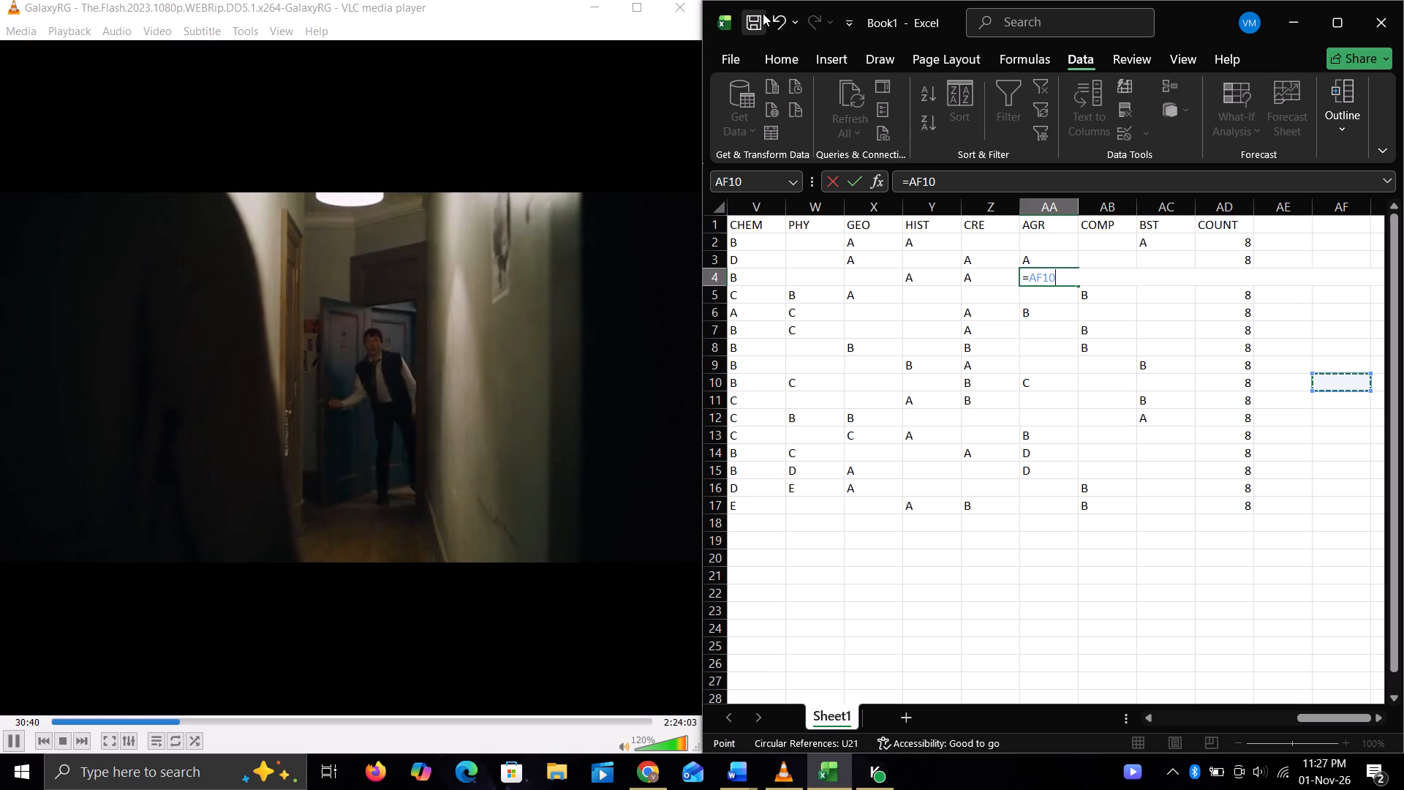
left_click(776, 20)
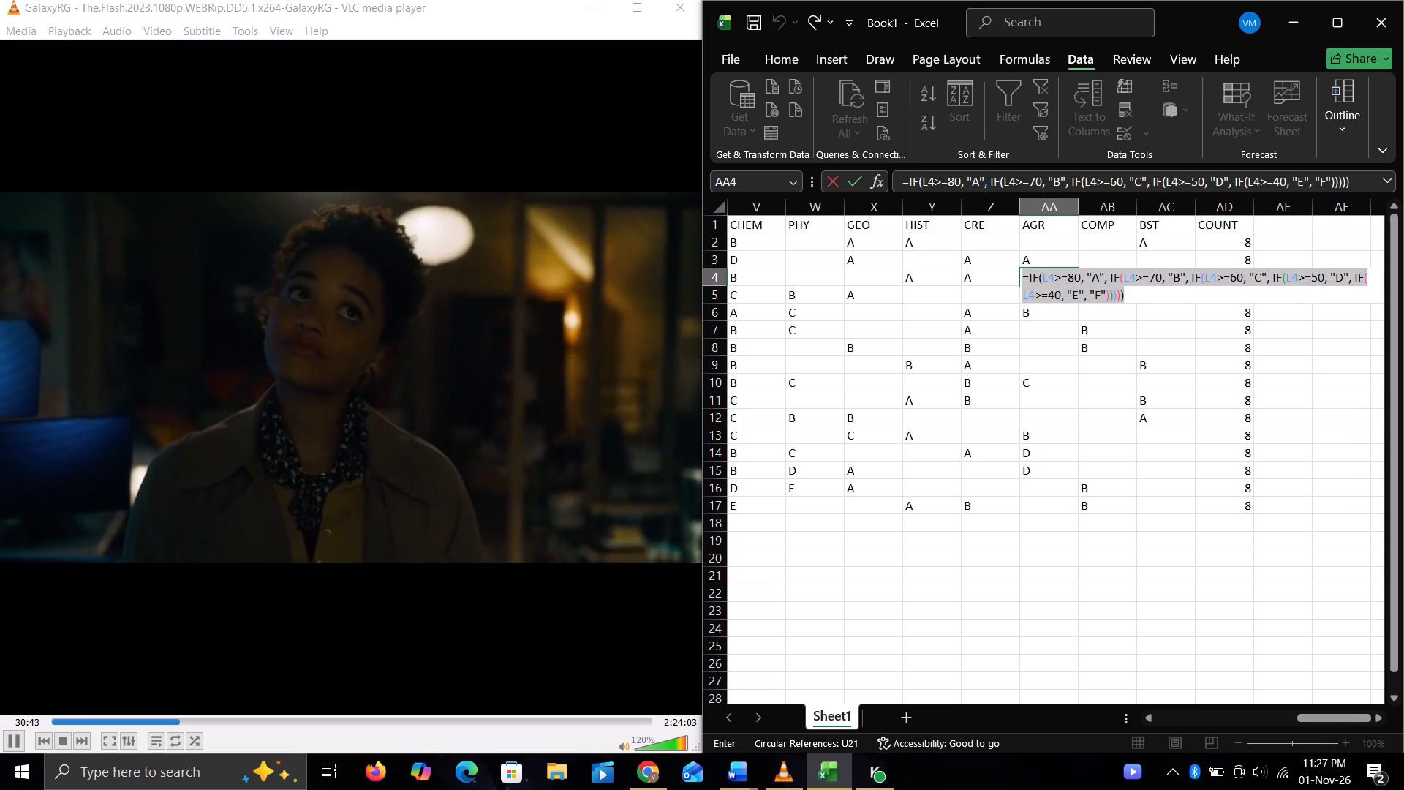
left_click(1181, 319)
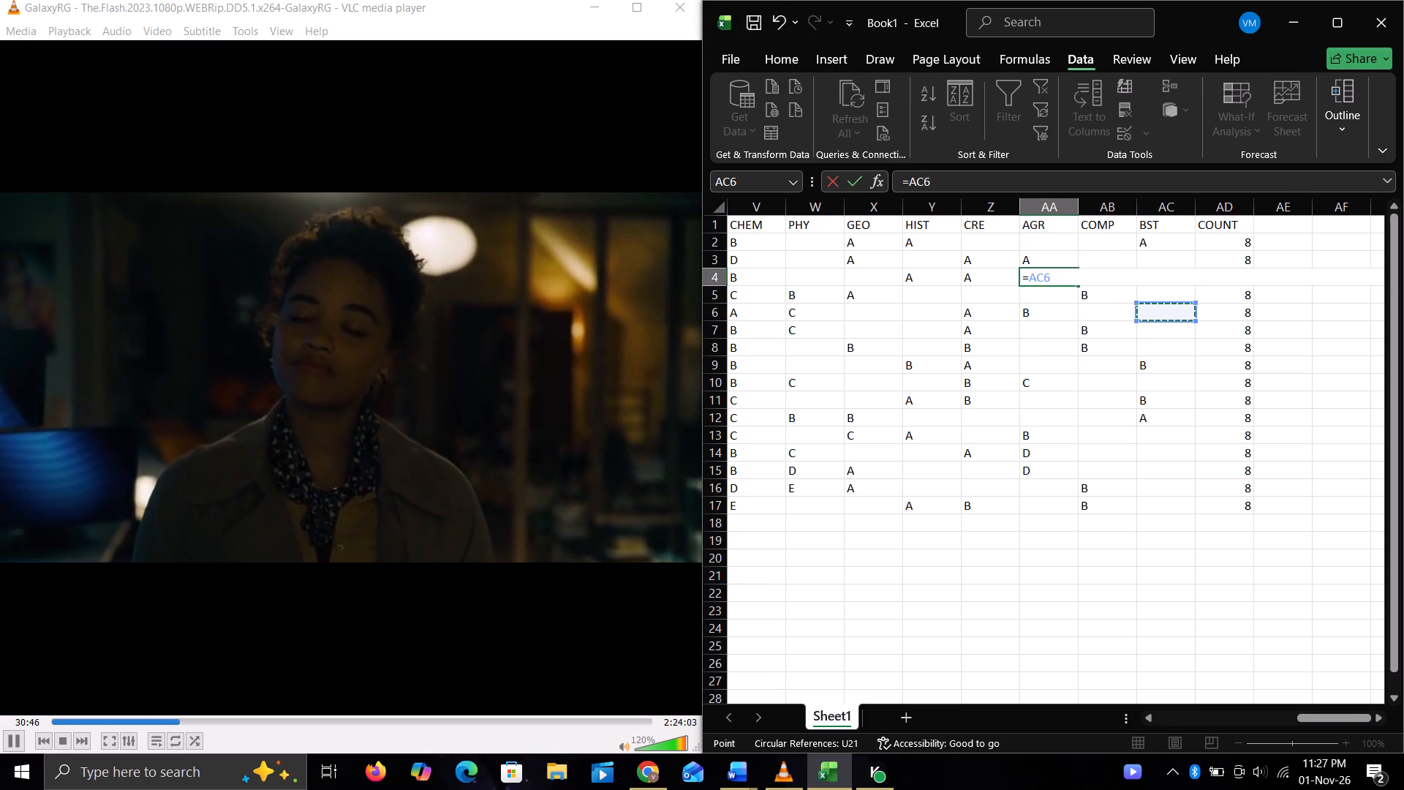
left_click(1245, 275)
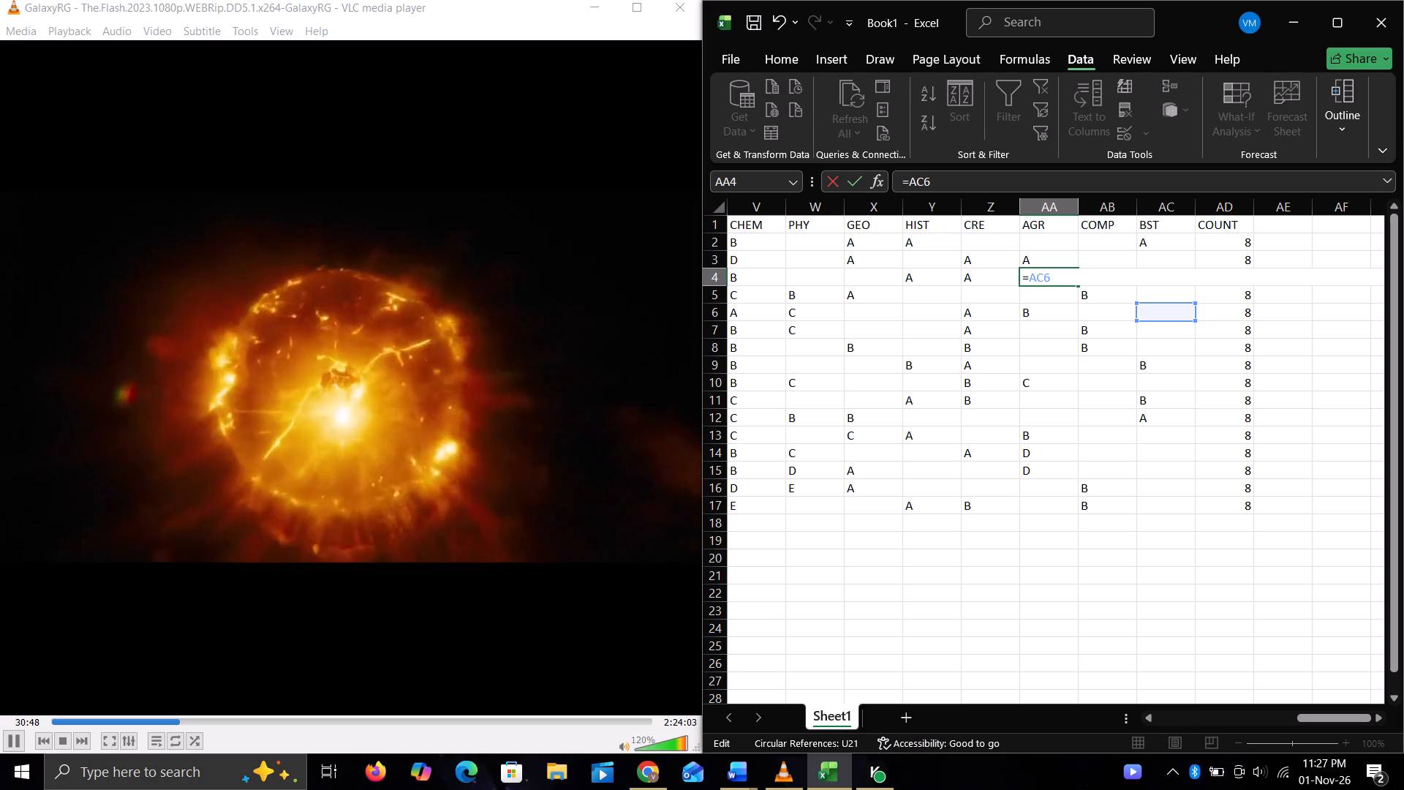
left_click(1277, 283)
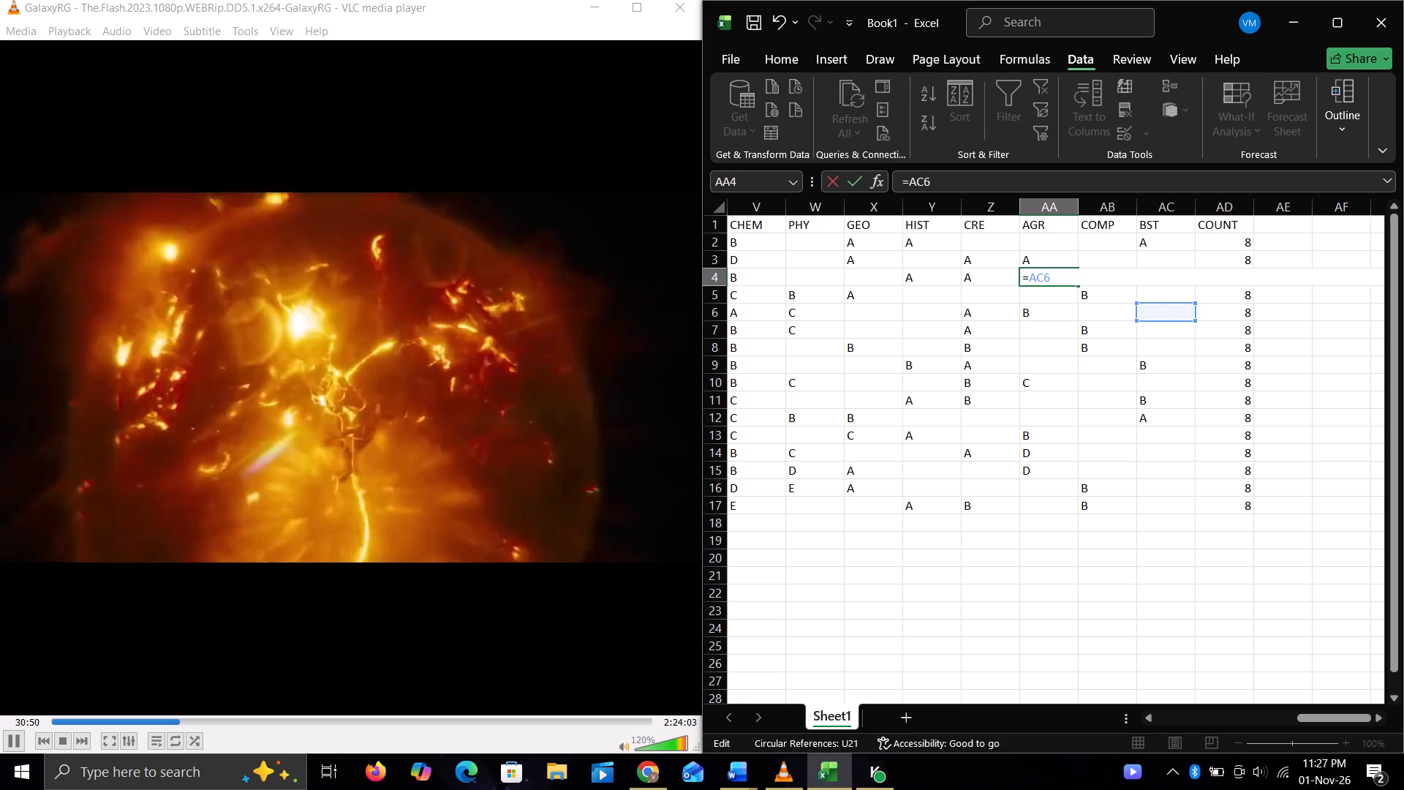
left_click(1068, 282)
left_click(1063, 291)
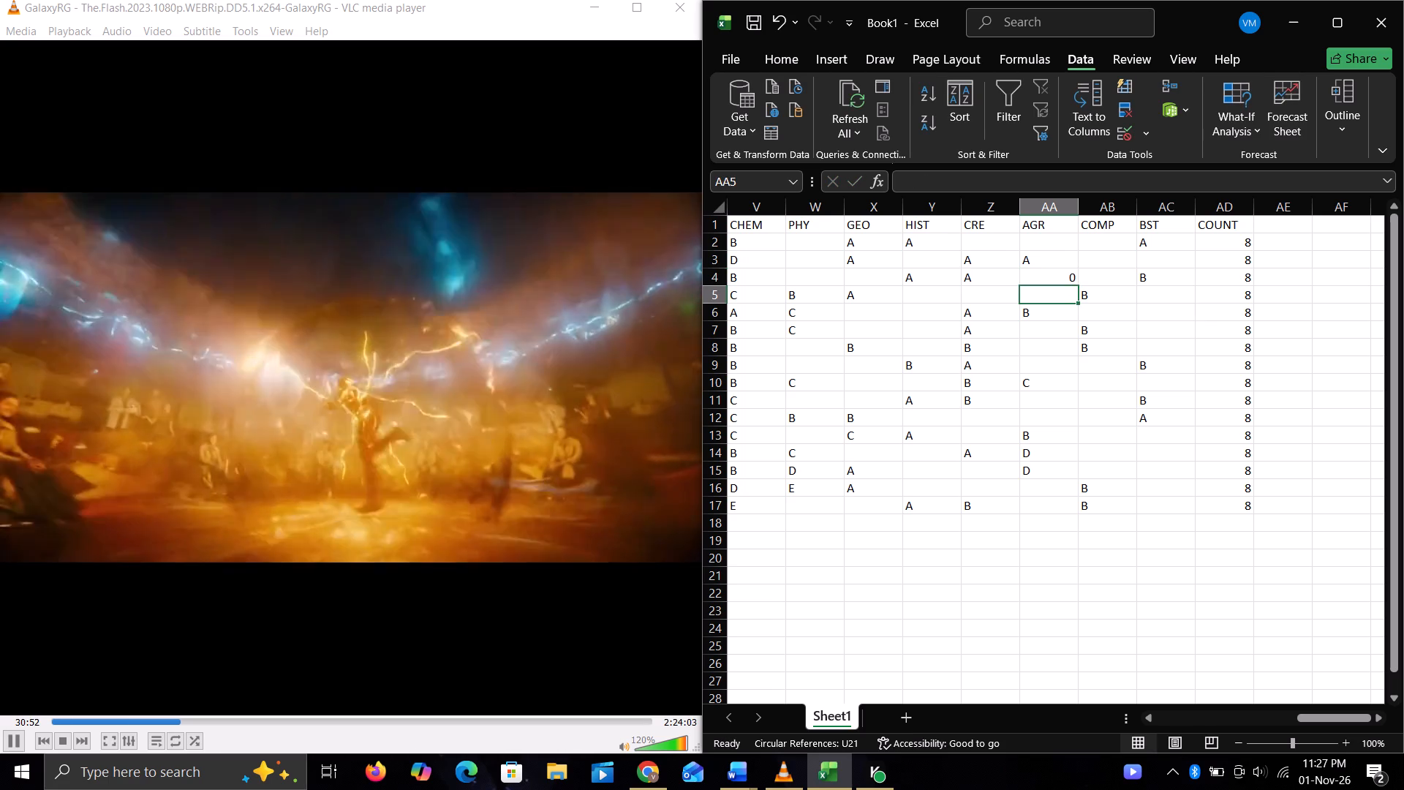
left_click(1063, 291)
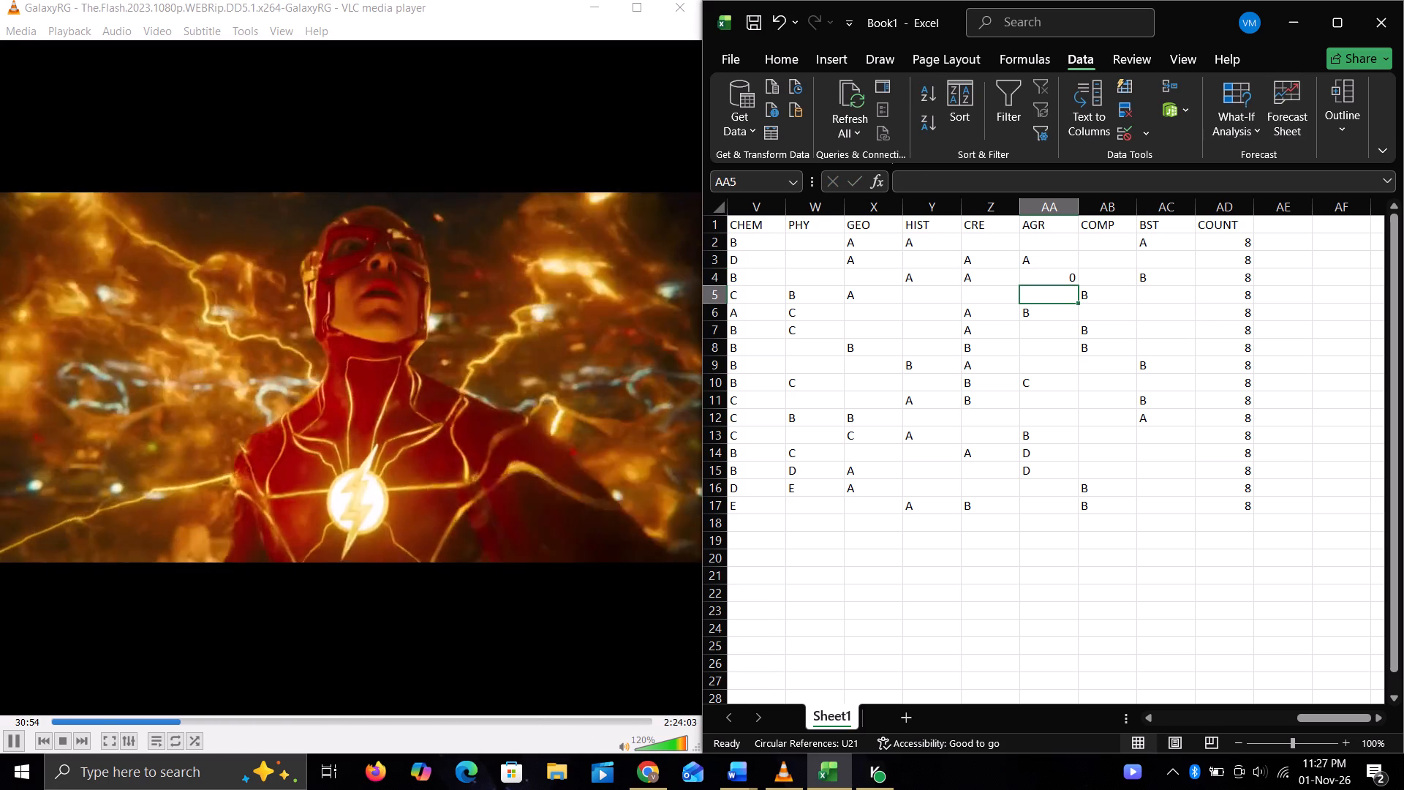
Clear the contents of cell AA4 in the AGR grade column.
left_click(1068, 276)
key("BackSpace")
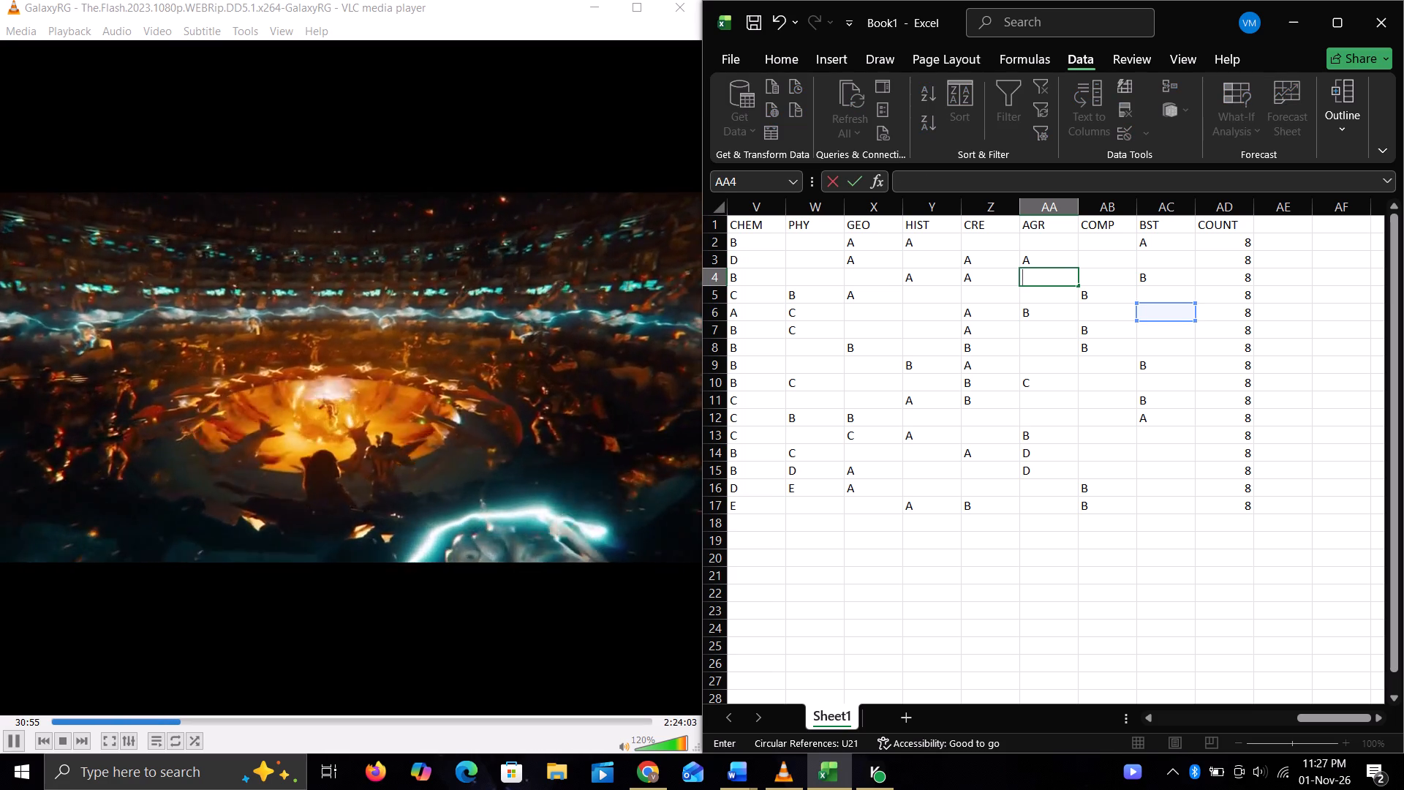
left_click(1176, 313)
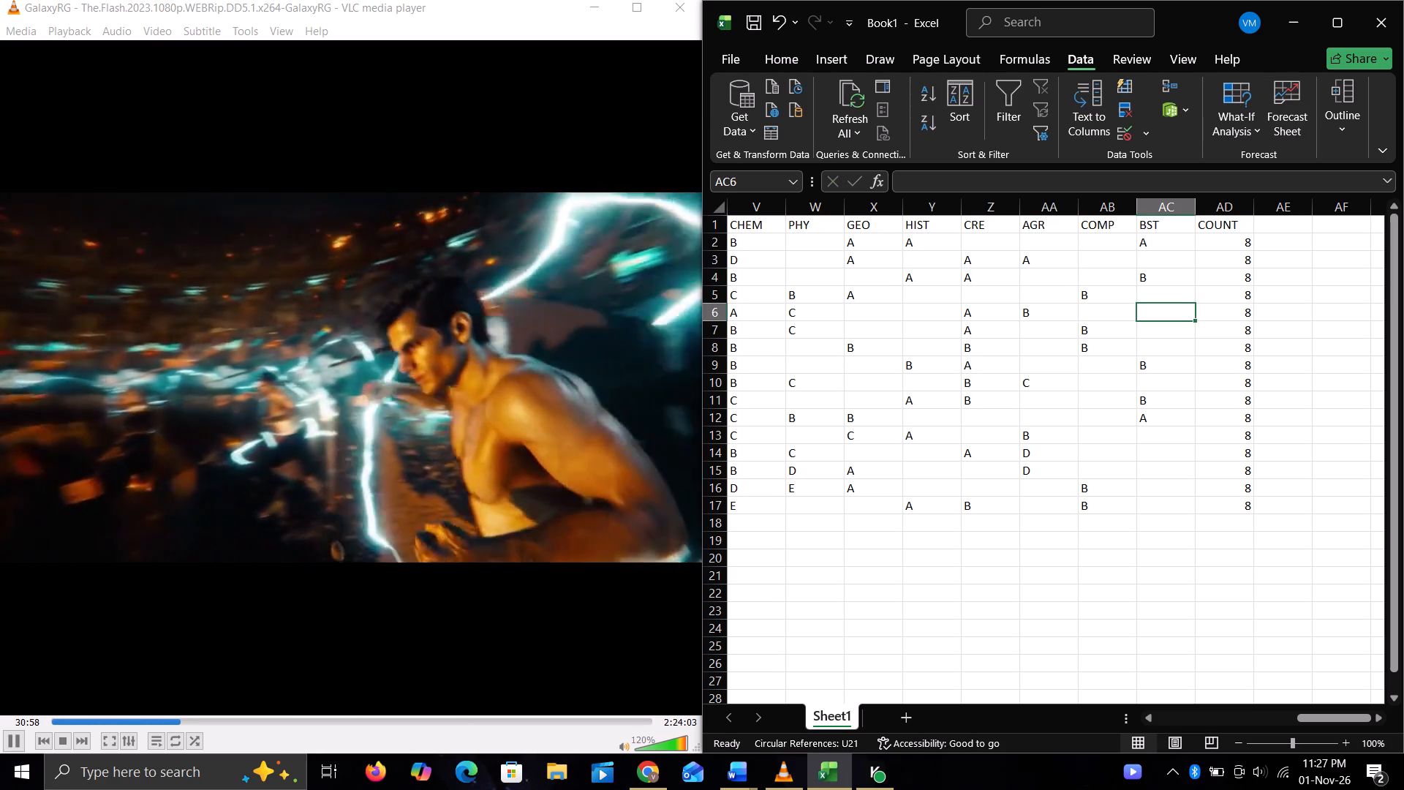
Review the whole marks table, from the grade and COUNT columns back to the ADM NO. and NAME columns.
scroll(1285, 422, "down", 3)
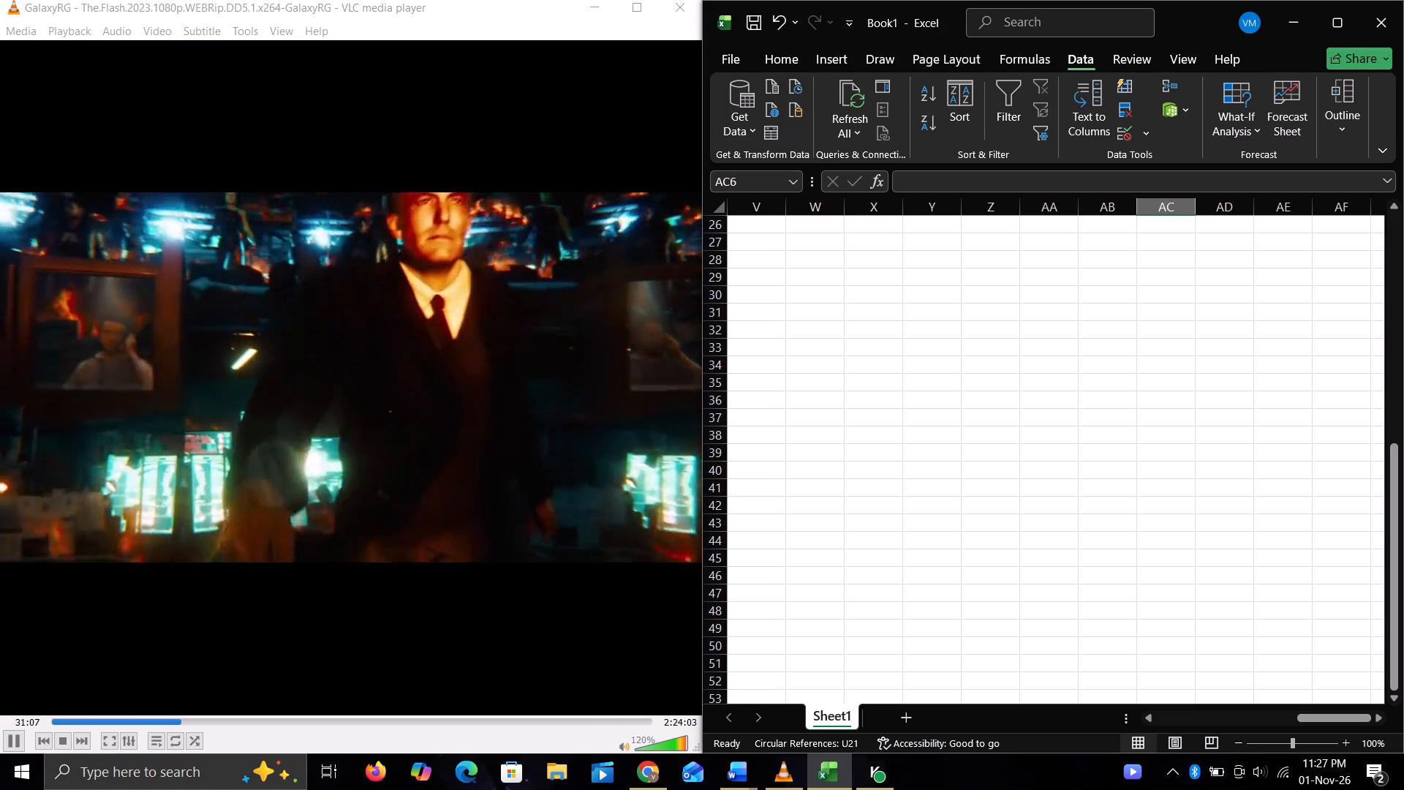
scroll(1178, 419, "up", 2)
scroll(1178, 419, "right", 3)
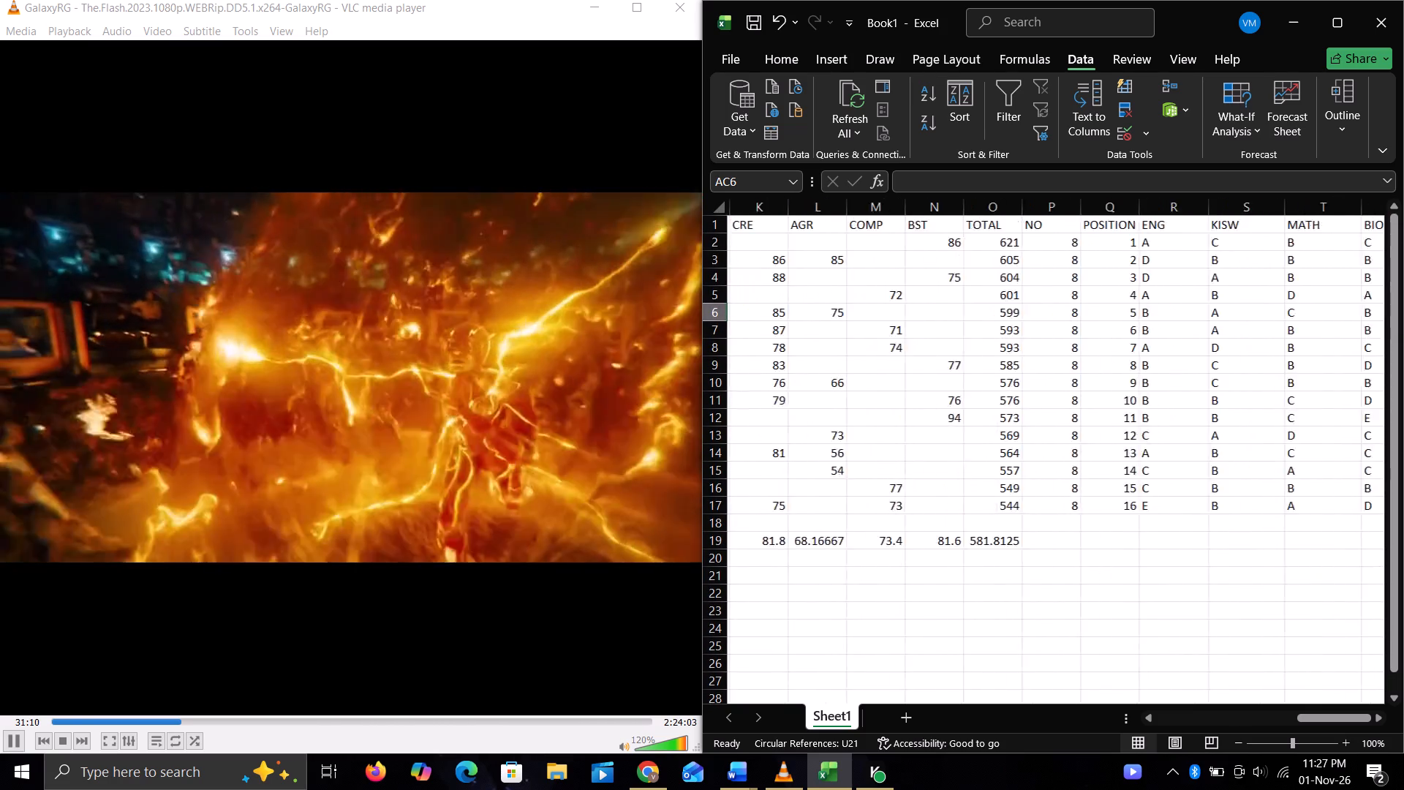
scroll(1178, 419, "right", 2)
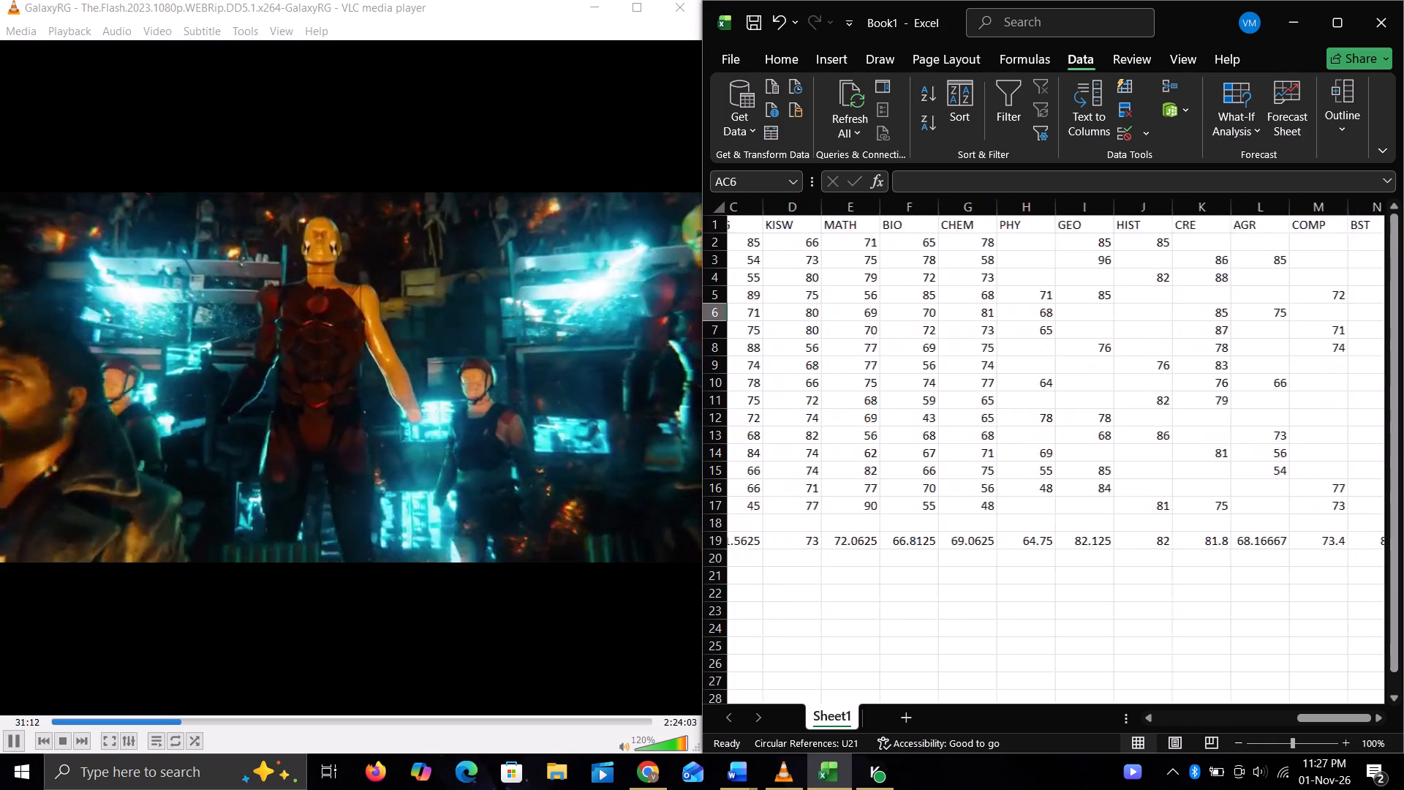
scroll(1178, 419, "right", 3)
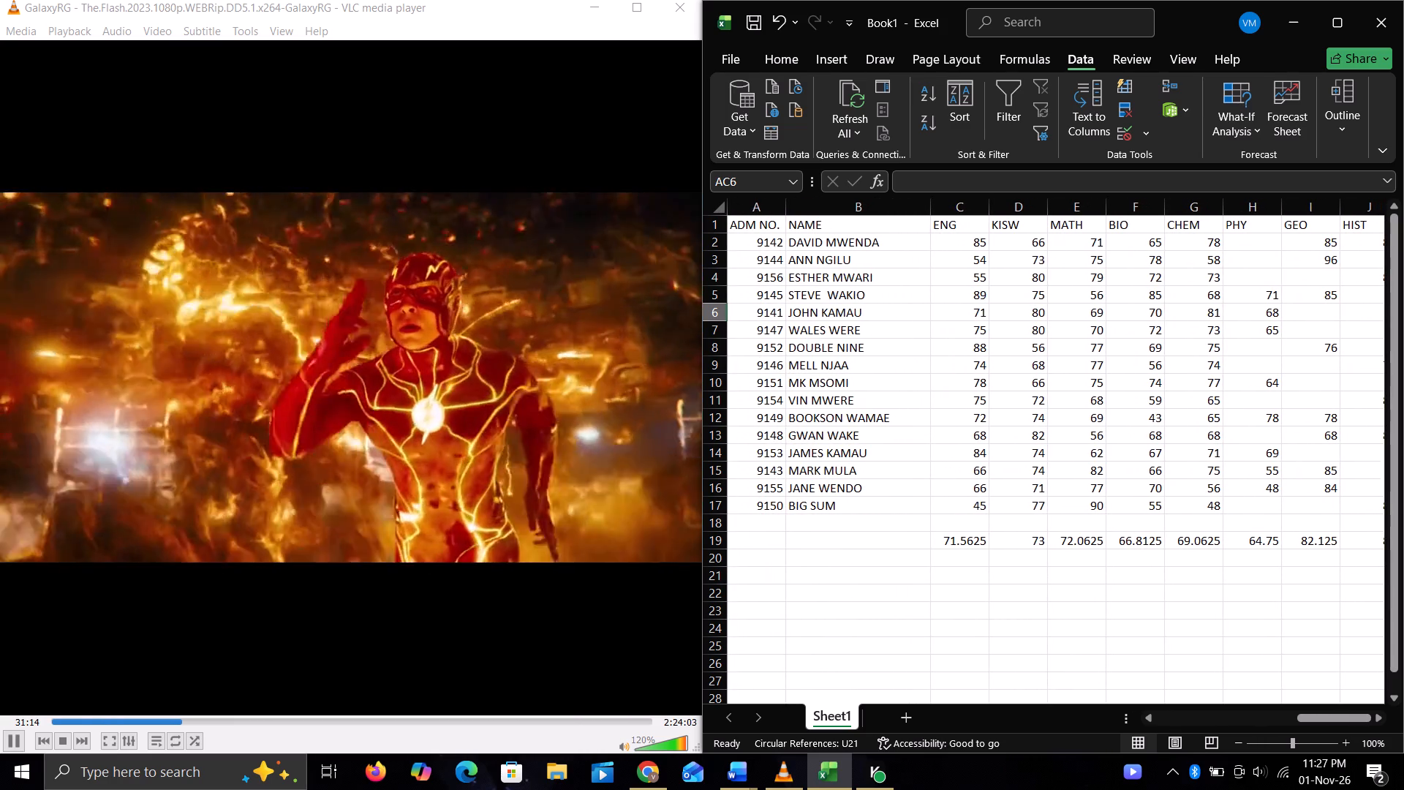
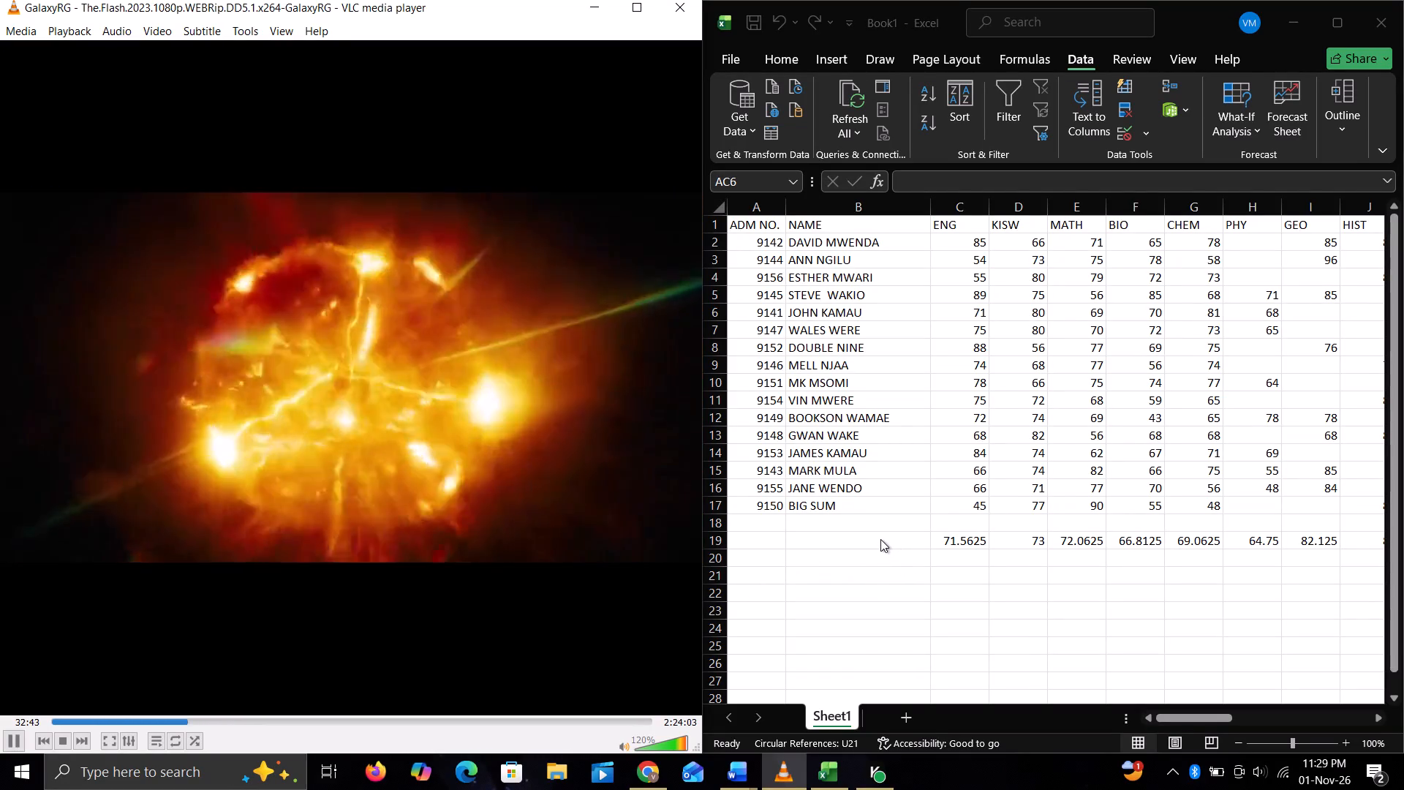
Switch to the Excel marks workbook and select the last student's ENG mark in cell C17.
left_click(948, 536)
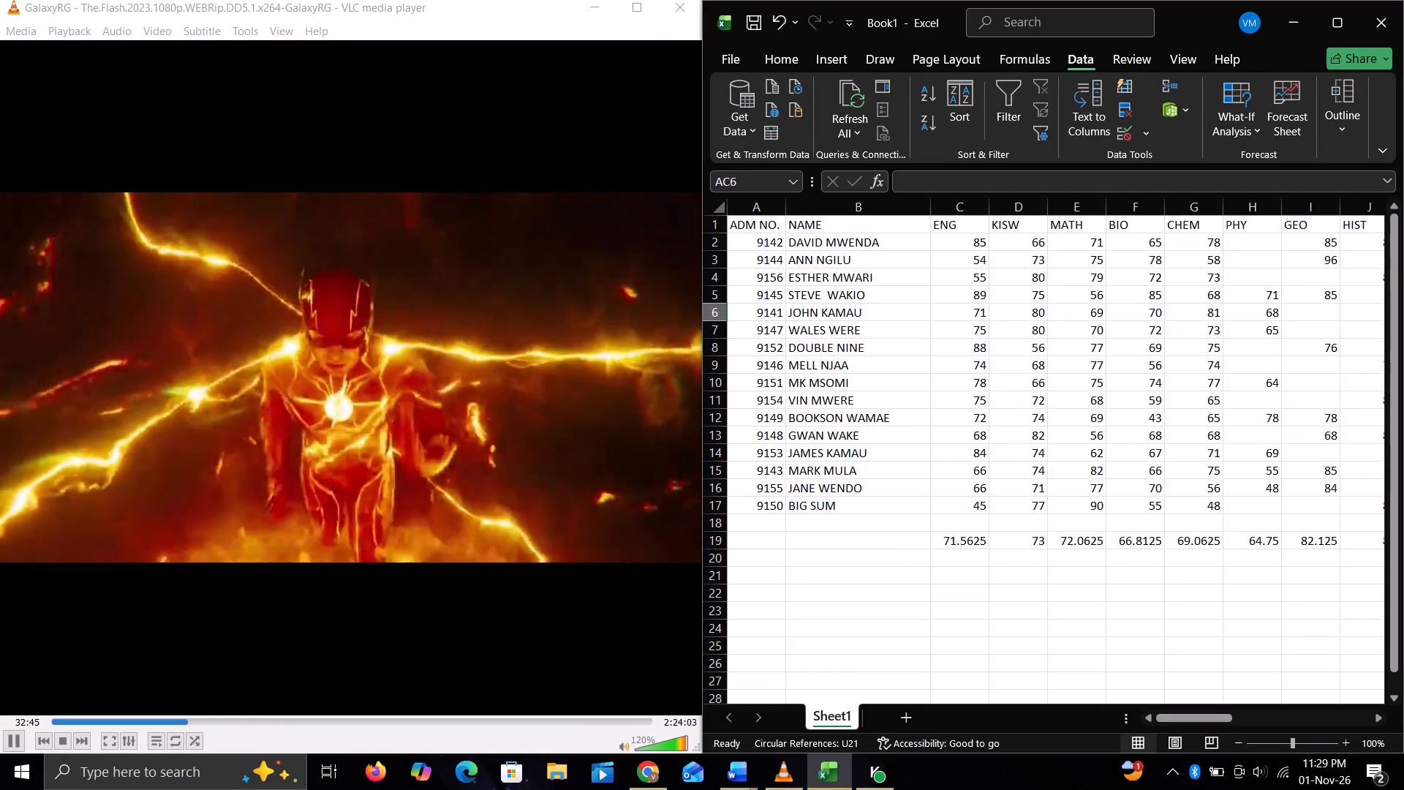
left_click(984, 505)
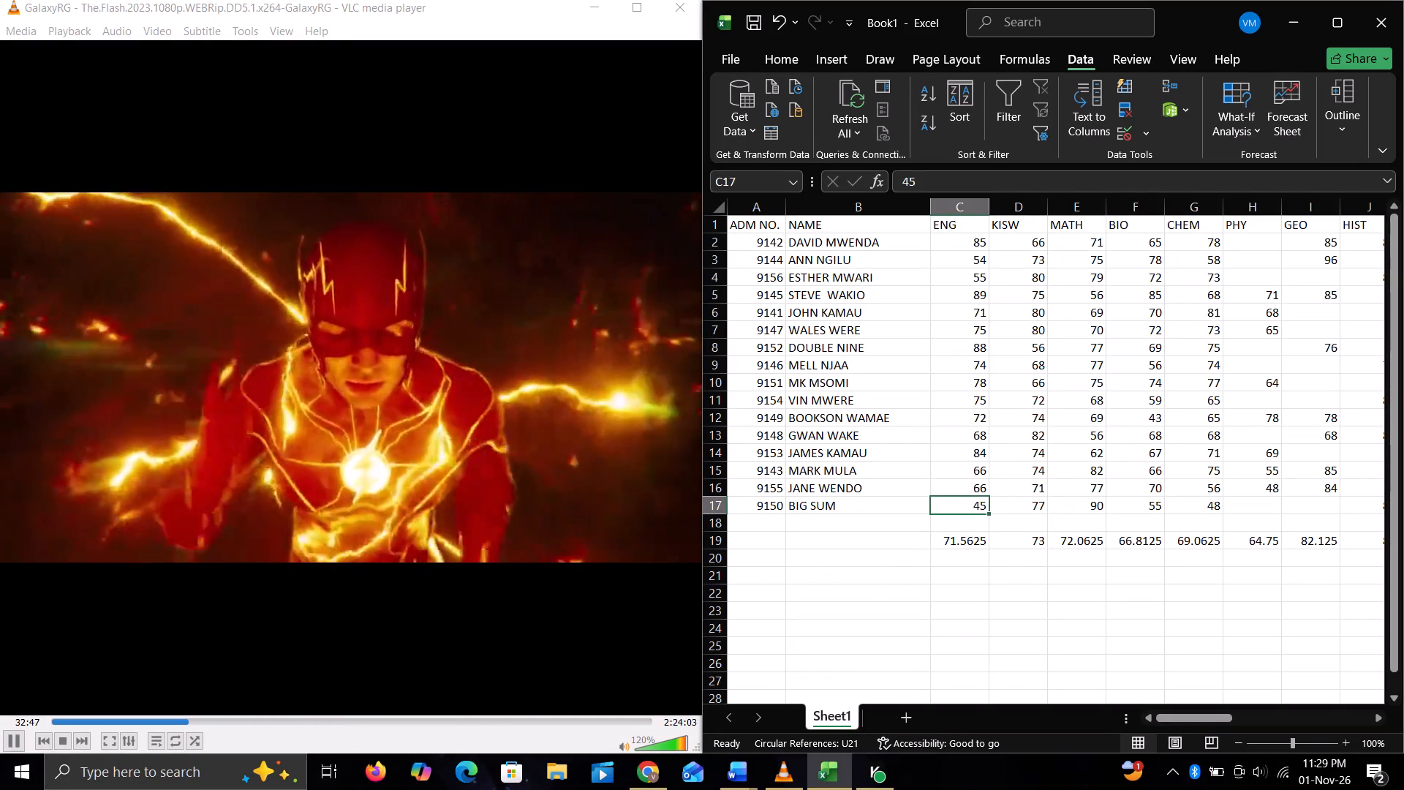
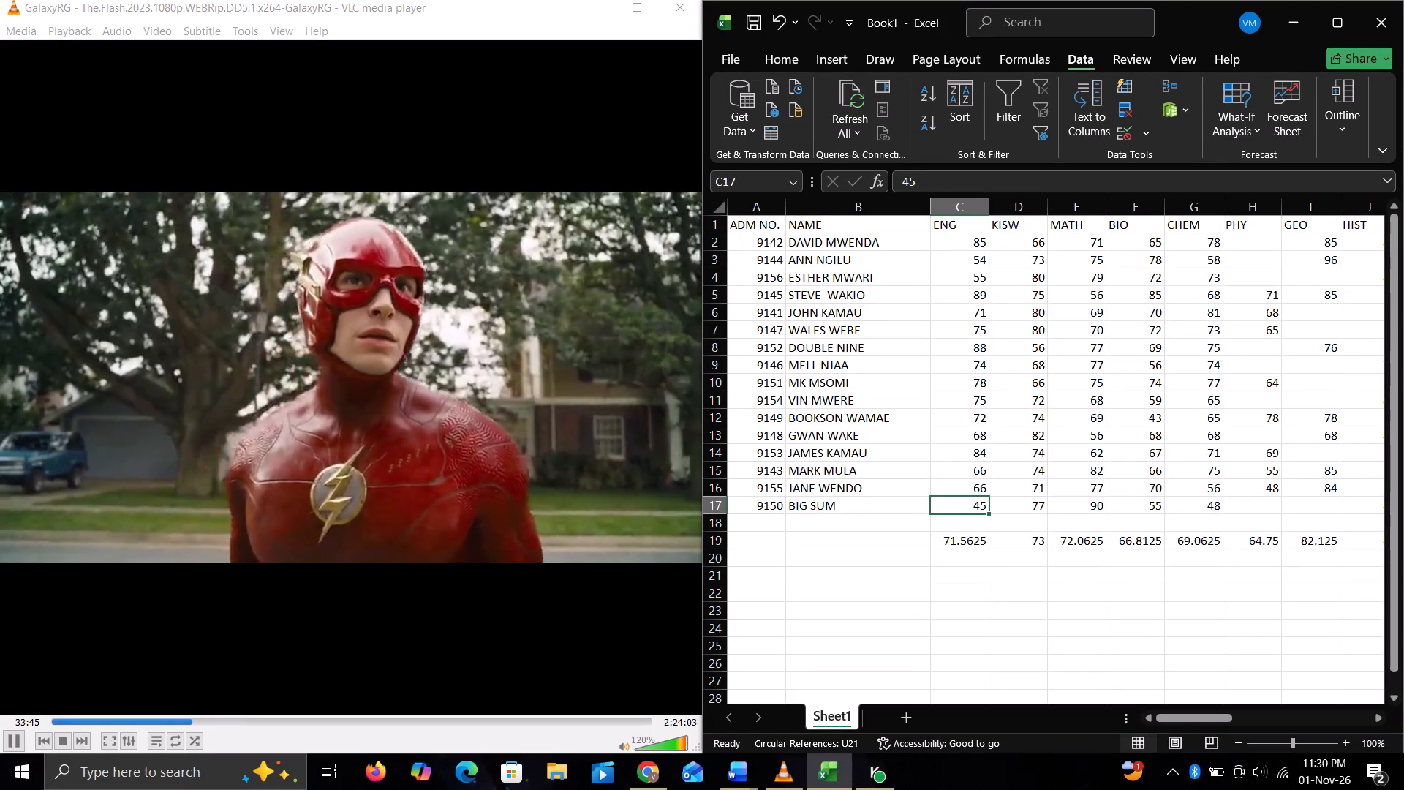
Change the last student's CRE mark in cell K17 to 96.
left_click(964, 600)
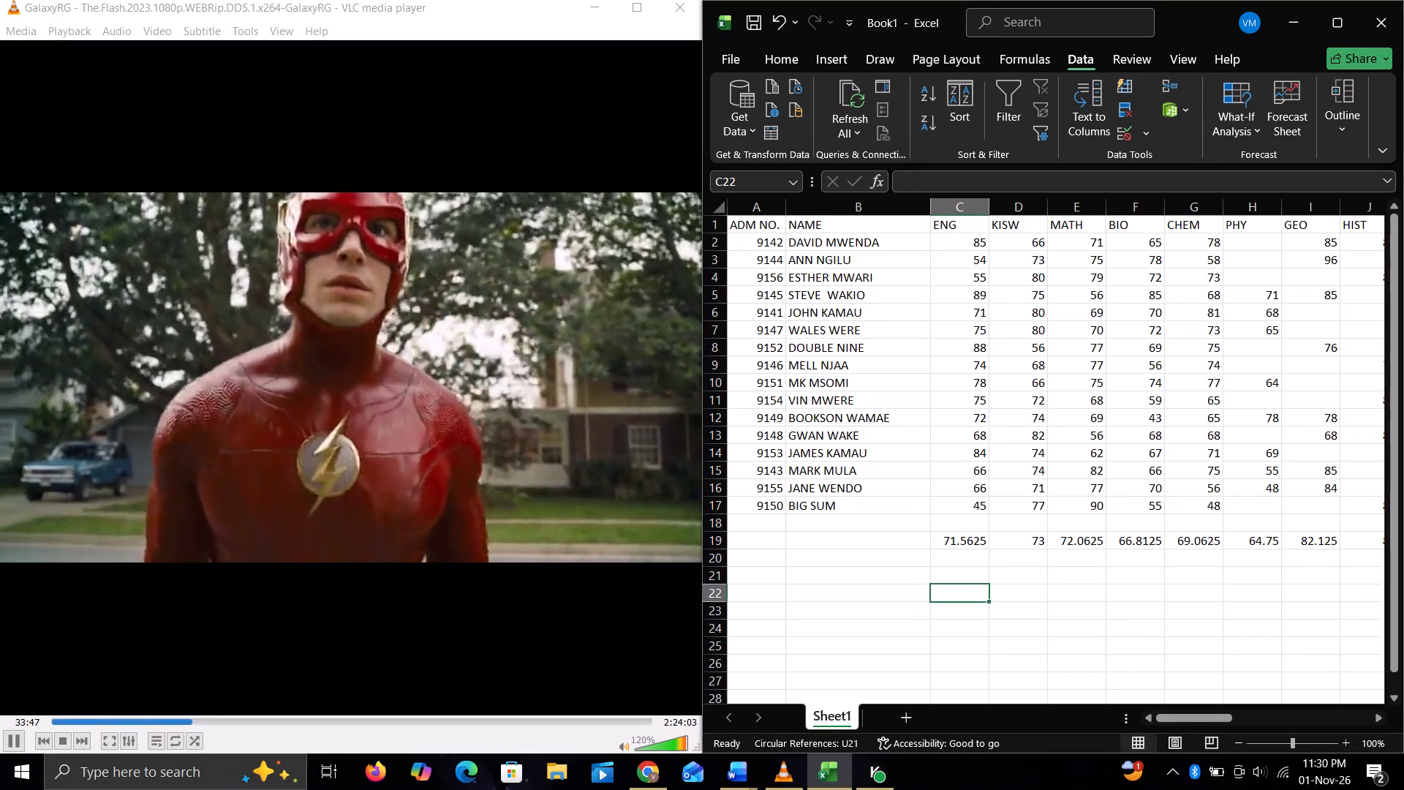
scroll(964, 600, "down", 1)
scroll(964, 600, "up", 2)
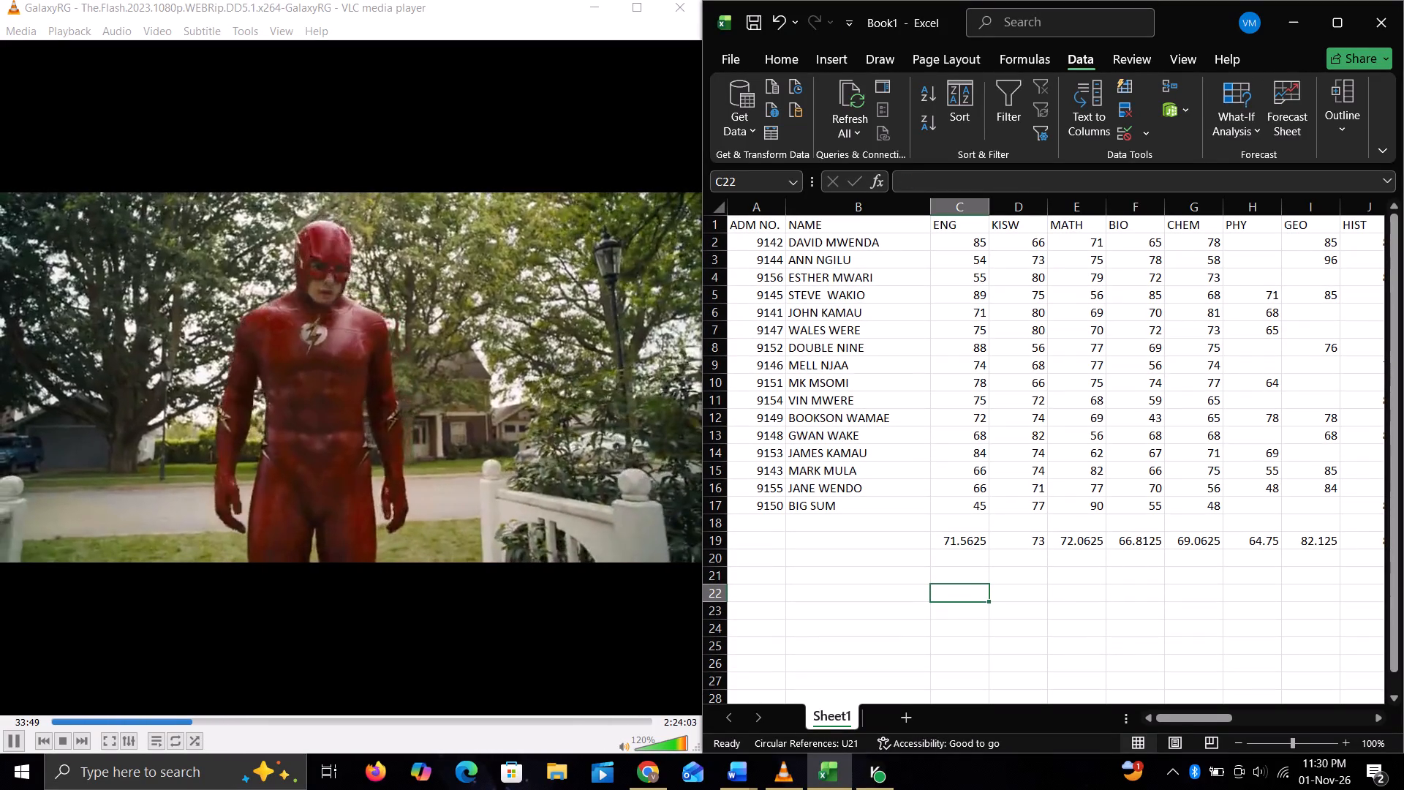
scroll(1031, 436, "left", 2)
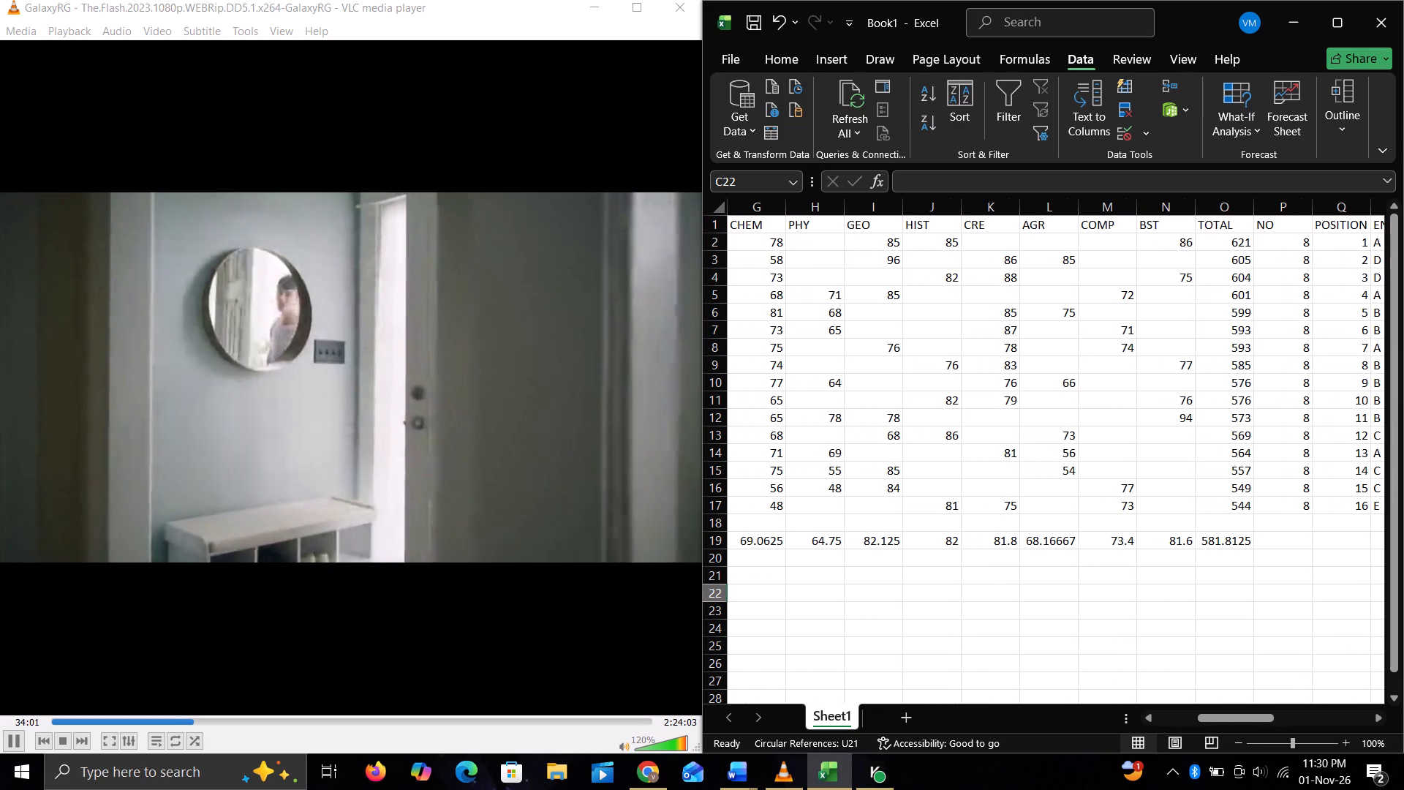
left_click(994, 513)
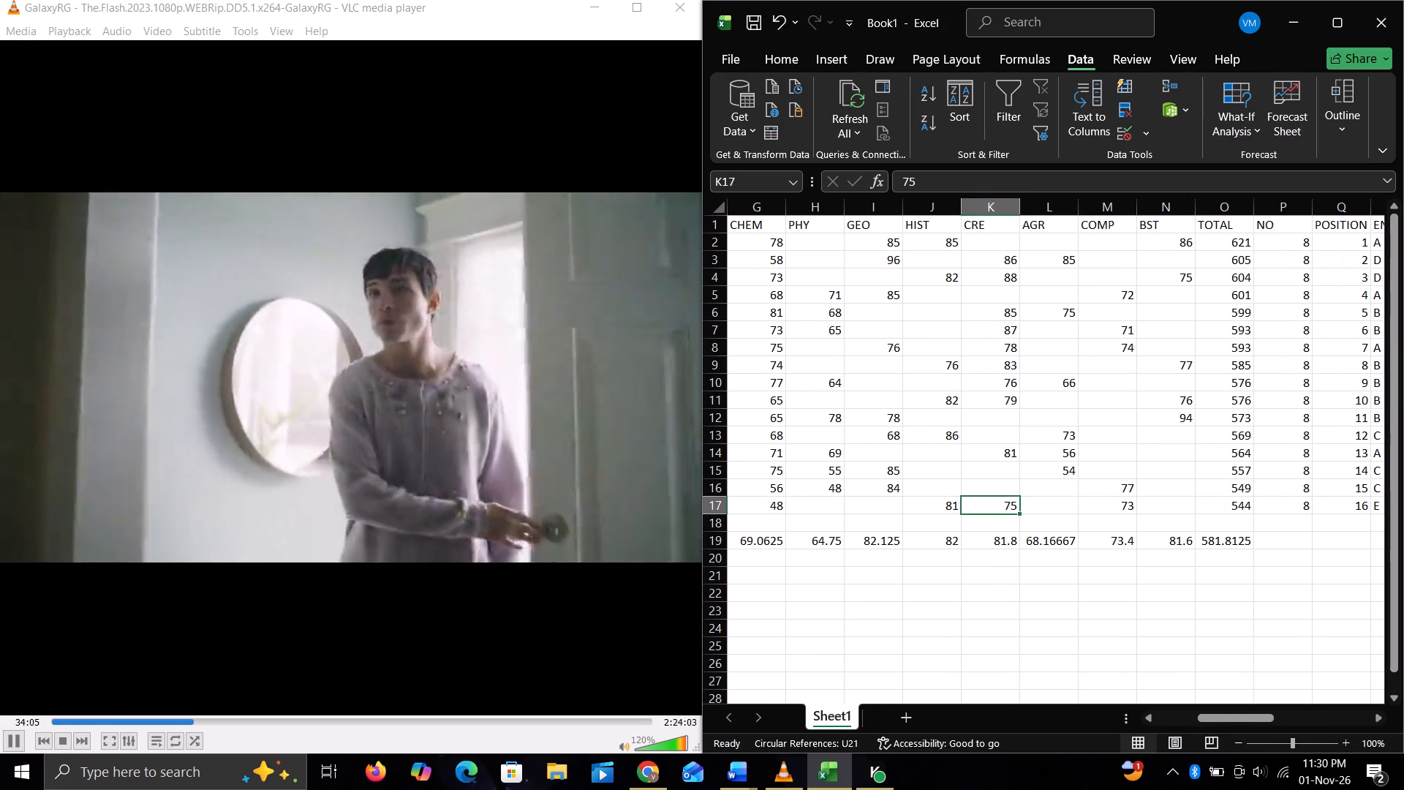
type("96")
scroll(994, 513, "left", 1)
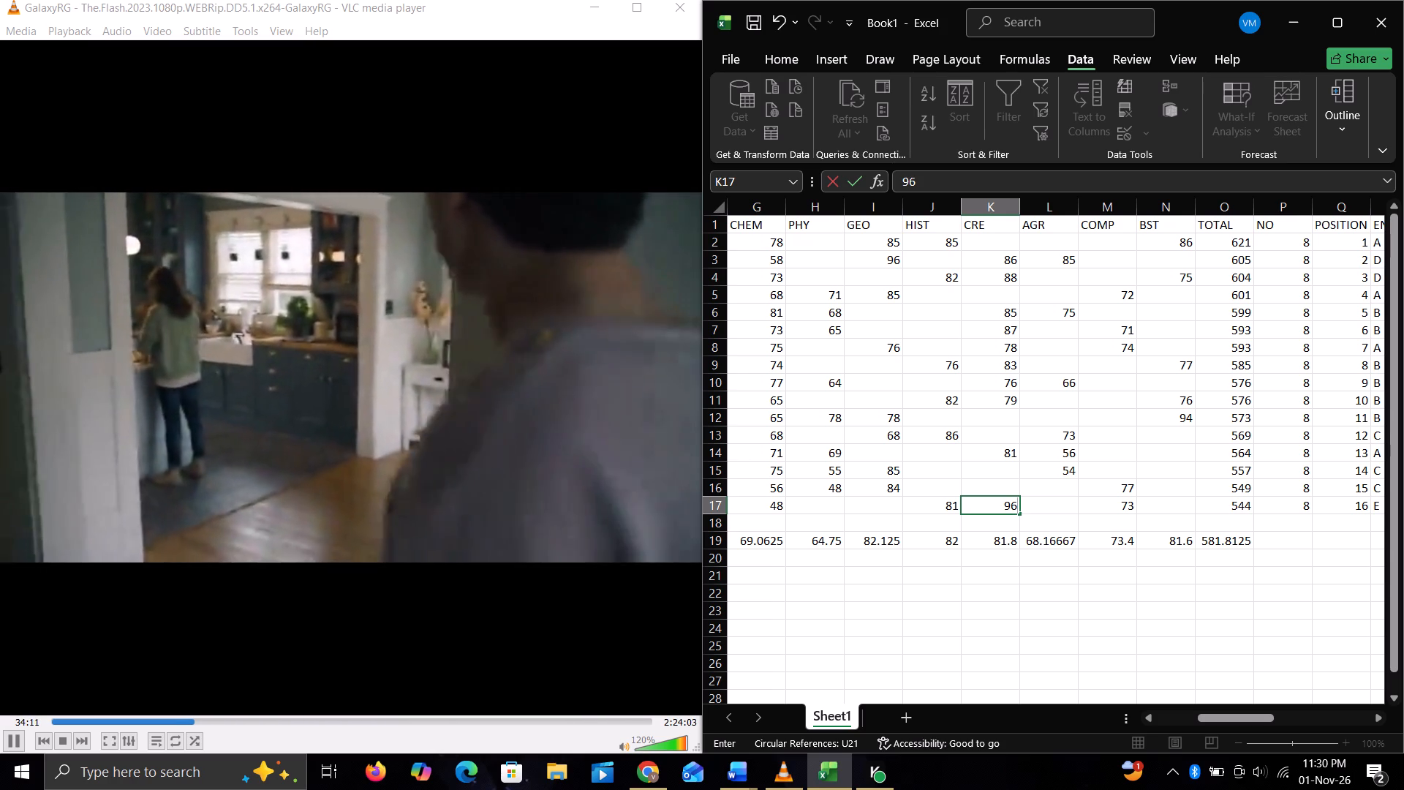
scroll(1097, 507, "right", 4)
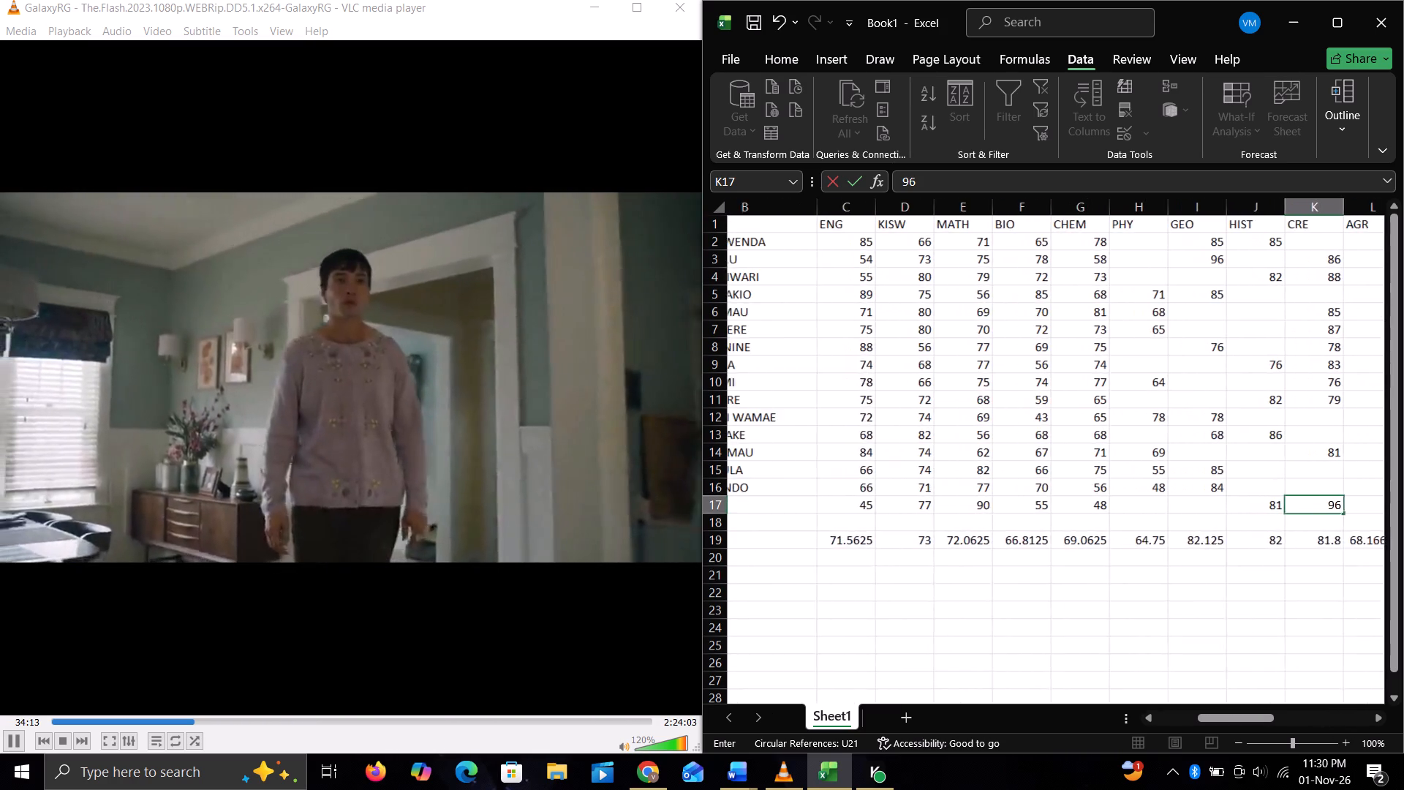
scroll(1250, 472, "right", 1)
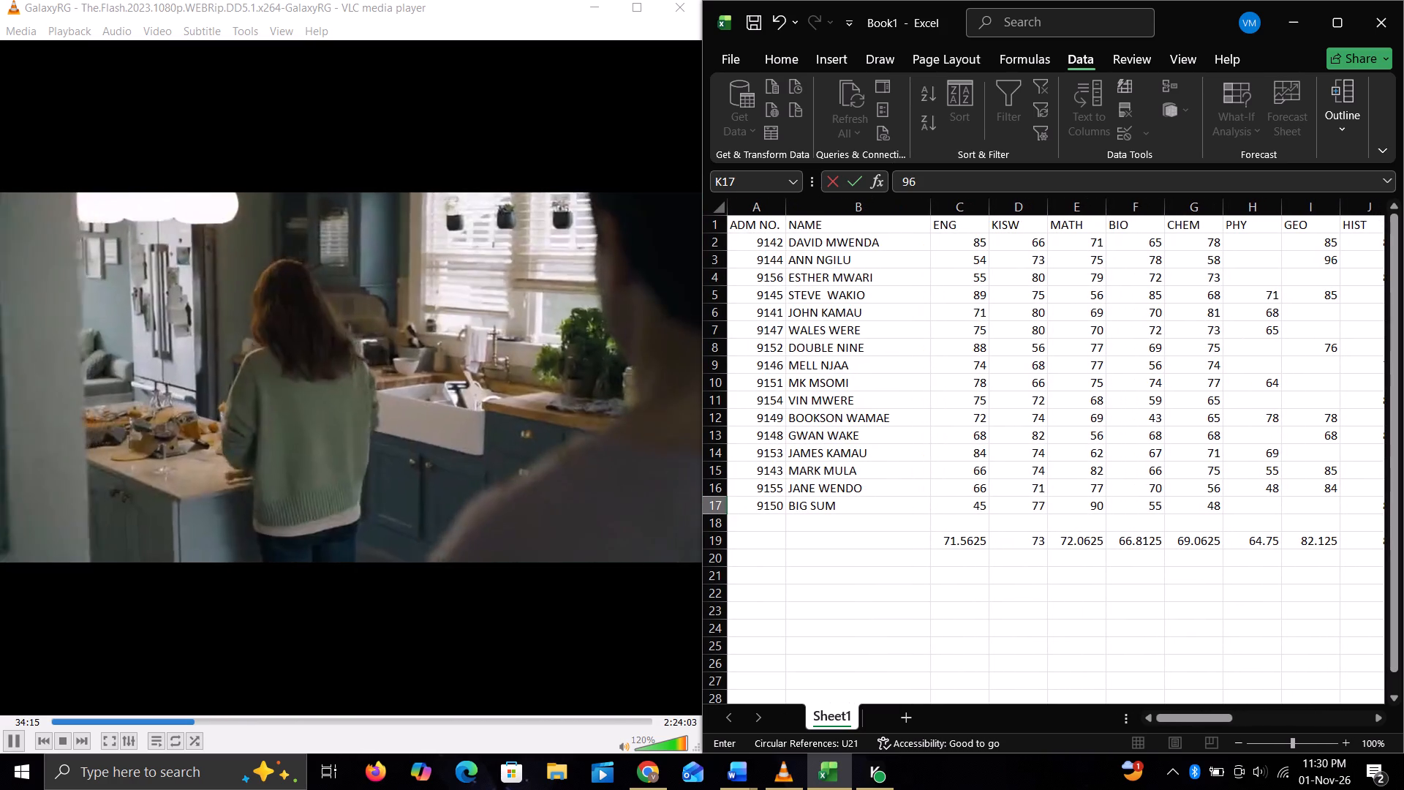
left_click(1125, 488)
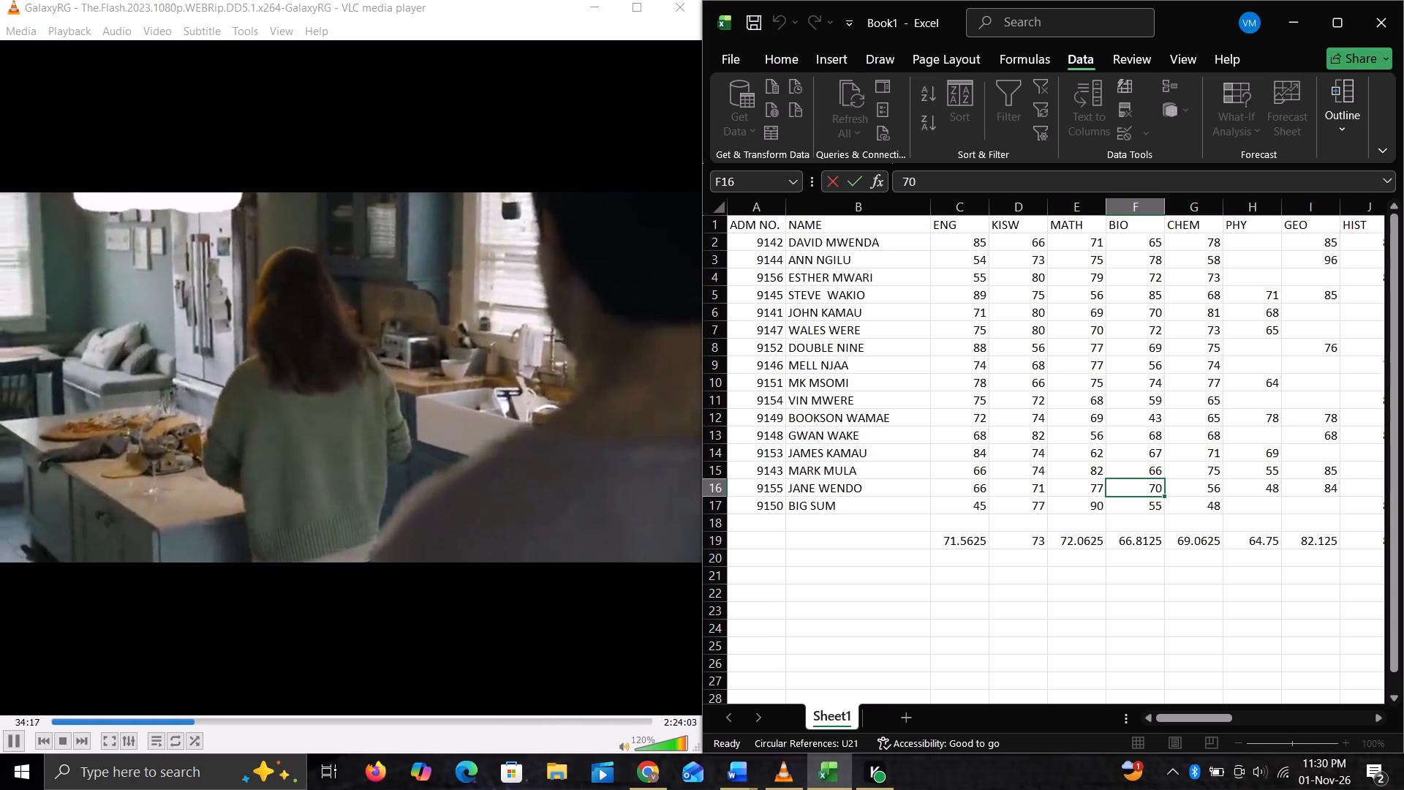
Check the last student's row across to the TOTAL, NO and POSITION columns.
scroll(1097, 510, "left", 2)
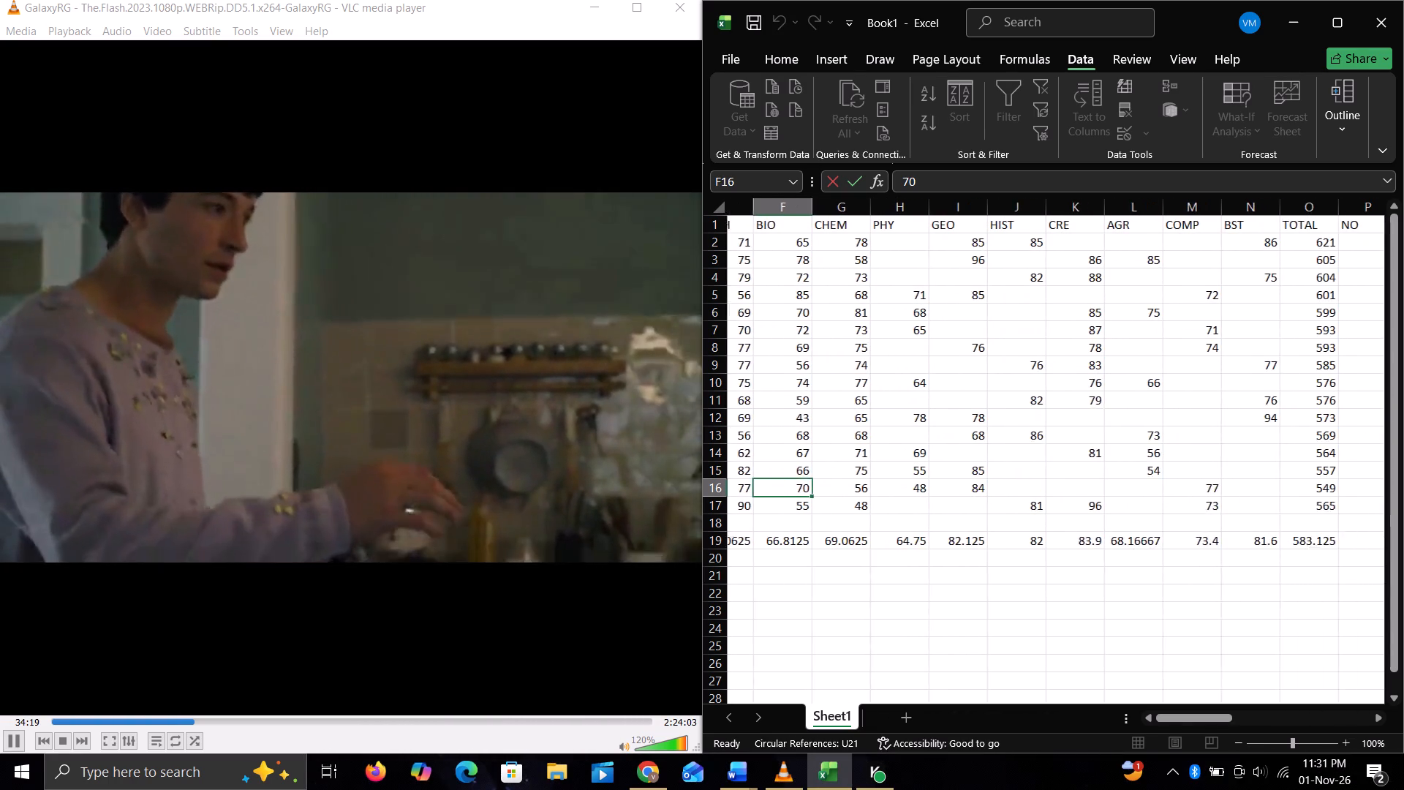
scroll(1097, 510, "left", 3)
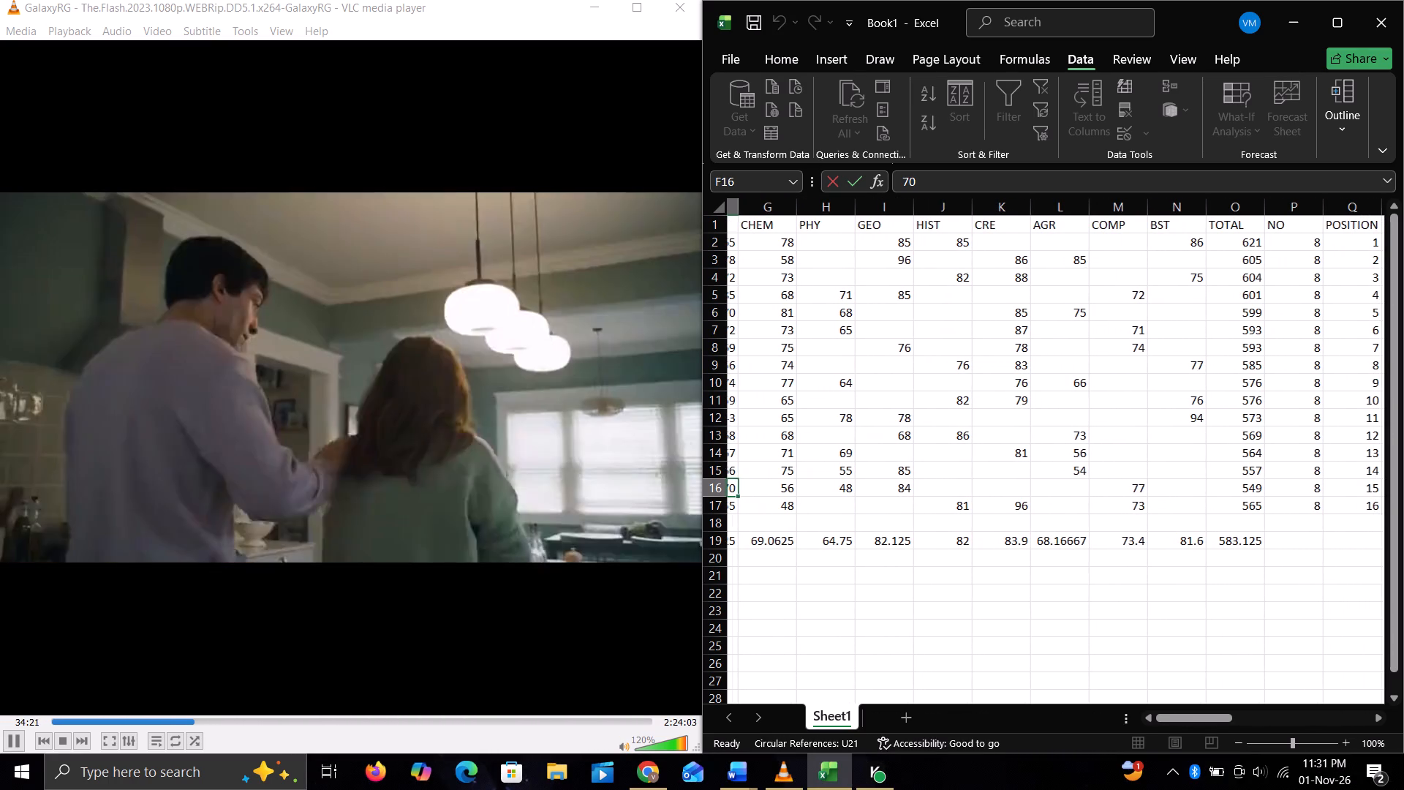
left_click(1270, 507)
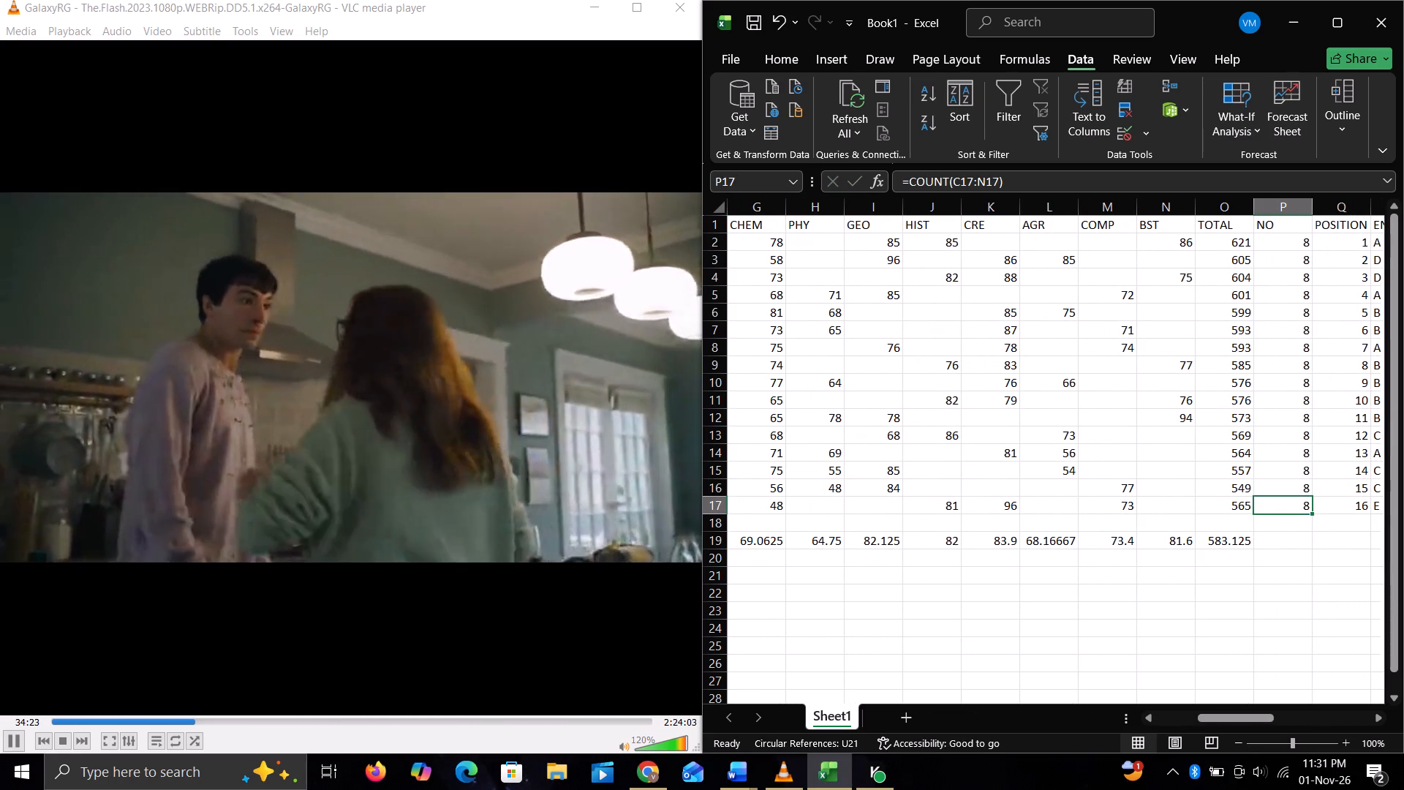
left_click(1280, 544)
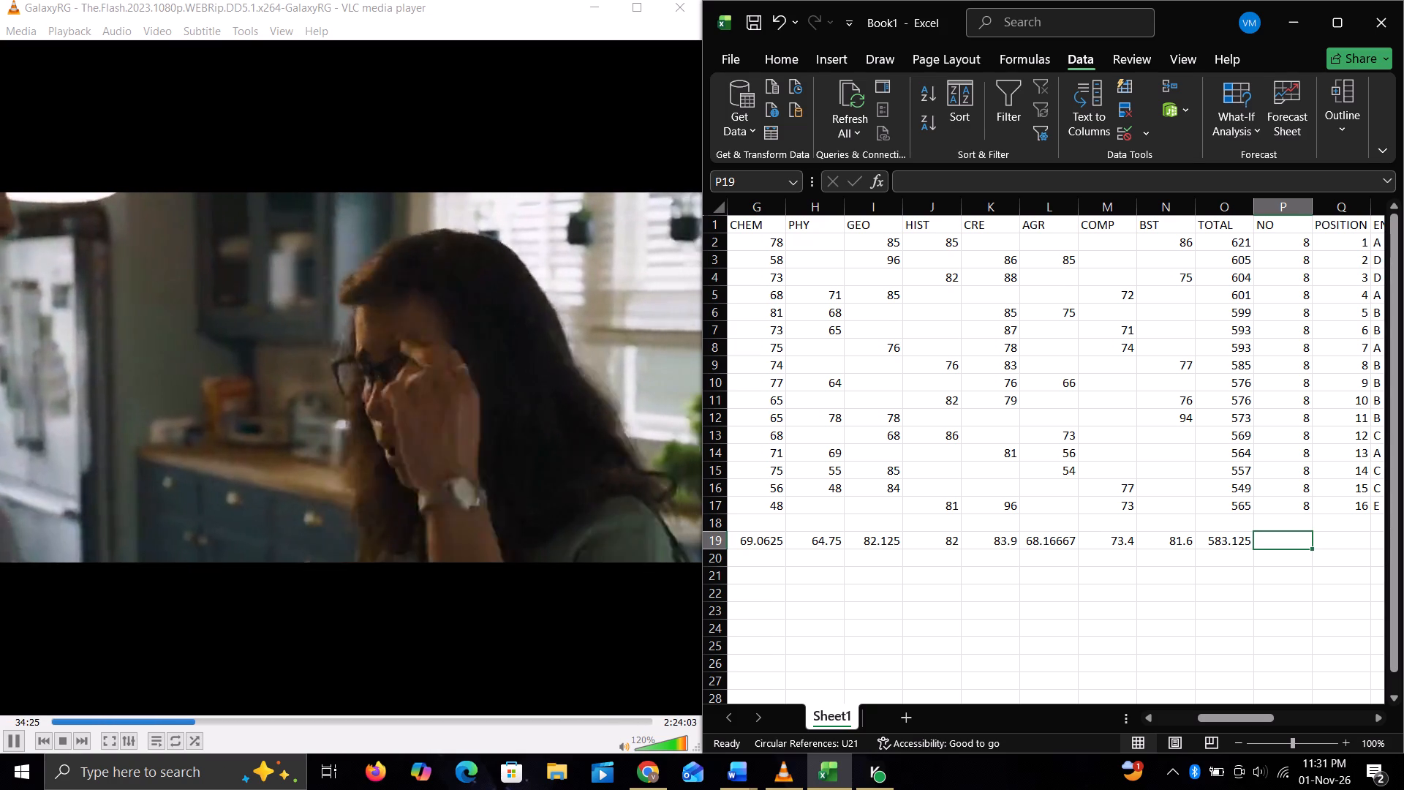
left_click(1335, 554)
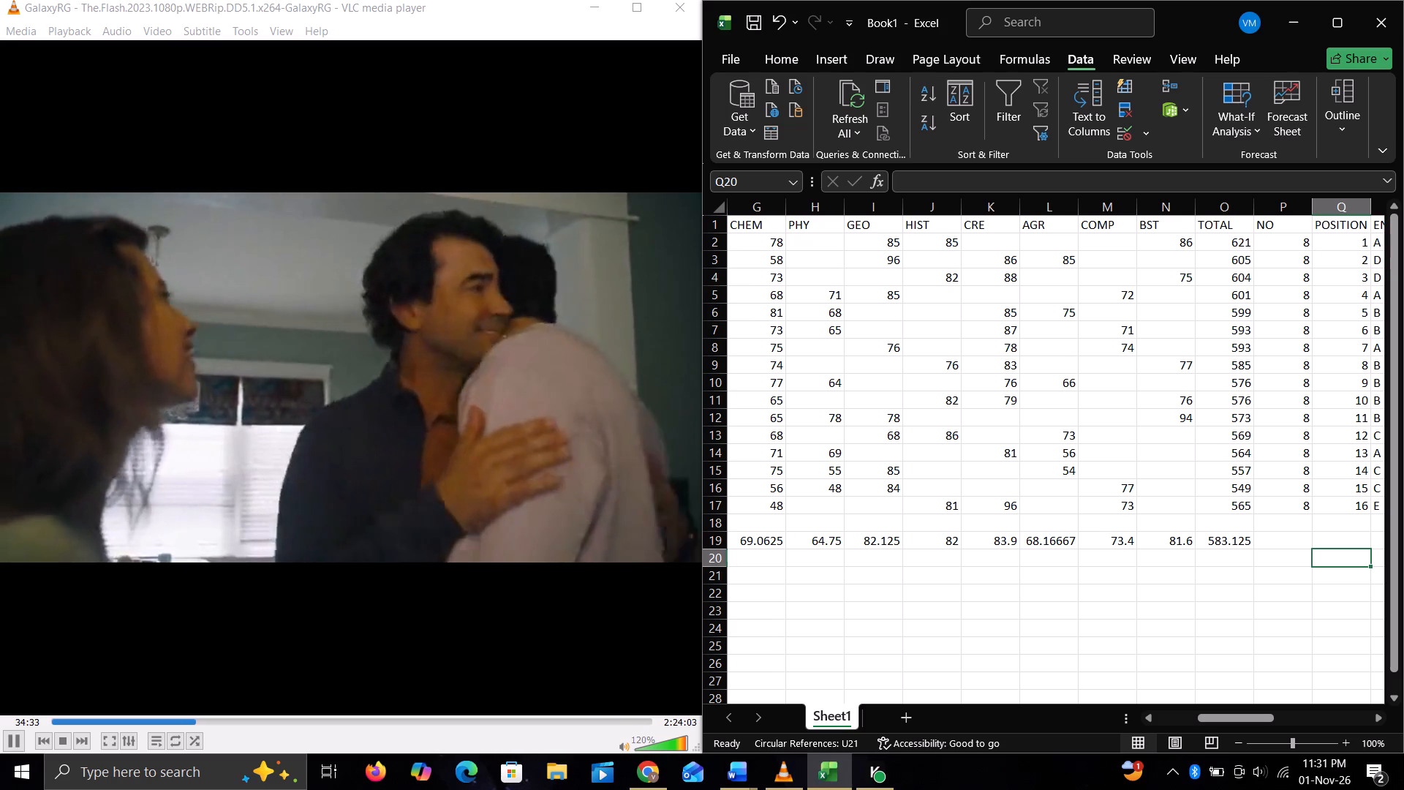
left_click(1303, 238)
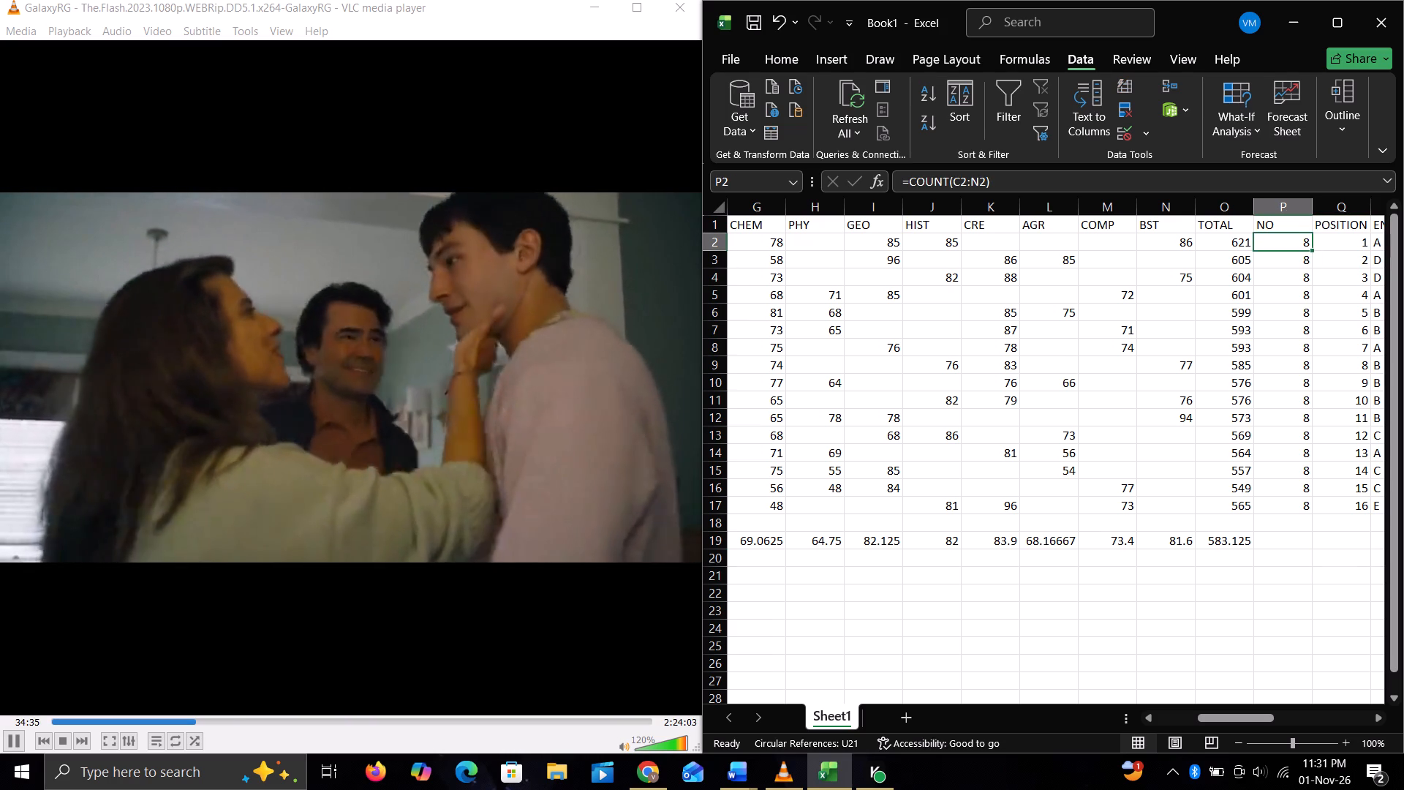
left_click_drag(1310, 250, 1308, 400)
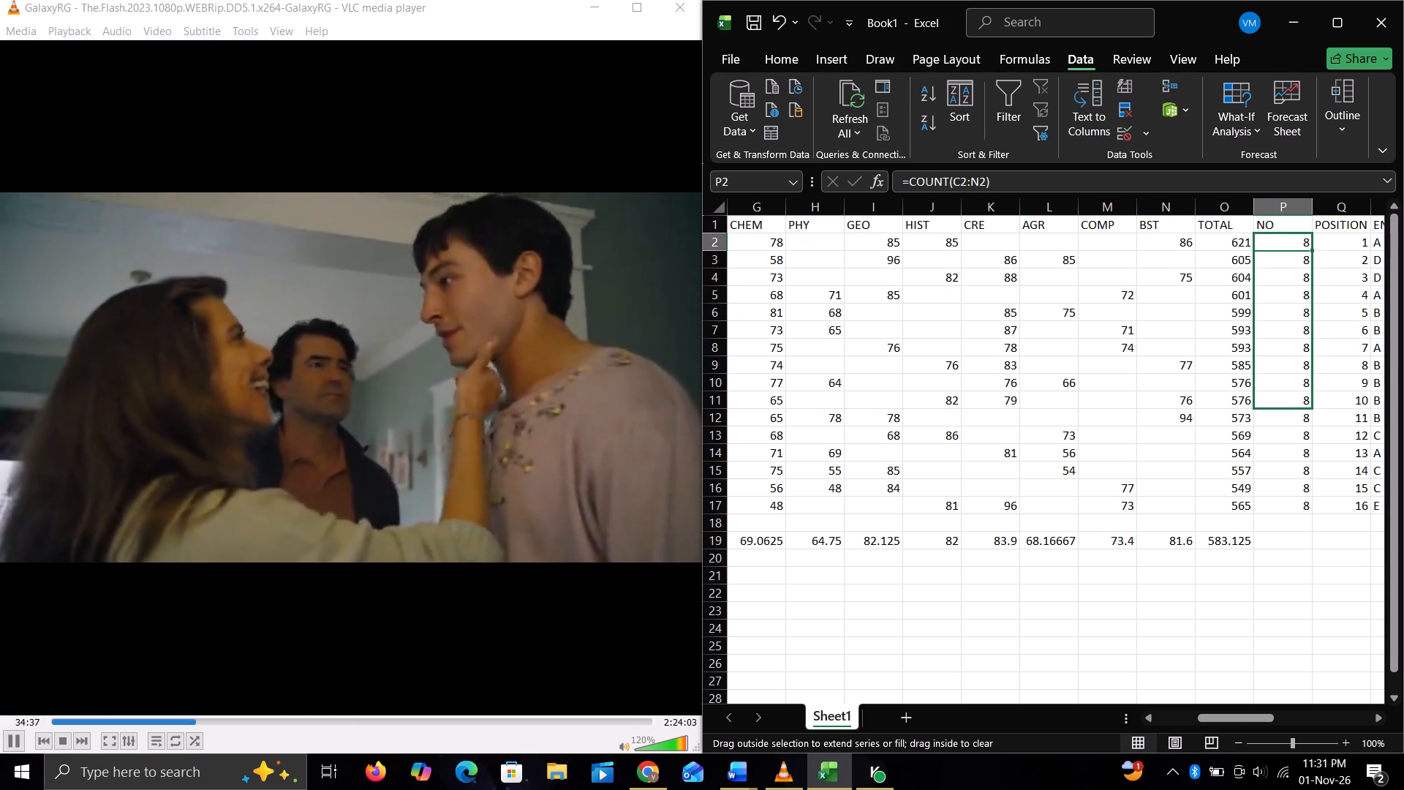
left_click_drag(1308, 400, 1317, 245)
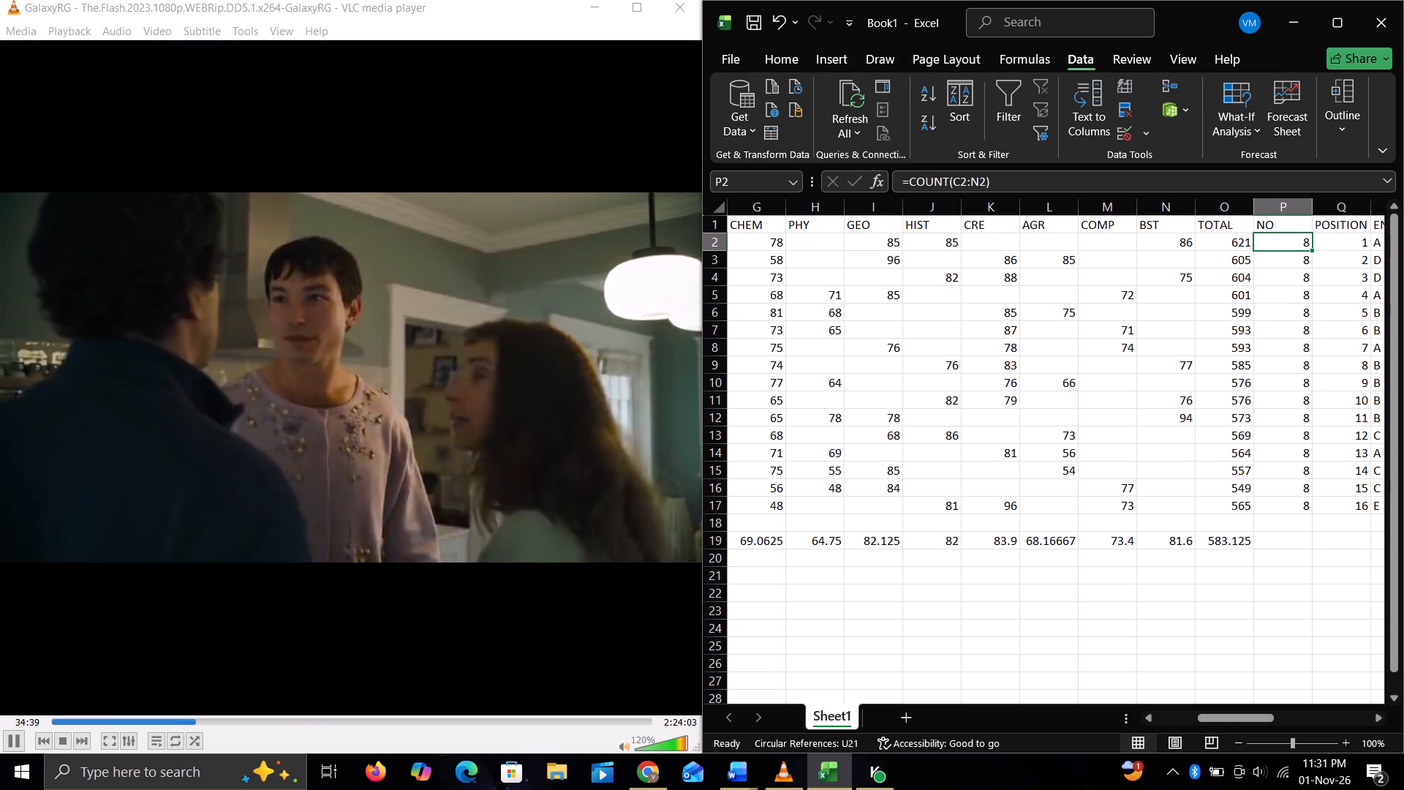
Fill the first student's POSITION value in Q2 down the column through Q17.
left_click_drag(1346, 245, 1370, 247)
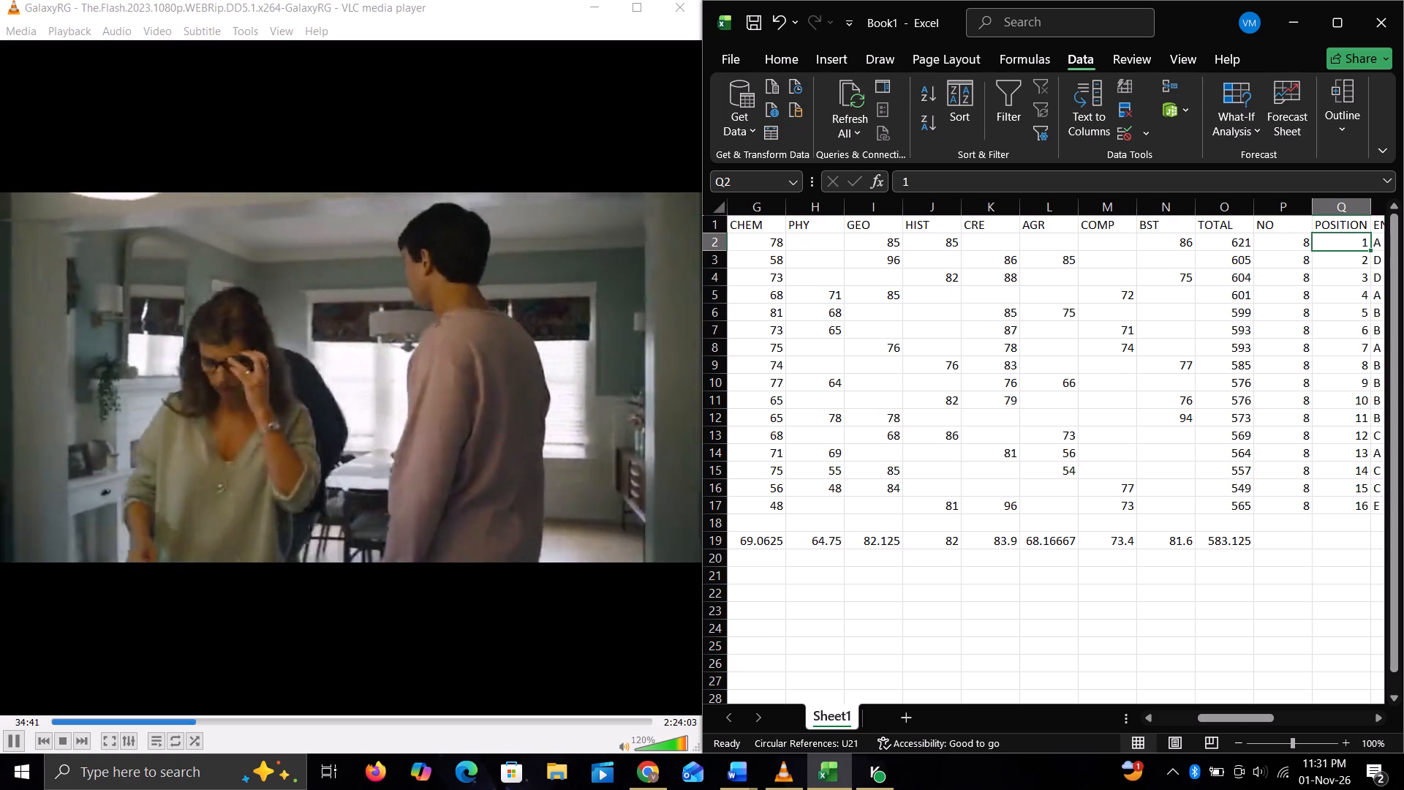
left_click_drag(1370, 247, 1369, 249)
left_click_drag(1369, 249, 1378, 424)
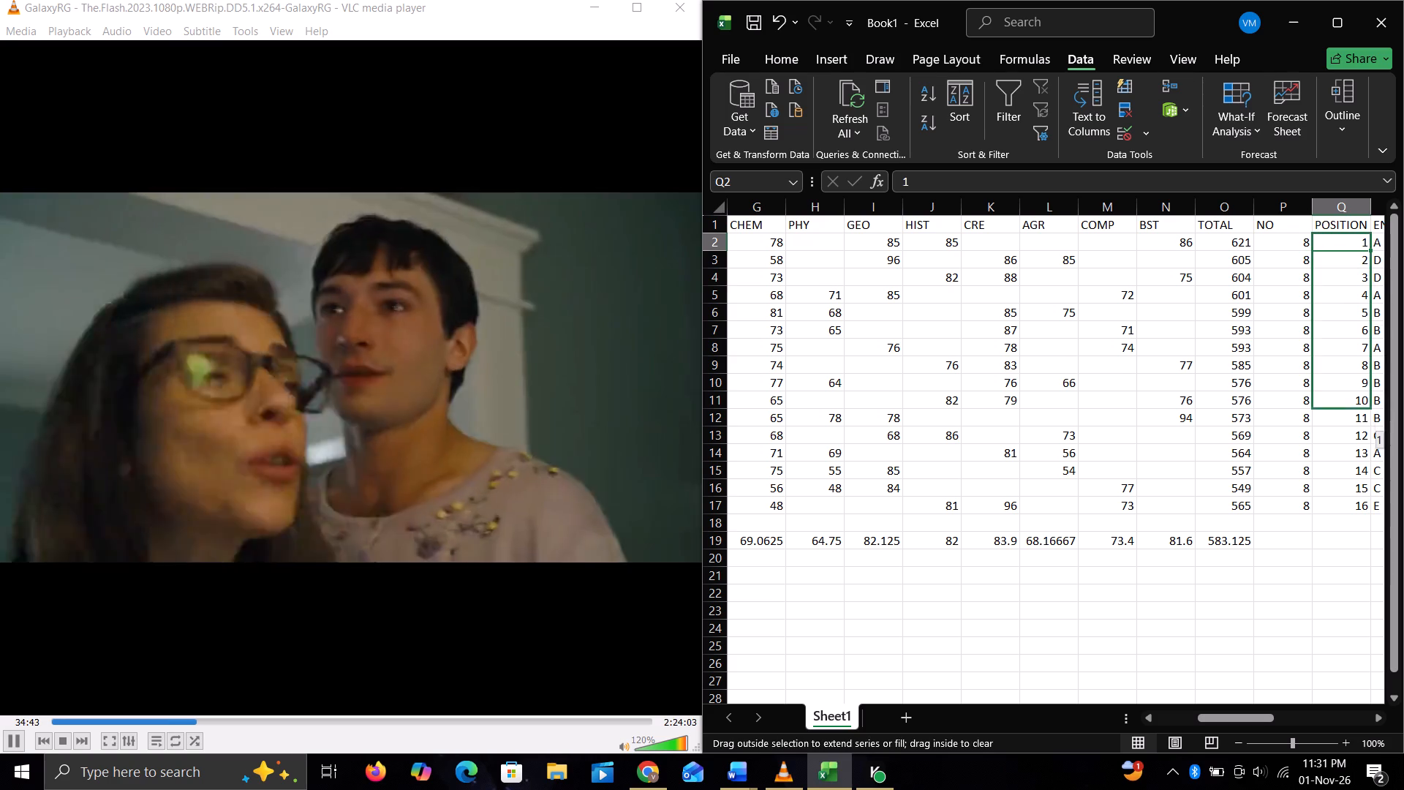
left_click_drag(1378, 424, 1371, 508)
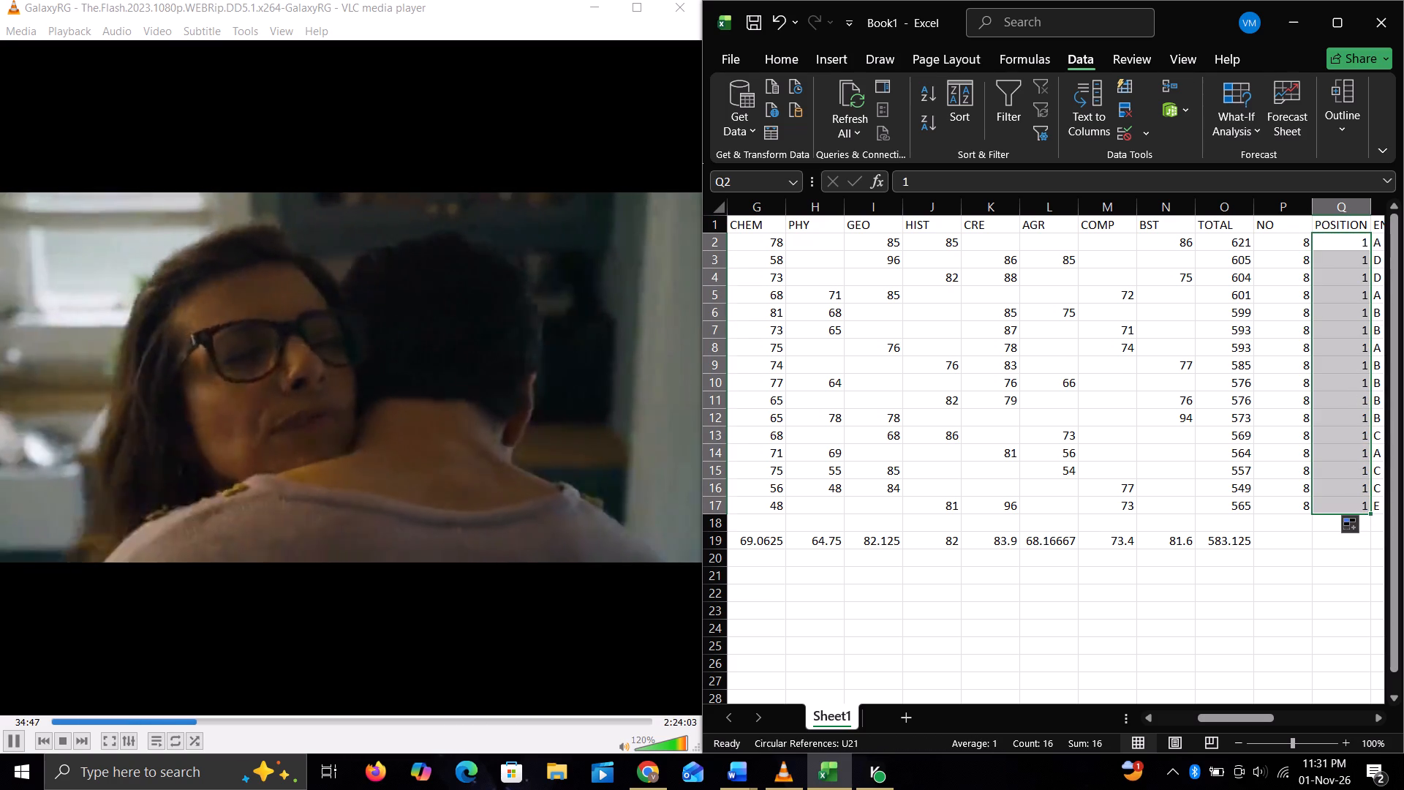
Set the second student's POSITION in cell Q3 to 2.
left_click(1354, 250)
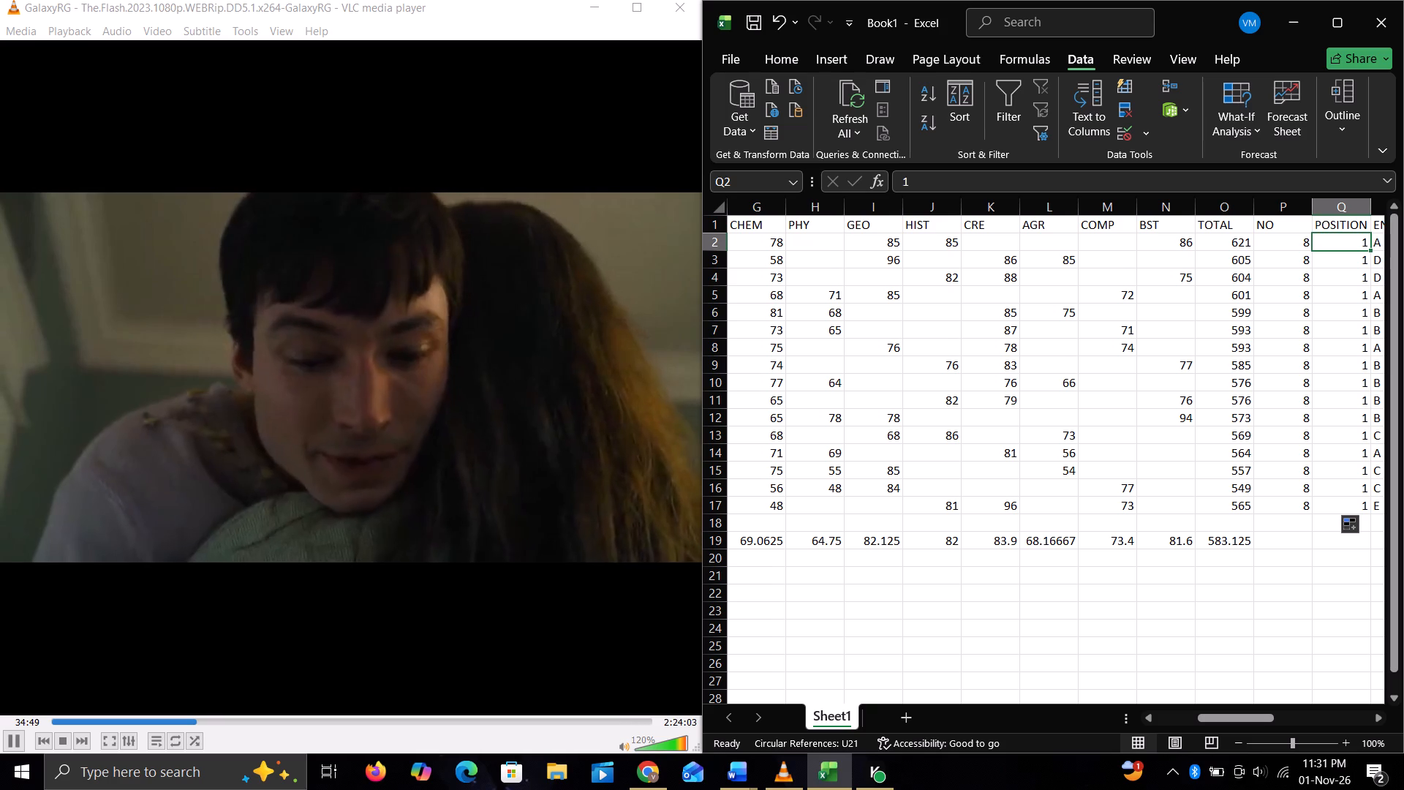
left_click(1351, 247)
left_click(1351, 264)
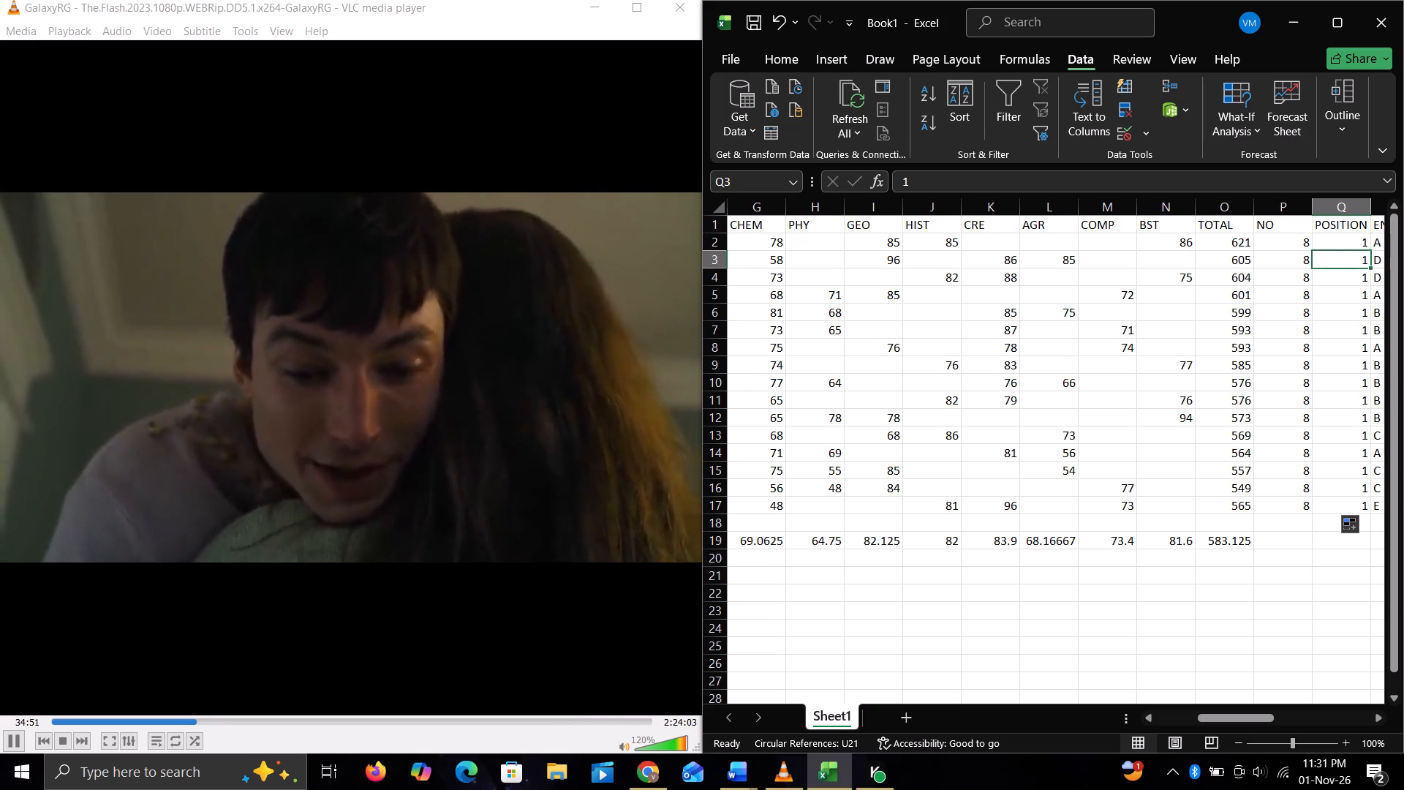
left_click(1351, 246)
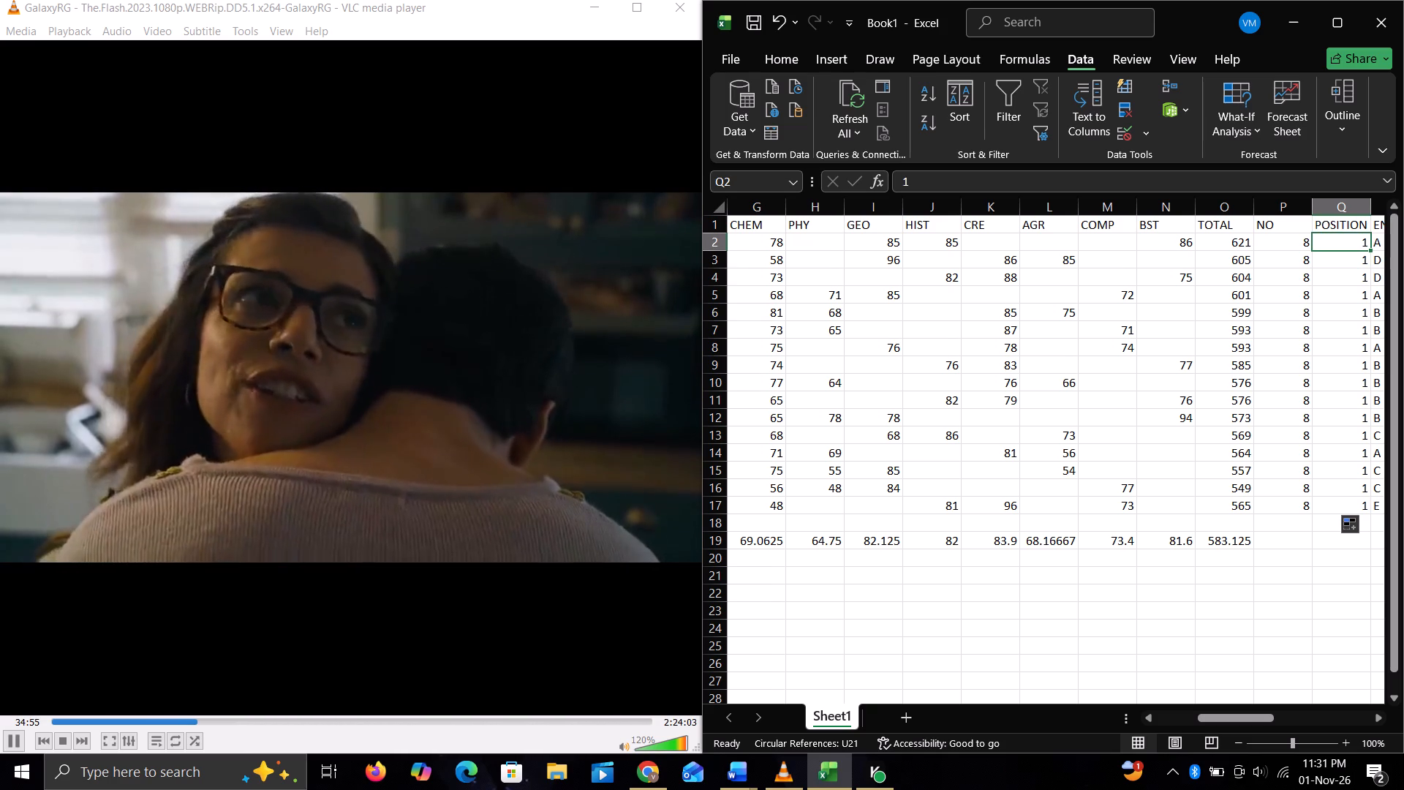
scroll(1351, 246, "left", 1)
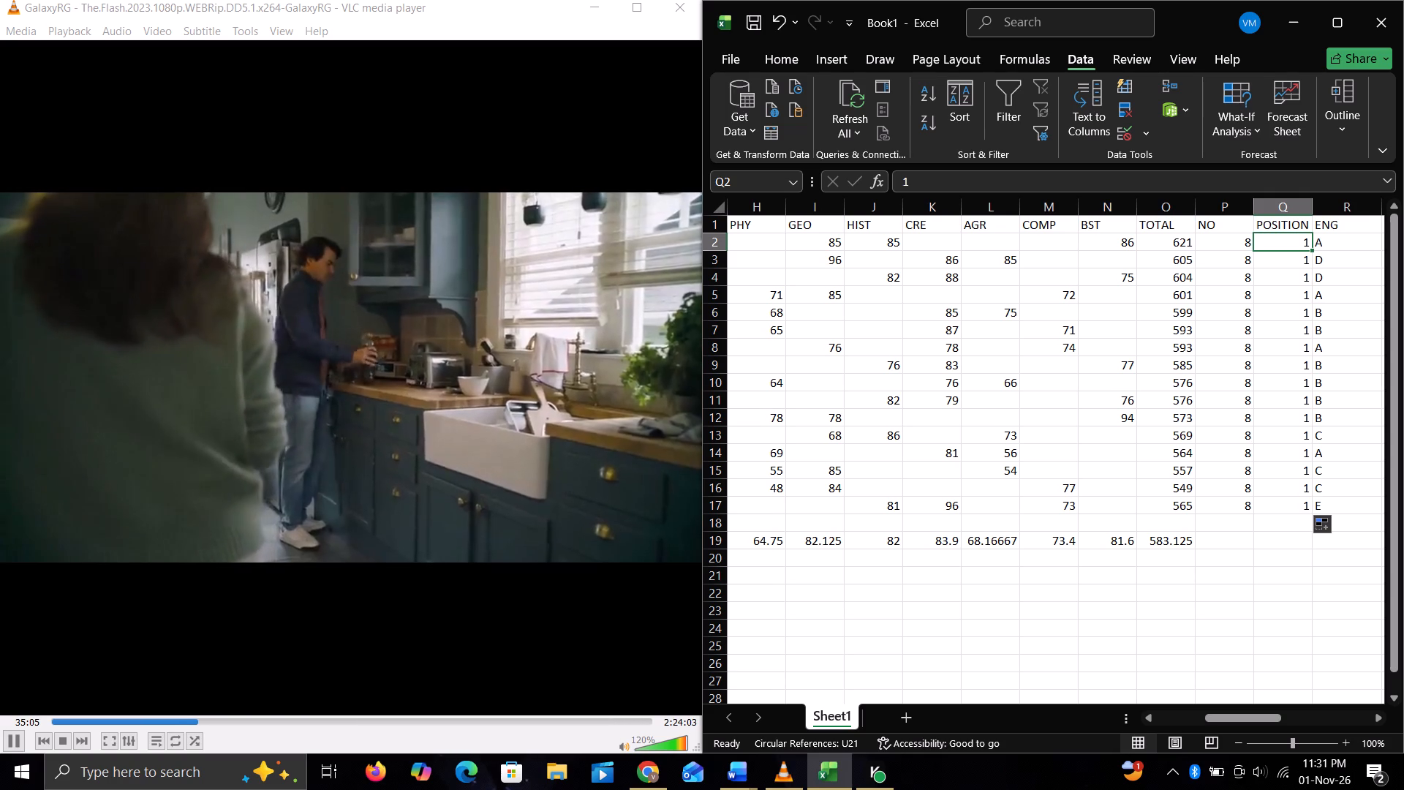
left_click(1270, 244)
left_click(1270, 244)
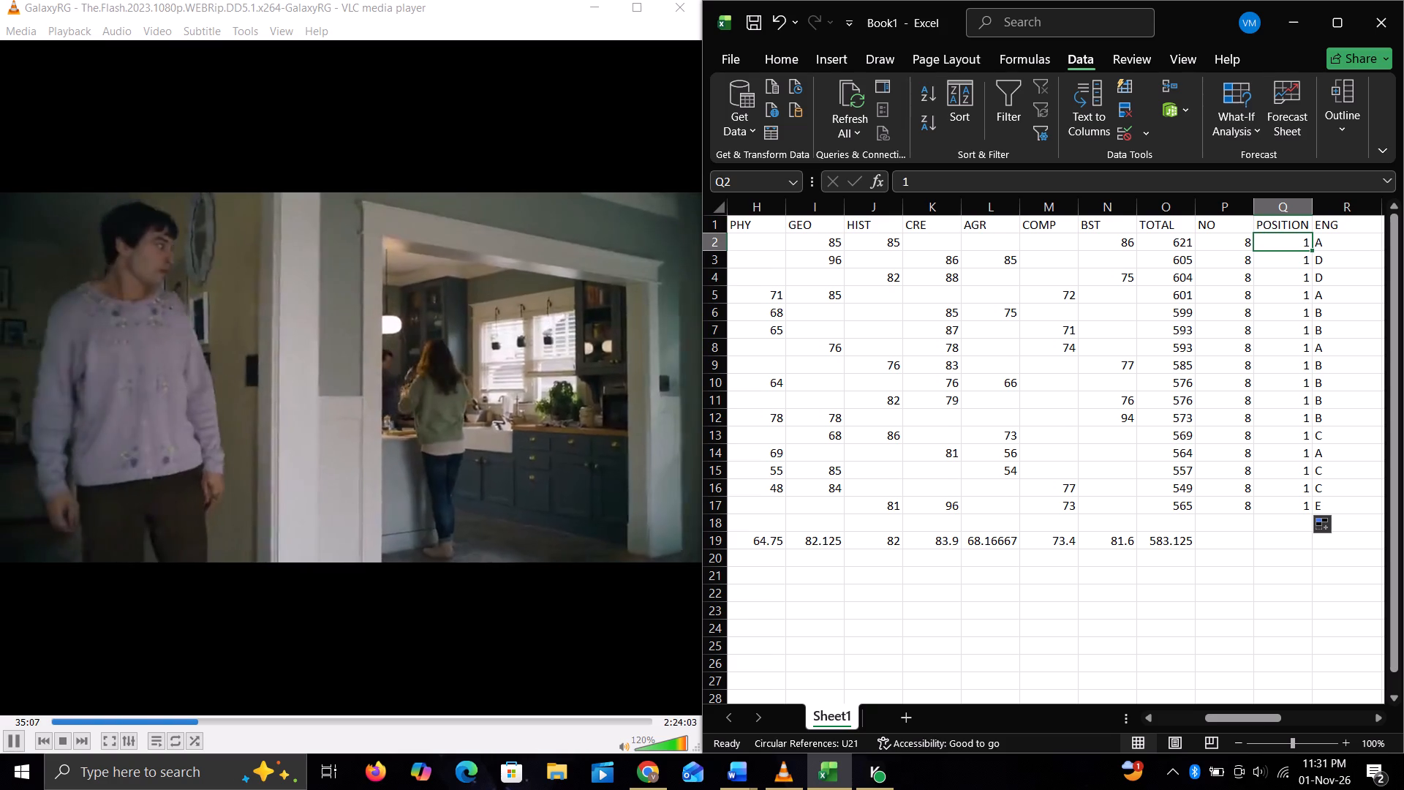
left_click(1286, 260)
left_click(1286, 260)
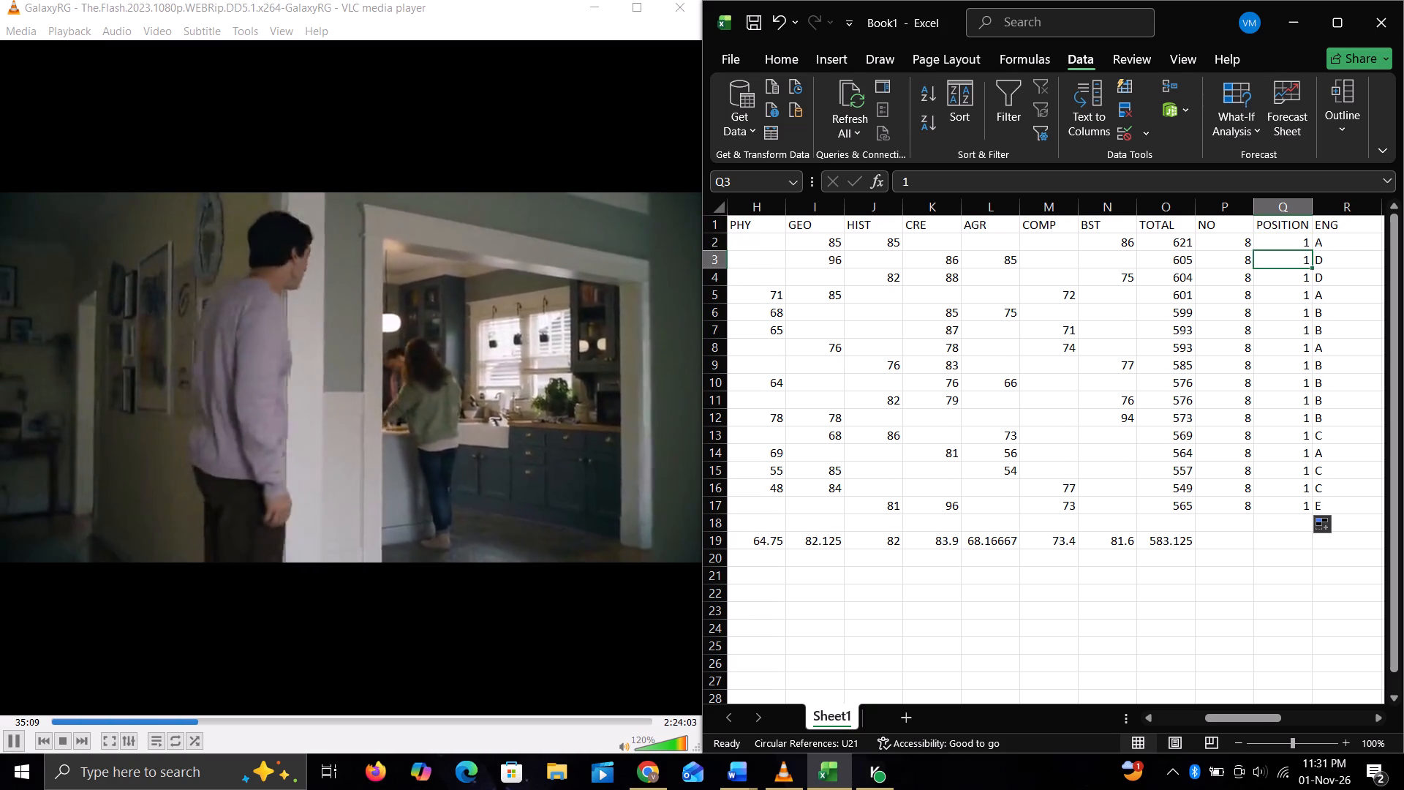
left_click(1291, 236)
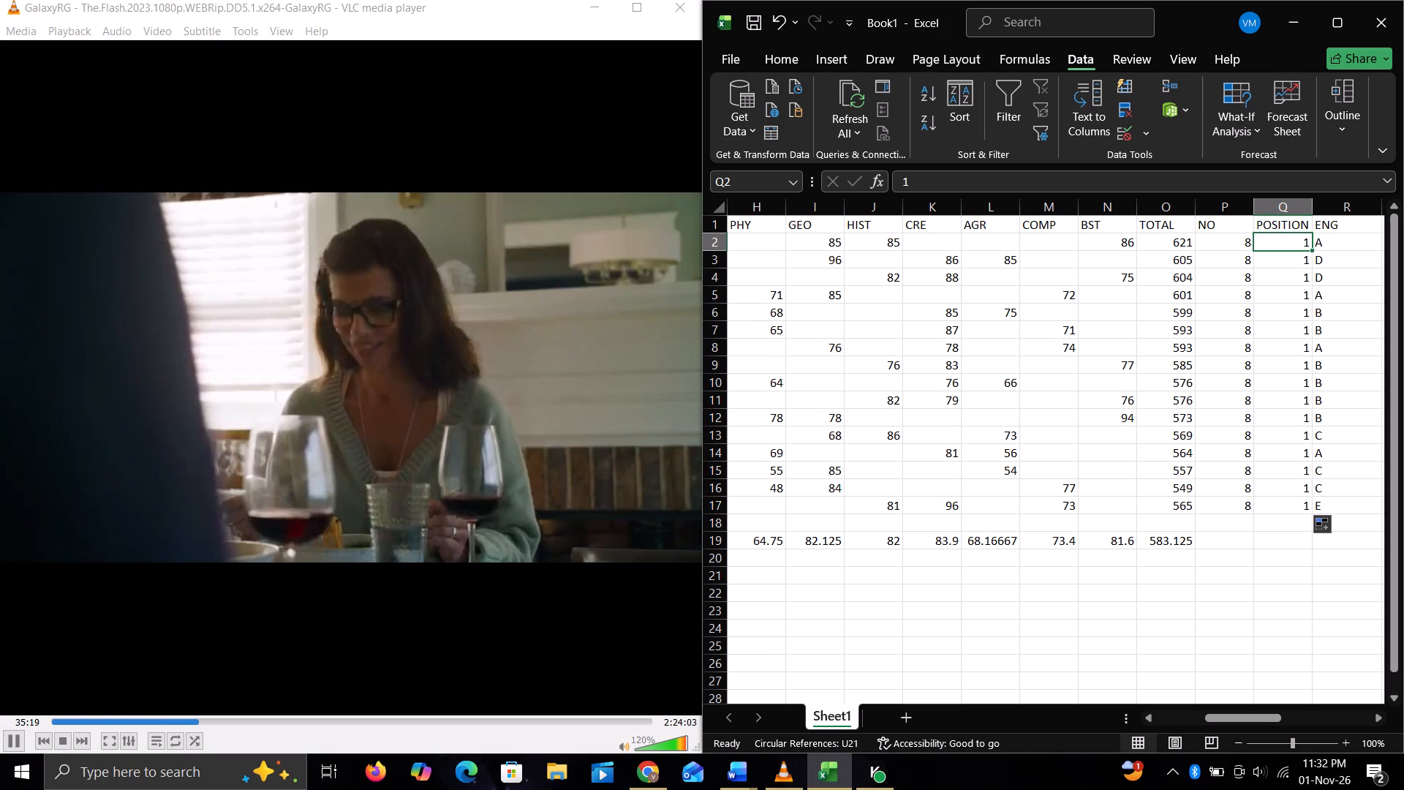
left_click(1288, 260)
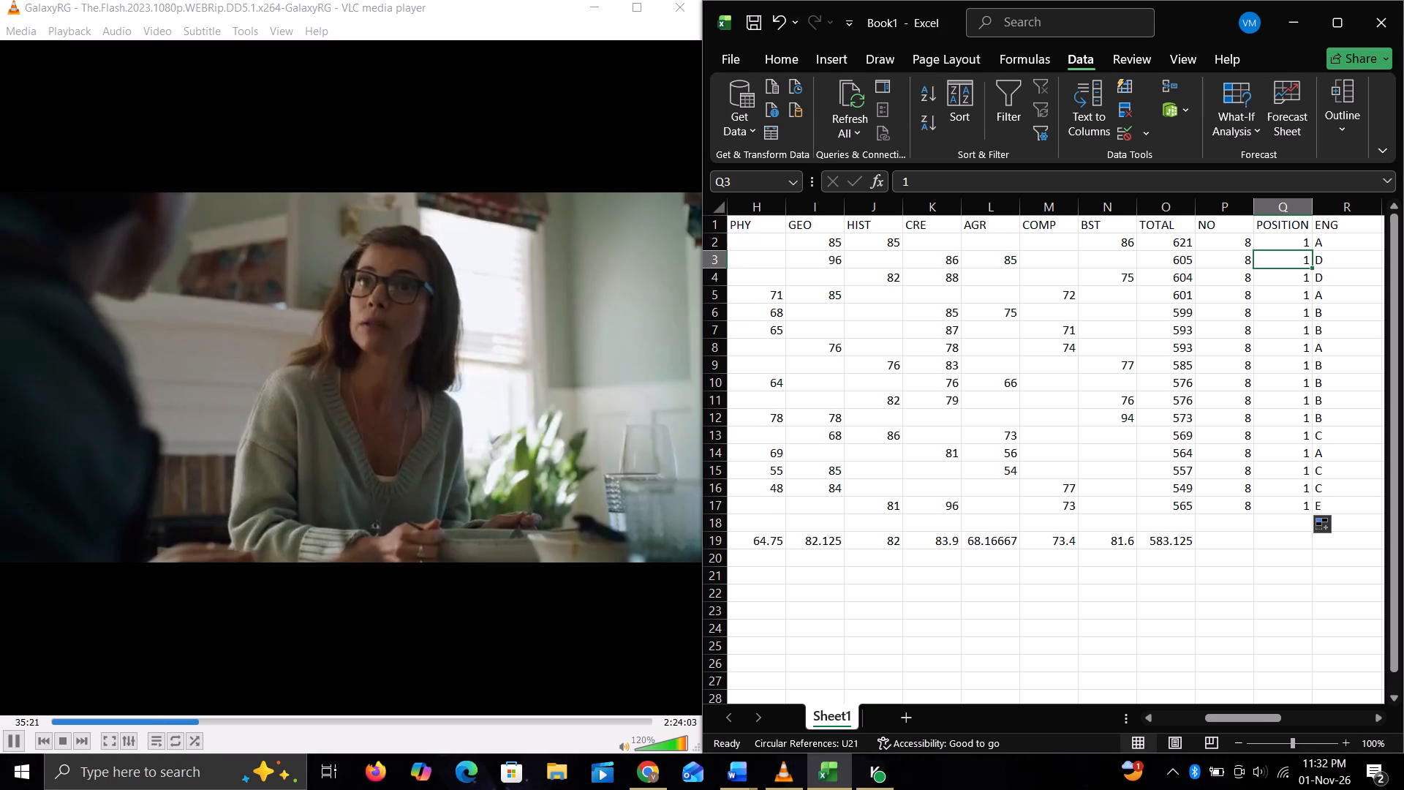
key("2")
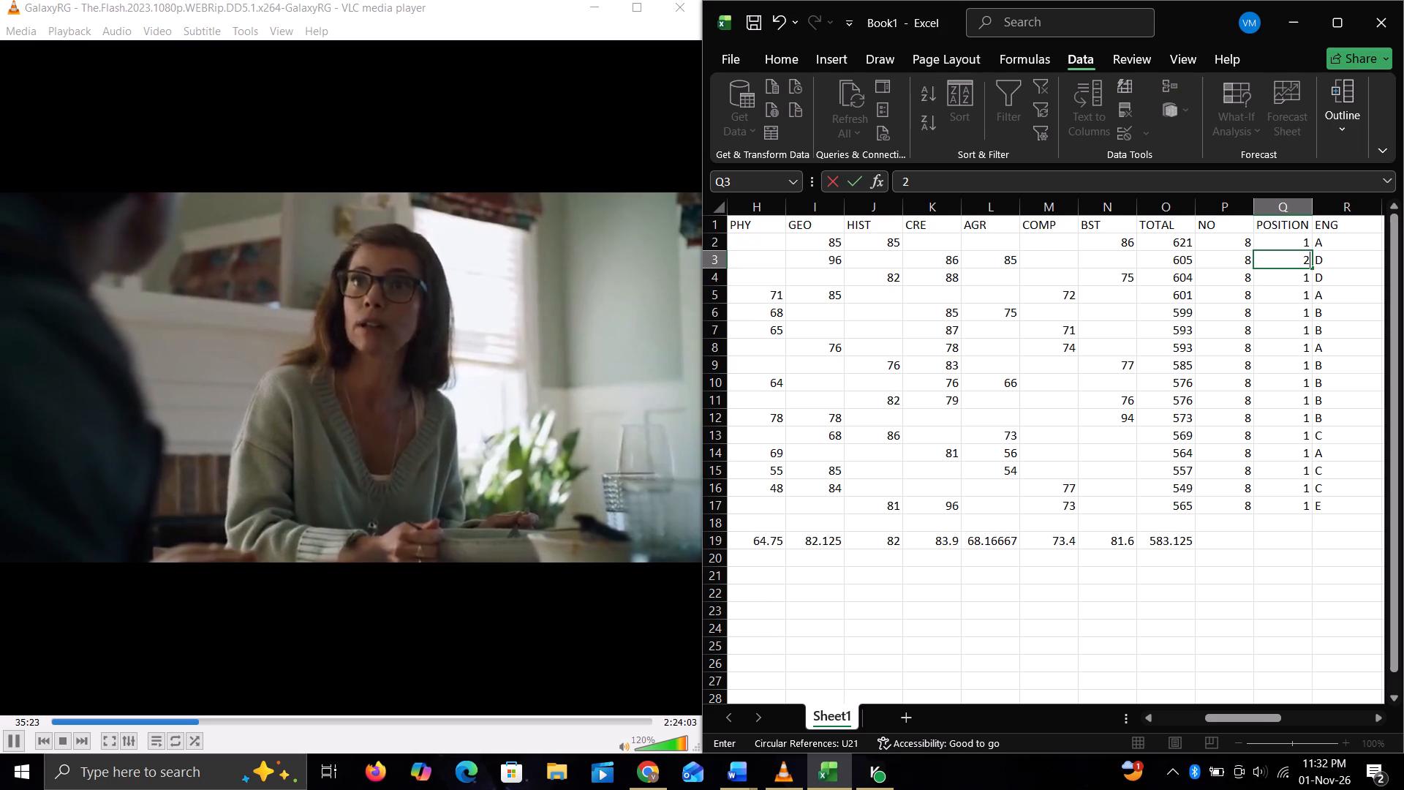
left_click(1280, 247)
Extend the POSITION series from Q2:Q3 (1, 2) down the column through Q19 in consecutive numbers.
left_click_drag(1280, 247, 1280, 269)
left_click(1285, 263)
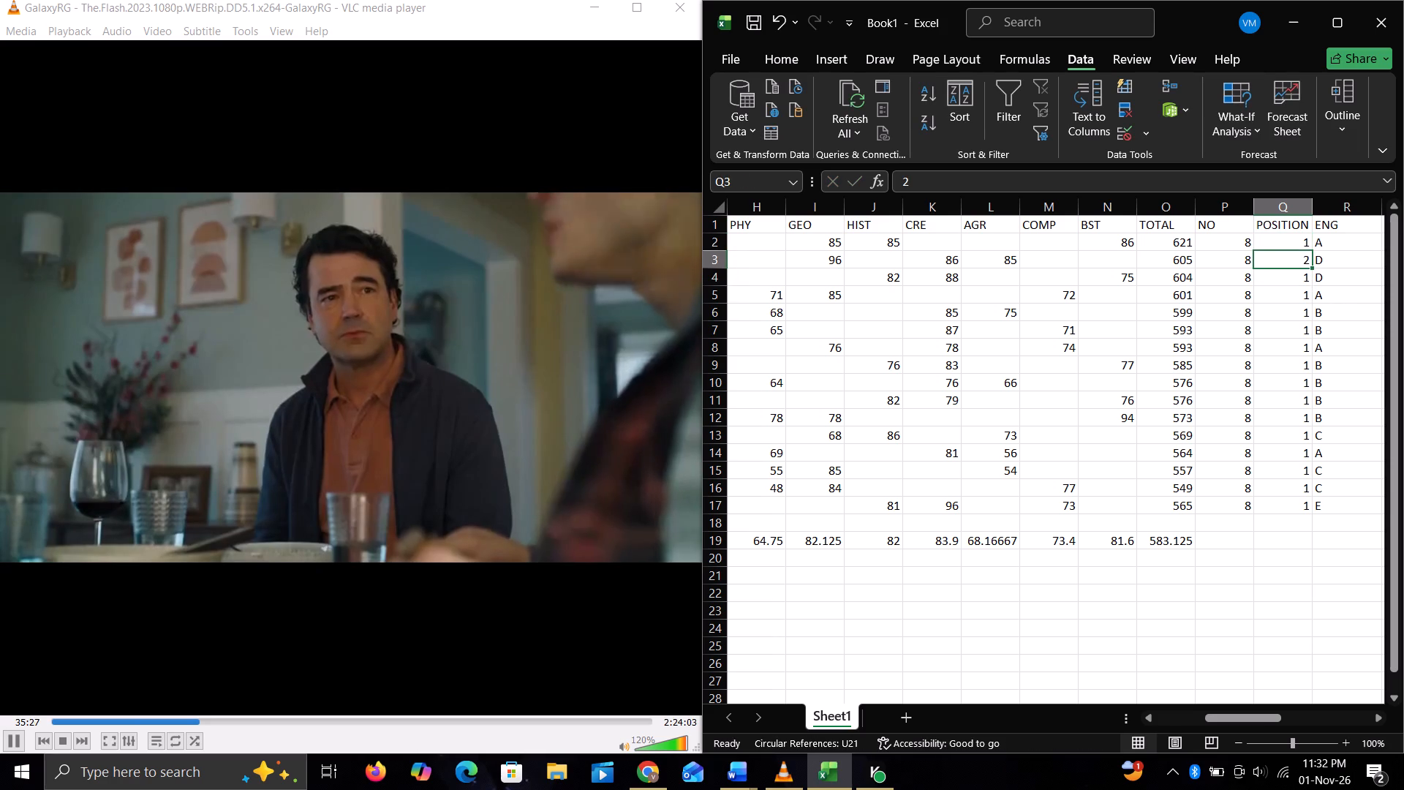
left_click(1287, 237)
left_click_drag(1287, 237, 1283, 251)
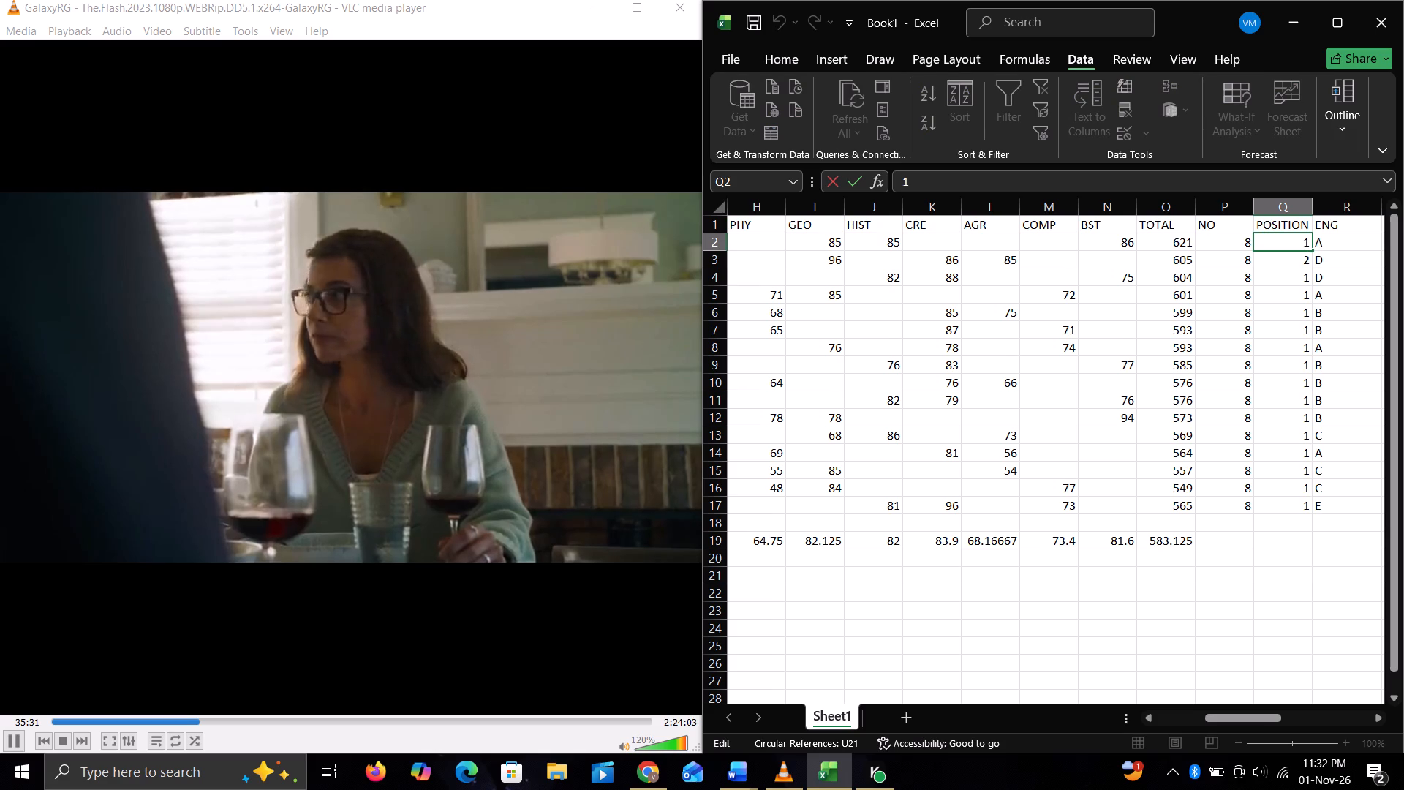
left_click(1283, 242)
left_click_drag(1283, 242, 1280, 266)
left_click(1280, 266)
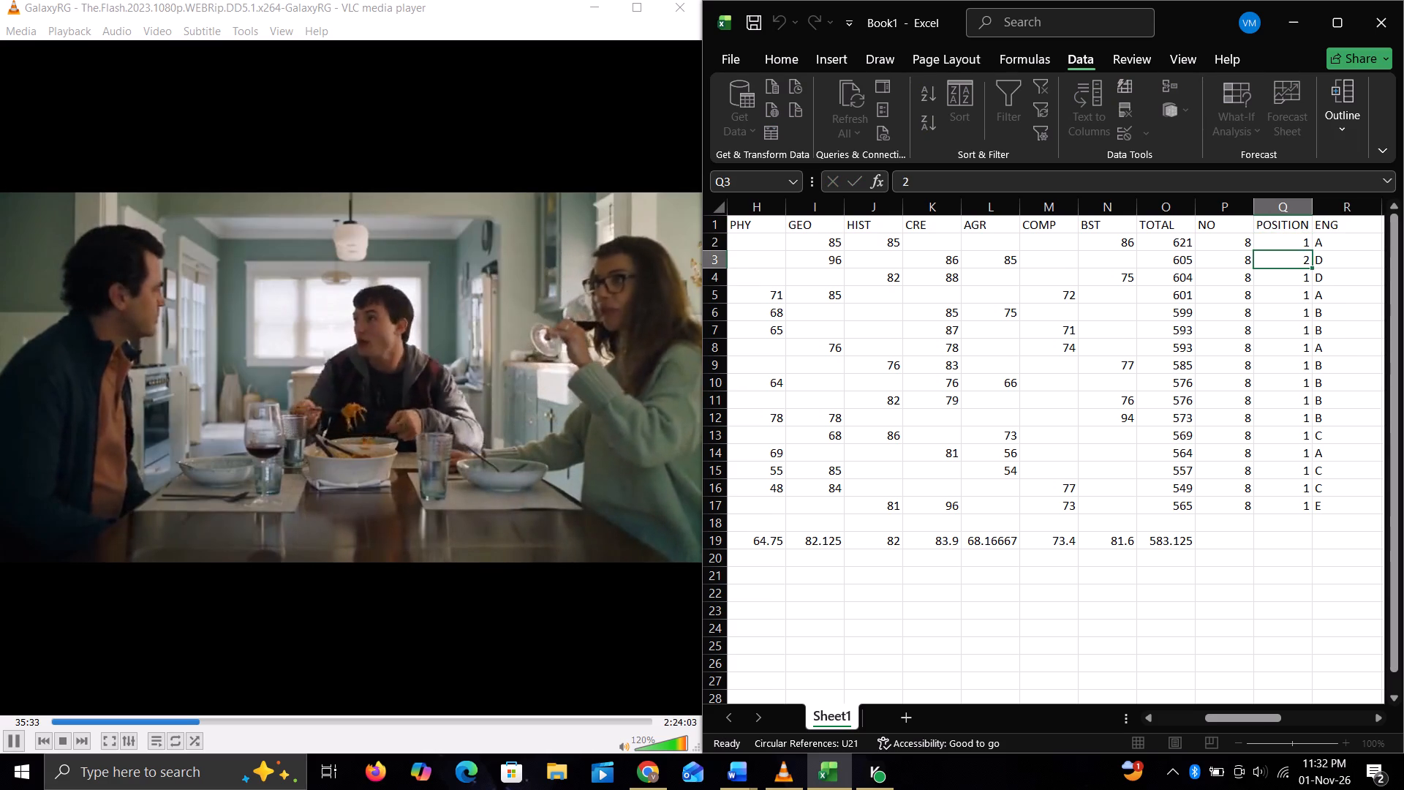
left_click(1282, 242)
left_click_drag(1282, 242, 1282, 243)
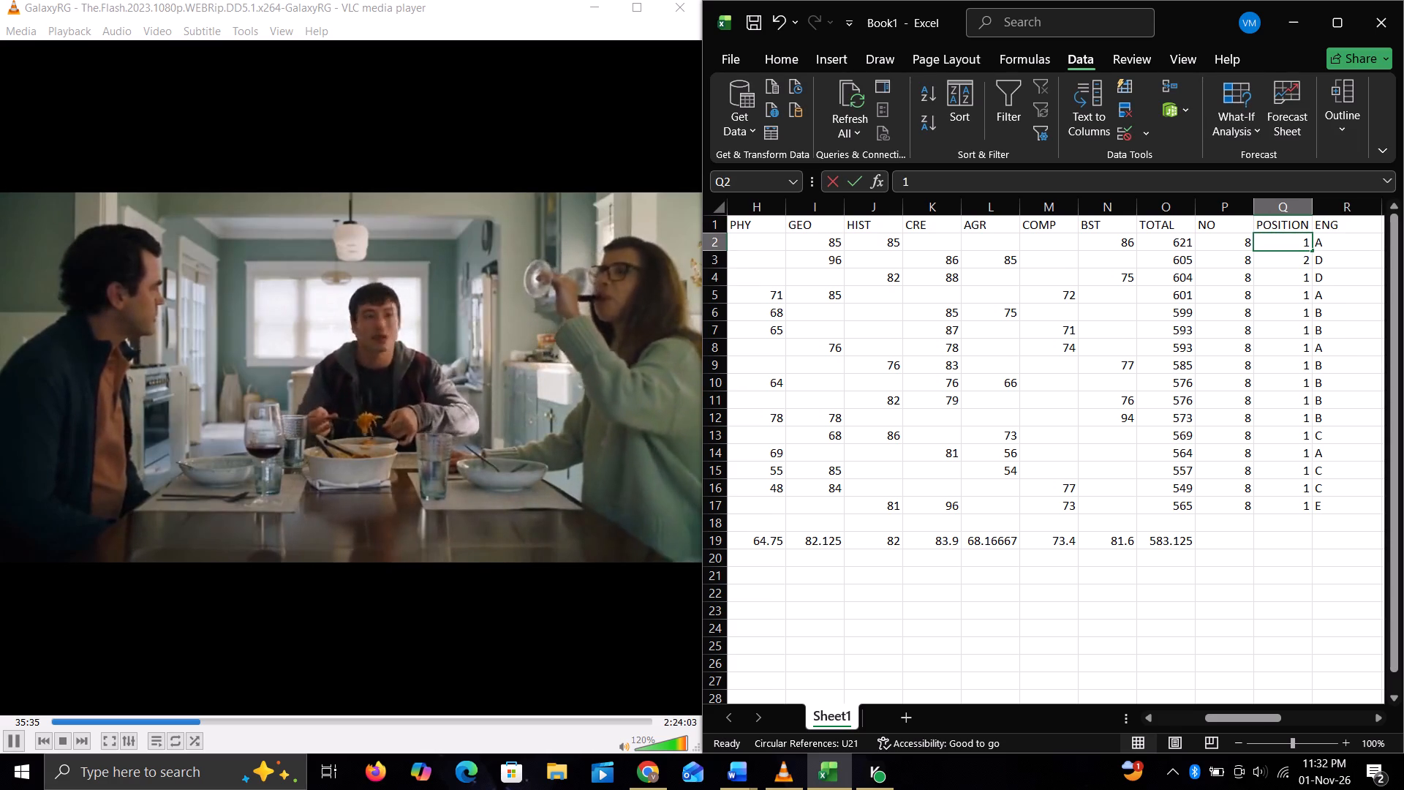
left_click_drag(1282, 243, 1282, 262)
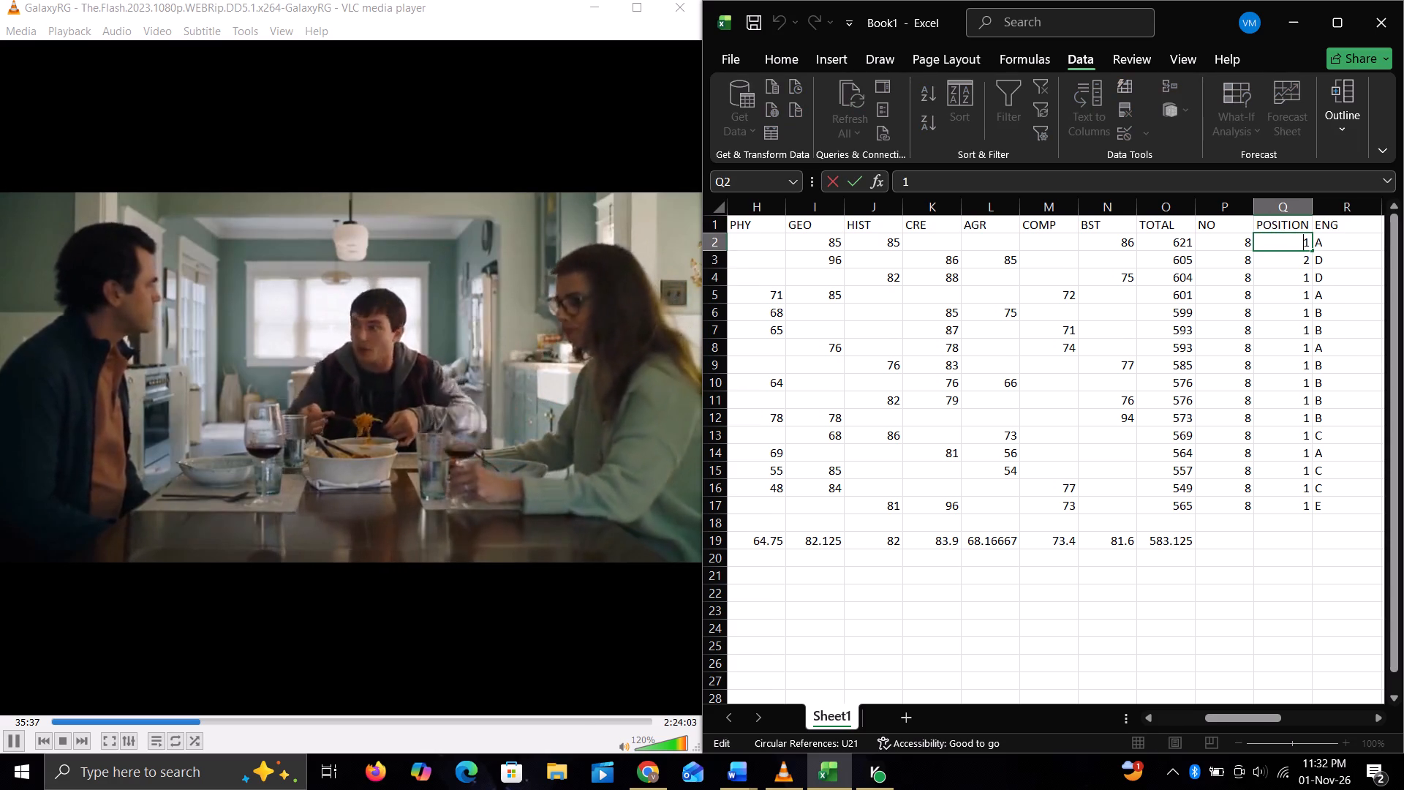
left_click(1282, 270)
left_click(1283, 247)
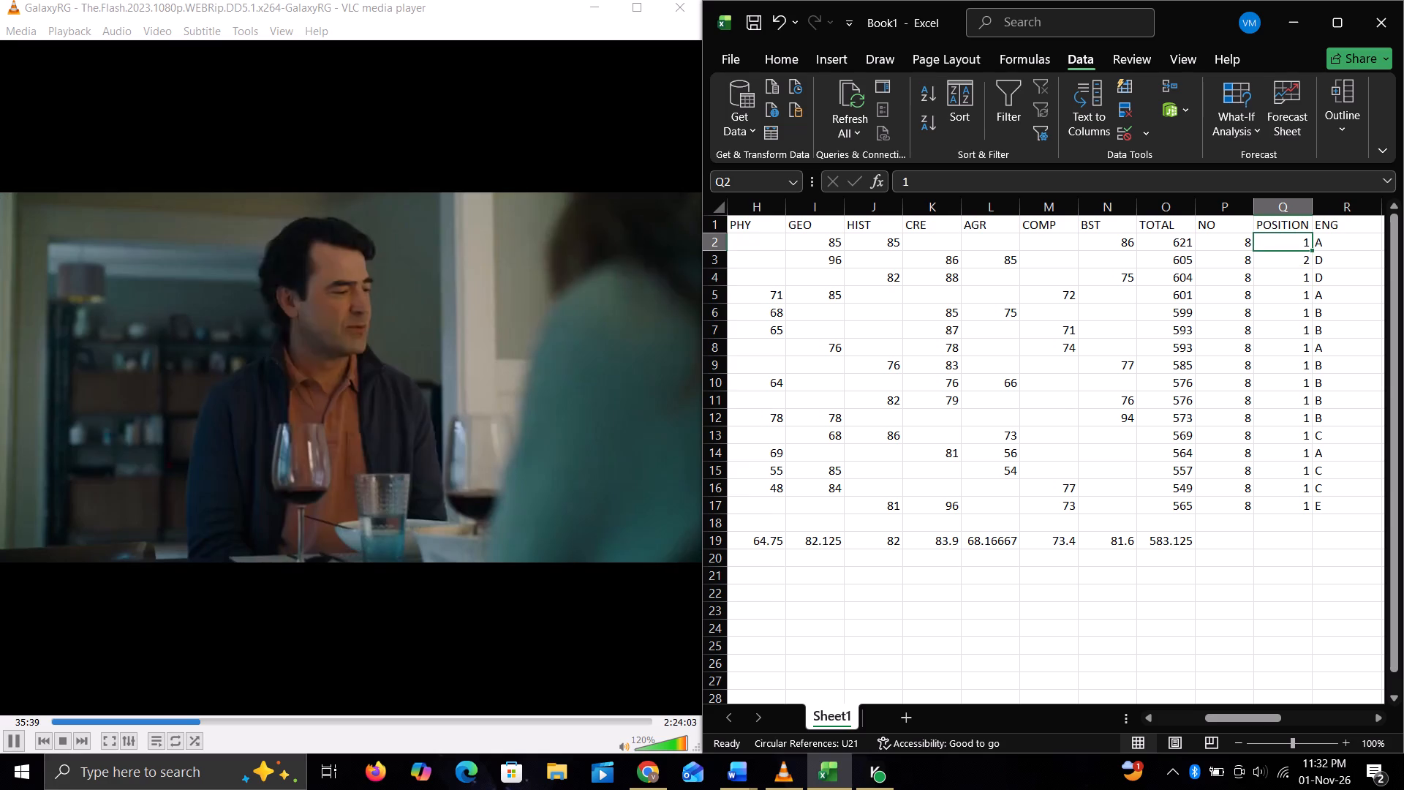
left_click_drag(1283, 247, 1284, 263)
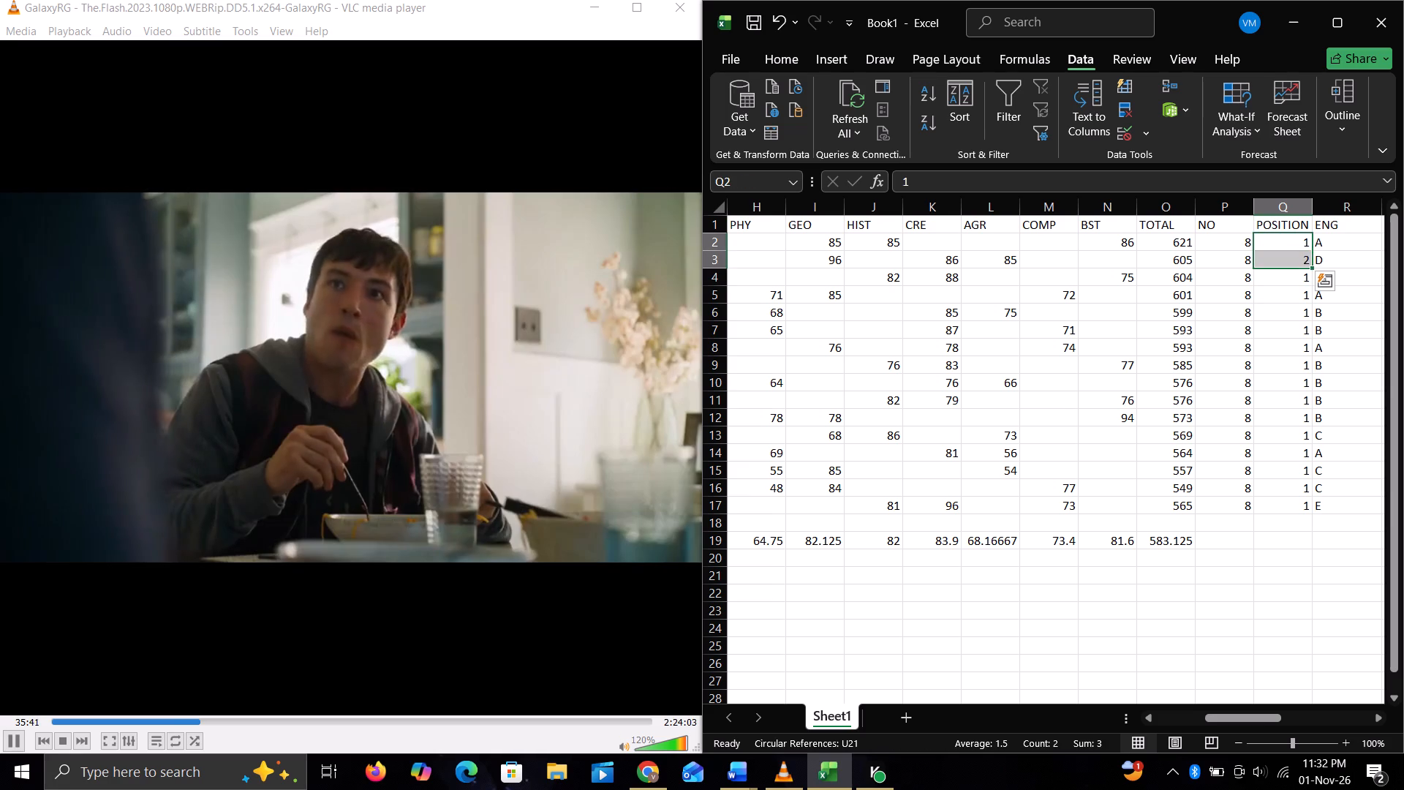
left_click_drag(1313, 265, 1313, 296)
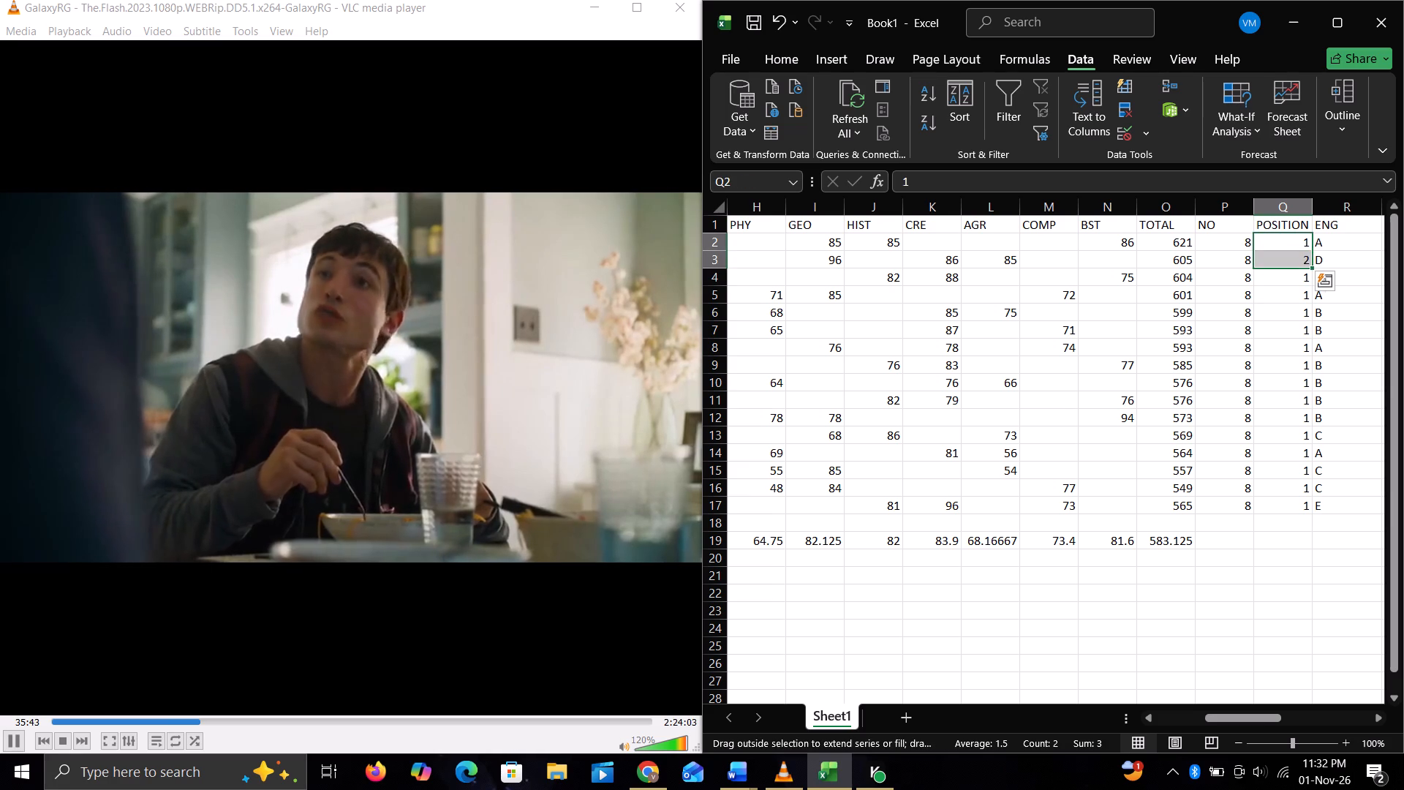
left_click_drag(1313, 296, 1335, 481)
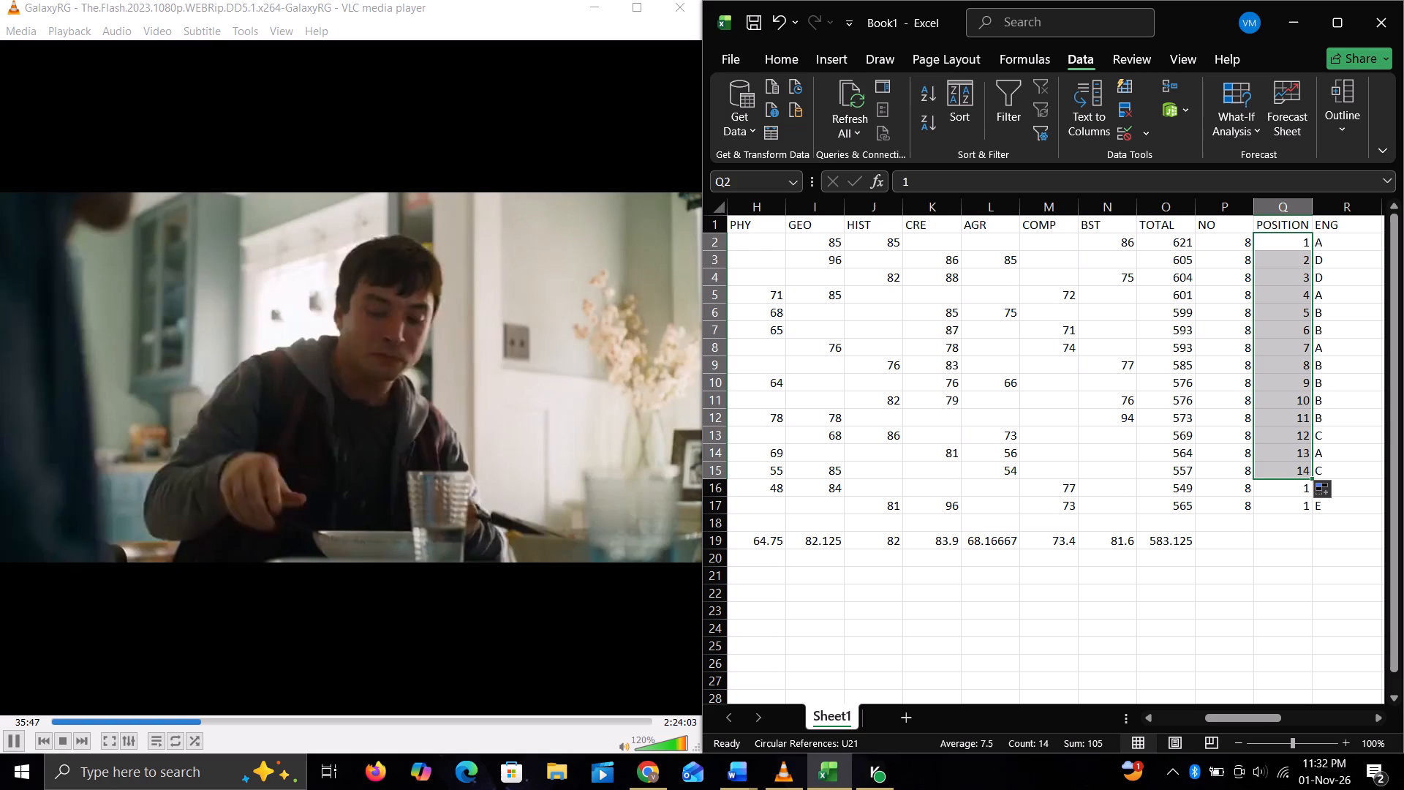
left_click_drag(1314, 477, 1314, 542)
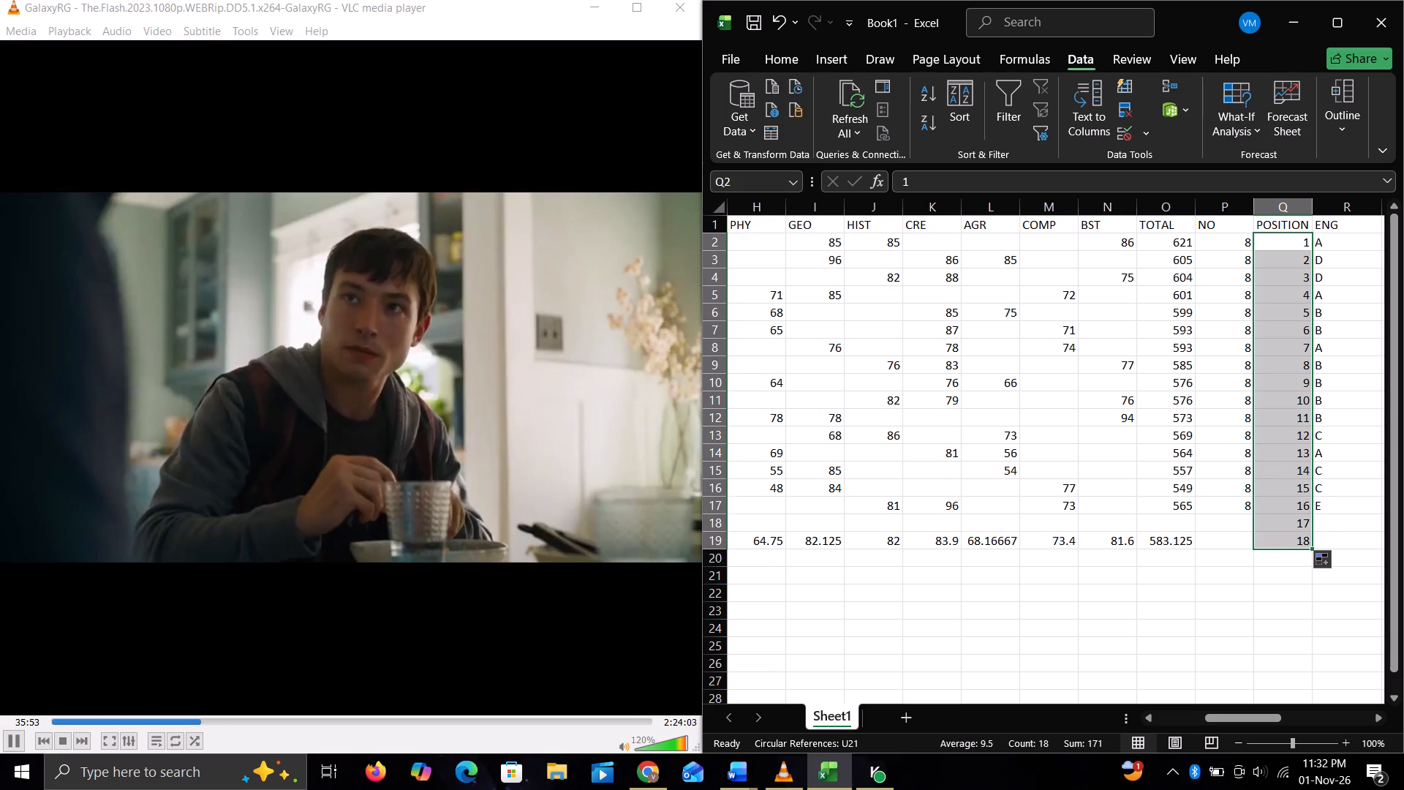
Clear the surplus POSITION values in cells Q19 and Q18 below the last student.
left_click(1305, 534)
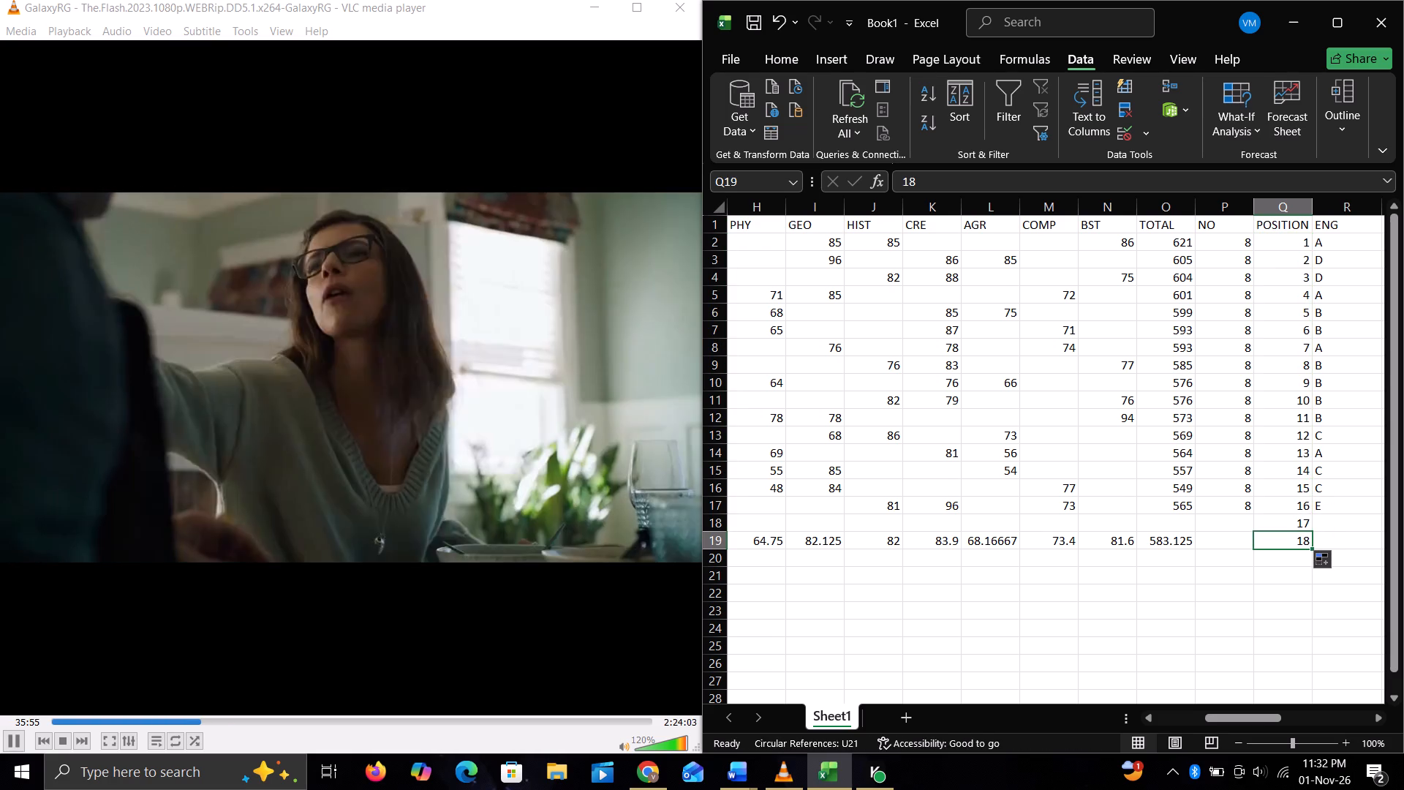
key("BackSpace")
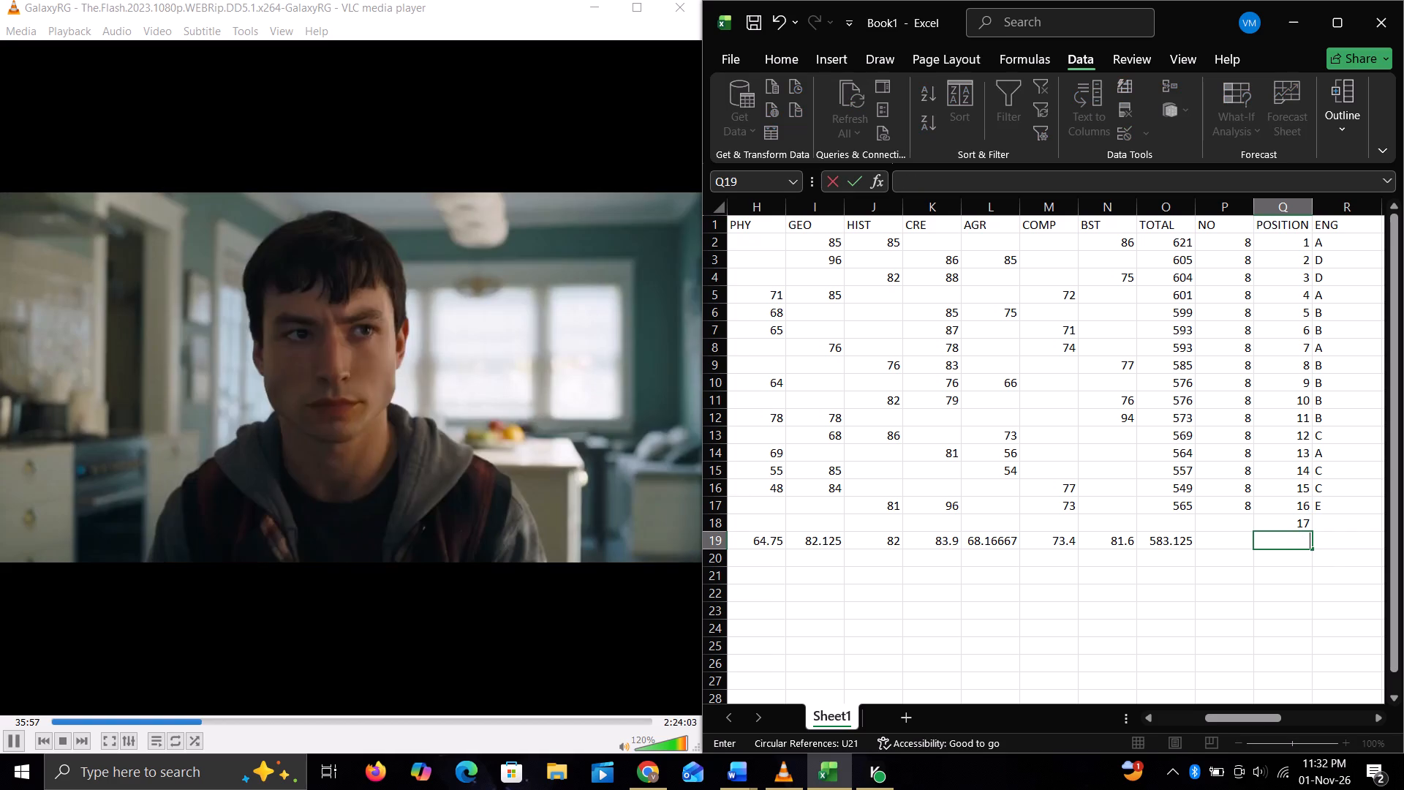
key("Up")
key("BackSpace")
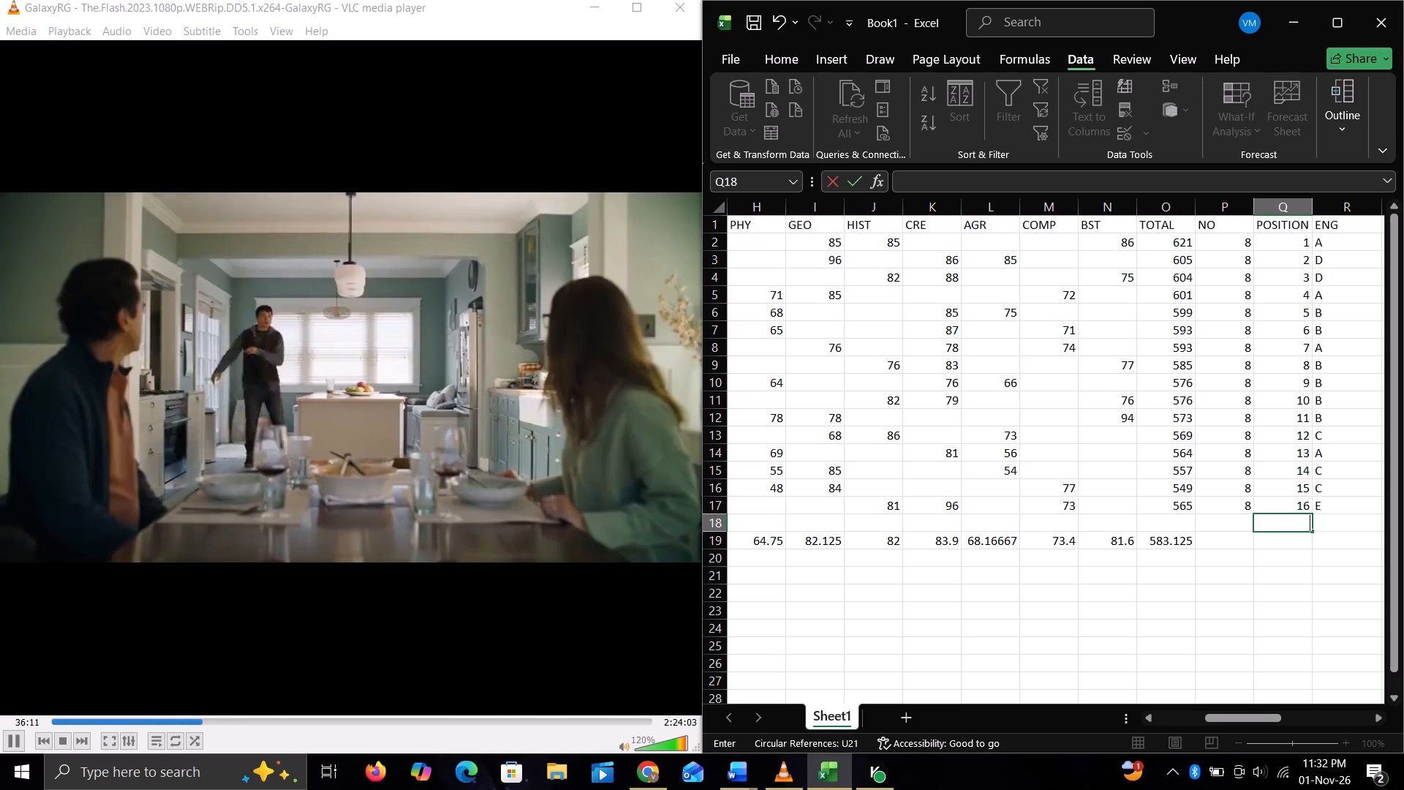
Sort the student rows by TOTAL from largest to smallest, starting from Q2:Q17 and expanding the selection to the adjacent data.
left_click_drag(1286, 240, 1292, 474)
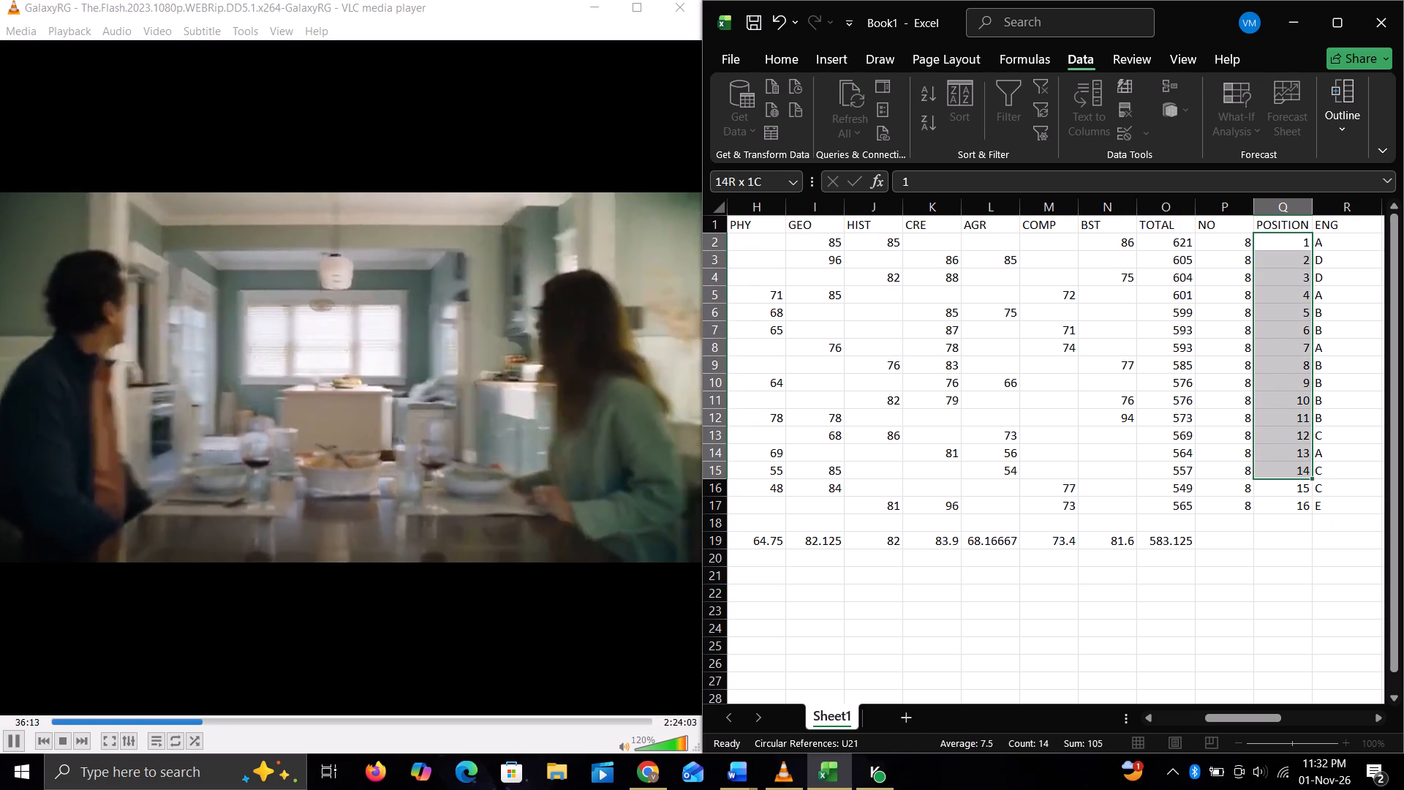
left_click_drag(1292, 474, 1286, 498)
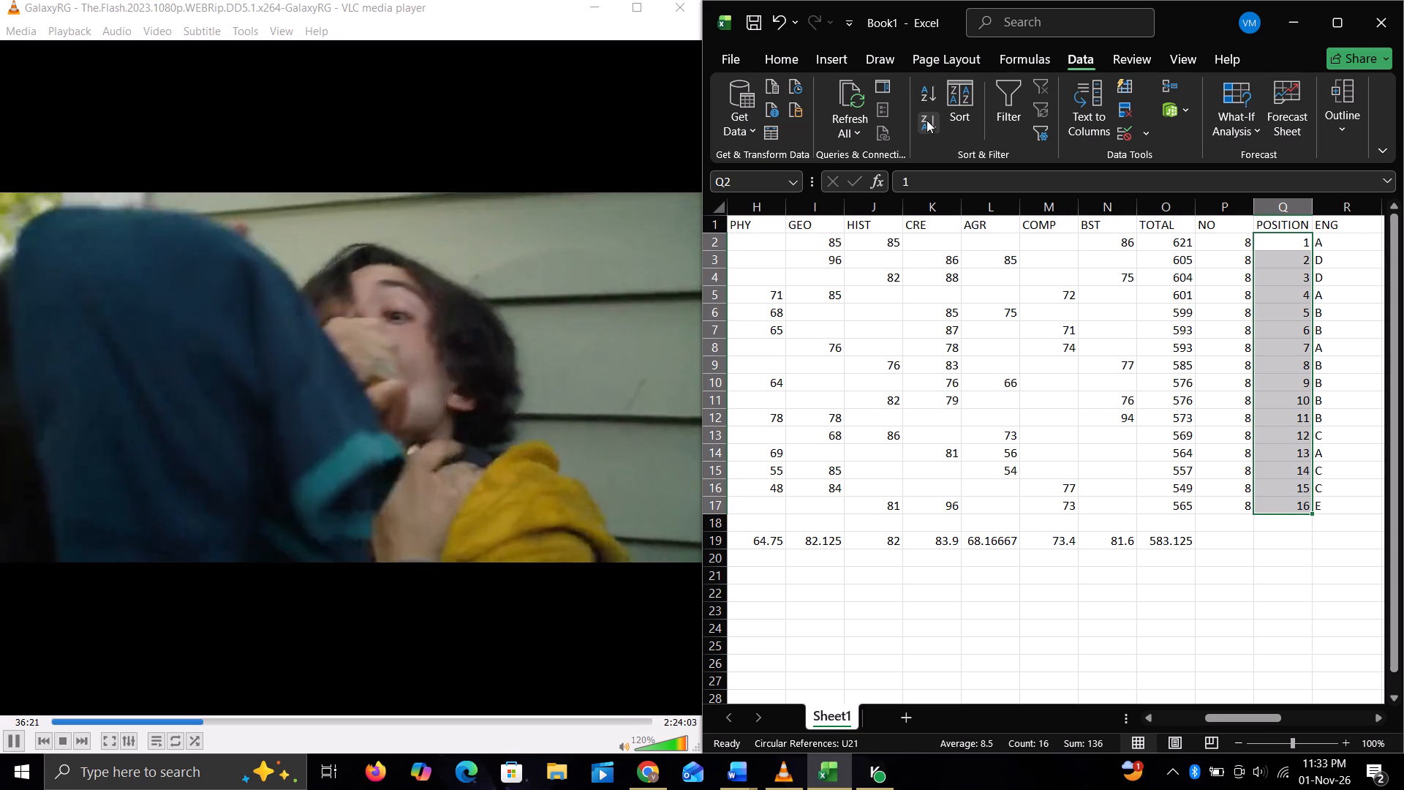
left_click(959, 89)
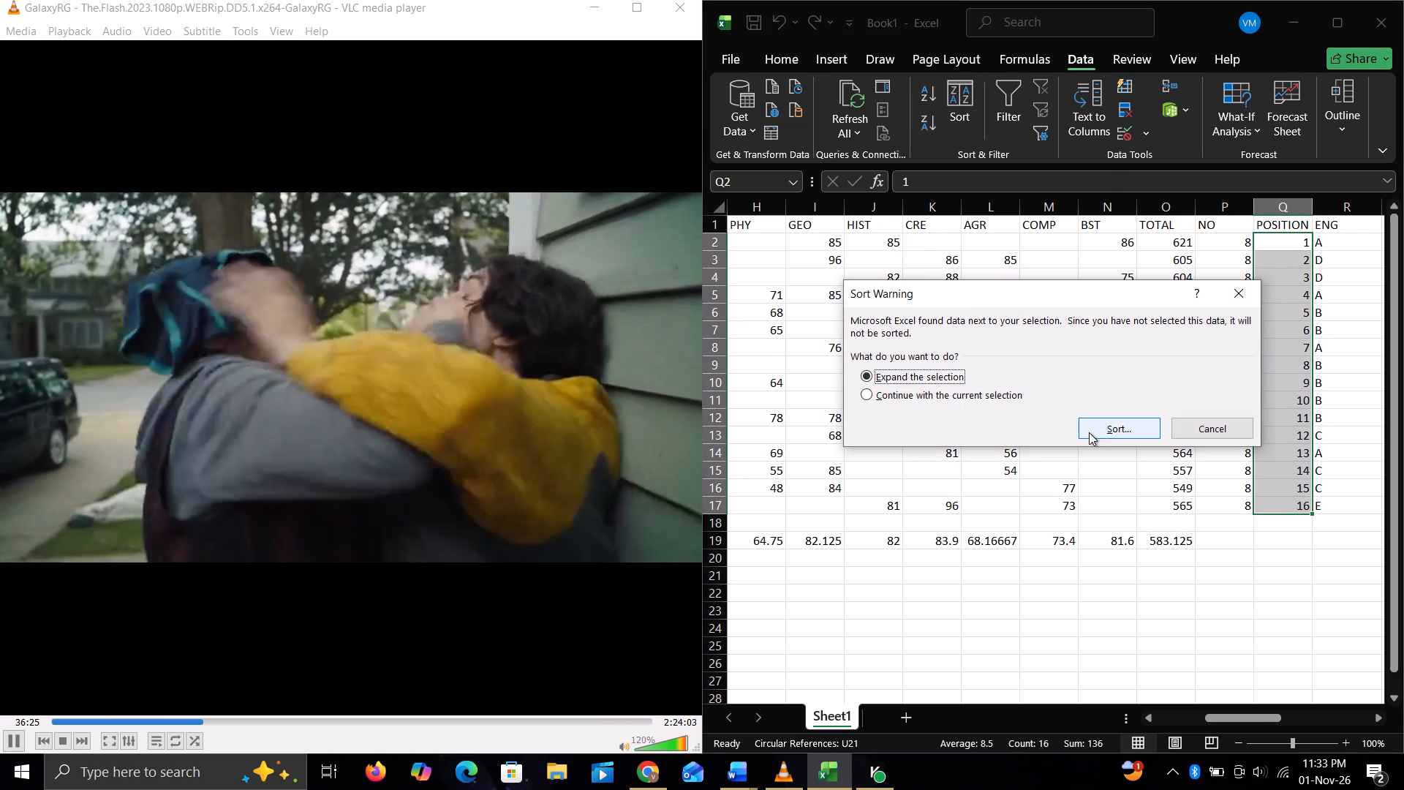
left_click(1089, 432)
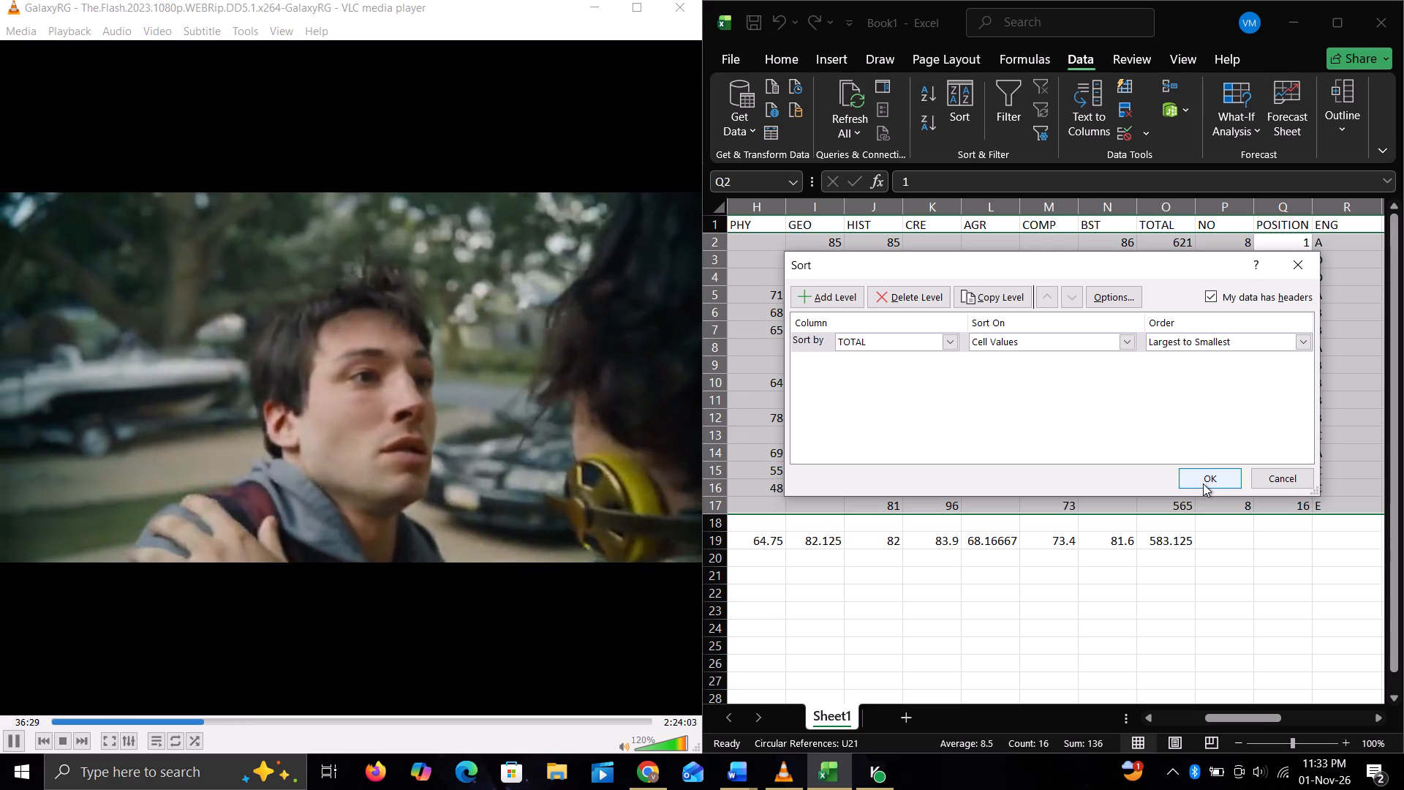
left_click(1209, 471)
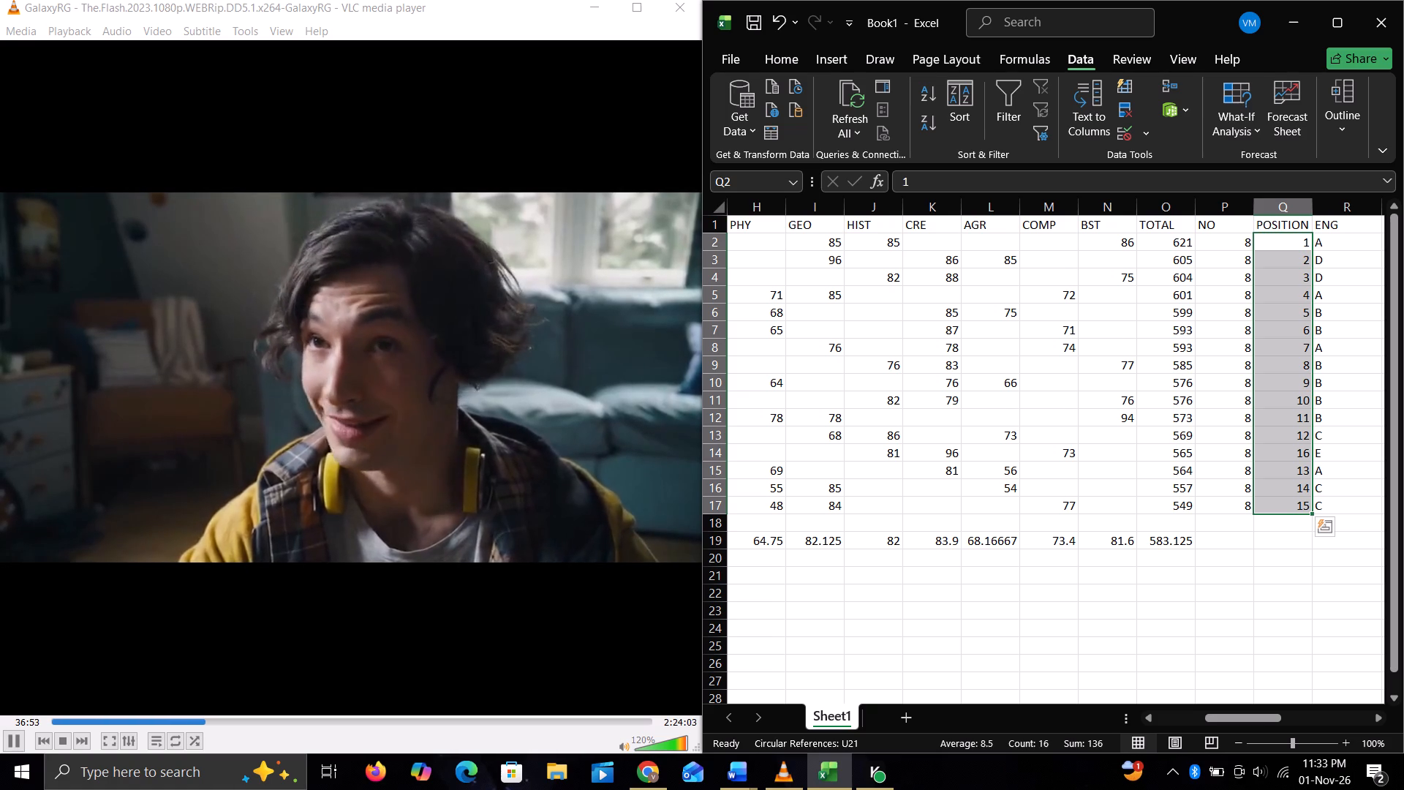
Review the sorted student rows across the names, marks, TOTAL, POSITION and grade columns.
scroll(1208, 470, "right", 6)
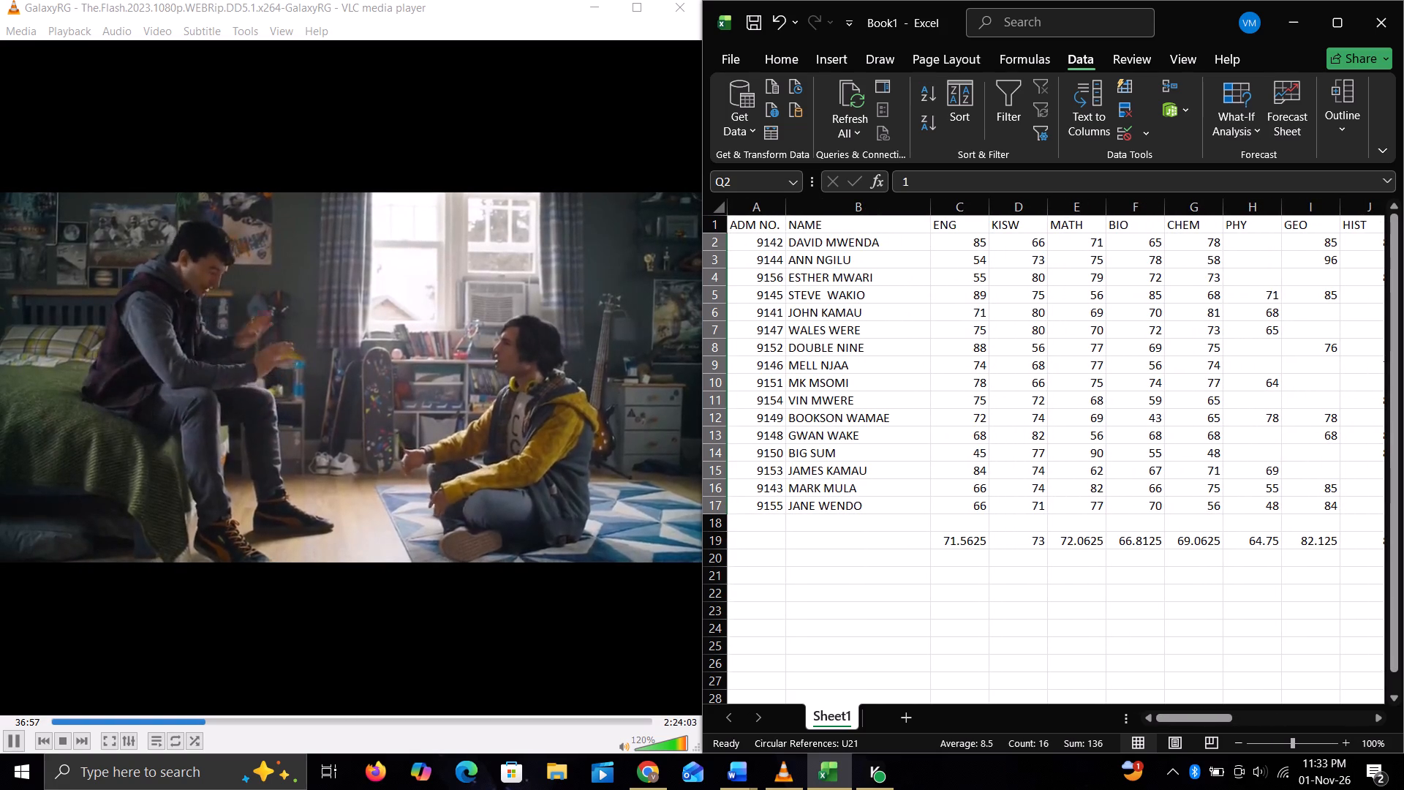
scroll(1177, 470, "left", 5)
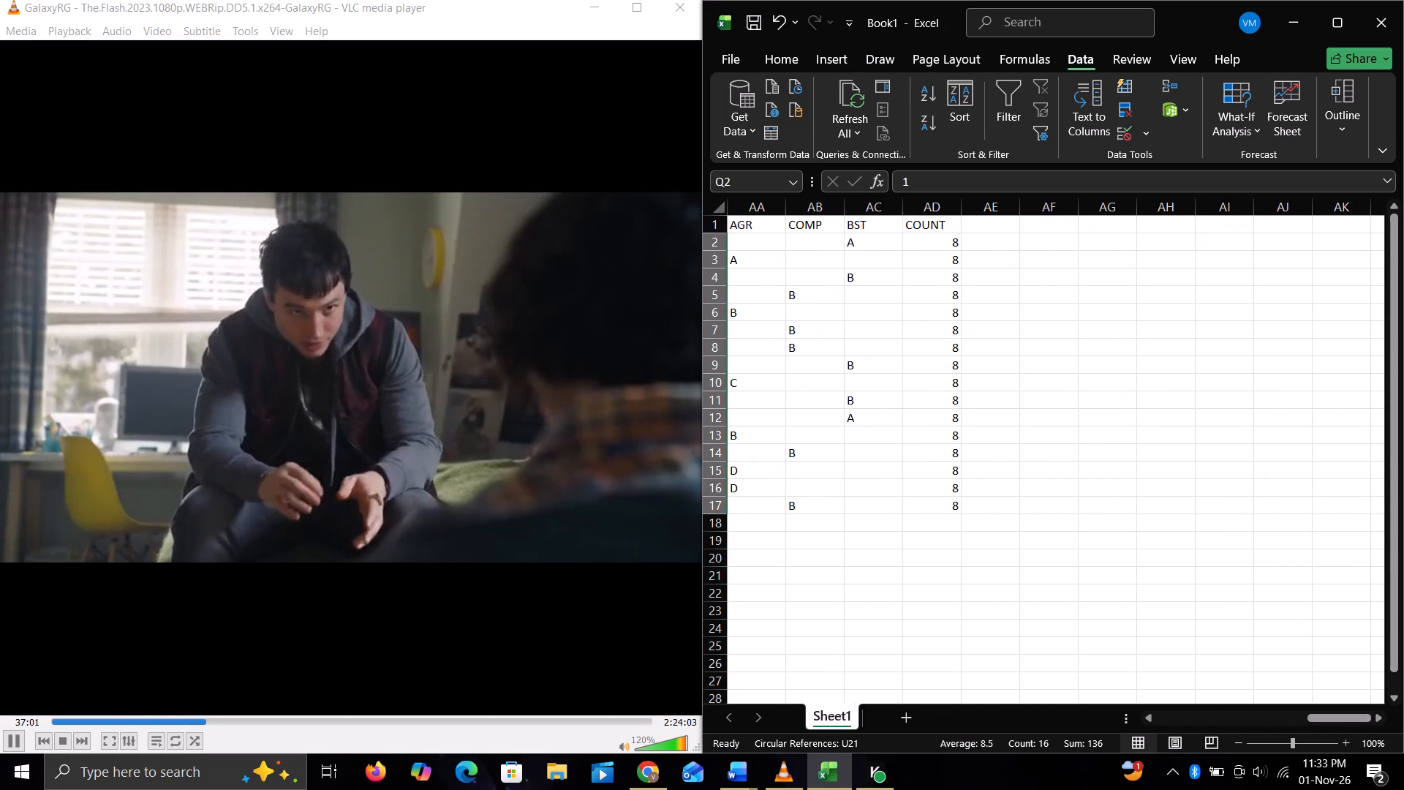
scroll(1177, 470, "right", 2)
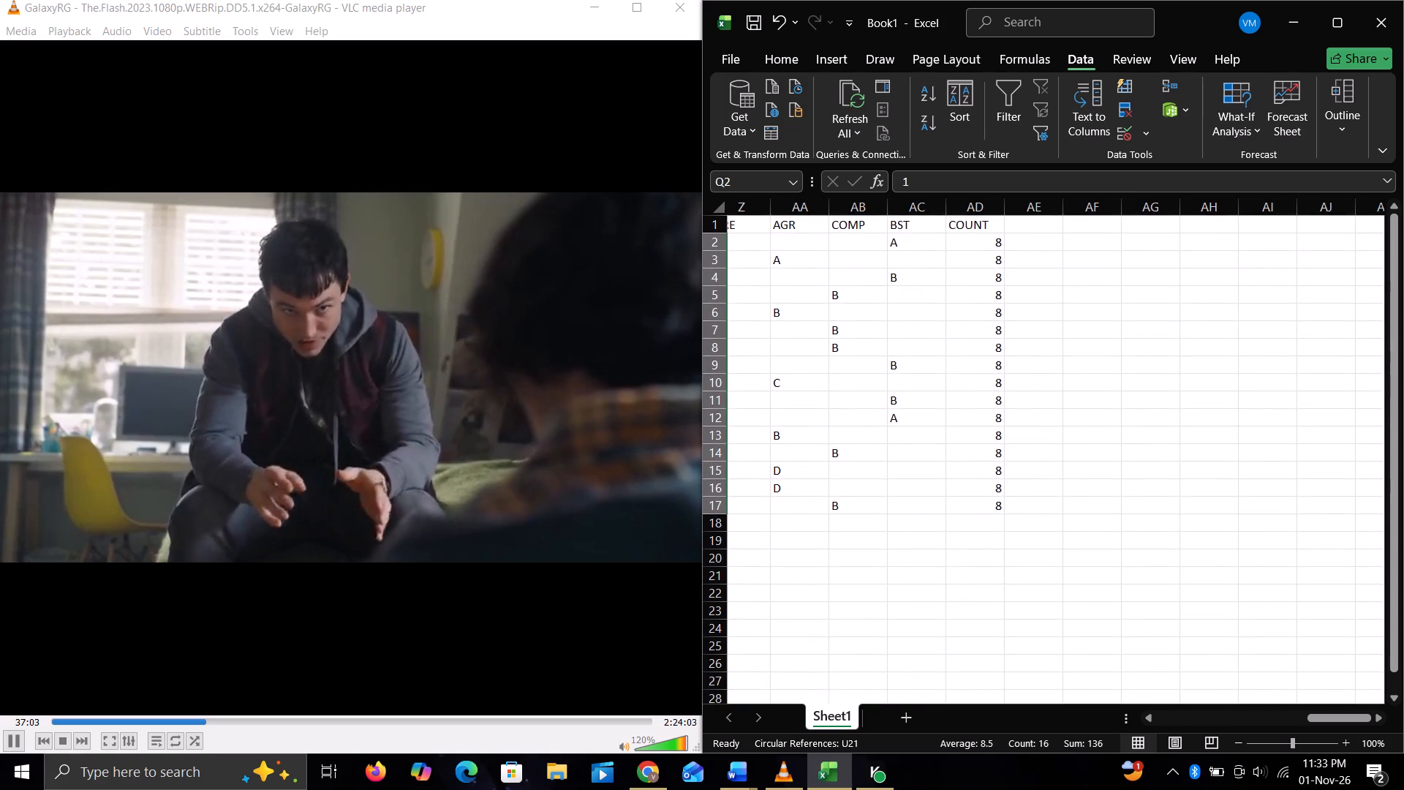
scroll(1177, 470, "right", 4)
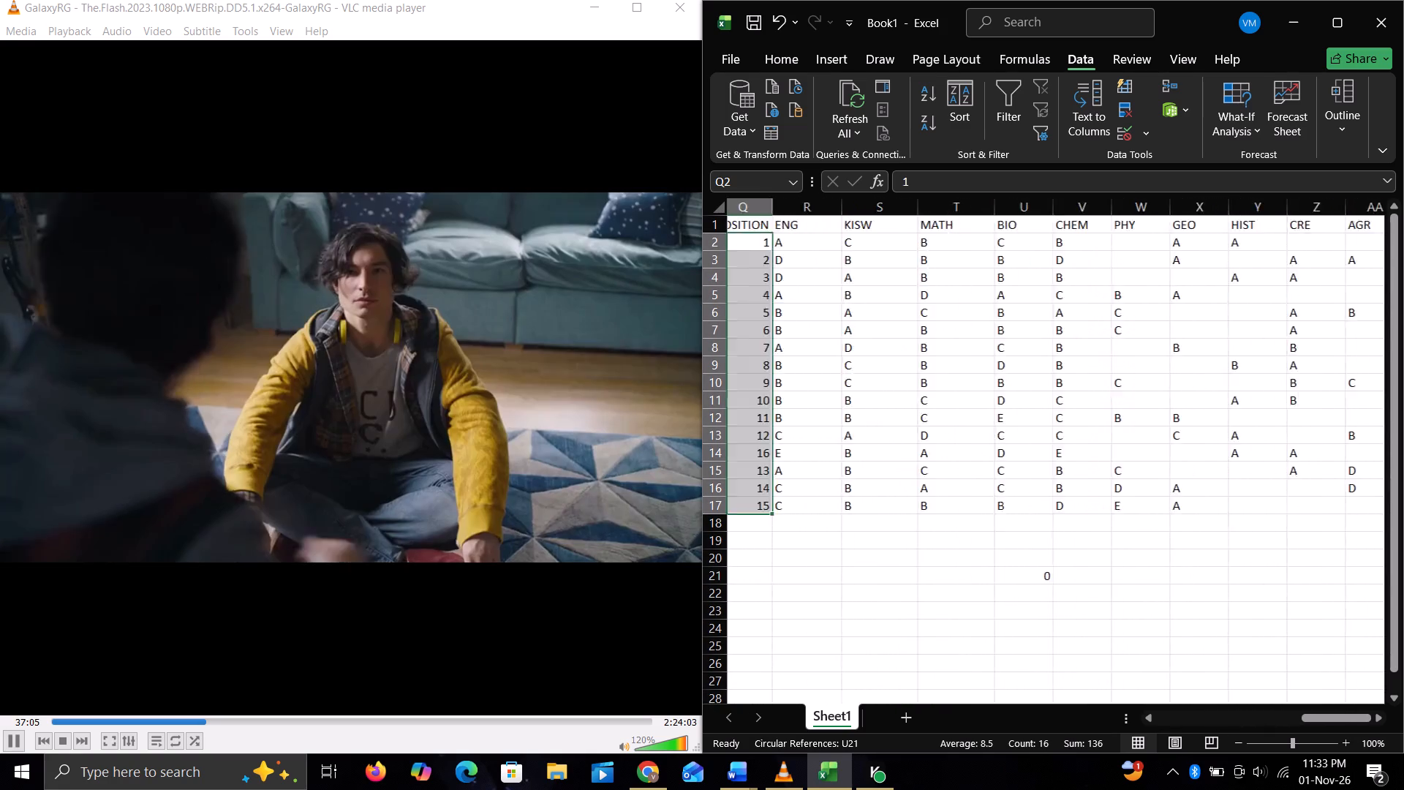
scroll(1185, 470, "right", 2)
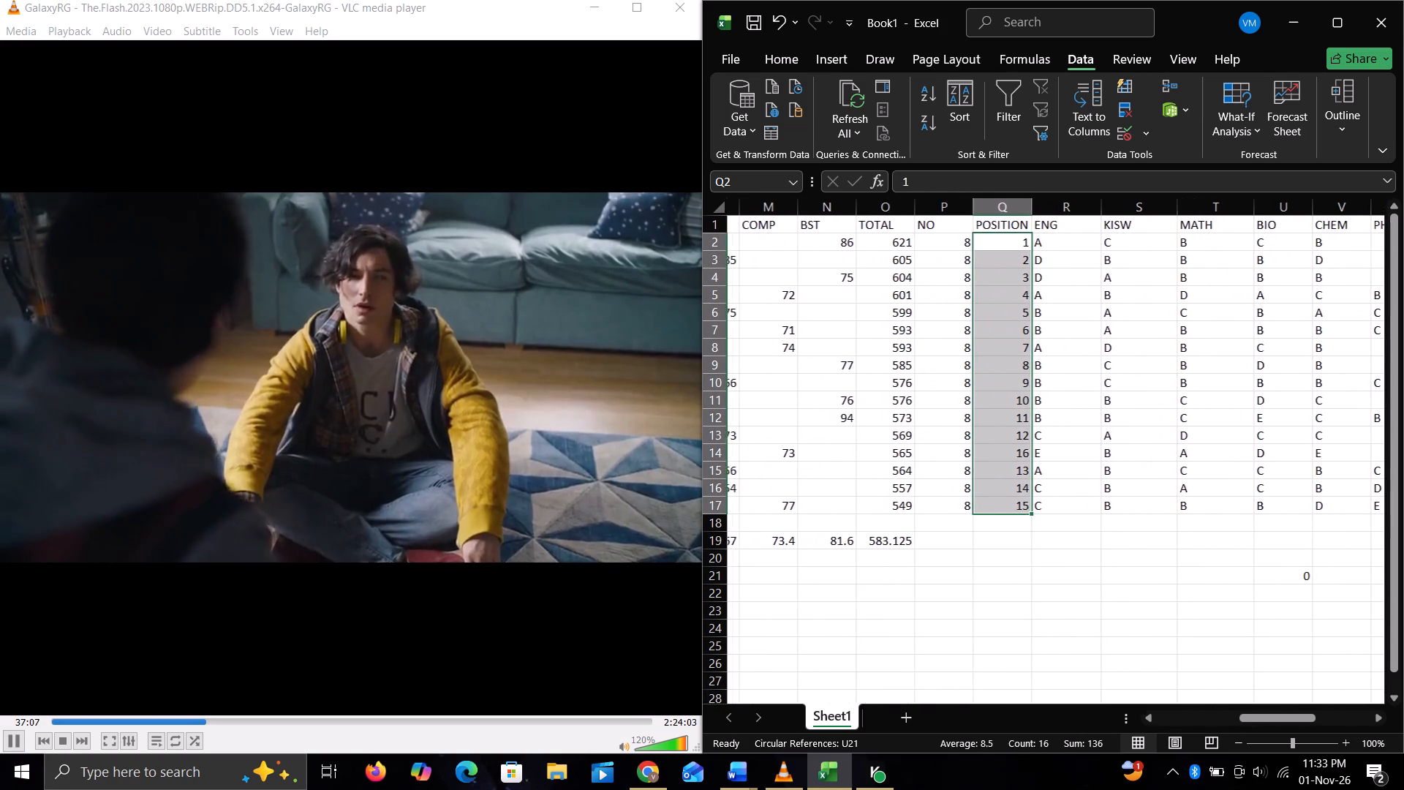
scroll(1185, 470, "right", 2)
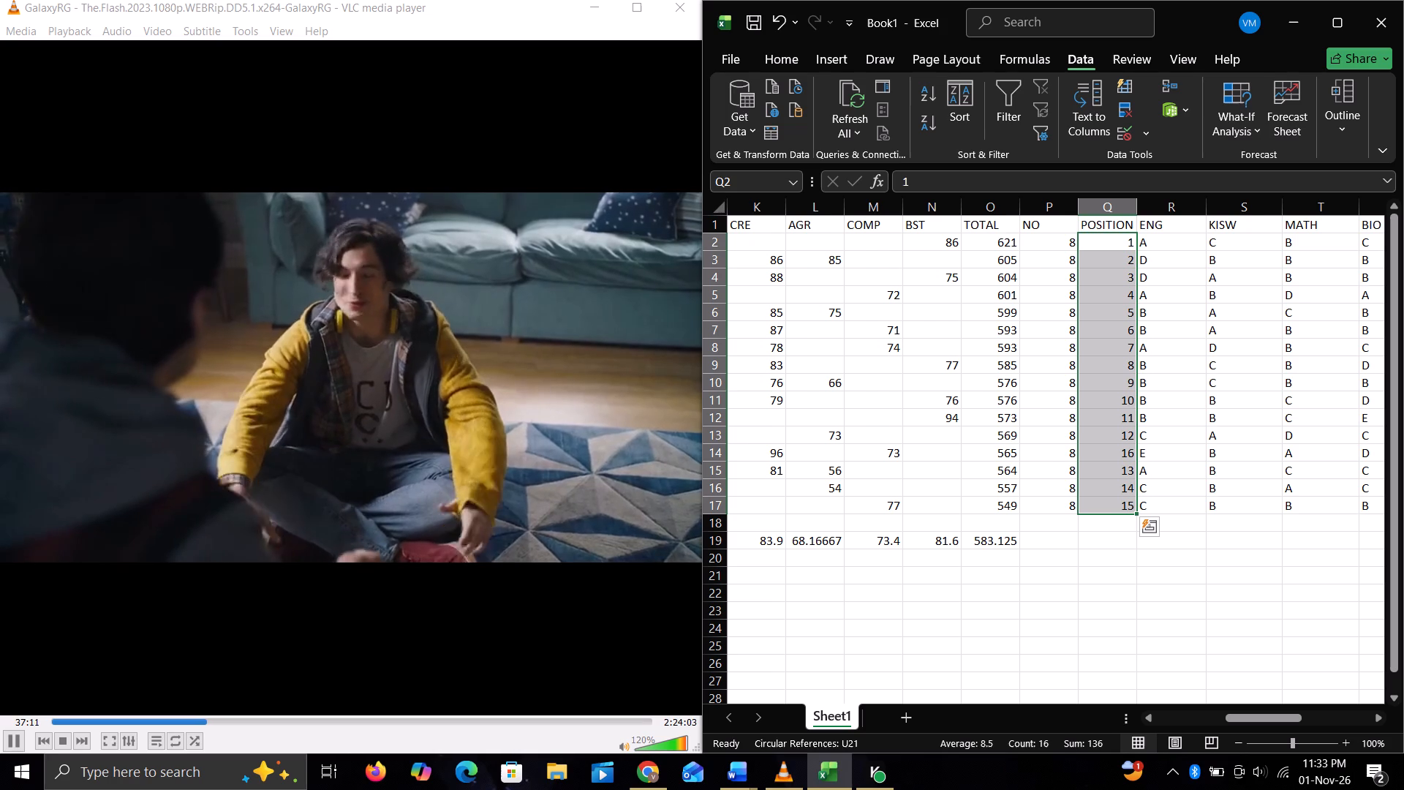
scroll(1185, 470, "right", 2)
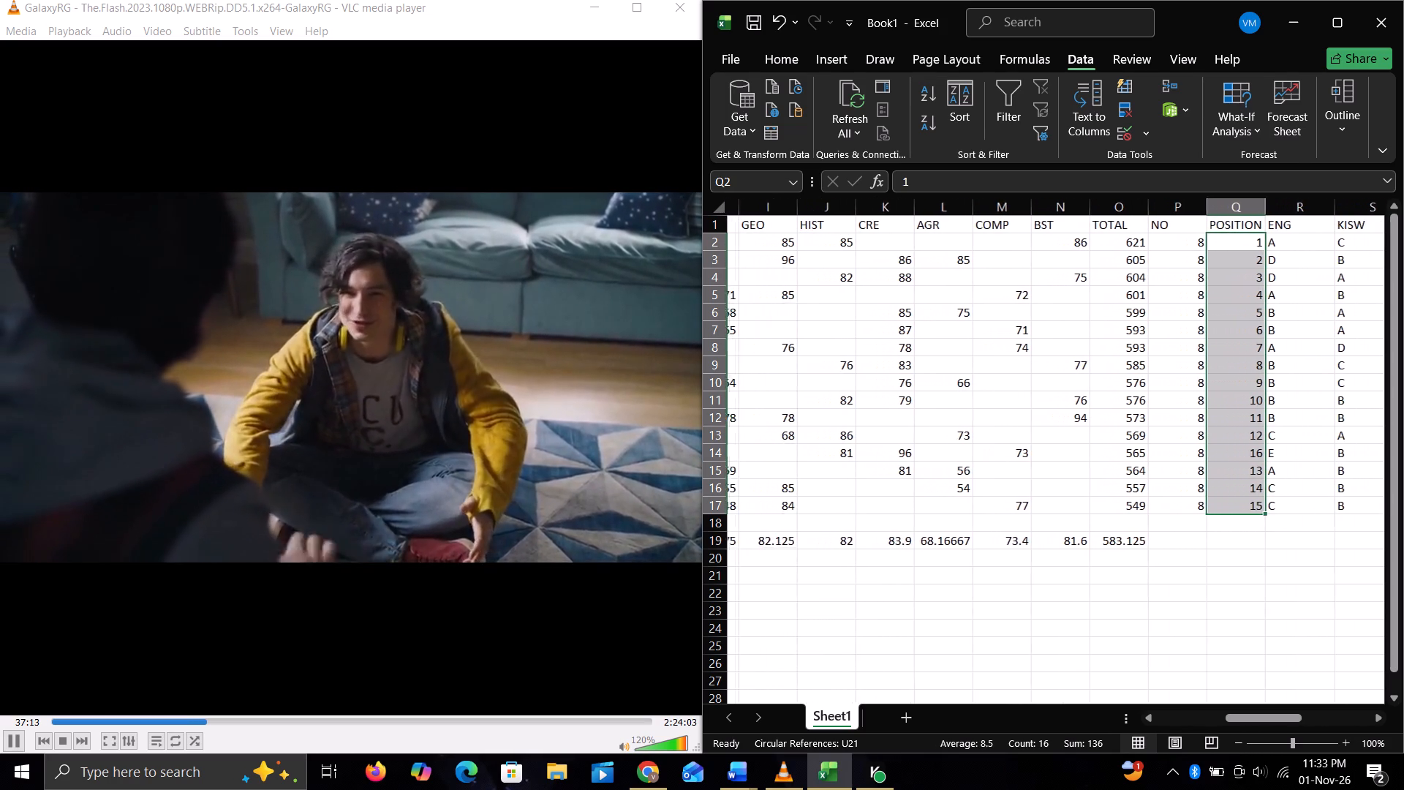
scroll(1231, 462, "right", 2)
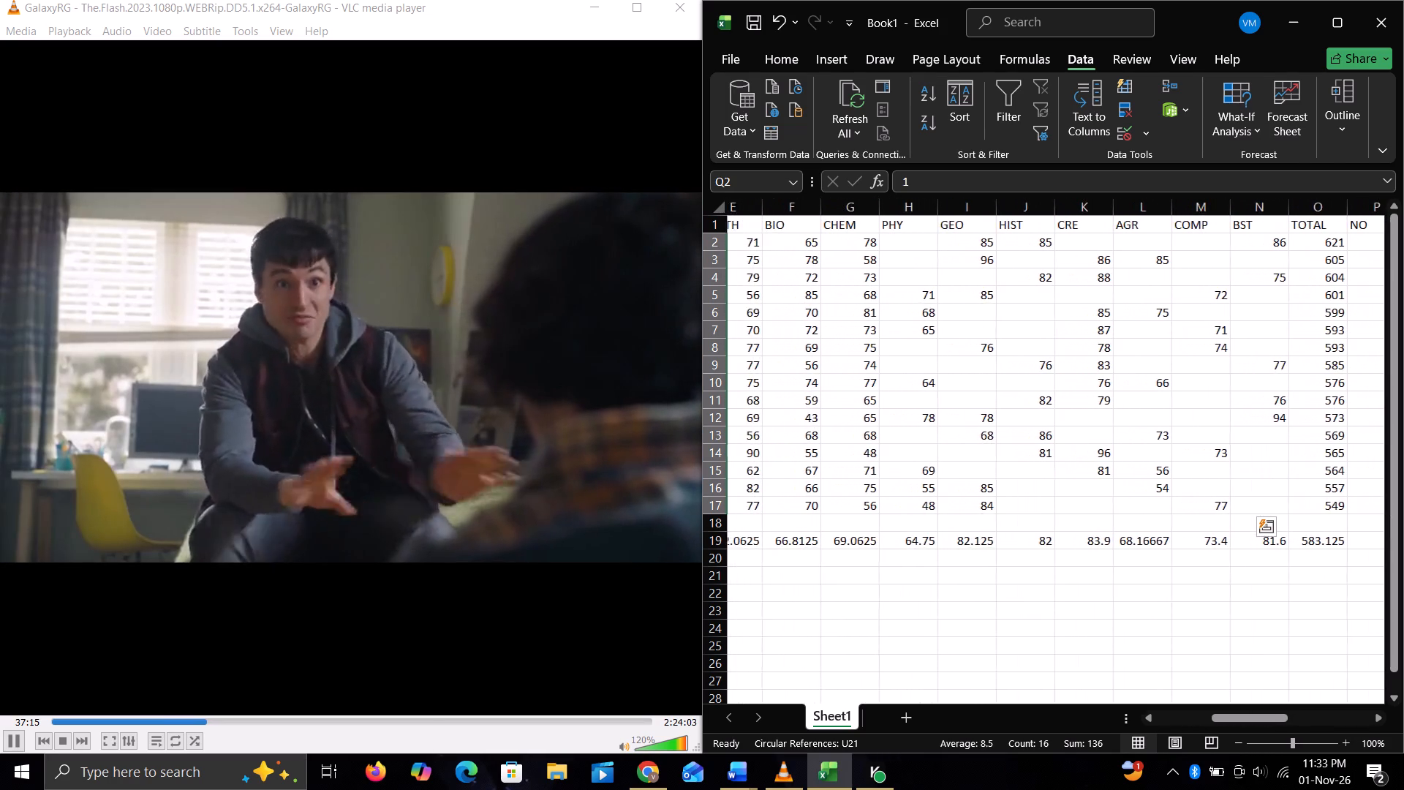
scroll(1237, 460, "right", 1)
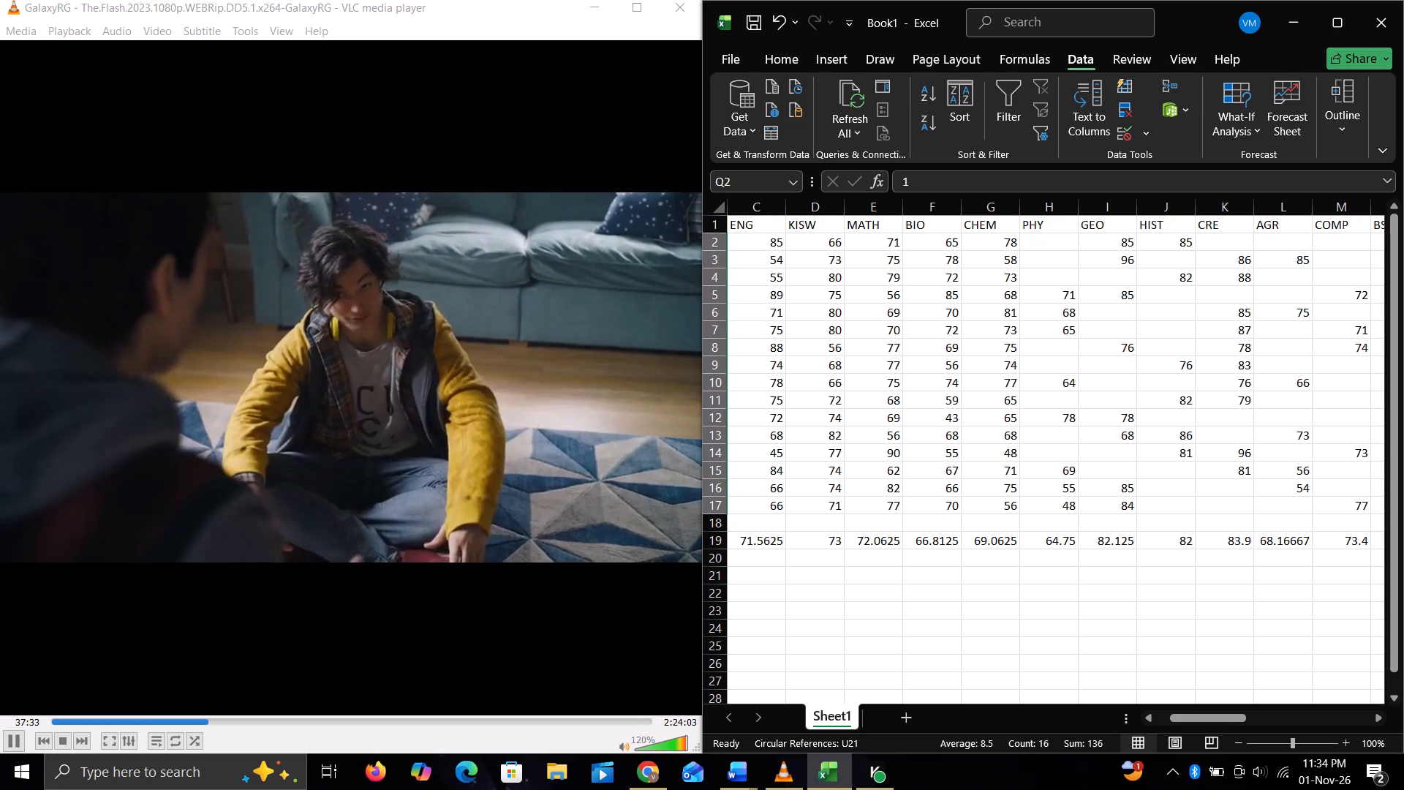
scroll(1139, 439, "left", 4)
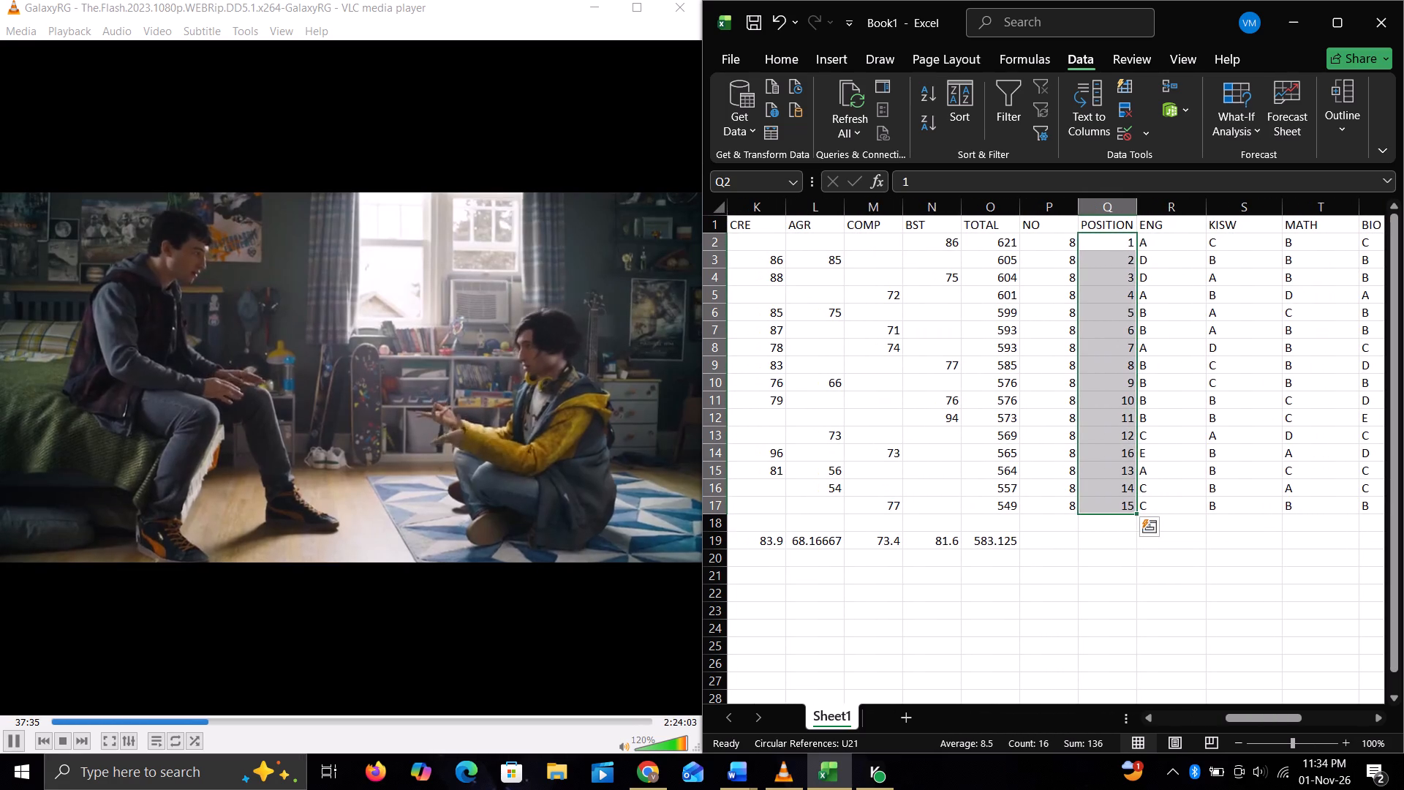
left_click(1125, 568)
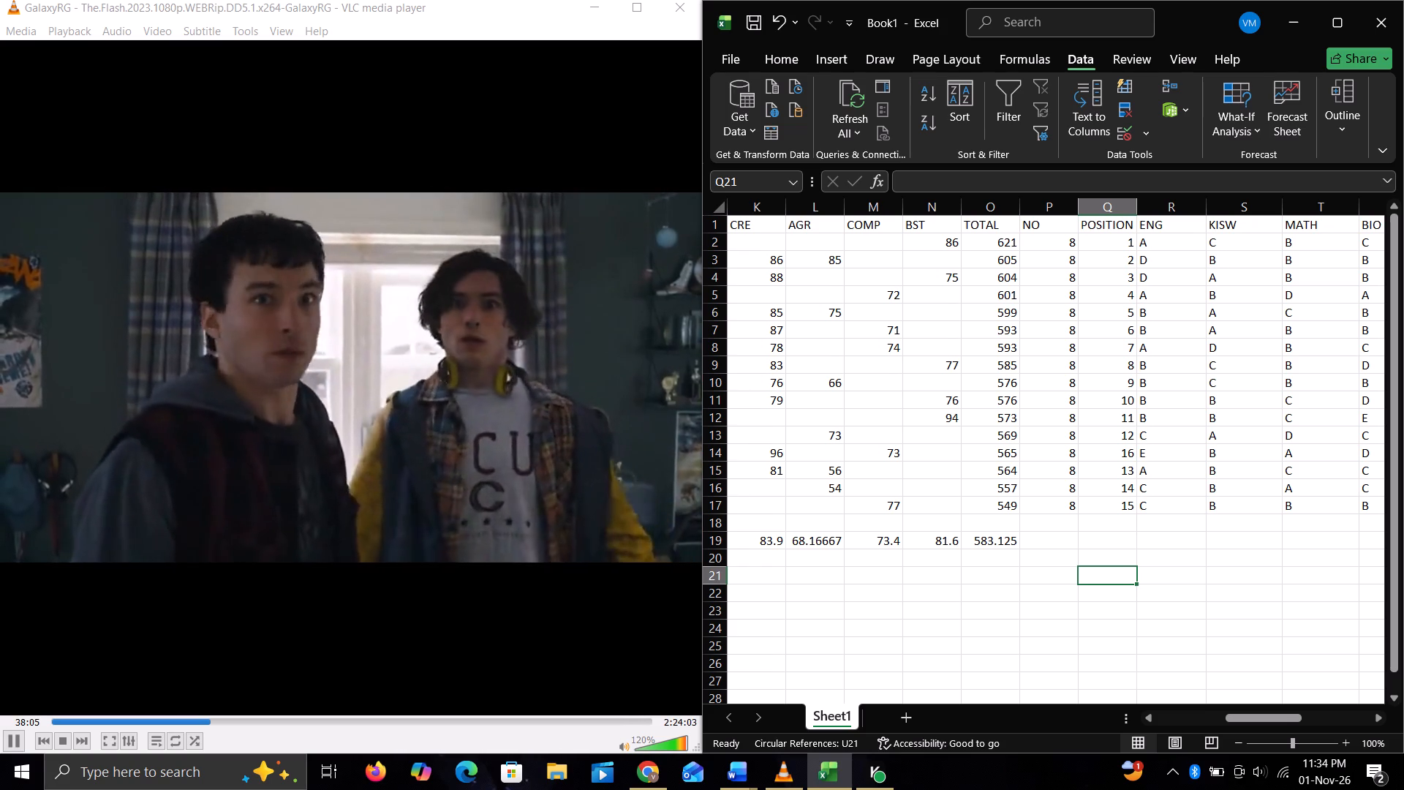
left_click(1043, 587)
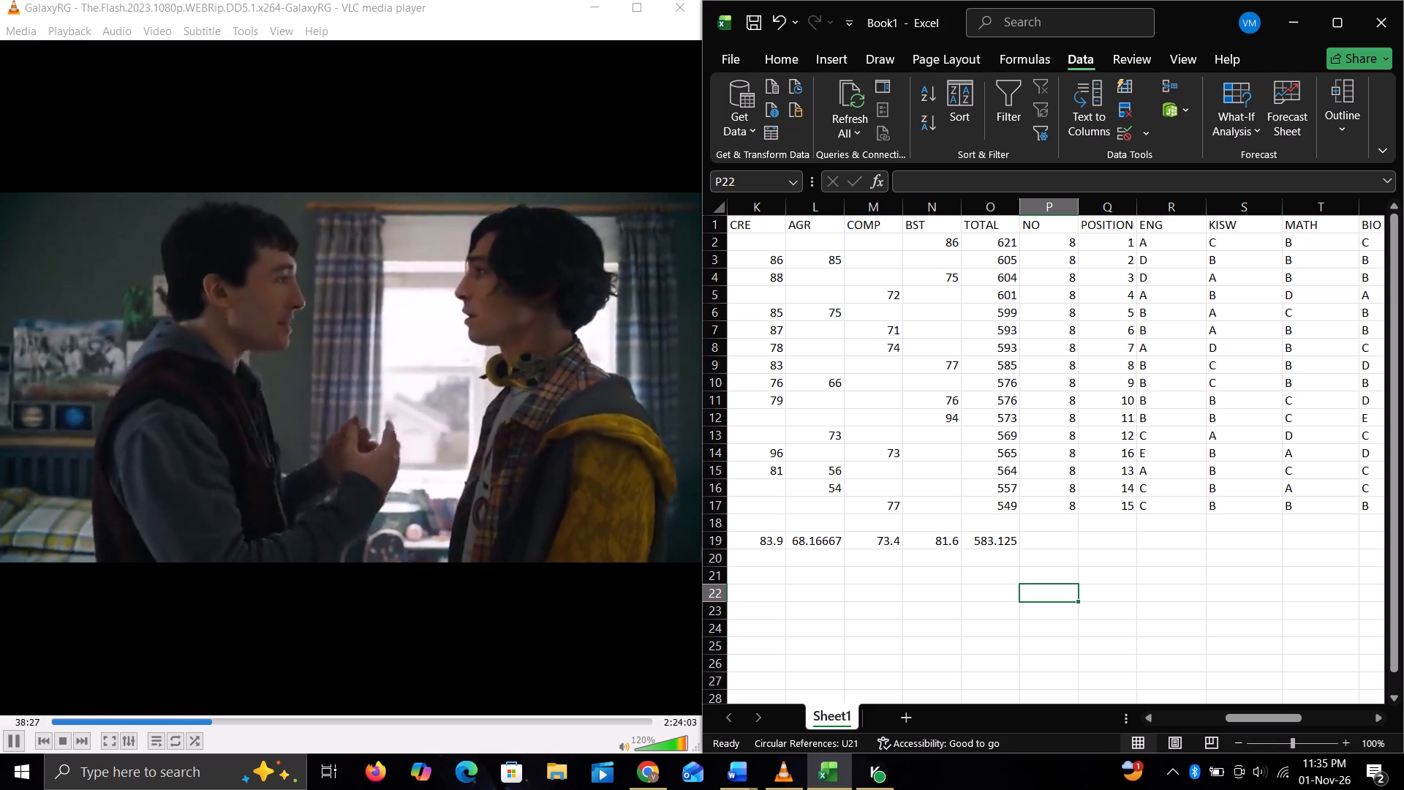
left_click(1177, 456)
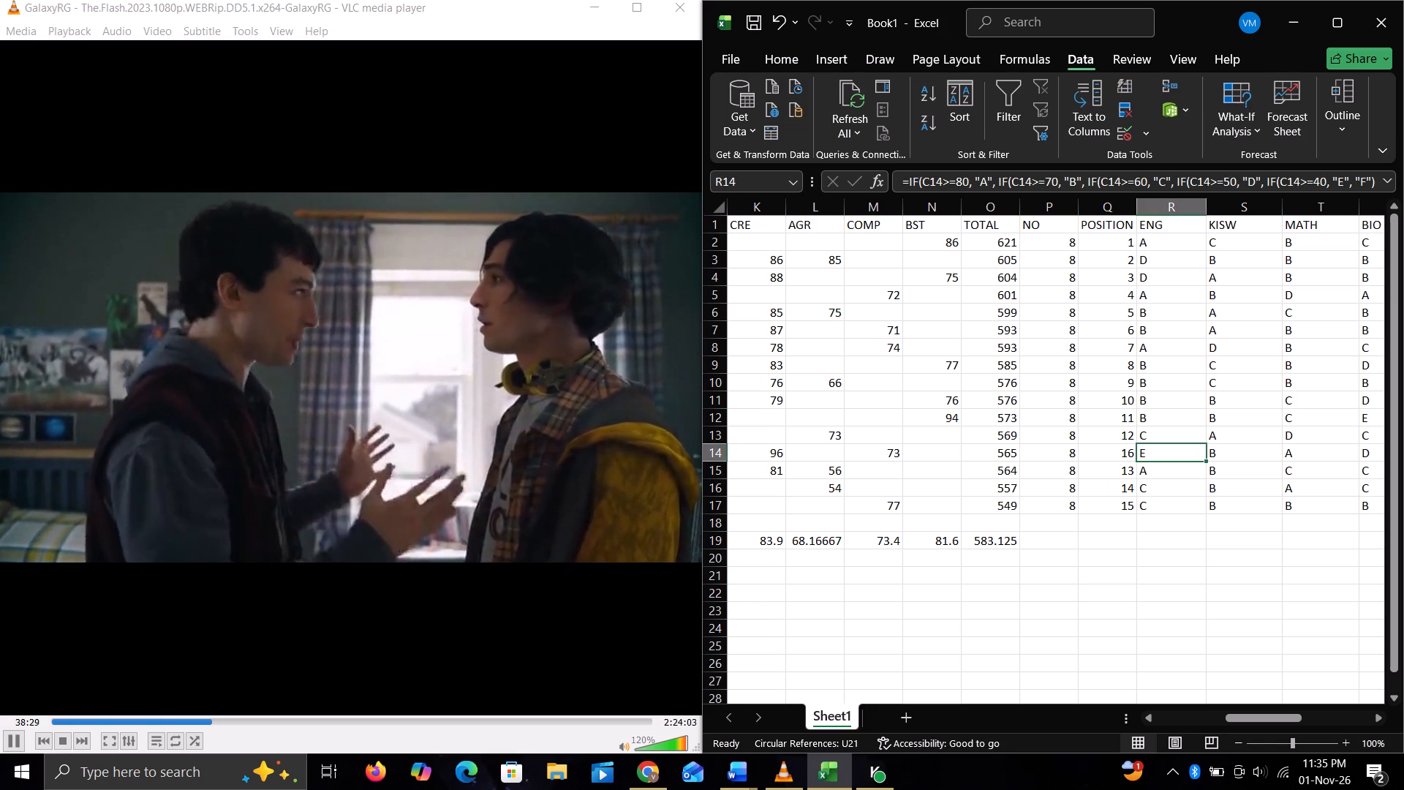
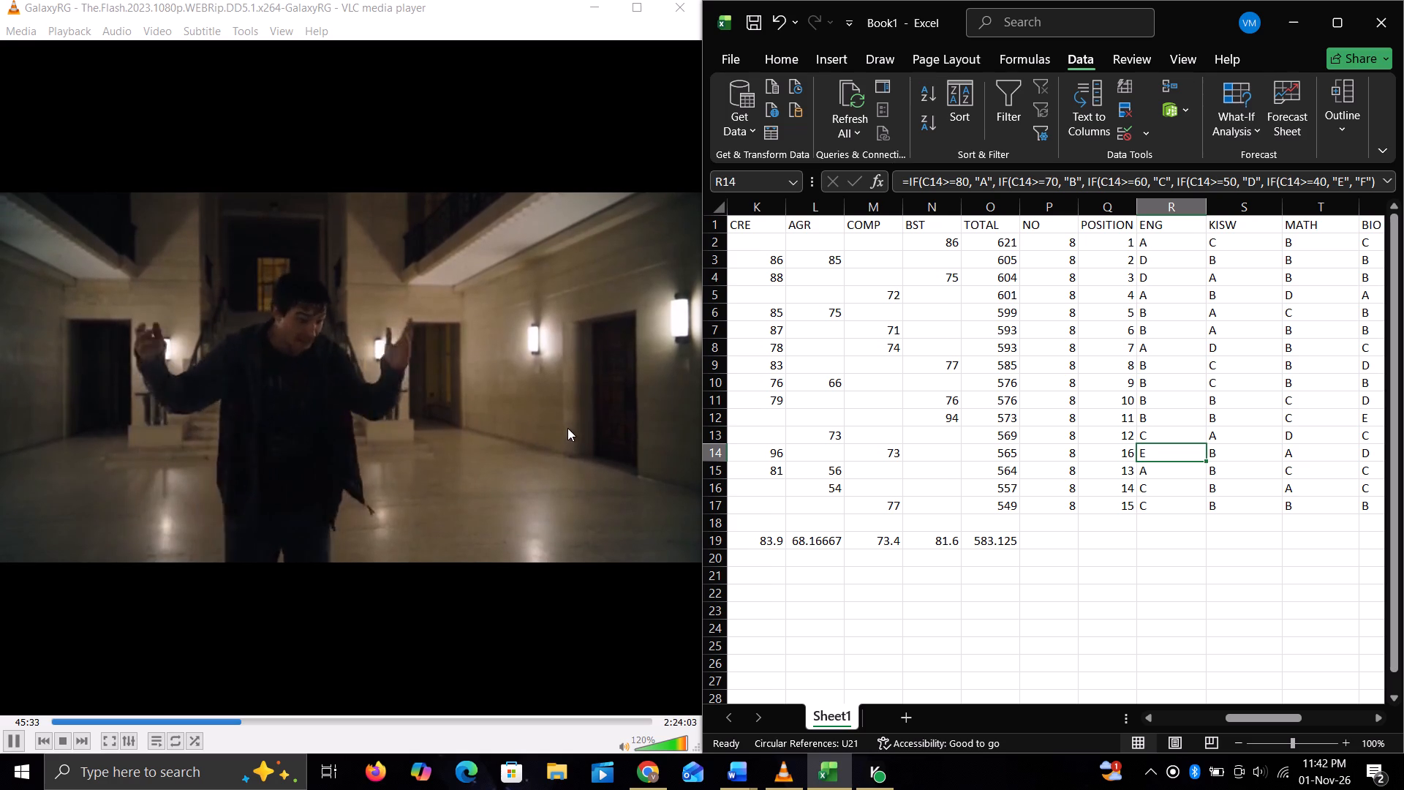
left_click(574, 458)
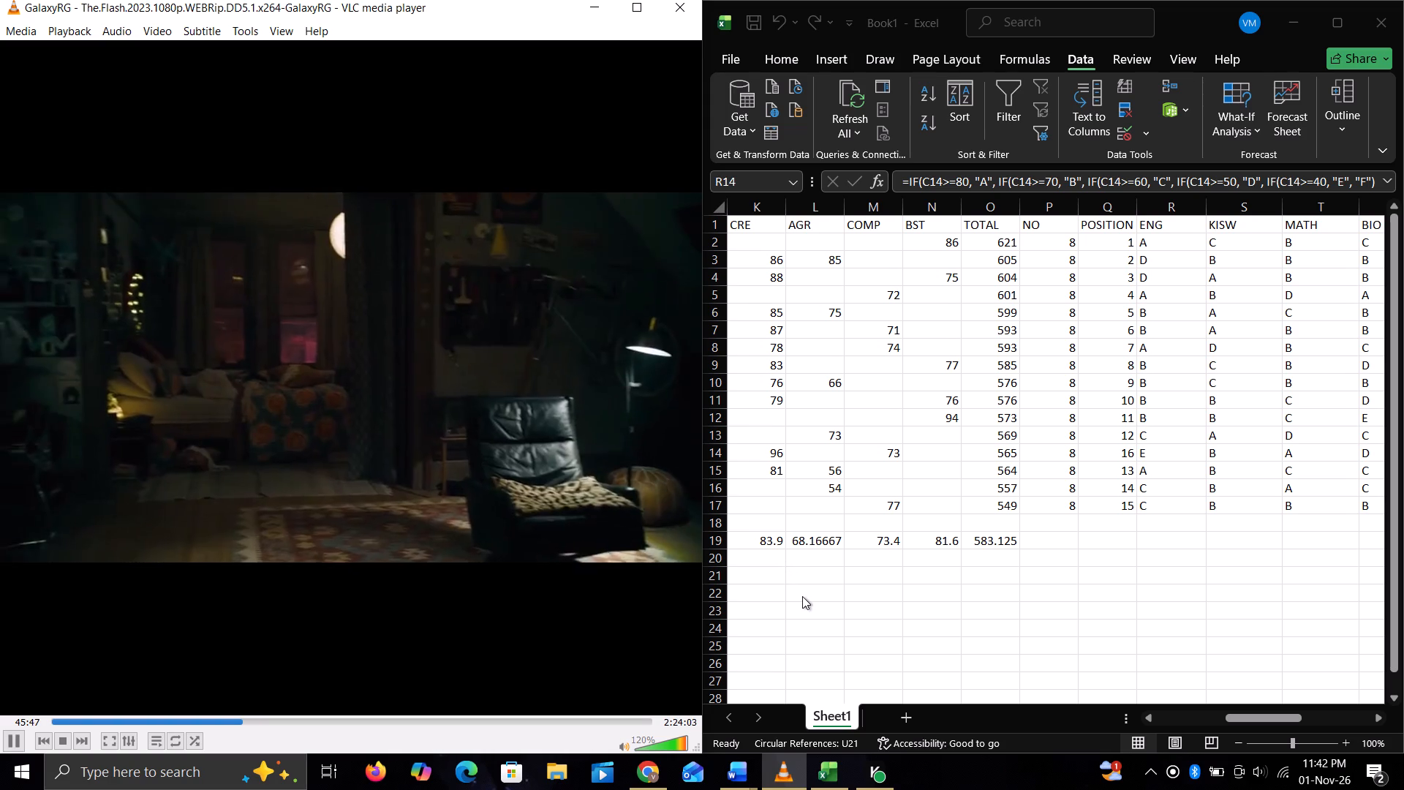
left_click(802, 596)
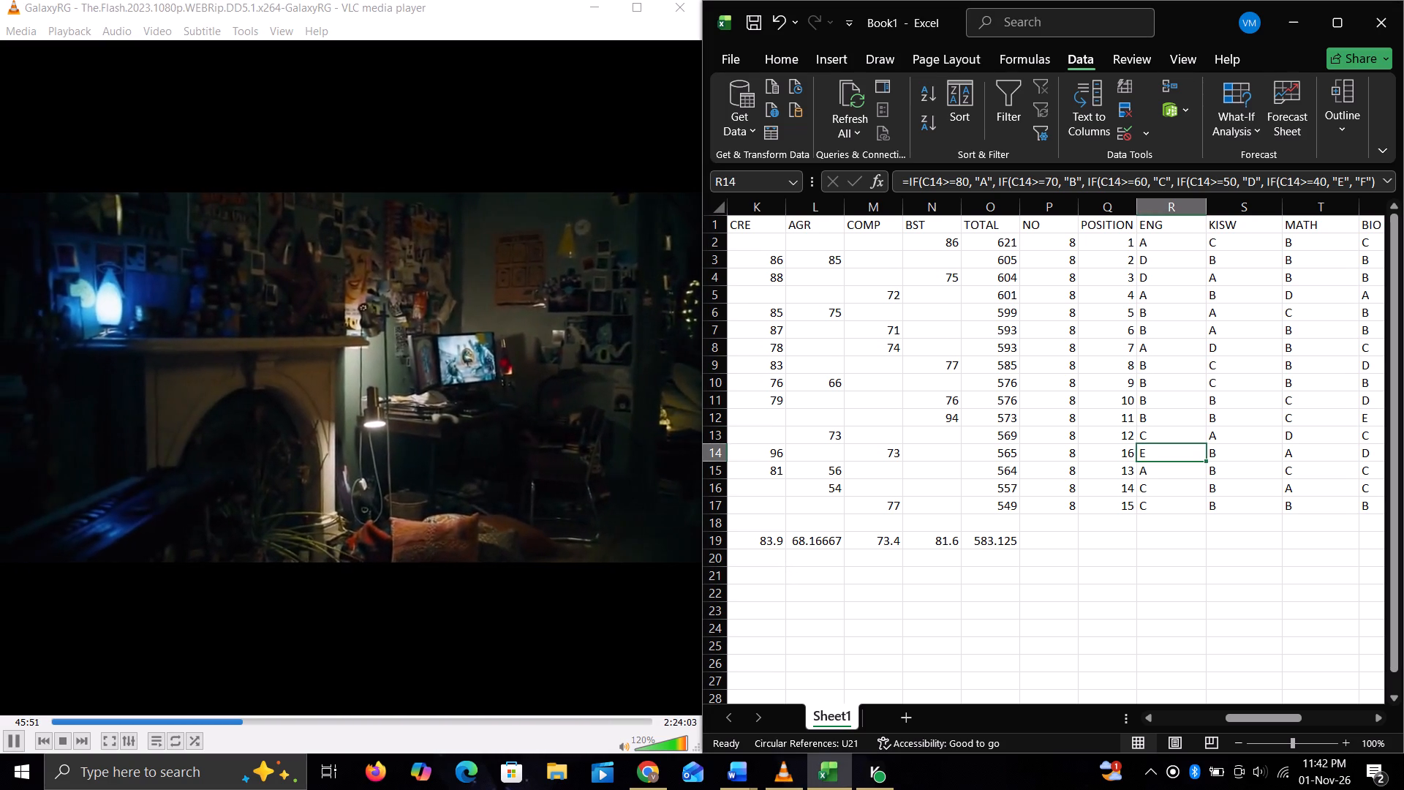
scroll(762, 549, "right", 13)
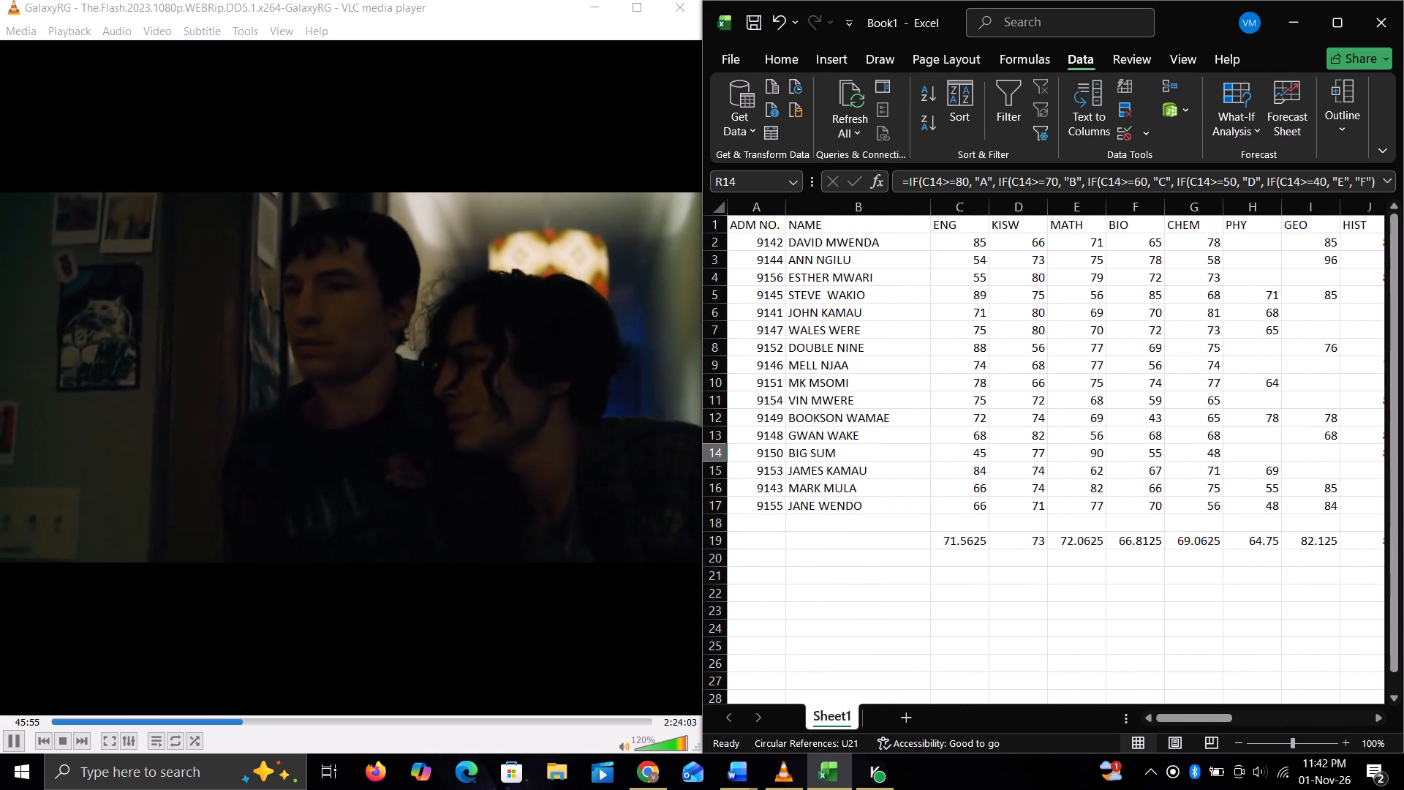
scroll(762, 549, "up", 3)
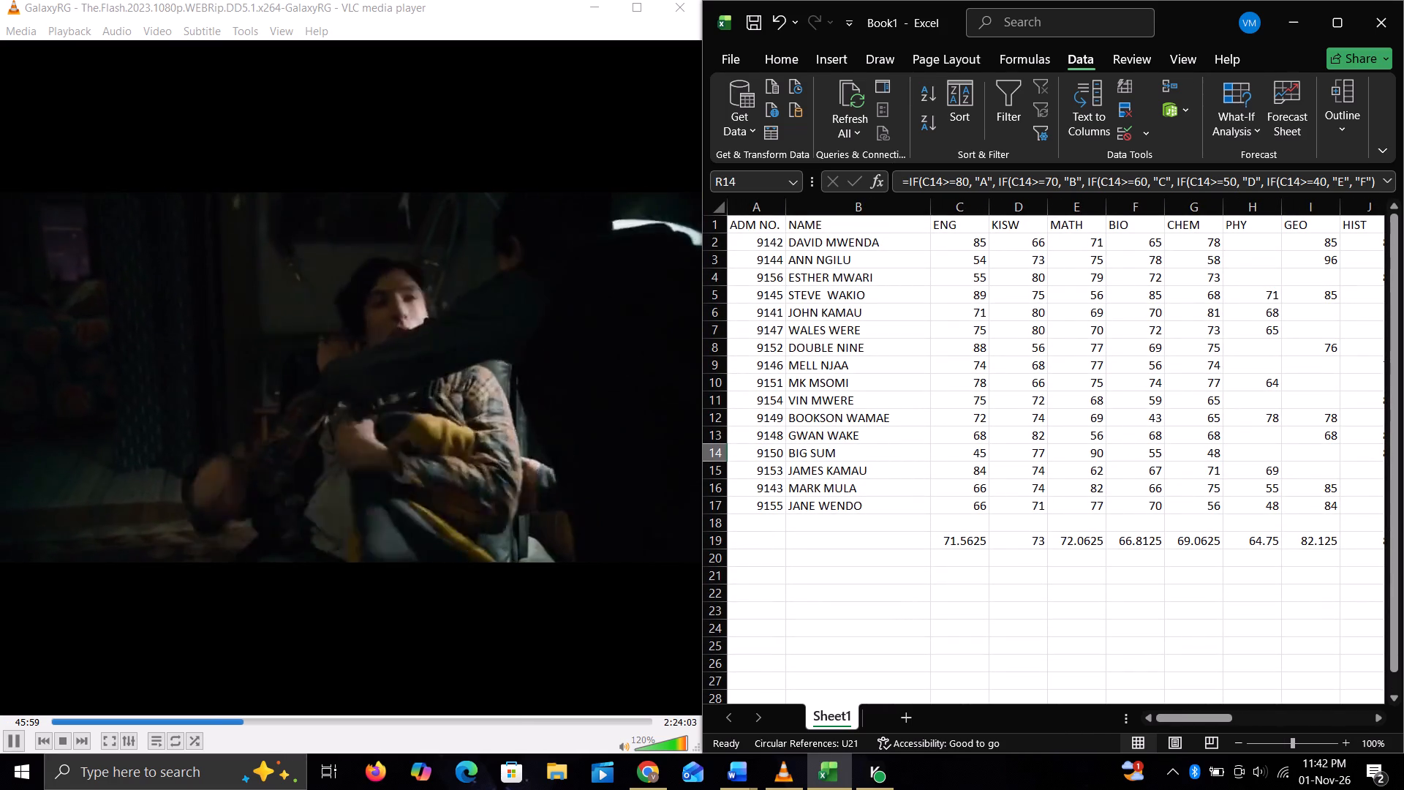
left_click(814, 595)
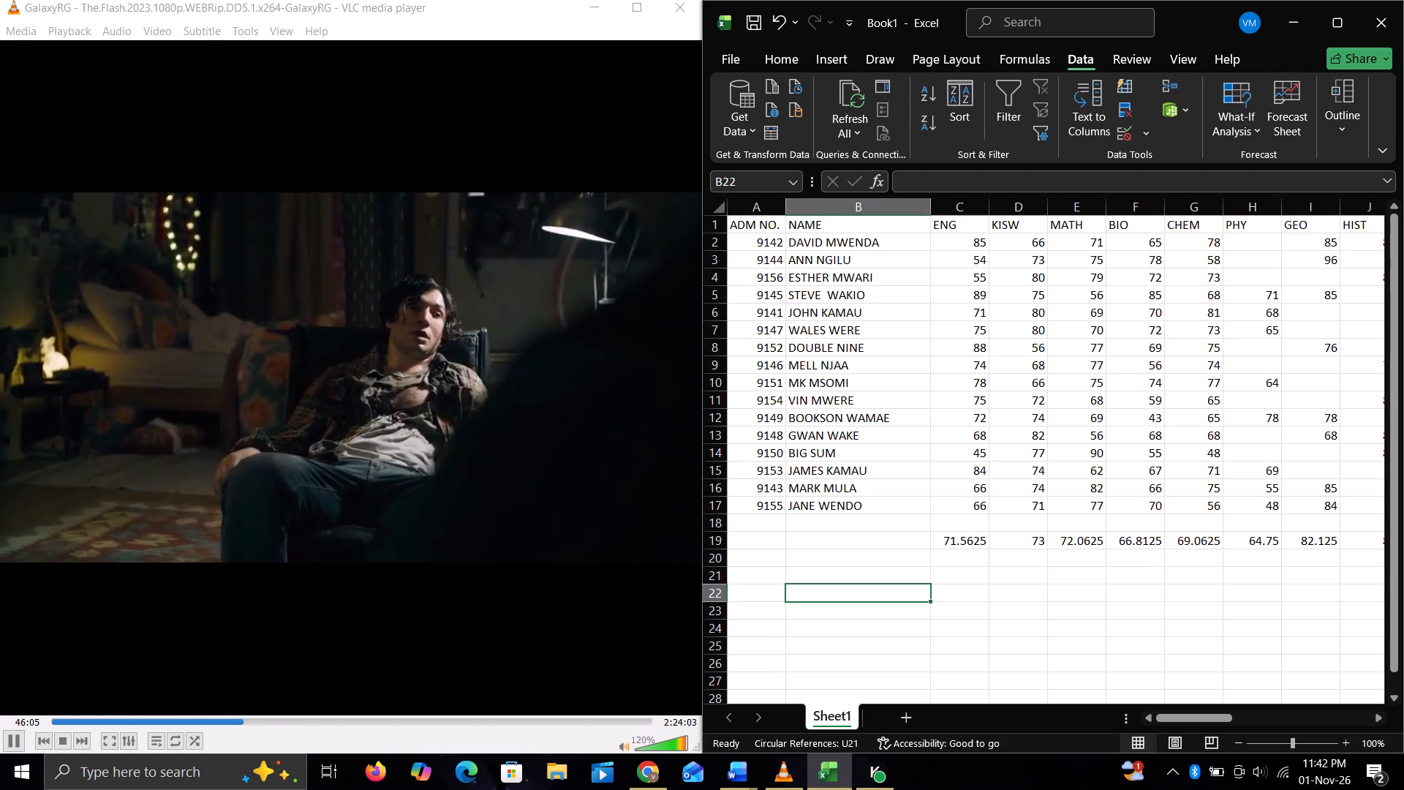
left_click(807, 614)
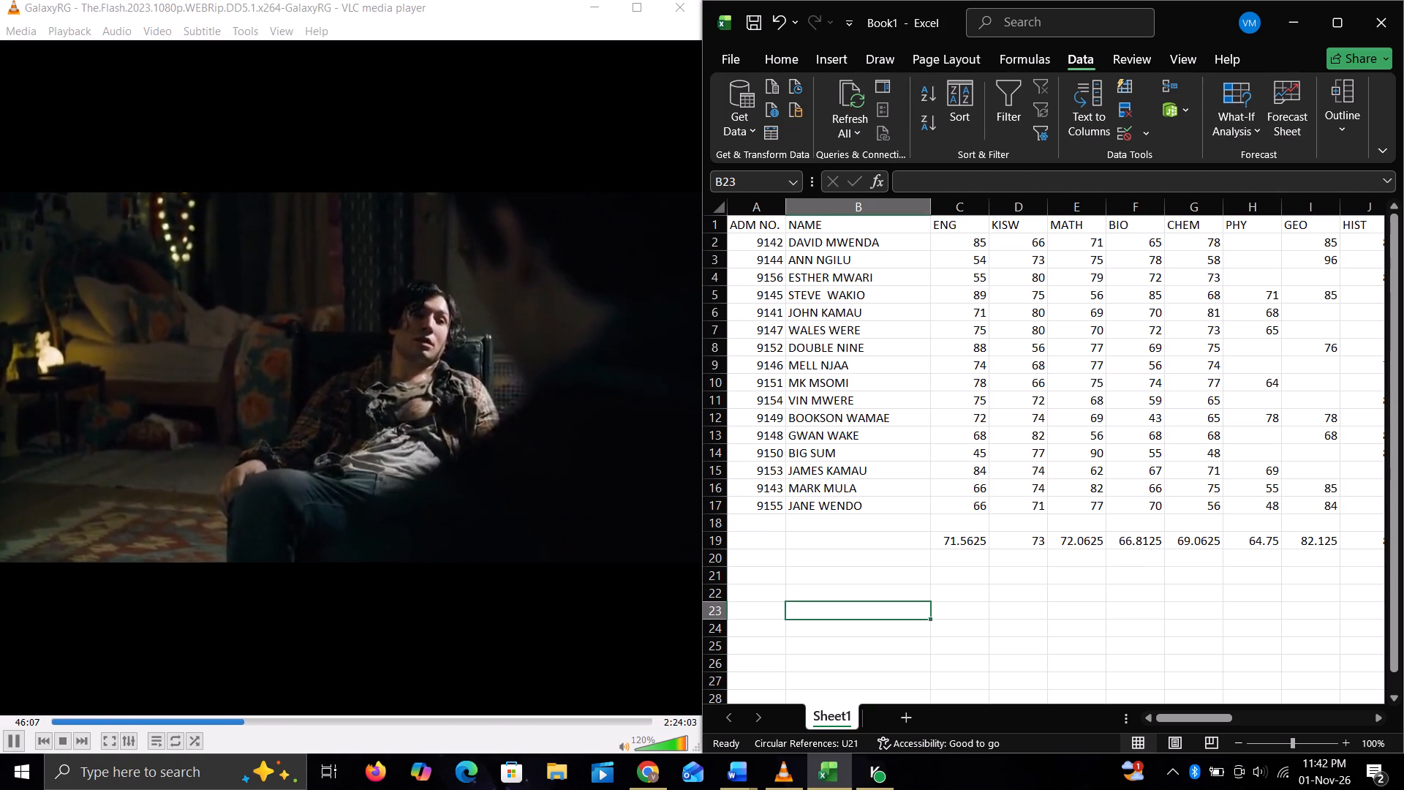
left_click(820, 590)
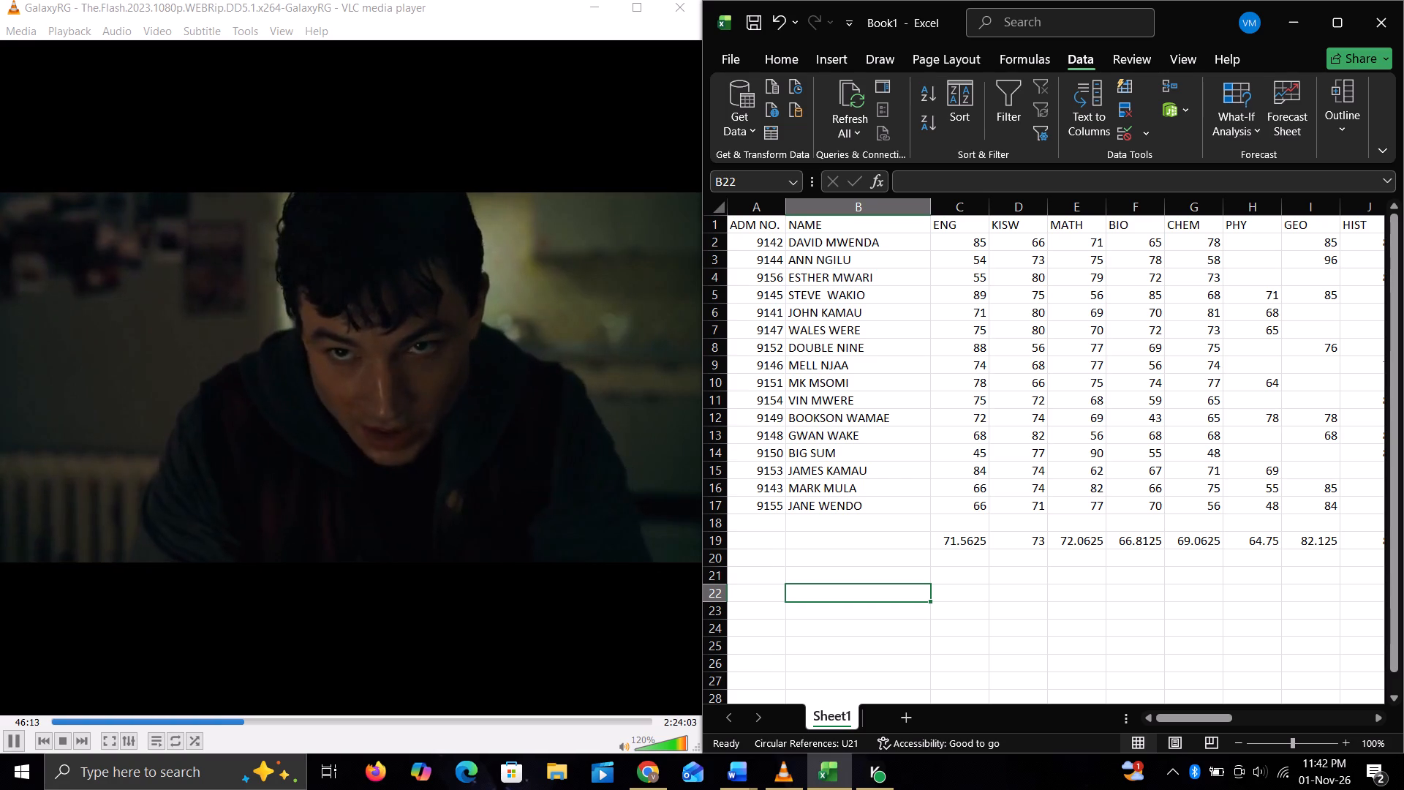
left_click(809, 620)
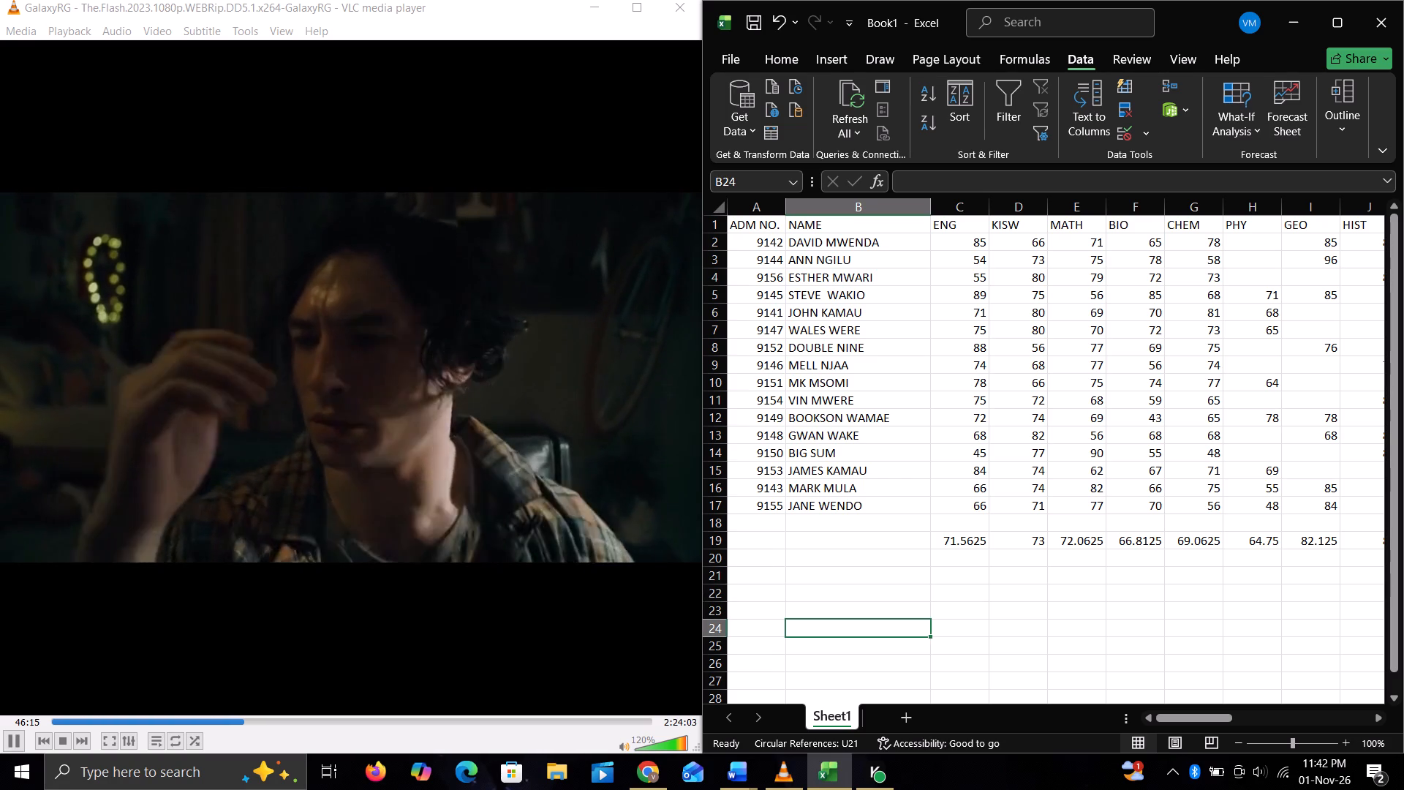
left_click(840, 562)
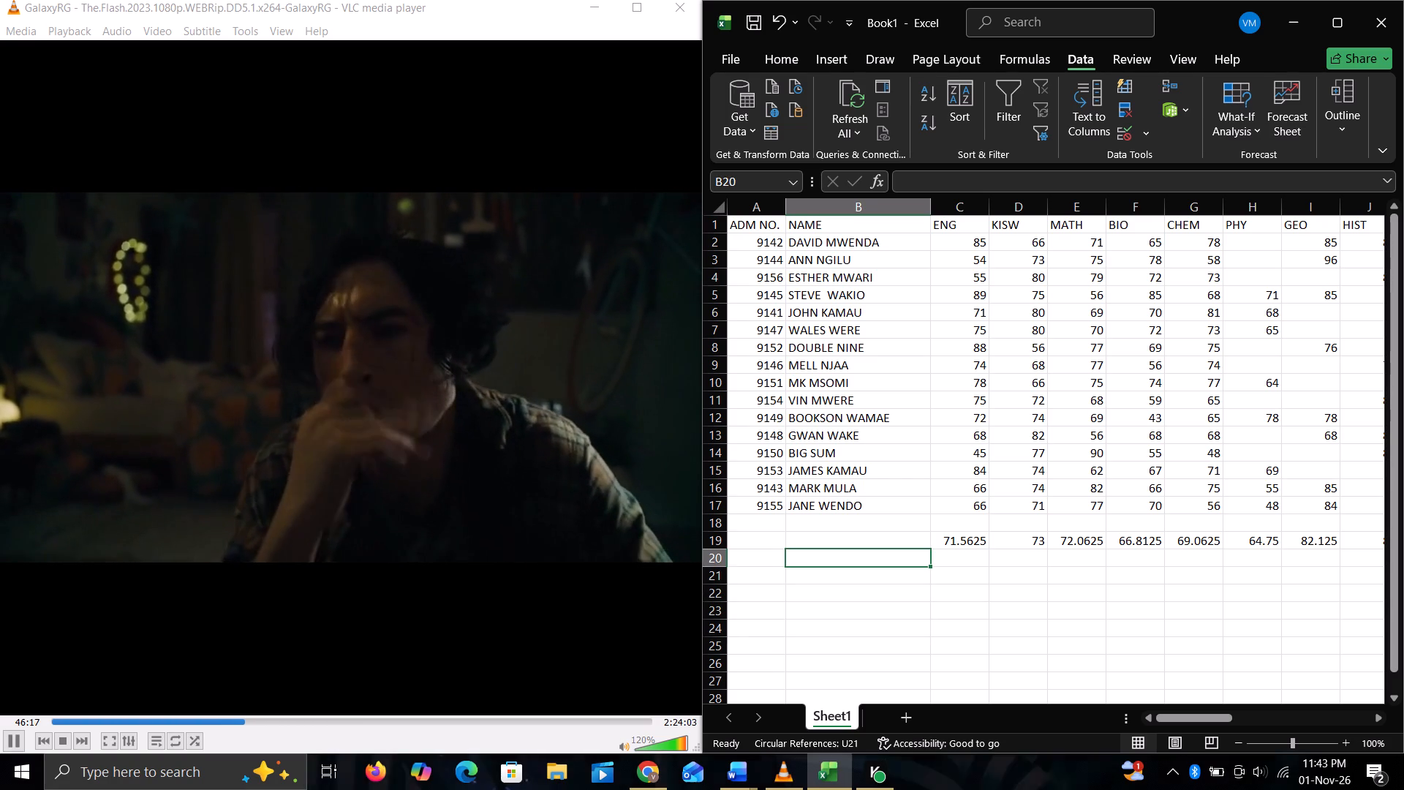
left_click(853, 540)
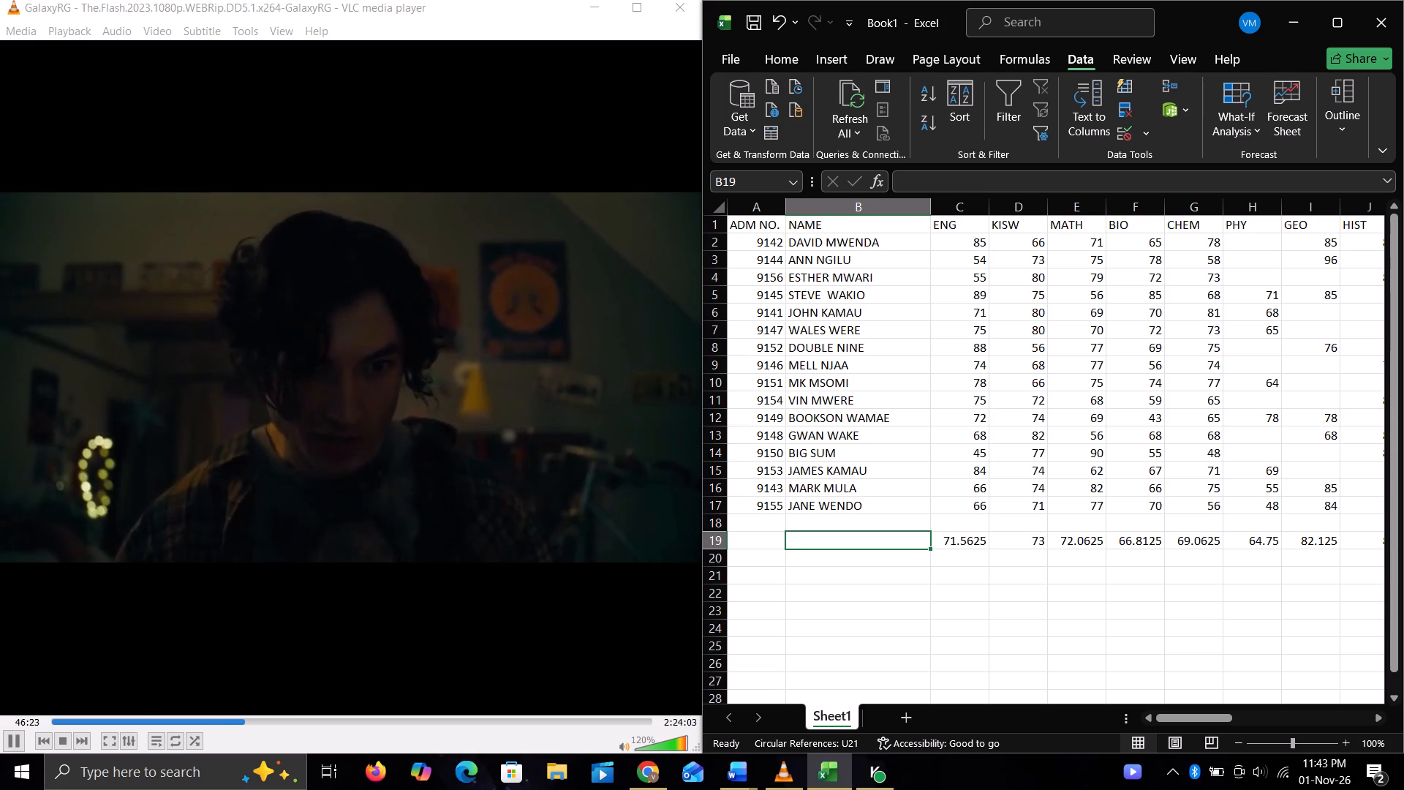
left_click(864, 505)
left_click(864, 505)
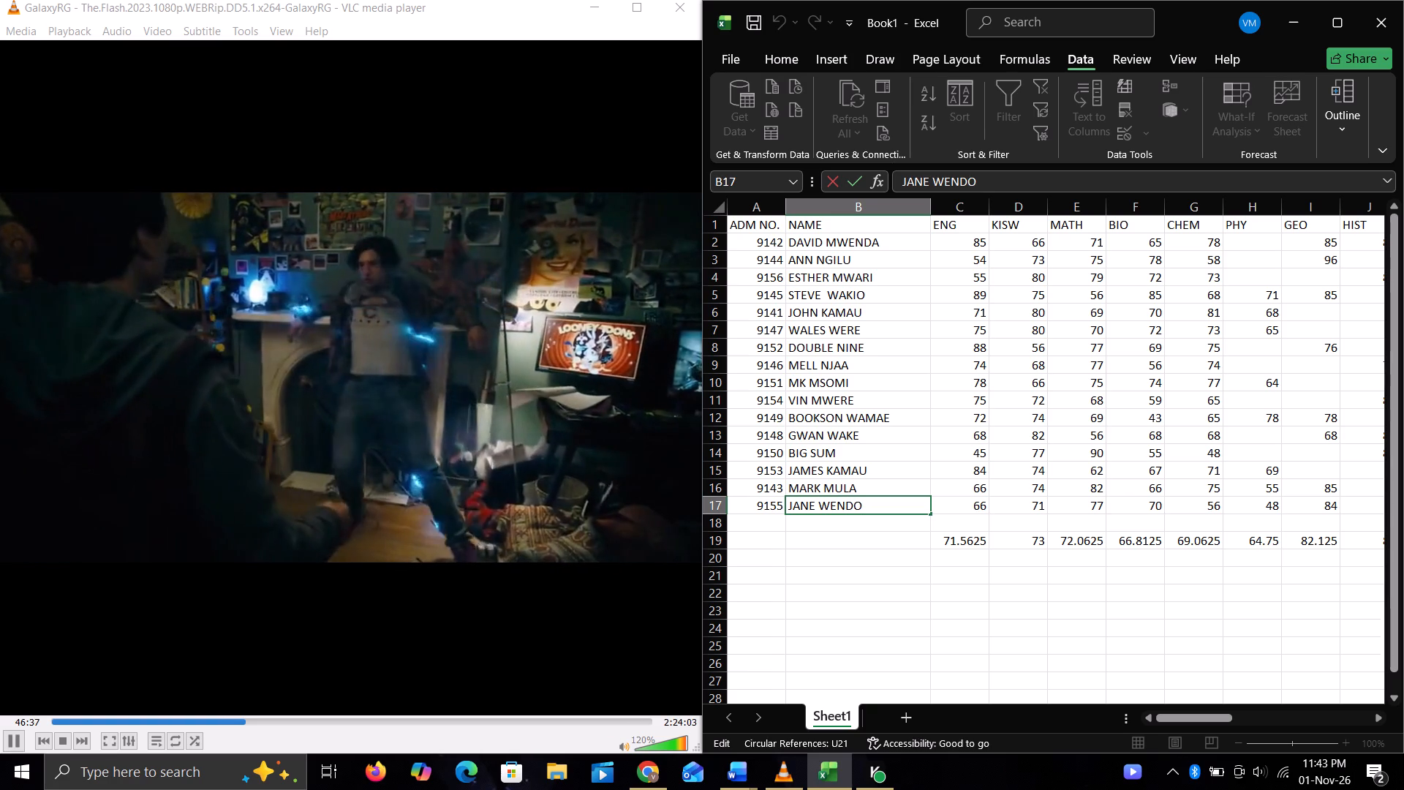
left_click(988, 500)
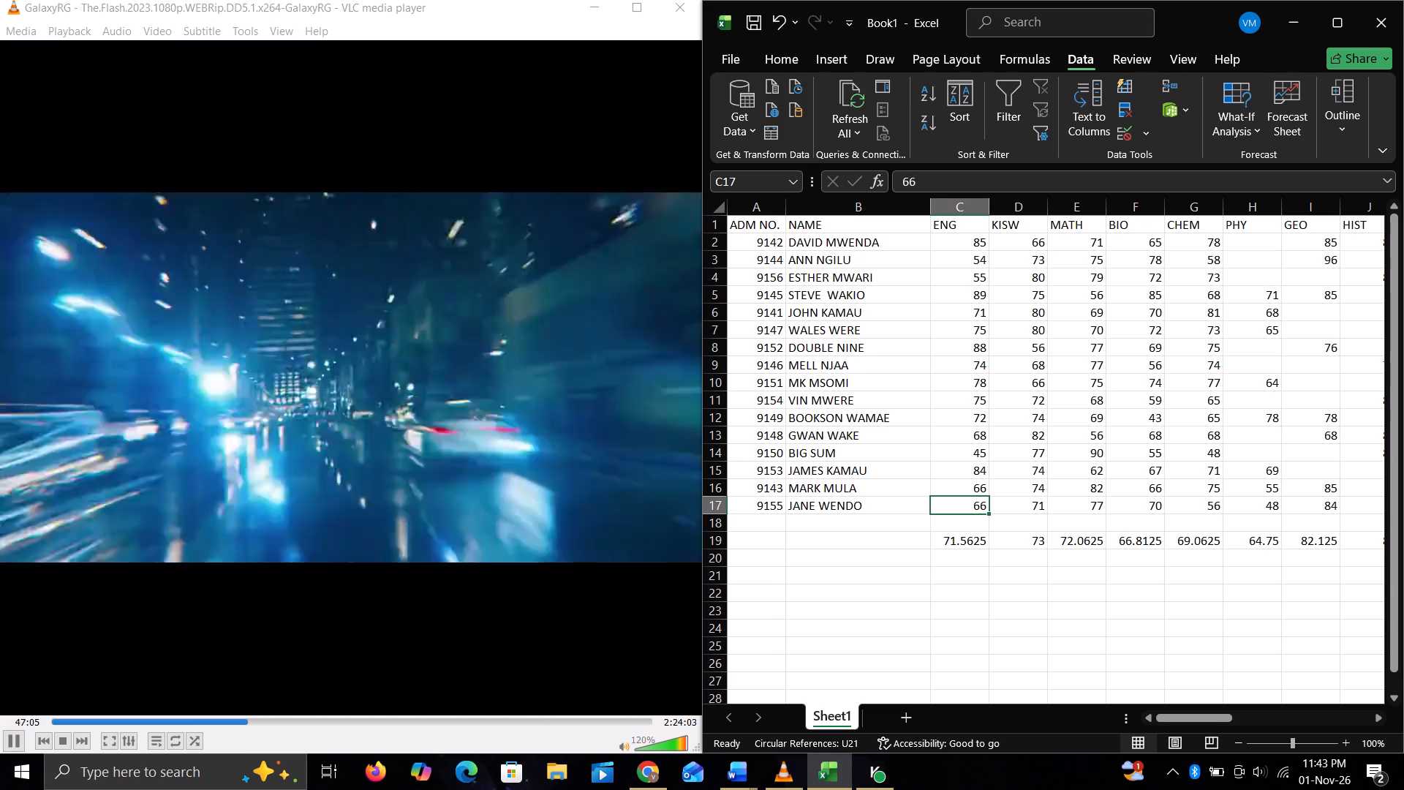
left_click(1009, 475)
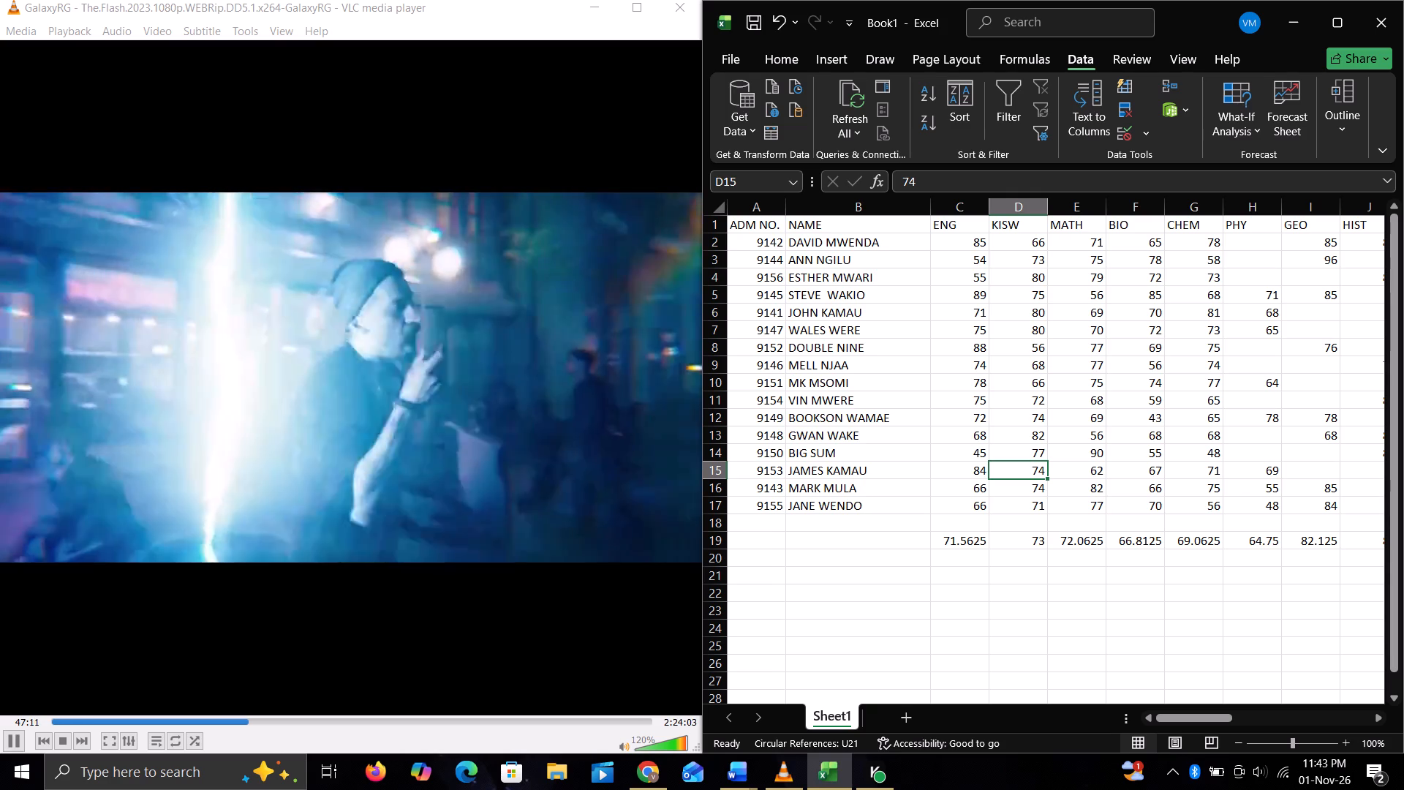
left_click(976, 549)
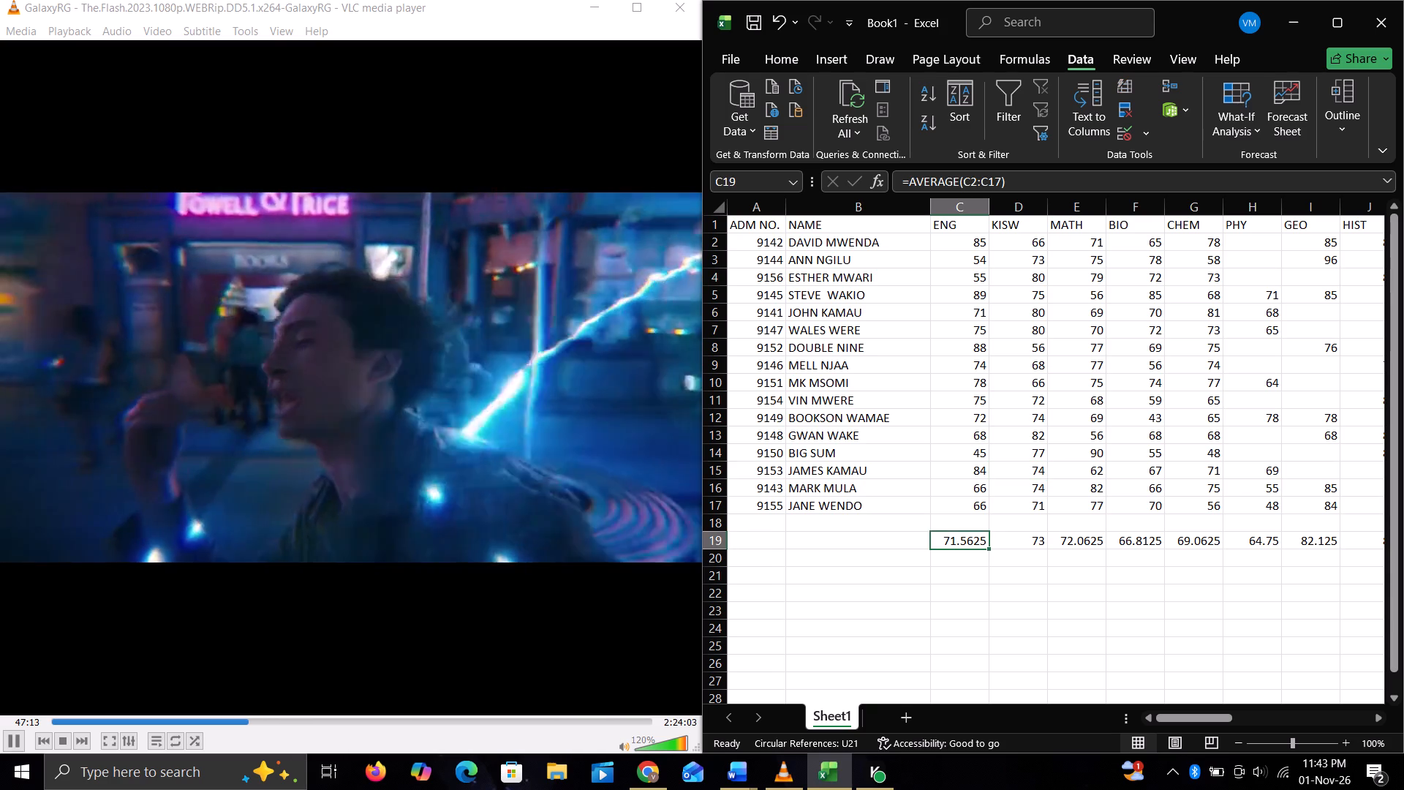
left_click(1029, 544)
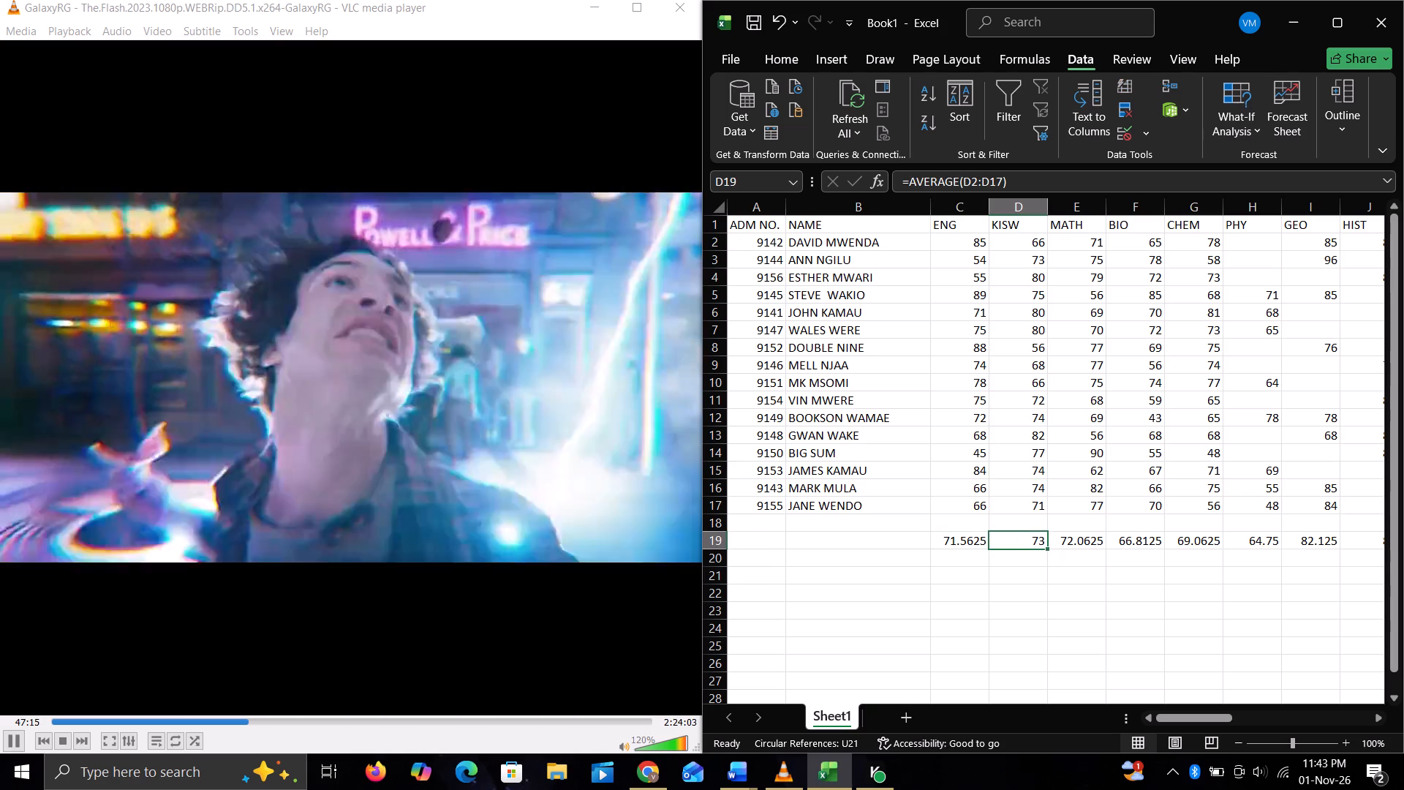
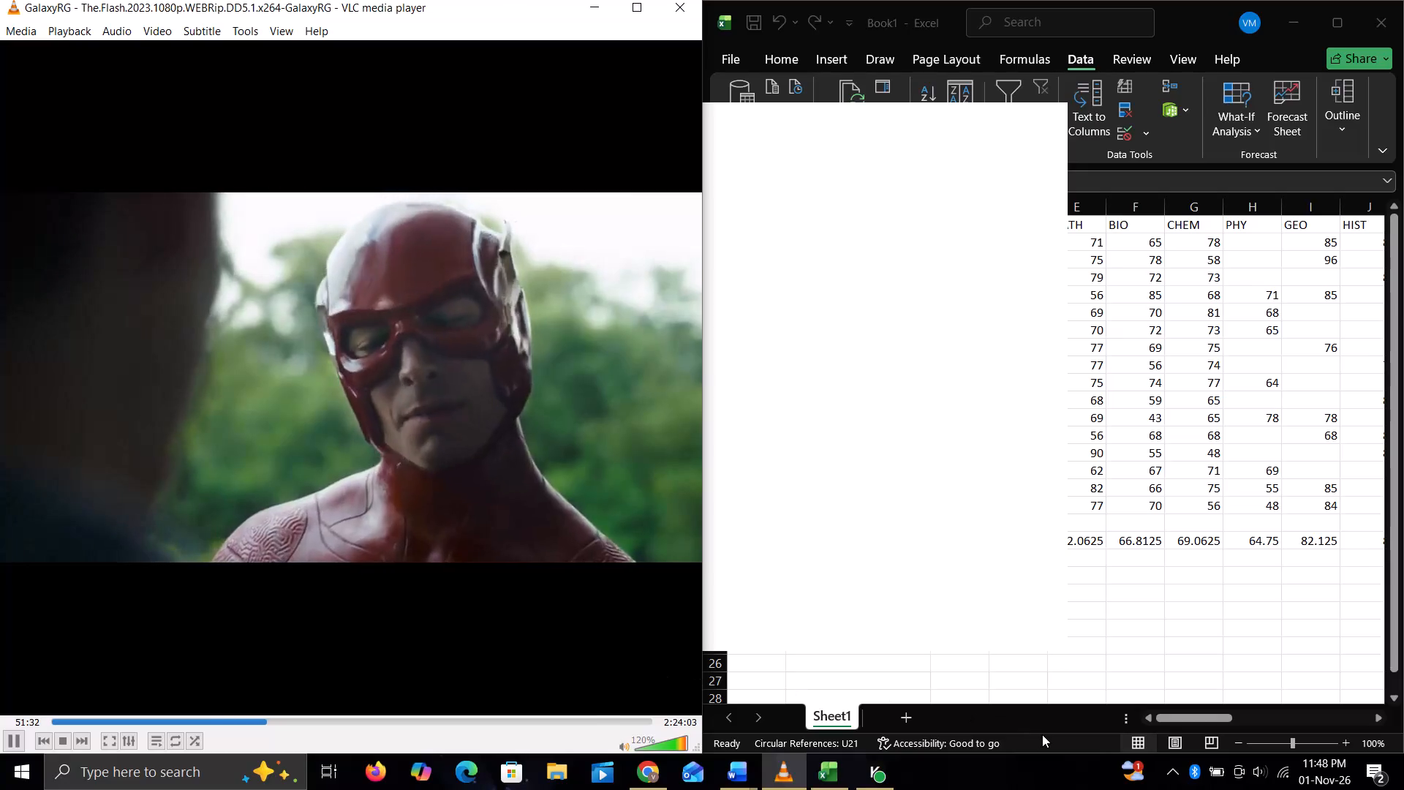
Switch from the video player to the Book1 marks workbook in Excel.
left_click(1123, 647)
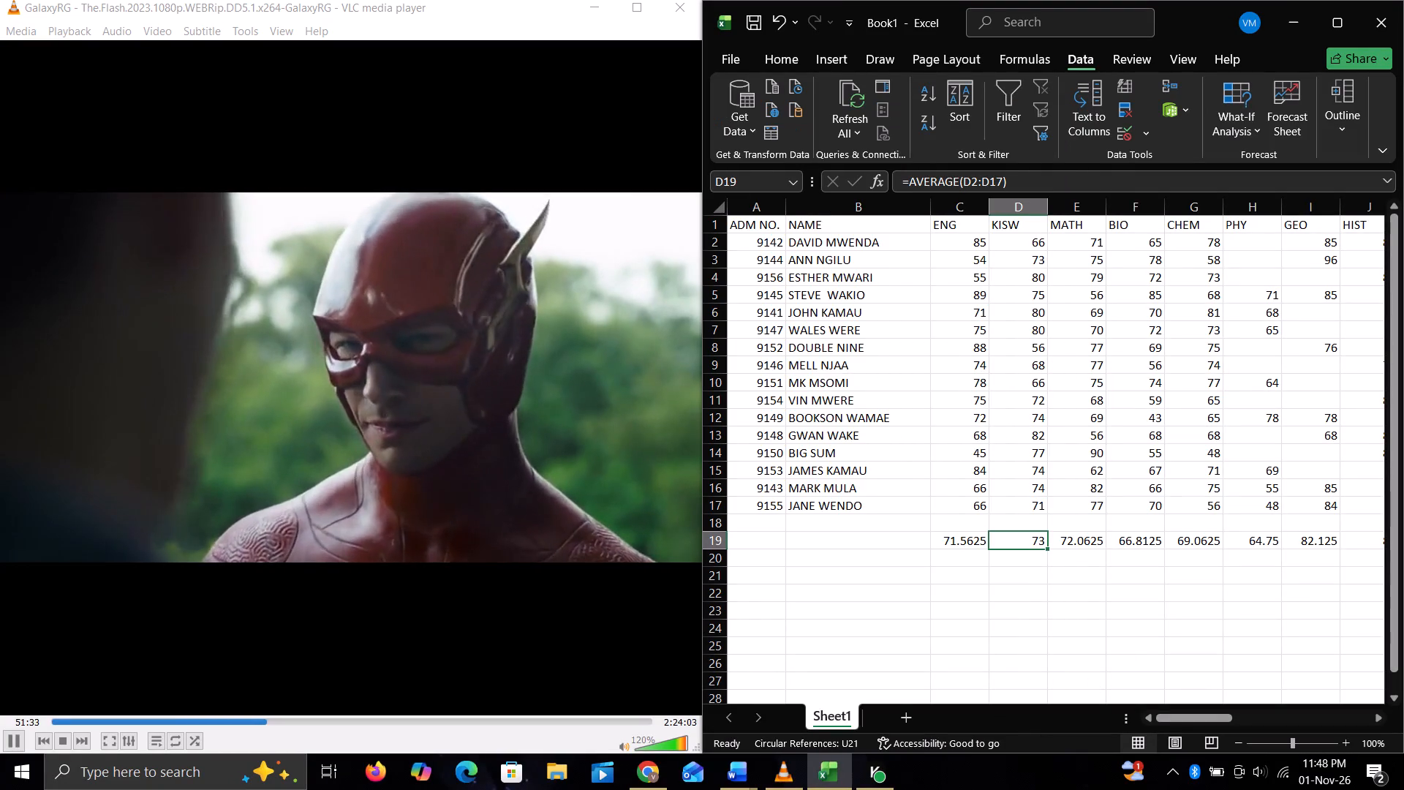
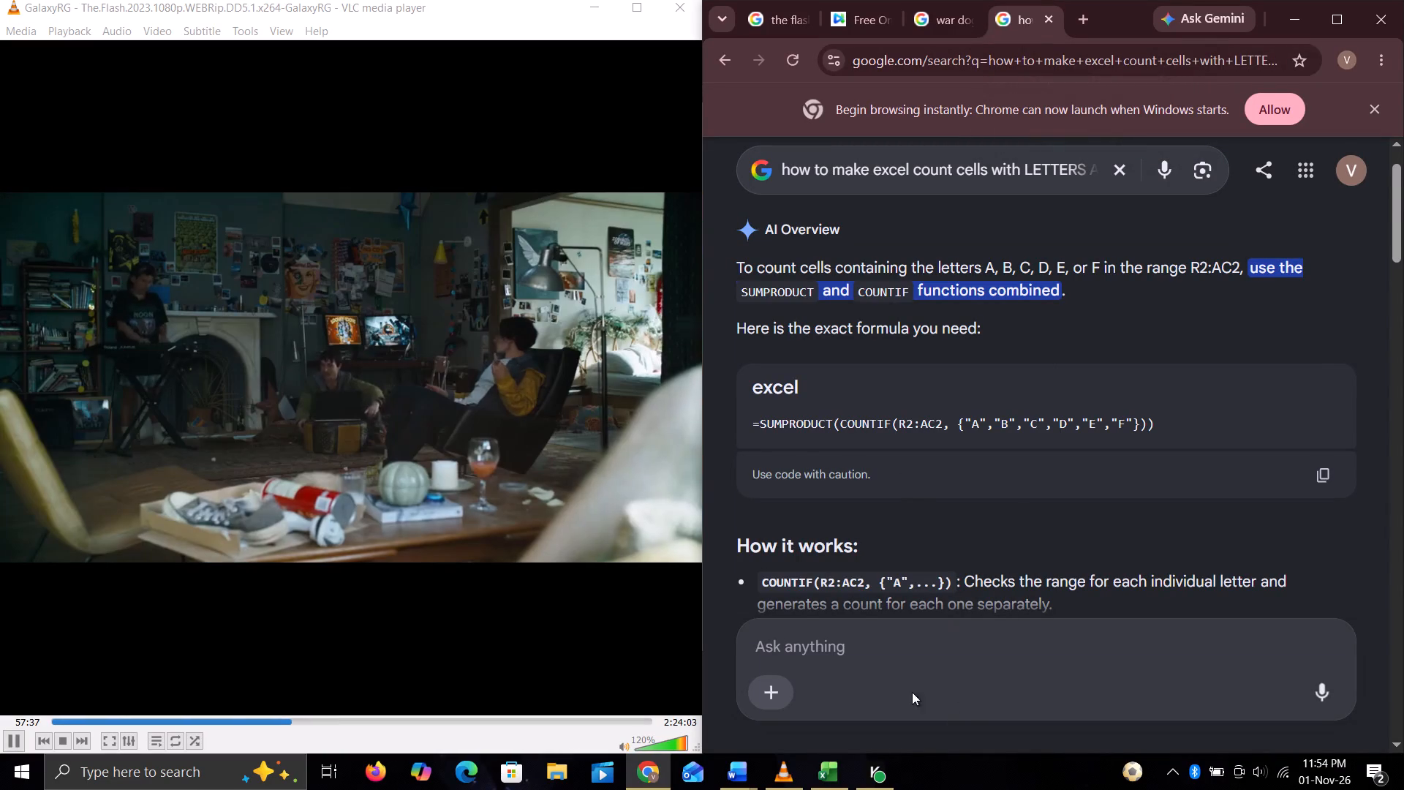
Switch from the browser's formula search results to the Book1 marks workbook in Excel.
left_click(817, 788)
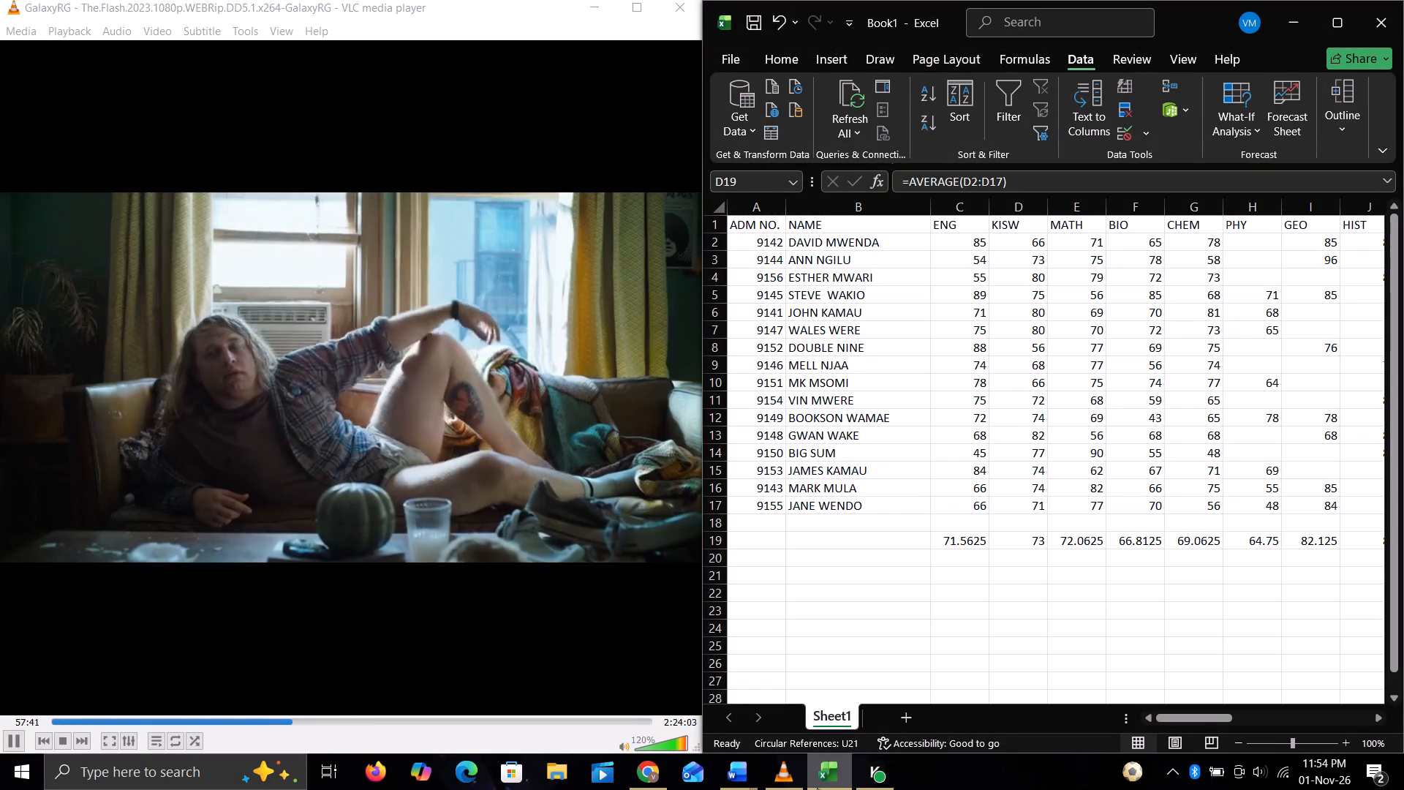
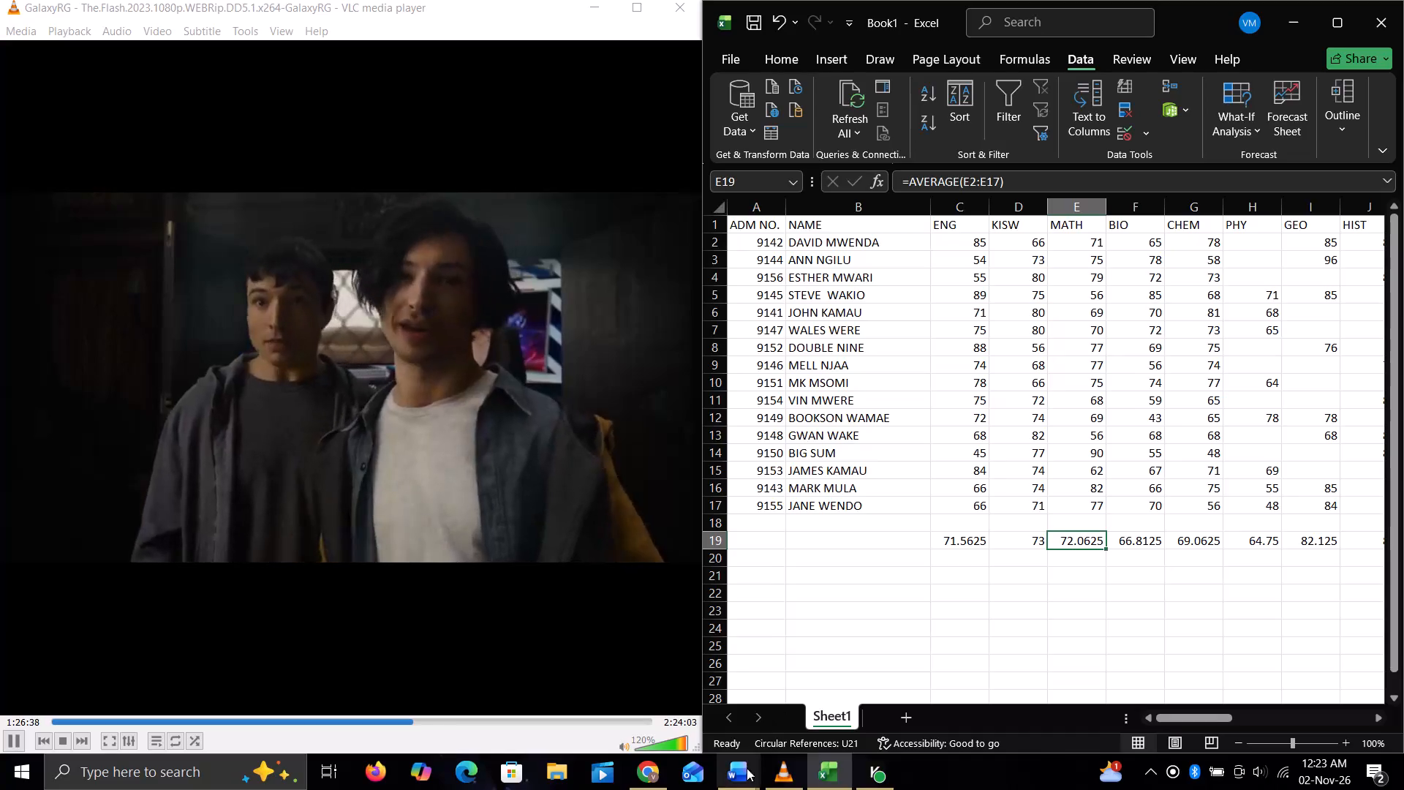
Close Document1 in Word, saving its changes under the name Communication with the Desktop picked as the location.
left_click(736, 789)
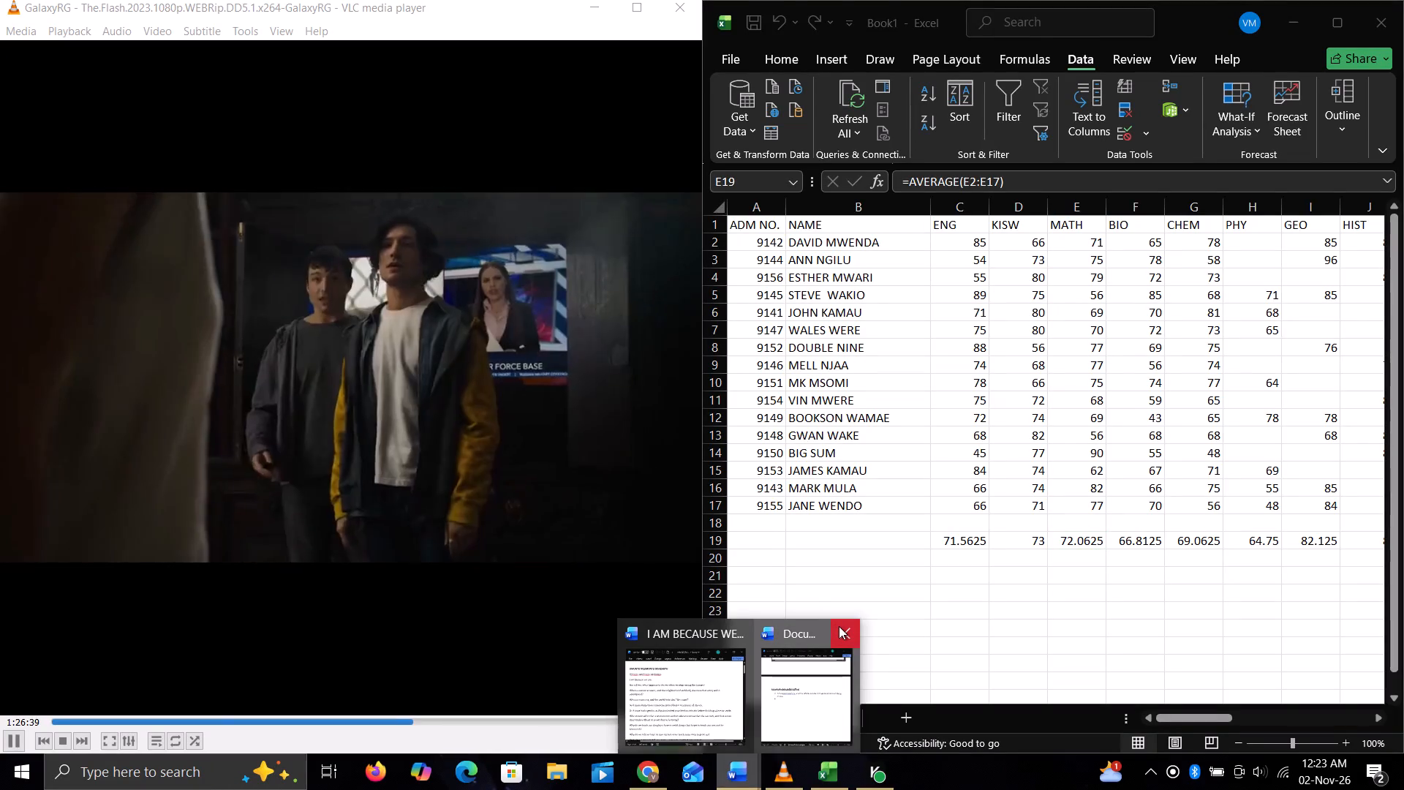
left_click(839, 626)
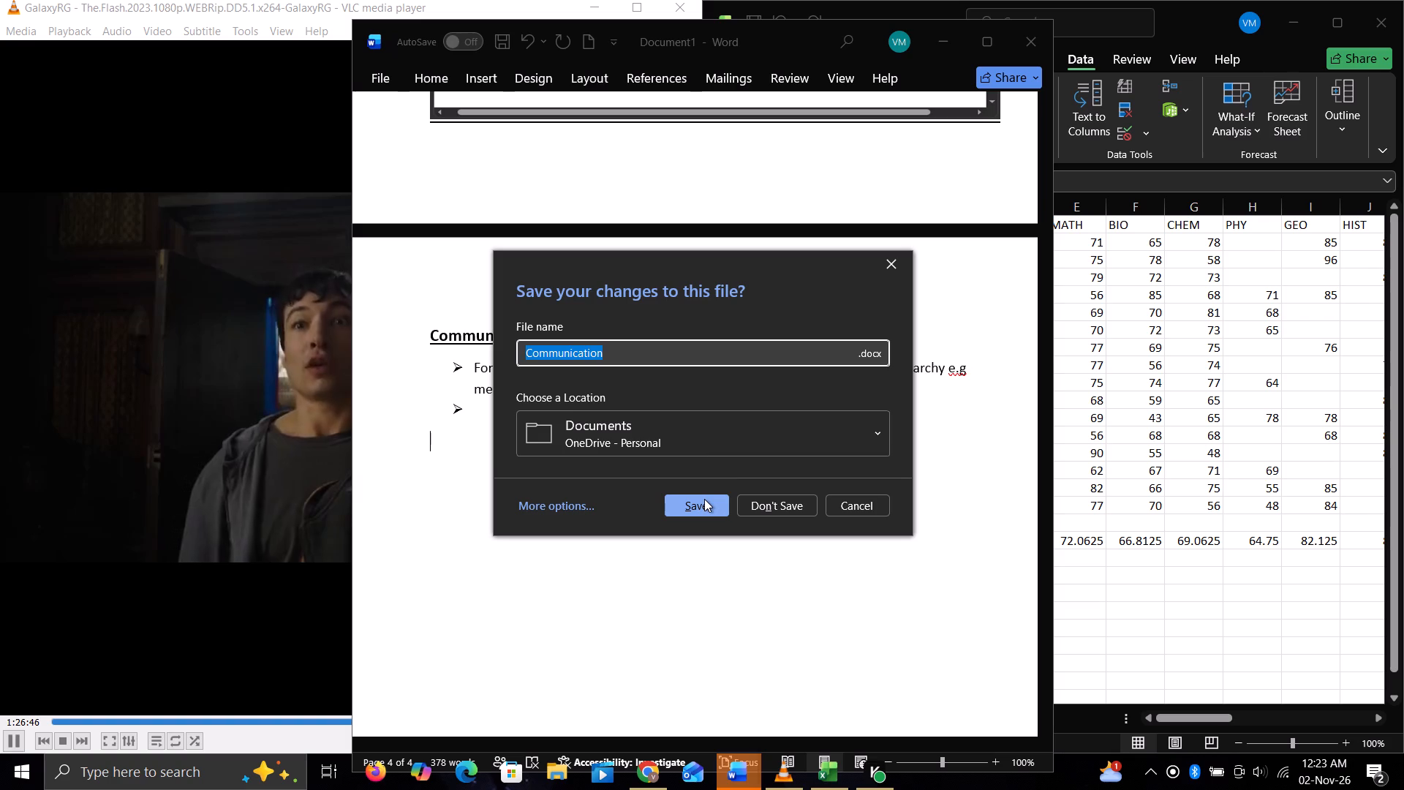
left_click(765, 455)
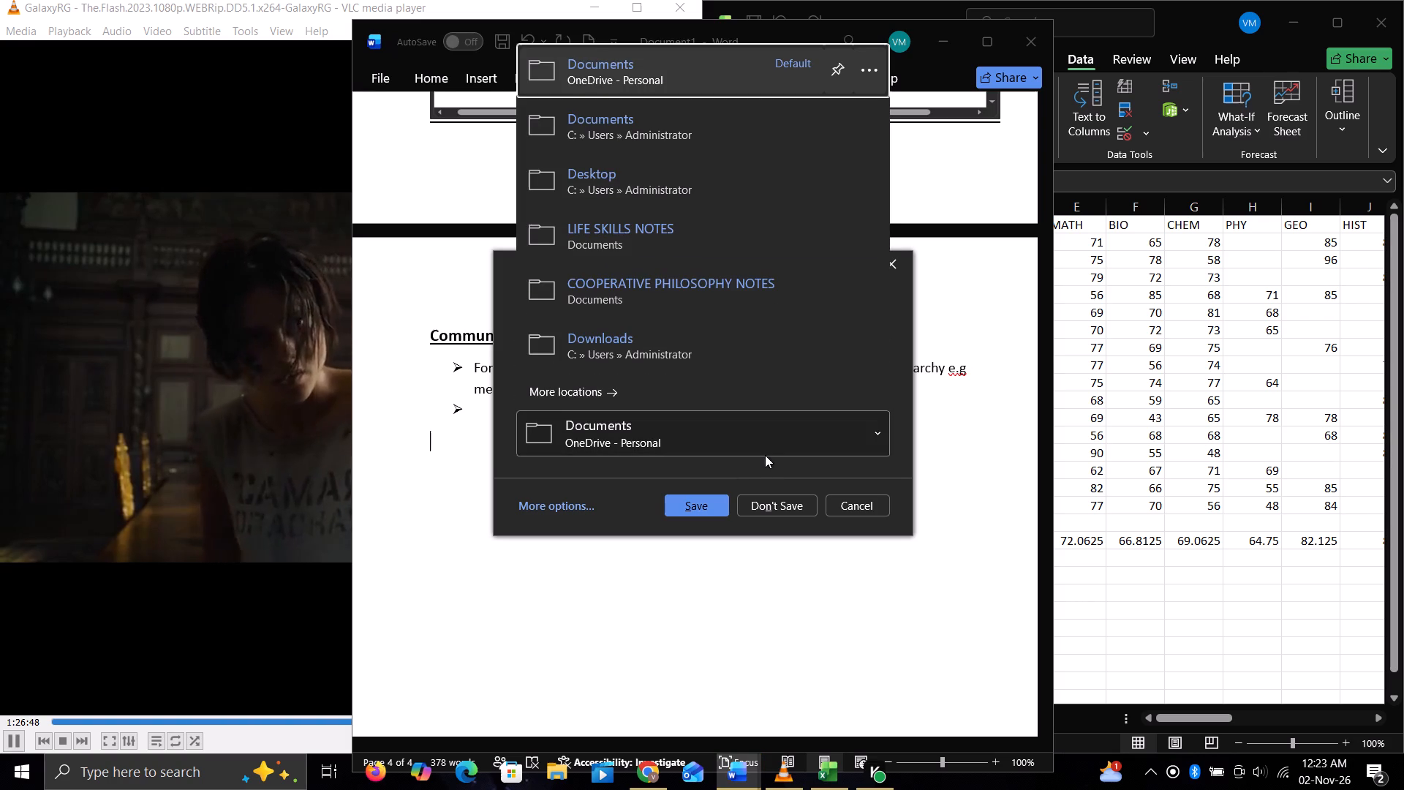
left_click(718, 194)
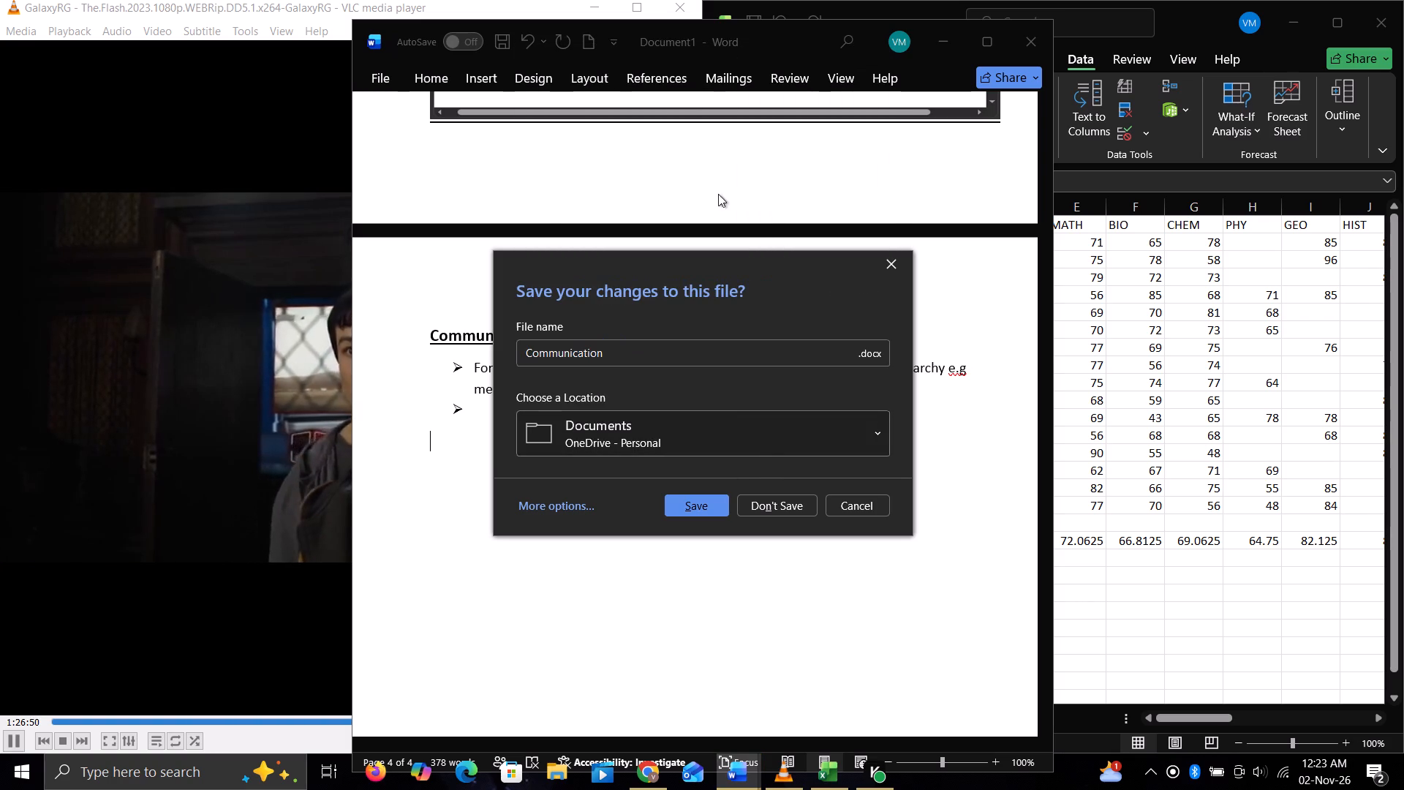
left_click(709, 504)
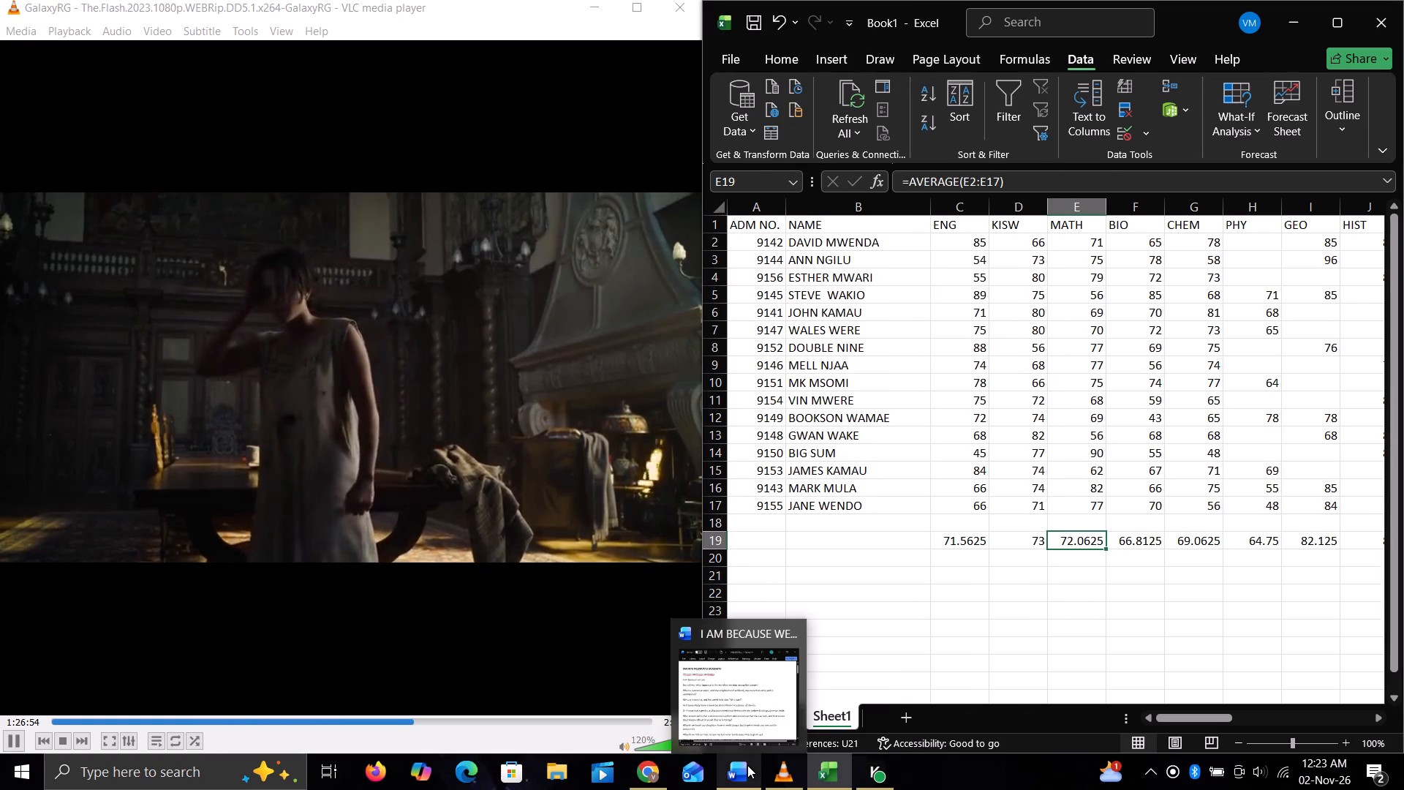
Close the remaining Word document, I AM BECAUSE WE..., and the Chrome browser window.
left_click(788, 633)
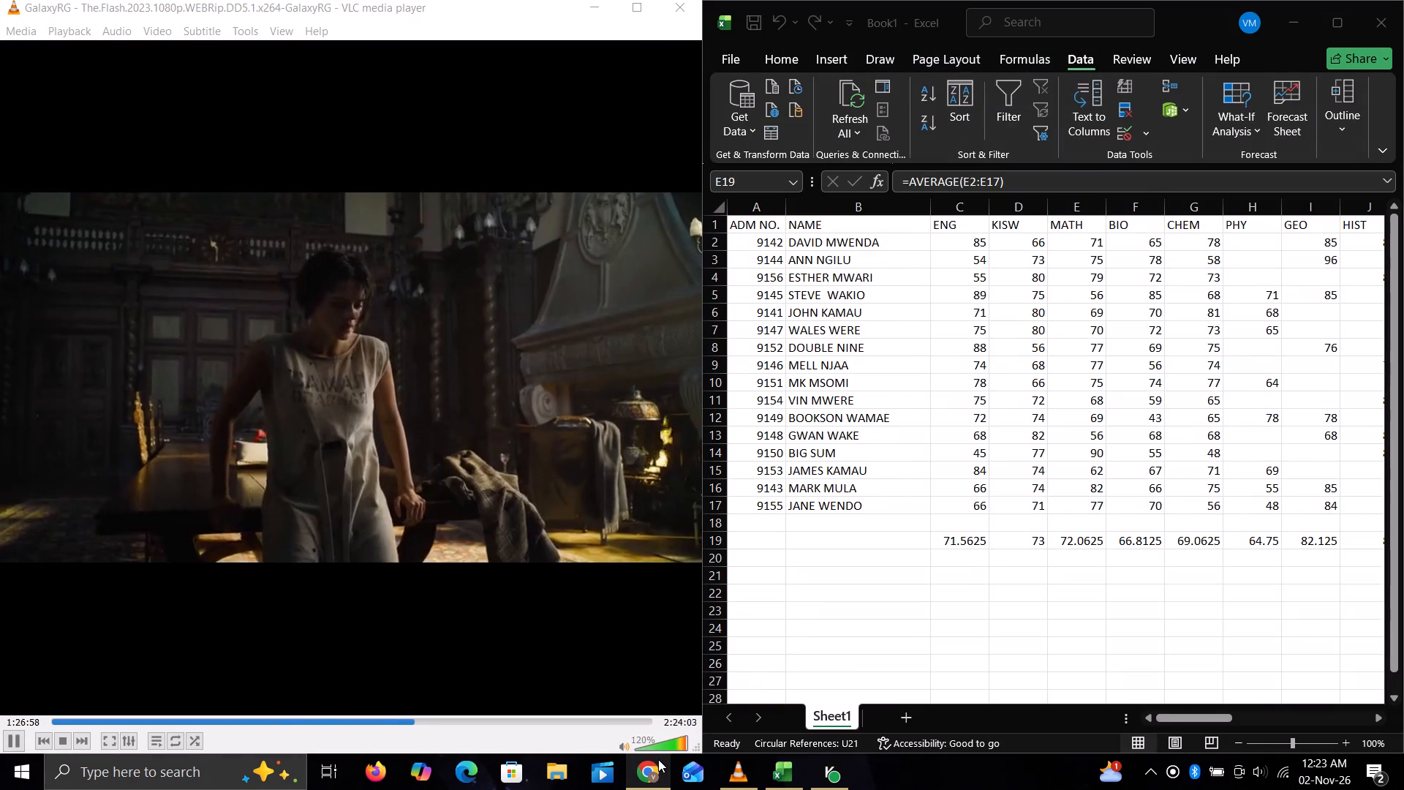
left_click(687, 634)
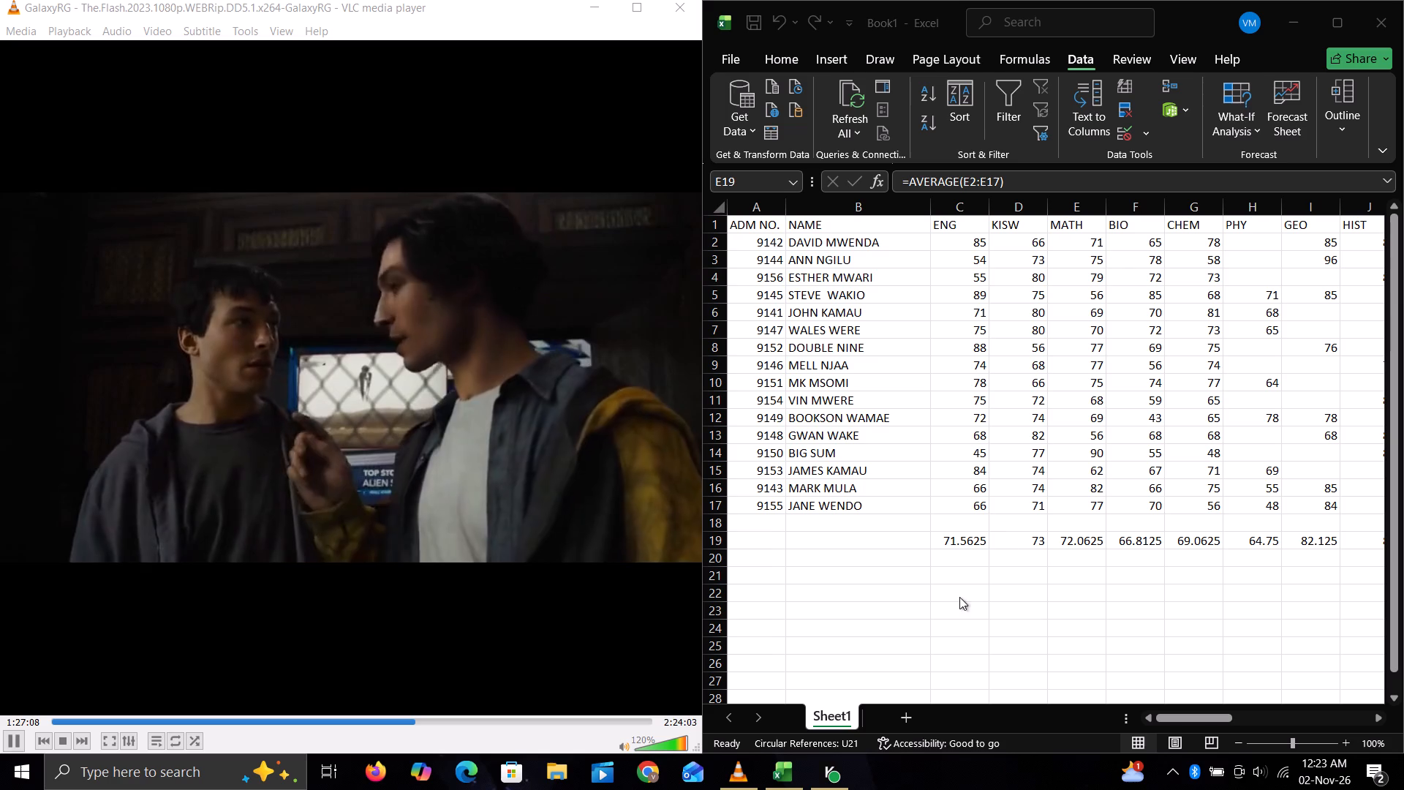
Close the marks workbook in Excel, saving it to the Desktop as an Excel Workbook named Book1.
left_click(1373, 12)
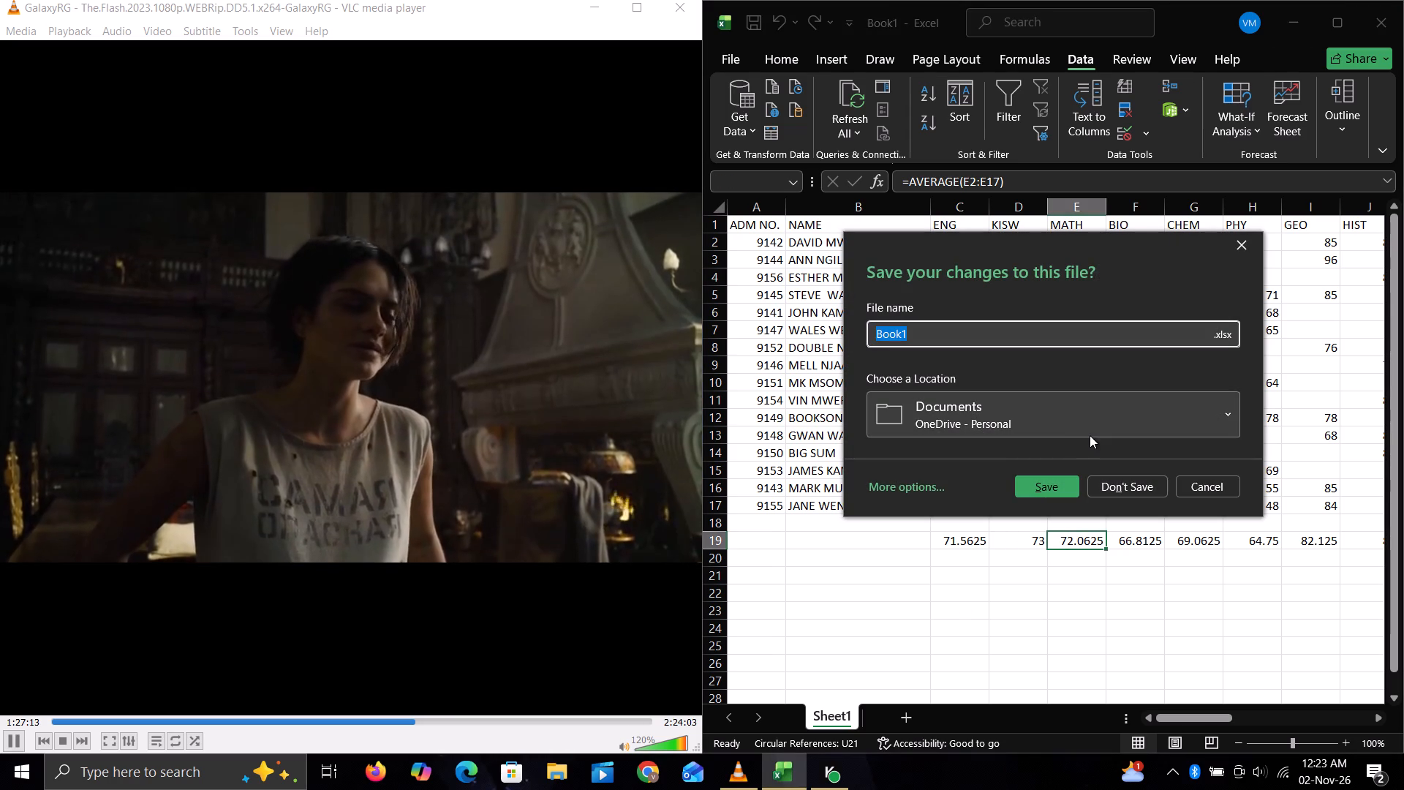
left_click(1090, 435)
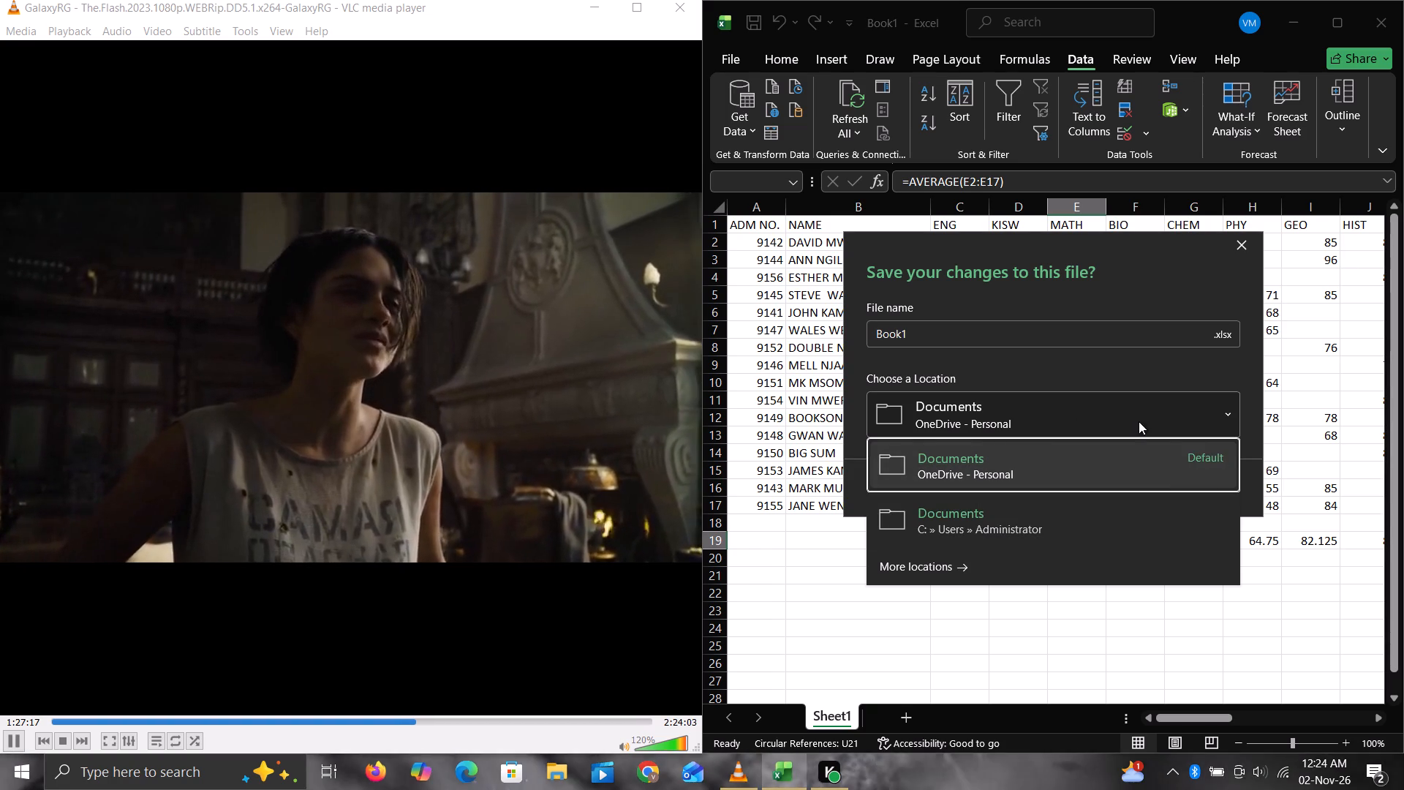
left_click(1228, 410)
left_click(1219, 414)
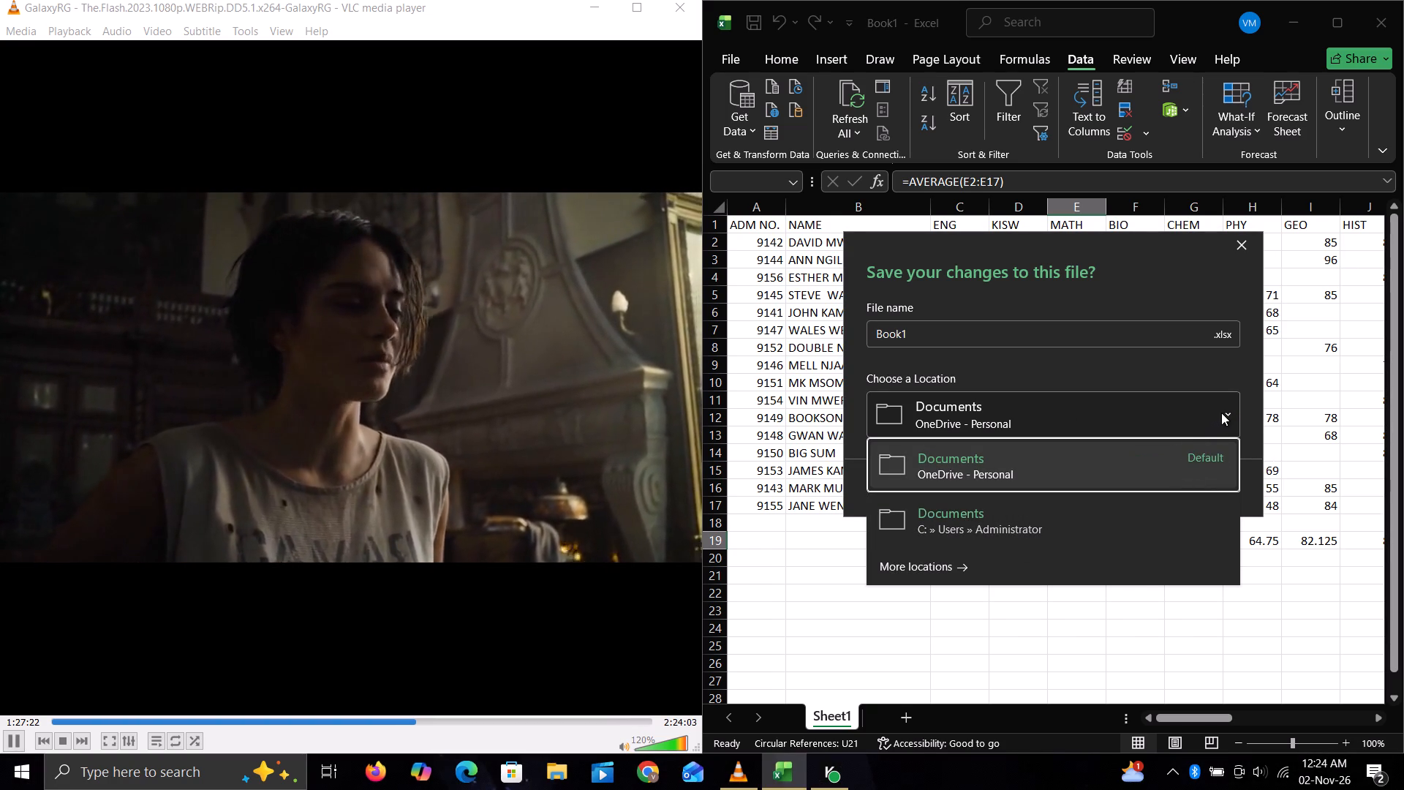
left_click(1221, 413)
left_click(1221, 413)
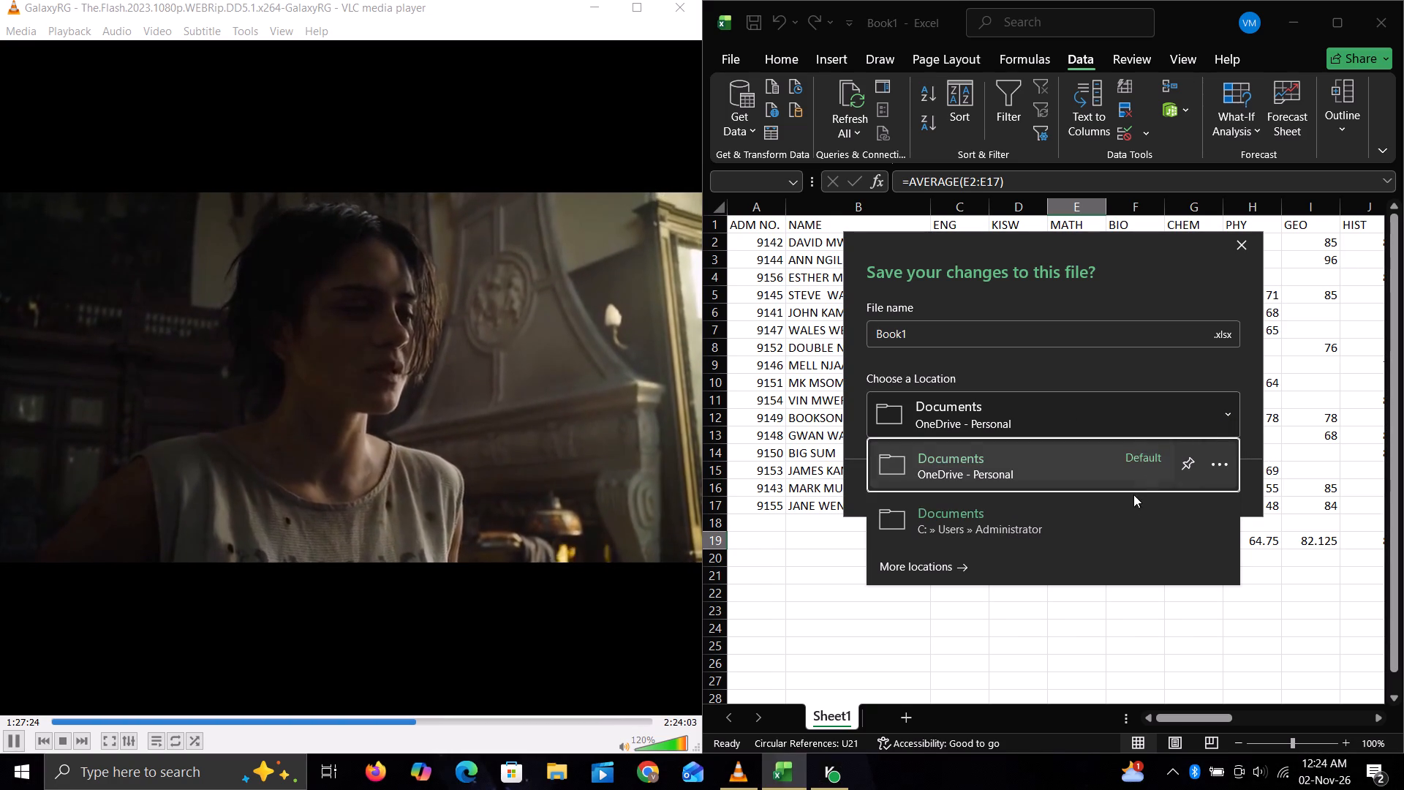
left_click(1096, 560)
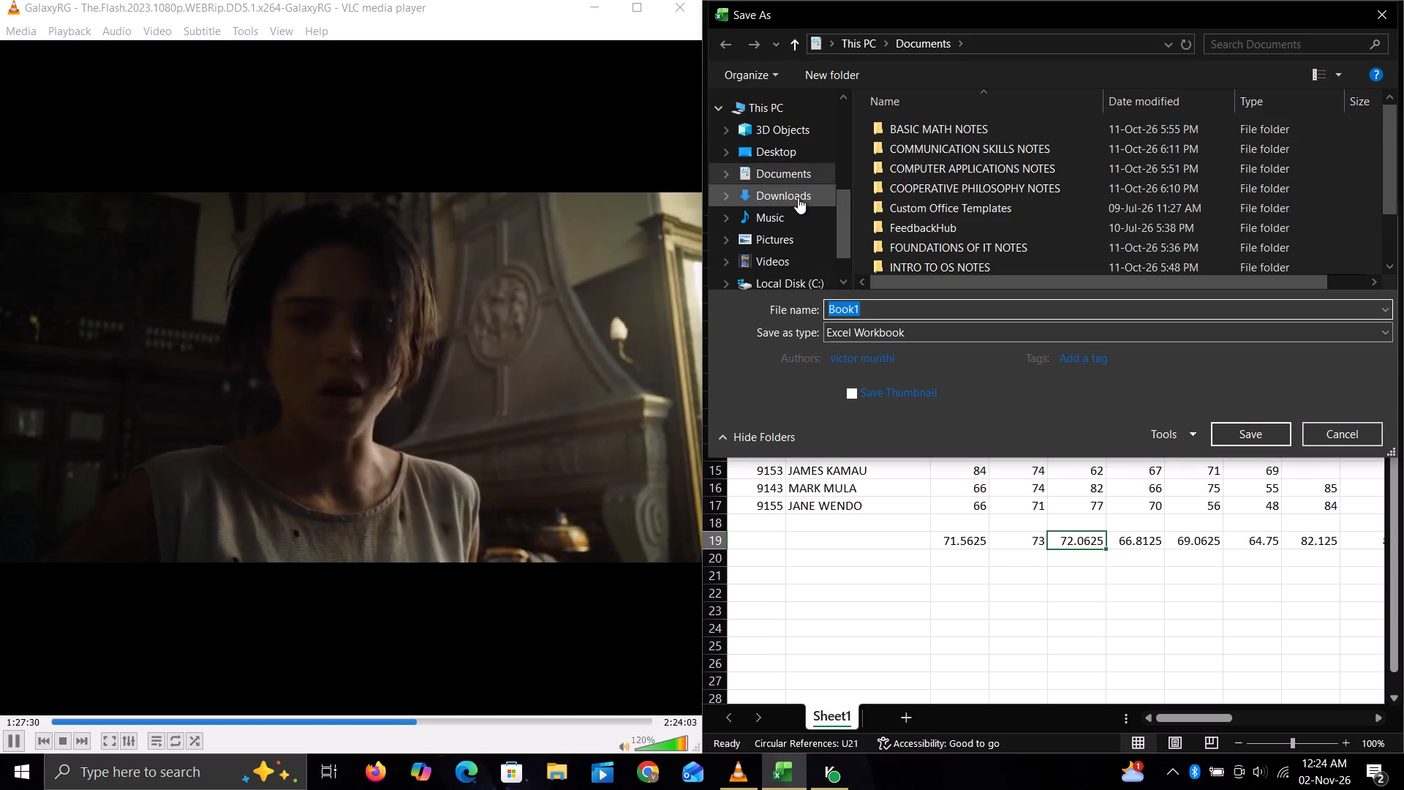
left_click(781, 139)
left_click(780, 150)
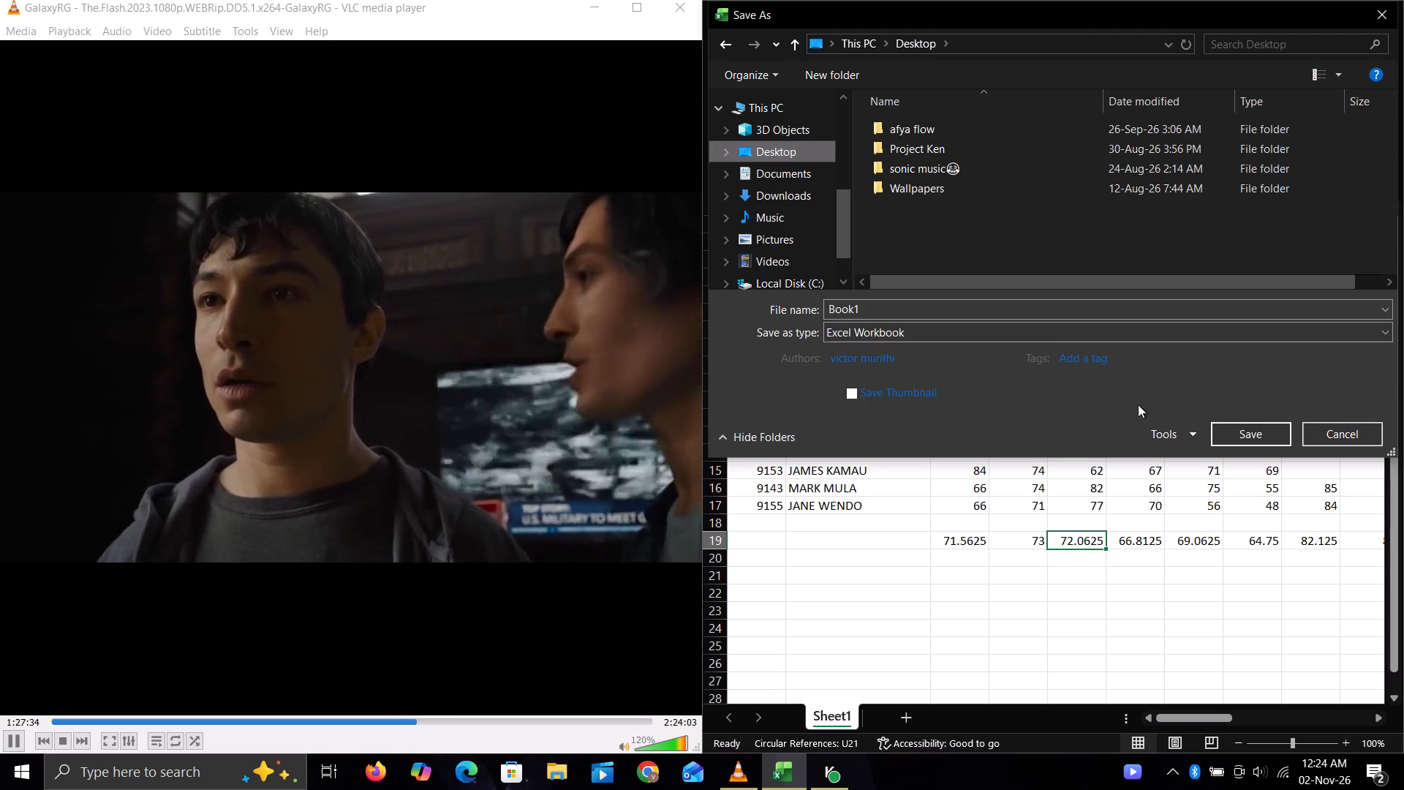
left_click(1225, 429)
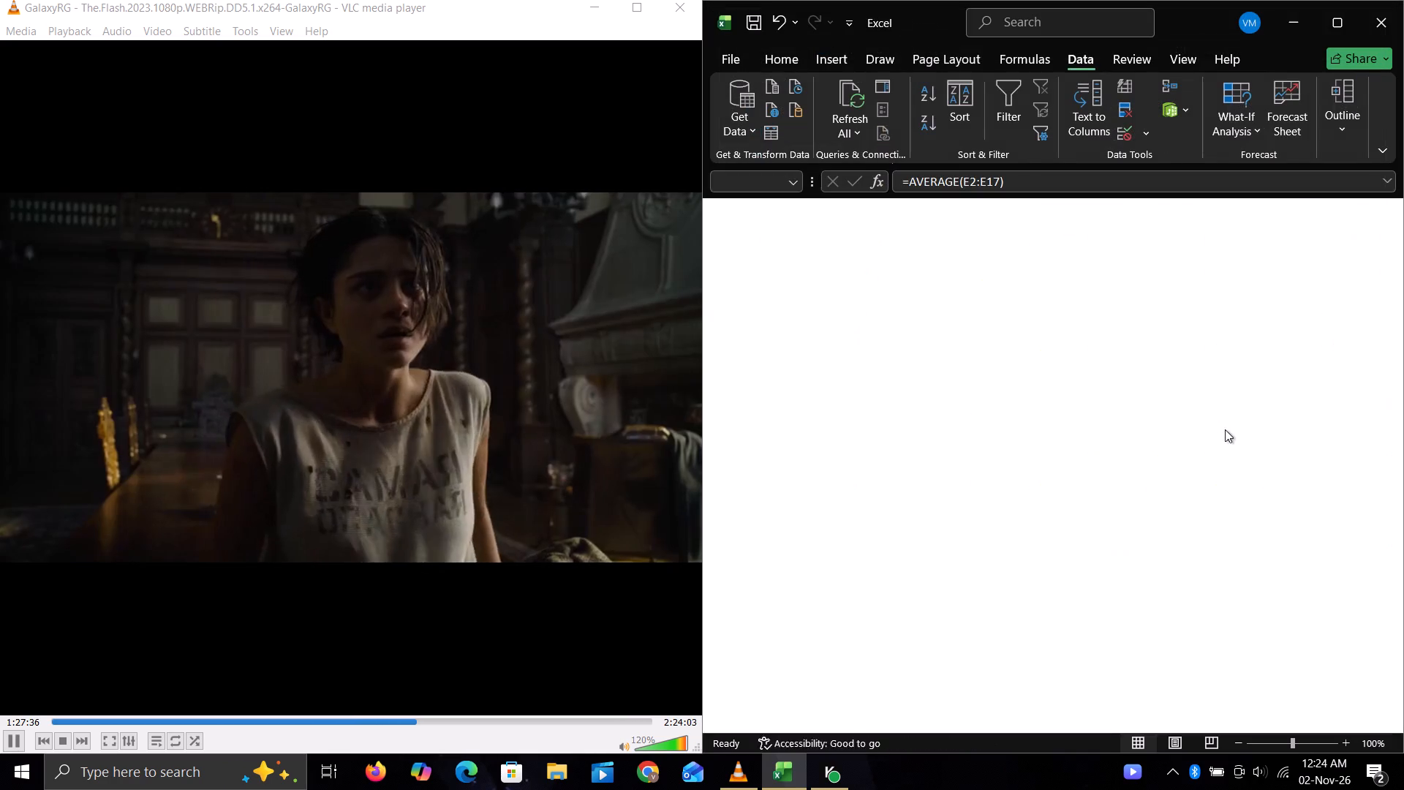